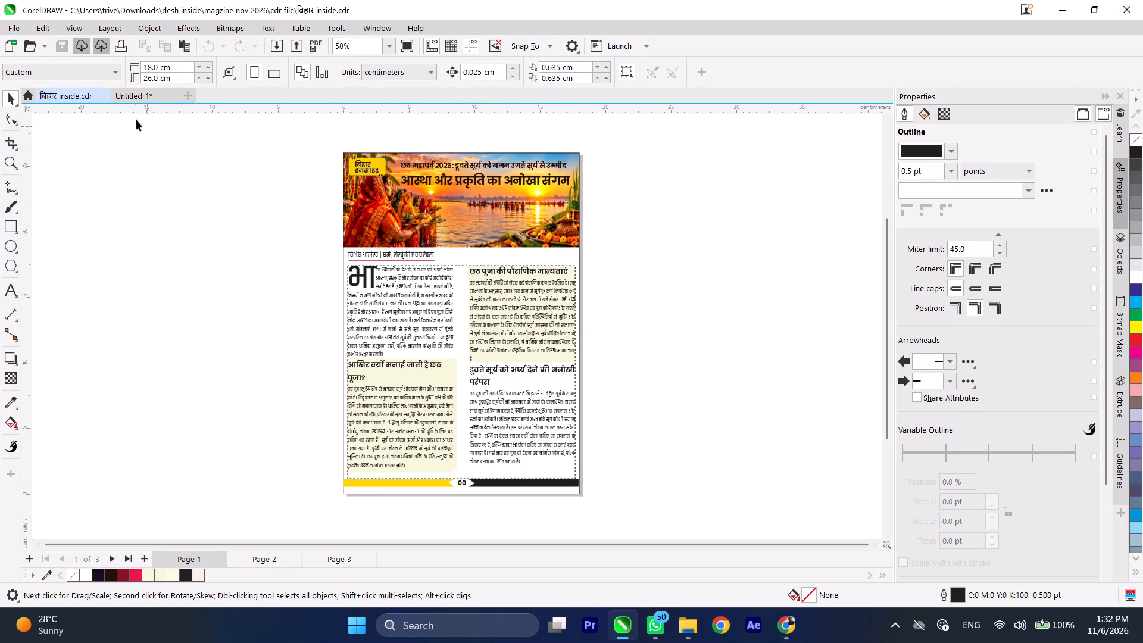
Bring up the Untitled-1 document with the blank magazine page.
left_click(122, 96)
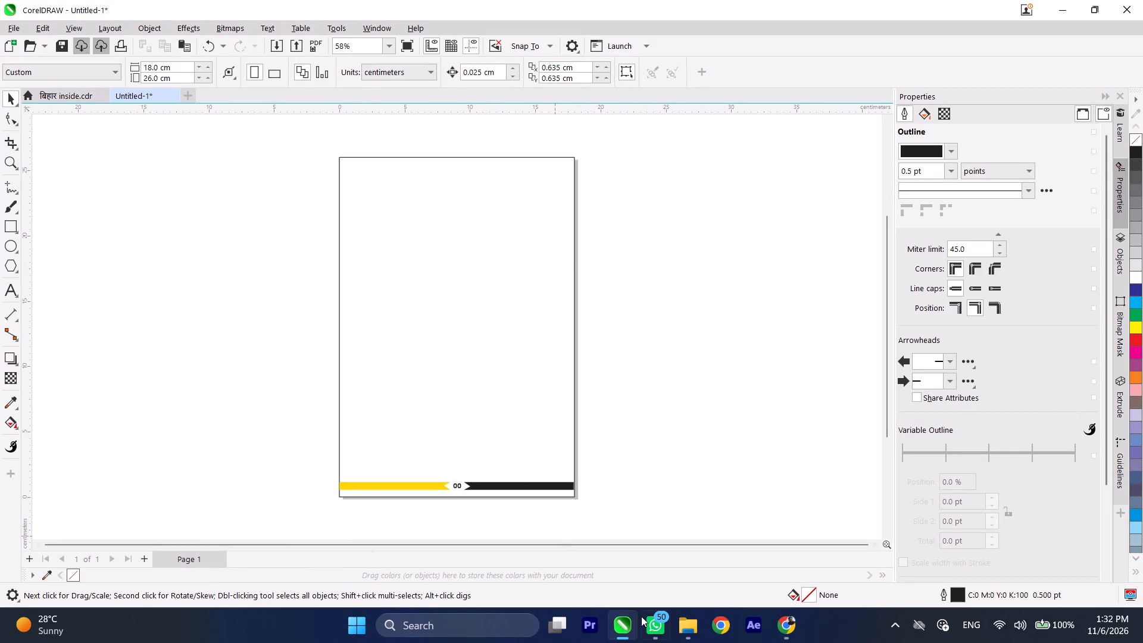
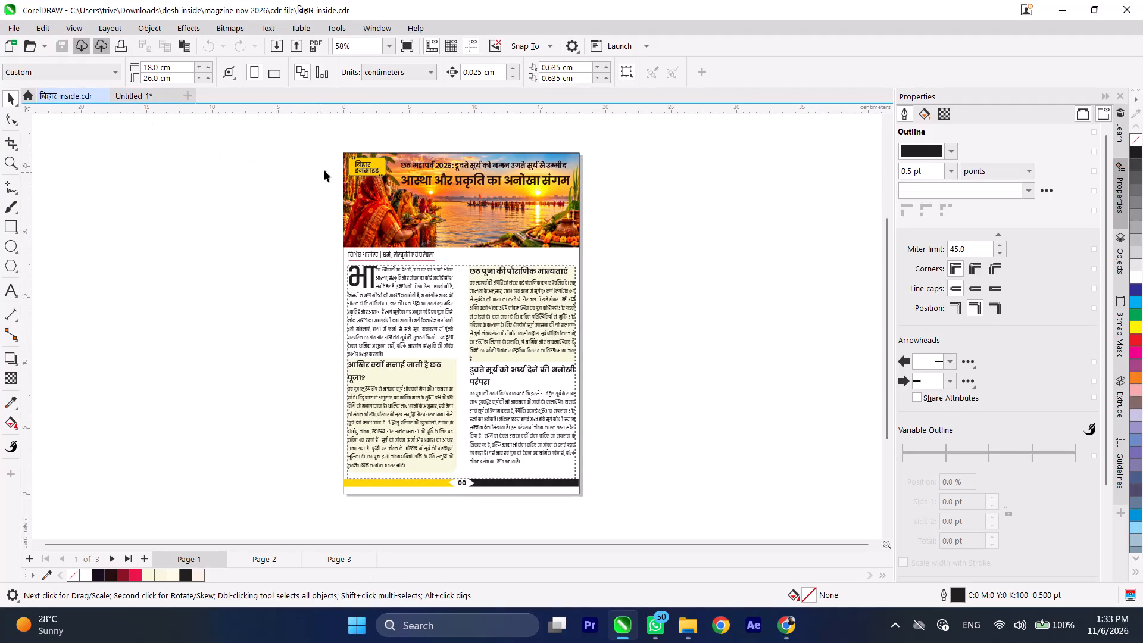
Copy the yellow badge and its बिहार इनसाइड text from Page 1 of बिहार inside.cdr into the Untitled-1 page.
scroll(367, 173, "up", 5)
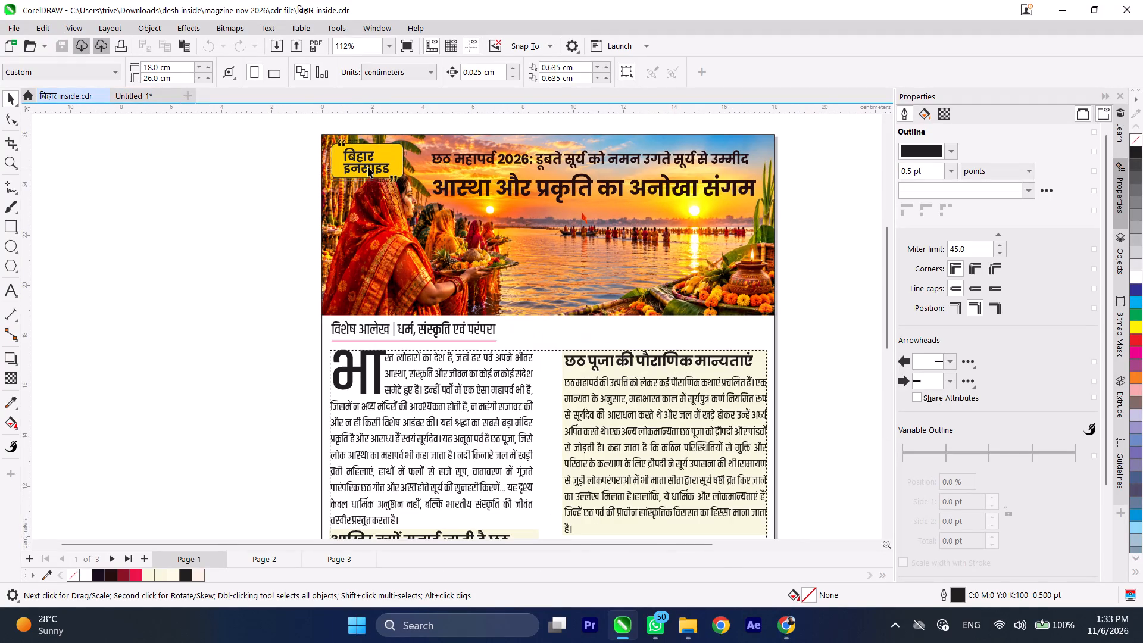
left_click(368, 167)
scroll(368, 167, "up", 4)
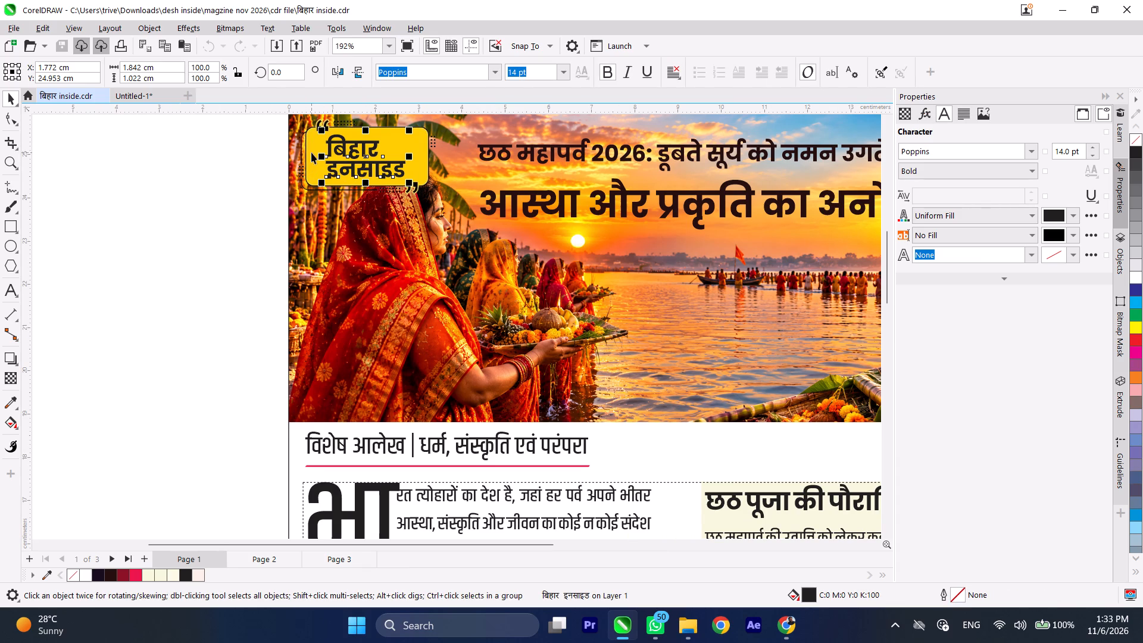
left_click(311, 152, "shift")
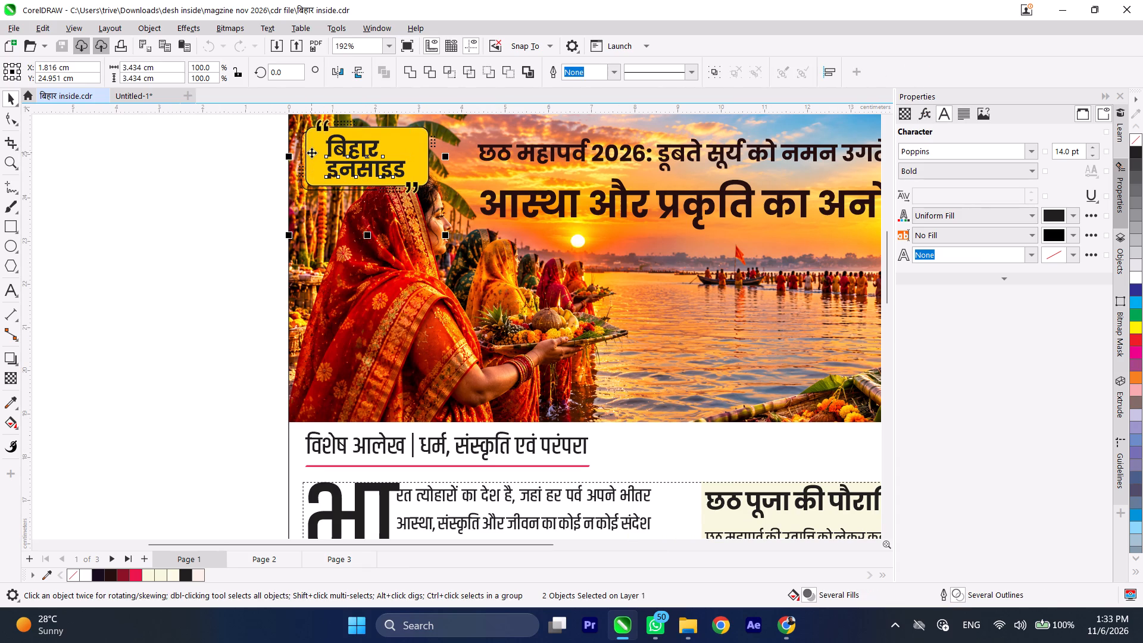
key("ctrl+c")
scroll(343, 165, "down", 9)
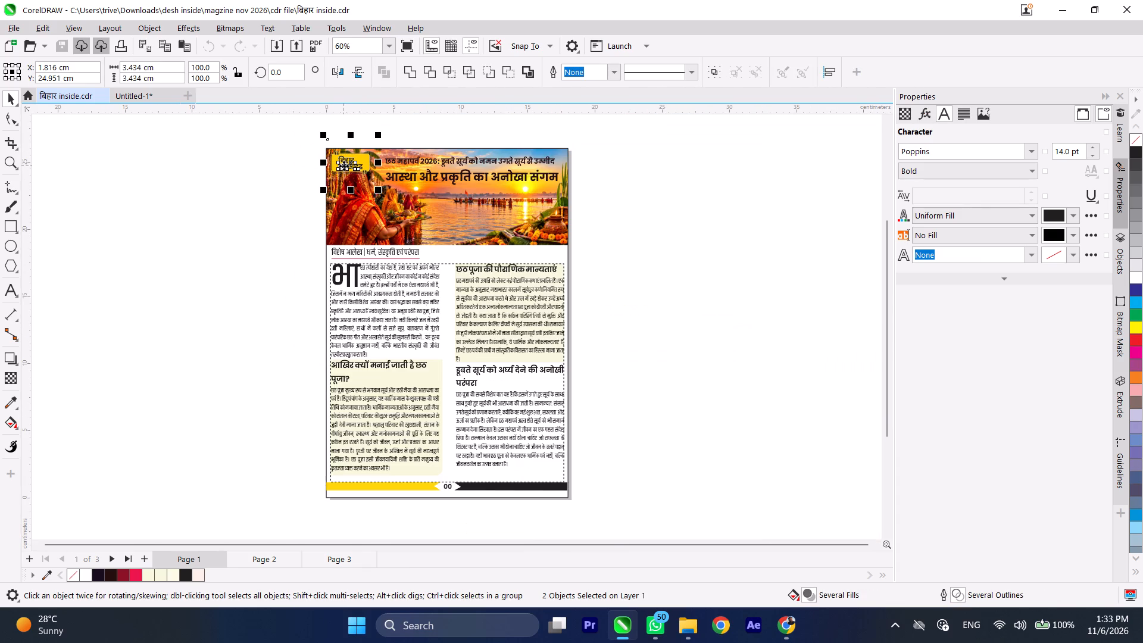
left_click(149, 96)
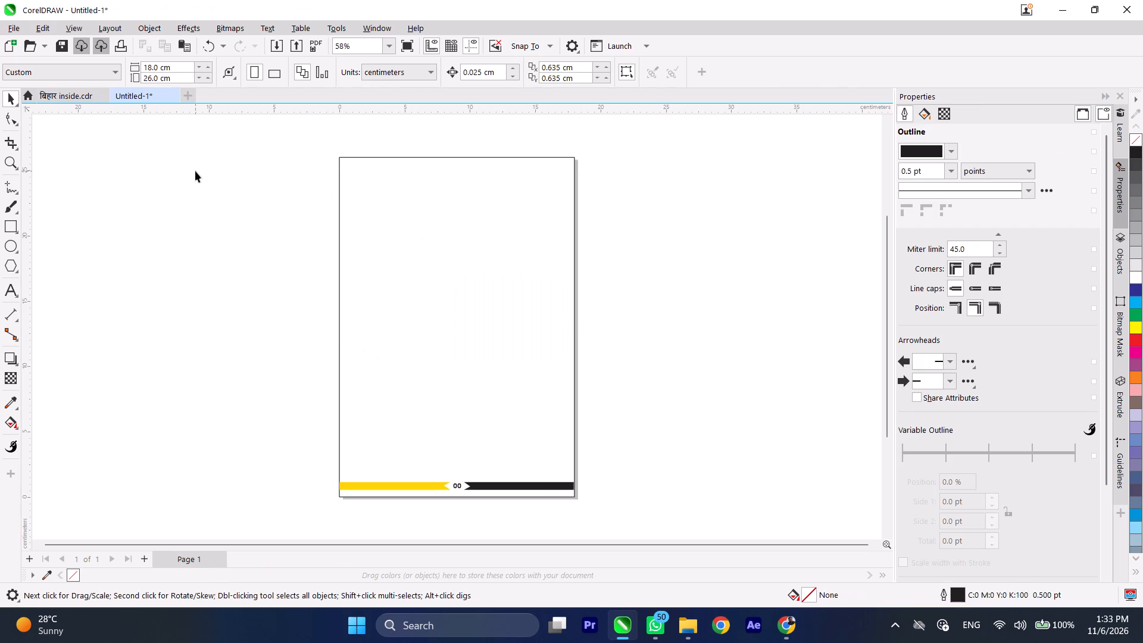
key("ctrl+v")
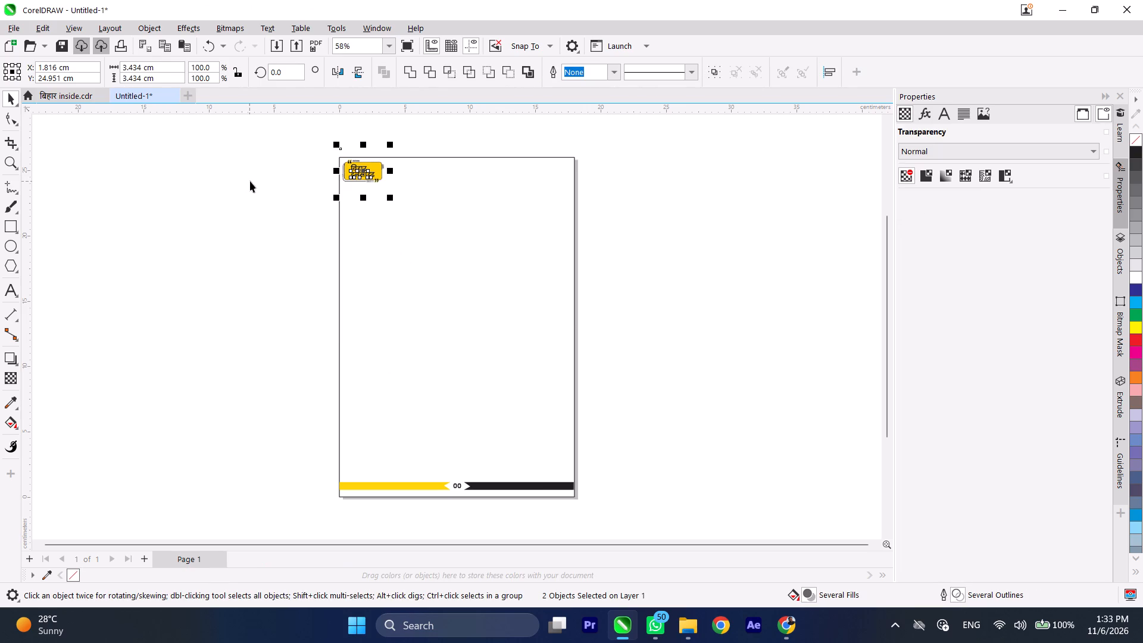
left_click(317, 169)
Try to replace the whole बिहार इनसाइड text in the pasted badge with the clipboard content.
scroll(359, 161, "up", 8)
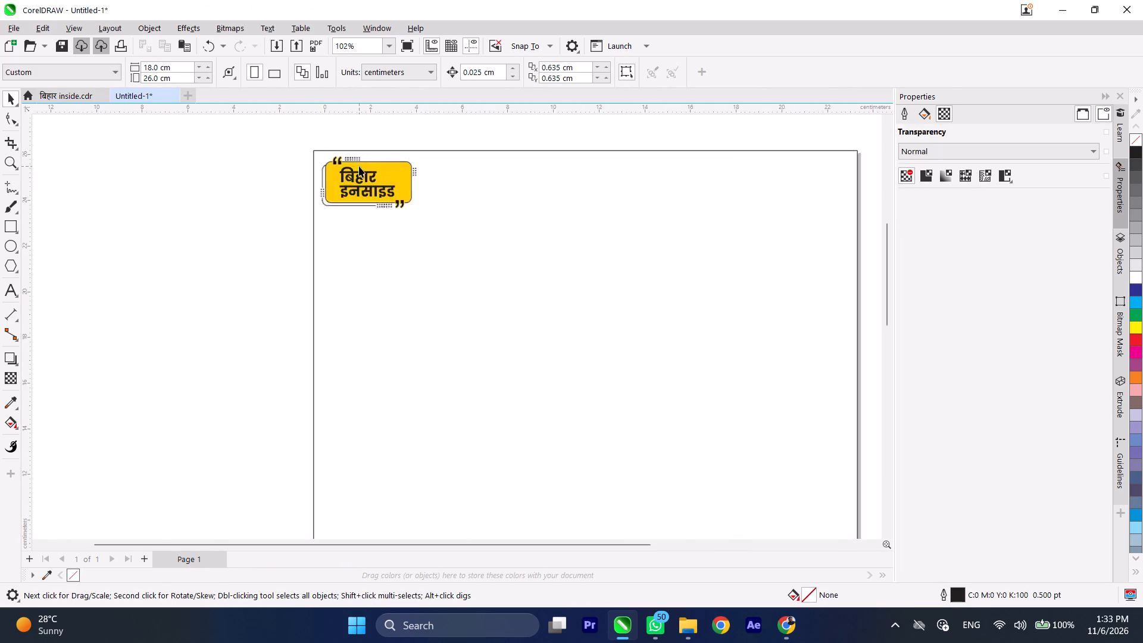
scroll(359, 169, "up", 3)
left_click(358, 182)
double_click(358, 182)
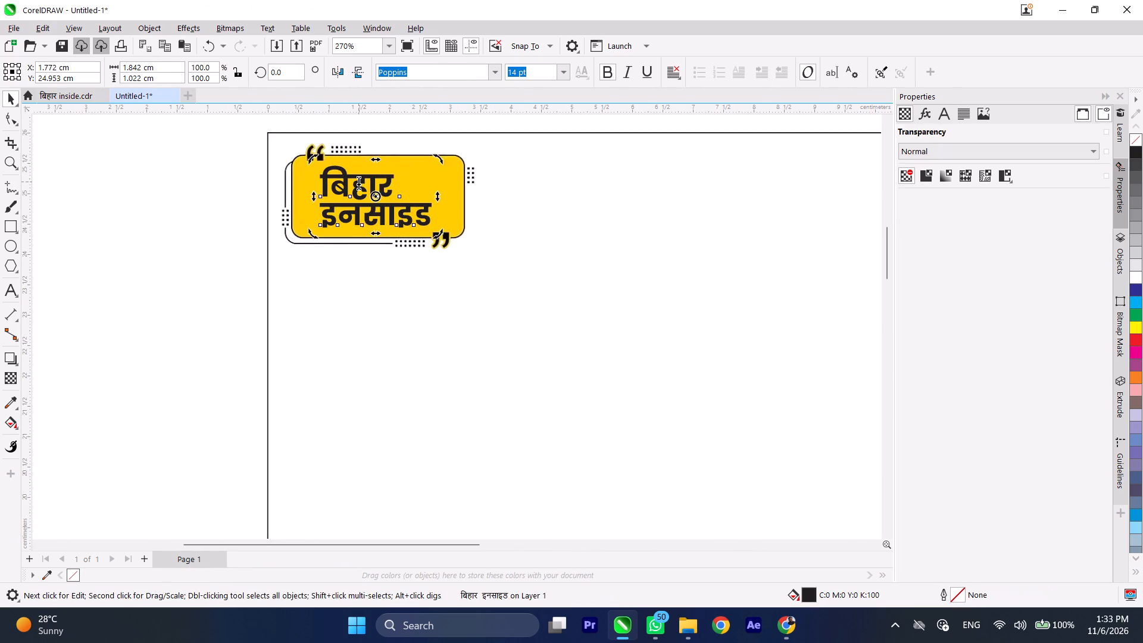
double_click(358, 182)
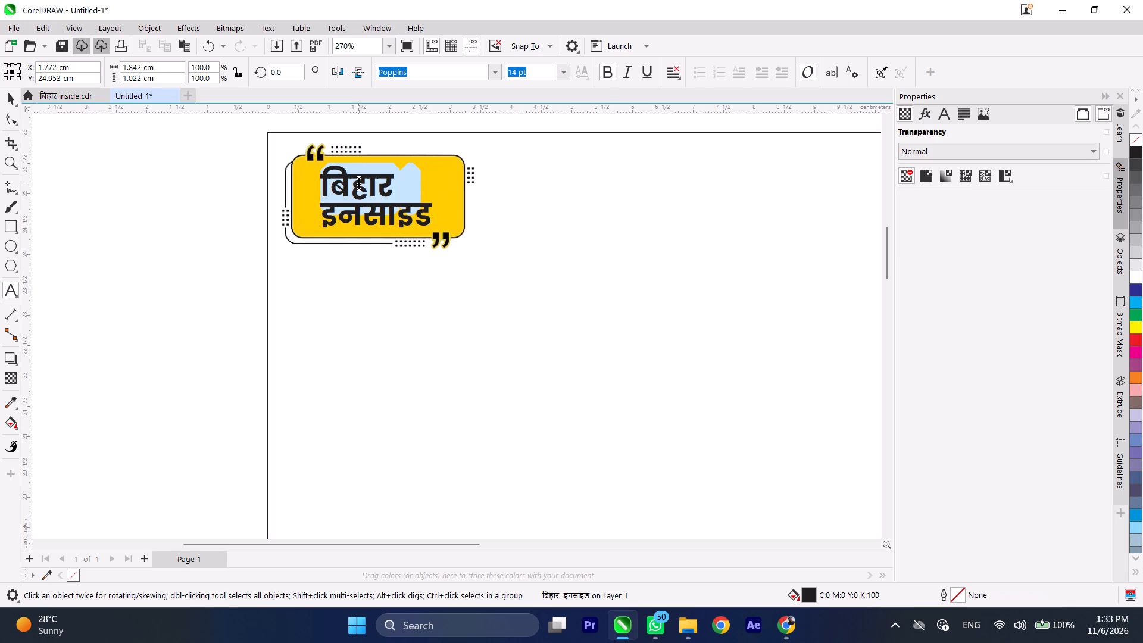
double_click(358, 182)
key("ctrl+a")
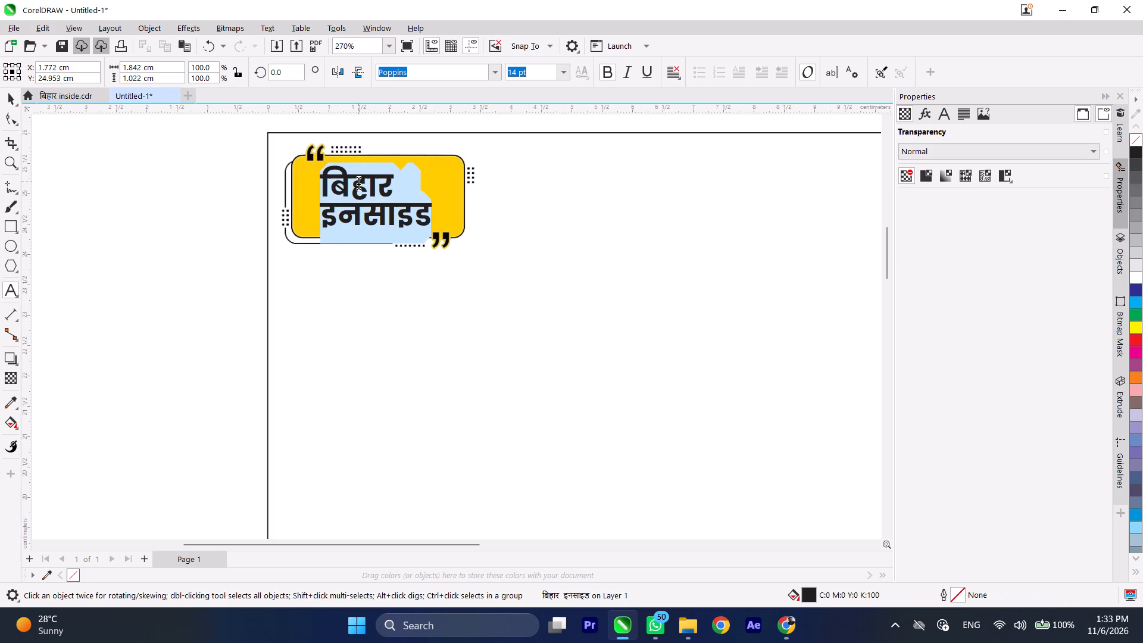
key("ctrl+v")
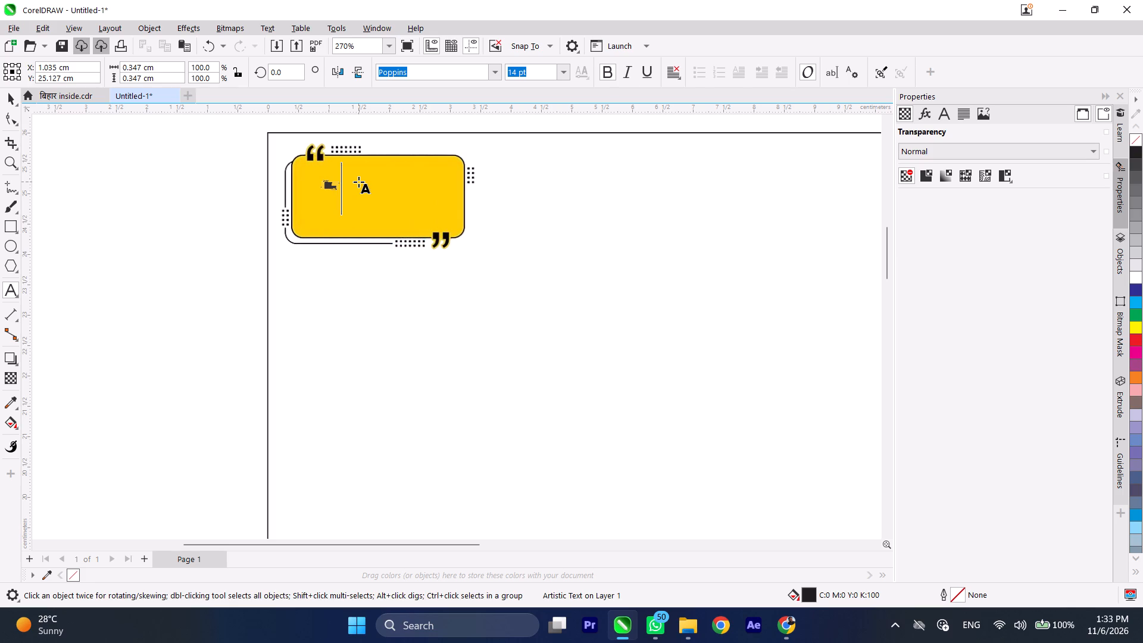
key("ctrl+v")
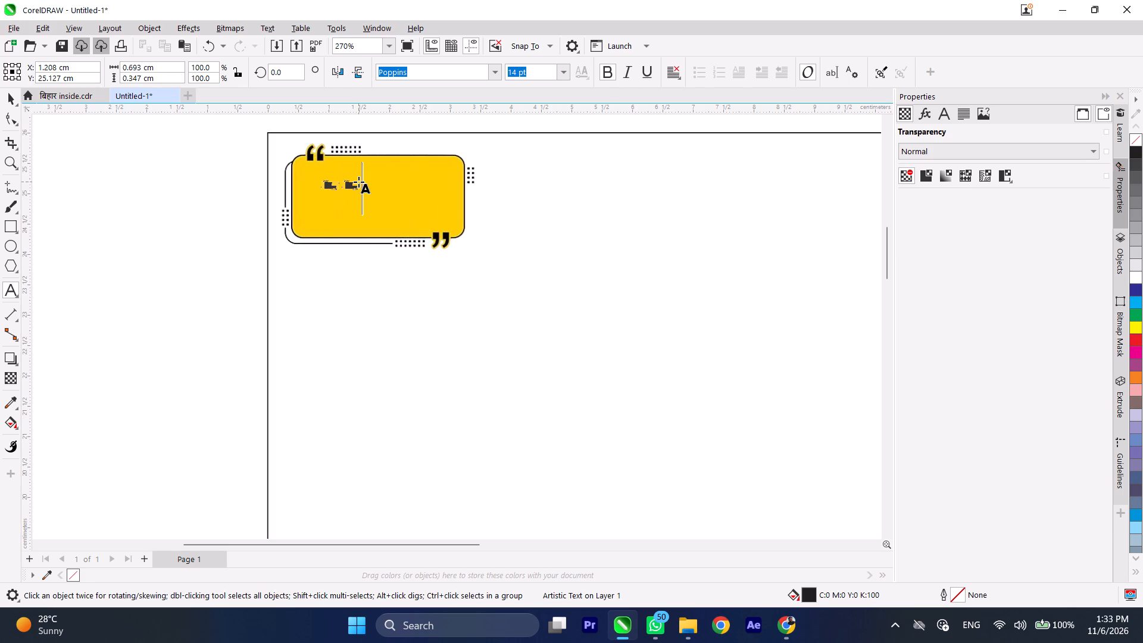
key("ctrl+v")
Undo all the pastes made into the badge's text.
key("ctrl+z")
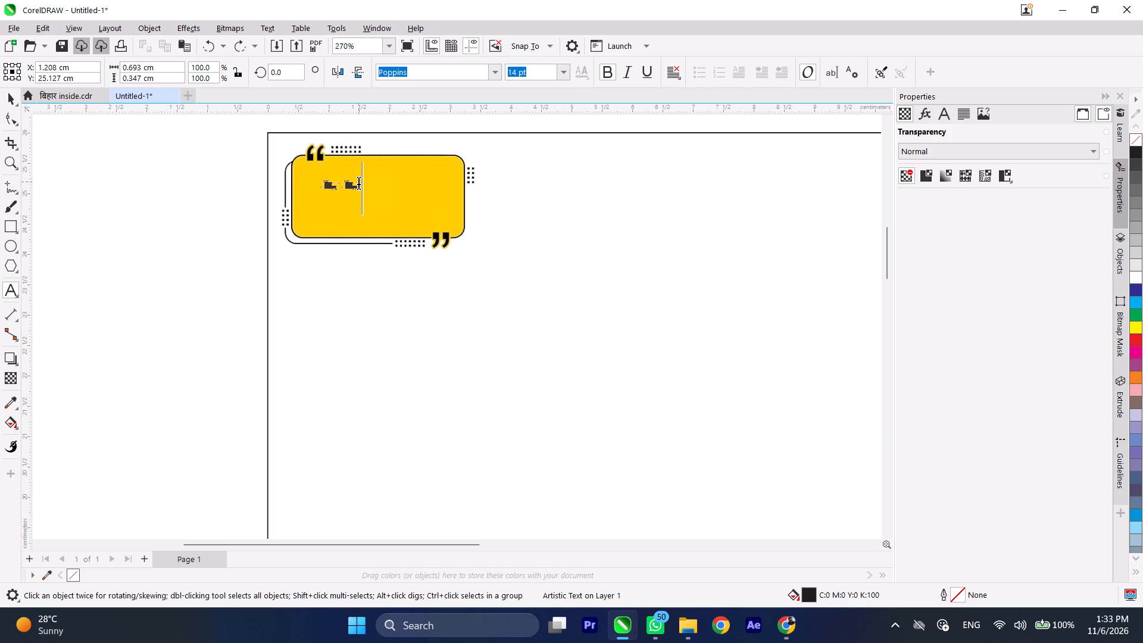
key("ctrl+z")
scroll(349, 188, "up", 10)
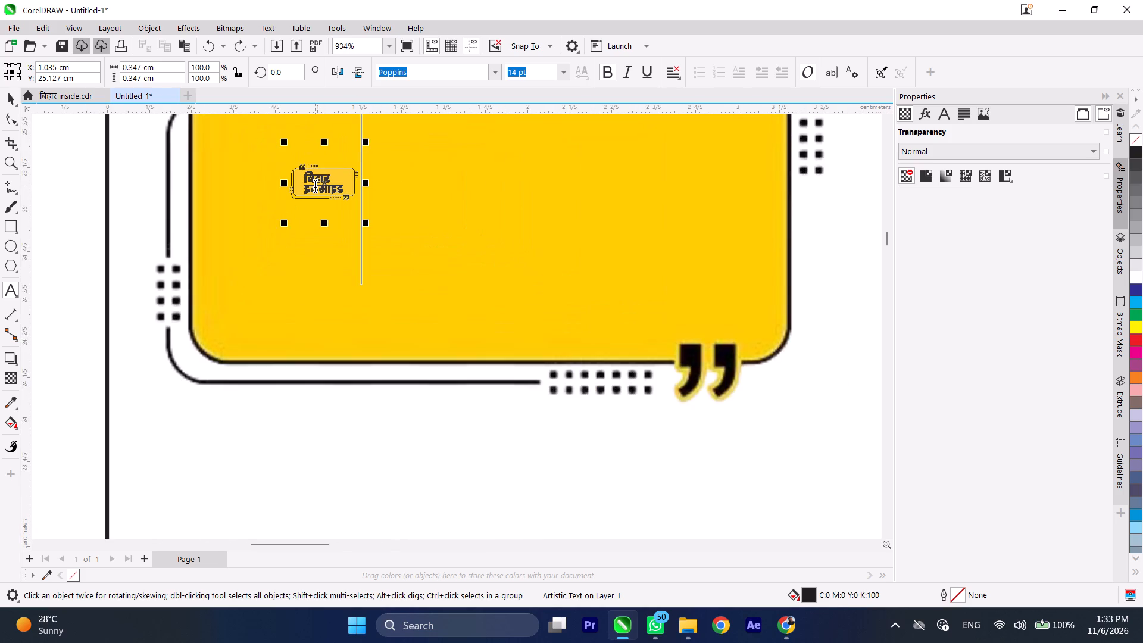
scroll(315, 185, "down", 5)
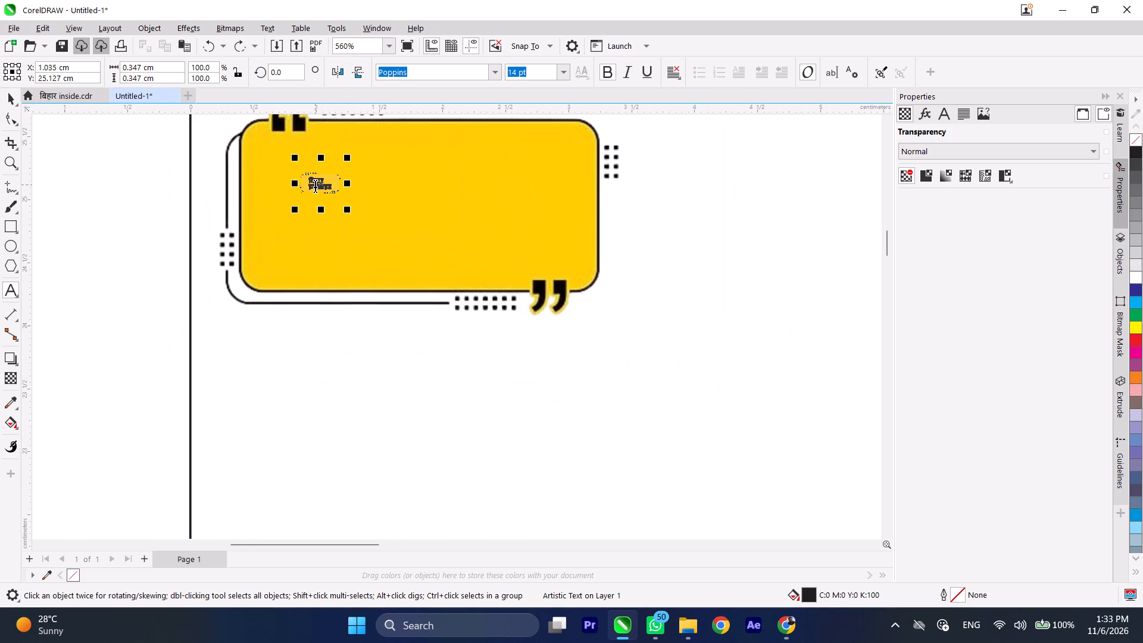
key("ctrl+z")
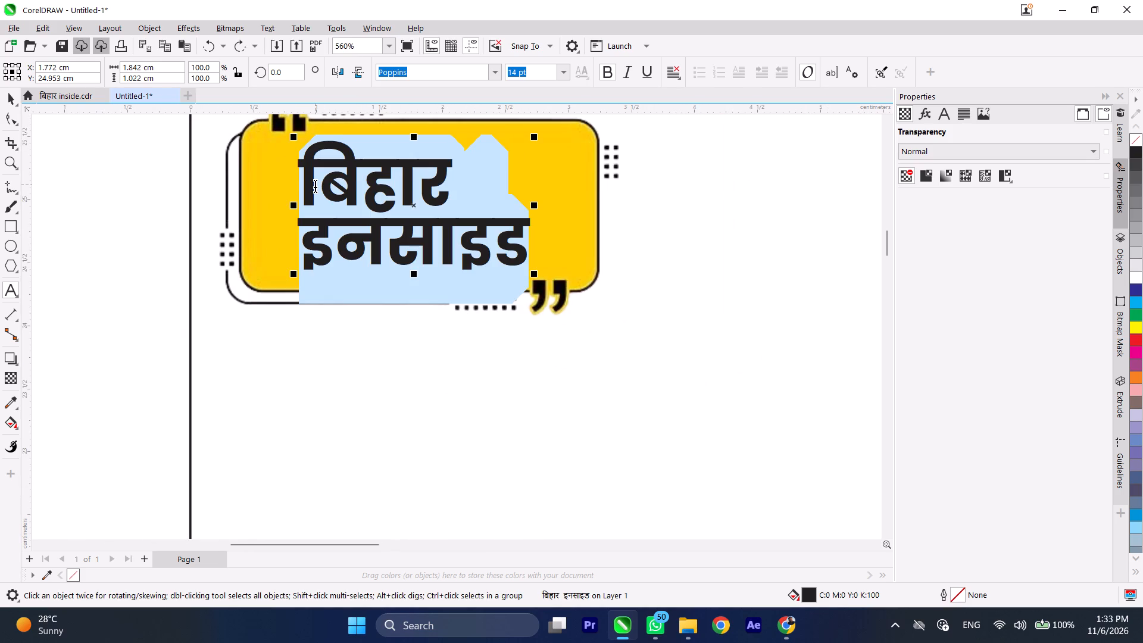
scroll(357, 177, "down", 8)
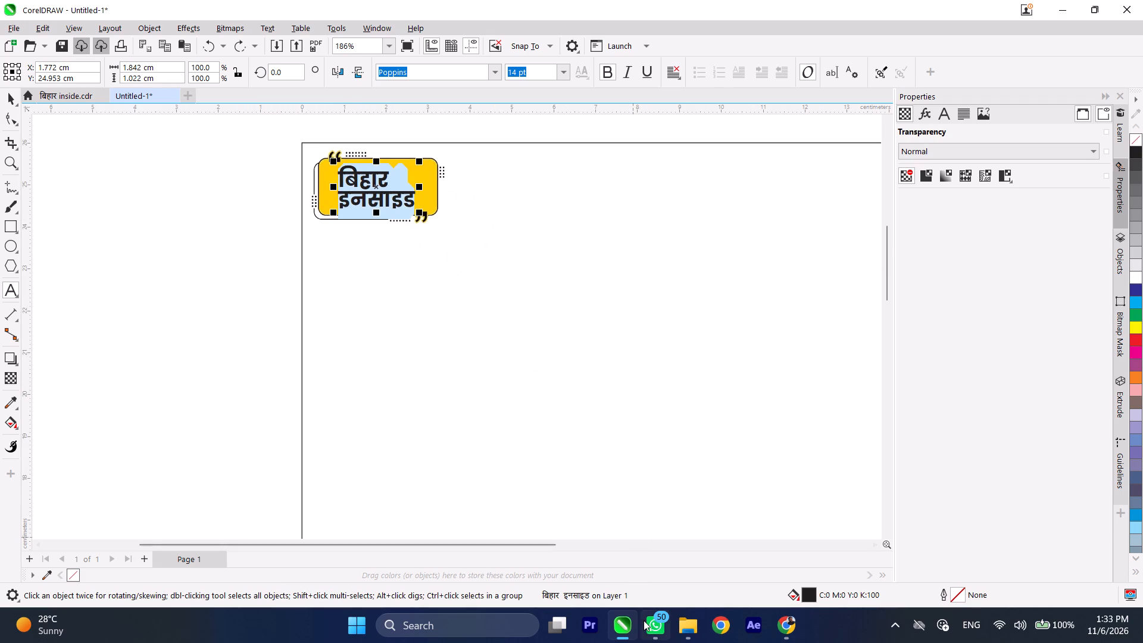
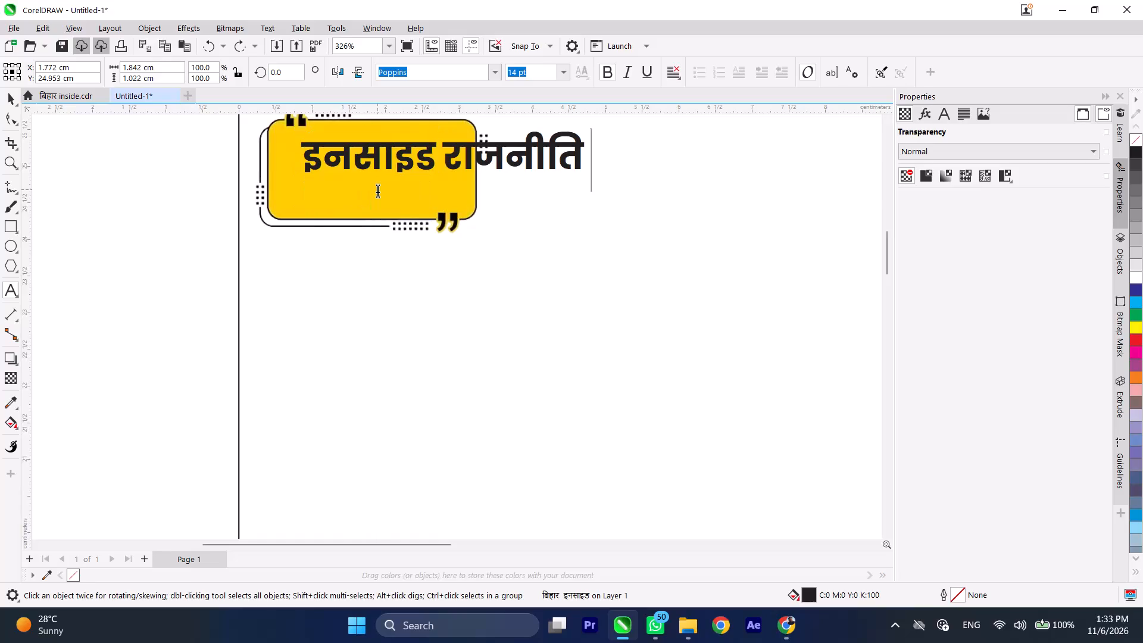
Break the badge label इनसाइड राजनीति into two lines, with राजनीति on the second line.
scroll(386, 225, "down", 4)
scroll(380, 168, "up", 4)
left_click(449, 196)
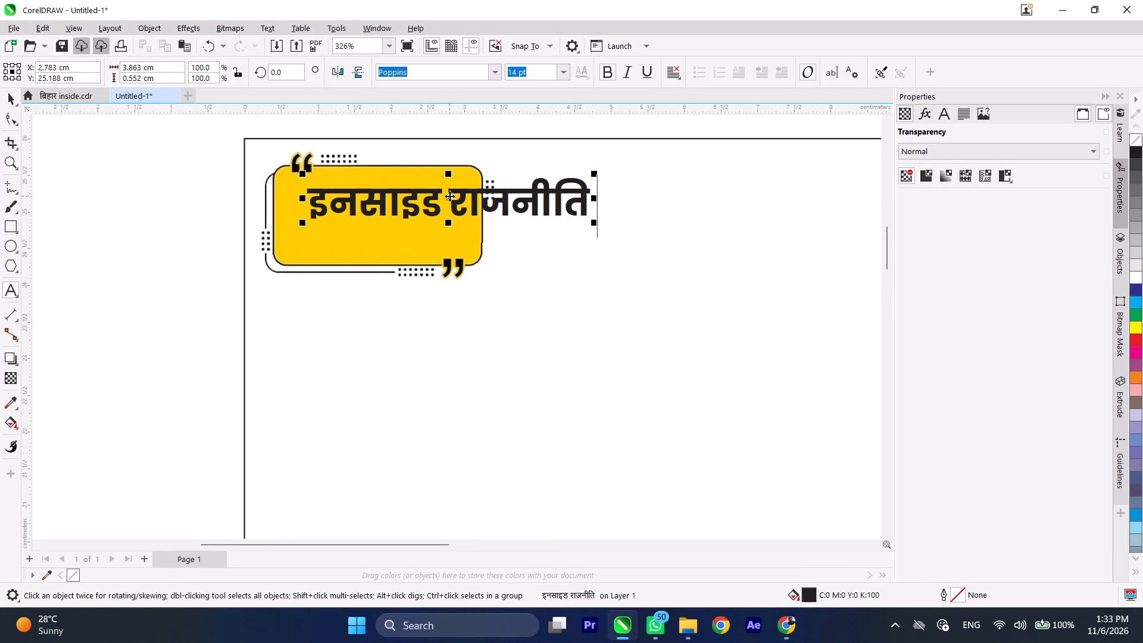
left_click(452, 201)
double_click(452, 201)
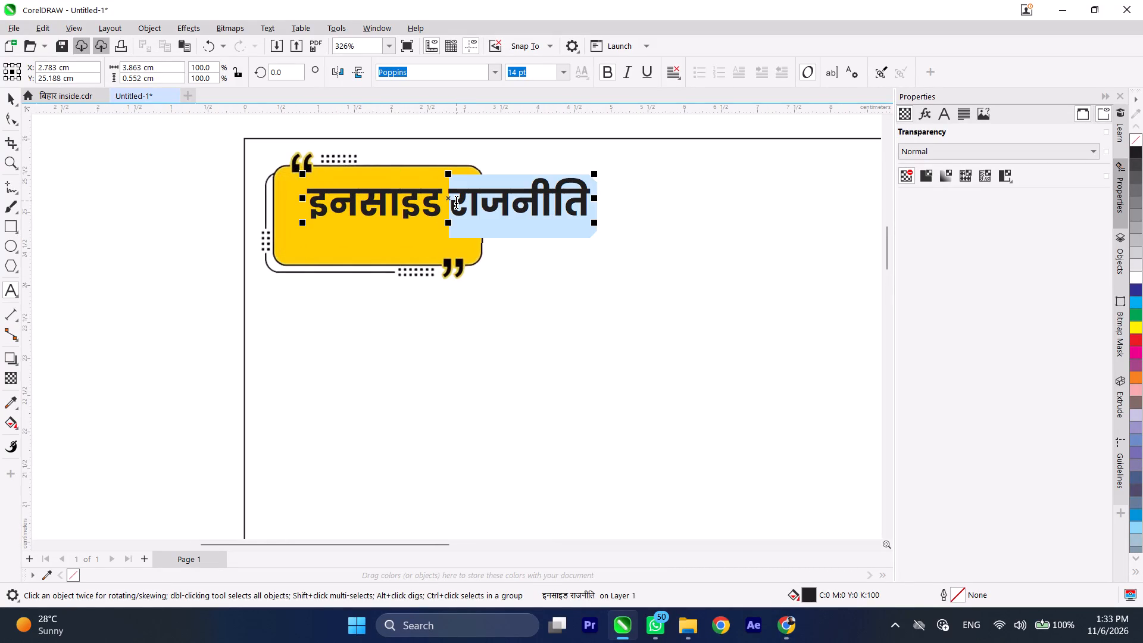
left_click(456, 201)
key("Return")
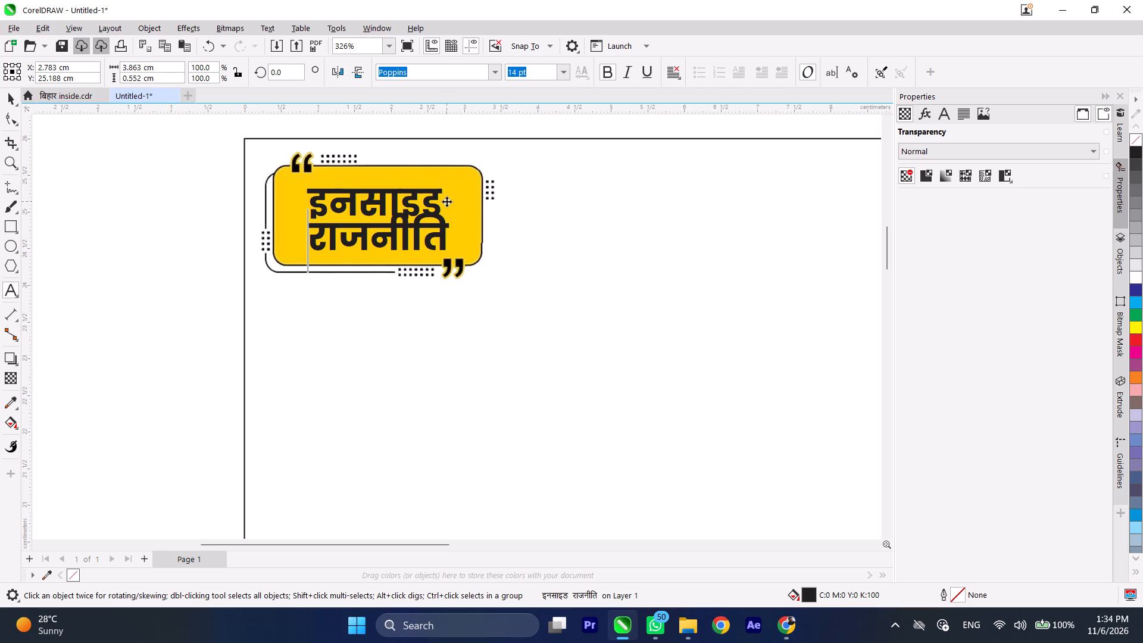
left_click(1, 98)
left_click(8, 99)
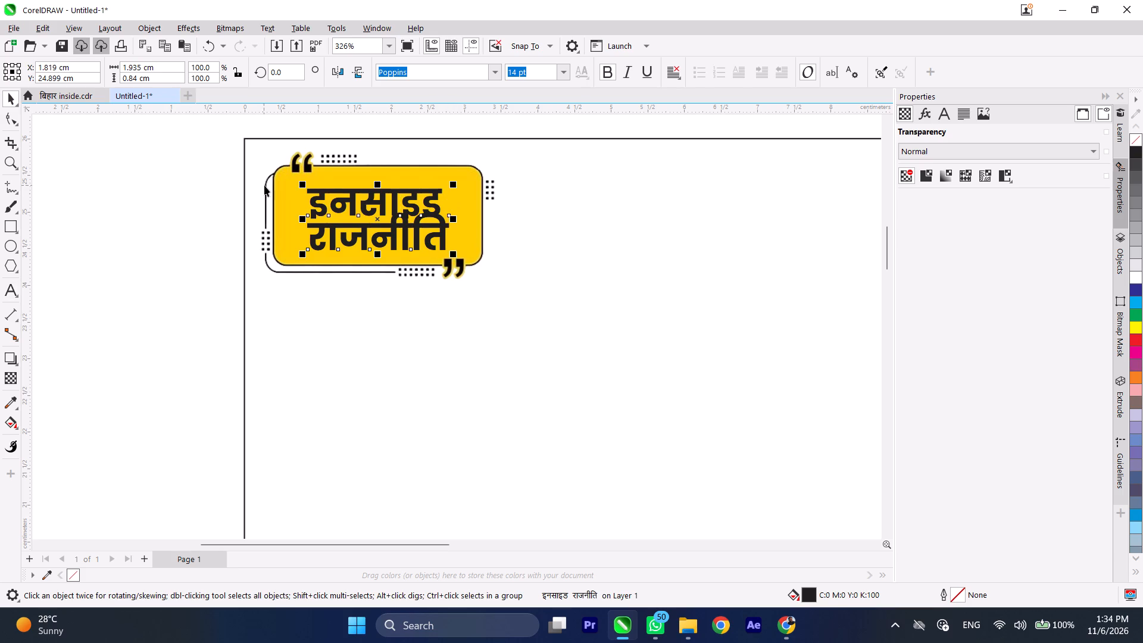
Set the two-line badge label's font size to 12 pt.
scroll(264, 185, "up", 3)
left_click(561, 74)
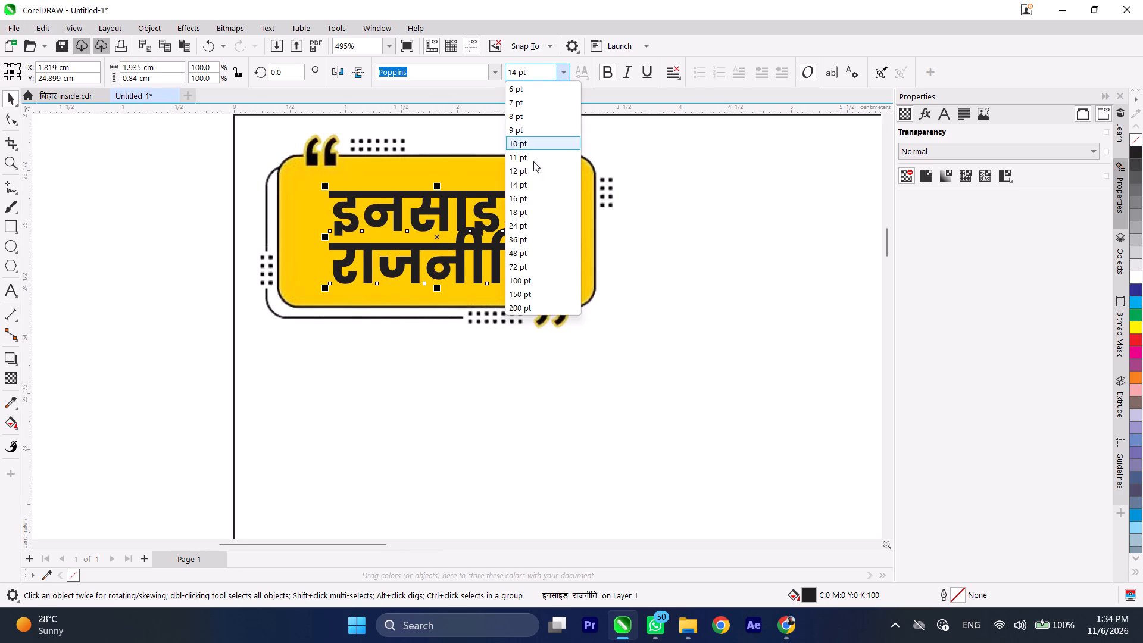
left_click(523, 171)
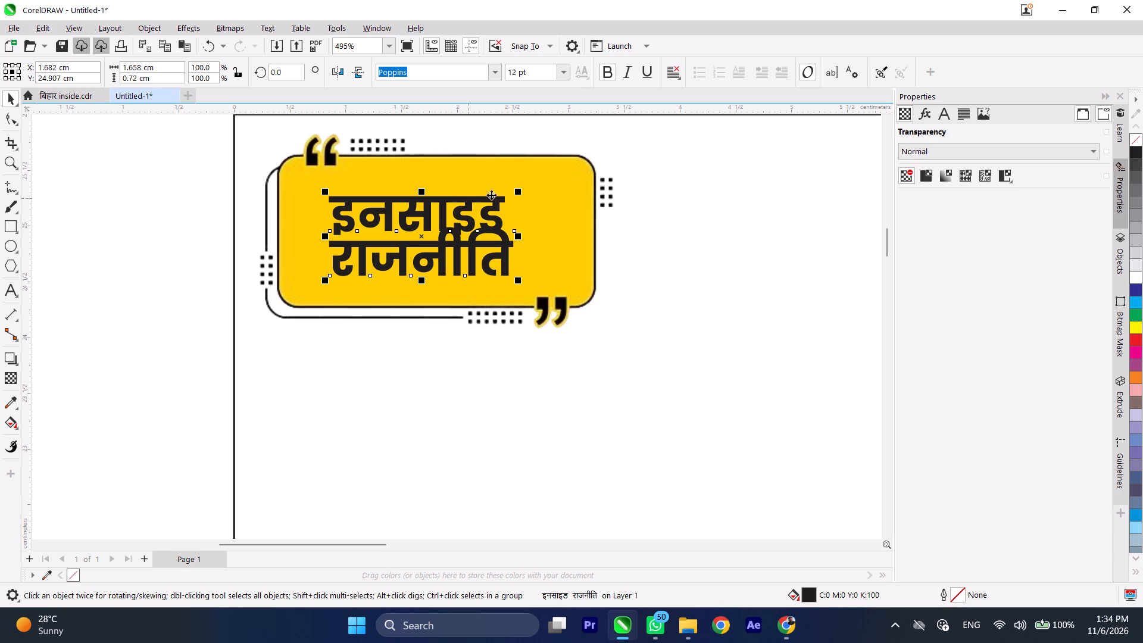
Centre-align the badge label's two lines and set their line spacing to 66% of character height.
left_click(963, 117)
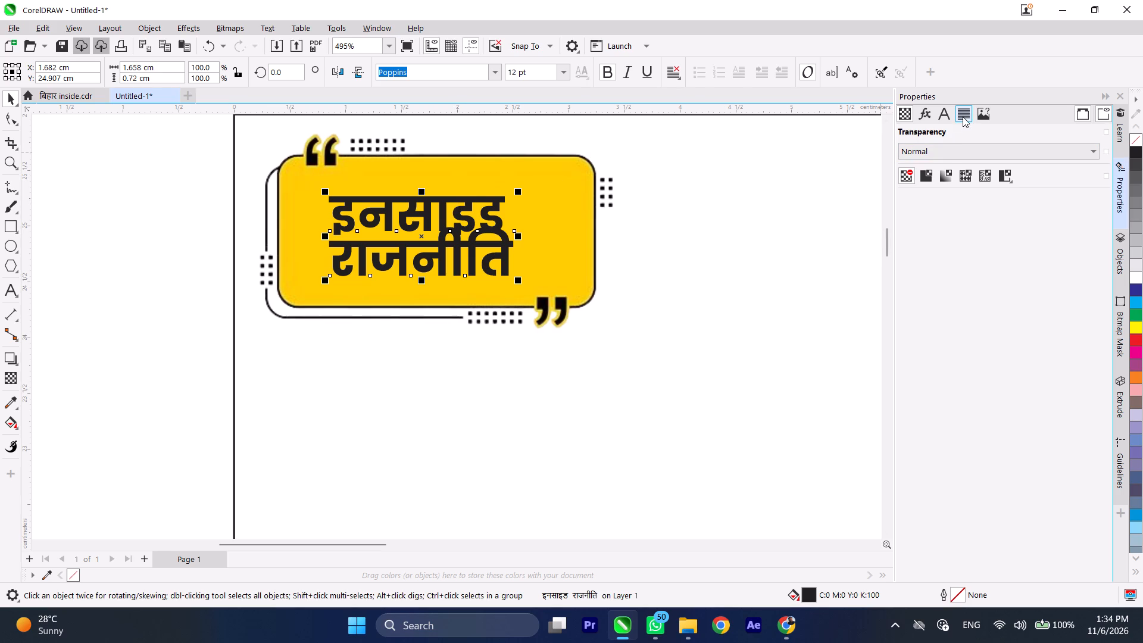
left_click(941, 150)
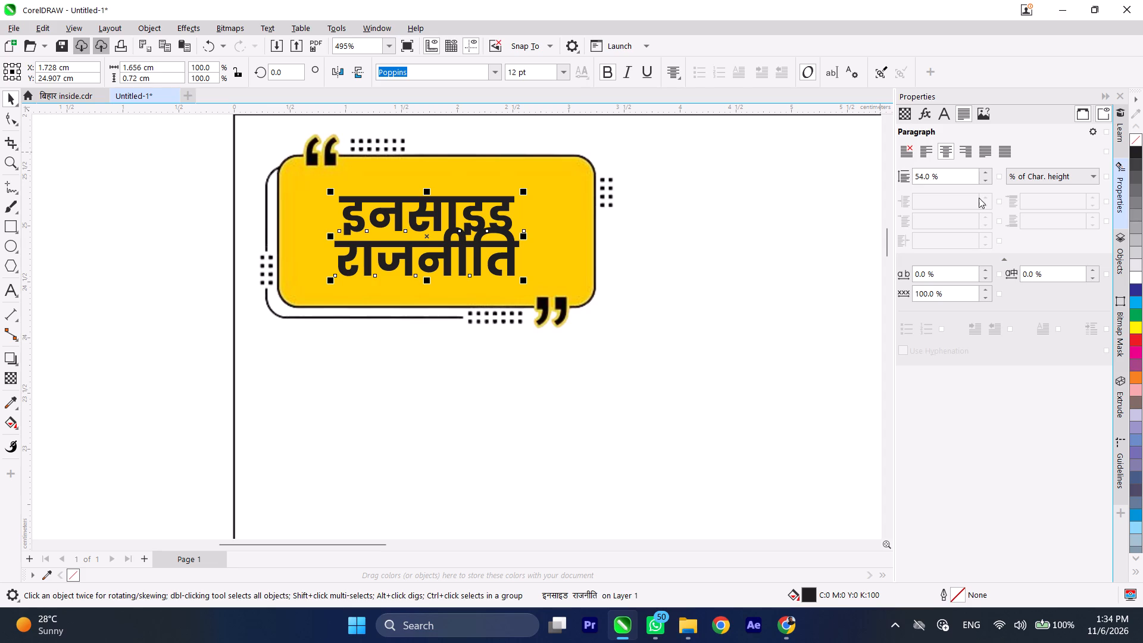
triple_click(985, 182)
left_click(987, 173)
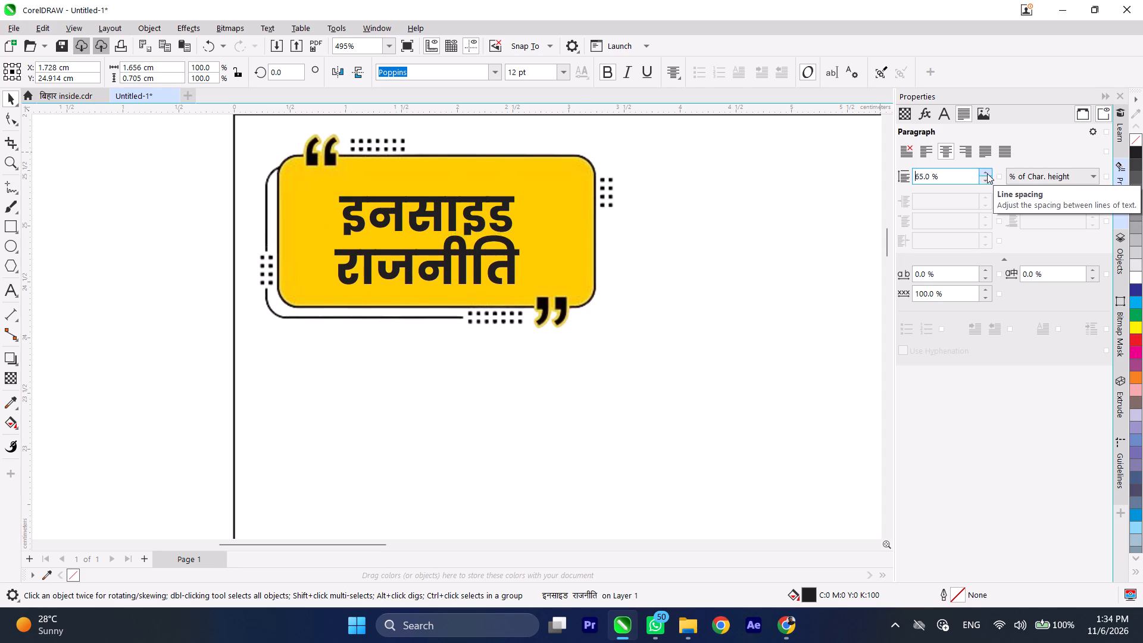
left_click(987, 182)
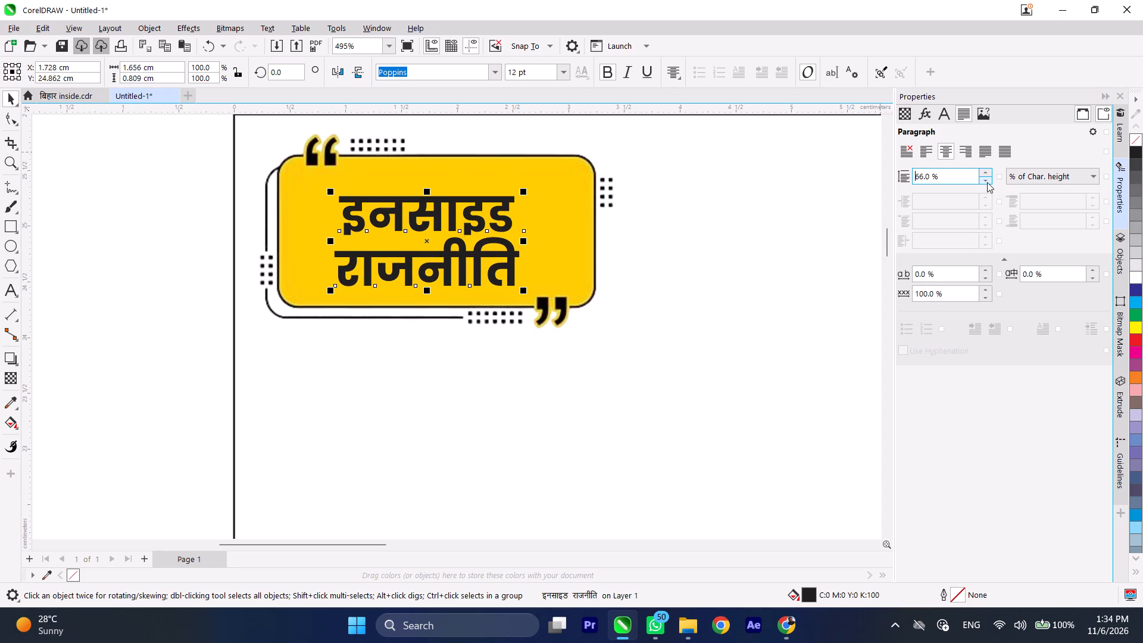
Move the इनसाइड राजनीति label slightly up and right so it sits centred inside the yellow badge.
left_click_drag(454, 220, 461, 207)
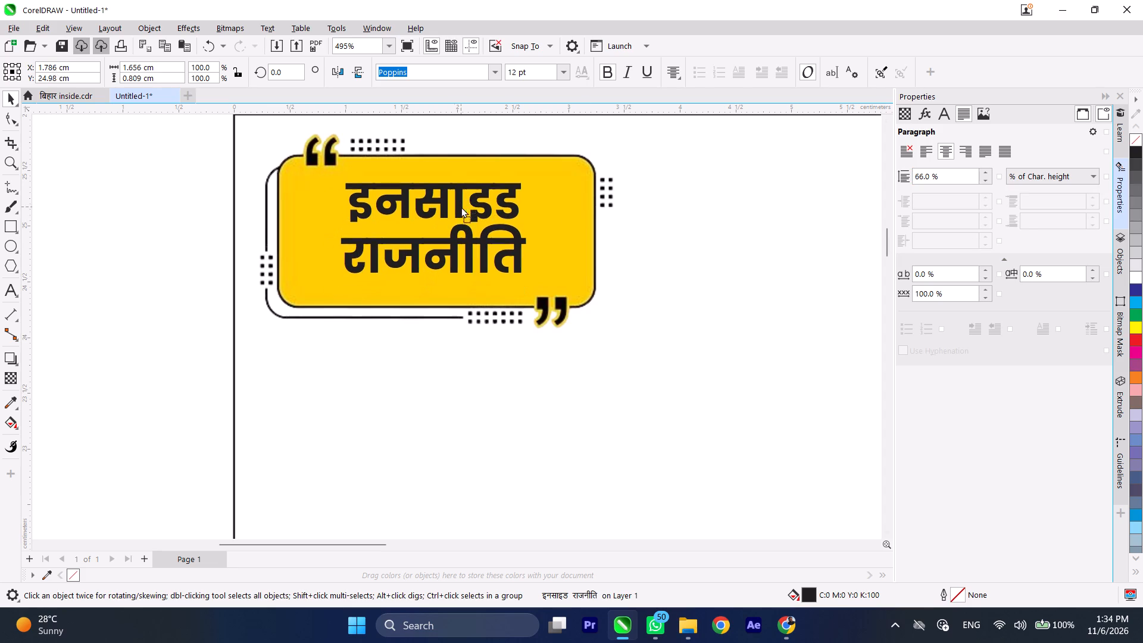
left_click_drag(461, 207, 461, 207)
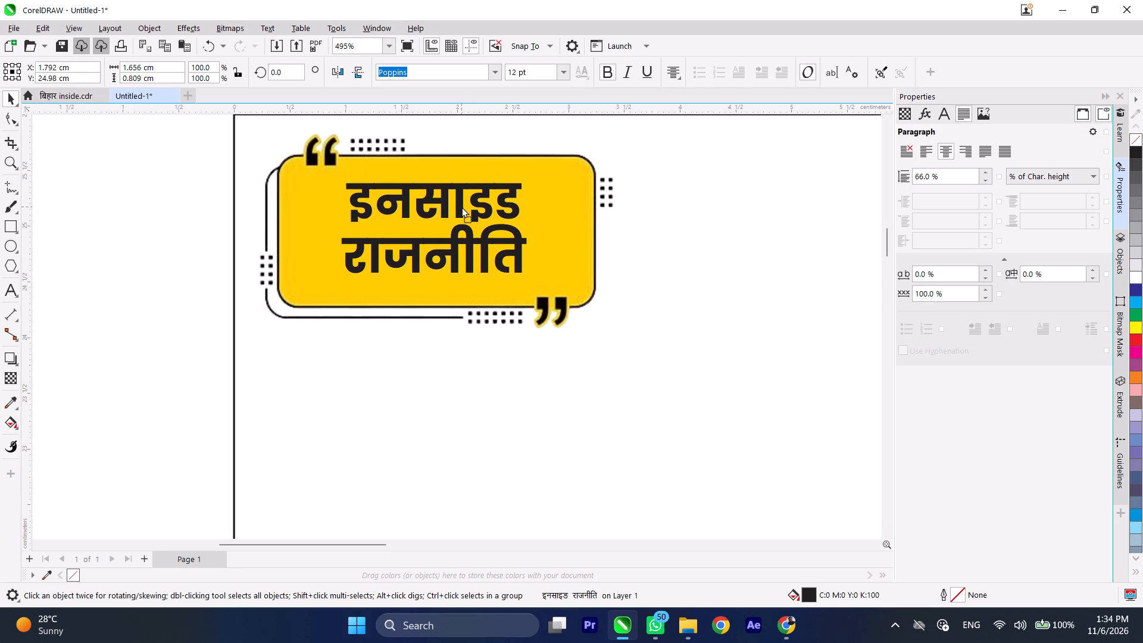
left_click_drag(461, 207, 461, 207)
left_click(110, 267)
Examine the whole Untitled-1 page and compare it with the Page 1 layout of बिहार inside.cdr.
scroll(201, 204, "down", 9)
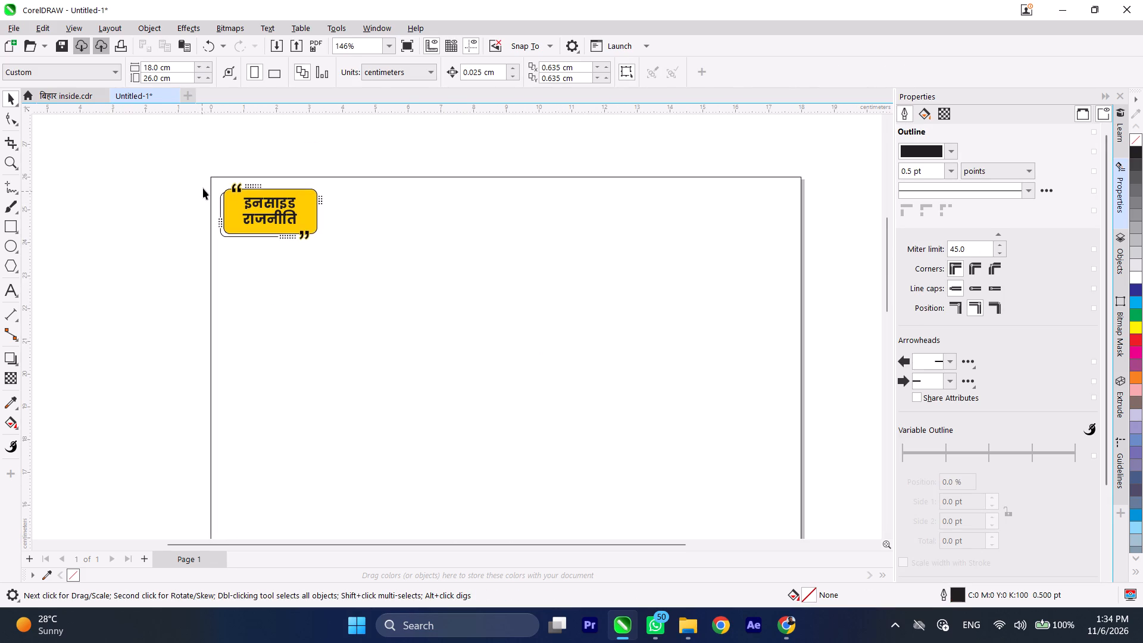
scroll(205, 151, "down", 3)
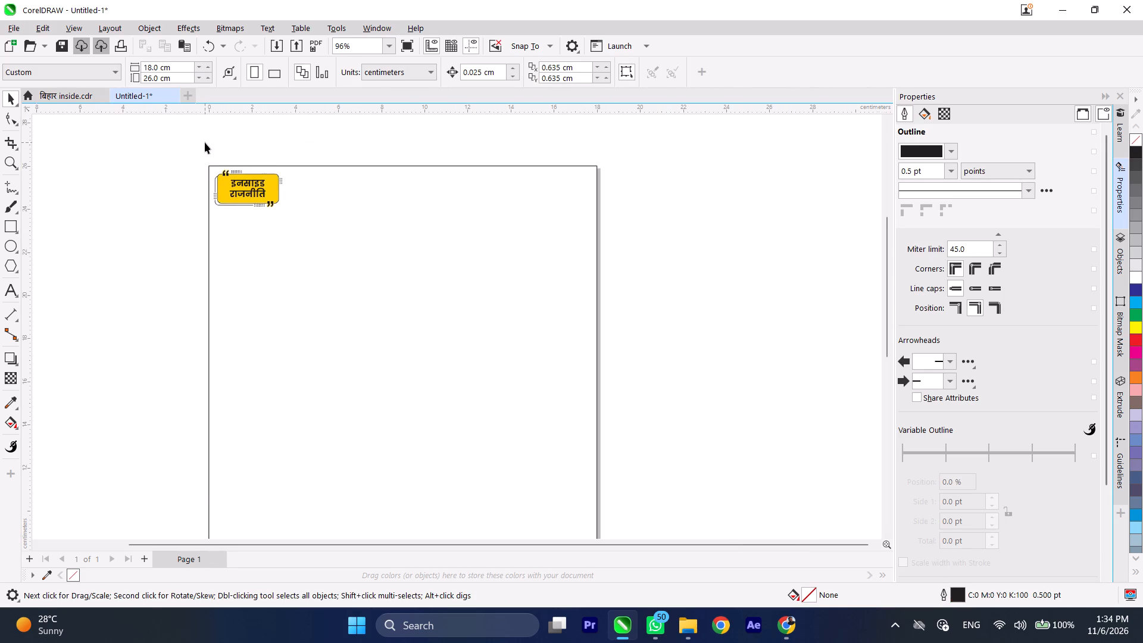
scroll(308, 143, "down", 1)
scroll(373, 135, "down", 2)
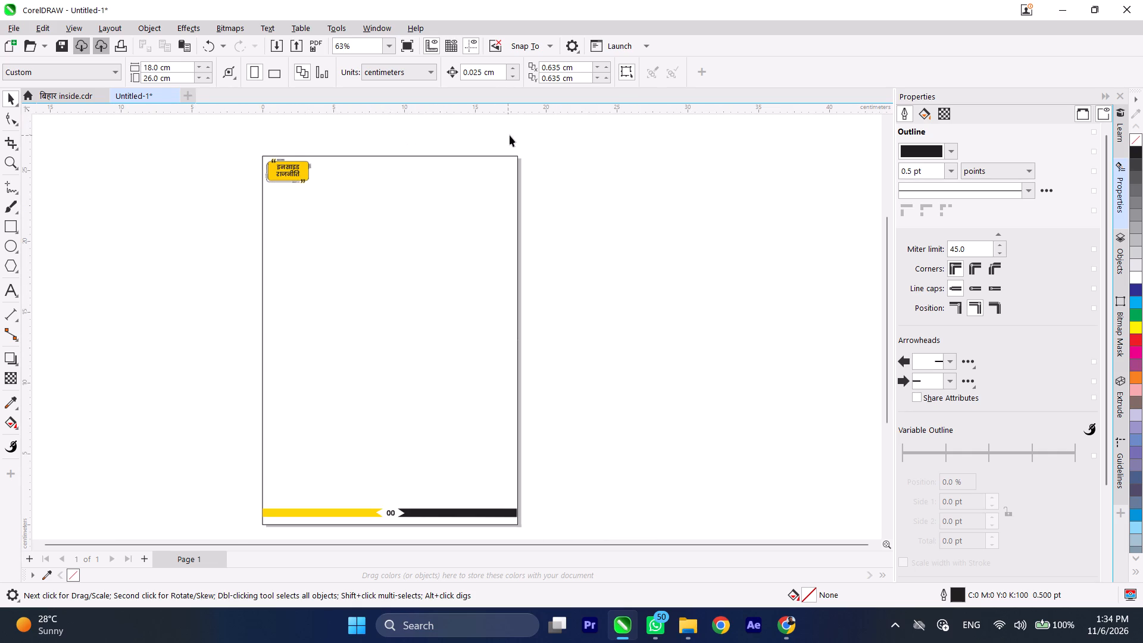
scroll(654, 195, "down", 1)
scroll(426, 205, "up", 1)
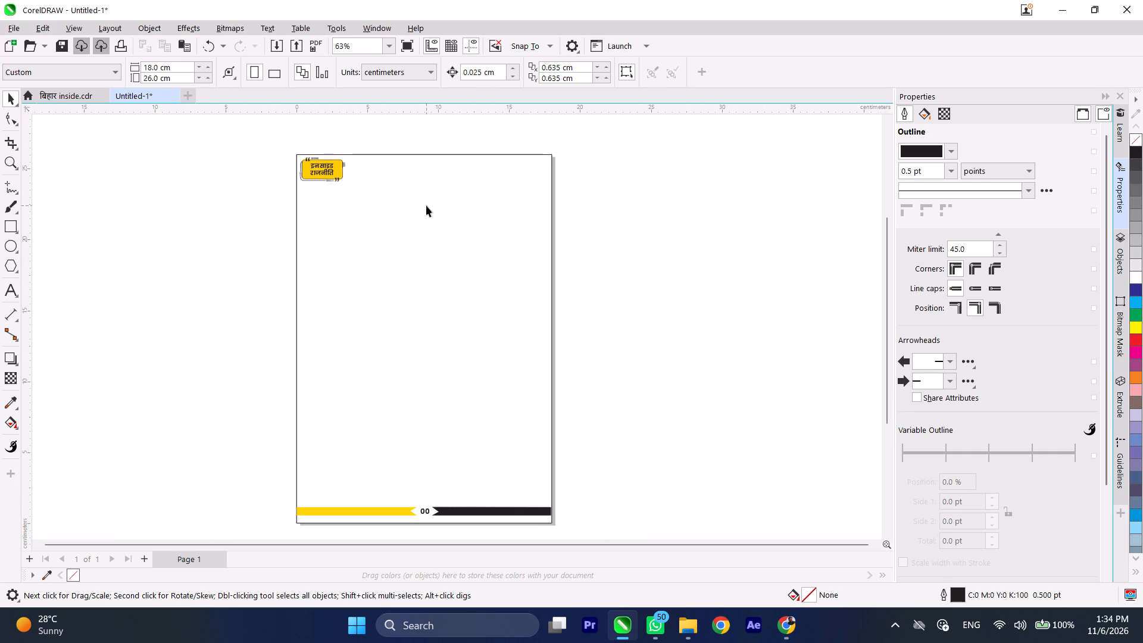
left_click(70, 96)
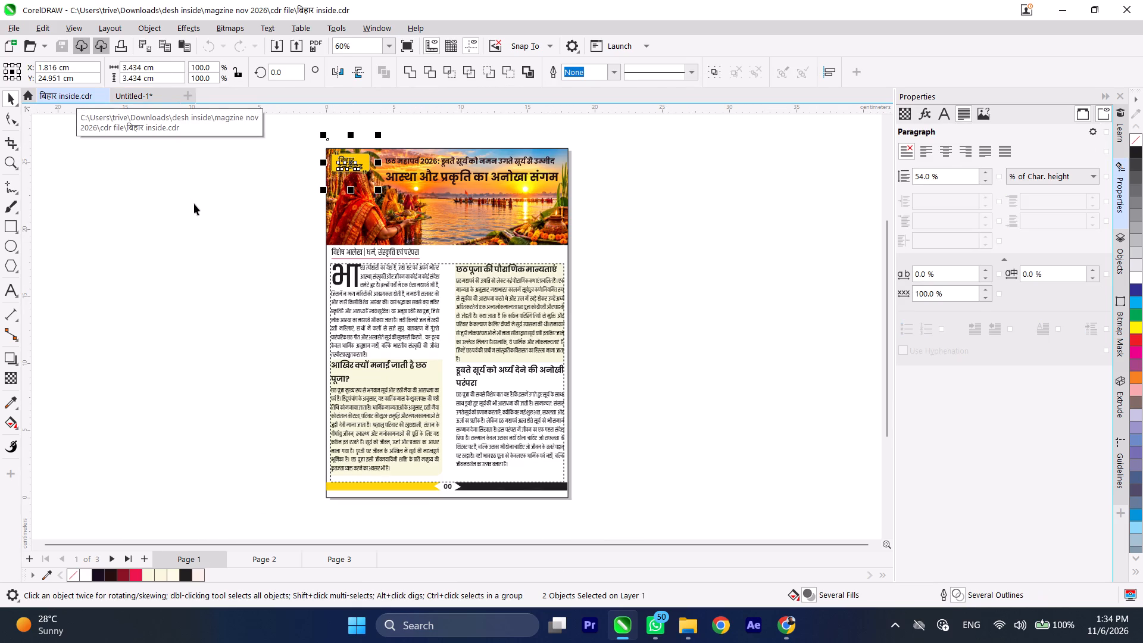
left_click(195, 205)
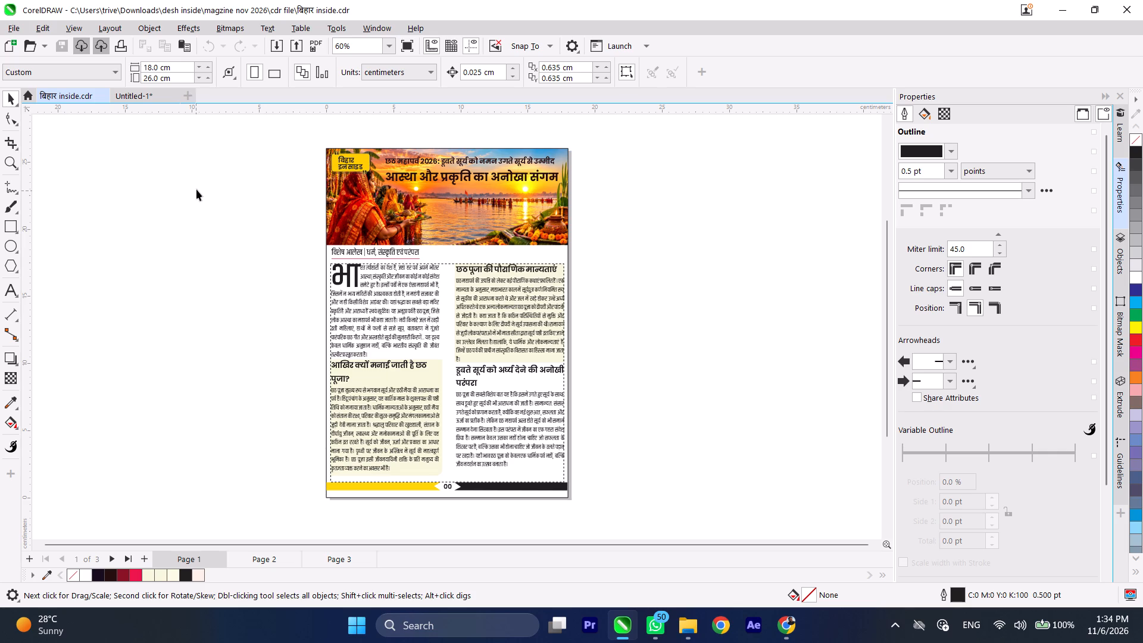
left_click(141, 99)
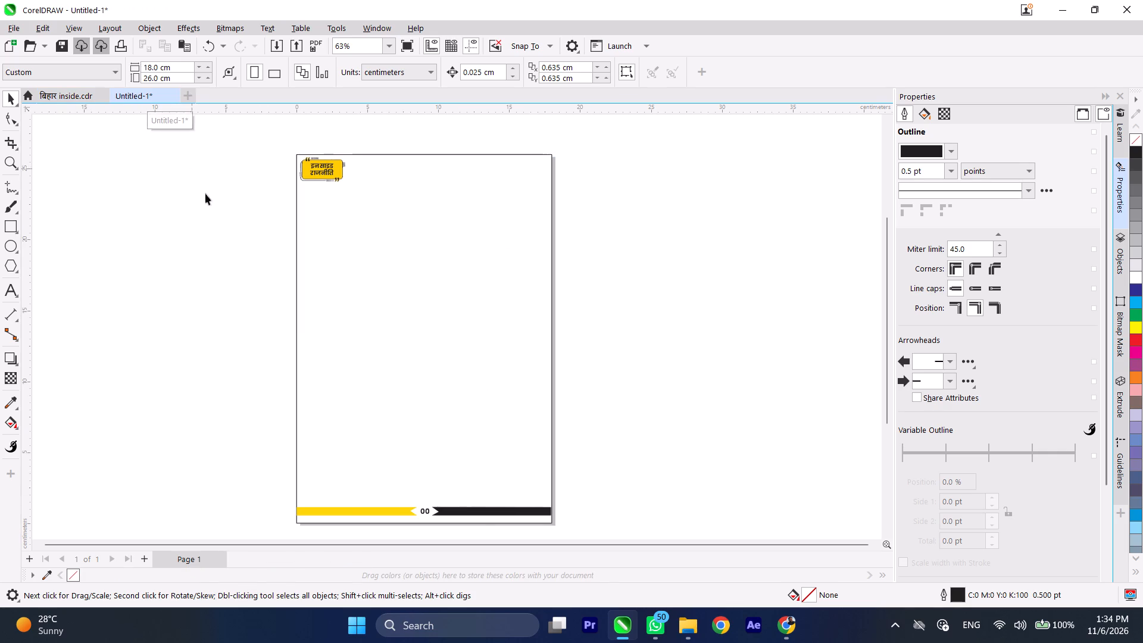
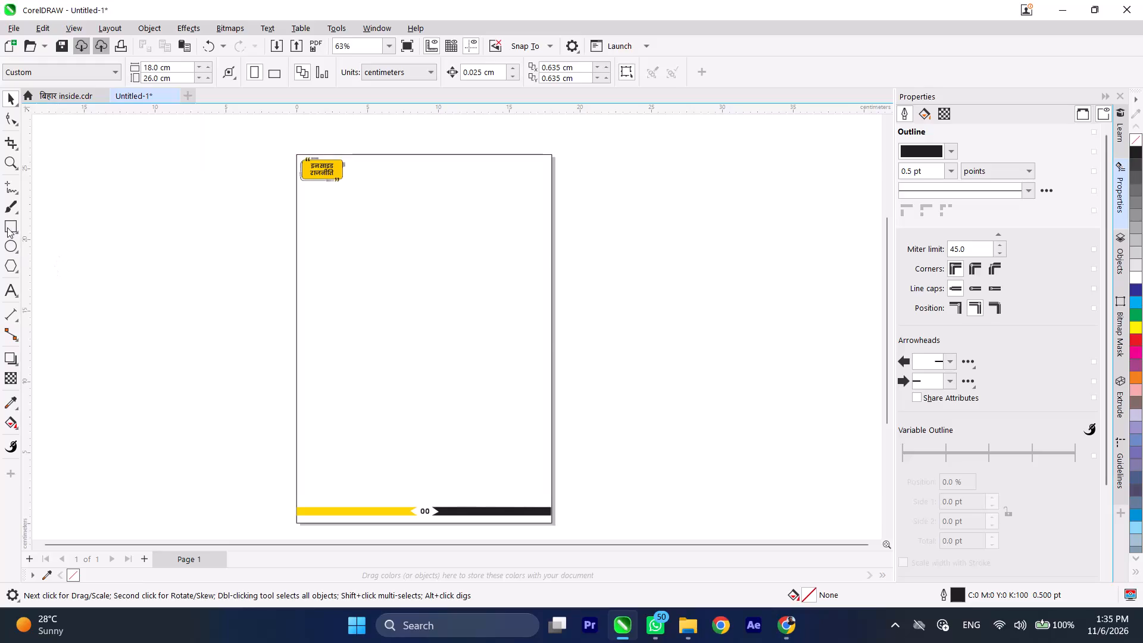
Create a page-frame rectangle and shorten it to an 18 cm by about 3.7 cm header band along the page's top edge.
double_click(7, 226)
left_click_drag(422, 527, 420, 211)
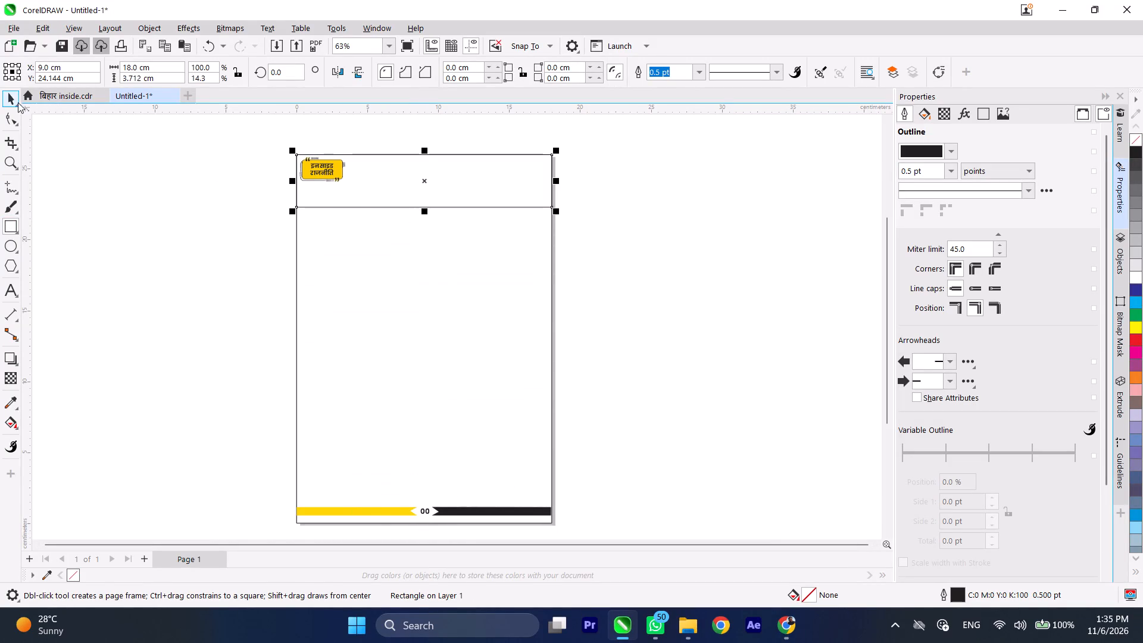
left_click(11, 98)
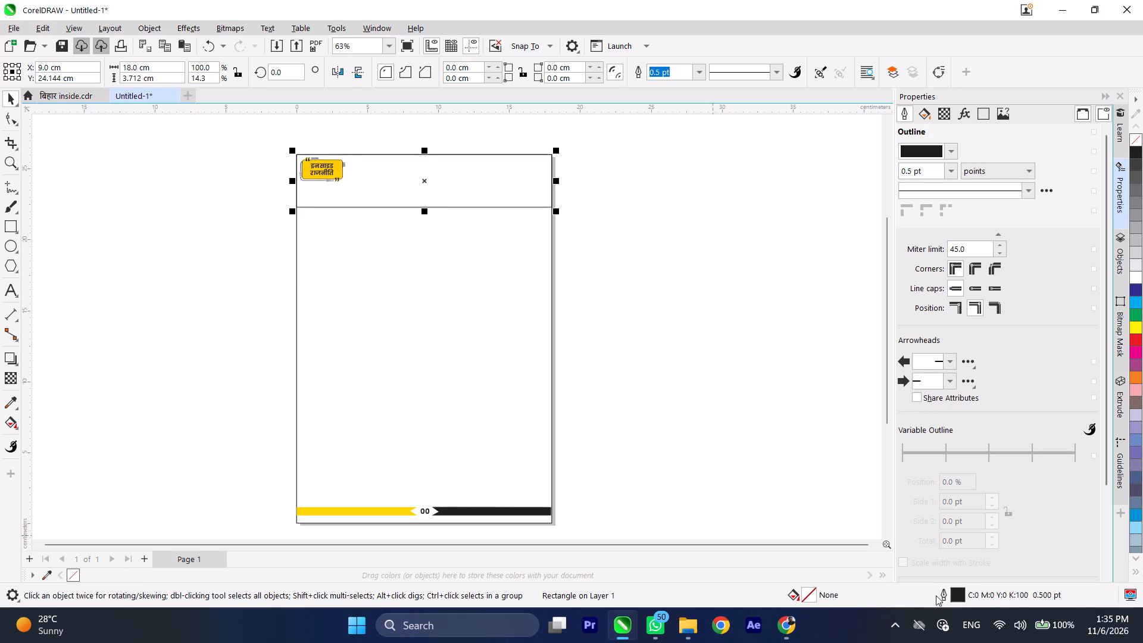
Give the header band a uniform fill.
double_click(961, 592)
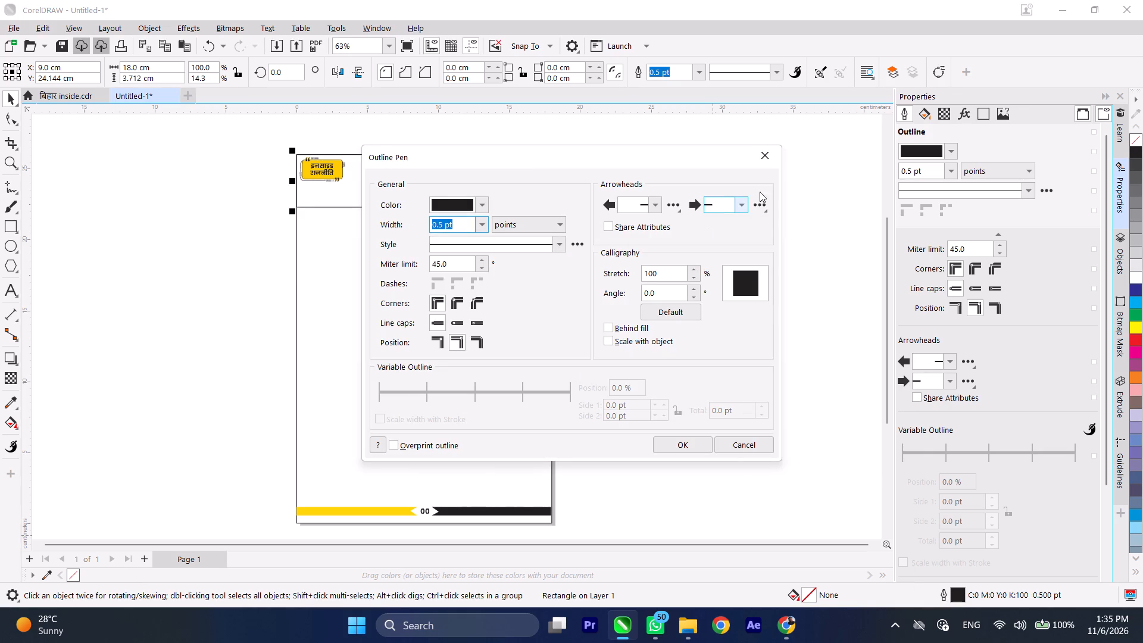
left_click(769, 152)
double_click(810, 599)
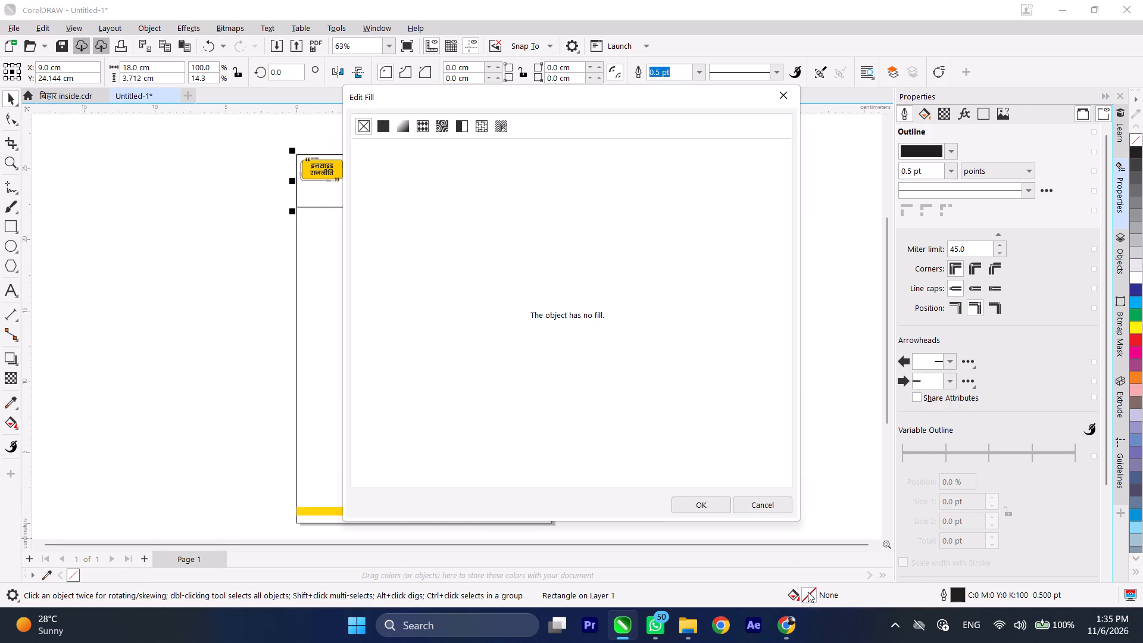
left_click(384, 126)
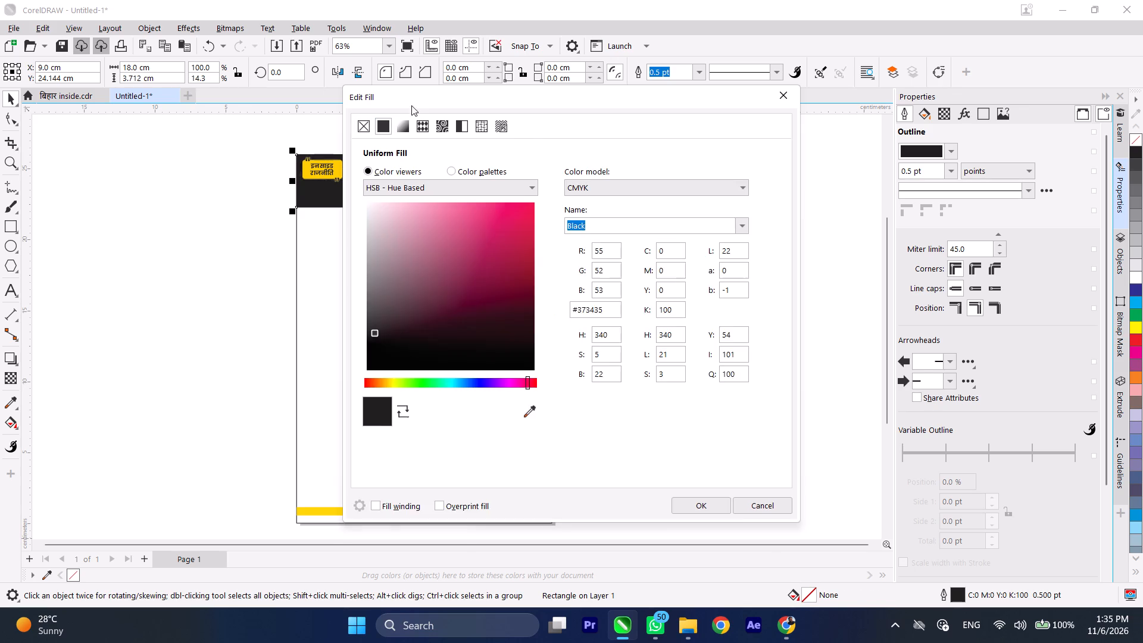
left_click_drag(412, 105, 617, 111)
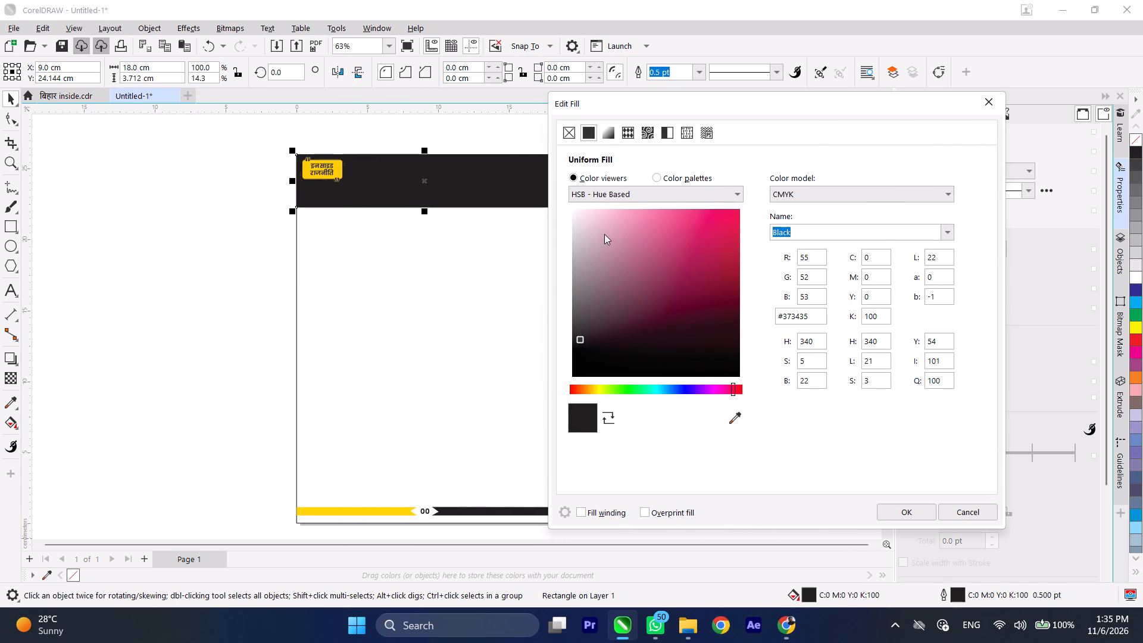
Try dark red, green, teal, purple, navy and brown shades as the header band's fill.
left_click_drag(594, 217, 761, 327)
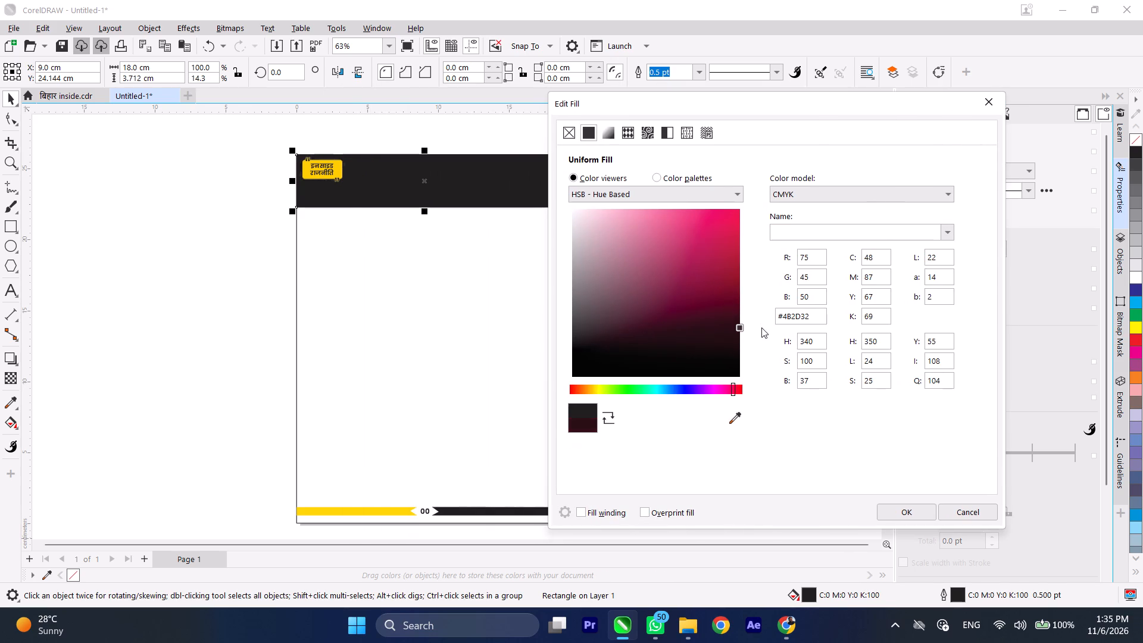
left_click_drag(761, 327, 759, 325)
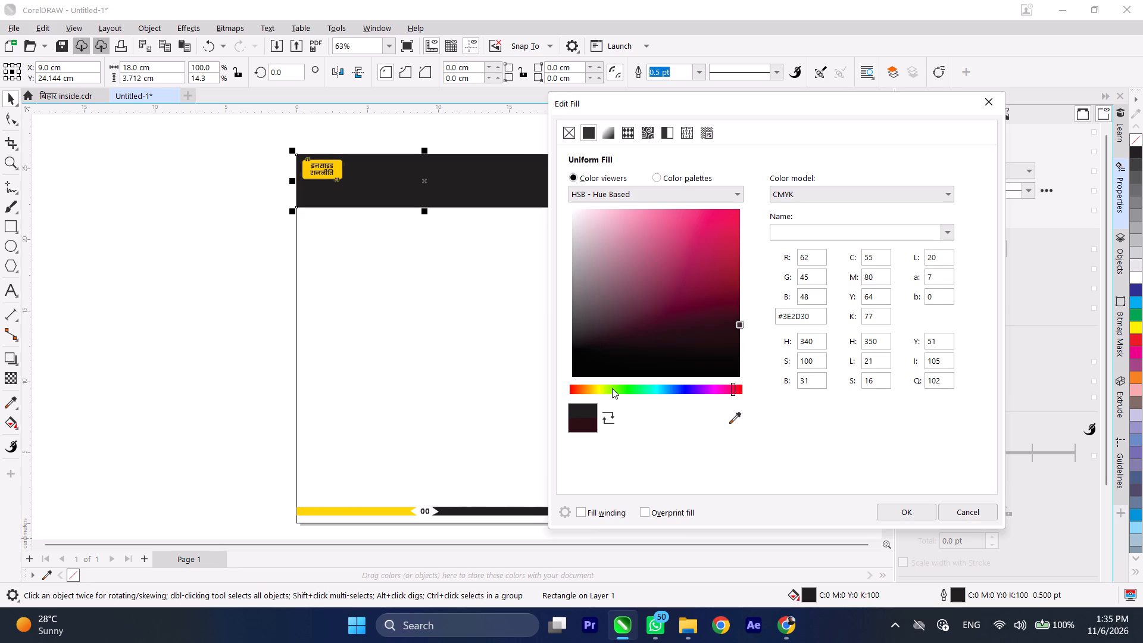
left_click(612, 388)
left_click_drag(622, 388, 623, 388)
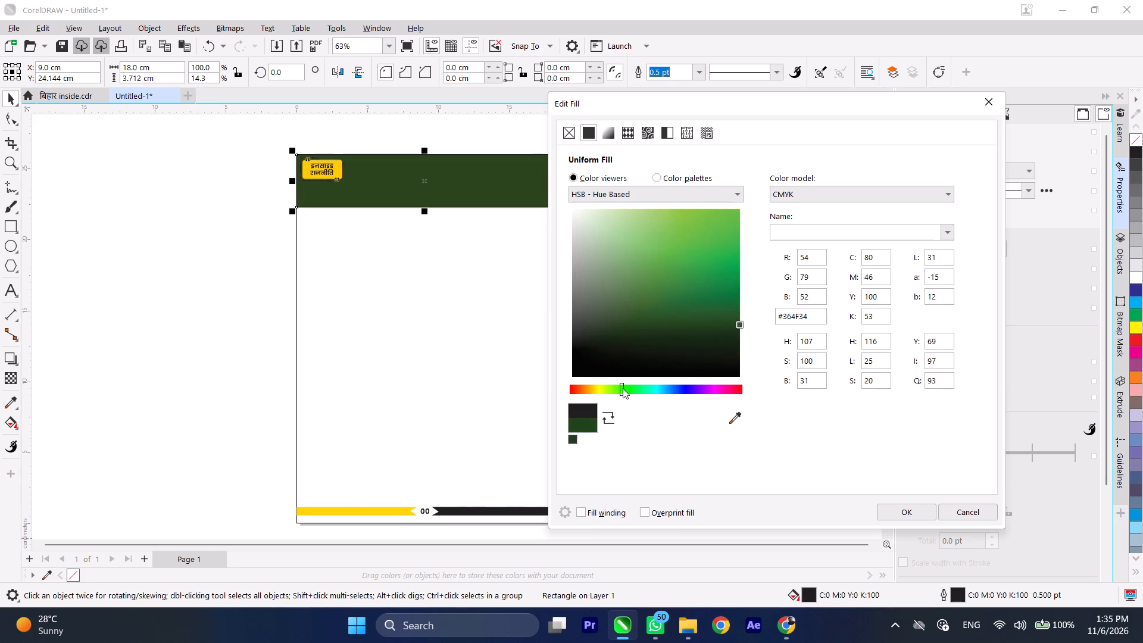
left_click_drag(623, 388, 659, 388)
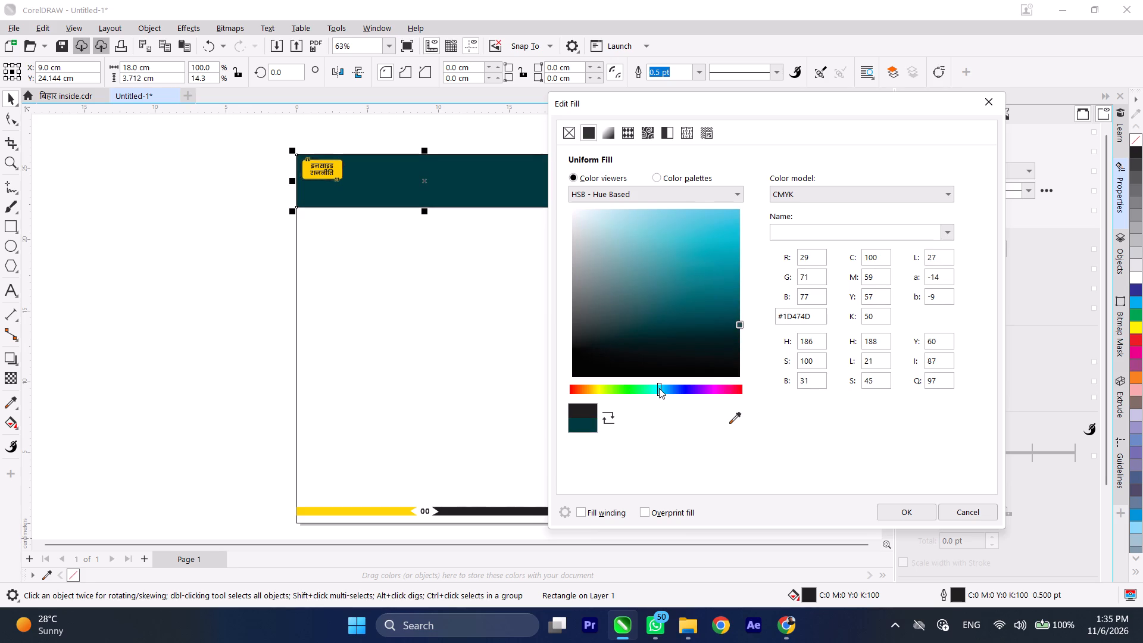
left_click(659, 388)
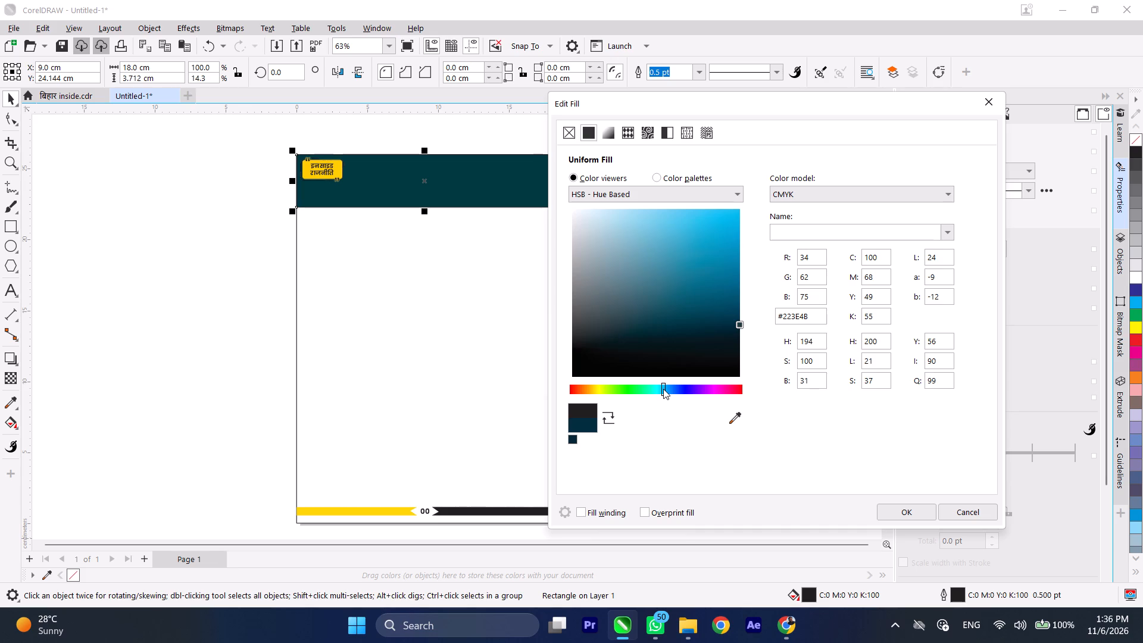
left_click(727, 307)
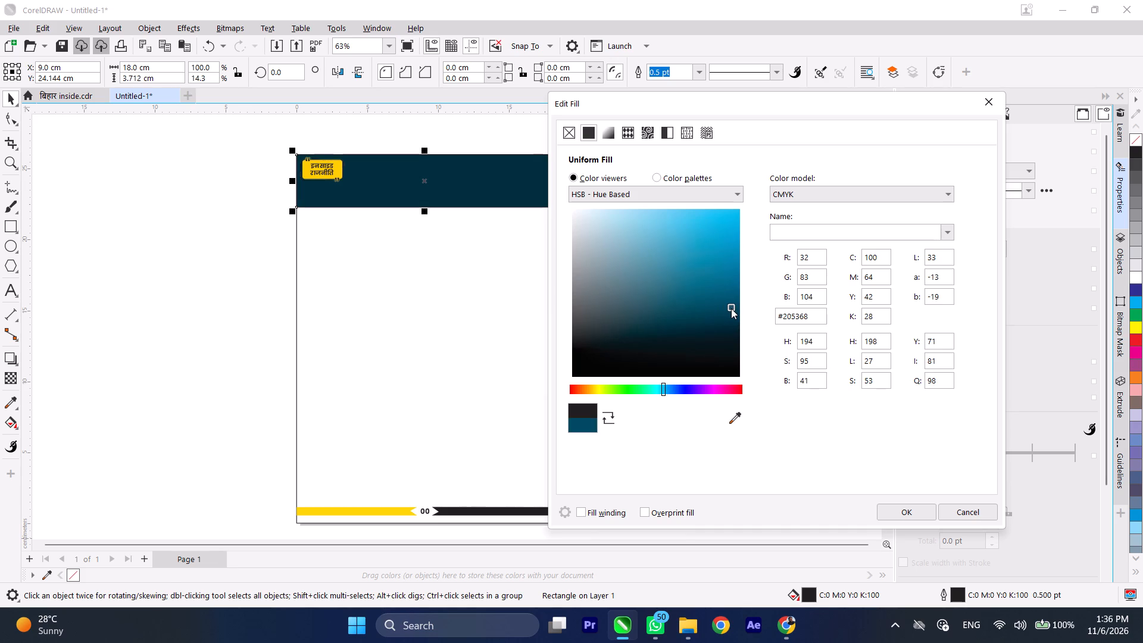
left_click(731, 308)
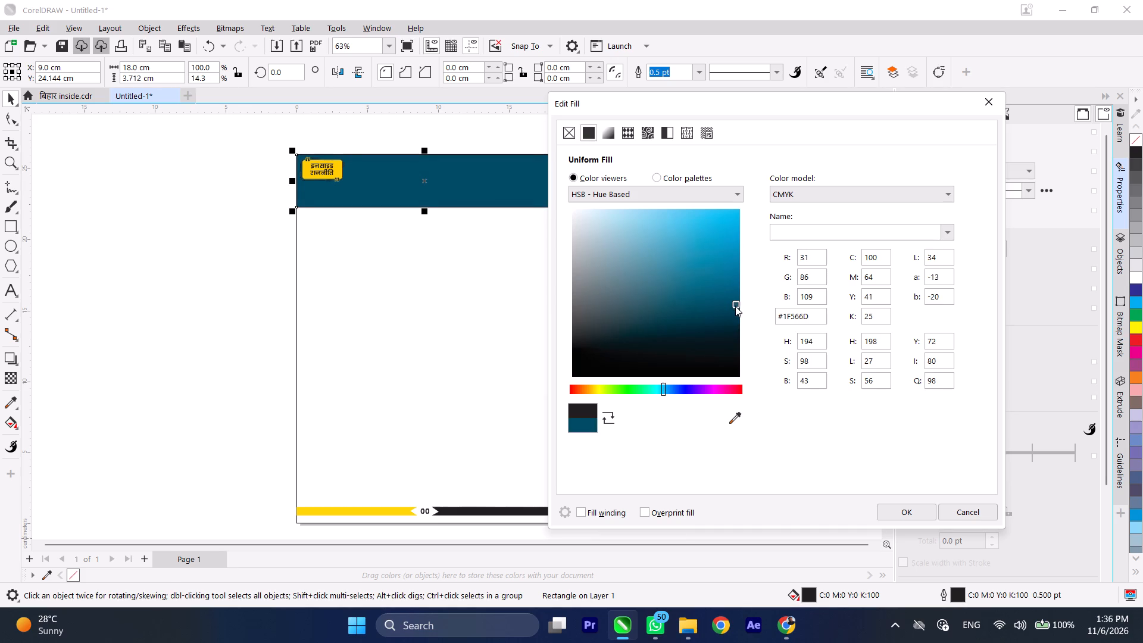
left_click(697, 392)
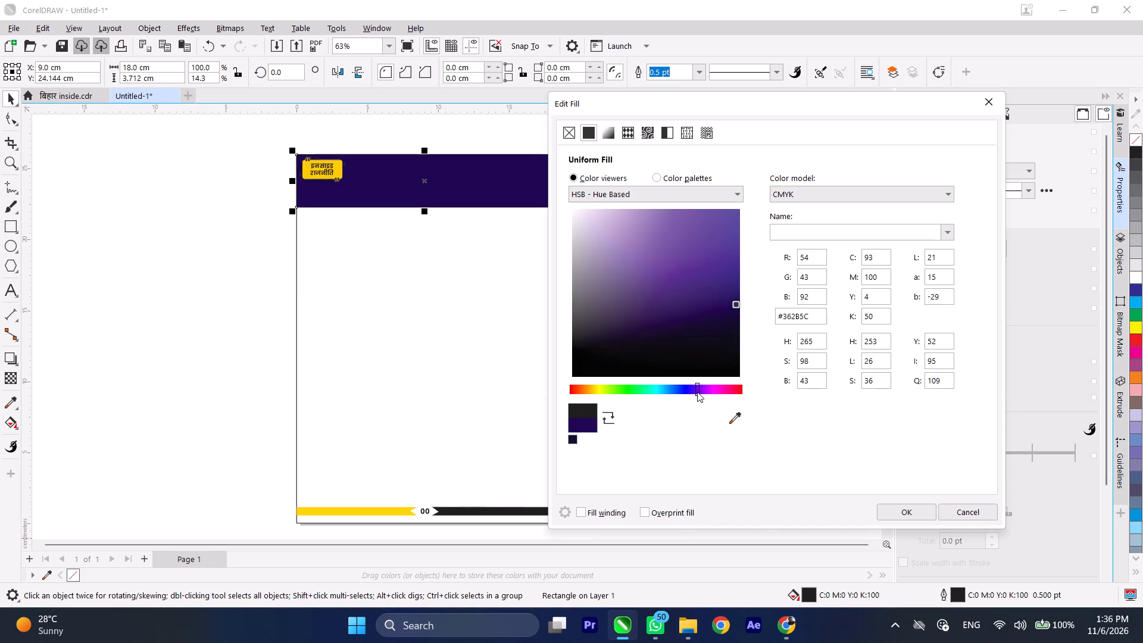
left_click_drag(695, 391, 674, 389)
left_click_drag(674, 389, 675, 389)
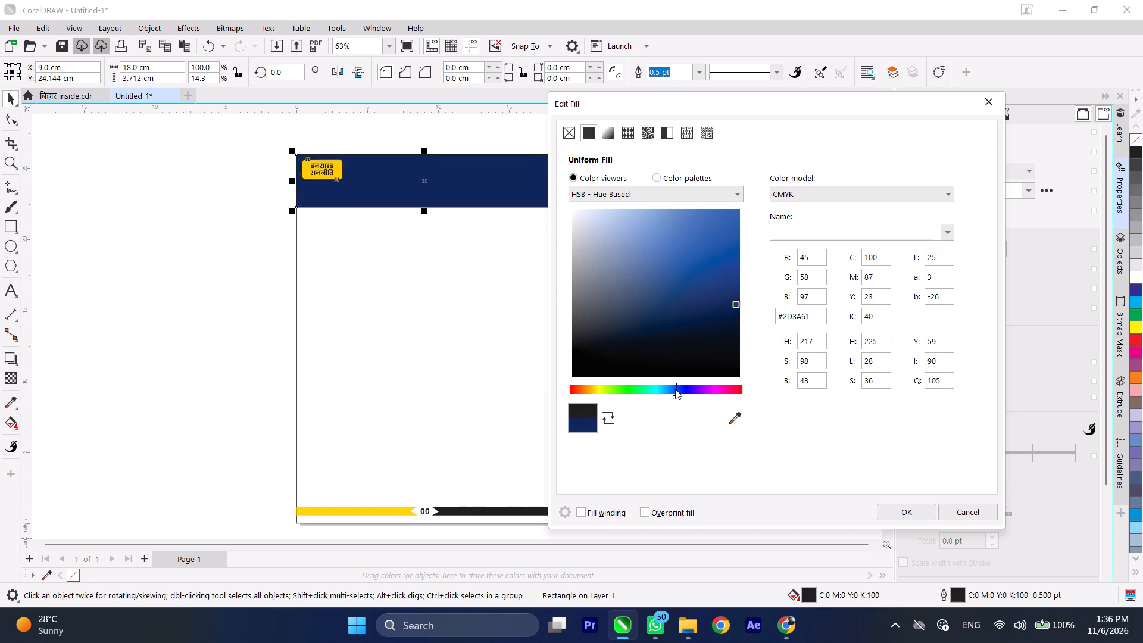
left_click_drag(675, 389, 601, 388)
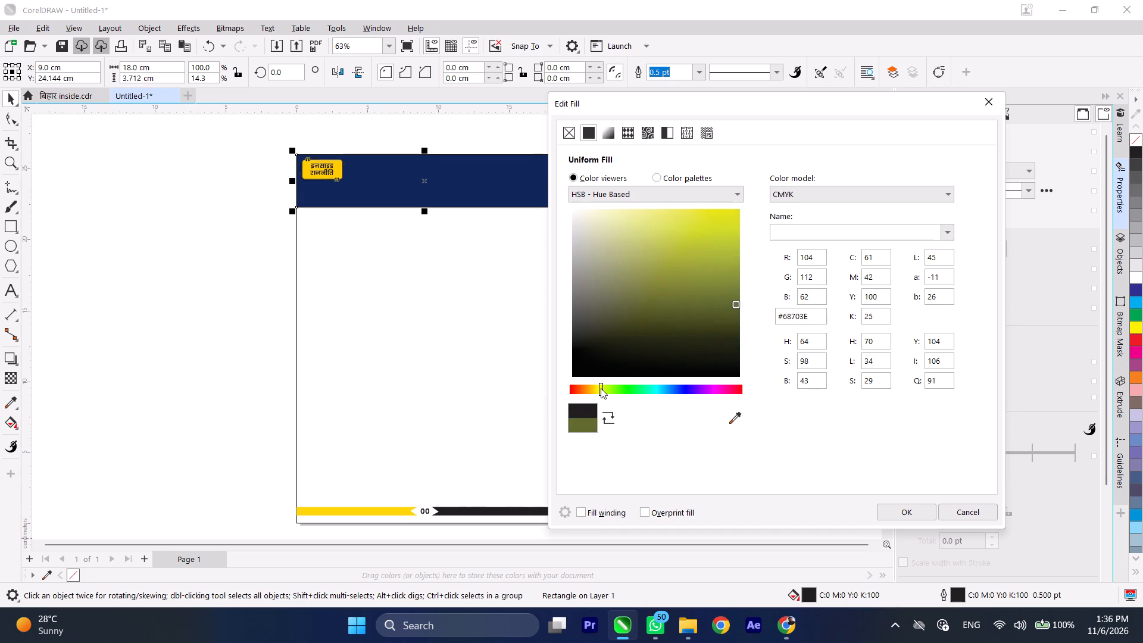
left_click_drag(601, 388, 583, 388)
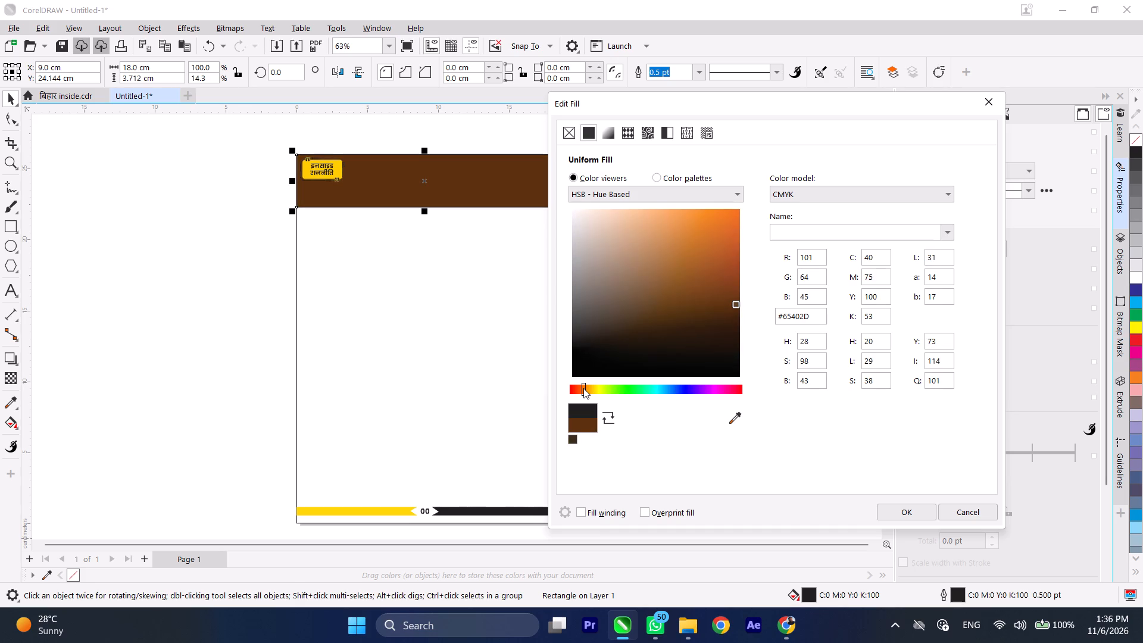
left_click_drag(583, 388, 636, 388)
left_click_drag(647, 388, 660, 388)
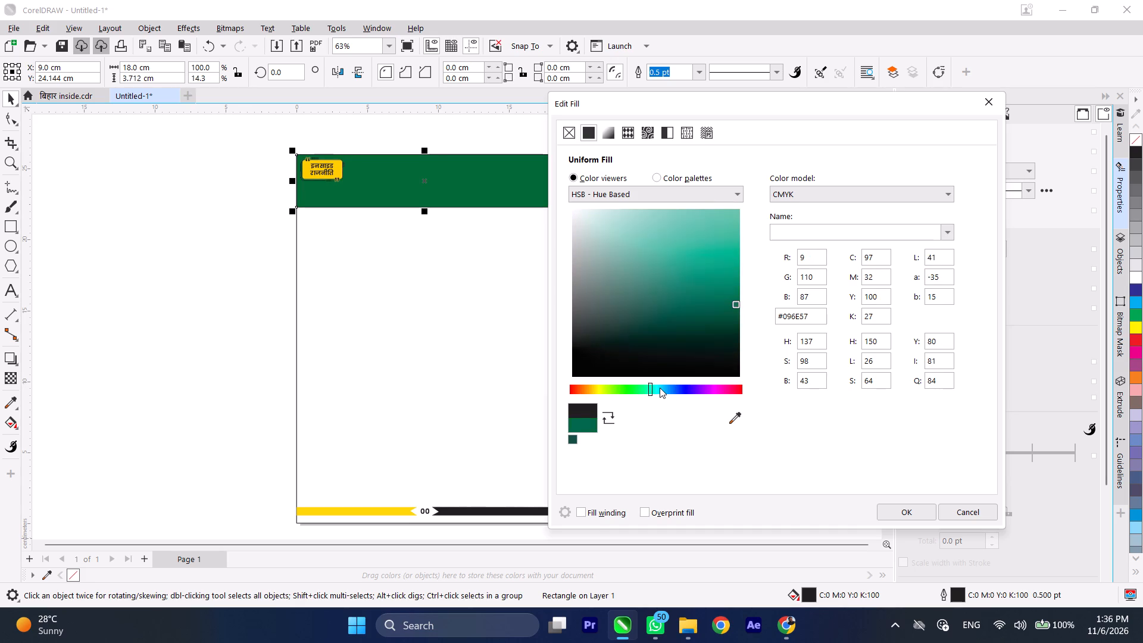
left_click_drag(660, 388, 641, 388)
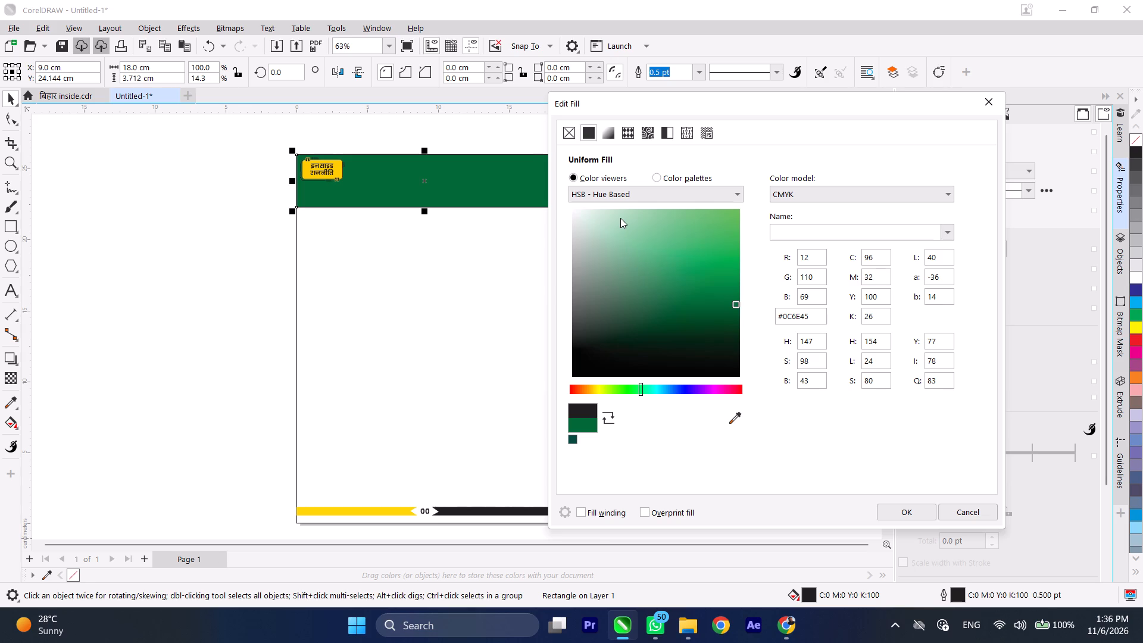
Set the header band's fill to light blue C24 M9 Y0 K0 (#BED6EF) and deselect the band.
left_click(620, 216)
left_click_drag(620, 216, 617, 213)
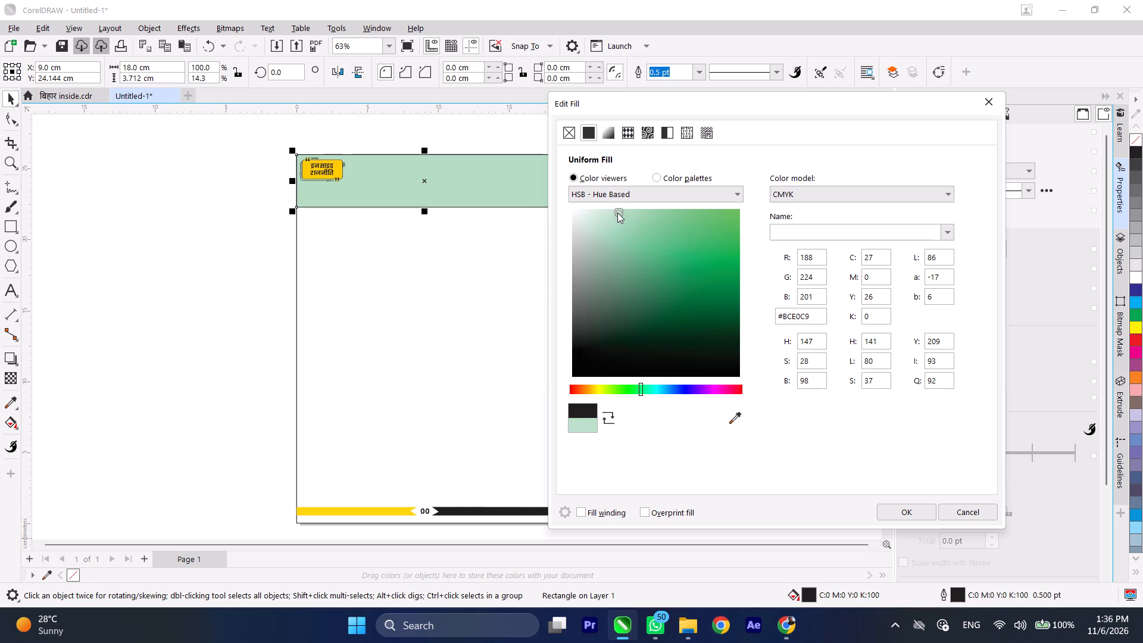
left_click_drag(617, 213, 612, 214)
left_click(657, 391)
left_click(673, 388)
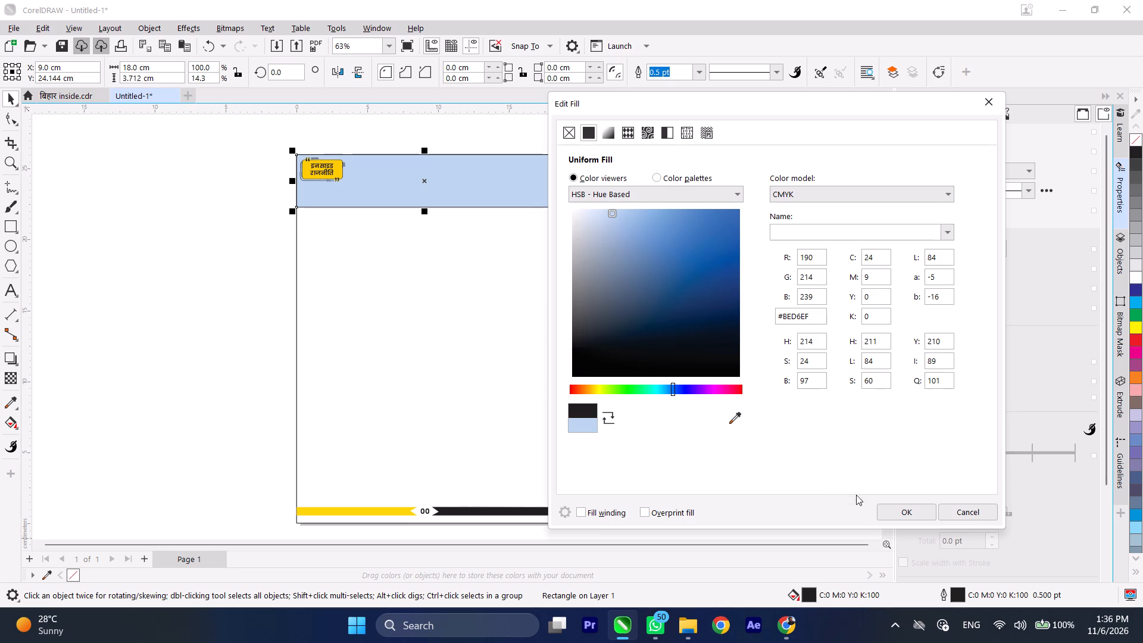
left_click(889, 512)
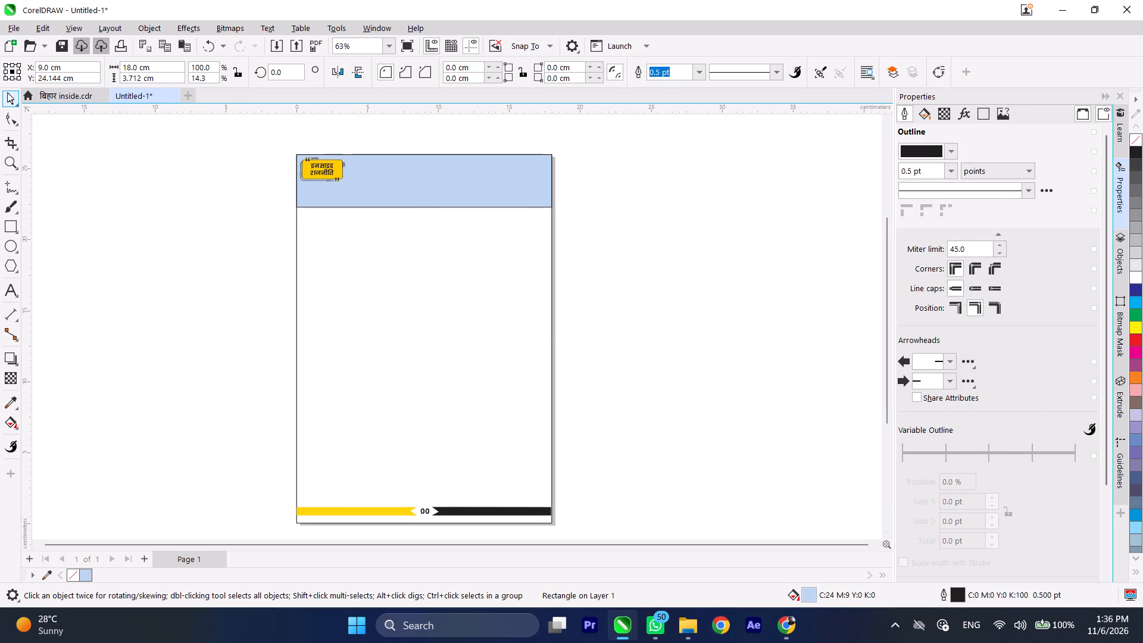
left_click(7, 92)
left_click(143, 187)
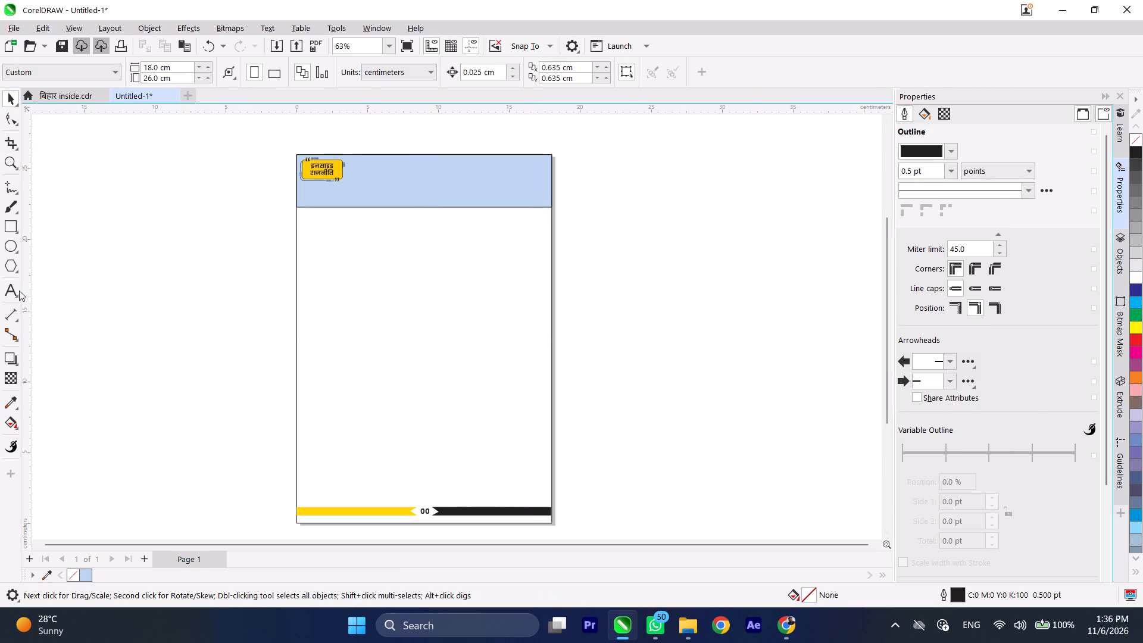
Paste the headline "भारतीय राजनीति का नया दौर: बदलते समीकरण, सत्ता का संघर्ष और जनता की कसौटी" as artistic text starting beside the page.
left_click(9, 288)
left_click(89, 286)
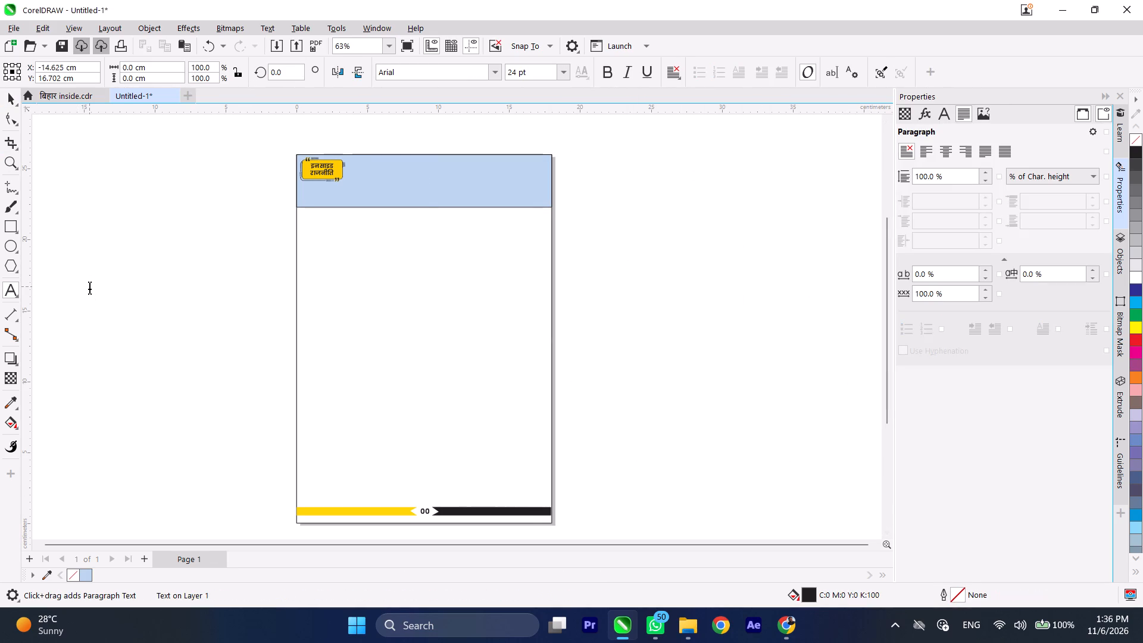
key("ctrl+v")
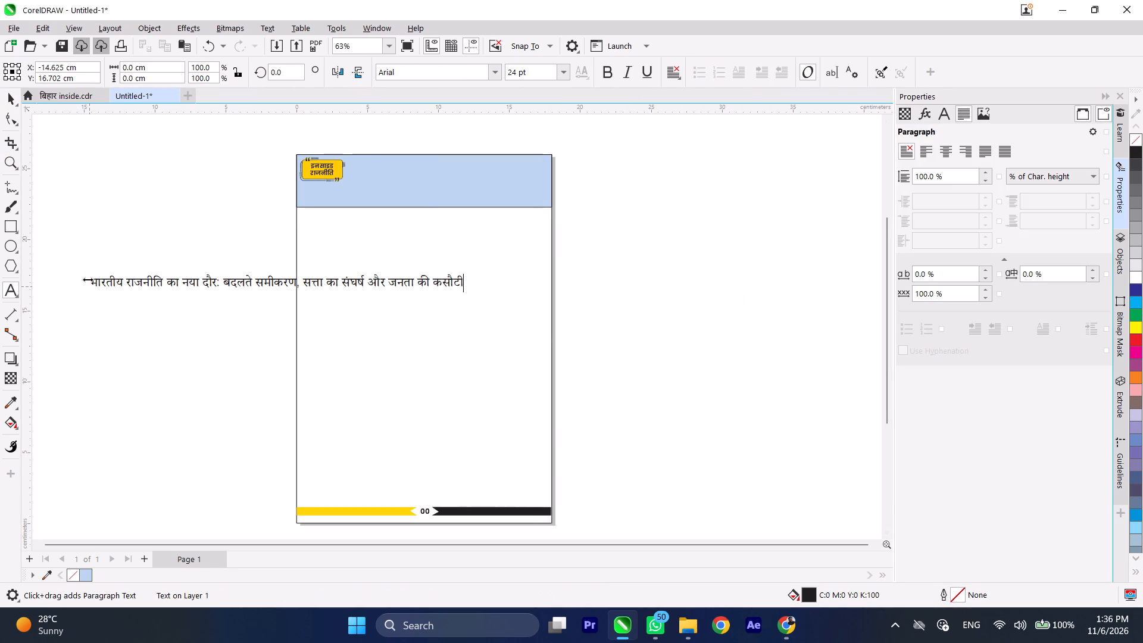
left_click(10, 98)
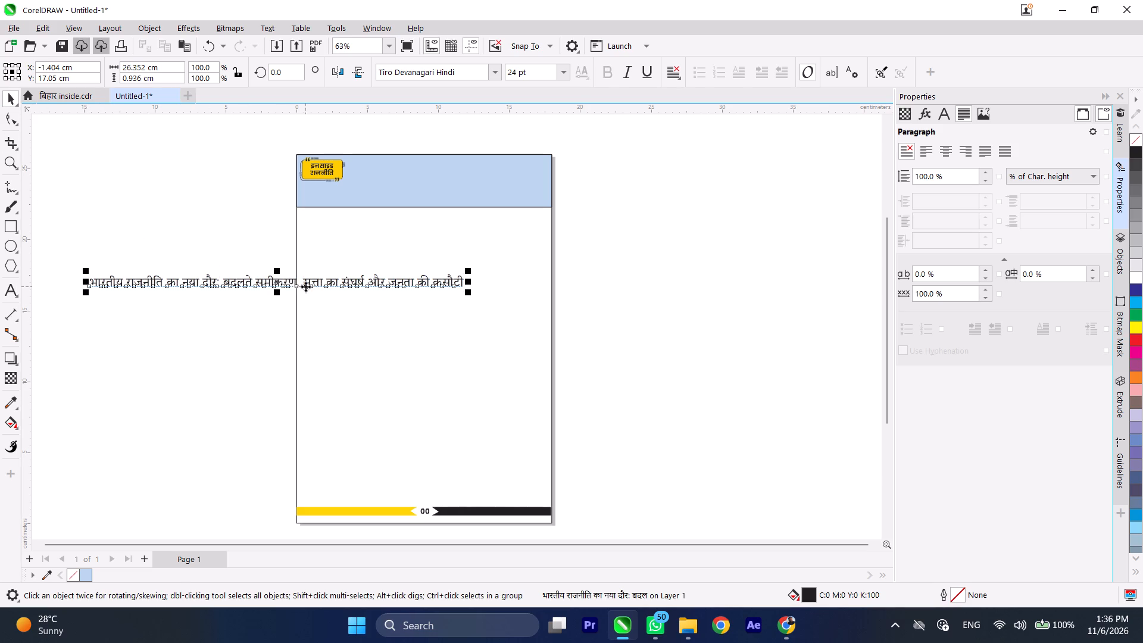
Break the headline into two lines after "समीकरण," so the second line starts with "सत्ता".
scroll(273, 286, "up", 2)
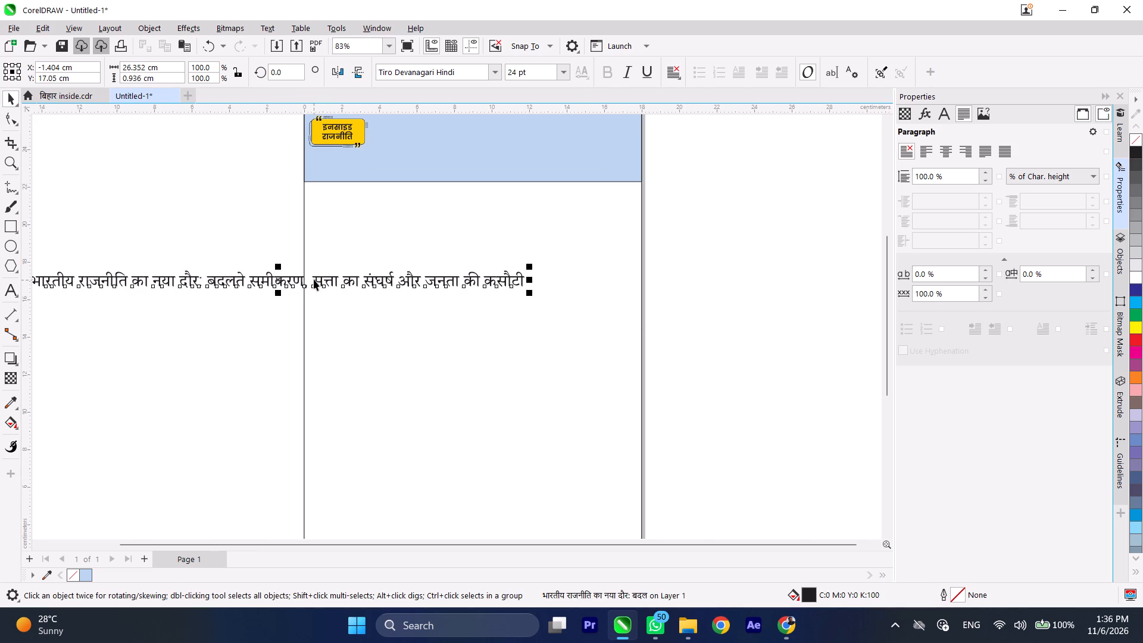
left_click(314, 279)
double_click(314, 279)
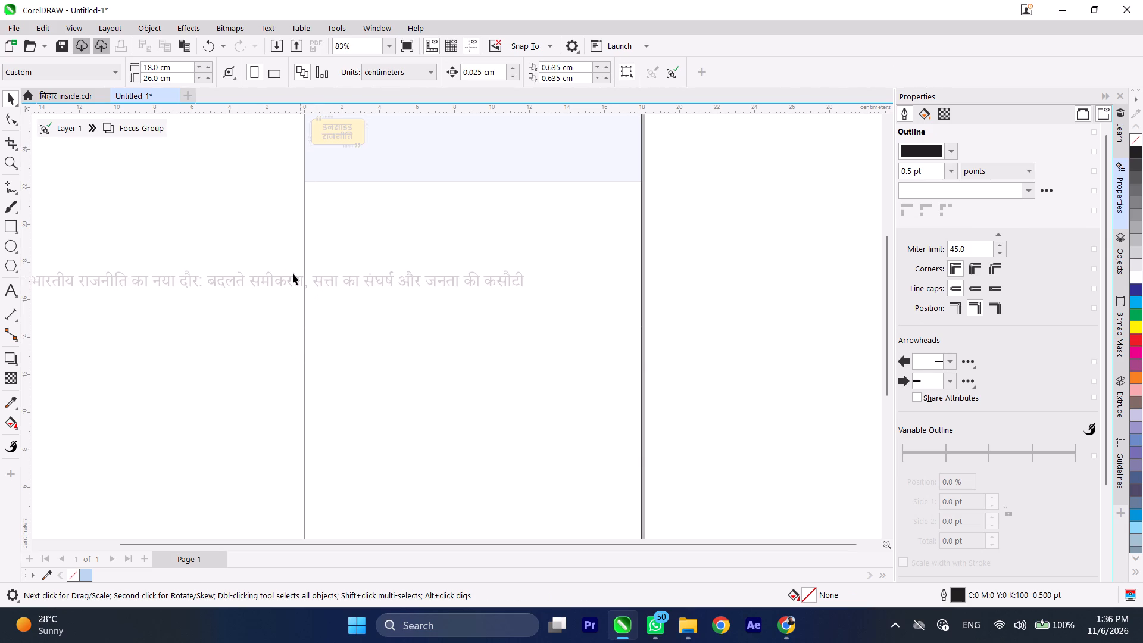
double_click(244, 210)
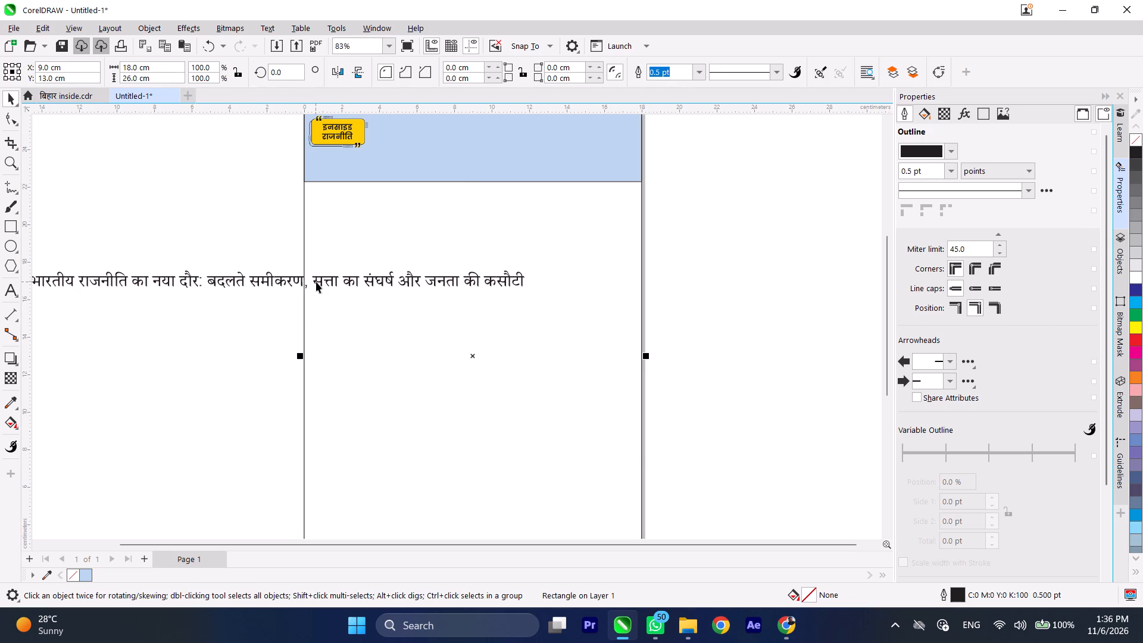
double_click(316, 281)
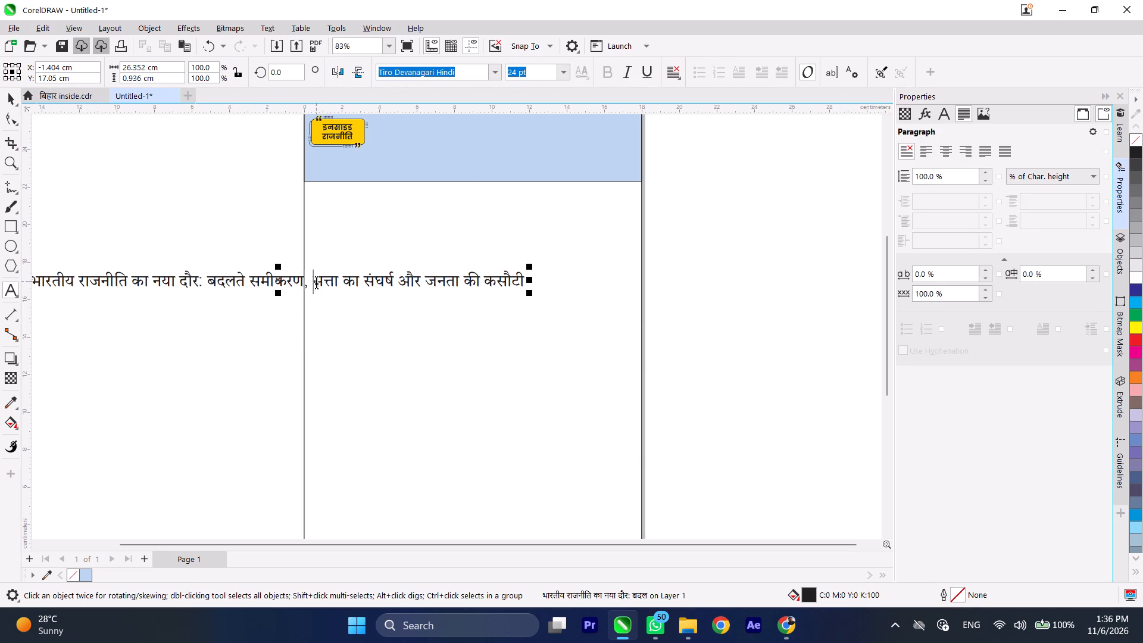
key("BackSpace")
key("Return")
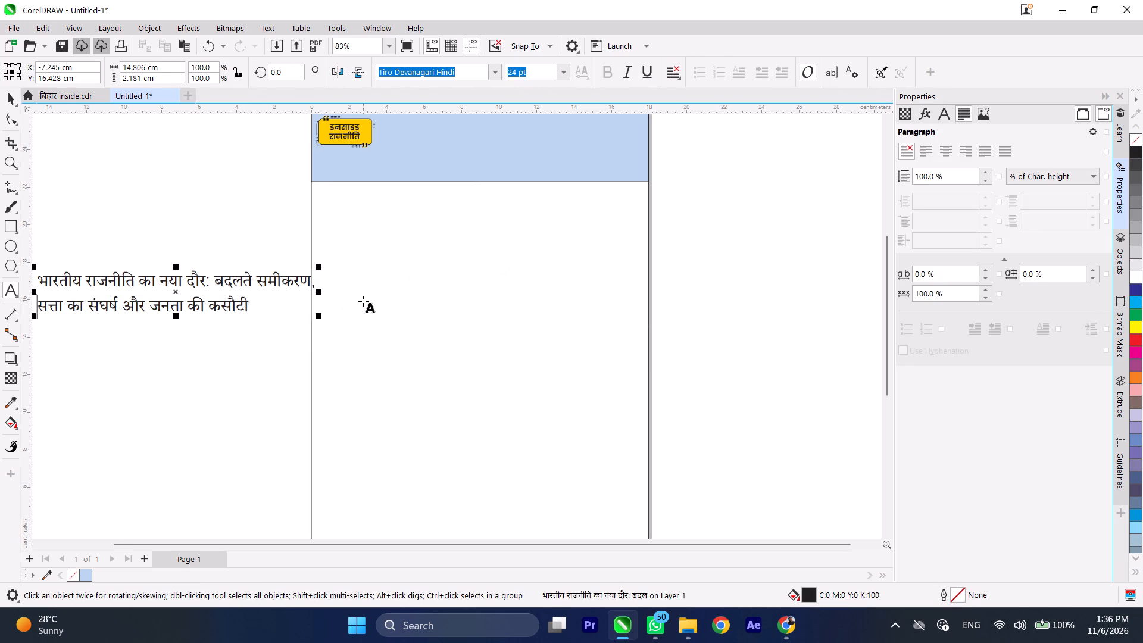
scroll(341, 295, "down", 3)
left_click(11, 97)
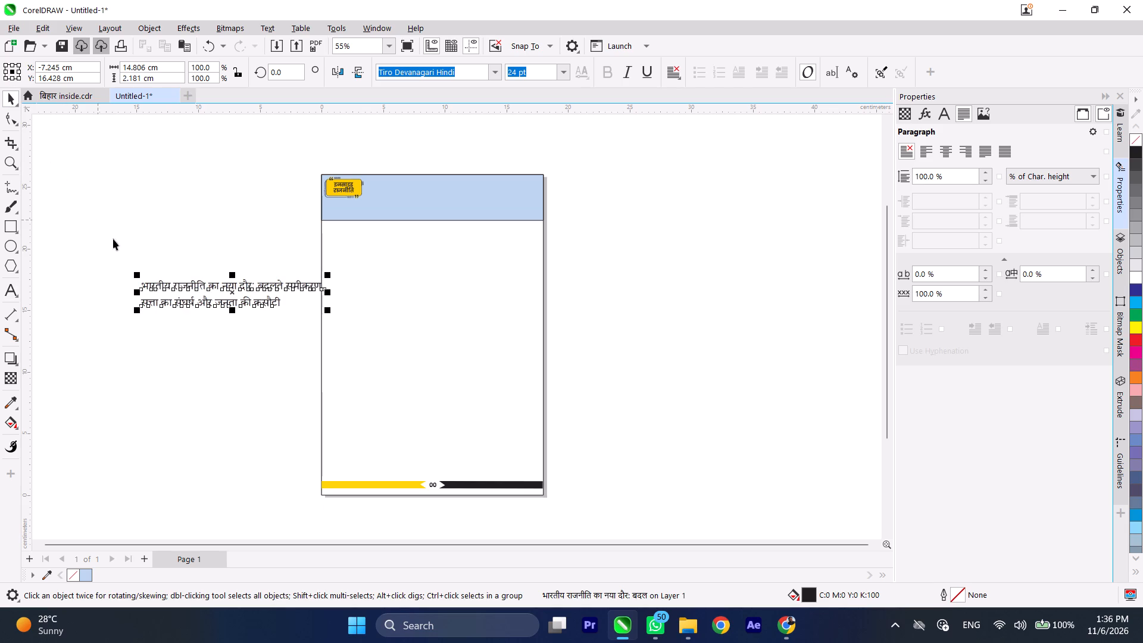
Move the two-line headline onto the light blue header band, near the इनसाइड राजनीति badge.
left_click_drag(151, 289, 360, 193)
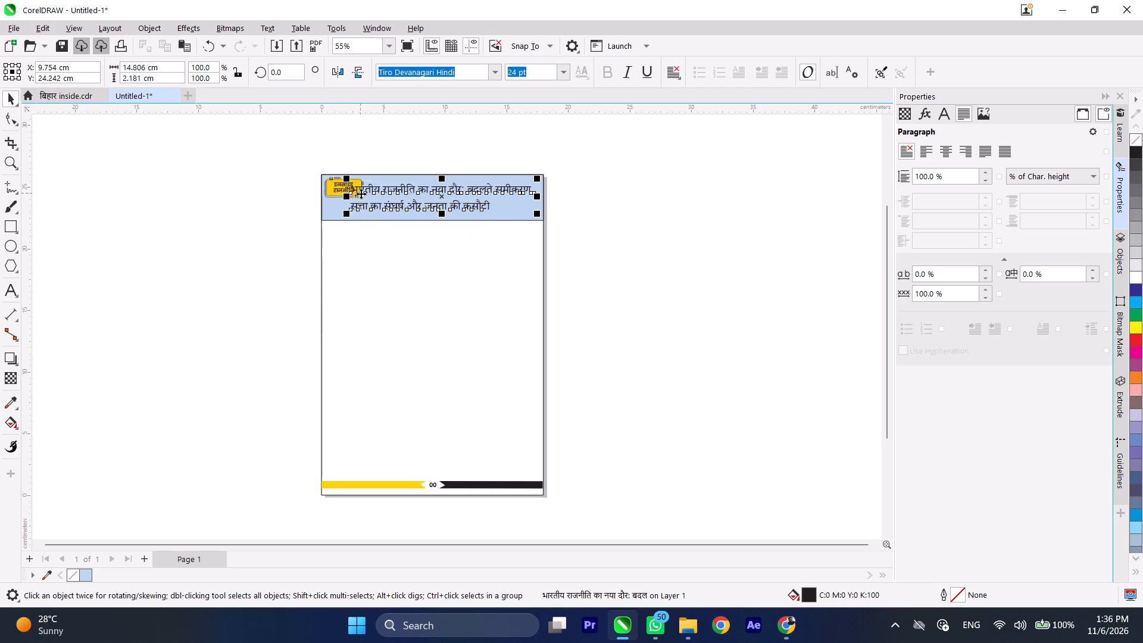
scroll(374, 201, "up", 4)
scroll(376, 257, "down", 3)
scroll(418, 220, "up", 5)
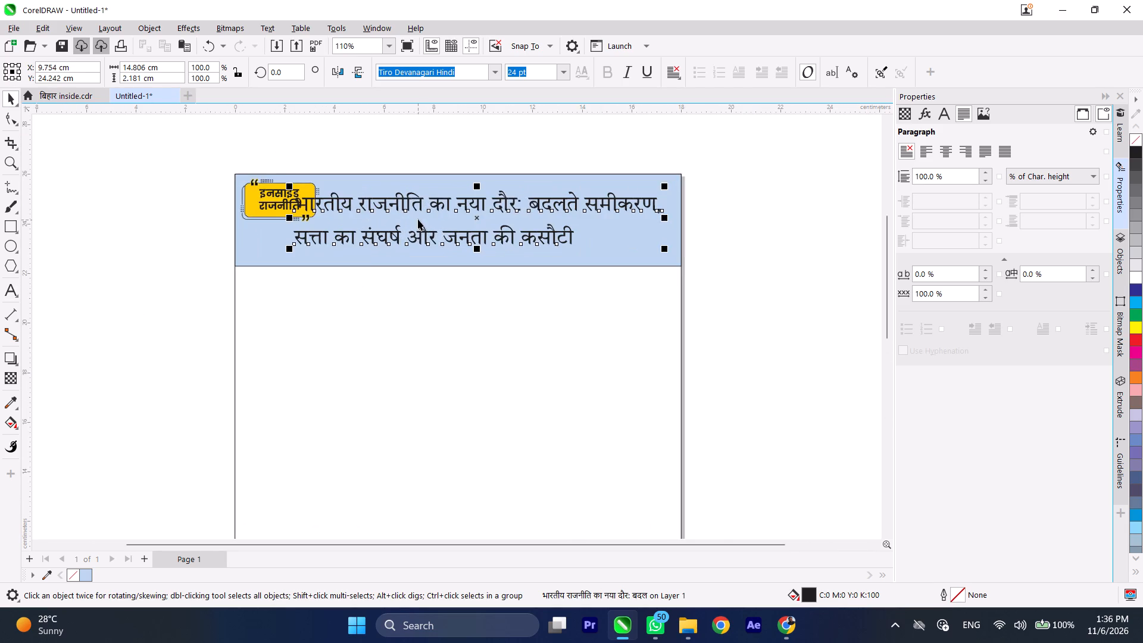
Set the headline's font size to 18 pt and move it clear of the badge, centred at about X 10.1, Y 24.4 cm.
scroll(418, 219, "up", 1)
left_click(564, 73)
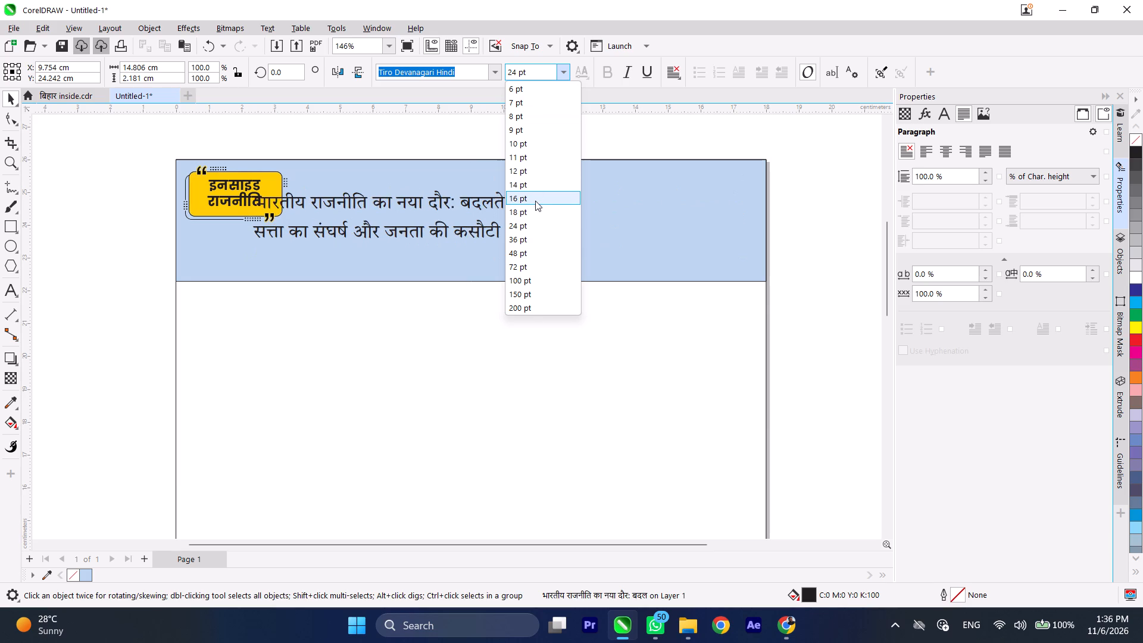
left_click(535, 208)
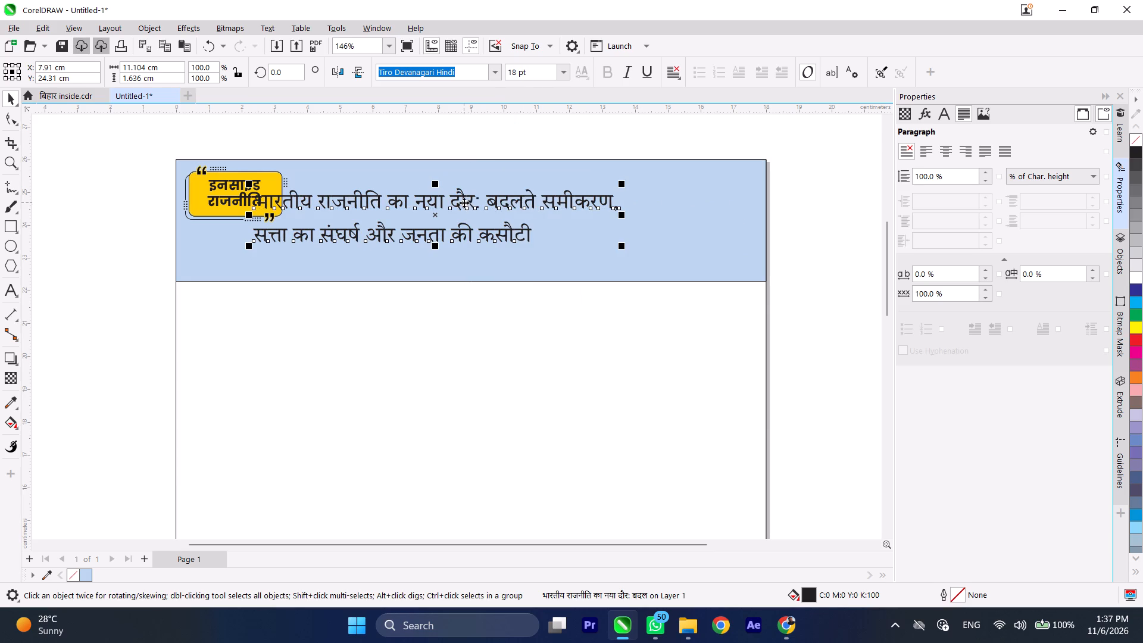
left_click_drag(464, 202, 536, 199)
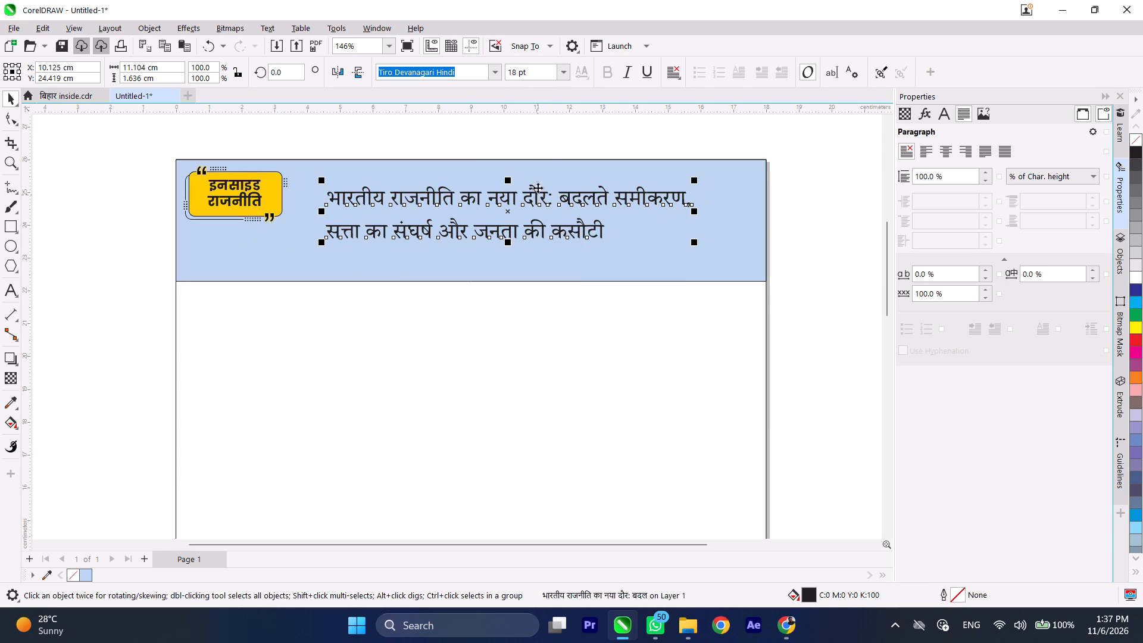
Set the headline's font size to 20 pt and deselect it.
left_click(566, 73)
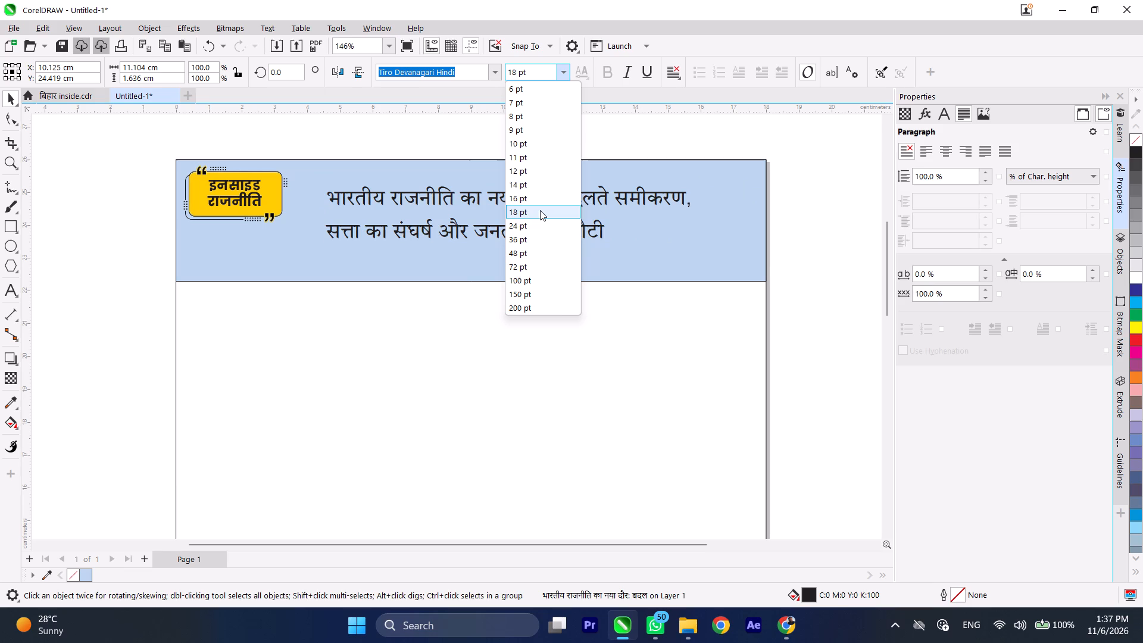
left_click(526, 70)
key("2")
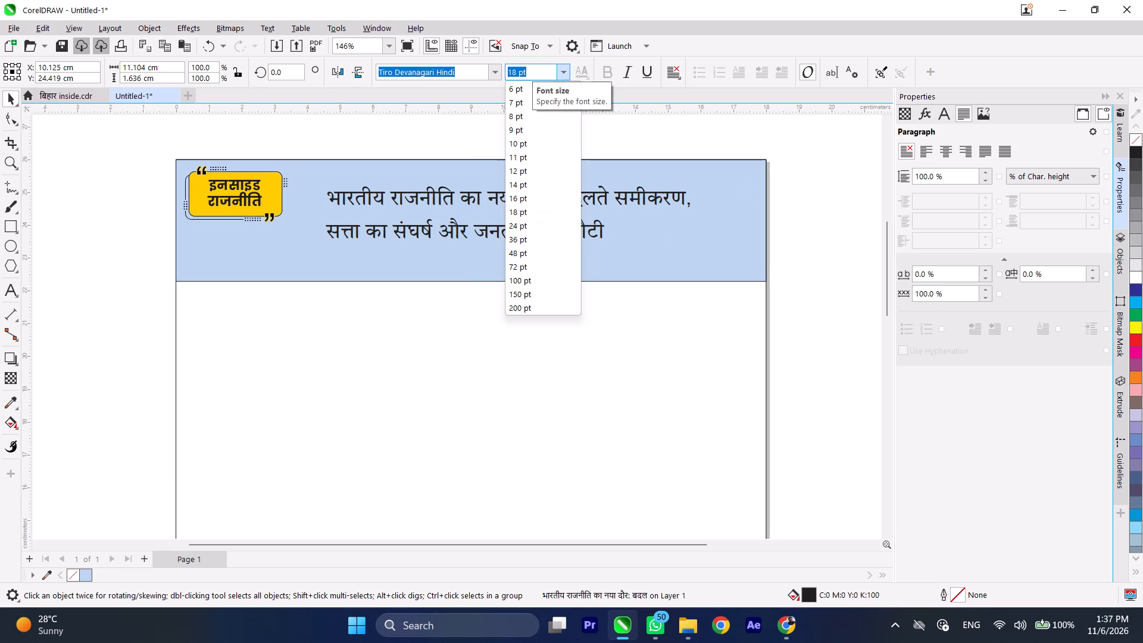
key("0")
left_click(6, 99)
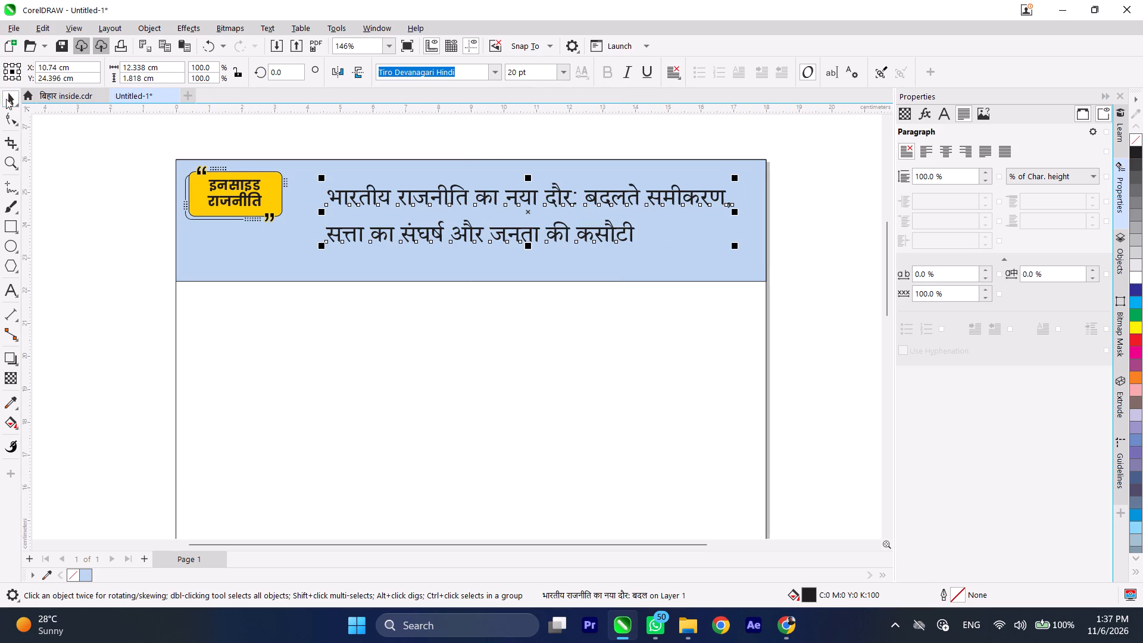
left_click(73, 168)
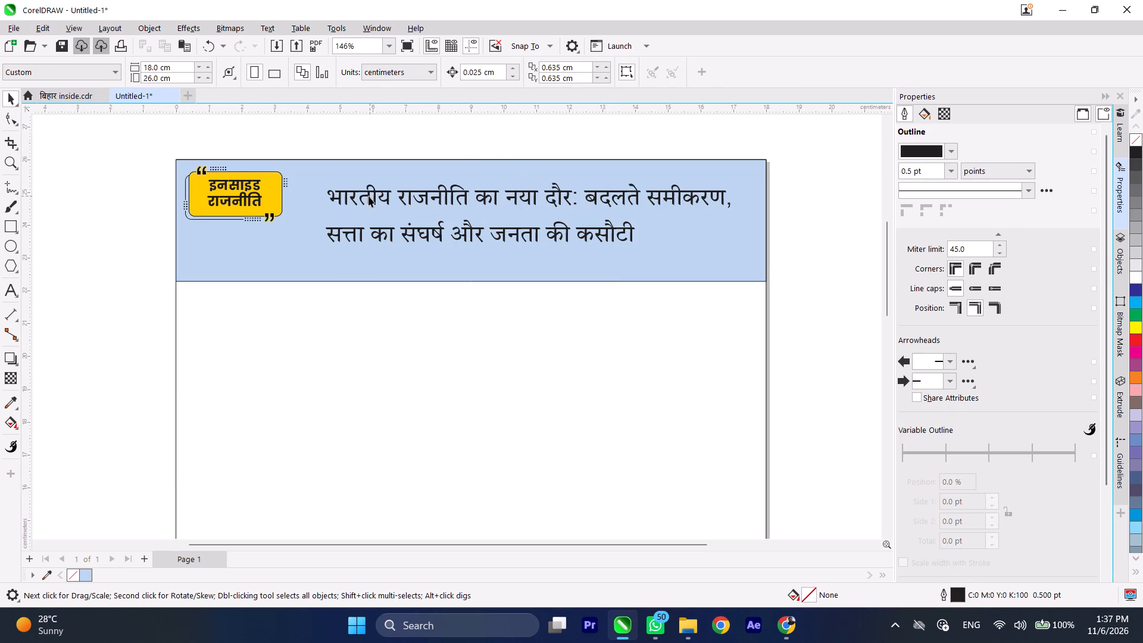
Change the two-line headline's font to Poppins Bold.
left_click(368, 196)
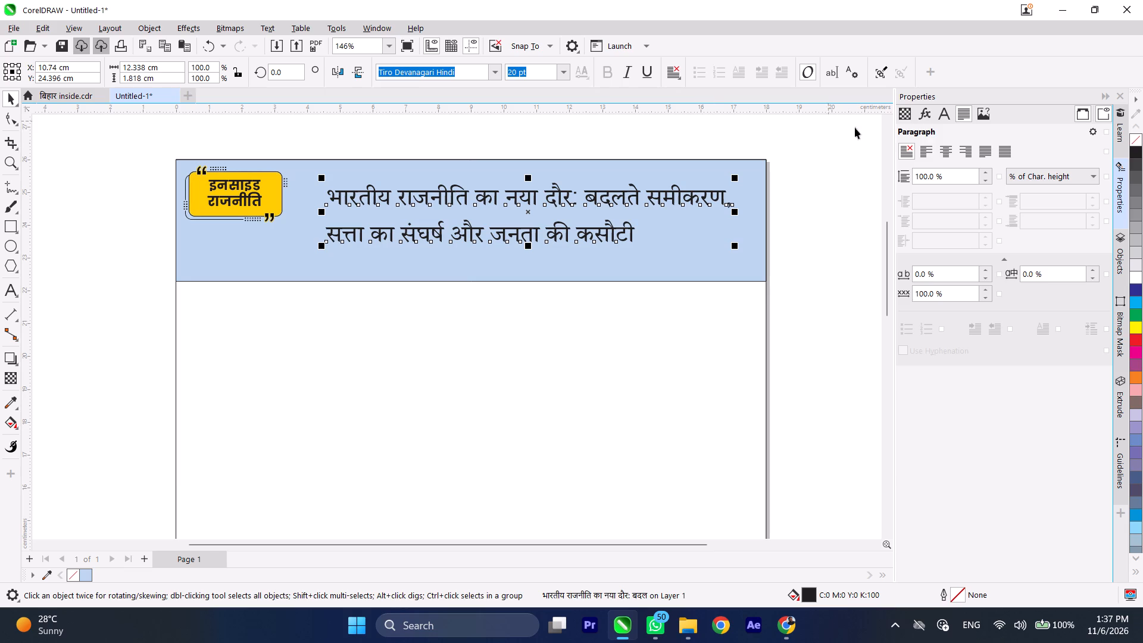
left_click(940, 115)
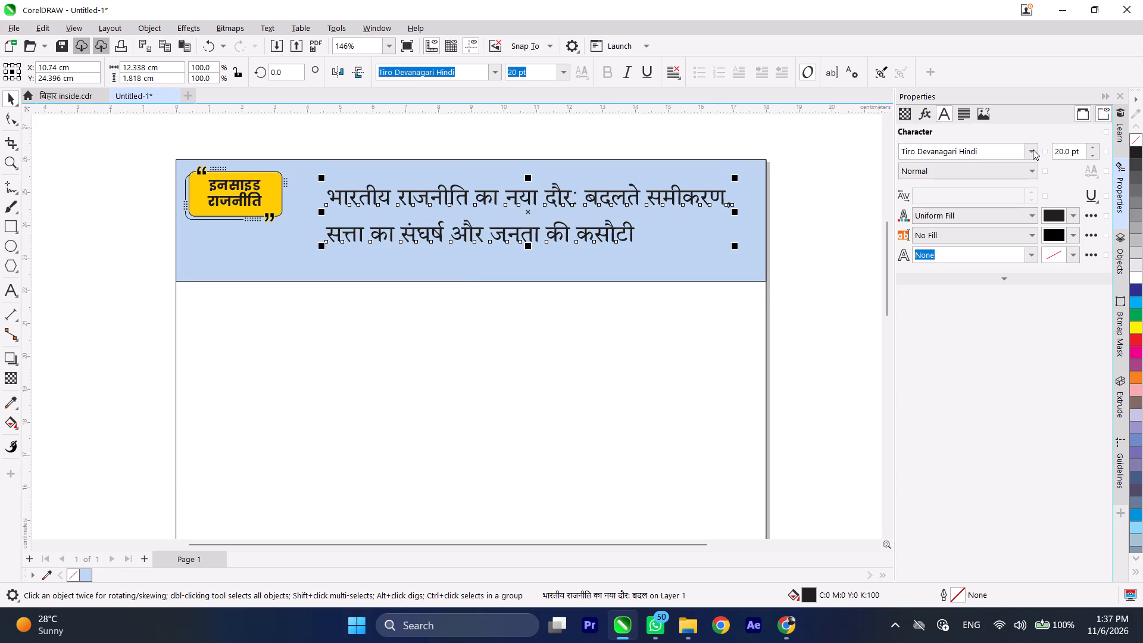
left_click(1033, 149)
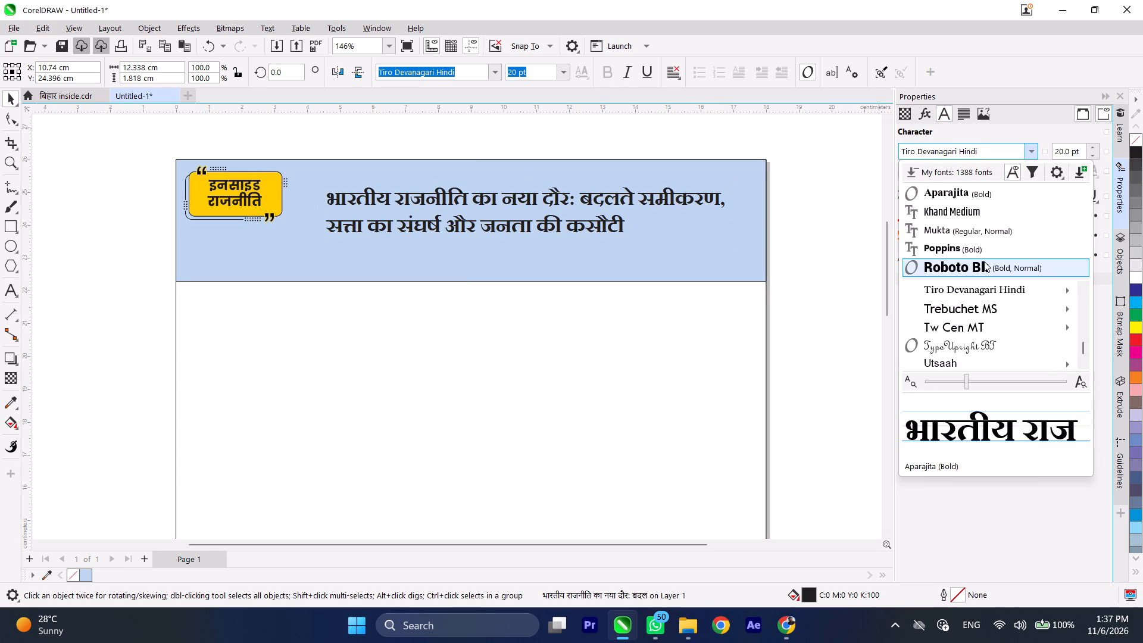
left_click(979, 248)
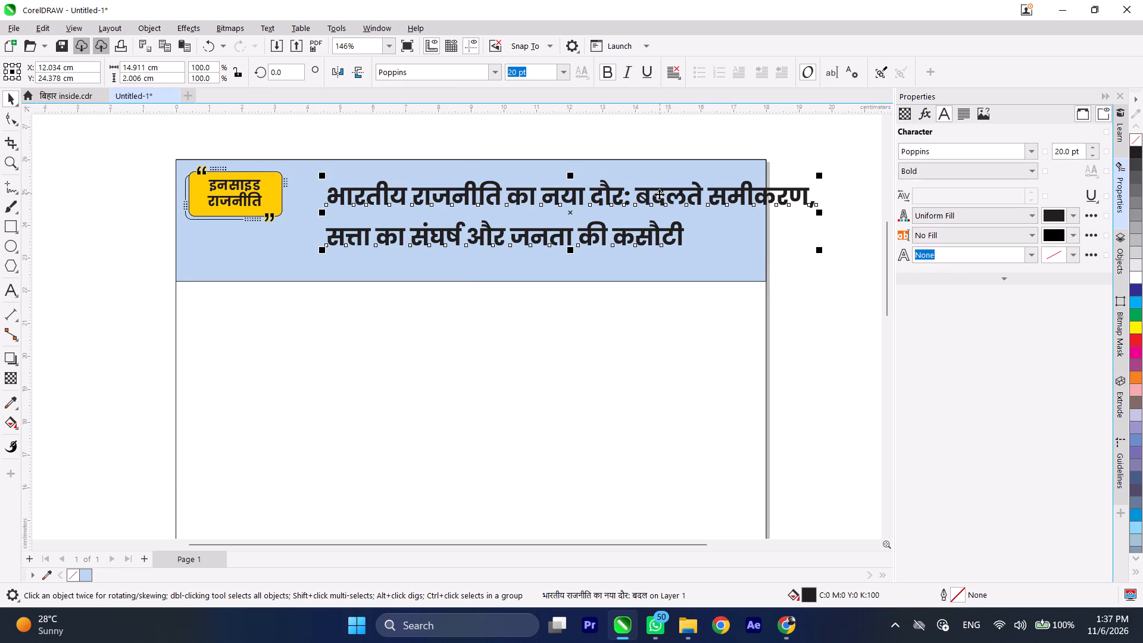
Move the headline closer to the इनसाइड राजनीति badge, centring it at about X 11.4, Y 24.4 cm.
left_click_drag(659, 194, 632, 195)
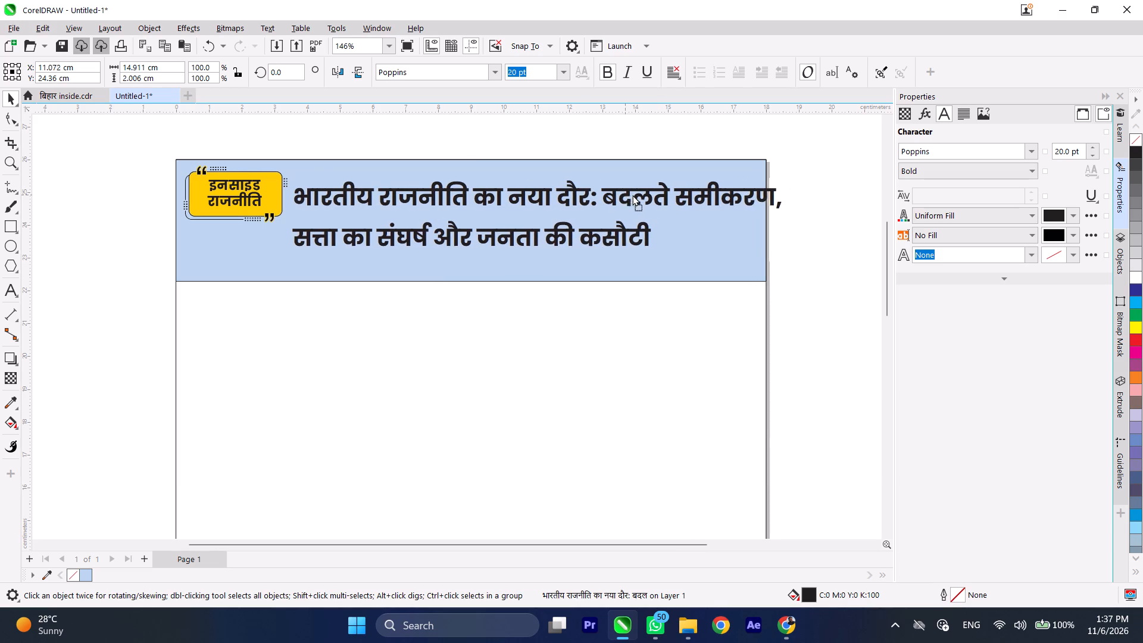
left_click_drag(632, 195, 638, 195)
Open the font size choices for the Poppins headline.
left_click(565, 73)
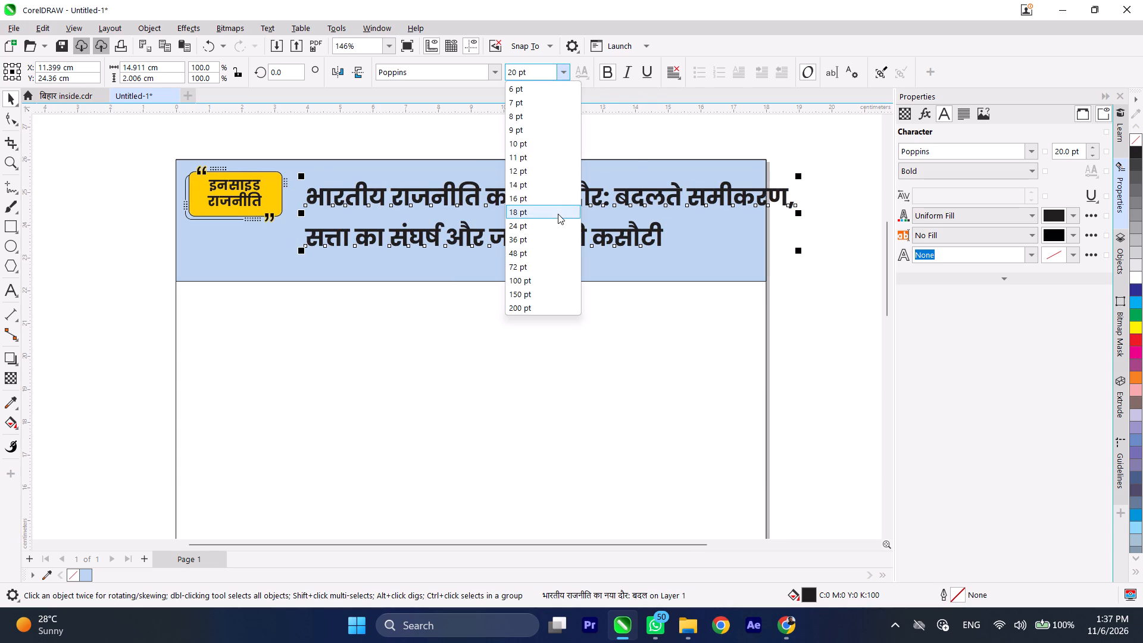
Set the two-line headline's font size to 18 pt and deselect it.
left_click(558, 214)
left_click(558, 202)
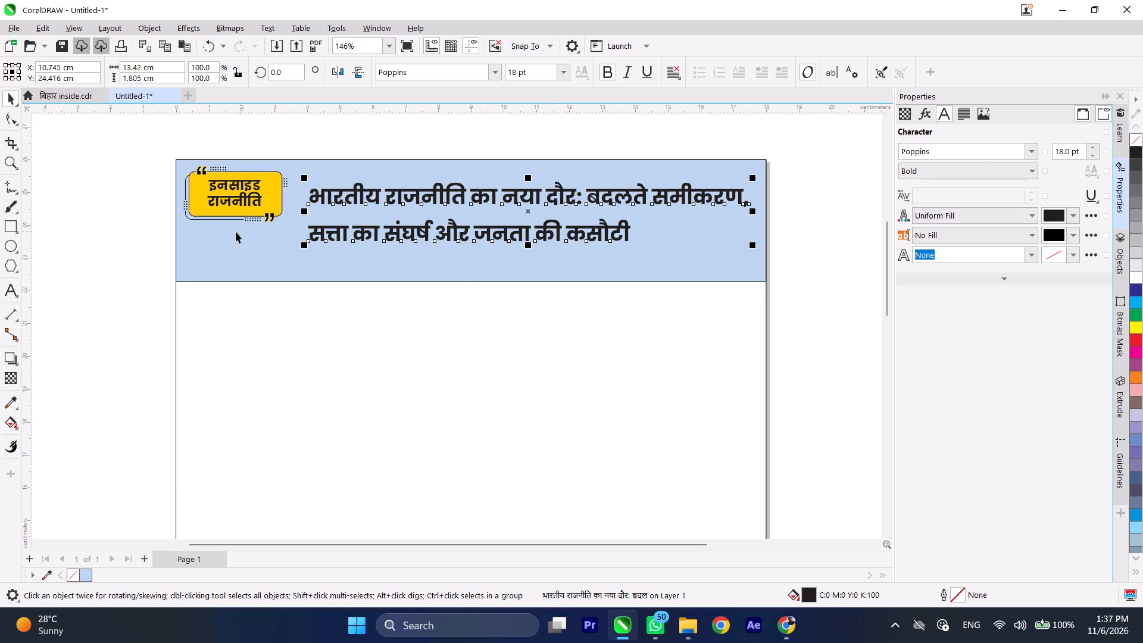
left_click(131, 229)
Shorten the light-blue header band to about 3.03 cm high by raising its bottom edge.
left_click(243, 271)
left_click(126, 267)
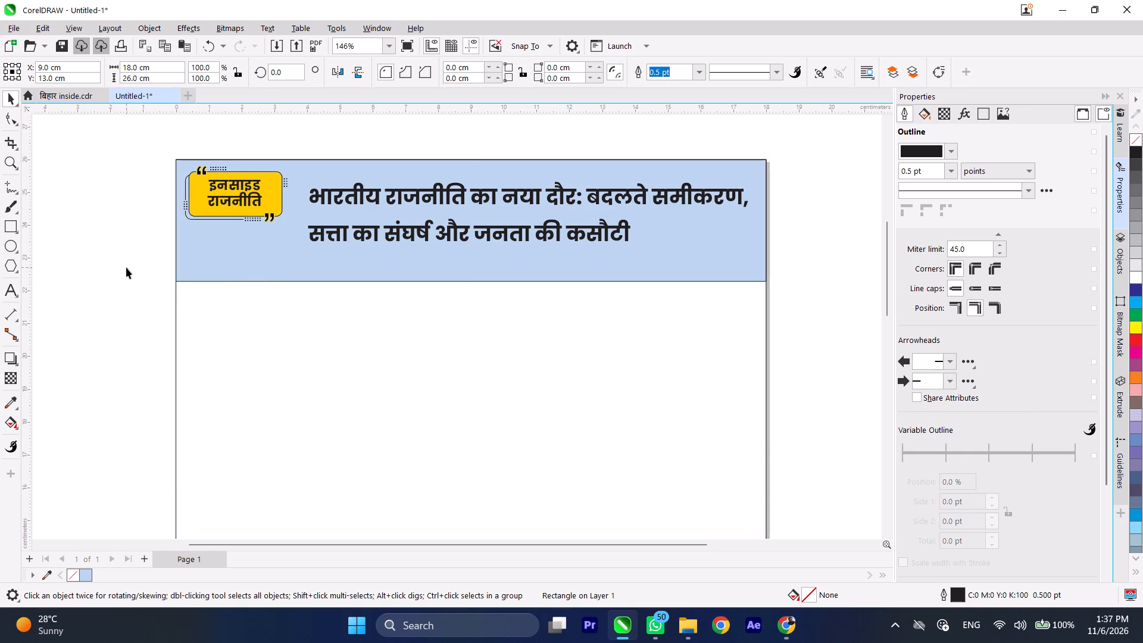
left_click(179, 281)
left_click_drag(470, 286, 470, 285)
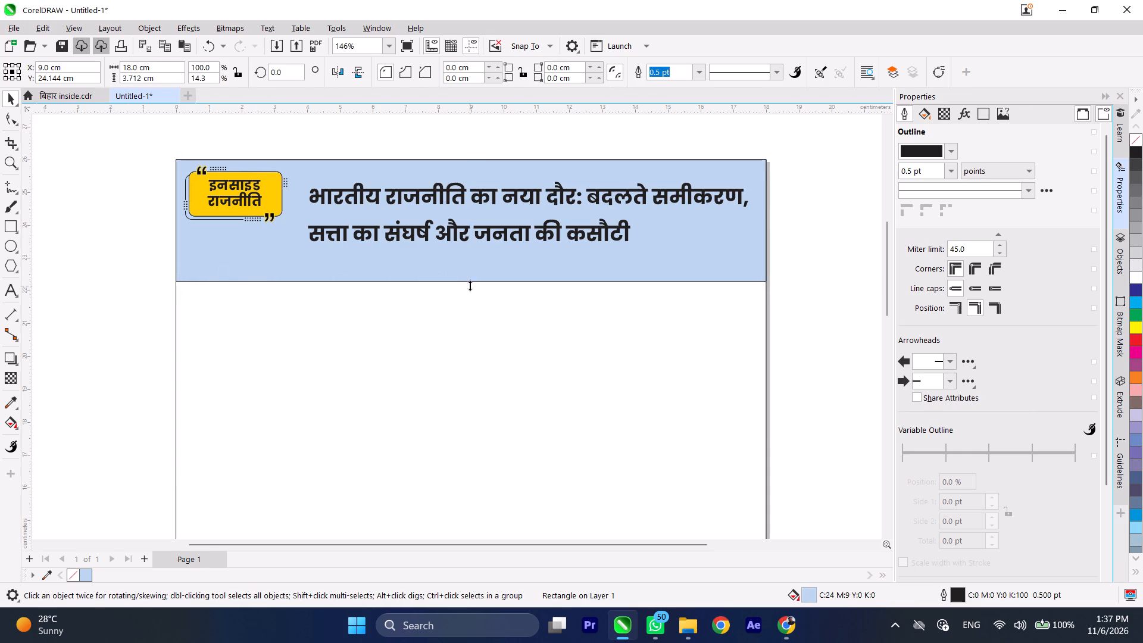
left_click_drag(470, 285, 470, 264)
left_click(110, 268)
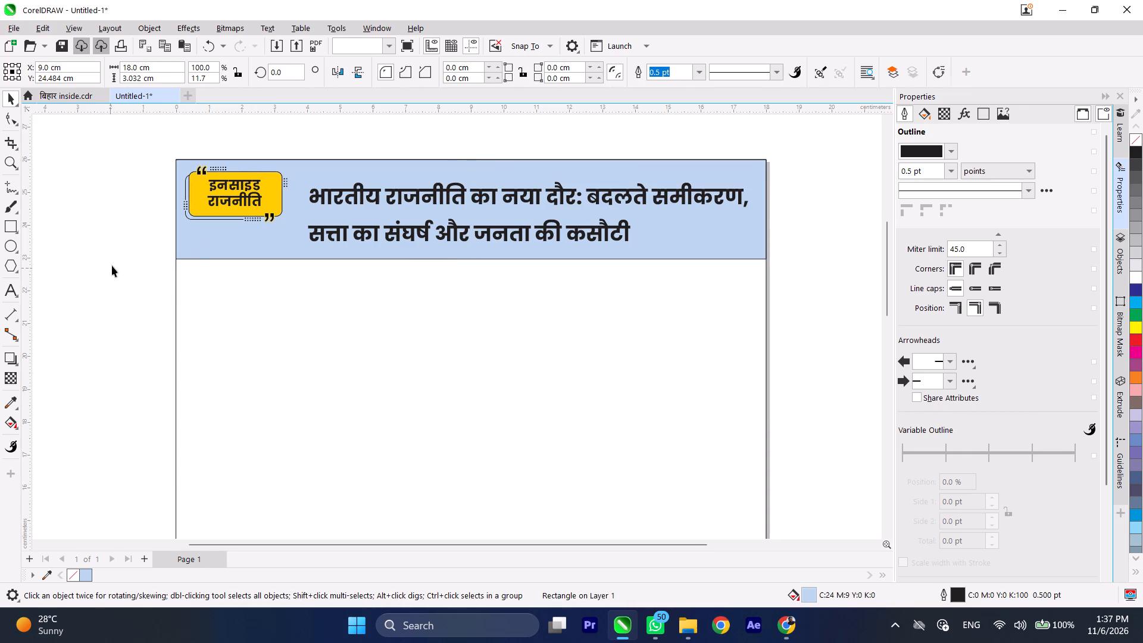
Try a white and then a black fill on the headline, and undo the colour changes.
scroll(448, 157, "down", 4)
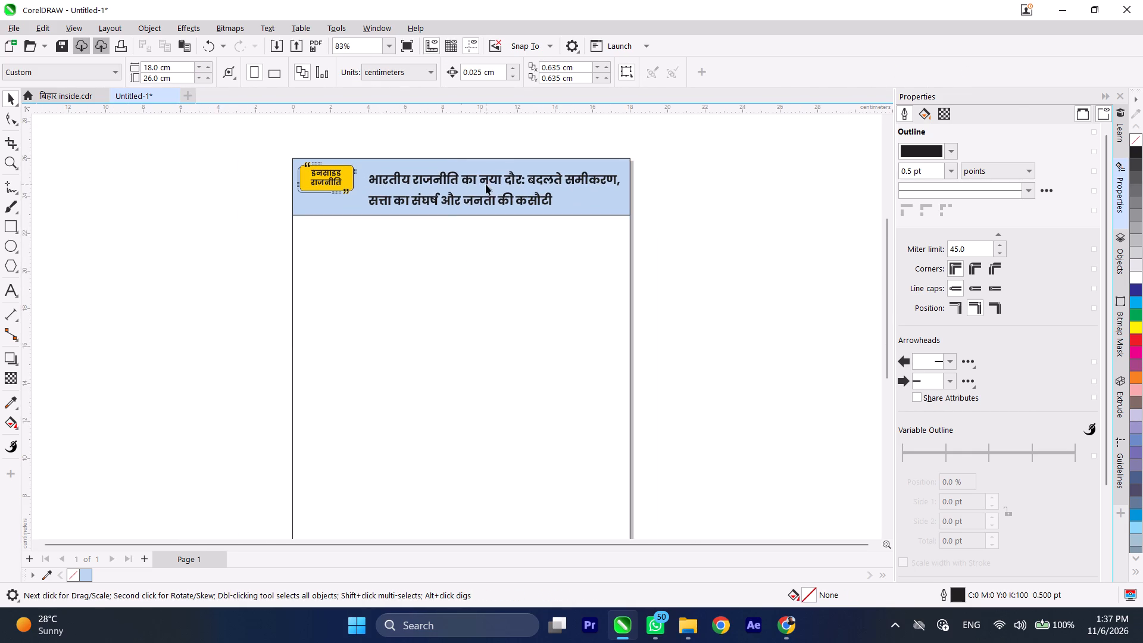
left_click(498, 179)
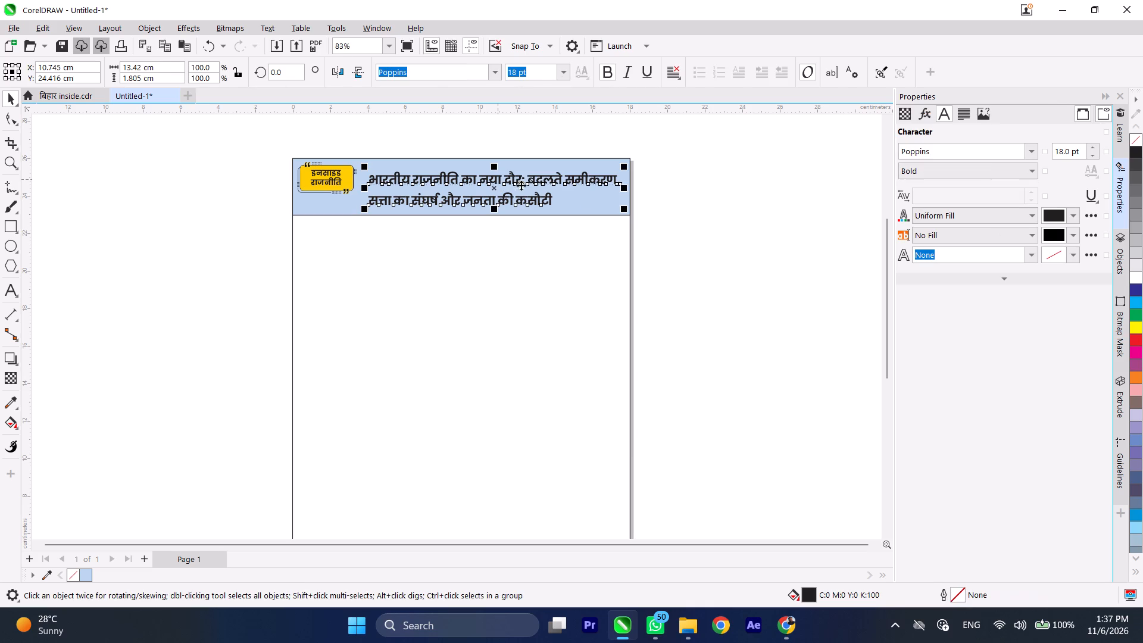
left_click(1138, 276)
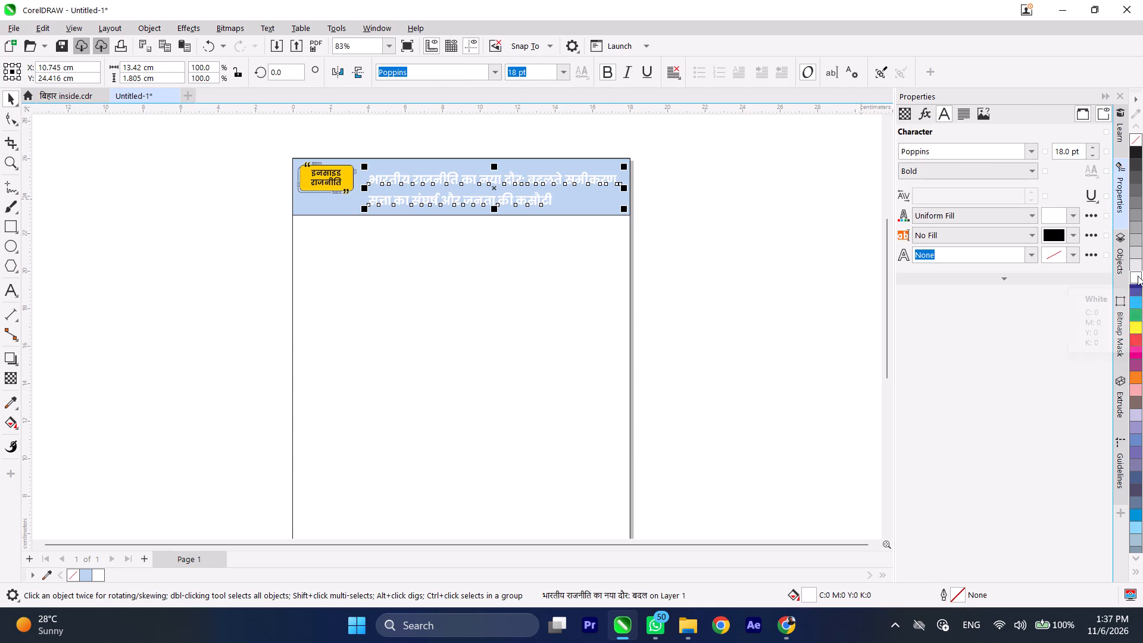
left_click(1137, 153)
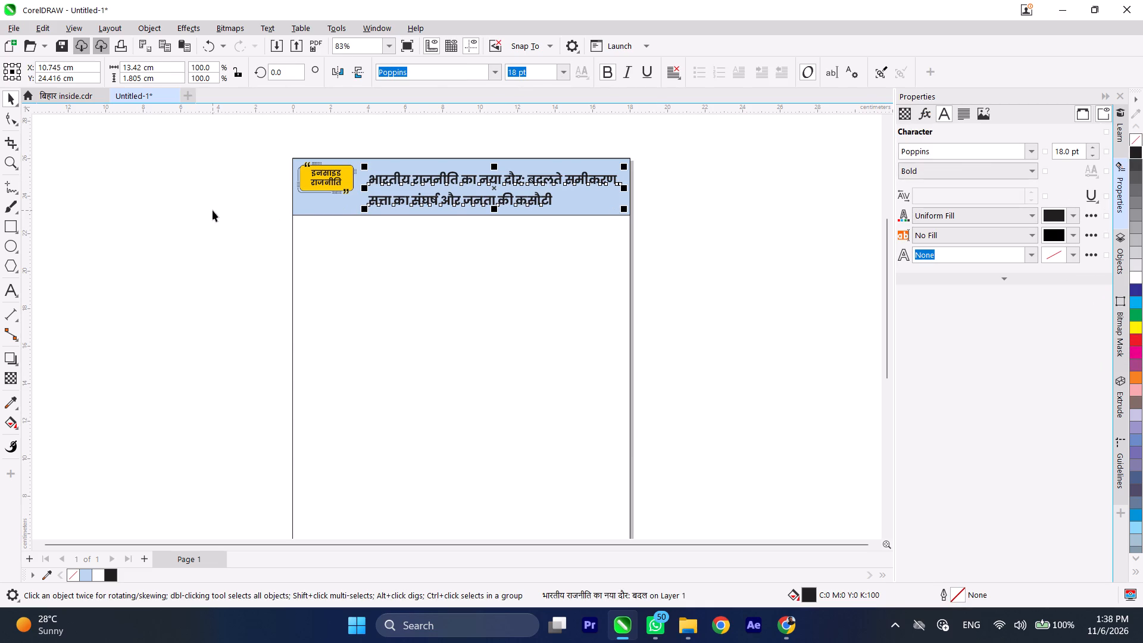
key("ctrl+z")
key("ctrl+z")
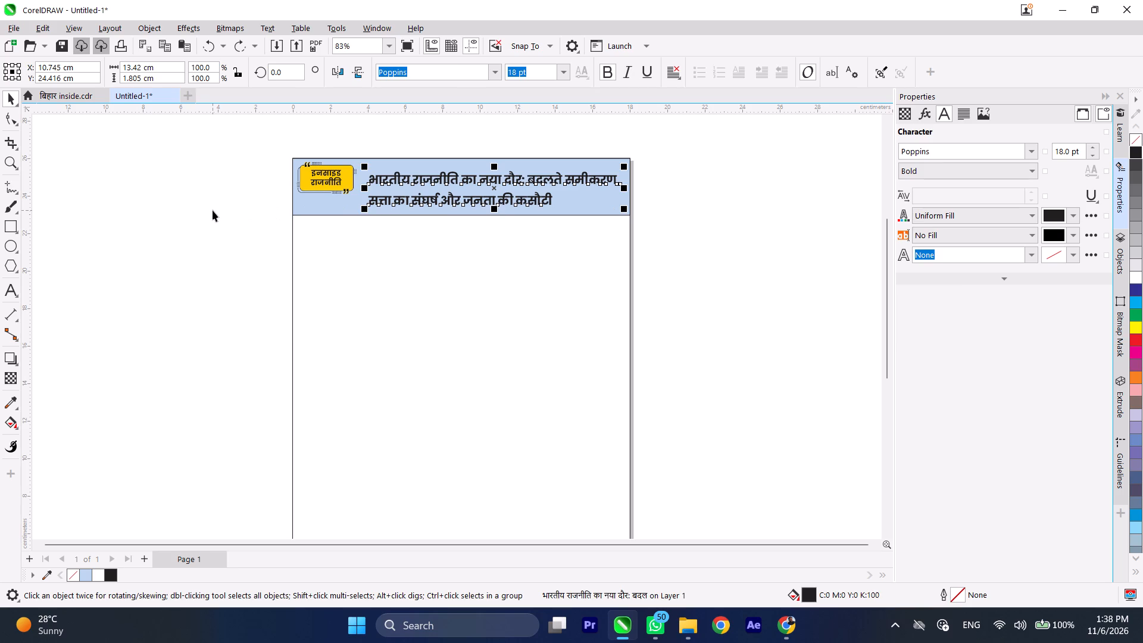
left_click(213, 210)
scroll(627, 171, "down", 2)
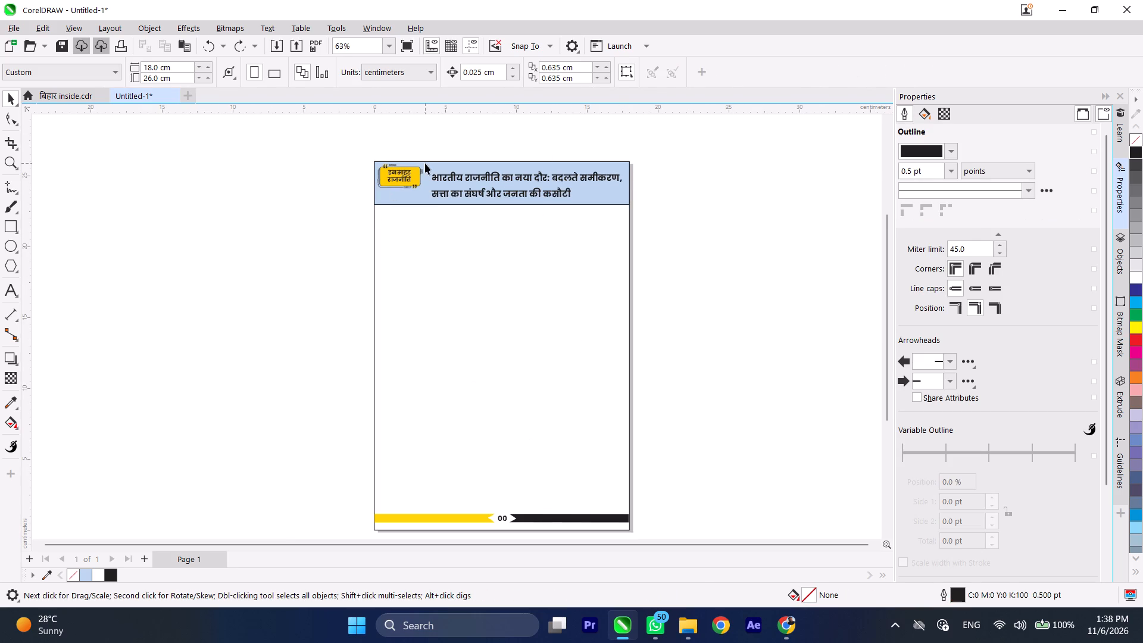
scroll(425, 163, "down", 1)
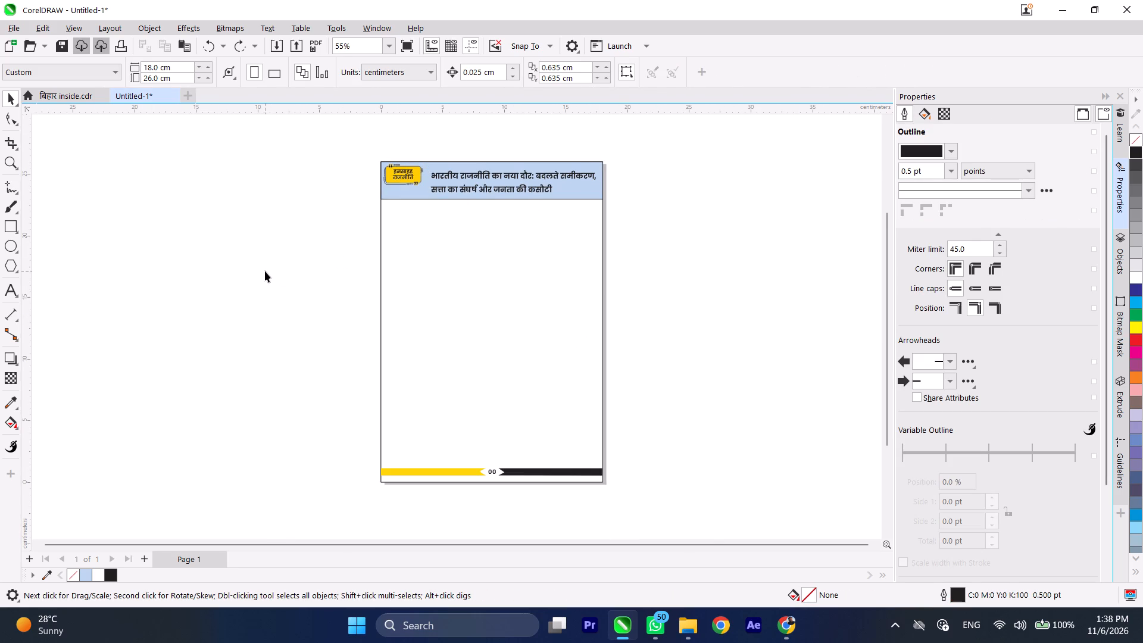
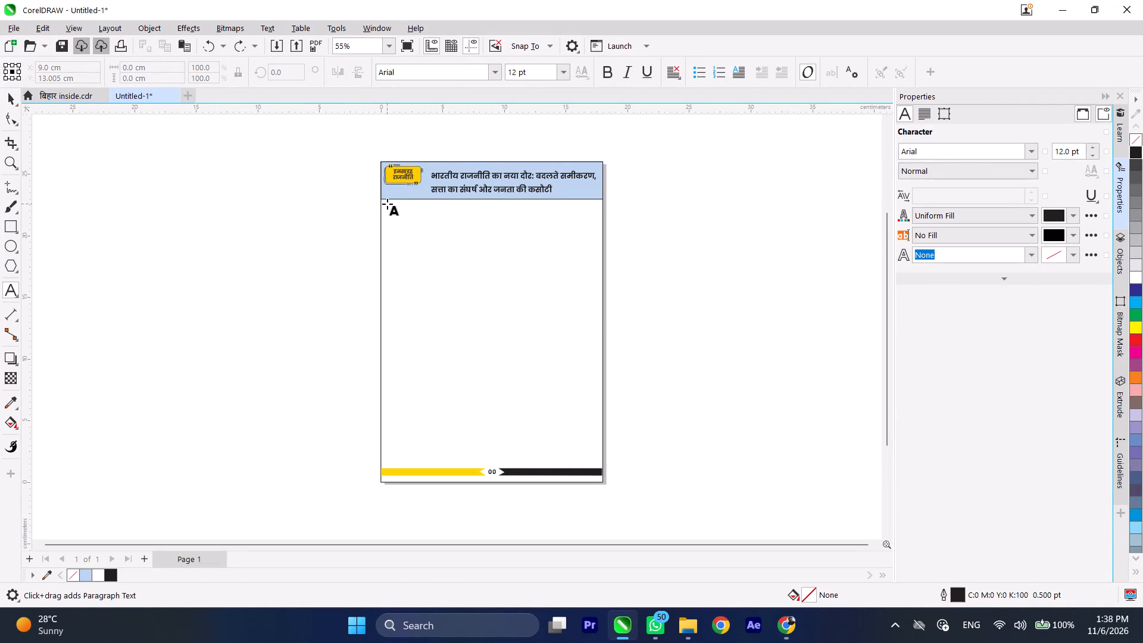
Draw a paragraph text frame about 17.05 × 20.96 cm filling the blank area between the light-blue header and the footer bar.
left_click_drag(387, 204, 595, 462)
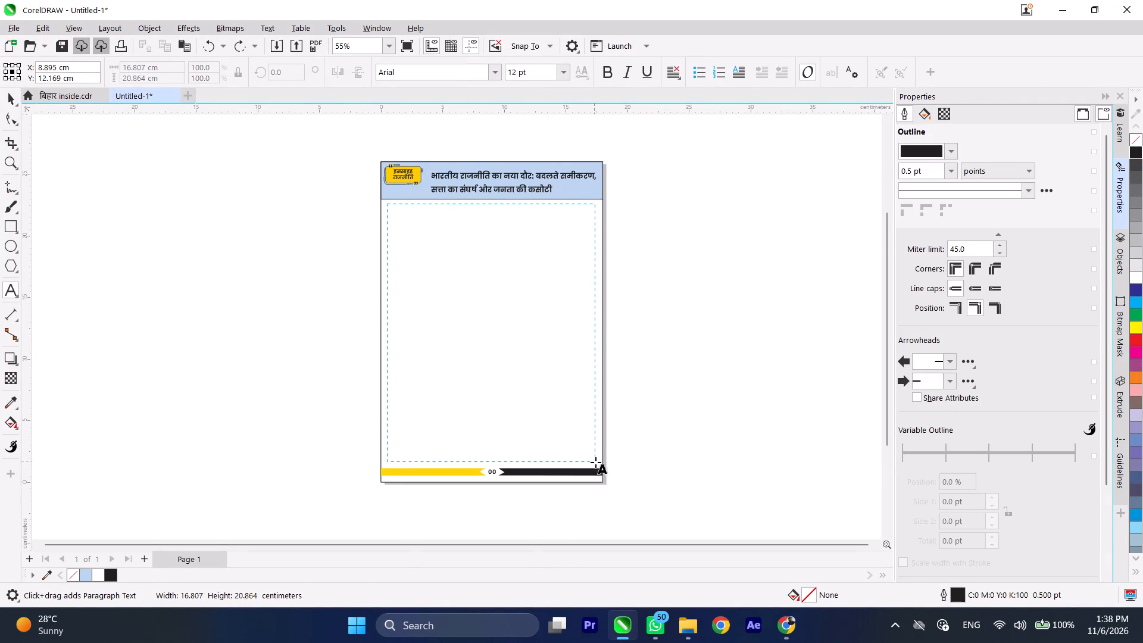
left_click_drag(595, 462, 599, 463)
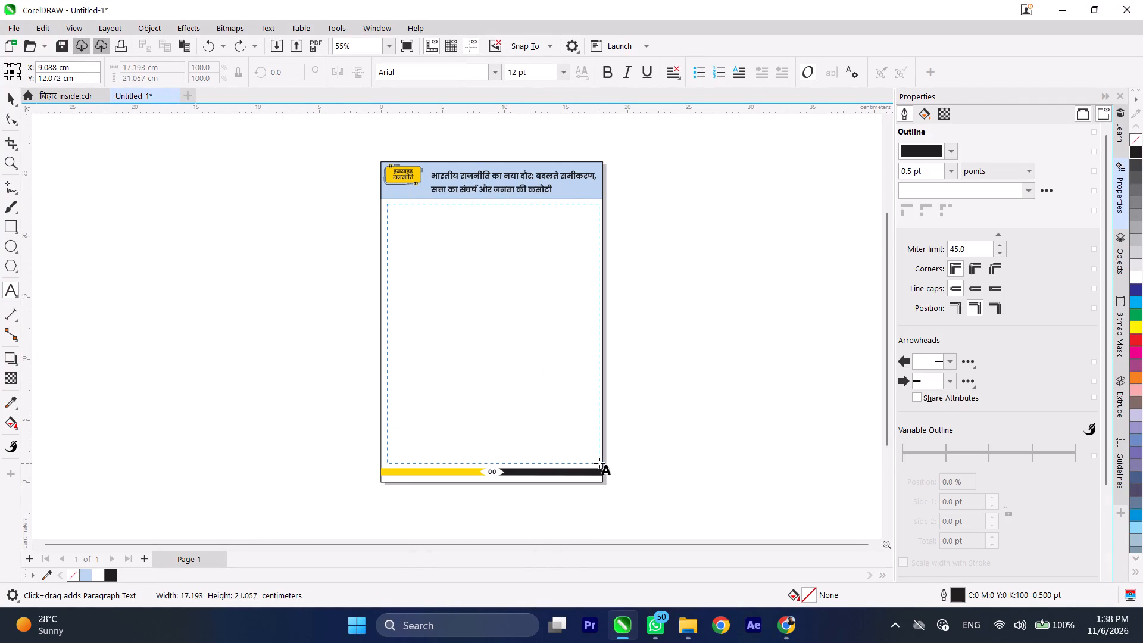
left_click_drag(599, 463, 597, 462)
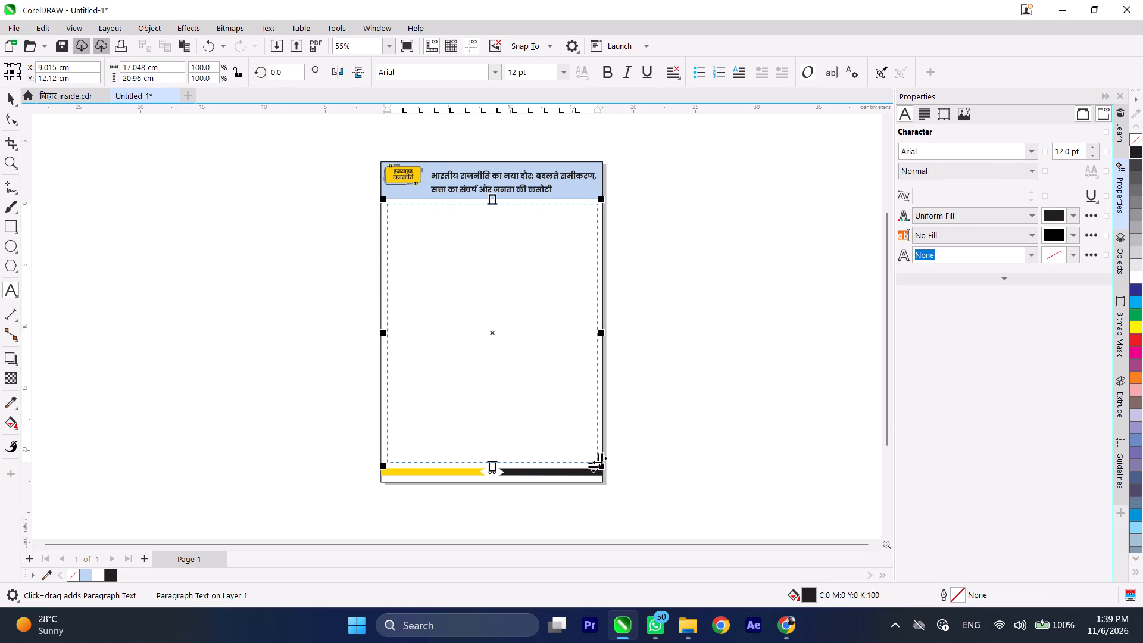
Paste the copied Hindi article text into the empty paragraph frame below the header band.
key("ctrl+v")
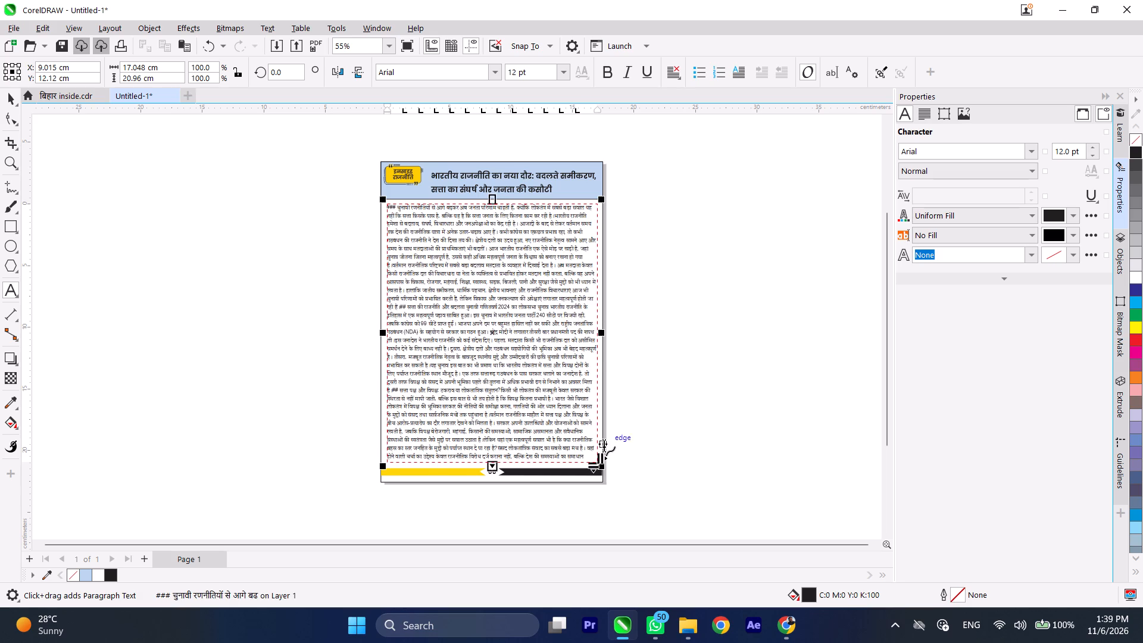
scroll(604, 444, "down", 2)
scroll(493, 380, "up", 3)
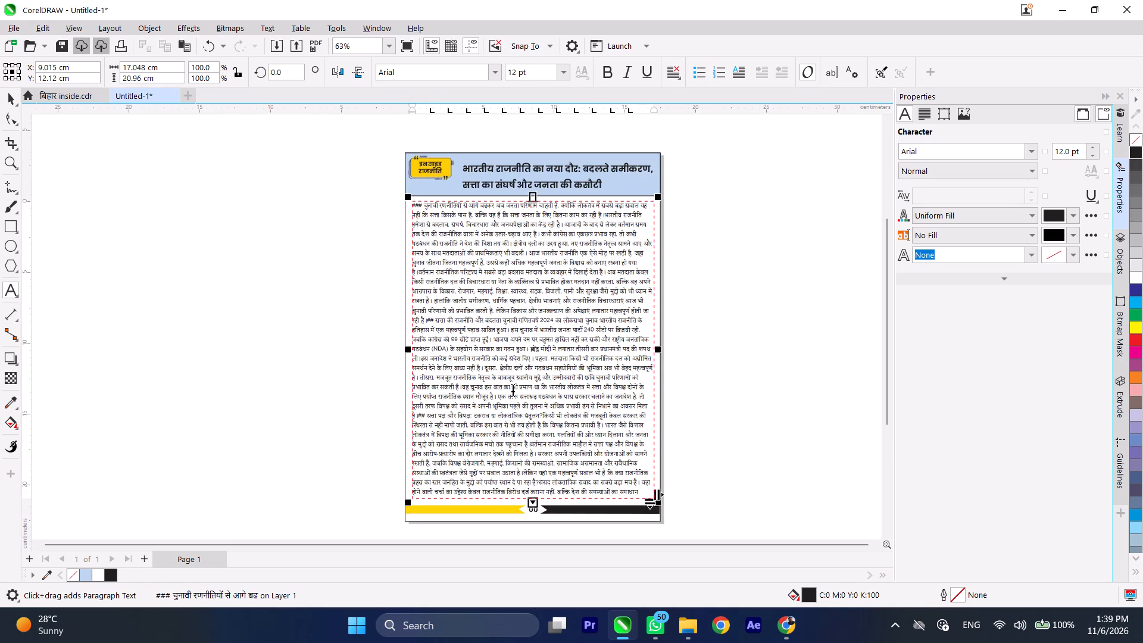
Change the font of the entire article text to Khand Medium.
key("ctrl+a")
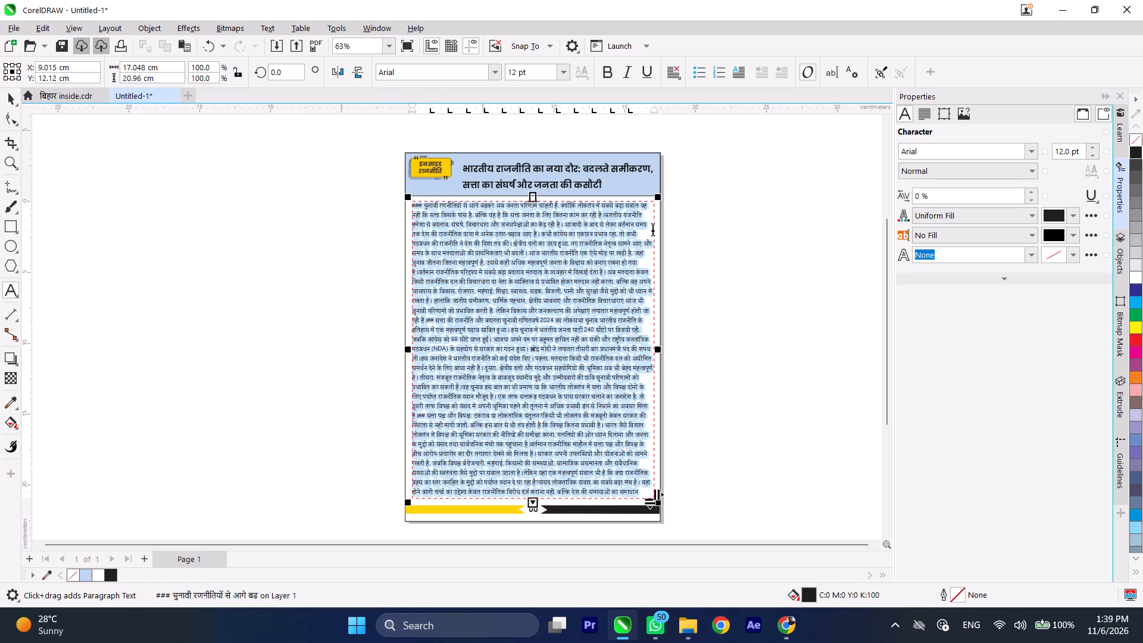
left_click(919, 116)
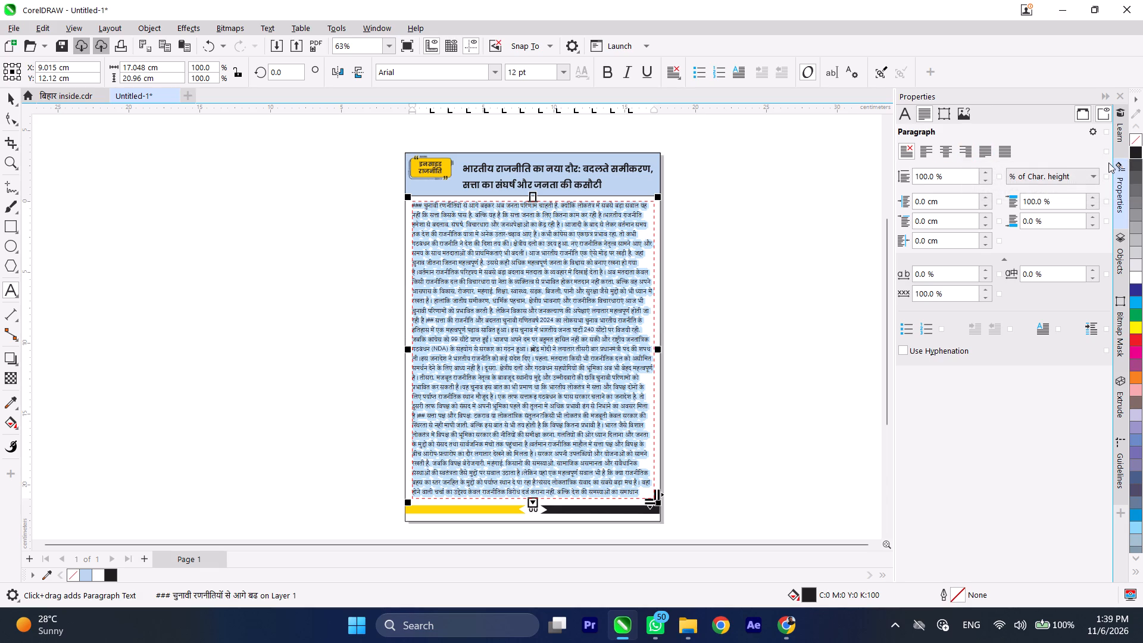
left_click(905, 111)
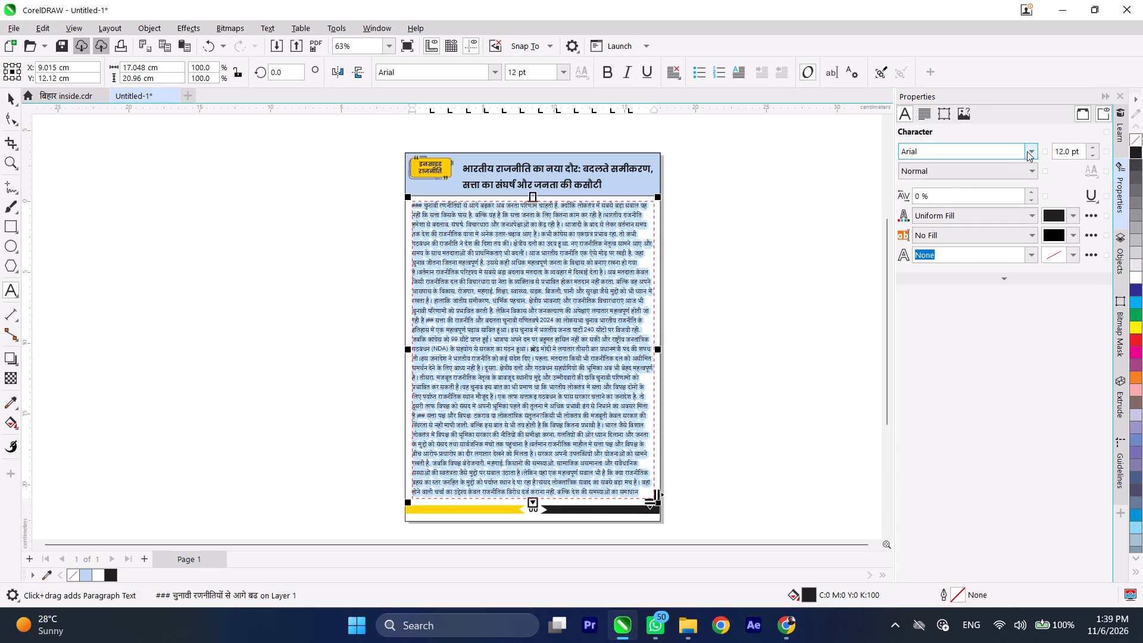
left_click(1027, 151)
left_click(970, 230)
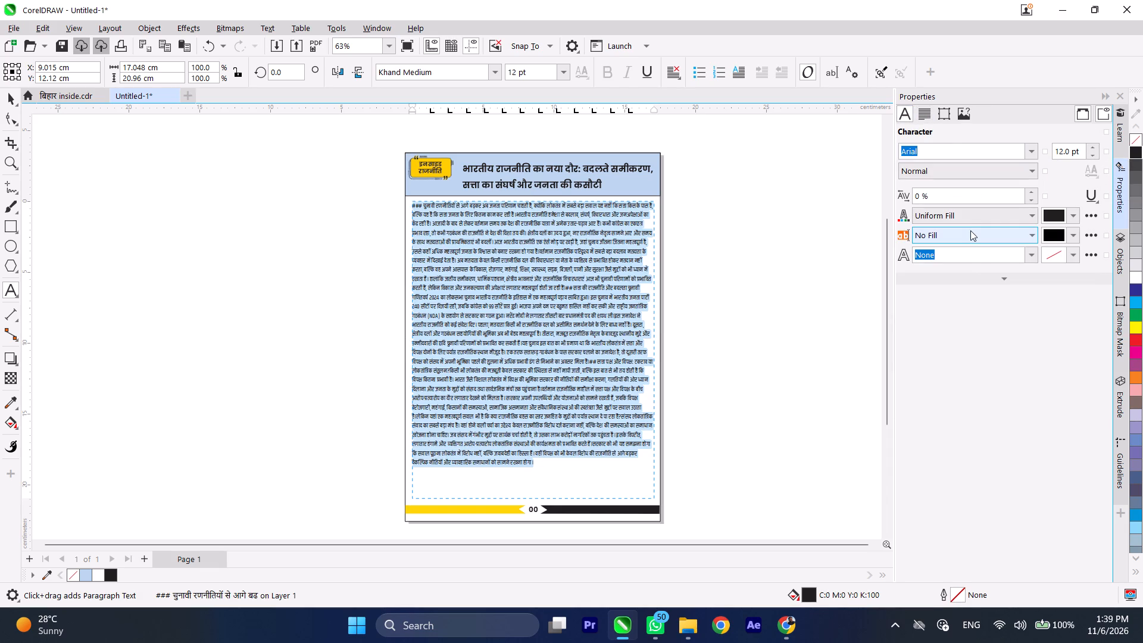
Apply full justification to the article's paragraphs.
left_click(926, 114)
left_click(983, 151)
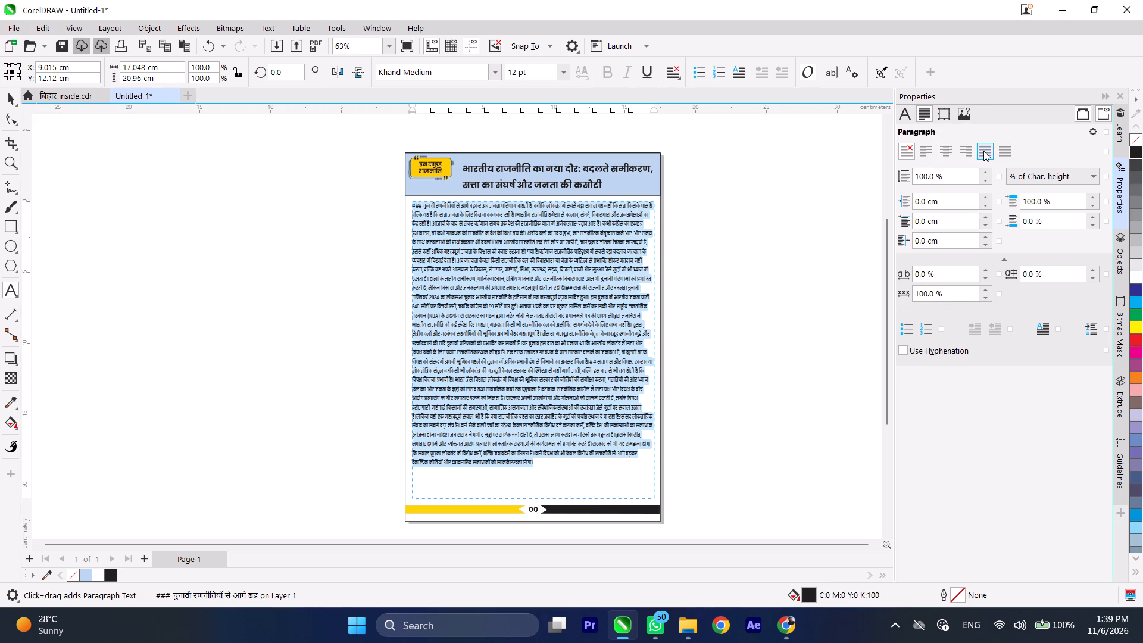
Split the article's text frame into 2 columns and finish editing the text.
left_click(947, 113)
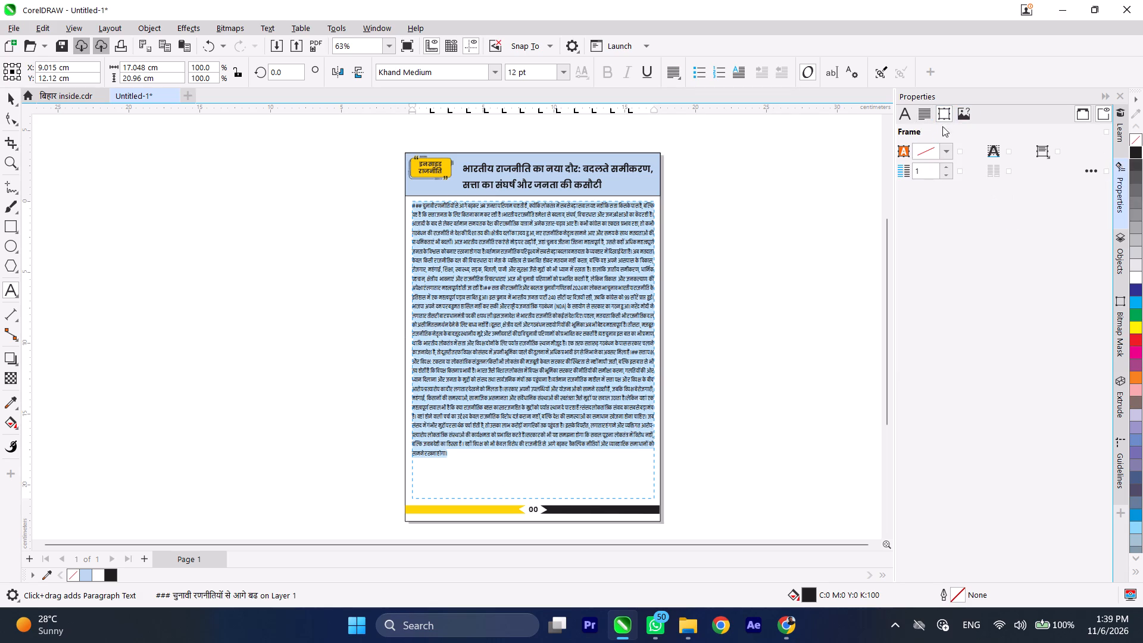
left_click(946, 174)
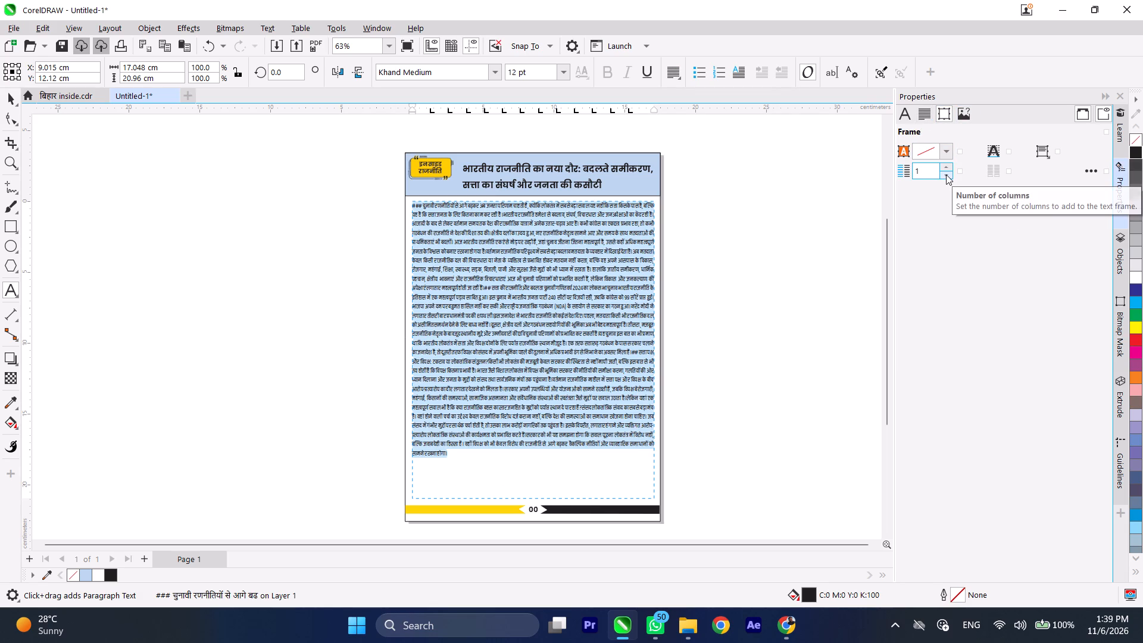
left_click(948, 165)
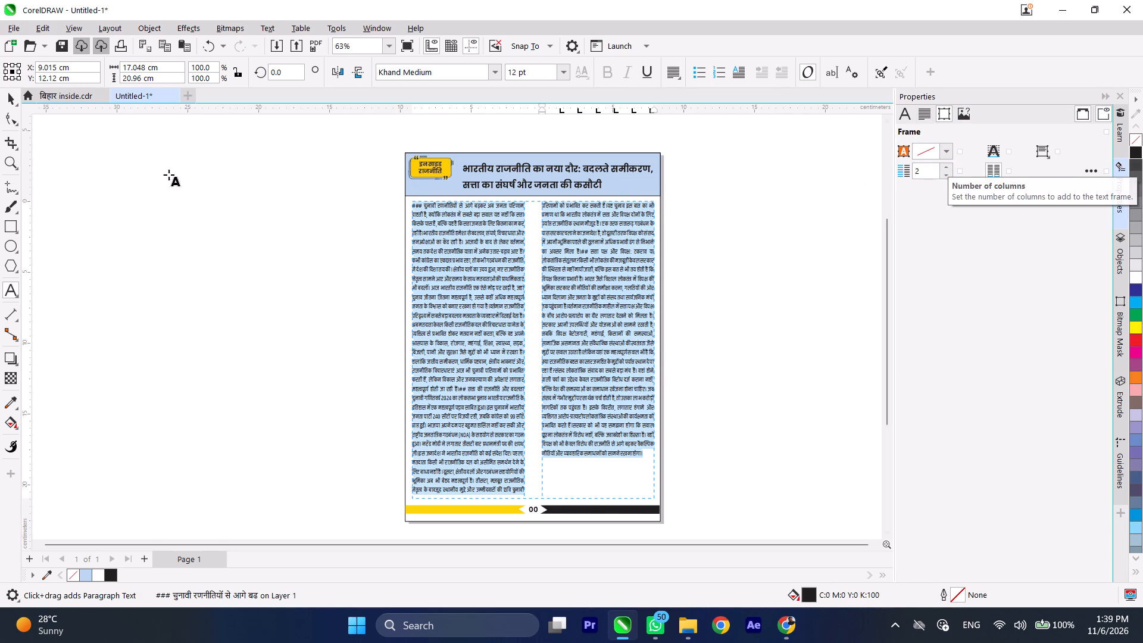
left_click(14, 105)
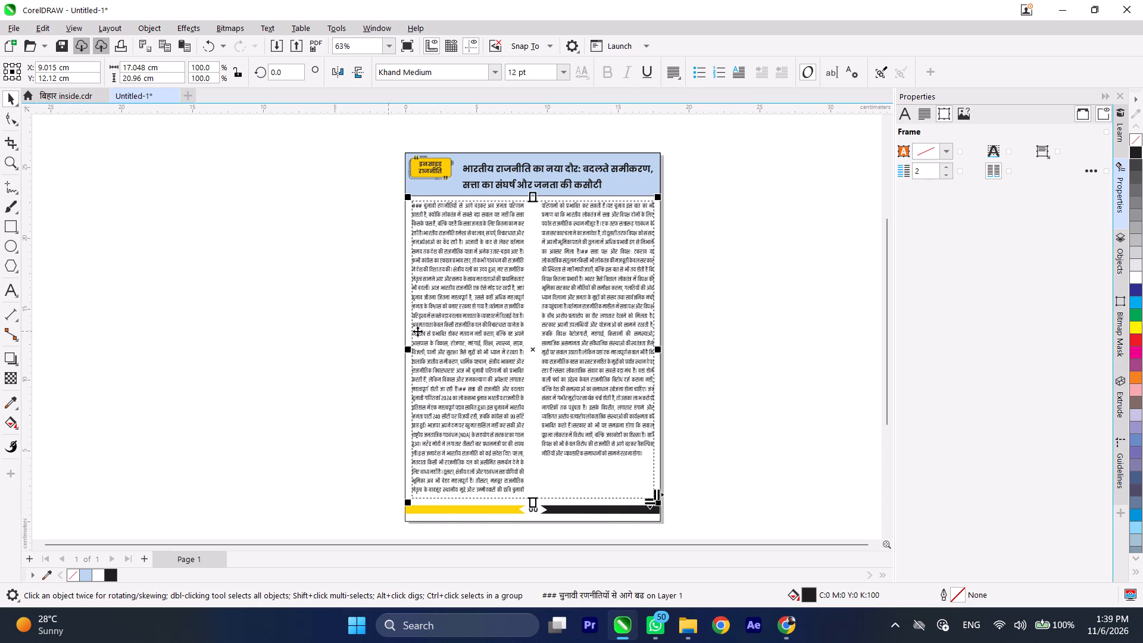
Examine the two-column article closely, checking its opening lines, line spacing, column ends and overall fit on the page.
scroll(425, 331, "up", 3)
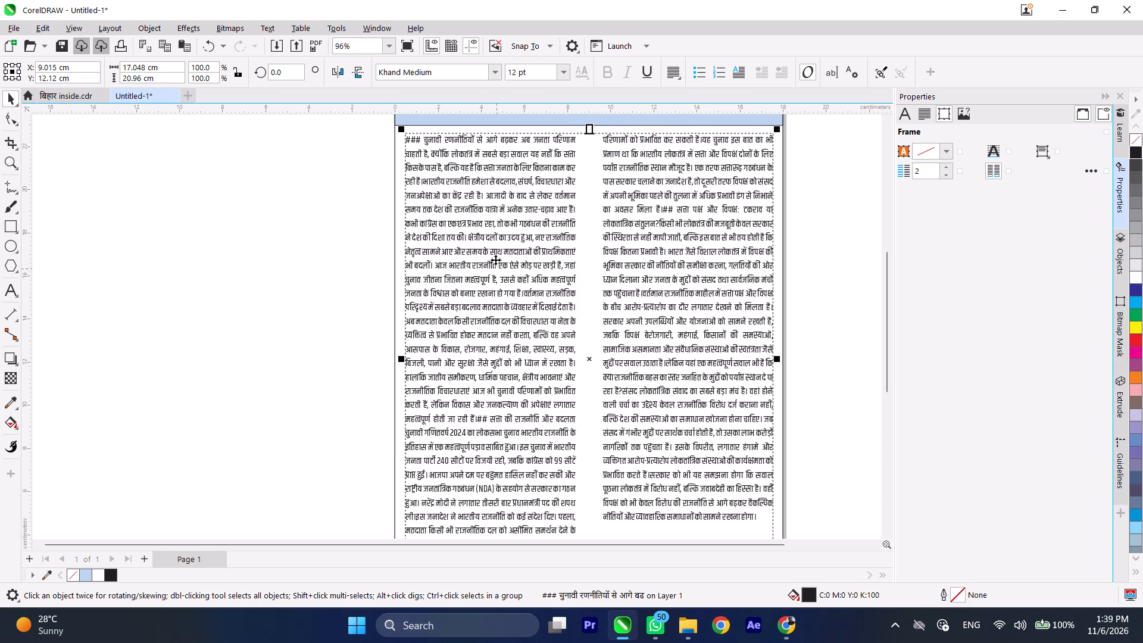
scroll(495, 220, "down", 3)
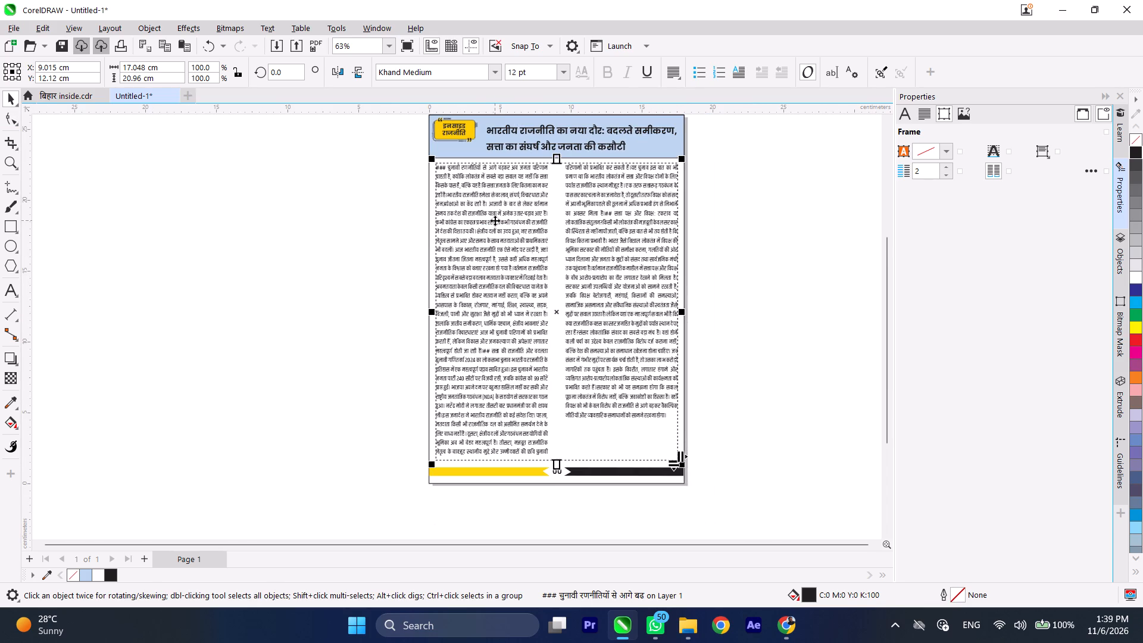
scroll(616, 415, "up", 7)
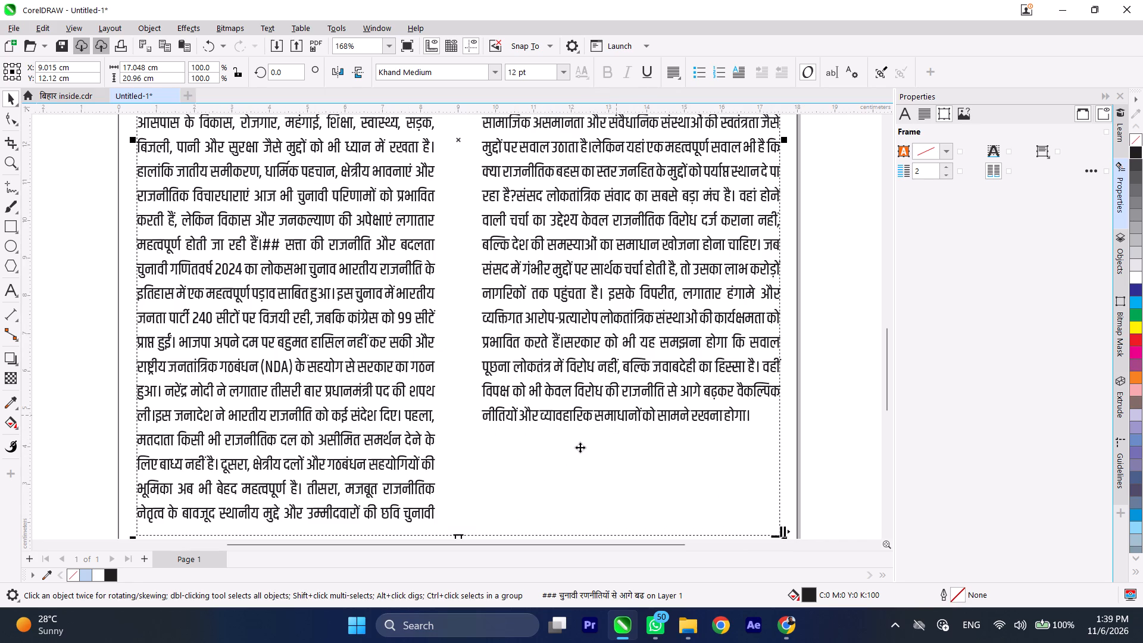
scroll(577, 450, "down", 2)
scroll(615, 395, "down", 2)
scroll(628, 267, "up", 2)
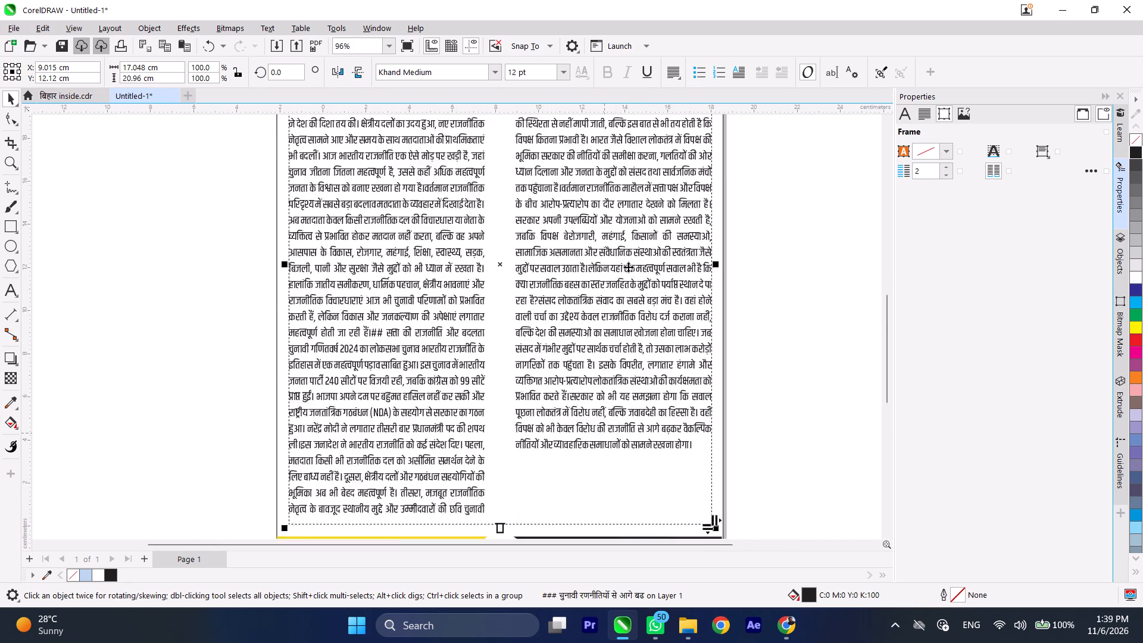
scroll(628, 267, "up", 2)
scroll(628, 267, "down", 4)
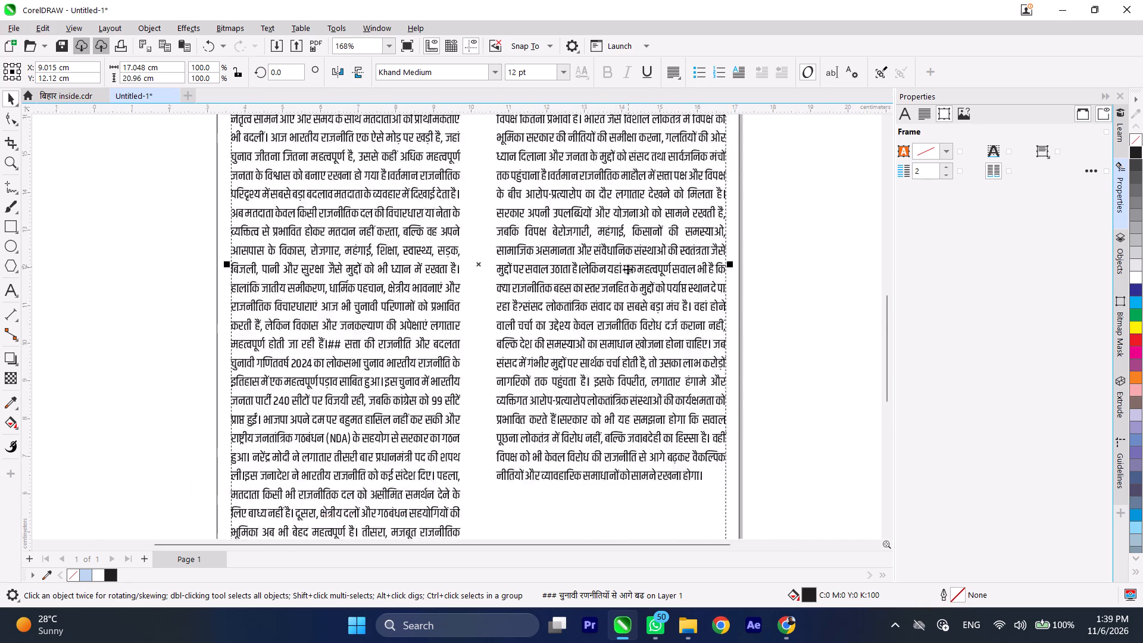
scroll(595, 430, "down", 3)
scroll(622, 324, "up", 3)
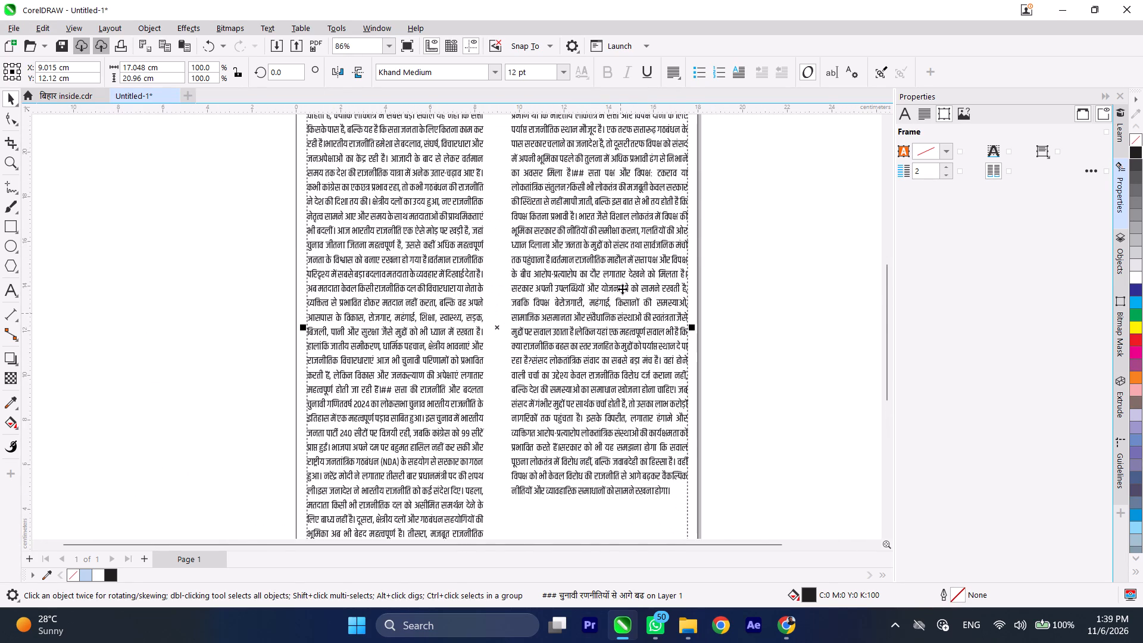
scroll(622, 286, "up", 3)
scroll(547, 414, "down", 4)
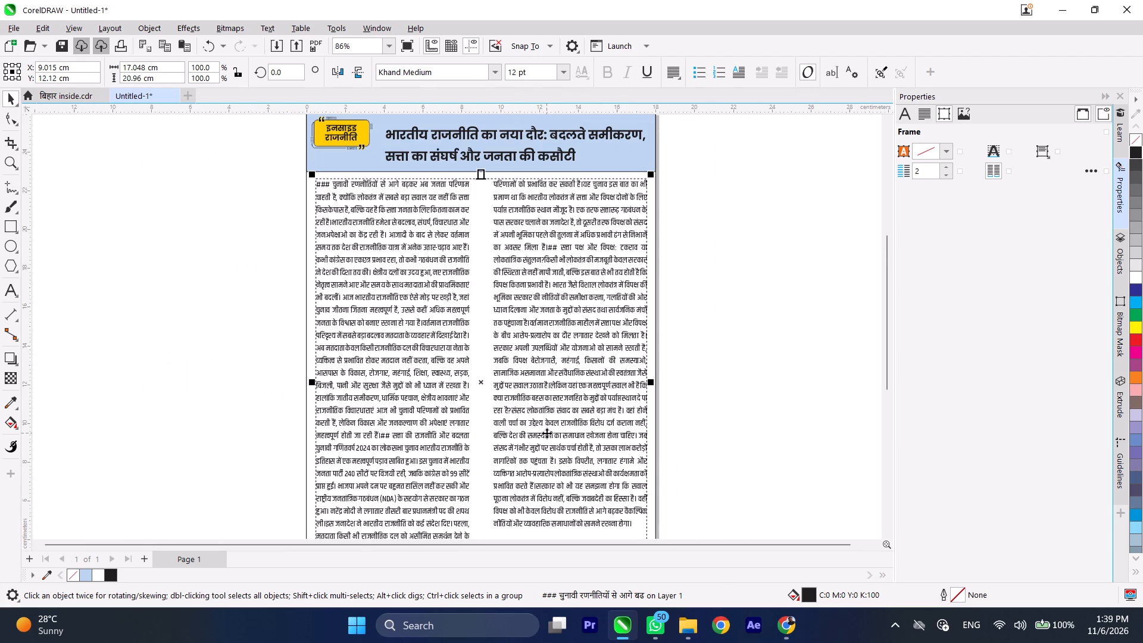
scroll(567, 240, "up", 3)
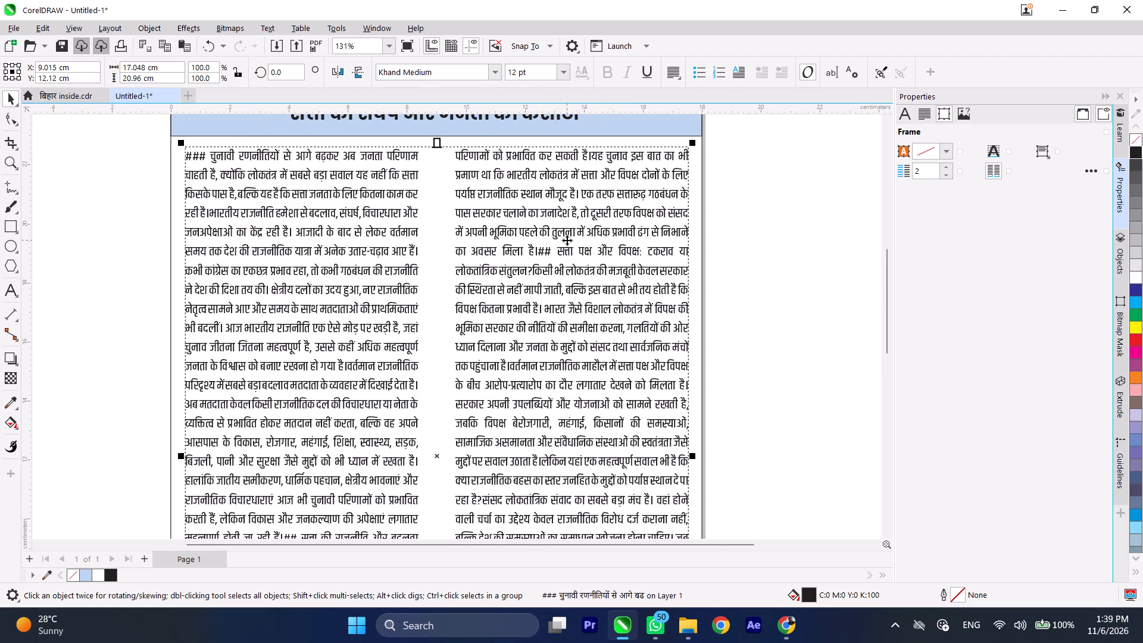
scroll(573, 224, "down", 3)
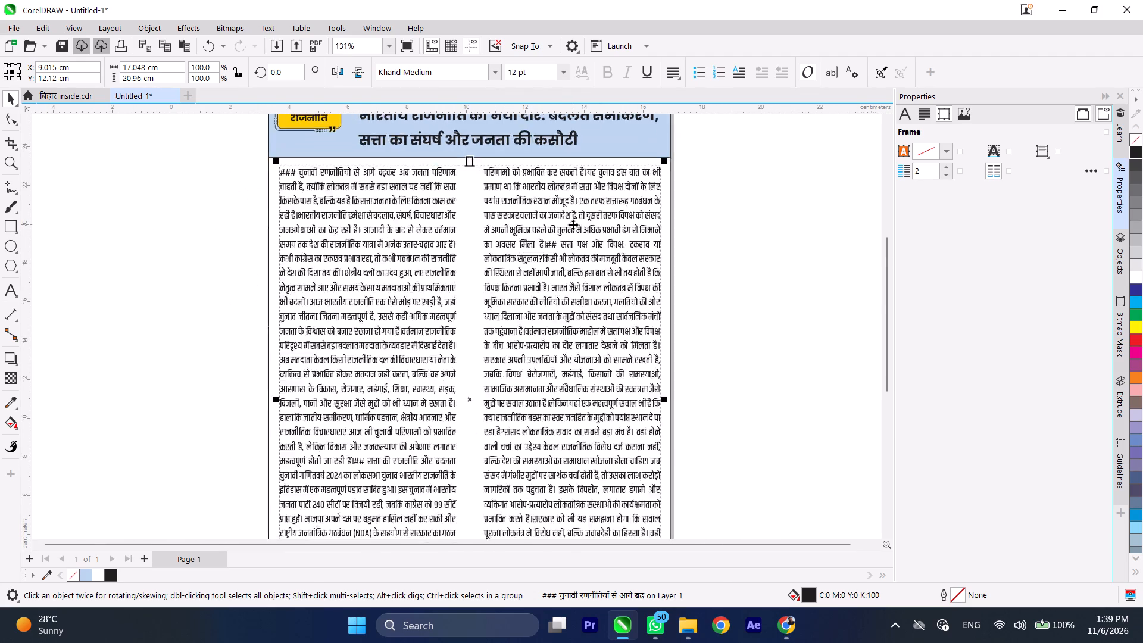
scroll(573, 199, "down", 2)
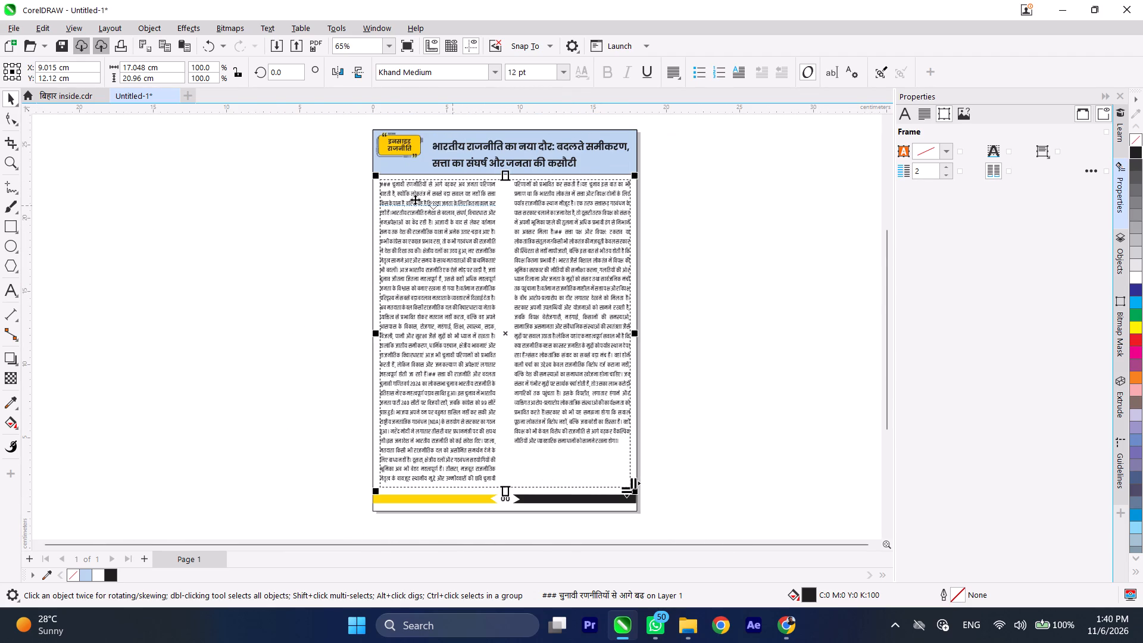
scroll(385, 190, "up", 6)
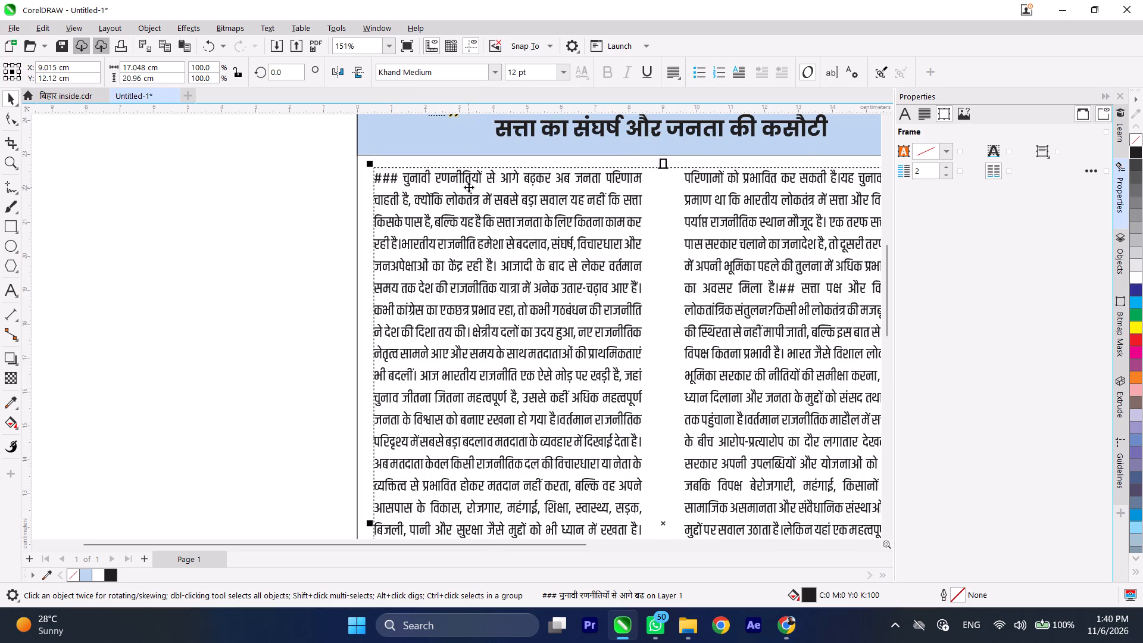
scroll(499, 179, "up", 1)
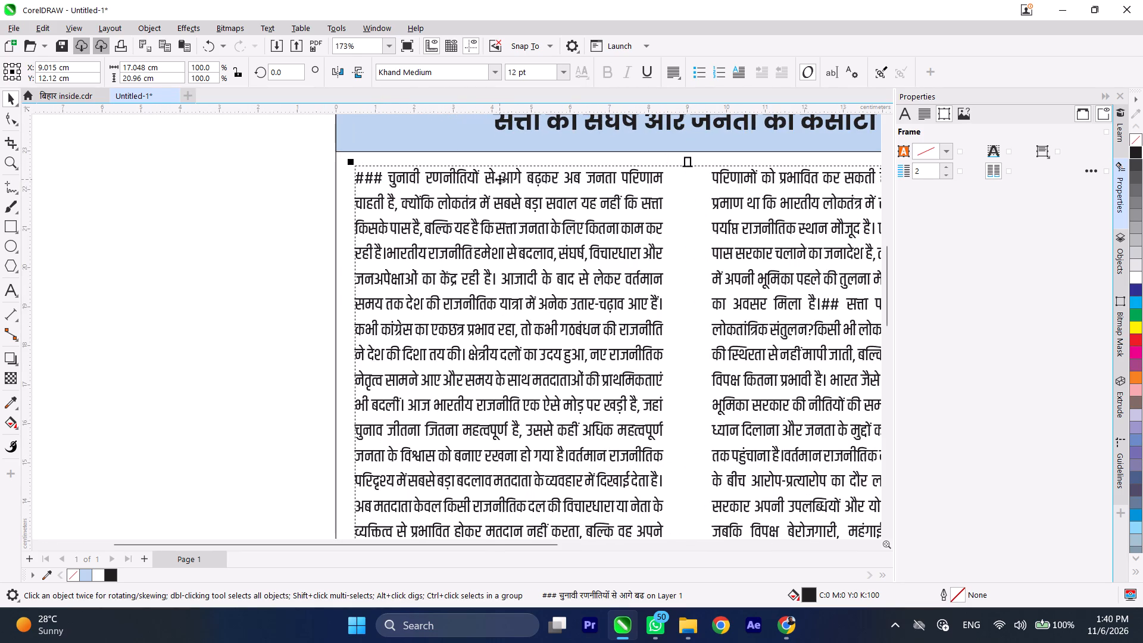
scroll(487, 180, "down", 7)
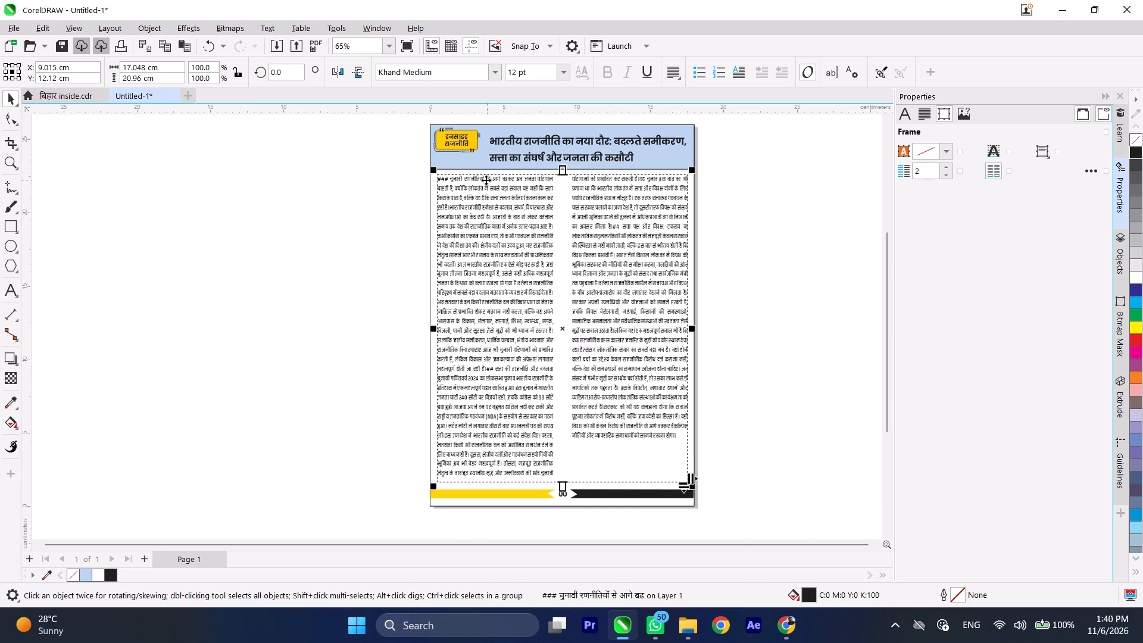
scroll(343, 244, "down", 1)
scroll(301, 299, "down", 1)
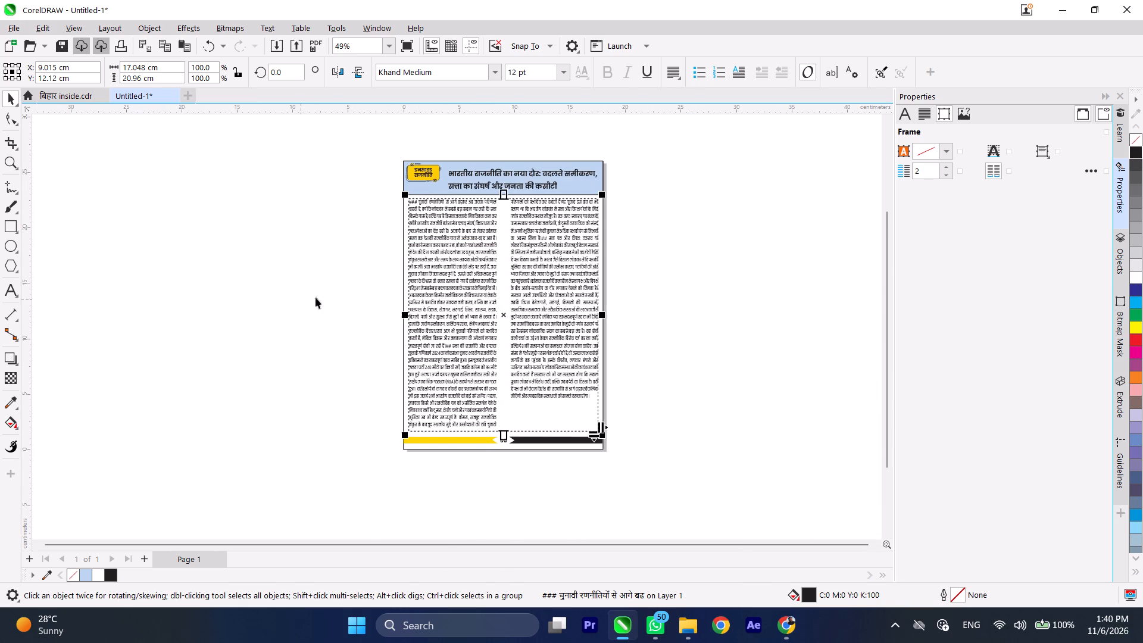
scroll(506, 247, "up", 1)
scroll(270, 352, "down", 1)
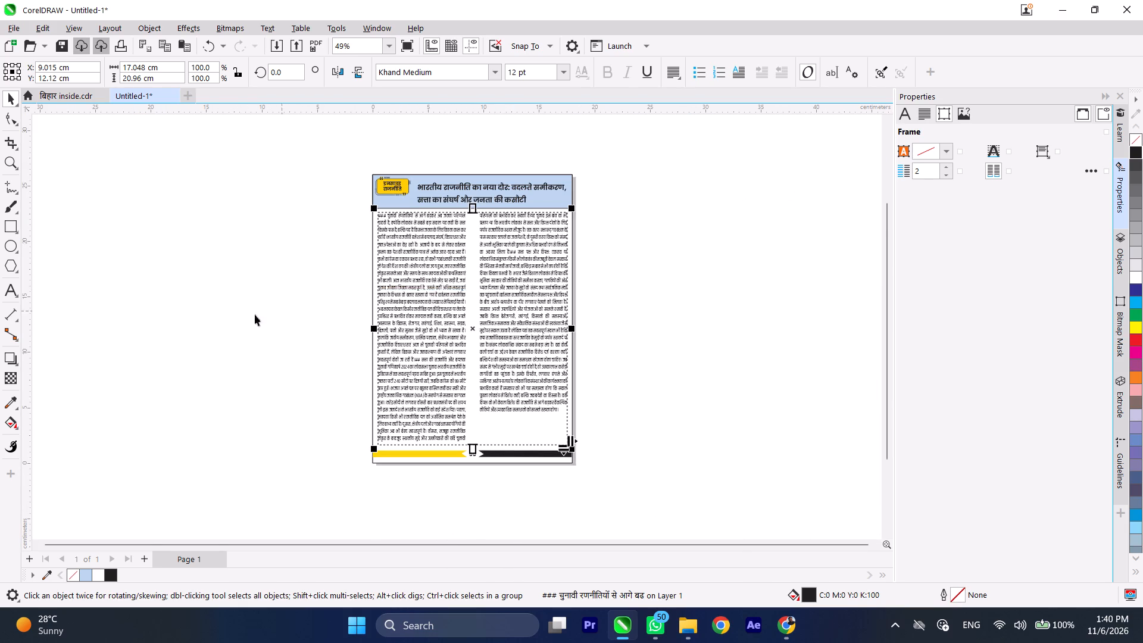
scroll(245, 317, "down", 1)
scroll(611, 355, "down", 1)
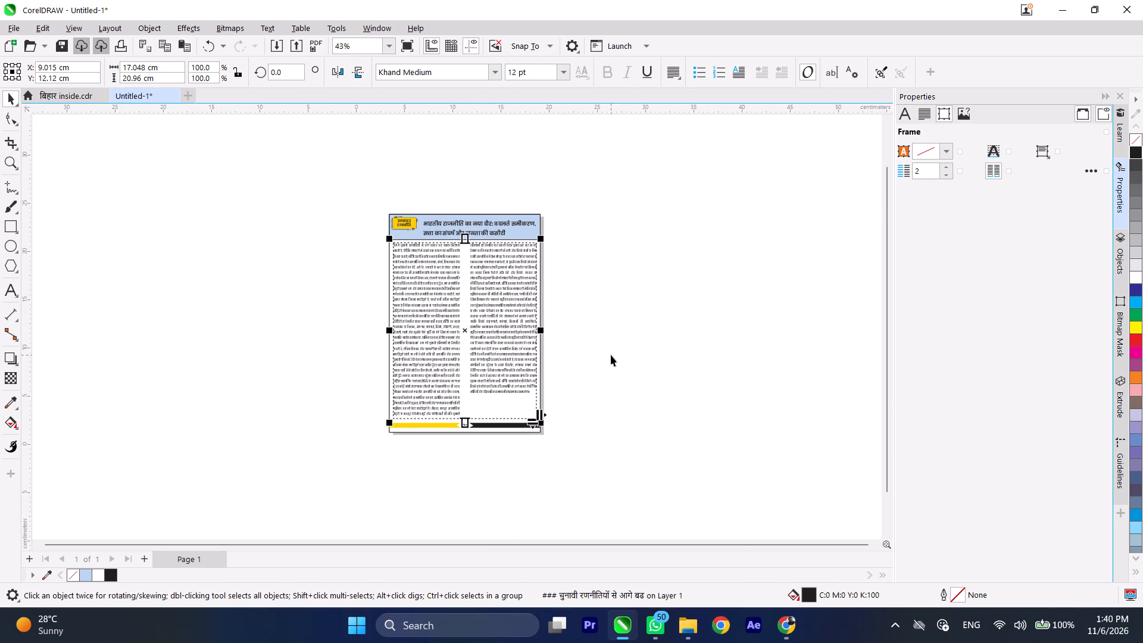
scroll(464, 288, "up", 2)
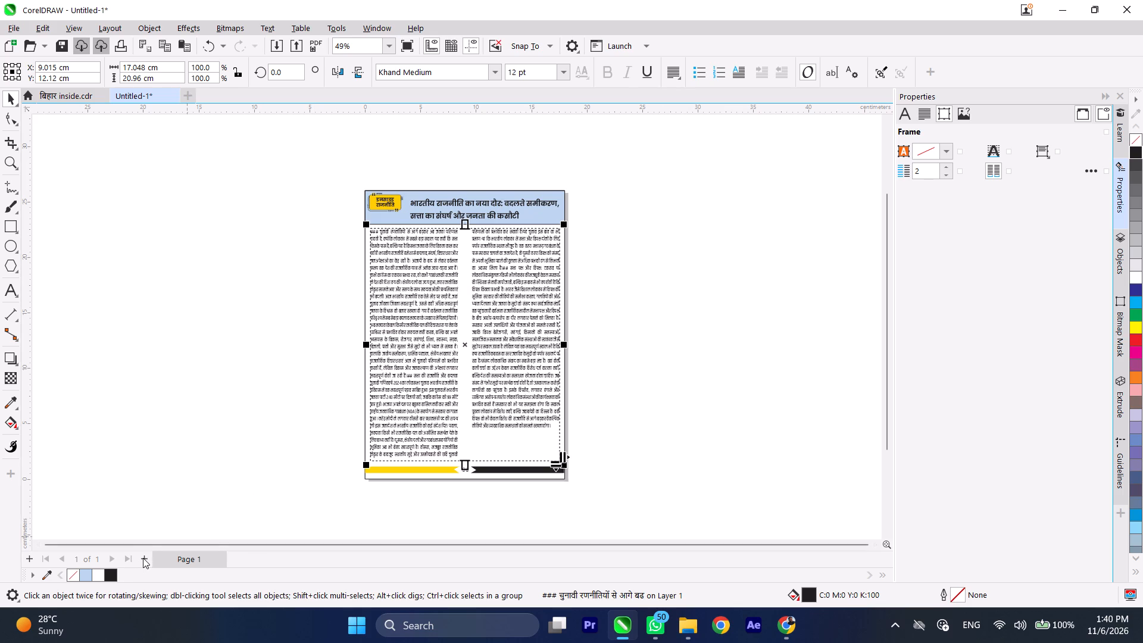
Add a second page after Page 1 and place an 18 by 26 cm page-sized rectangle on it, leaving it deselected.
left_click(144, 557)
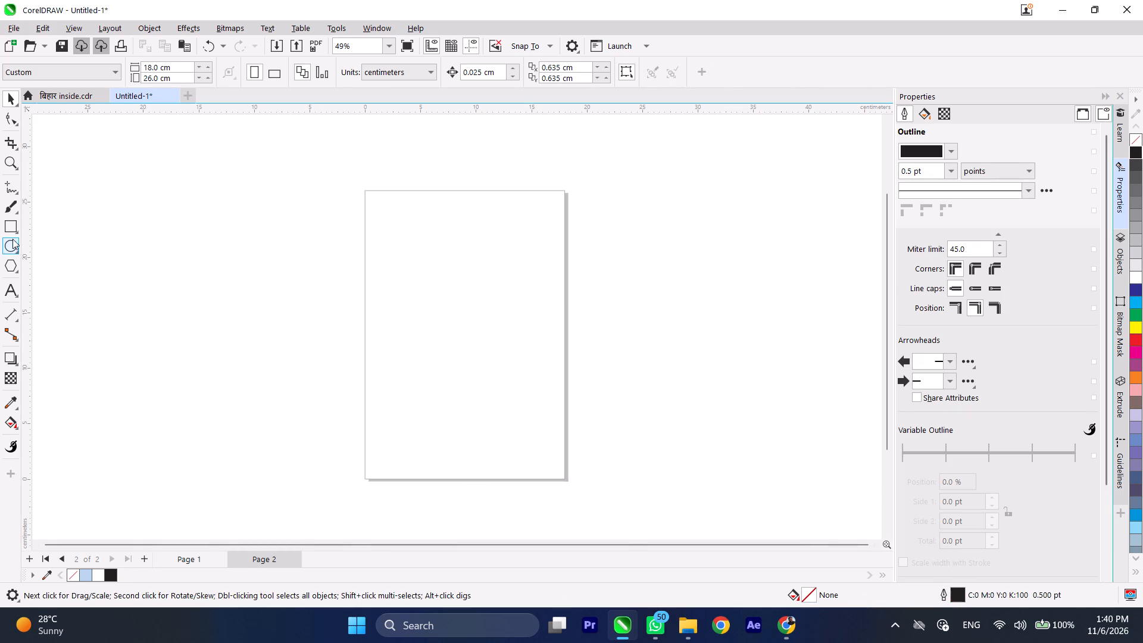
double_click(11, 229)
left_click(10, 99)
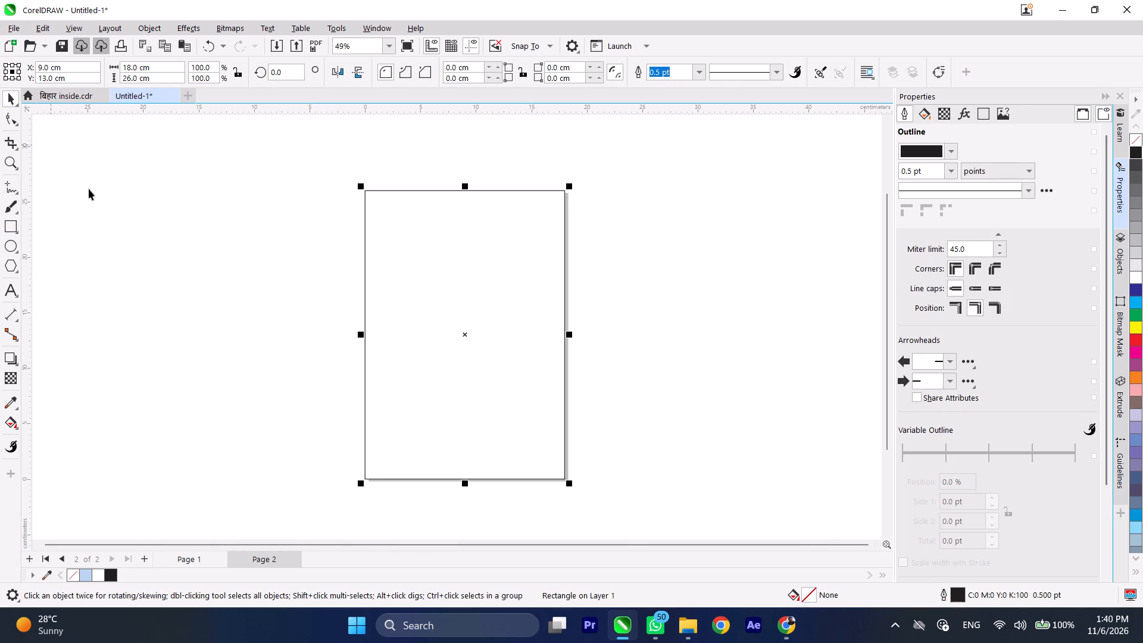
left_click(89, 189)
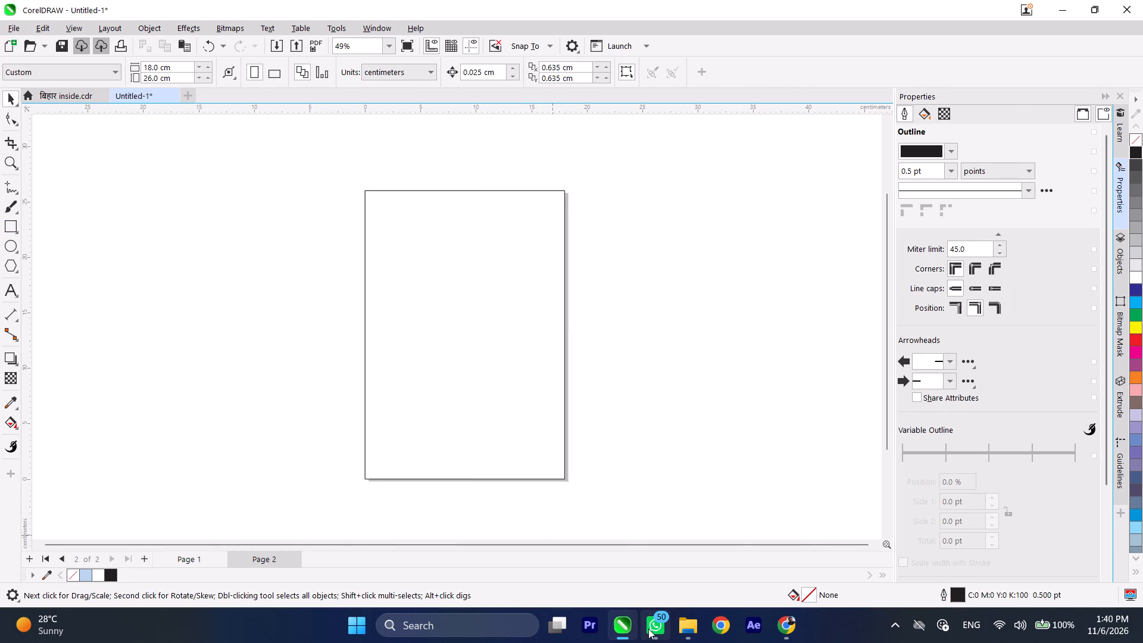
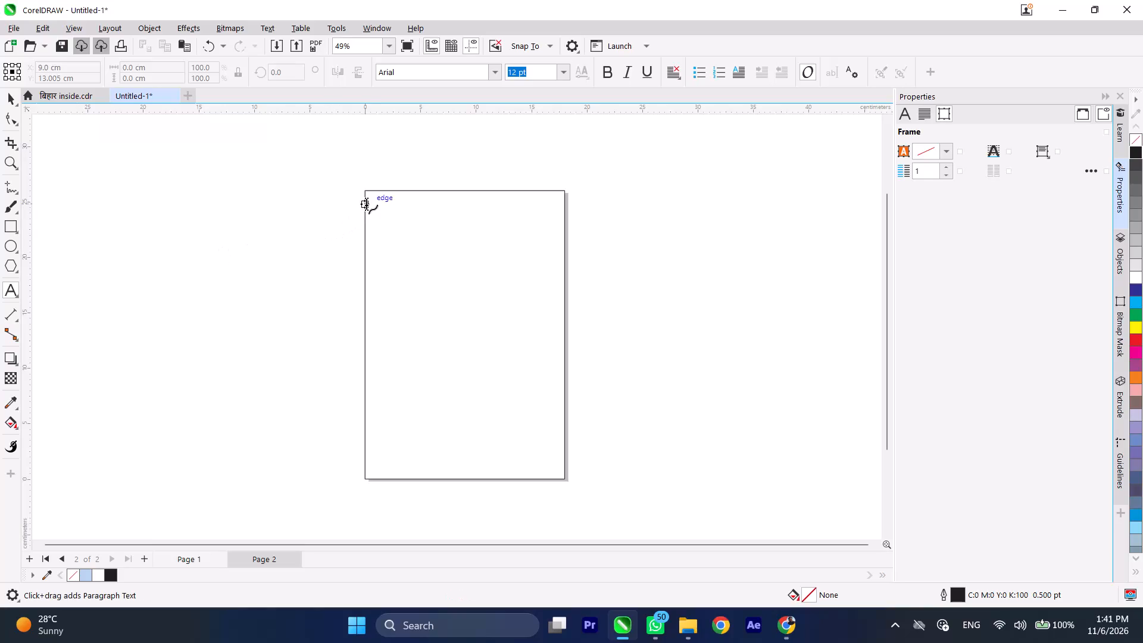
Draw a paragraph text frame about 16.8 by 23.8 cm inside Page 2's rectangle and paste the copied Hindi article into it.
left_click_drag(371, 195, 388, 229)
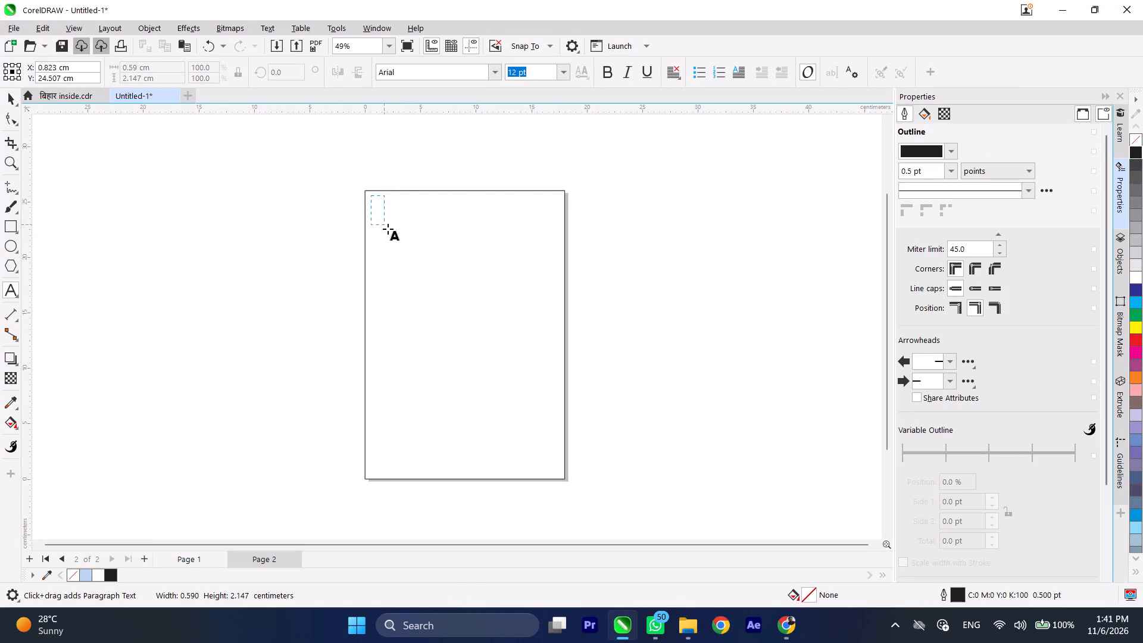
left_click_drag(388, 229, 558, 466)
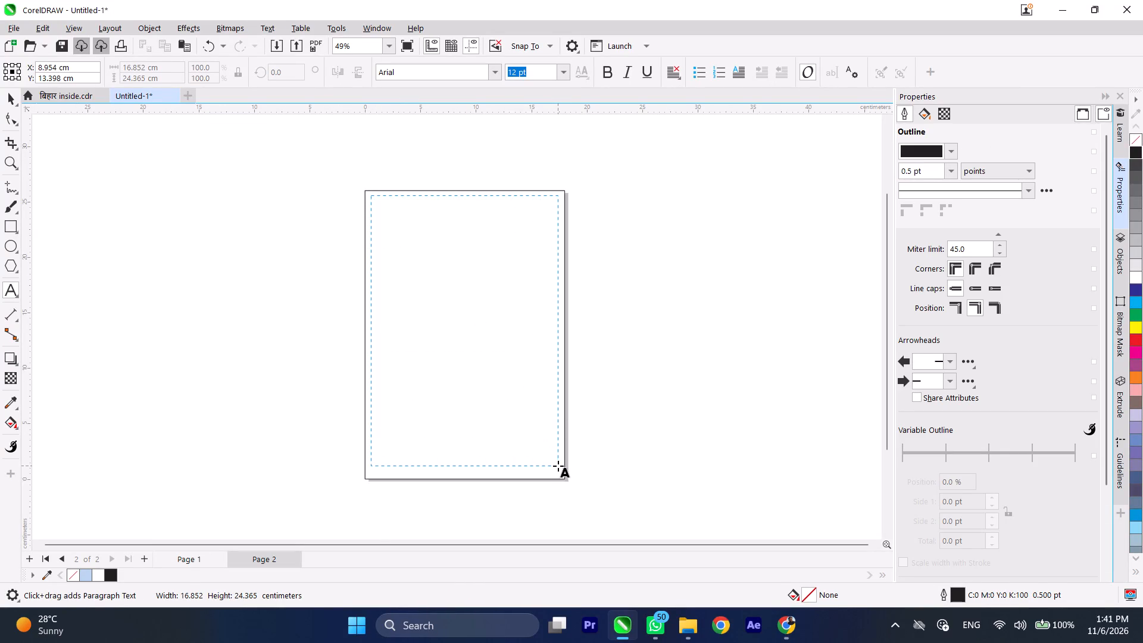
left_click_drag(558, 466, 559, 459)
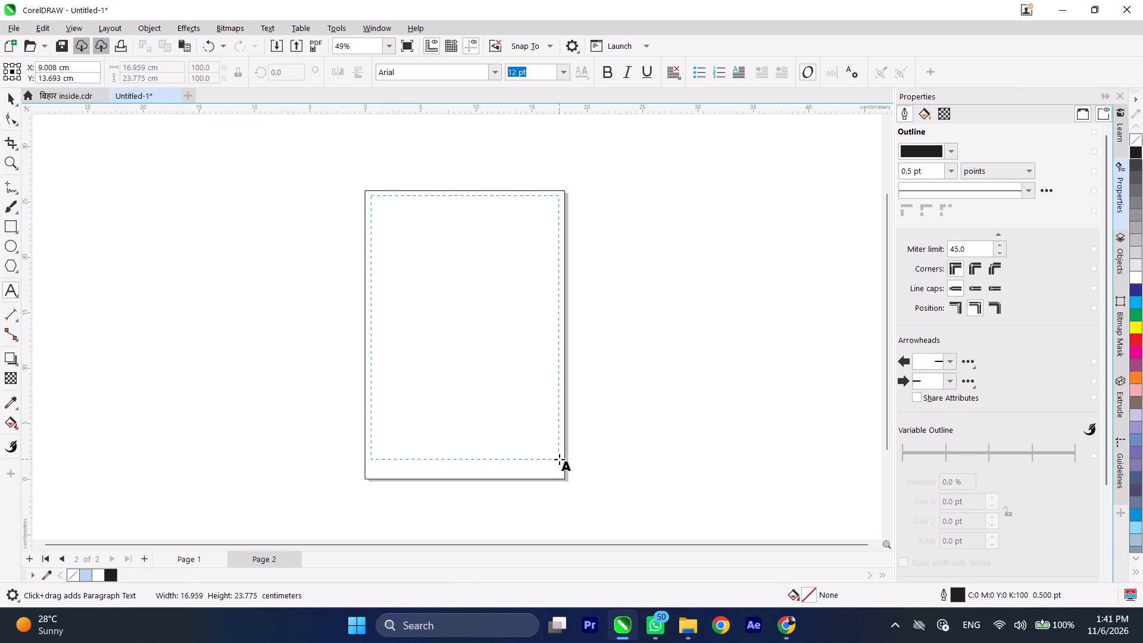
left_click_drag(559, 459, 557, 459)
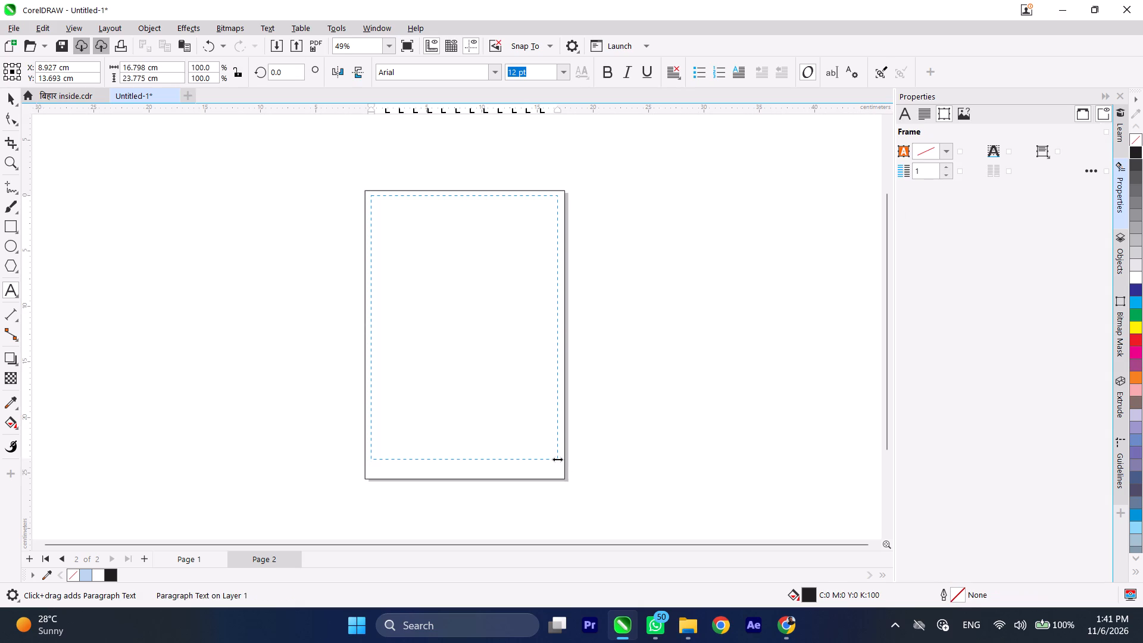
key("ctrl+v")
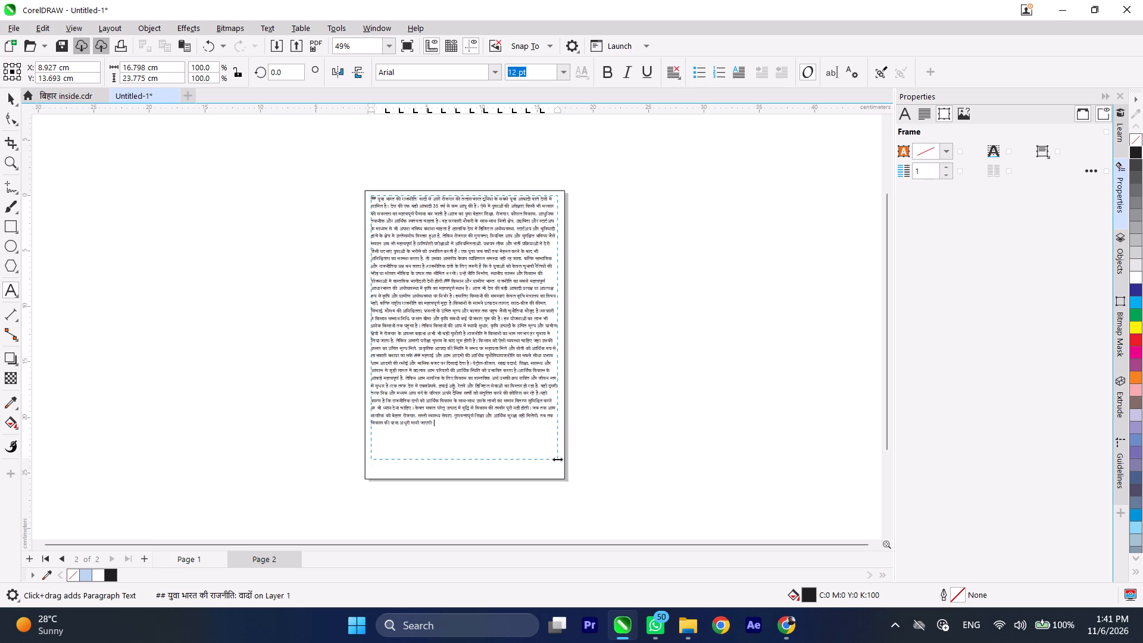
Set all of the pasted article text on Page 2 in the Khand Medium font.
key("ctrl+a")
left_click(901, 118)
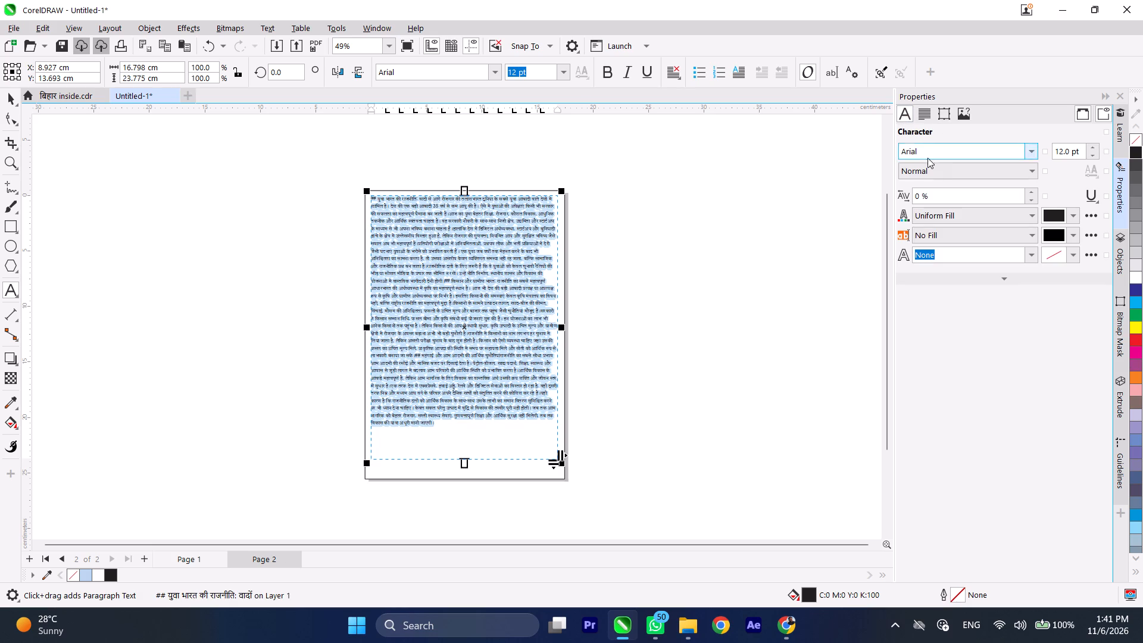
left_click(936, 154)
left_click(1030, 151)
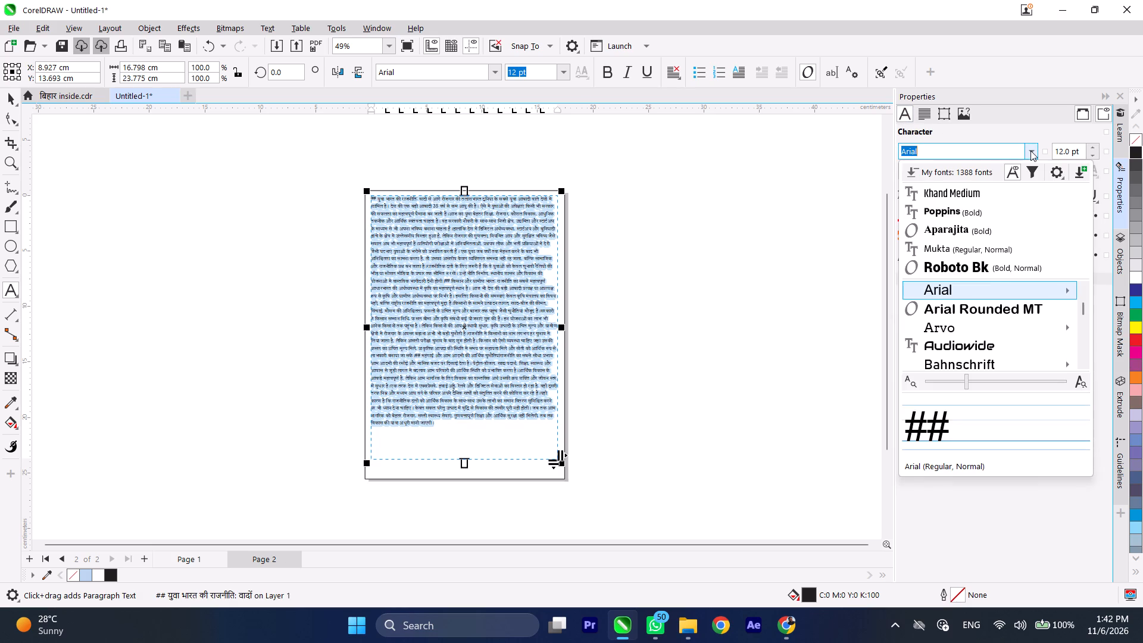
left_click(980, 192)
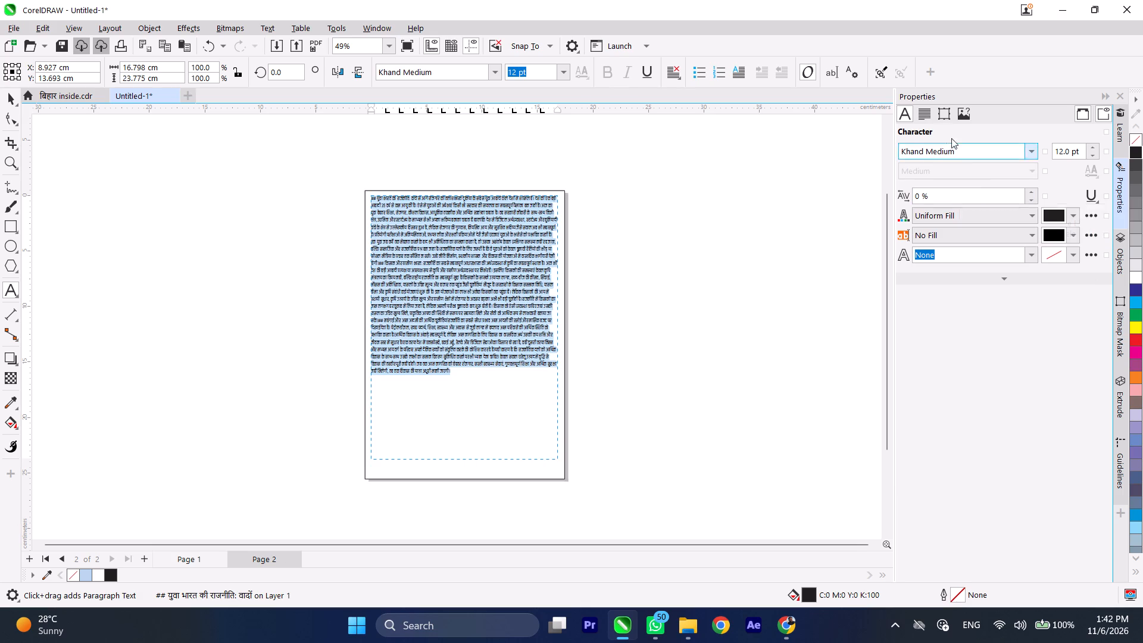
Apply full justification to the Page 2 article text.
left_click(923, 116)
left_click(990, 152)
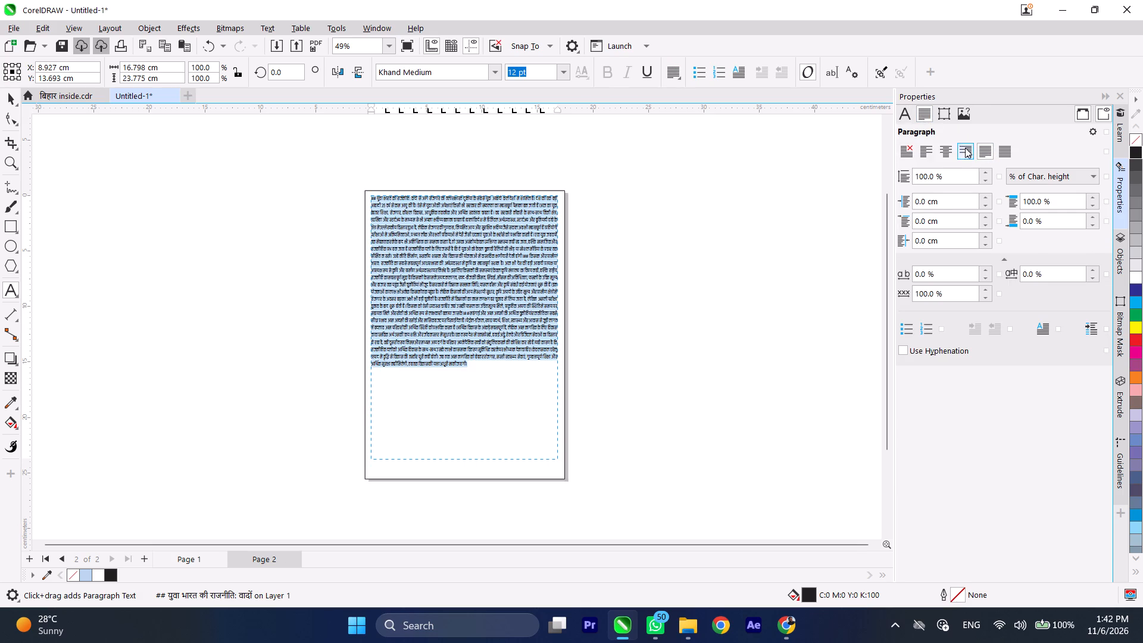
Split the Page 2 article's text frame into 2 columns, finish editing the text and leave it deselected.
left_click(938, 117)
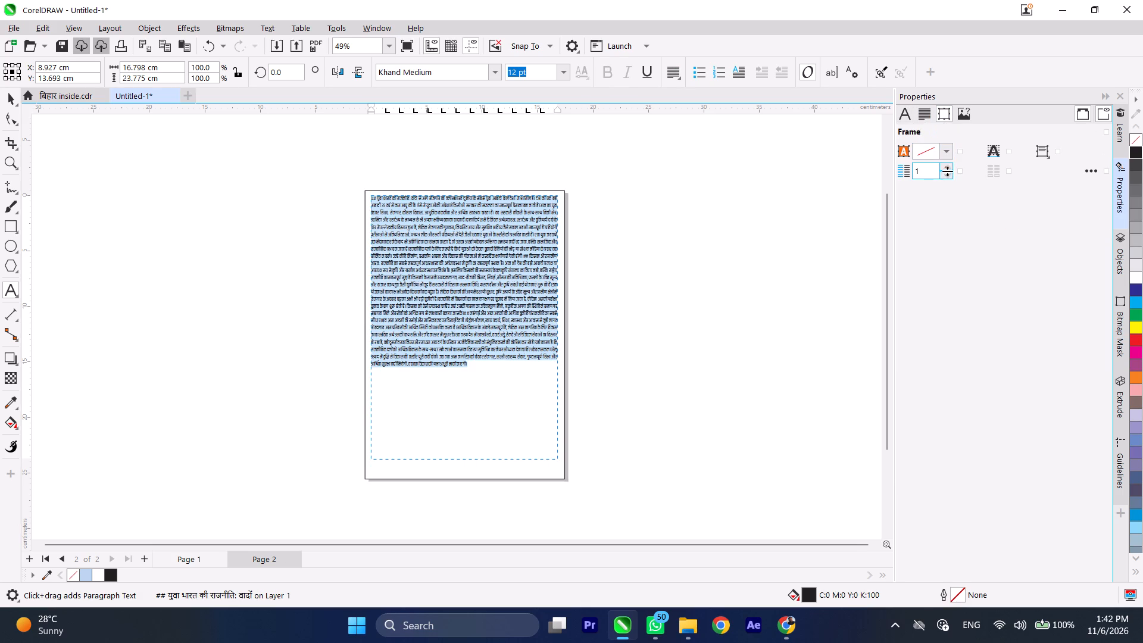
left_click(949, 166)
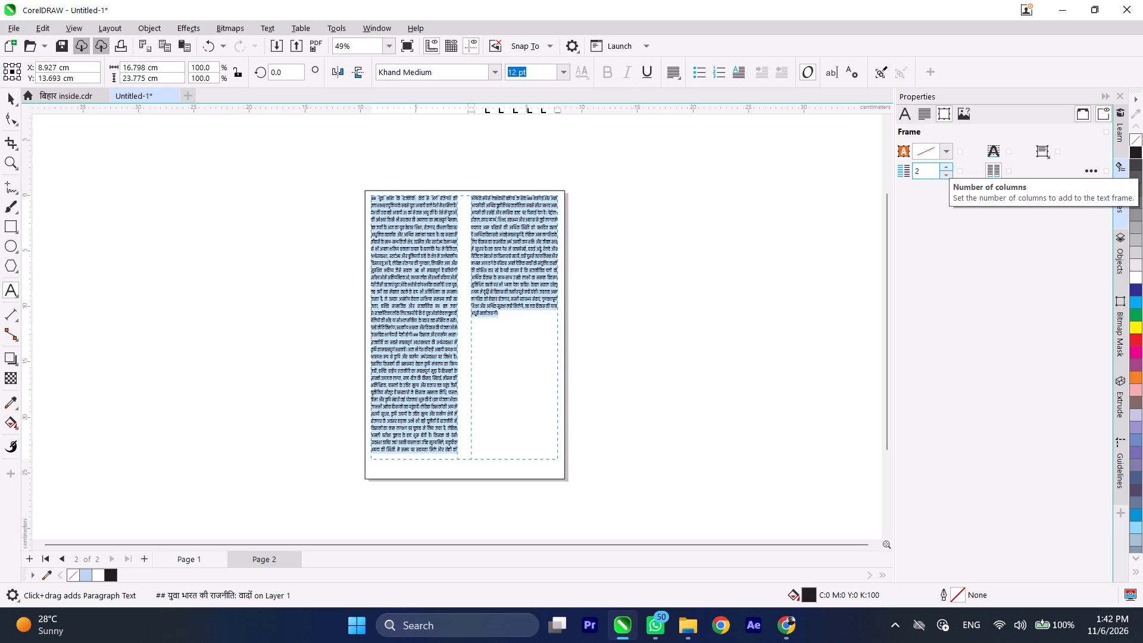
left_click(10, 99)
left_click(155, 210)
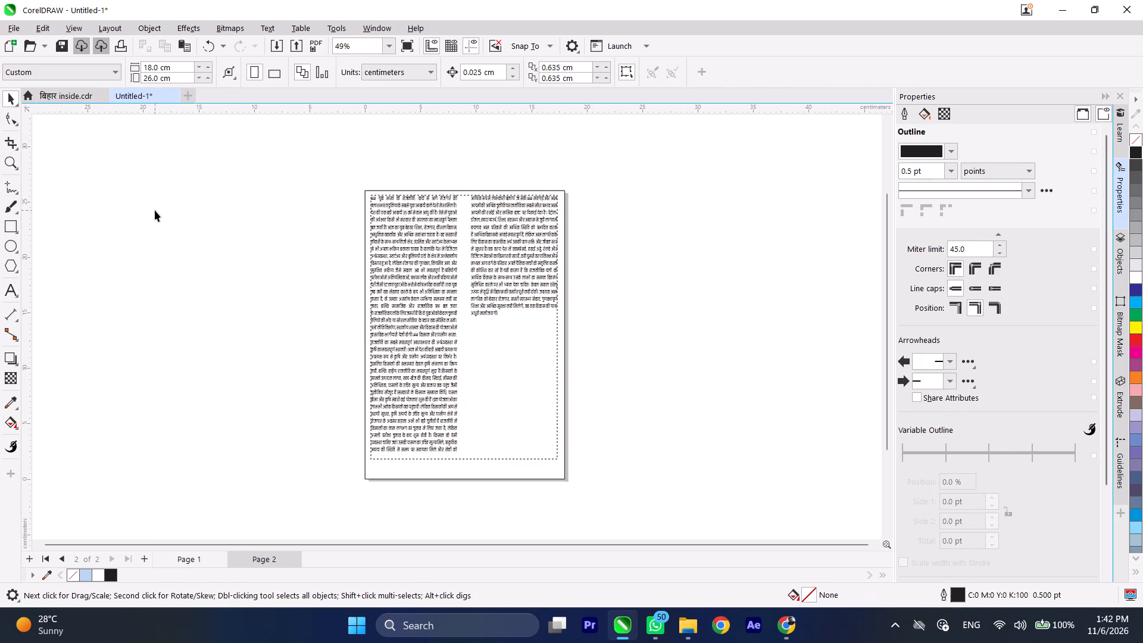
Add a third page after Page 2.
left_click(142, 555)
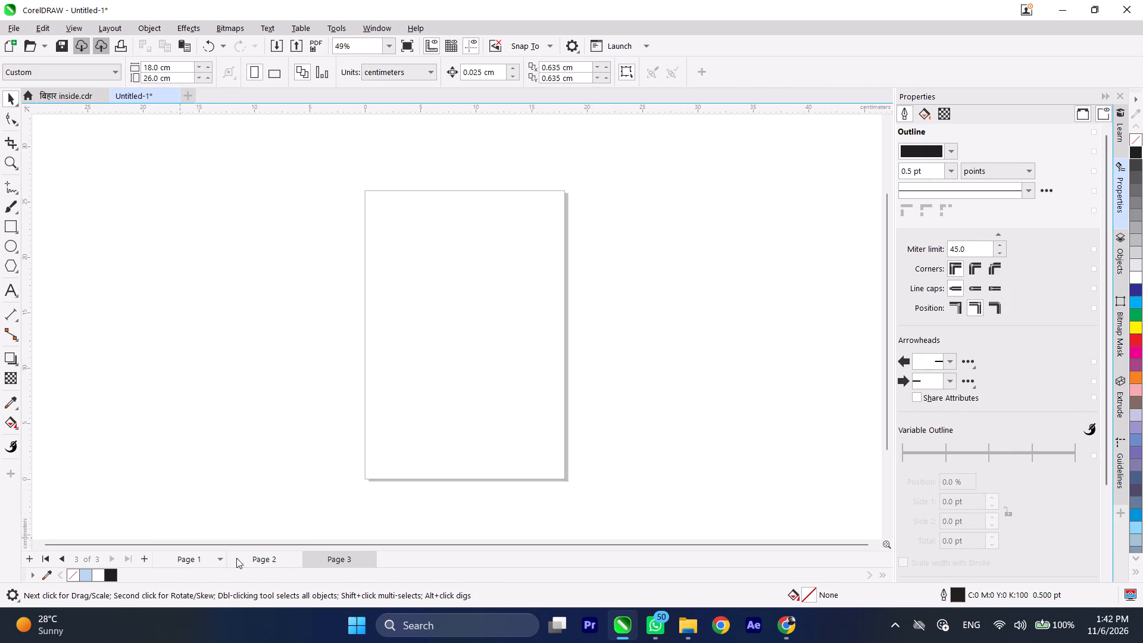
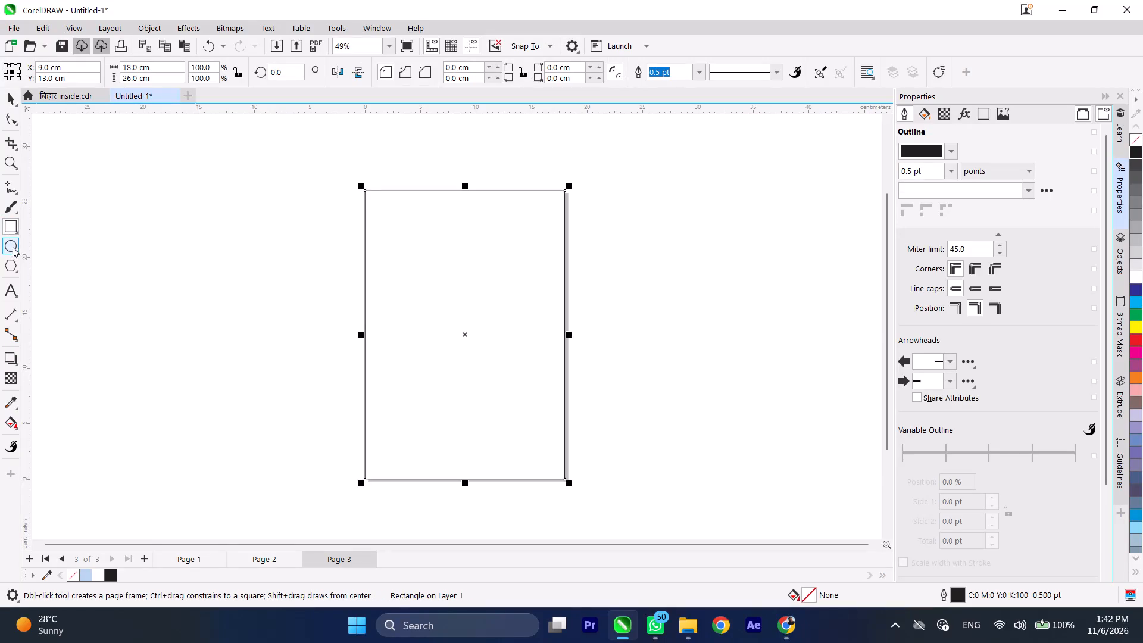
Create a paragraph text frame about 16.9 by 23.7 cm inside Page 3's border and paste the copied Hindi article into it.
left_click(8, 294)
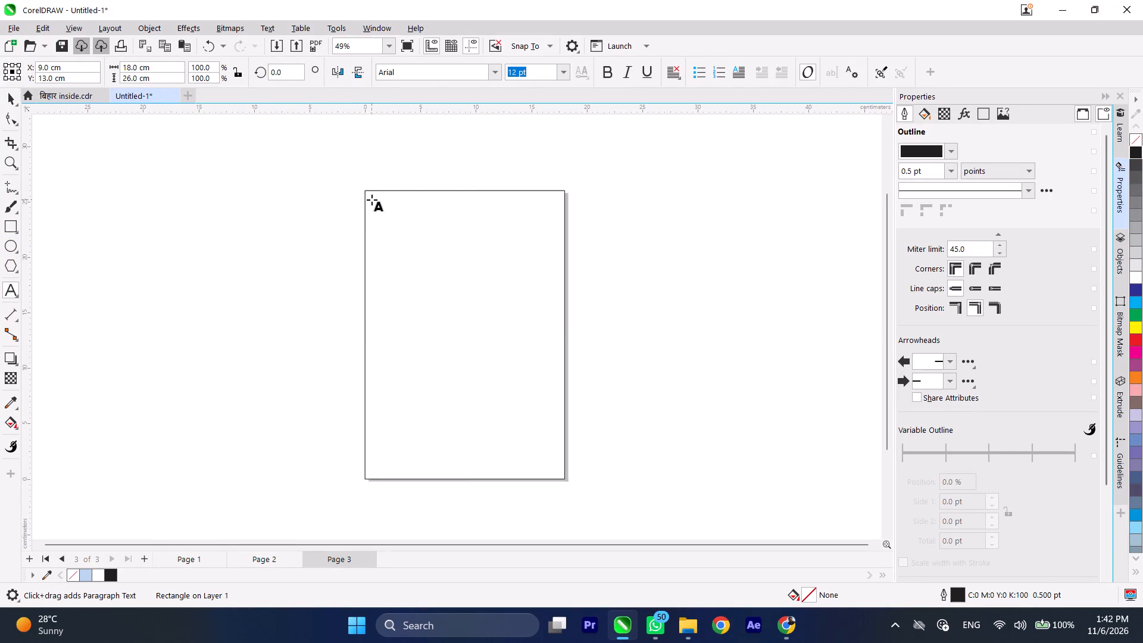
left_click_drag(371, 199, 557, 454)
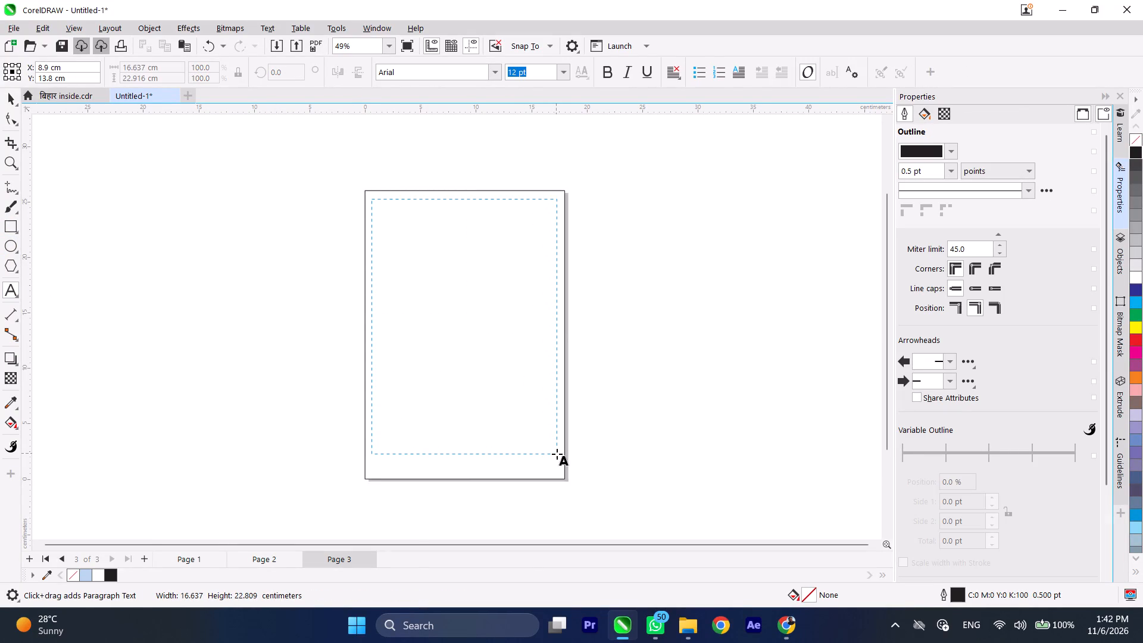
left_click_drag(557, 454, 558, 461)
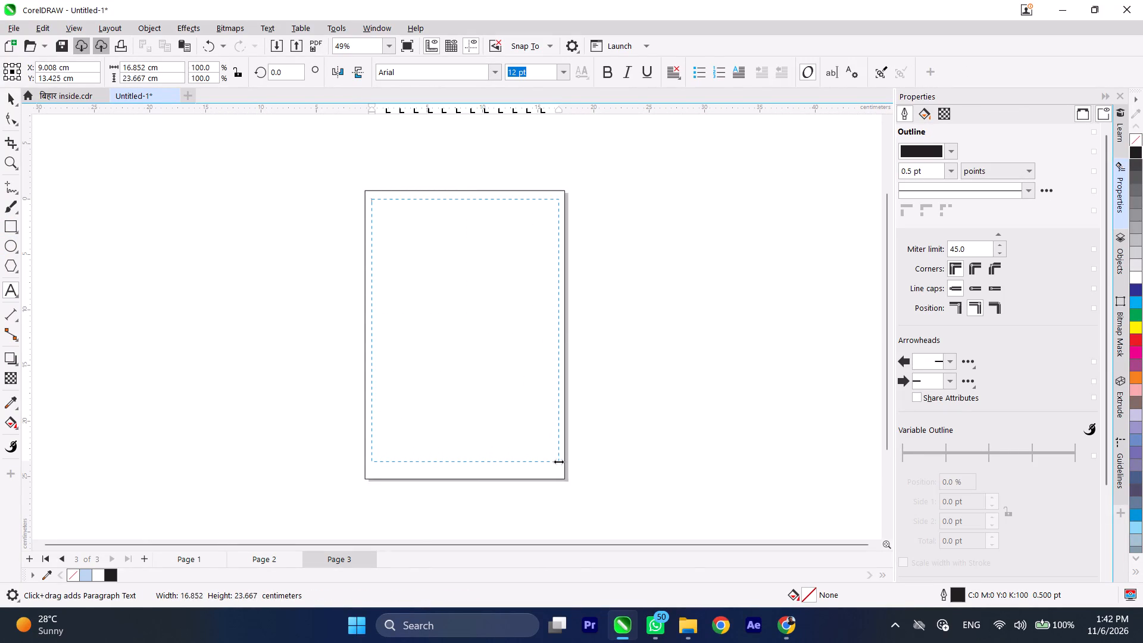
key("ctrl+v")
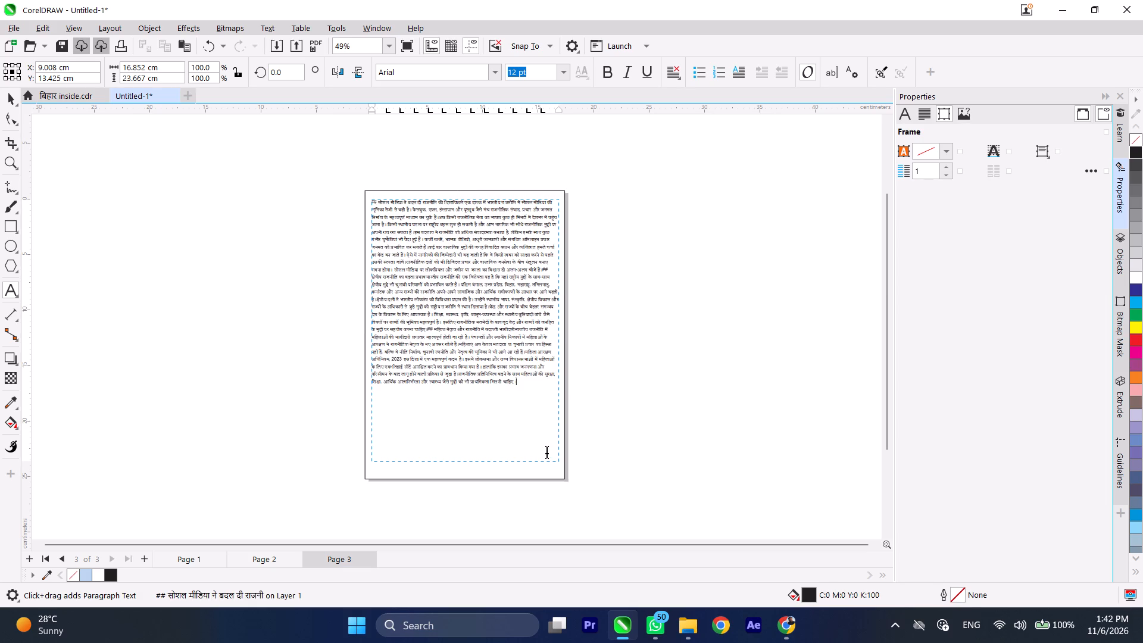
Apply full justification to all of the Page 3 article text.
key("ctrl+a")
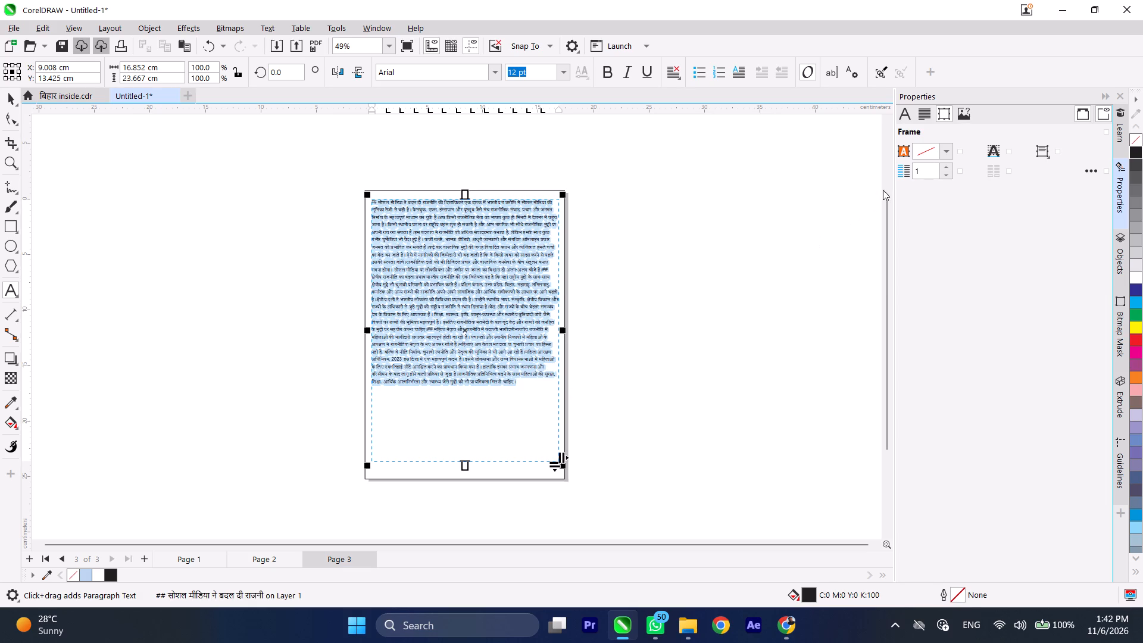
left_click(927, 115)
left_click(985, 151)
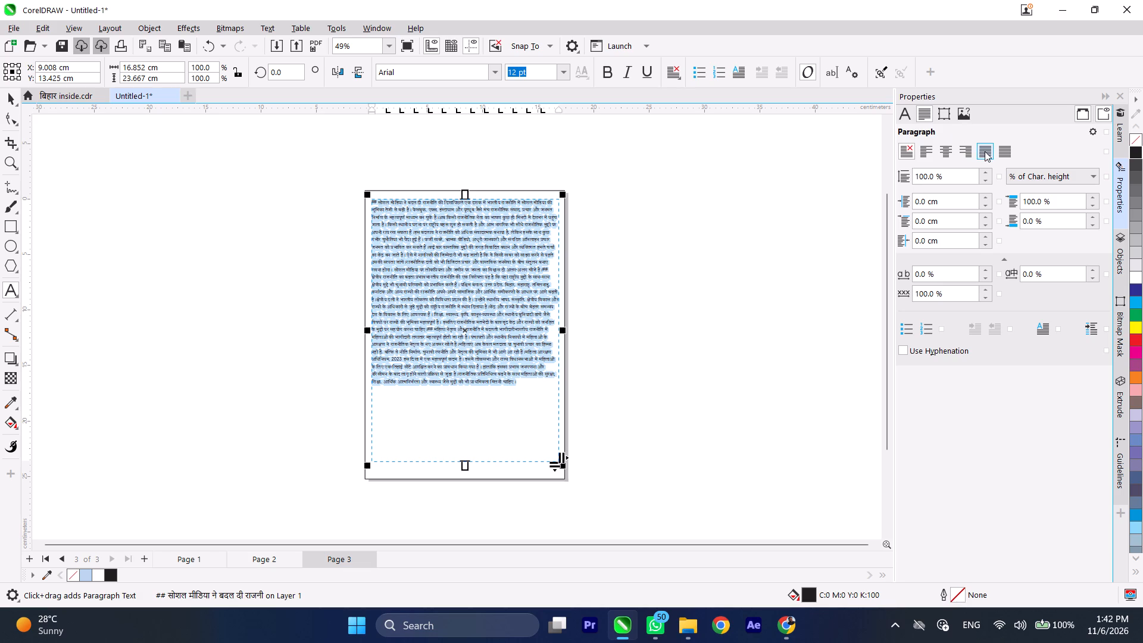
Set all of the Page 3 article text in the Khand Medium font.
left_click(902, 117)
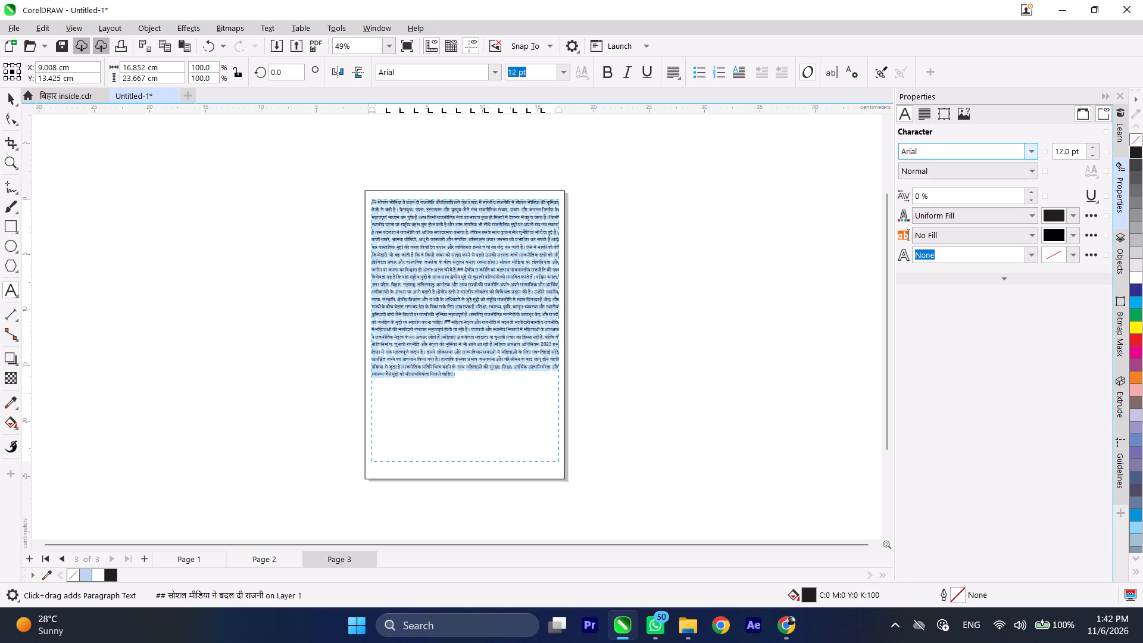
left_click(1029, 151)
left_click(999, 183)
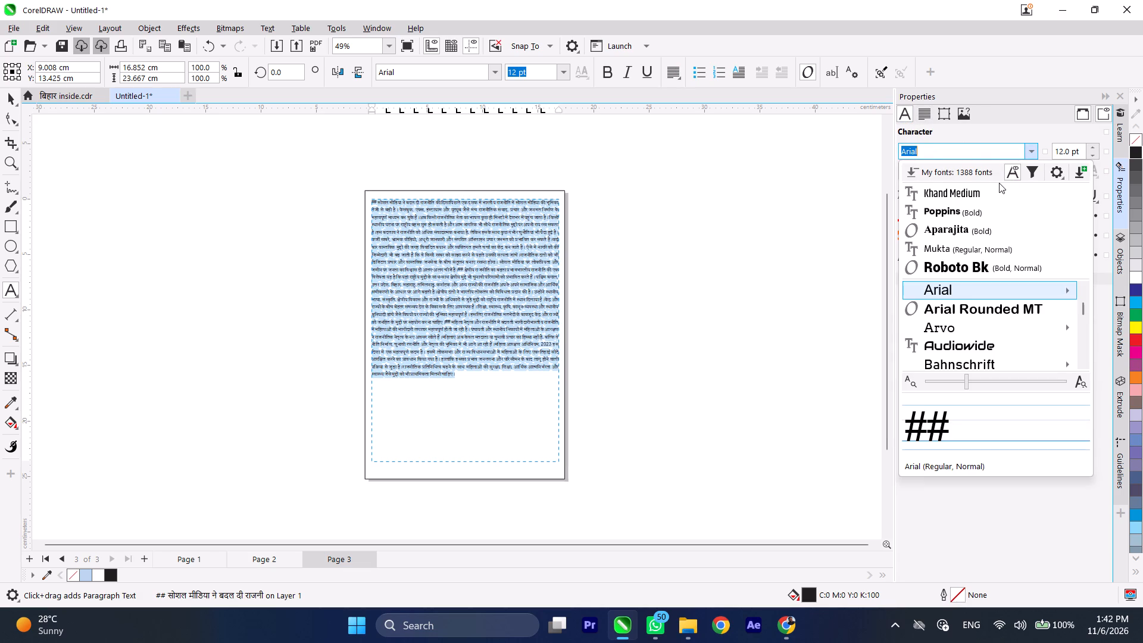
left_click(988, 192)
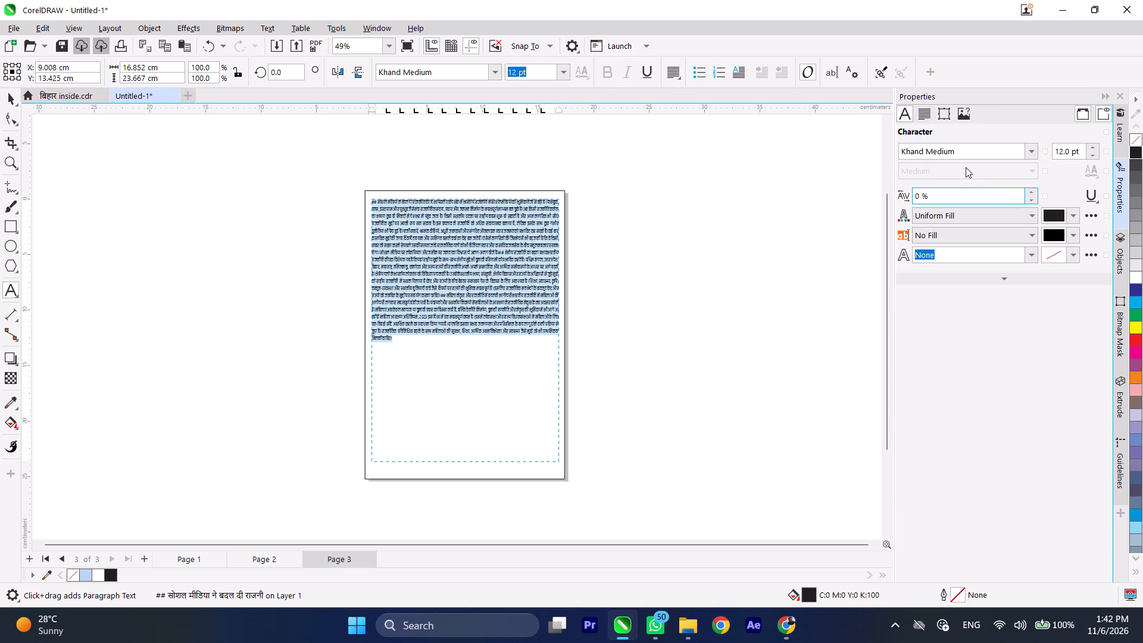
Split the Page 3 article's text frame into 2 columns, finish editing the text and leave it deselected.
left_click(944, 113)
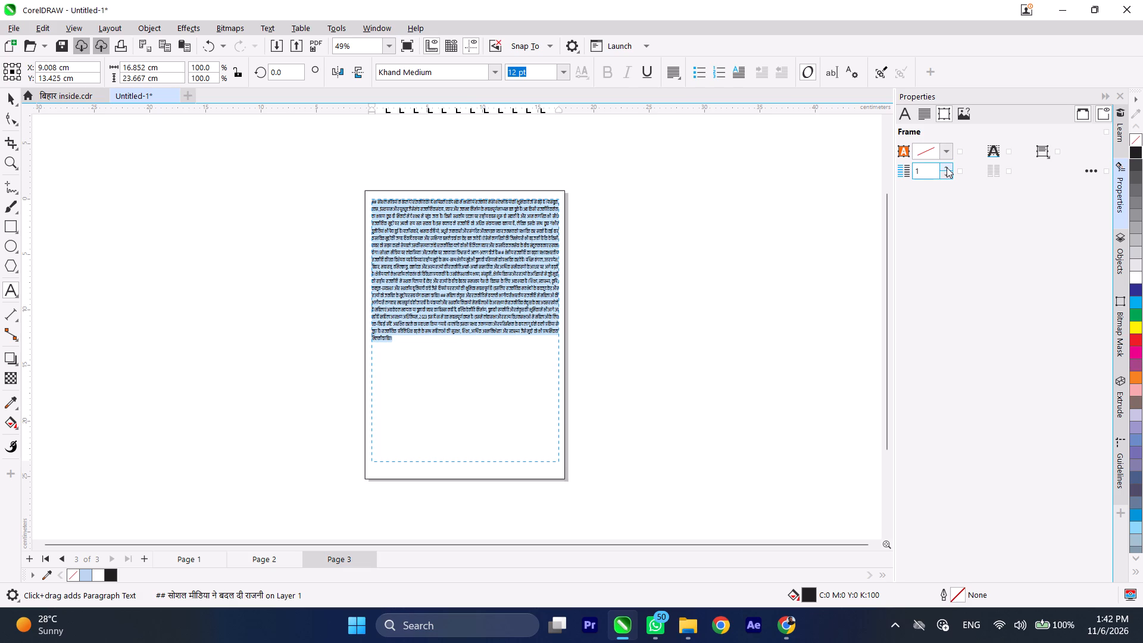
left_click(947, 167)
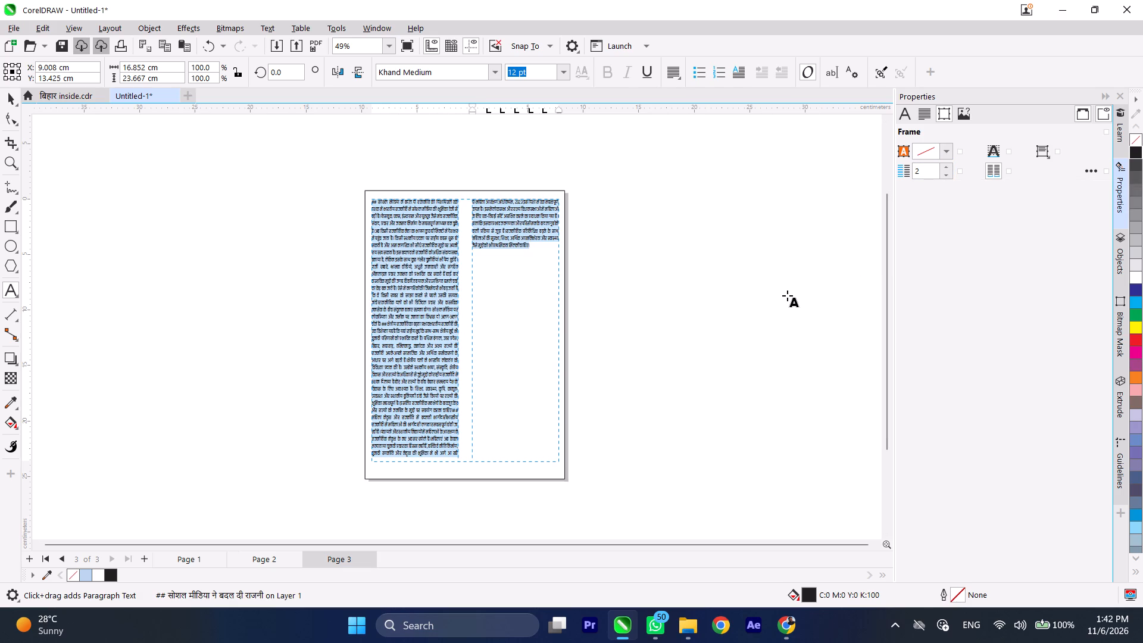
left_click(10, 101)
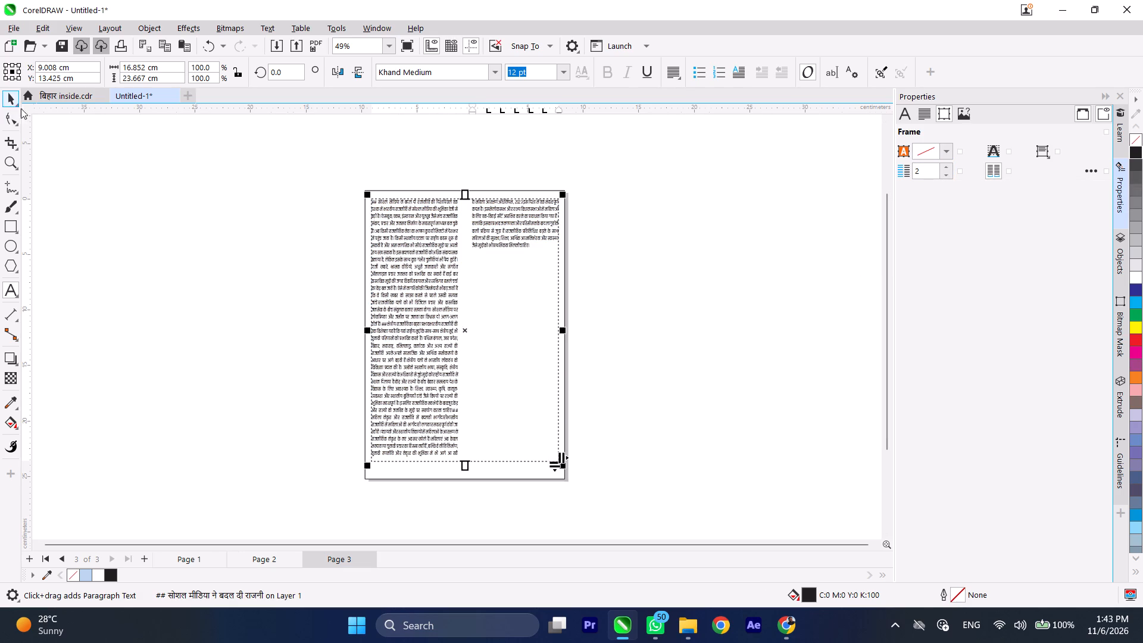
left_click(126, 219)
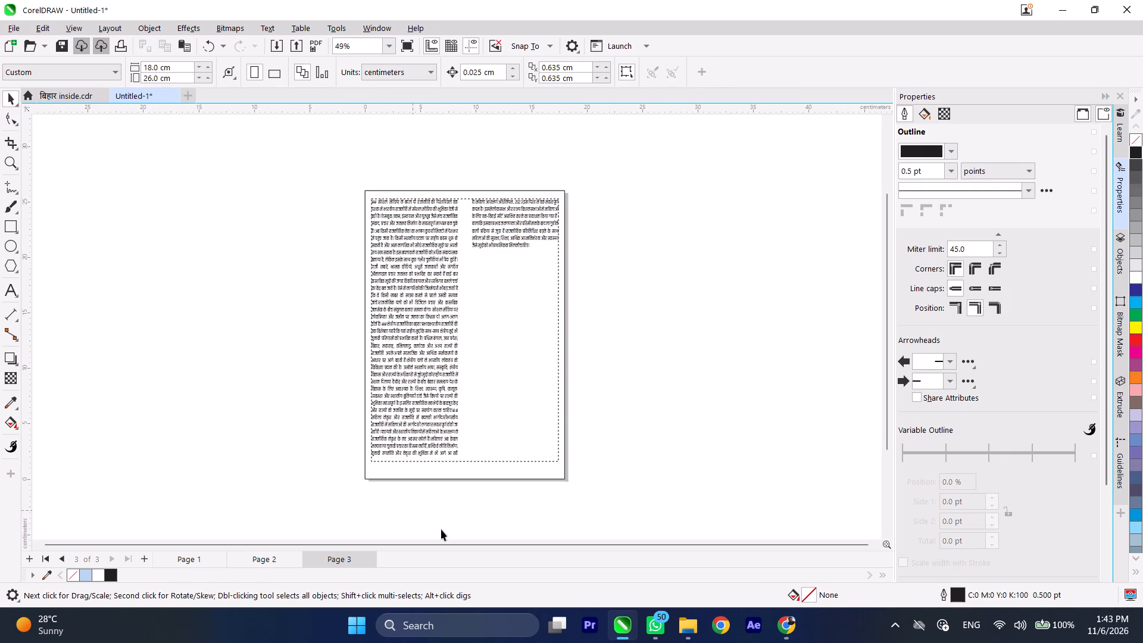
Add a fourth page after Page 3 and give it a page-sized 18 by 26 cm frame rectangle, left deselected.
left_click(140, 559)
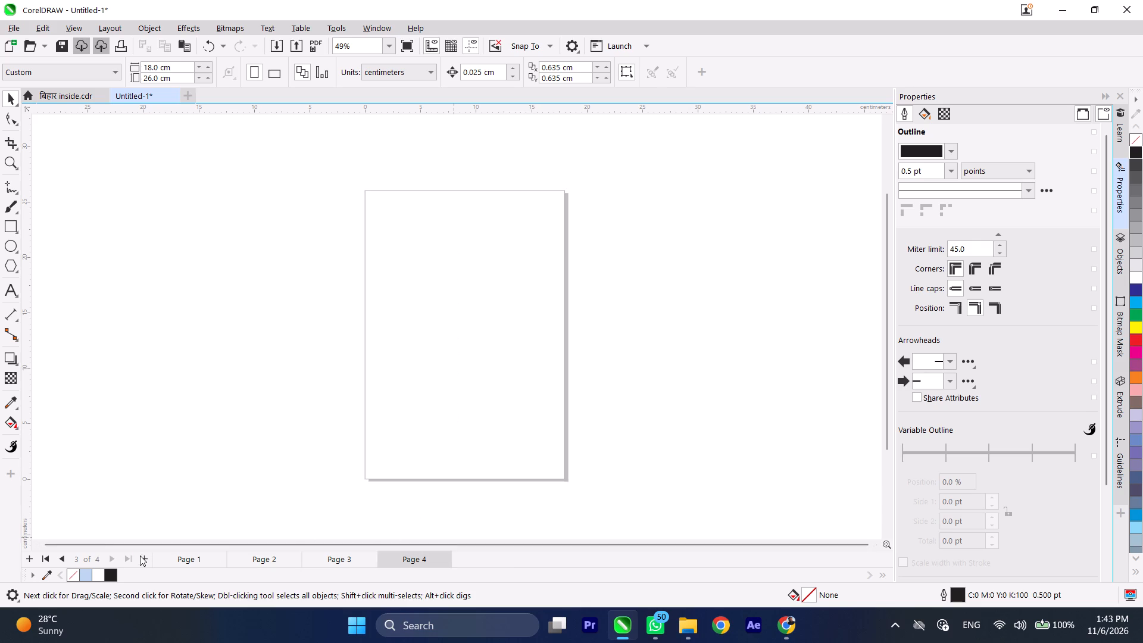
double_click(14, 227)
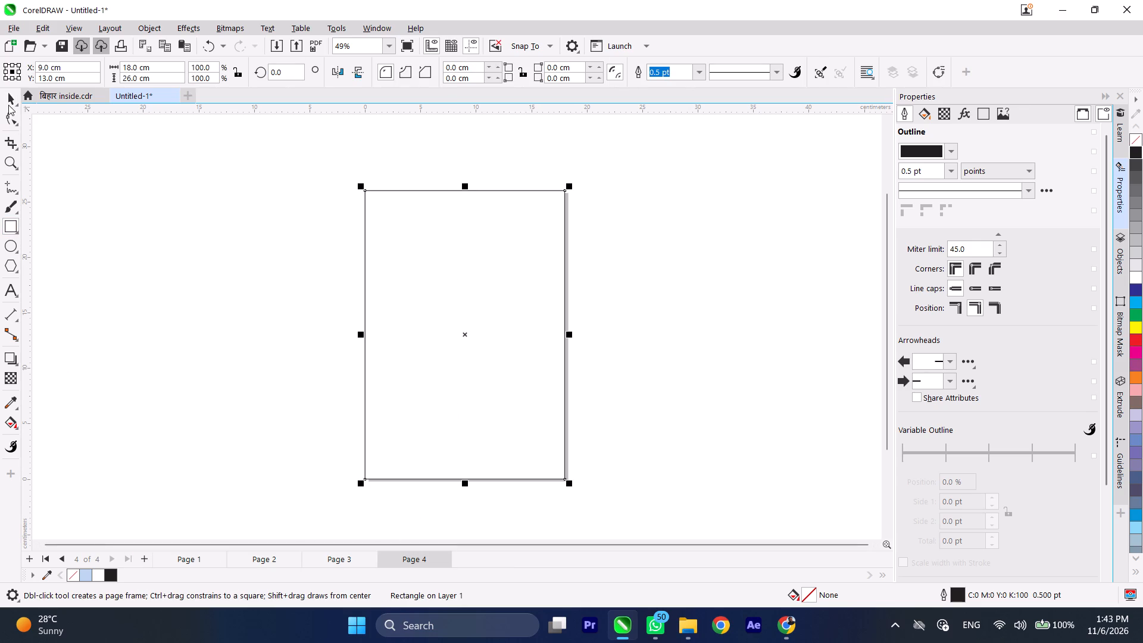
left_click(8, 103)
left_click(91, 186)
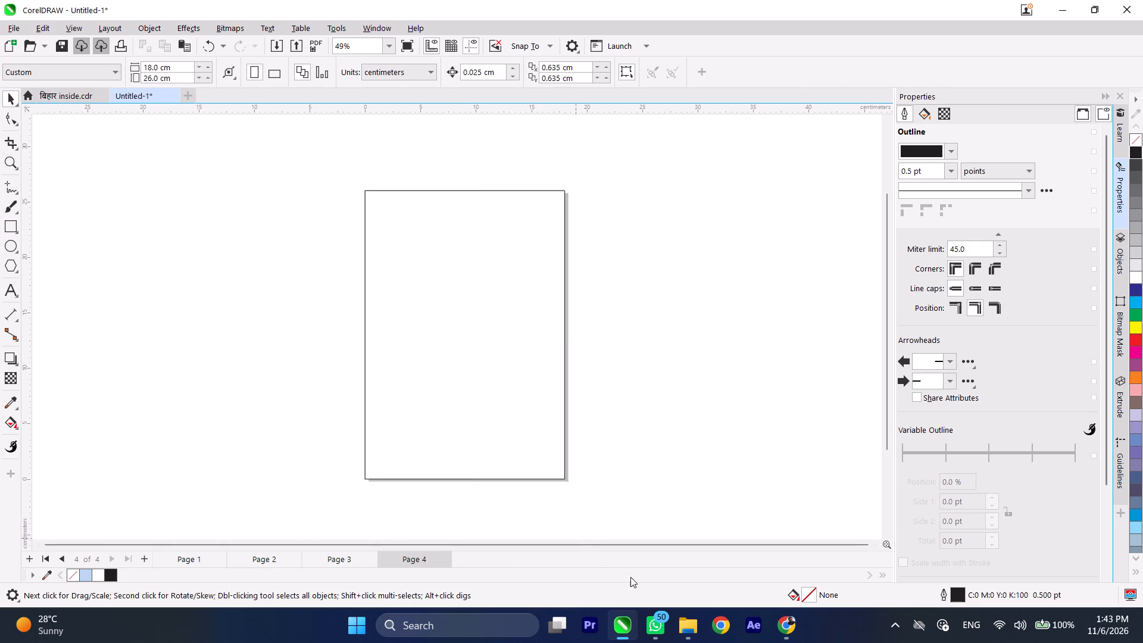
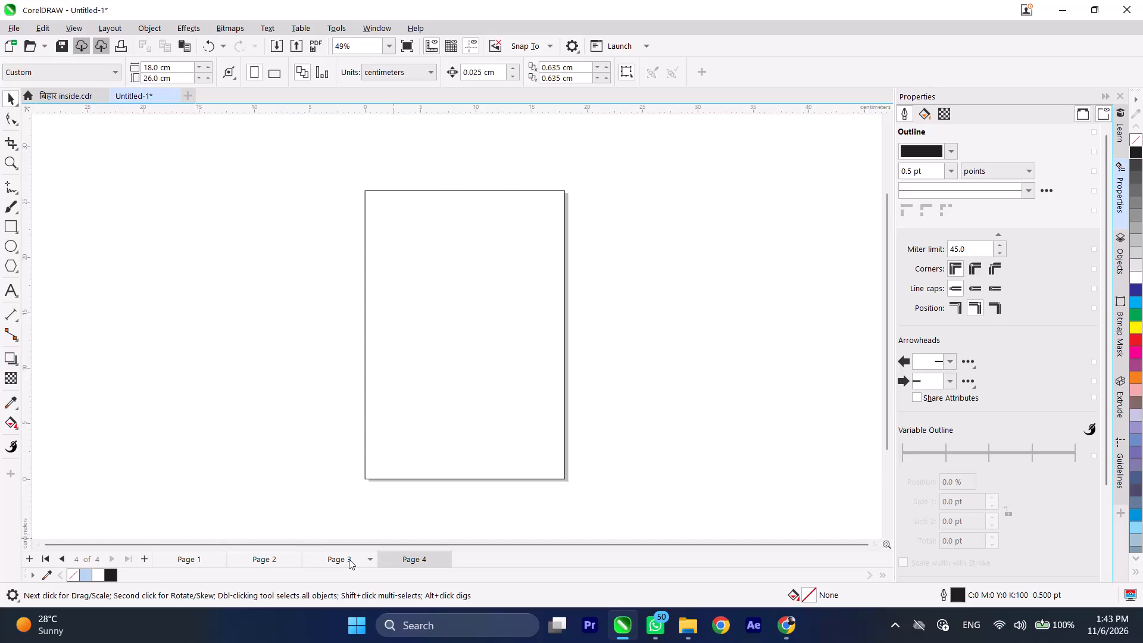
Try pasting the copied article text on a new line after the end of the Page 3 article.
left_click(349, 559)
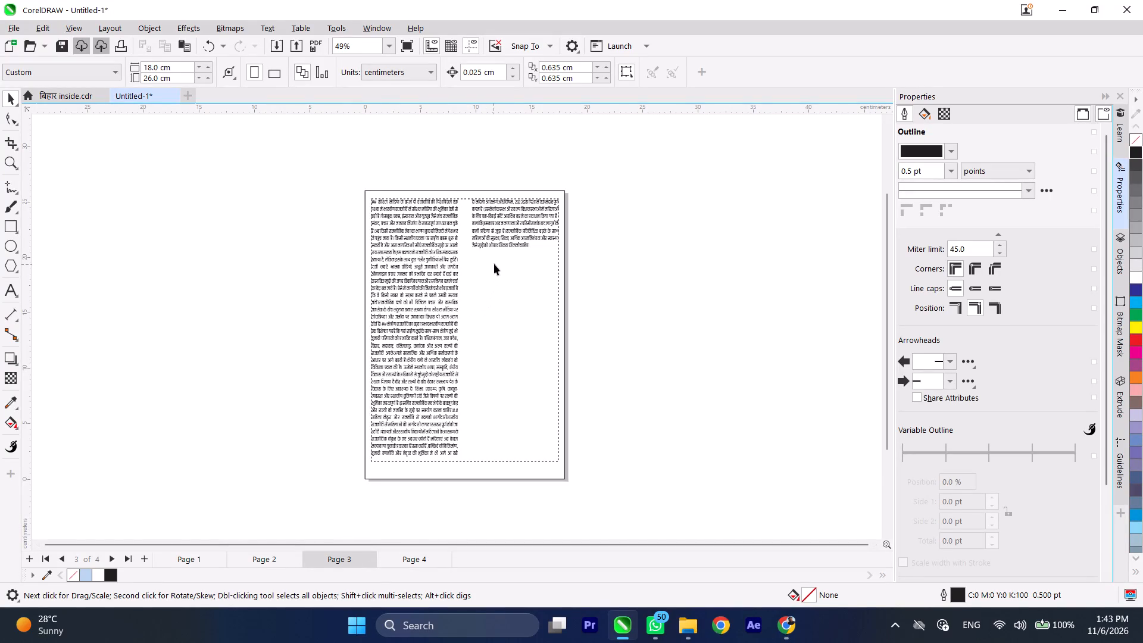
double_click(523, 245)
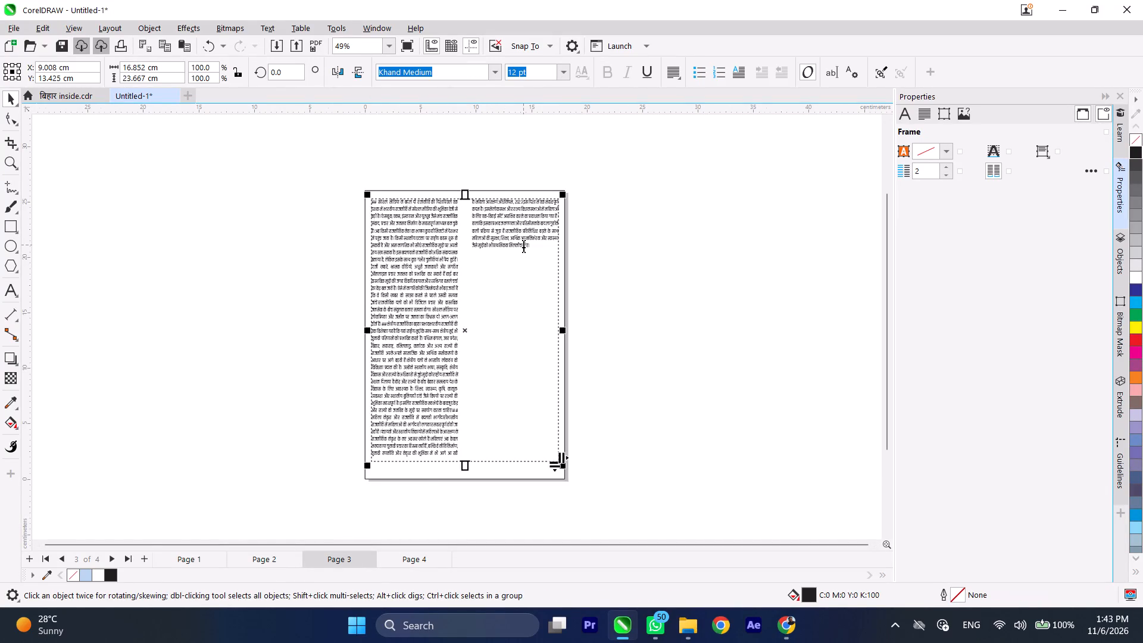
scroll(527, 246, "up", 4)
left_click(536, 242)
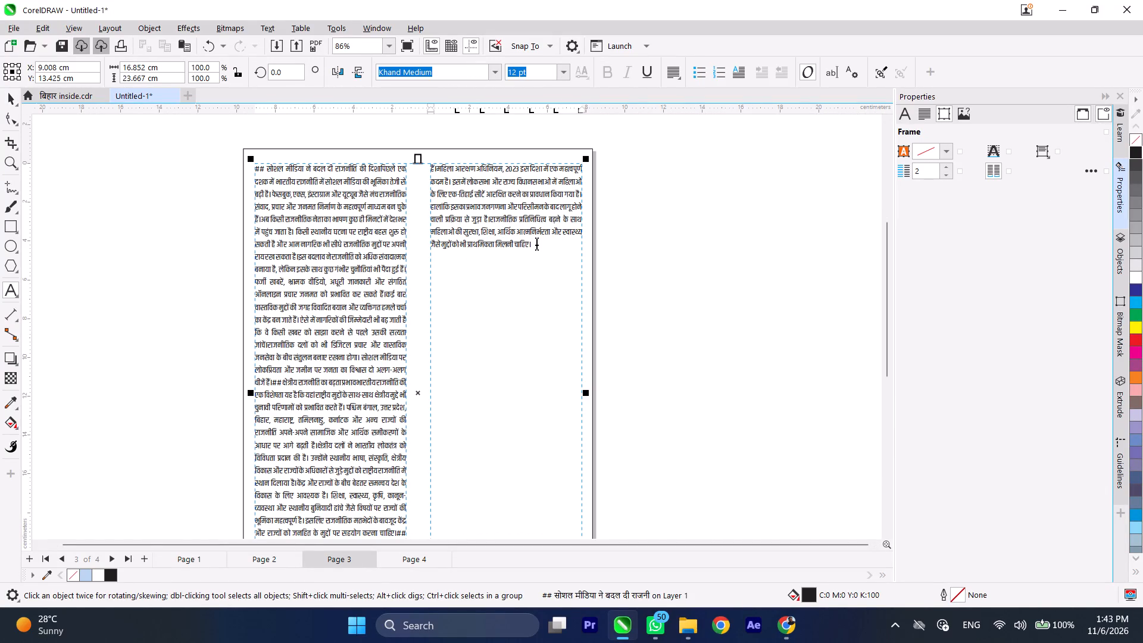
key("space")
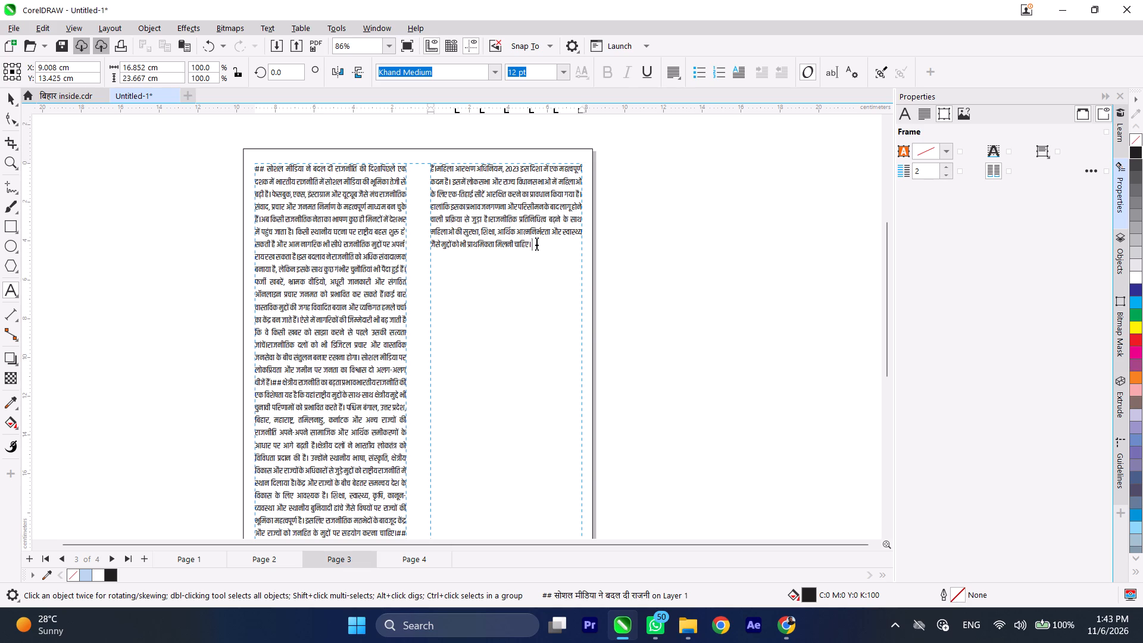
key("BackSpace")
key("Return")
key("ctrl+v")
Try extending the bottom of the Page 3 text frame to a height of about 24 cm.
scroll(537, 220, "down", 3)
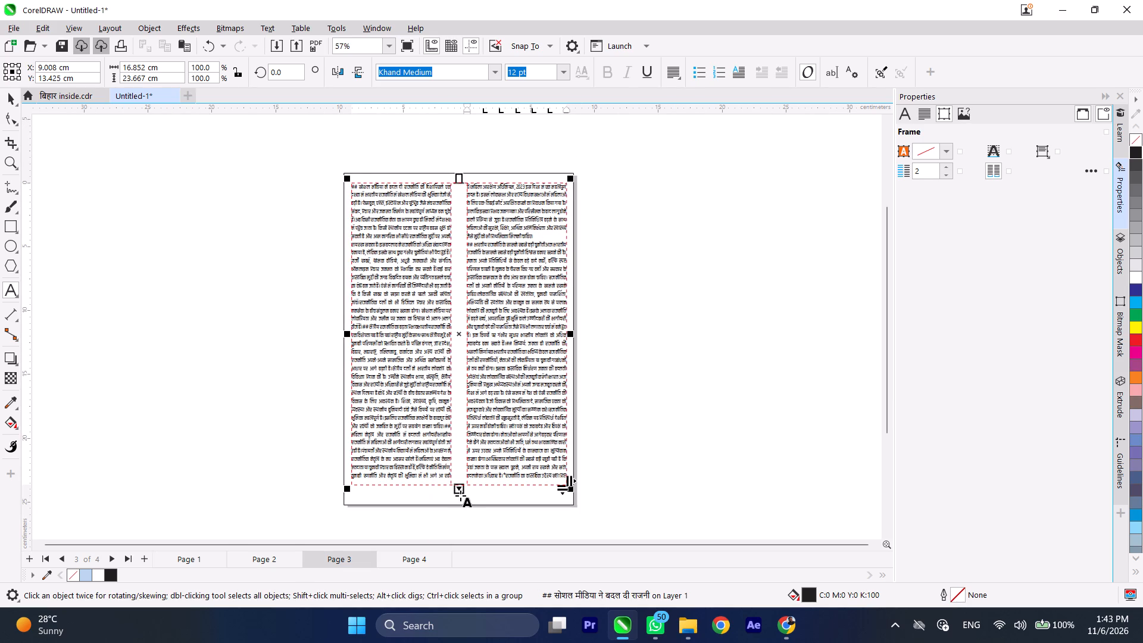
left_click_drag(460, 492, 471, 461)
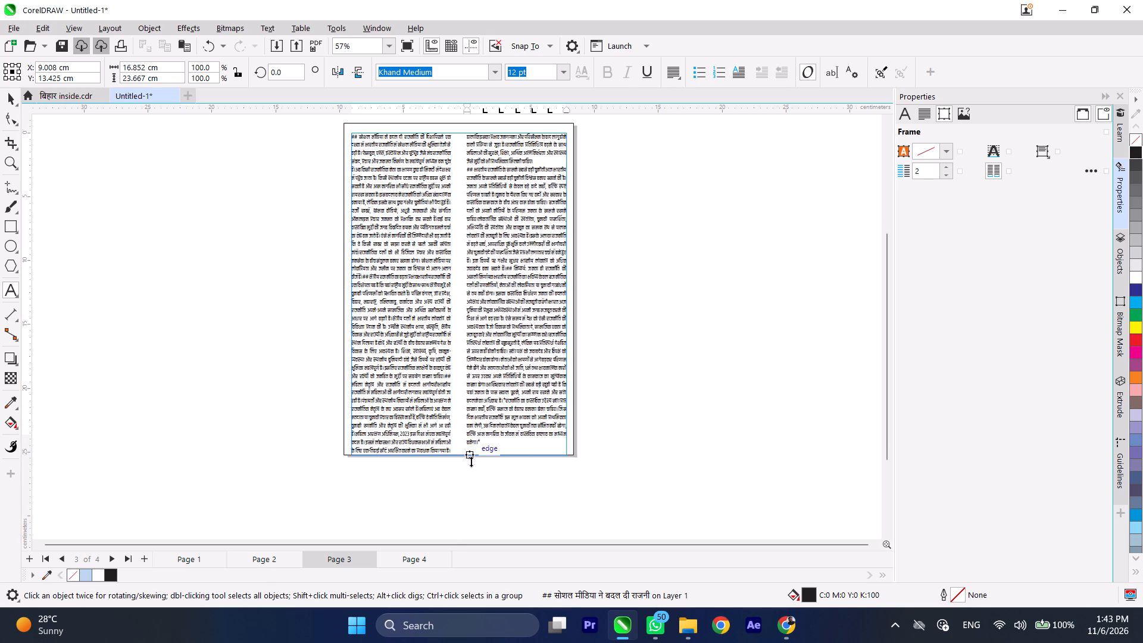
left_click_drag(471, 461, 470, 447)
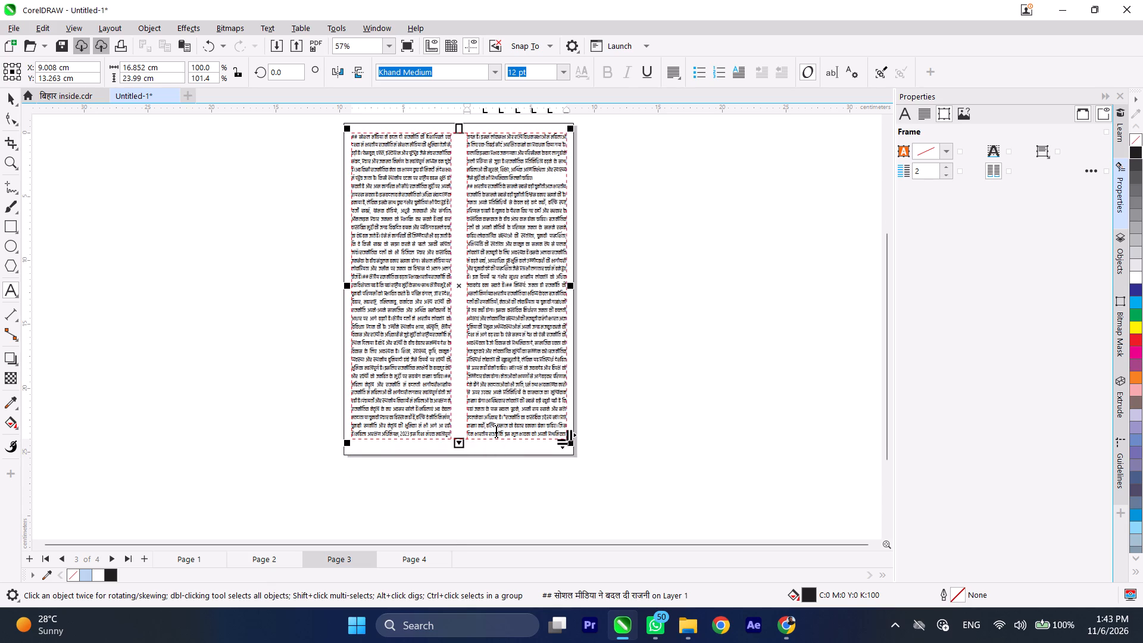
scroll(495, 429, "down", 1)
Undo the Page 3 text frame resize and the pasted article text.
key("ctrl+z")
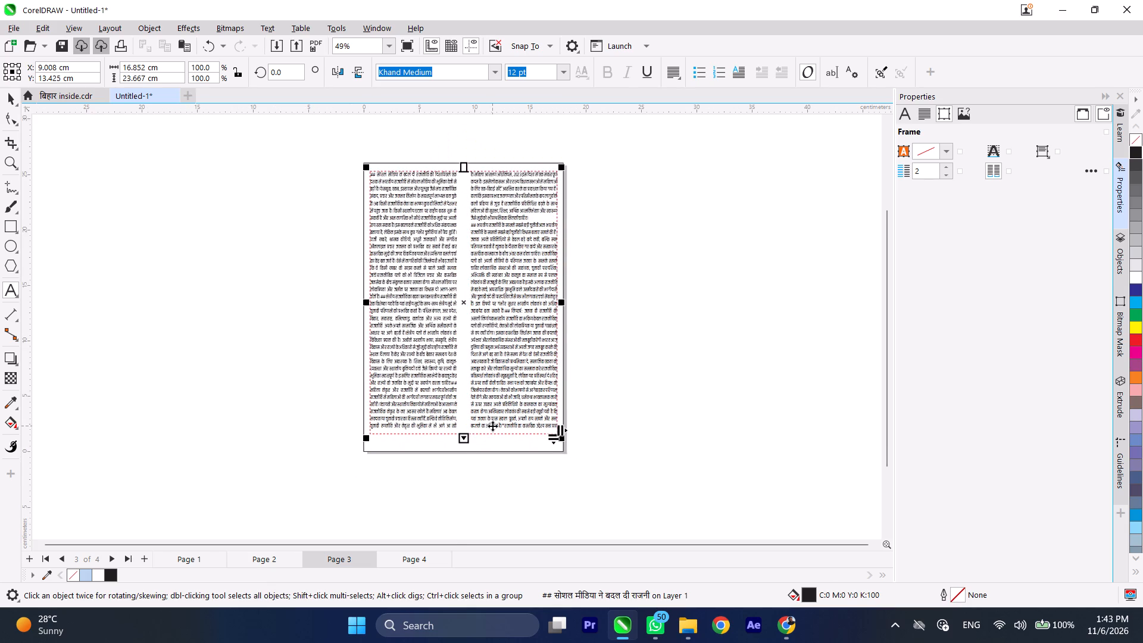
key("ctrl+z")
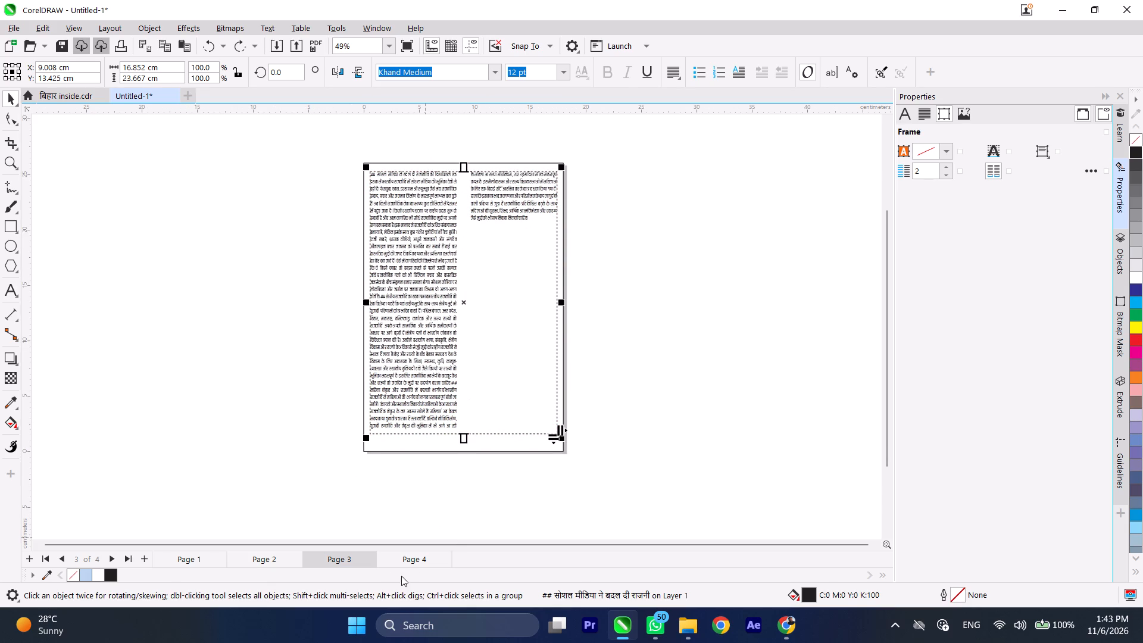
On Page 4, draw a paragraph text frame about 16.9 by 23.8 cm inside the border and paste the copied article into it.
left_click(409, 559)
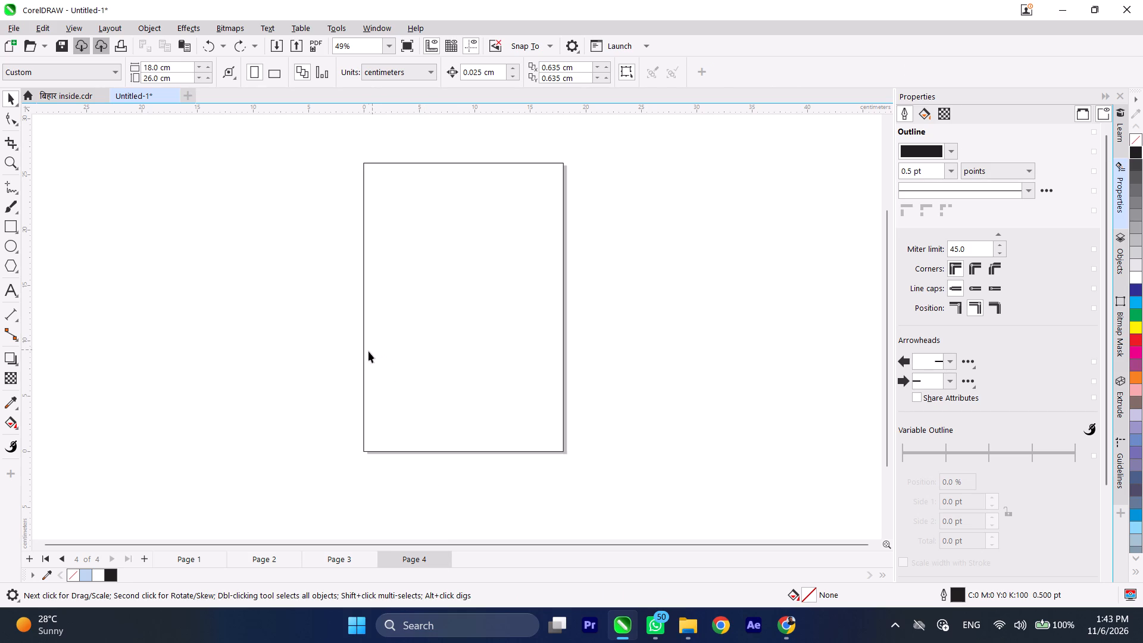
left_click(10, 288)
left_click_drag(369, 169, 378, 174)
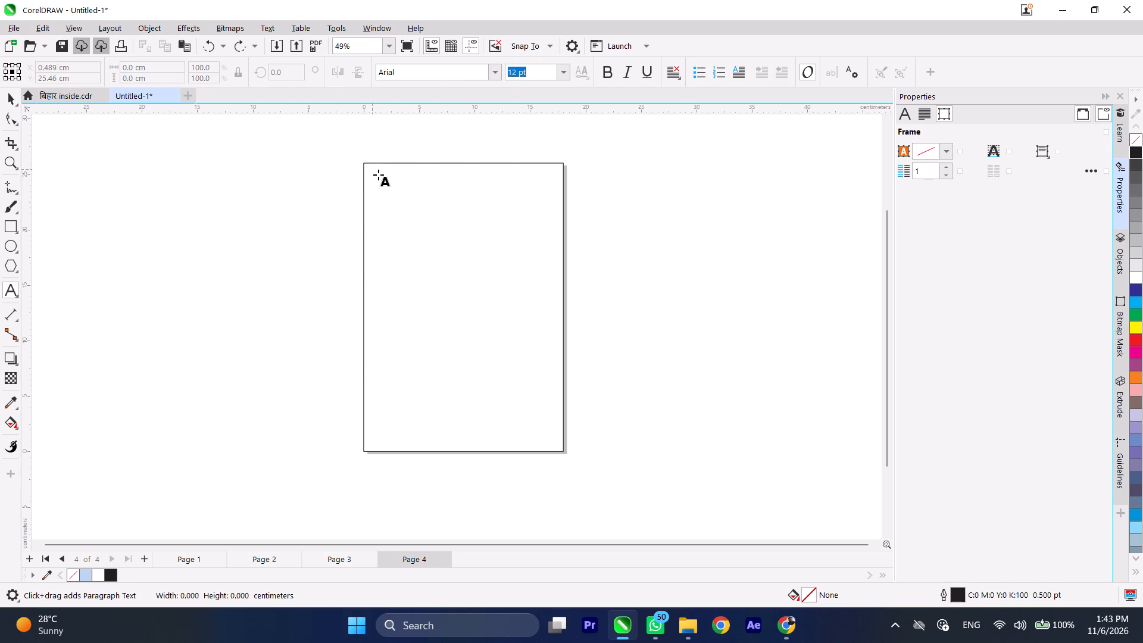
left_click_drag(378, 174, 556, 433)
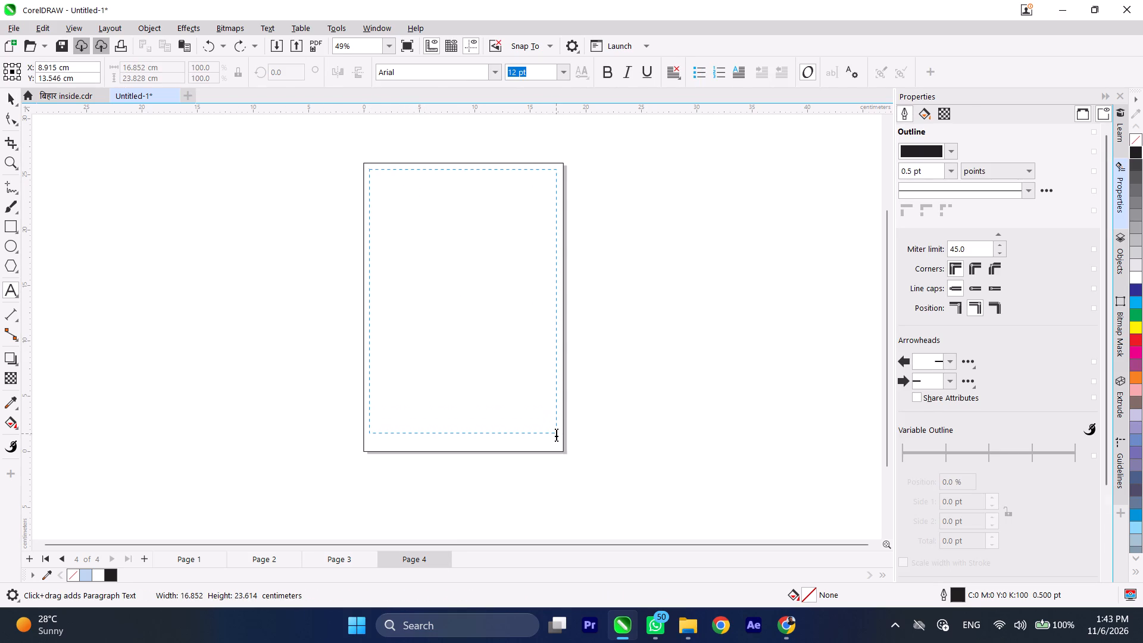
key("ctrl+v")
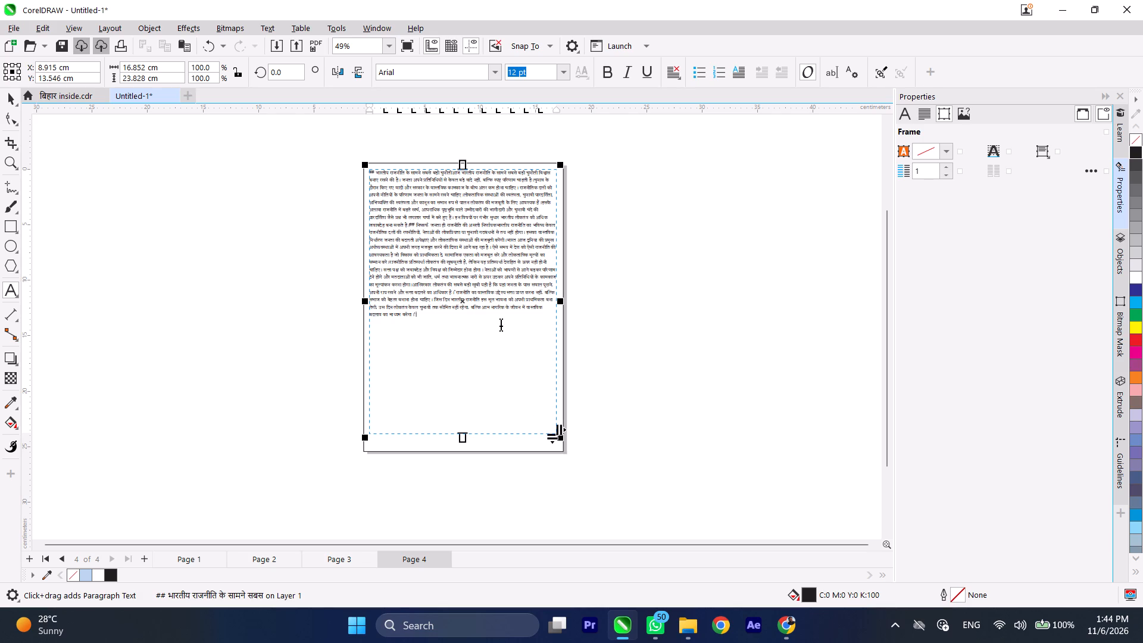
Set all of the Page 4 article text in the Khand Medium font.
key("ctrl+a")
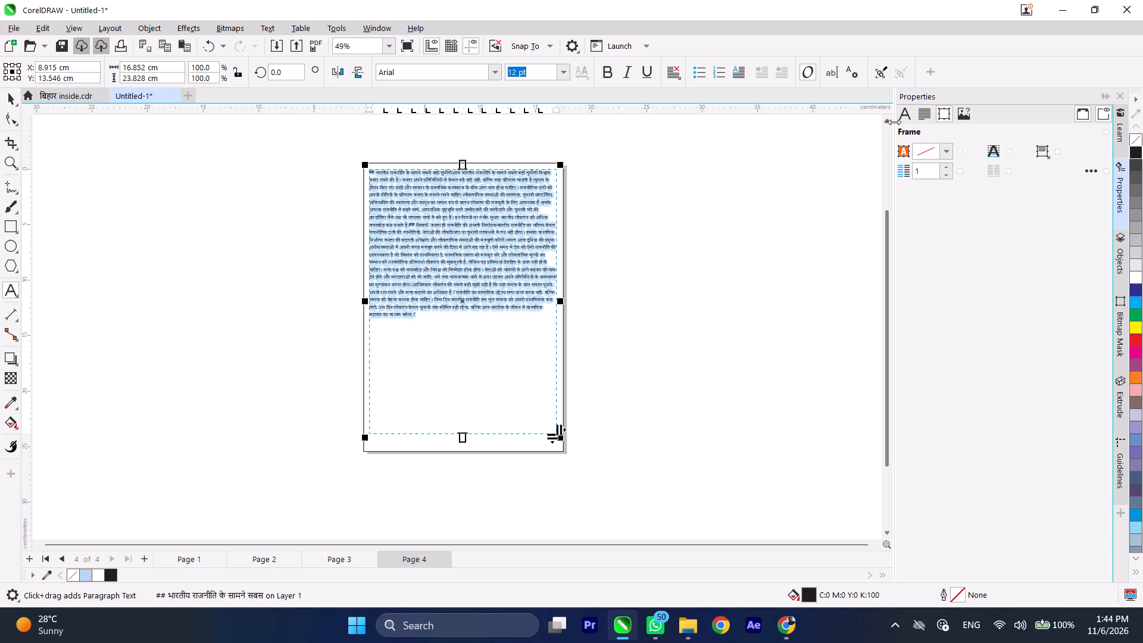
left_click(901, 117)
left_click(1032, 147)
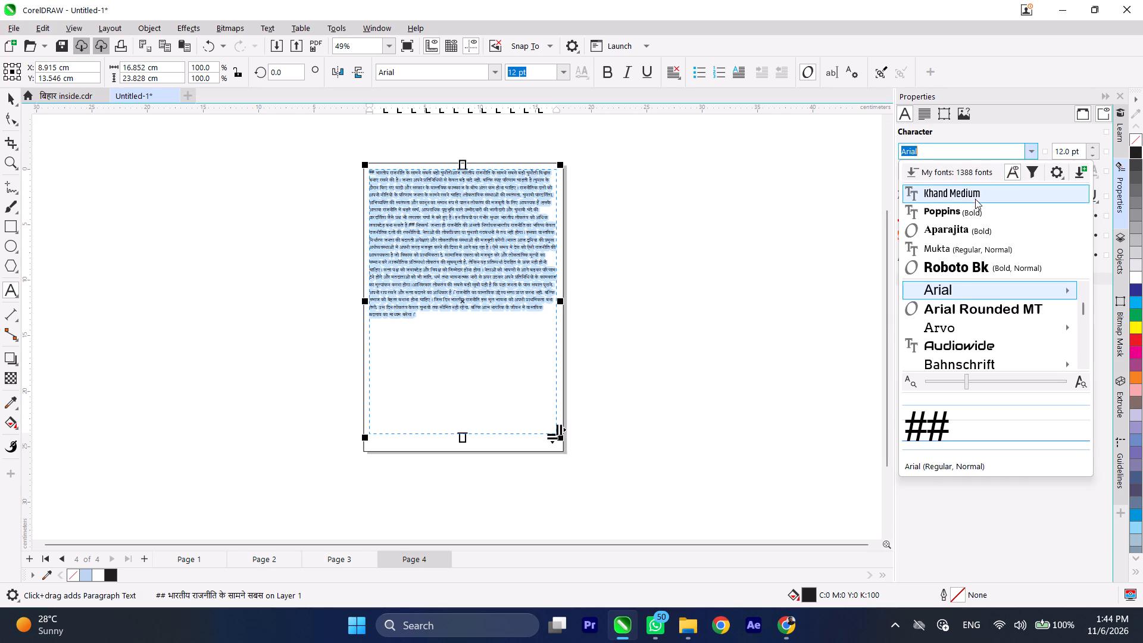
left_click(964, 194)
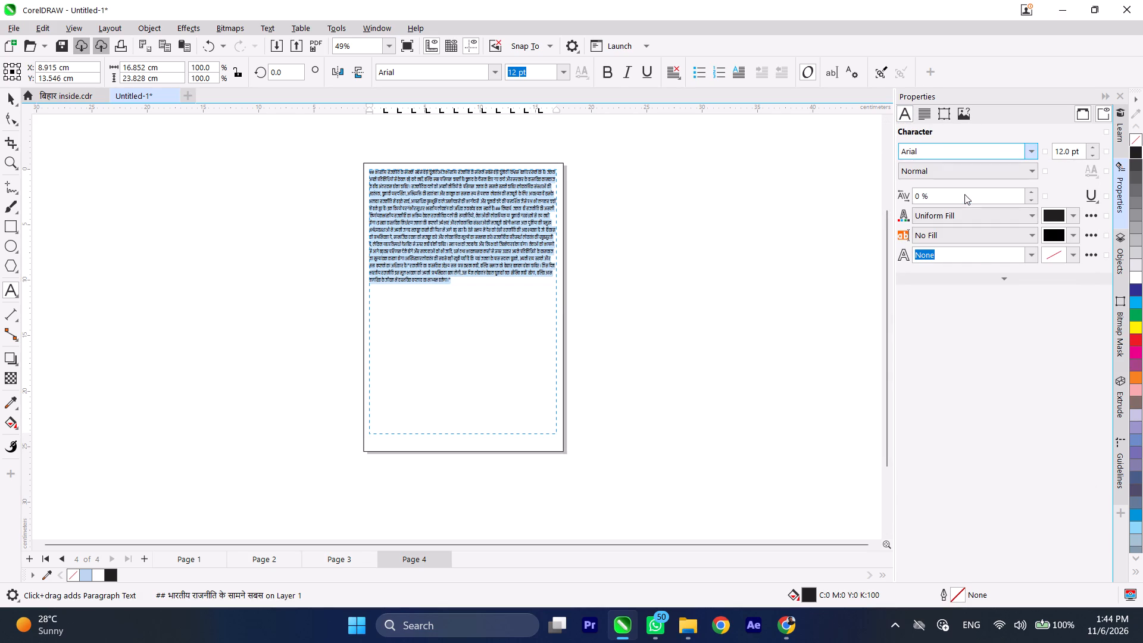
Apply full justification to all of the Page 4 article text.
left_click(929, 114)
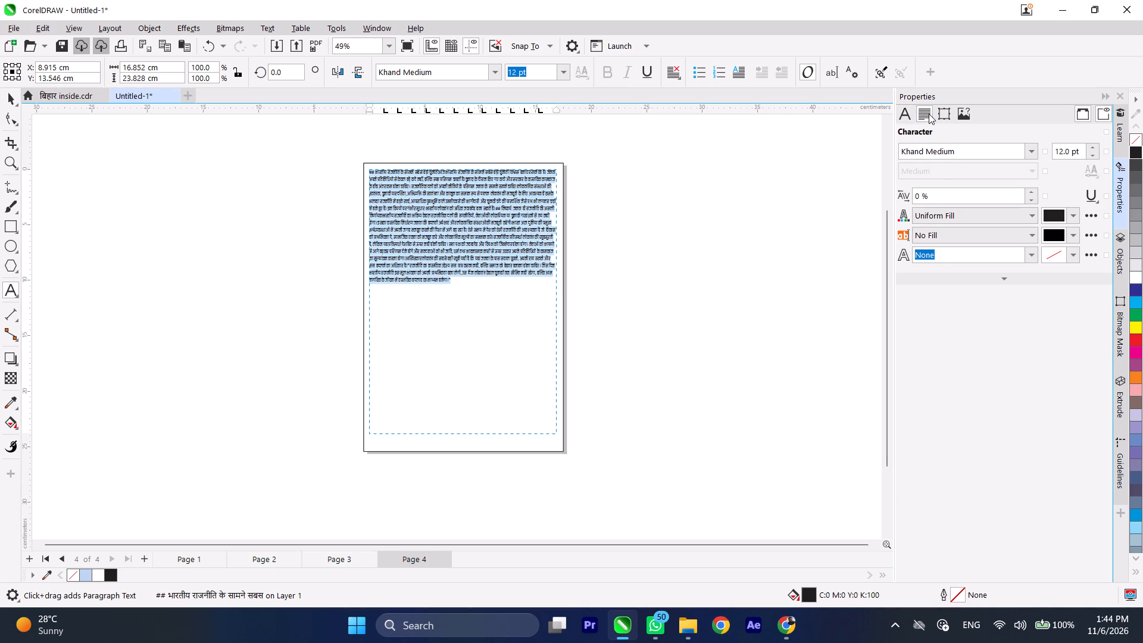
left_click(989, 148)
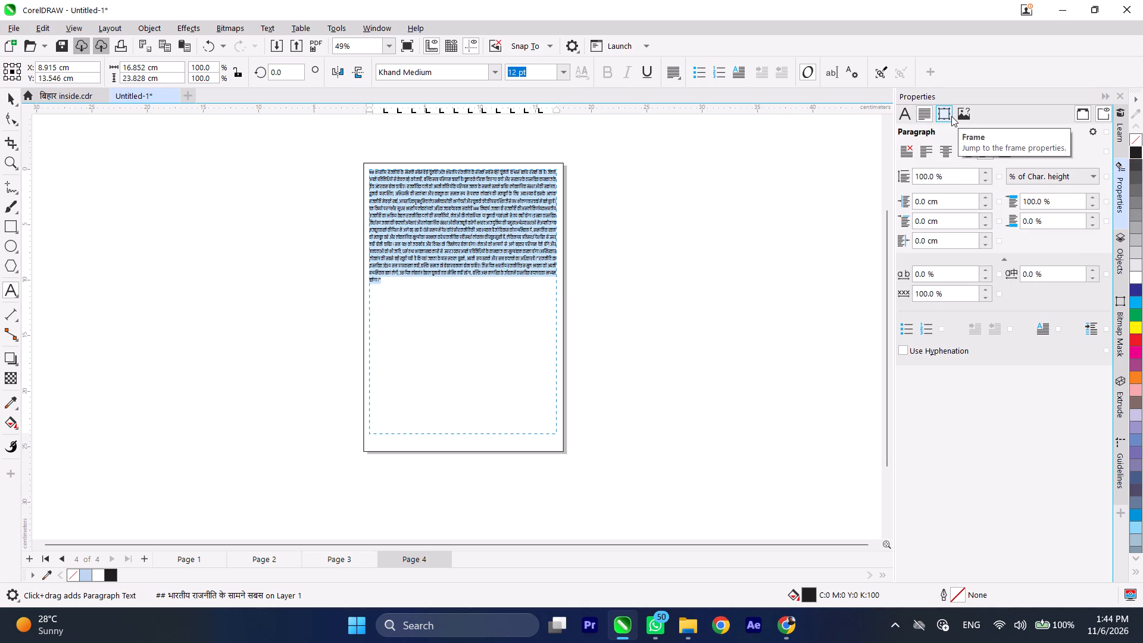
Divide the Page 4 article text frame into 2 columns, and leave the frame deselected.
left_click(951, 116)
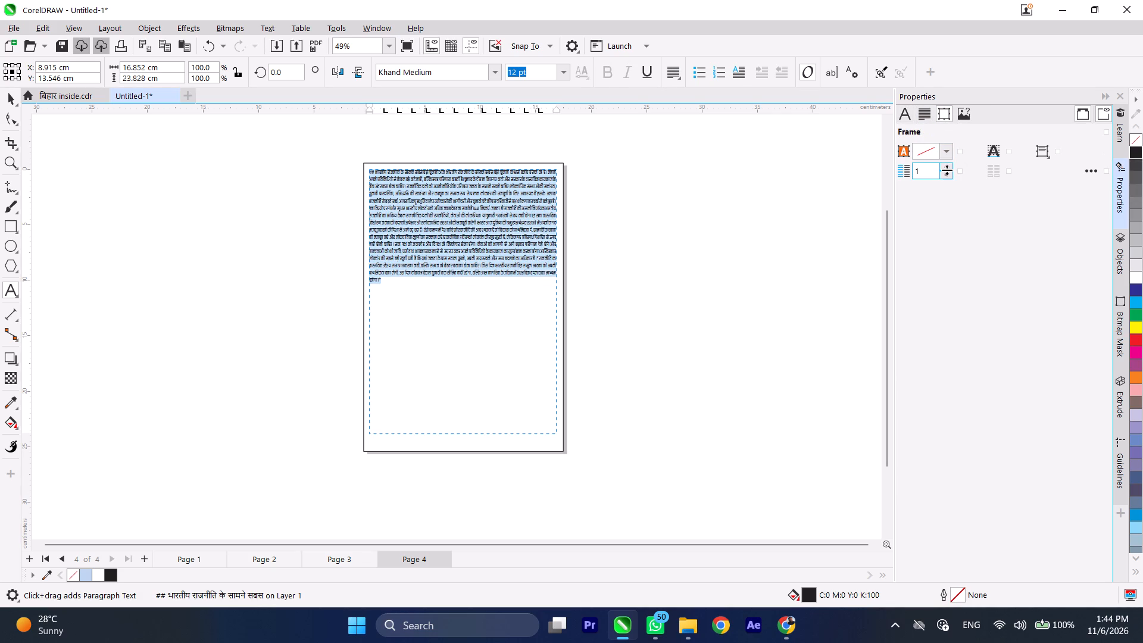
left_click(945, 165)
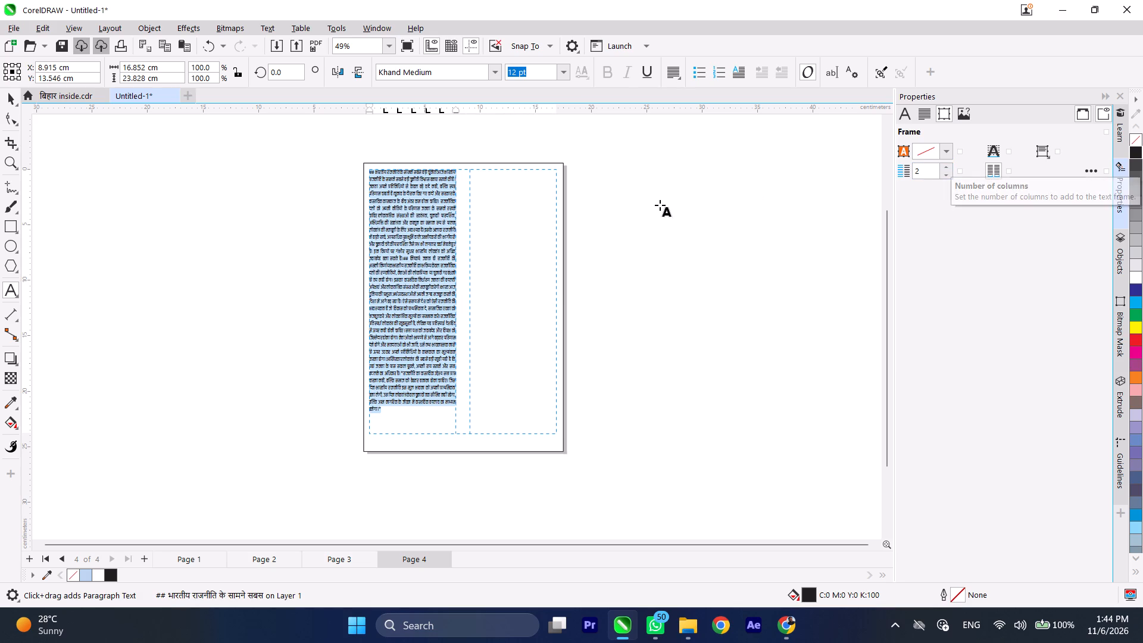
left_click(10, 98)
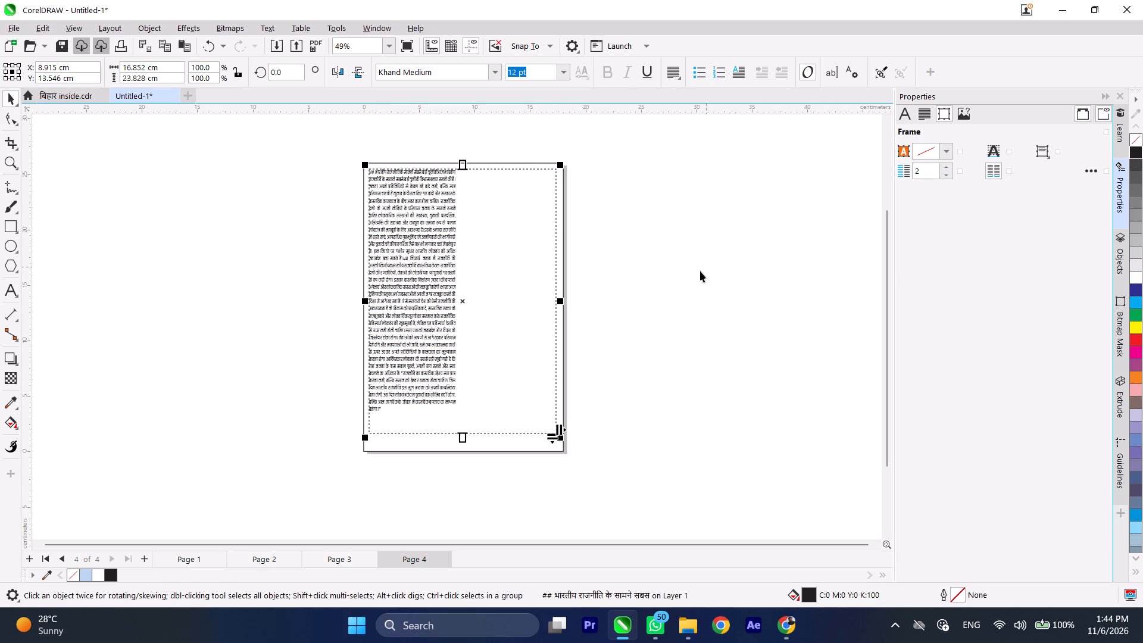
left_click(659, 290)
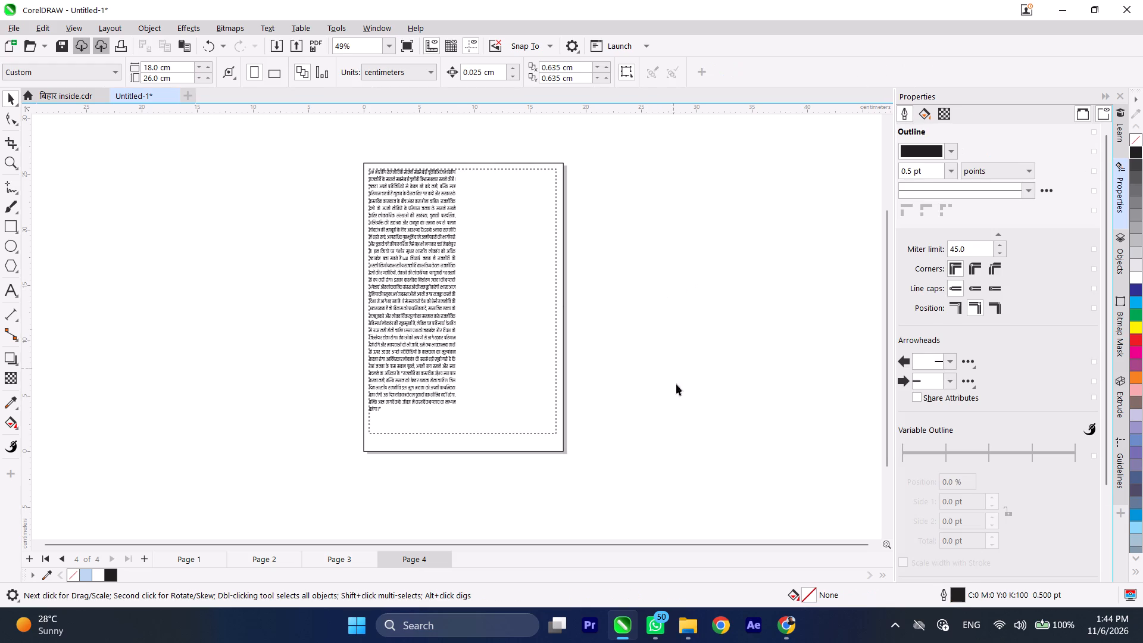
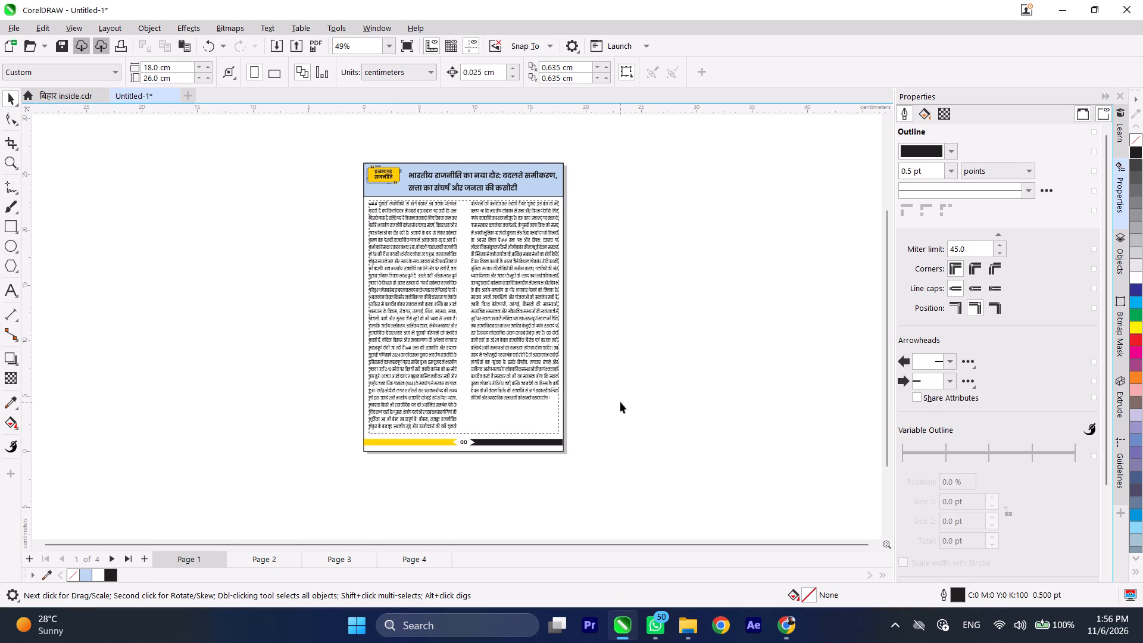
scroll(542, 376, "up", 4)
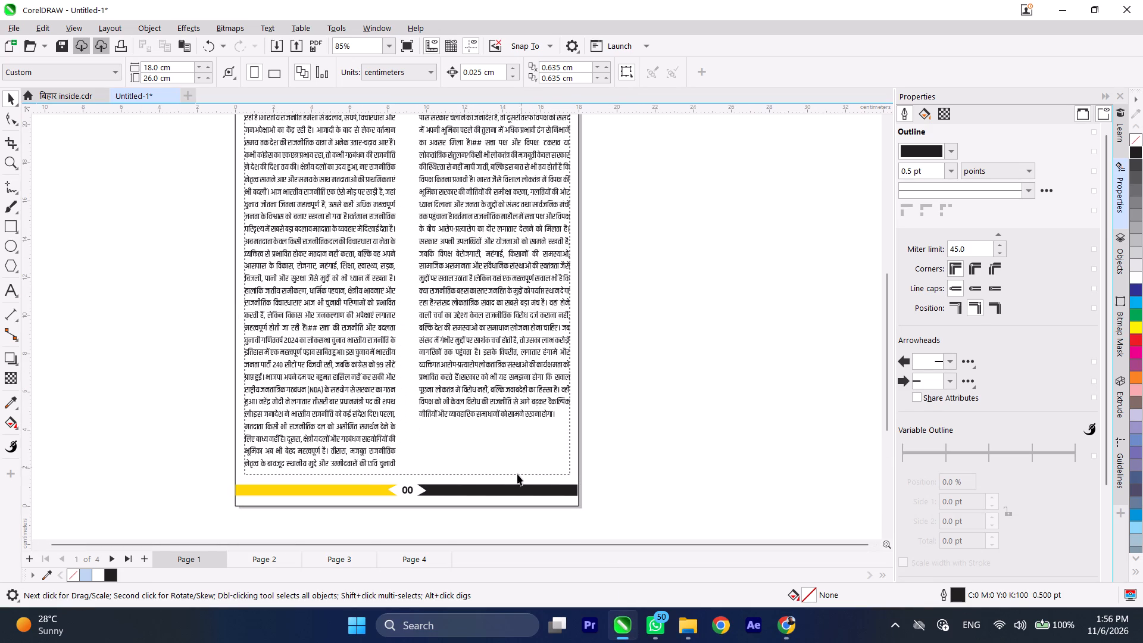
left_click(259, 560)
scroll(408, 469, "down", 4)
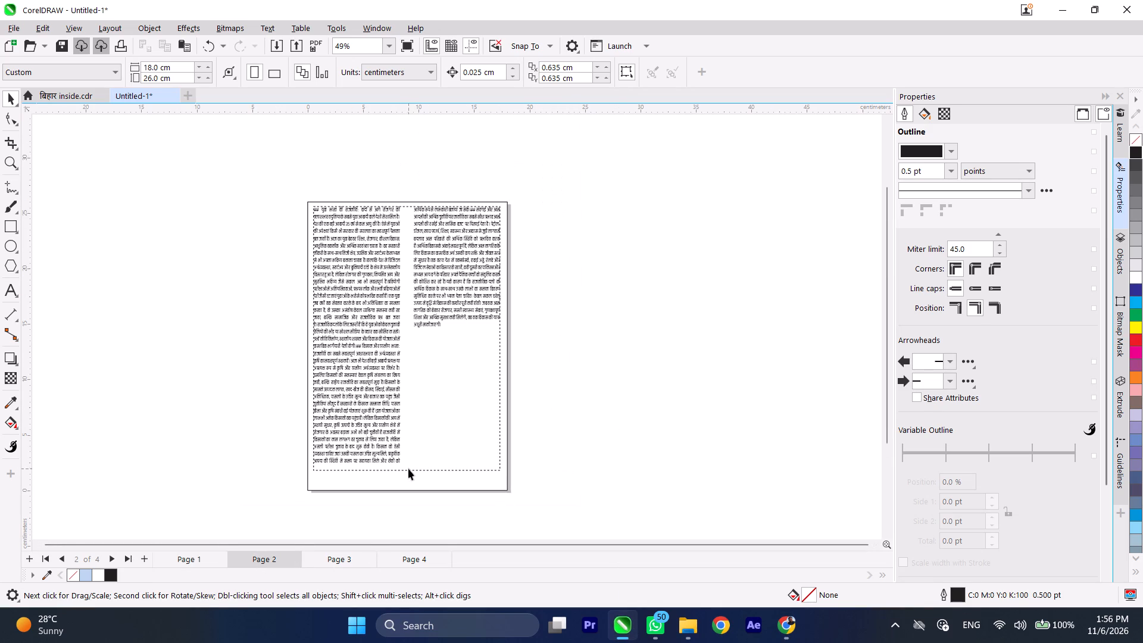
scroll(361, 227, "up", 4)
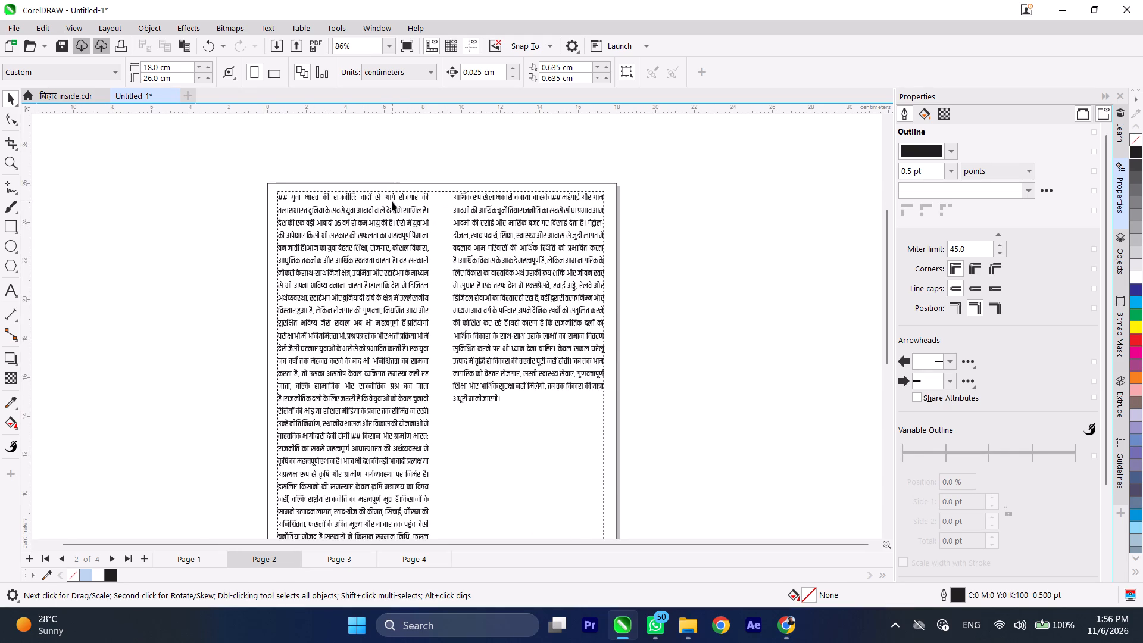
scroll(390, 233, "down", 4)
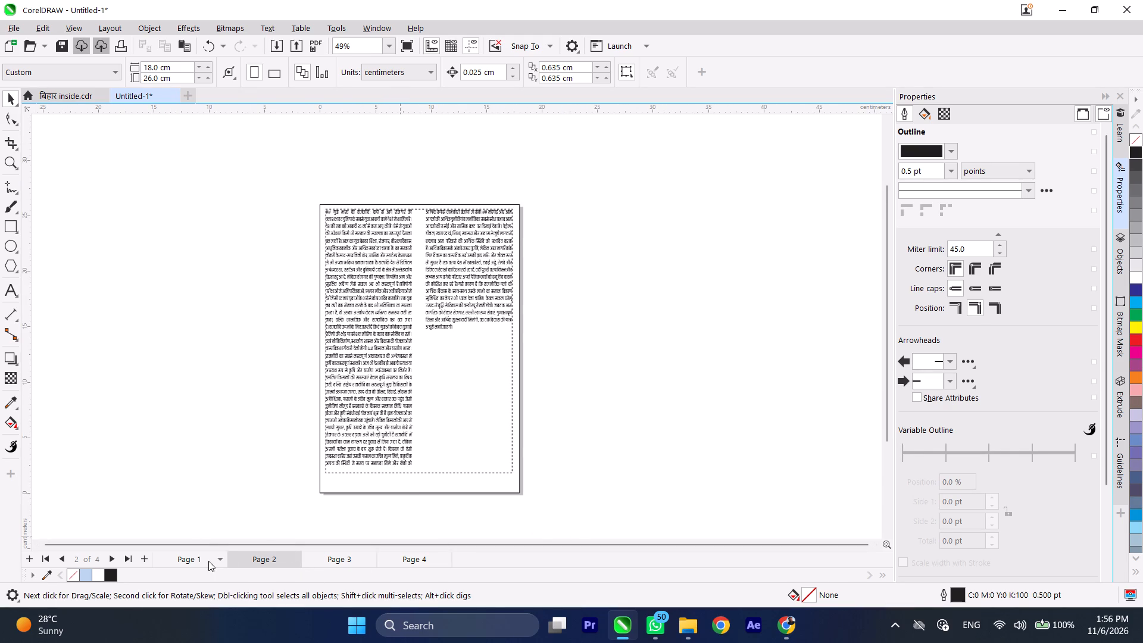
left_click(208, 560)
scroll(425, 432, "up", 5)
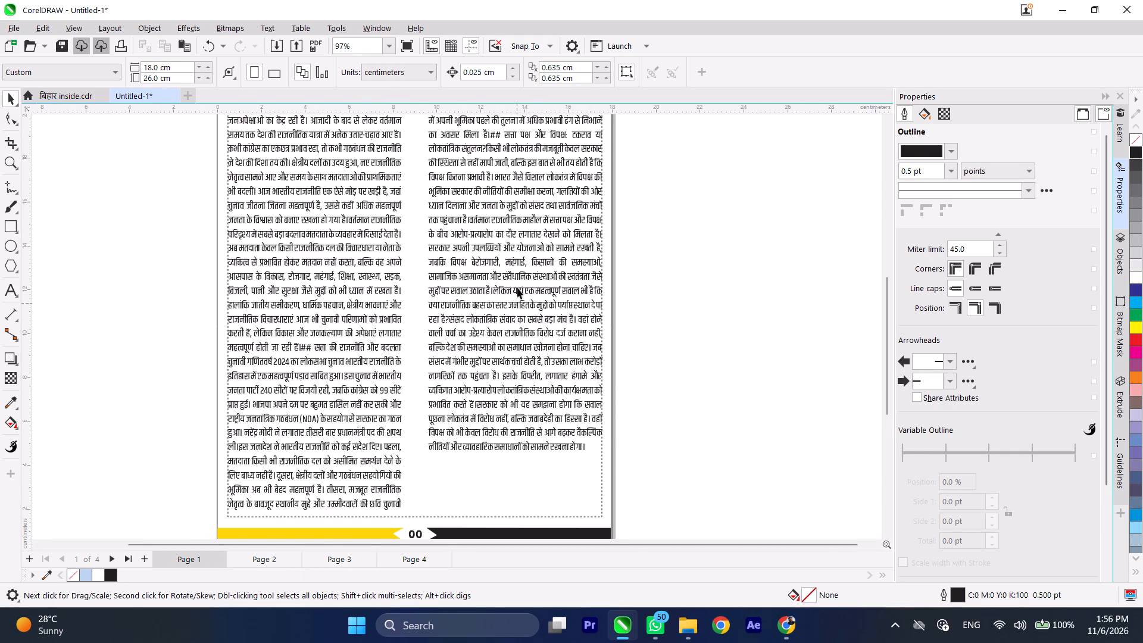
scroll(534, 260, "up", 2)
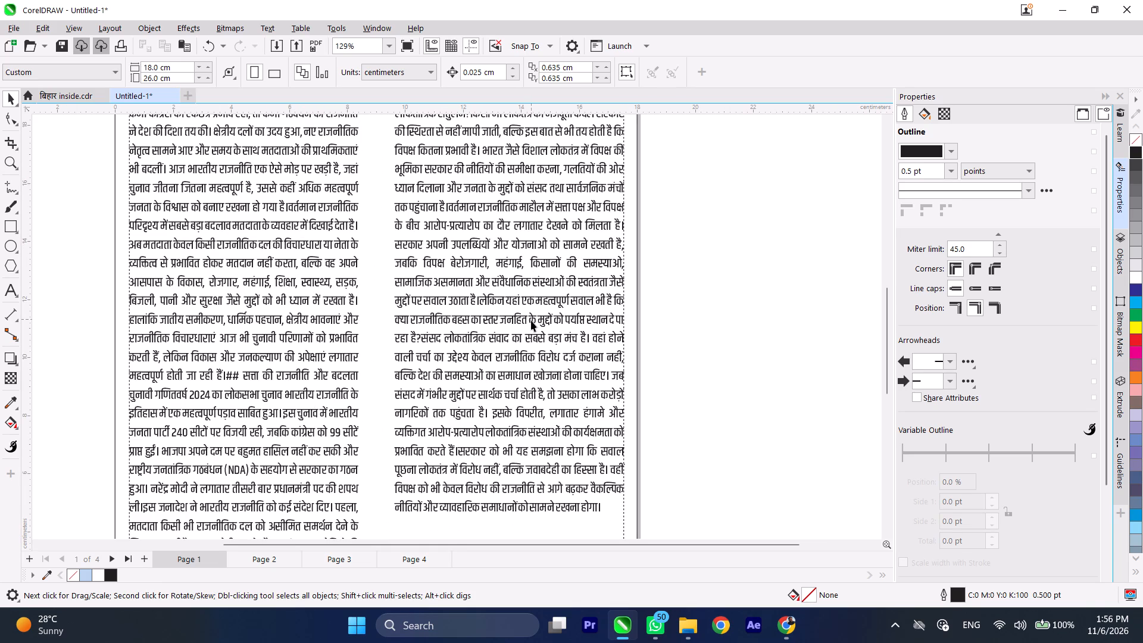
scroll(446, 366, "down", 2)
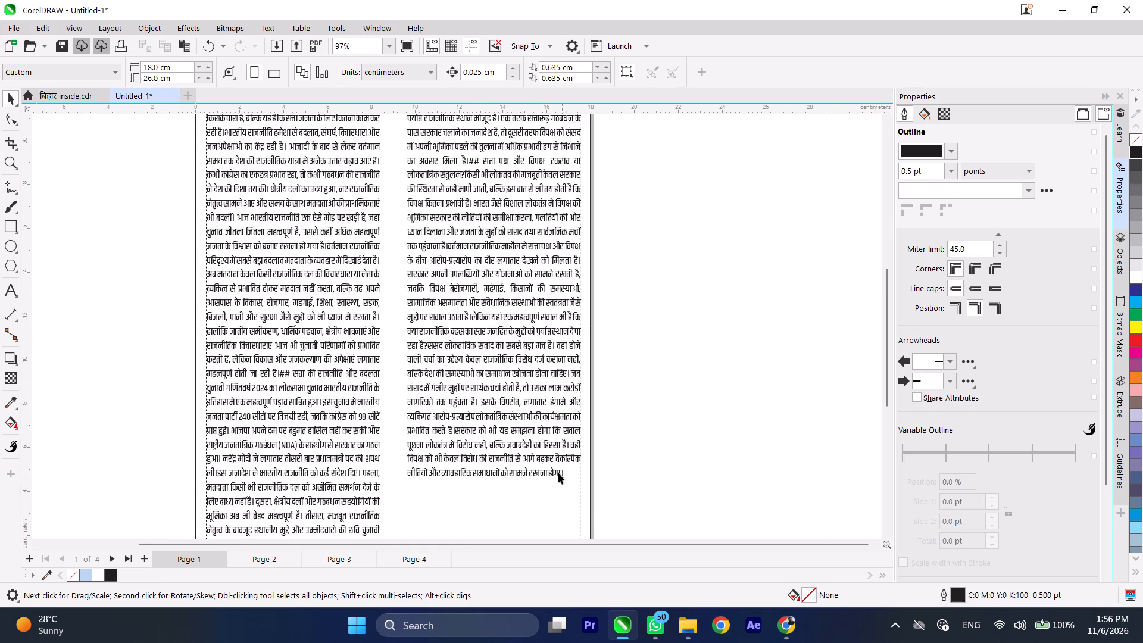
scroll(517, 399, "down", 3)
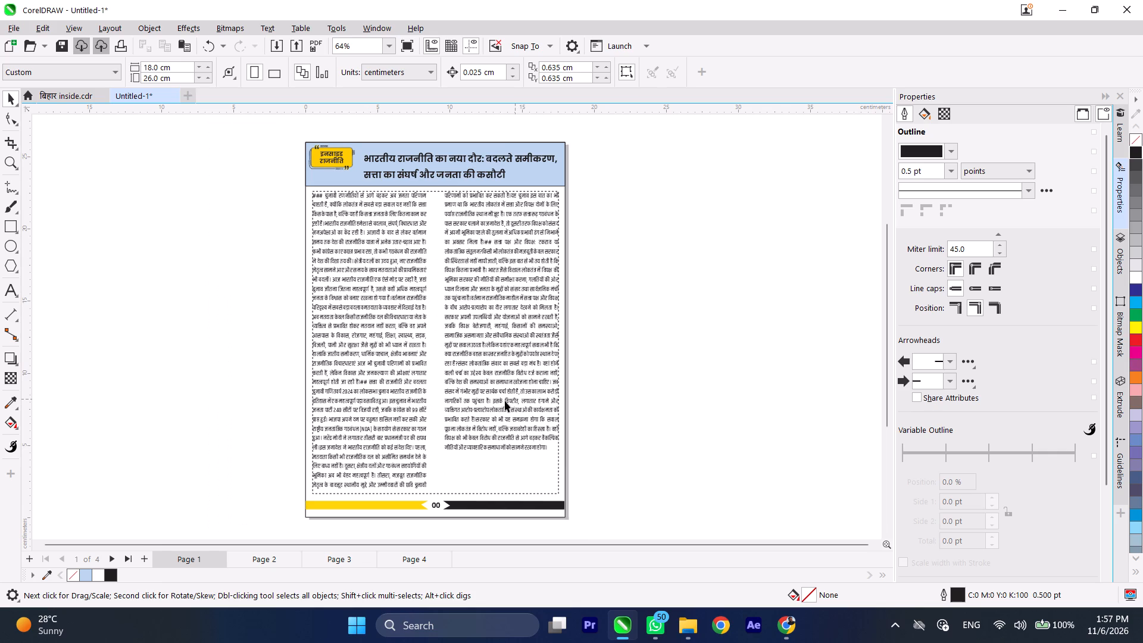
scroll(513, 277, "up", 4)
scroll(513, 277, "down", 3)
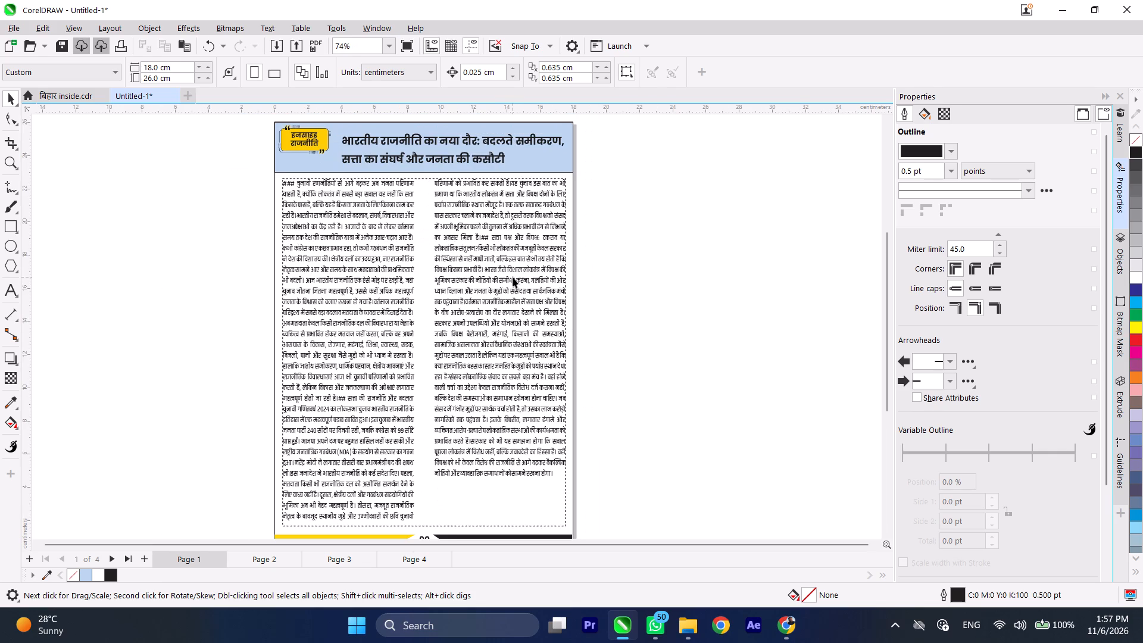
scroll(317, 197, "up", 7)
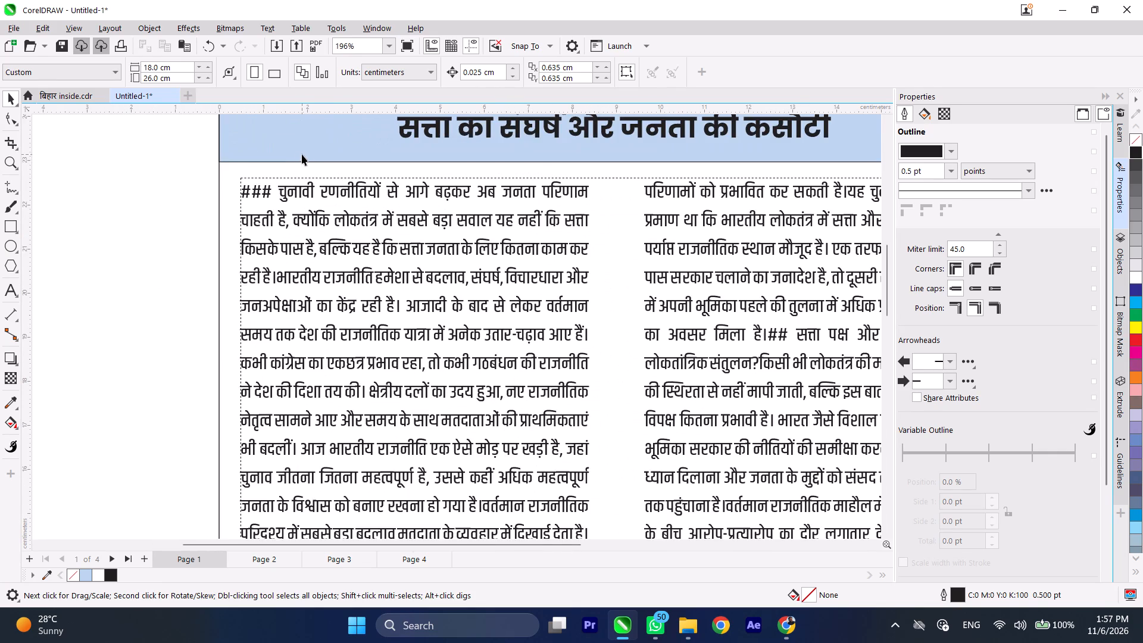
Delete the stray "###" and the space before चुनावी at the start of page 1's article body text.
scroll(309, 161, "up", 3)
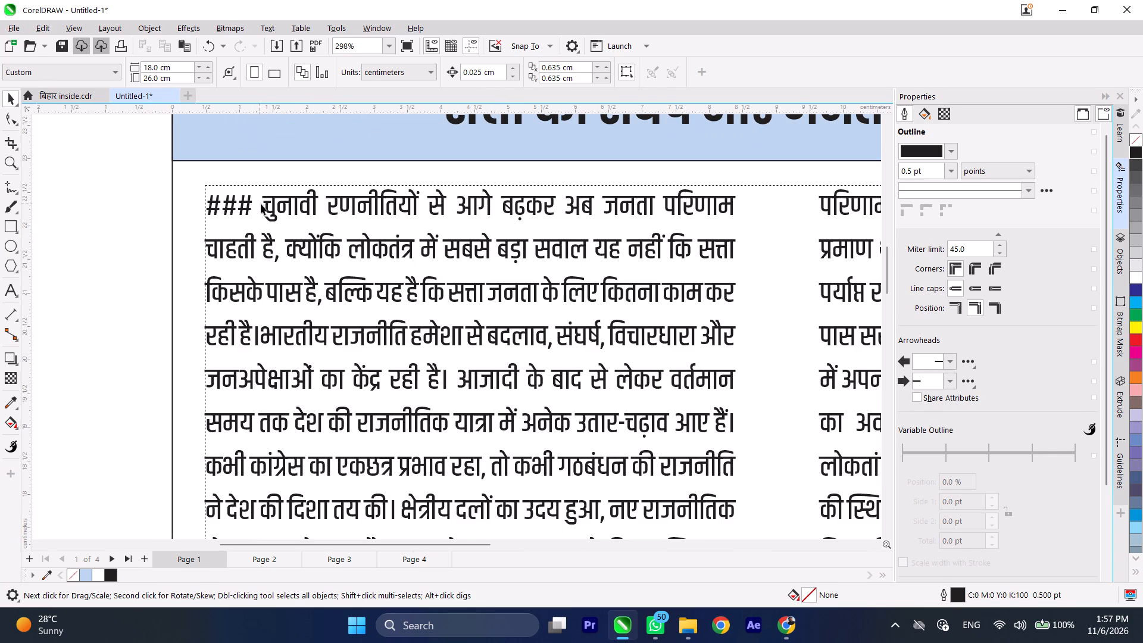
double_click(266, 204)
scroll(266, 204, "up", 1)
left_click(263, 197)
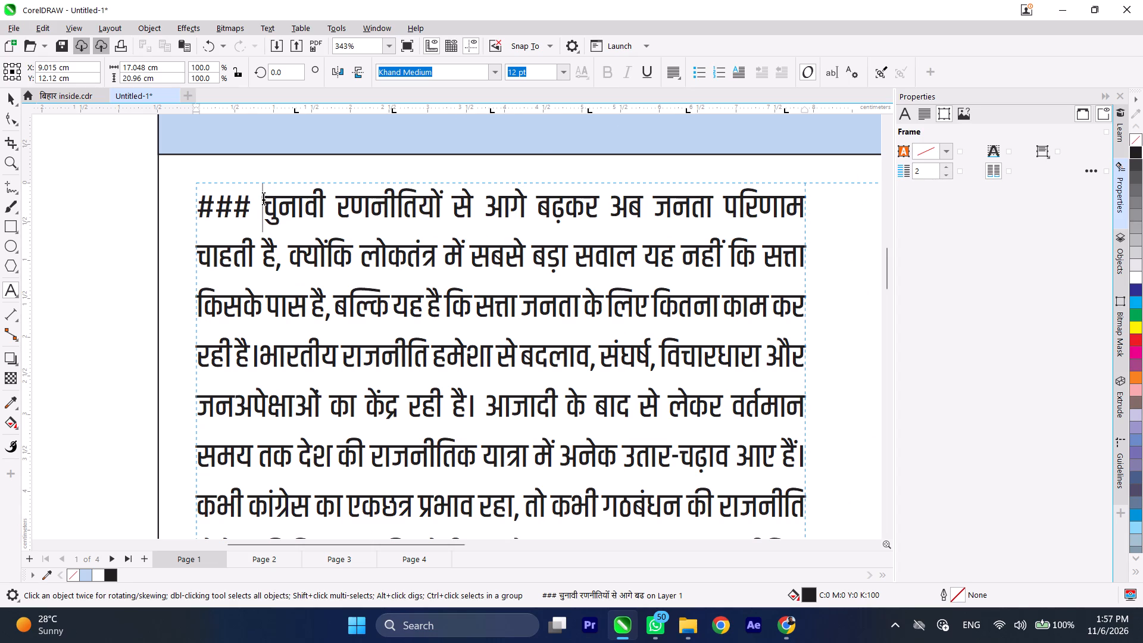
key("BackSpace")
key("BackSpace")
key("BackSpace")
key("BackSpace")
key("BackSpace")
key("BackSpace")
key("BackSpace")
key("BackSpace")
key("BackSpace")
key("BackSpace")
key("BackSpace")
key("BackSpace")
key("BackSpace")
key("BackSpace")
key("BackSpace")
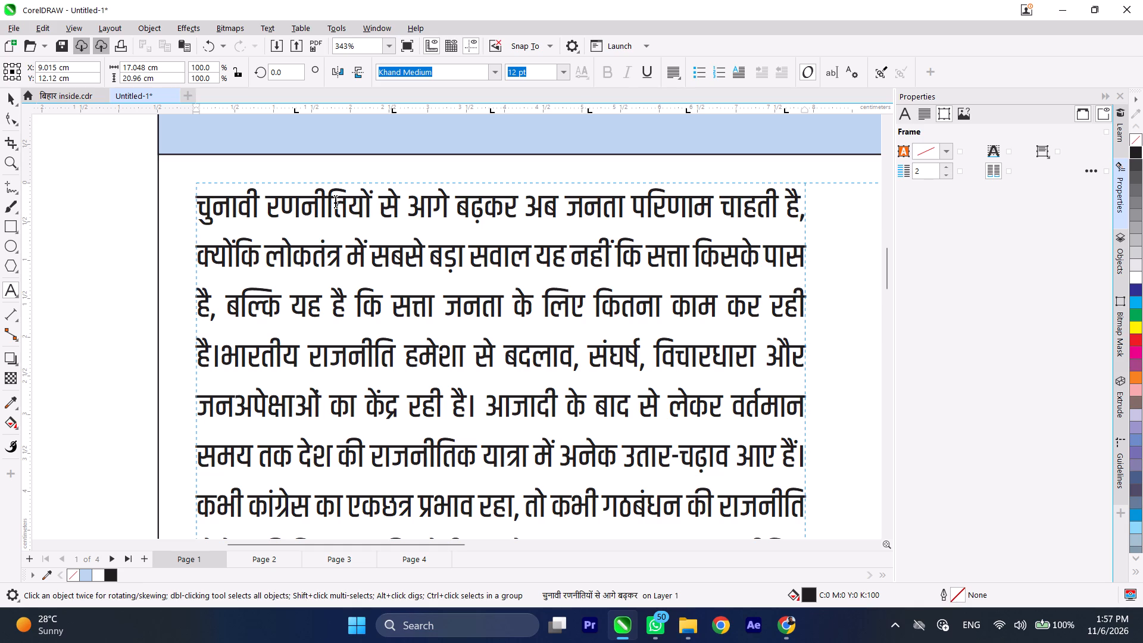
scroll(366, 193, "down", 2)
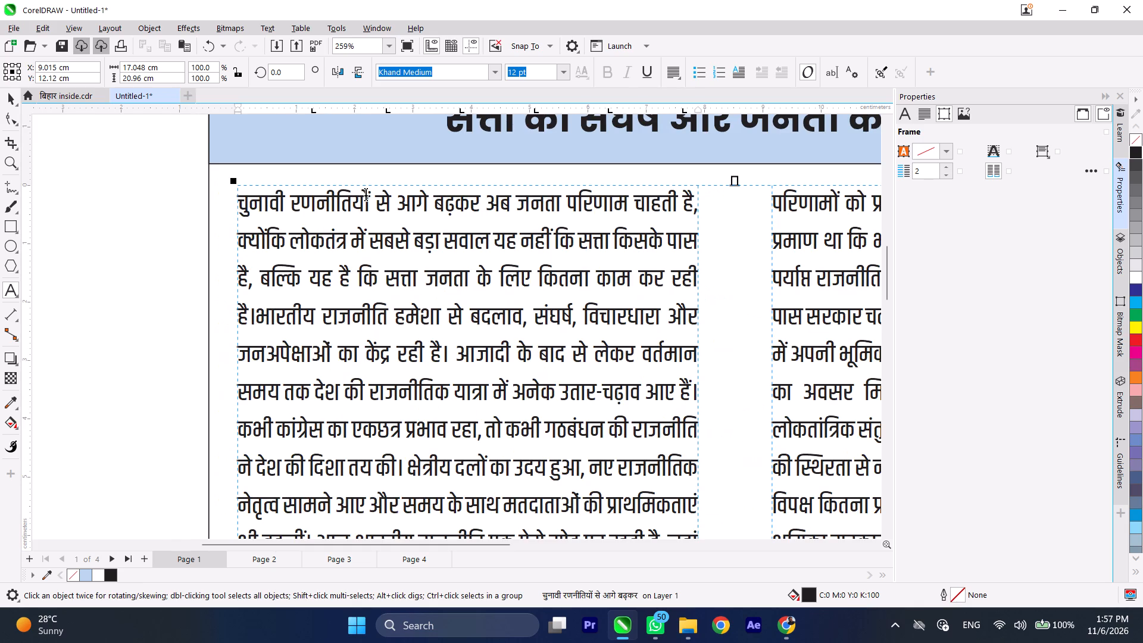
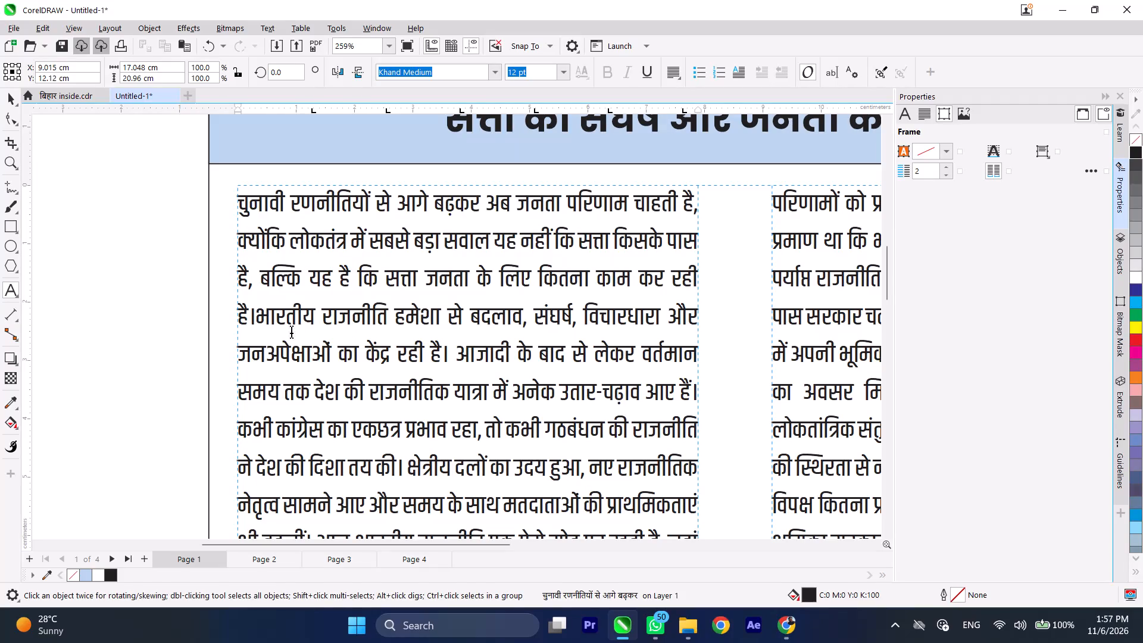
Start a new paragraph at "भारतीय राजनीति हमेशा" in page 1's article, with one blank line separating it from the introduction.
left_click(255, 313)
key("Return")
key("Return")
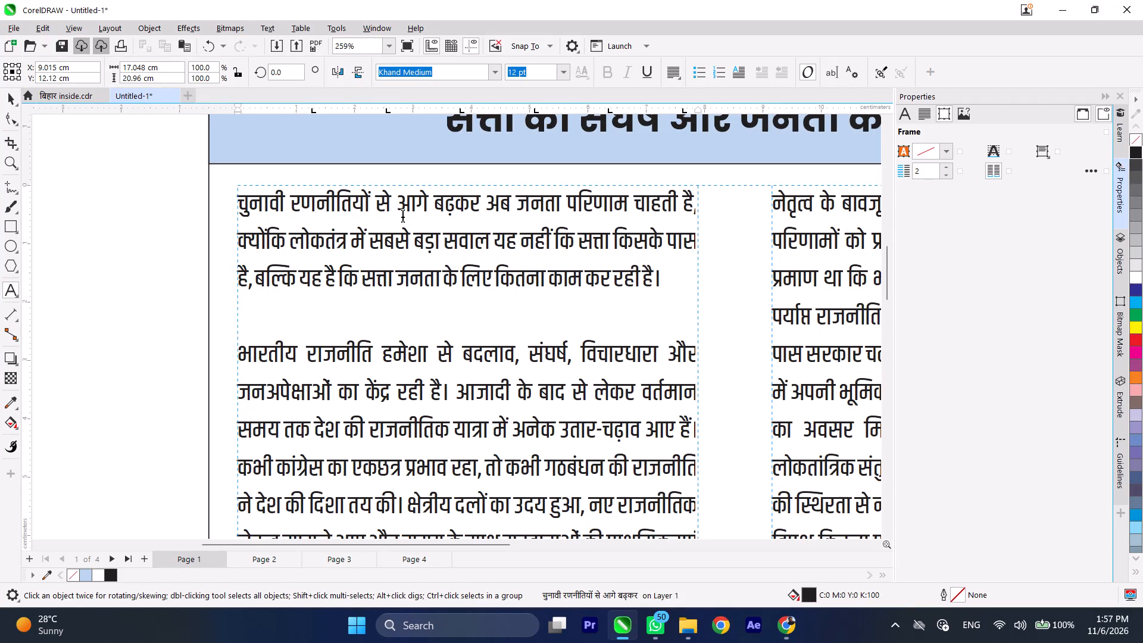
scroll(403, 225, "down", 4)
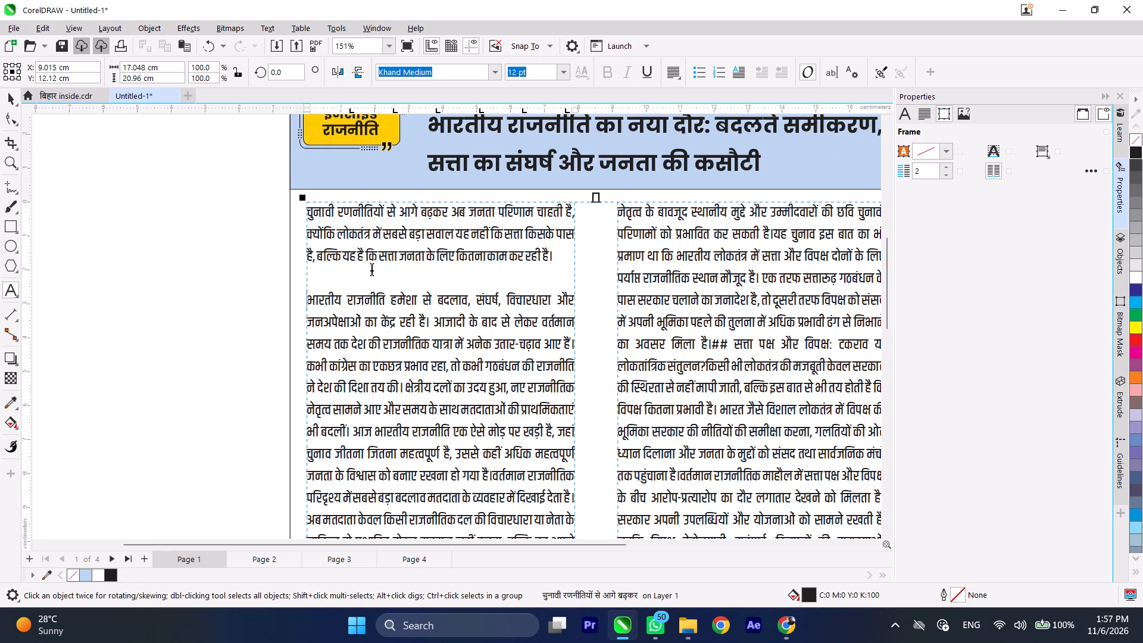
Remove the blank line between the first two paragraphs of page 1's article and join them with a space.
key("BackSpace")
key("BackSpace")
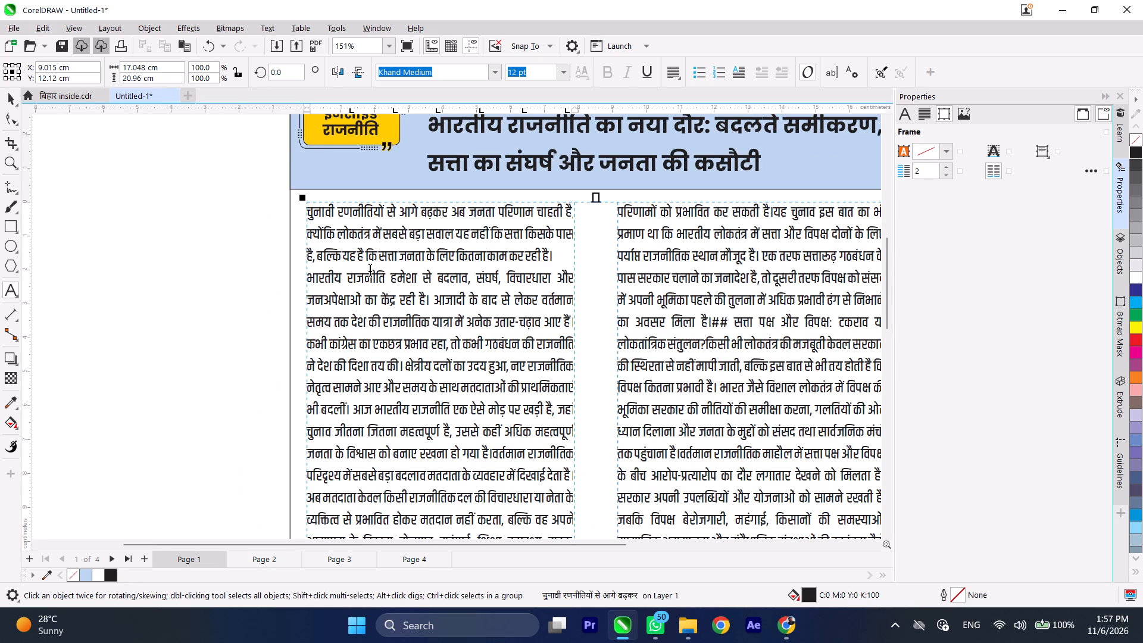
key("space")
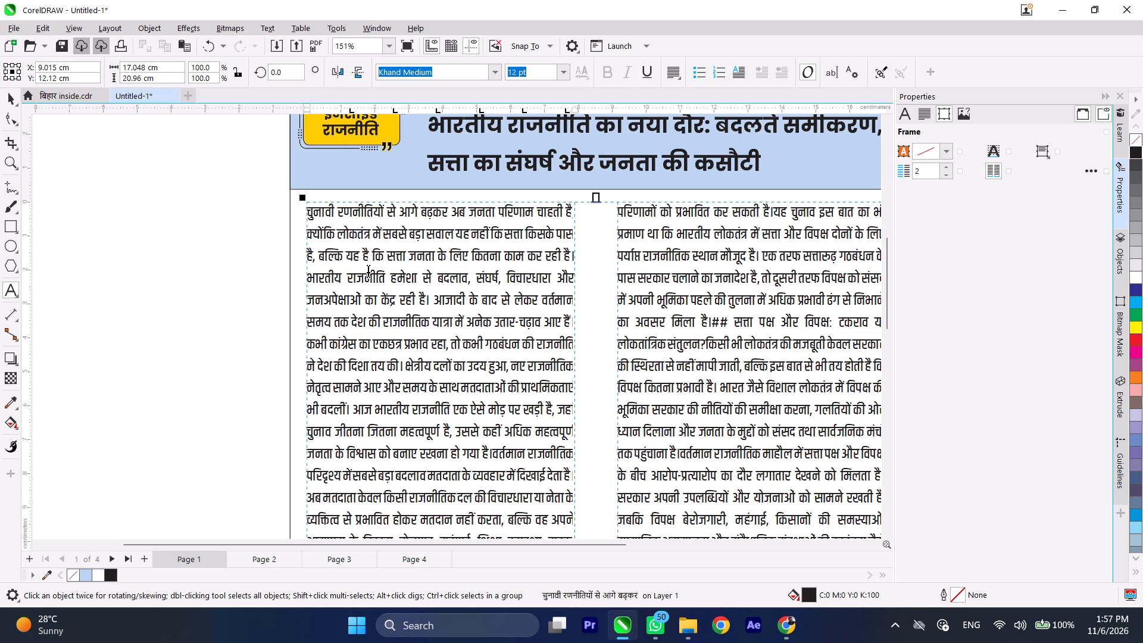
scroll(408, 232, "down", 1)
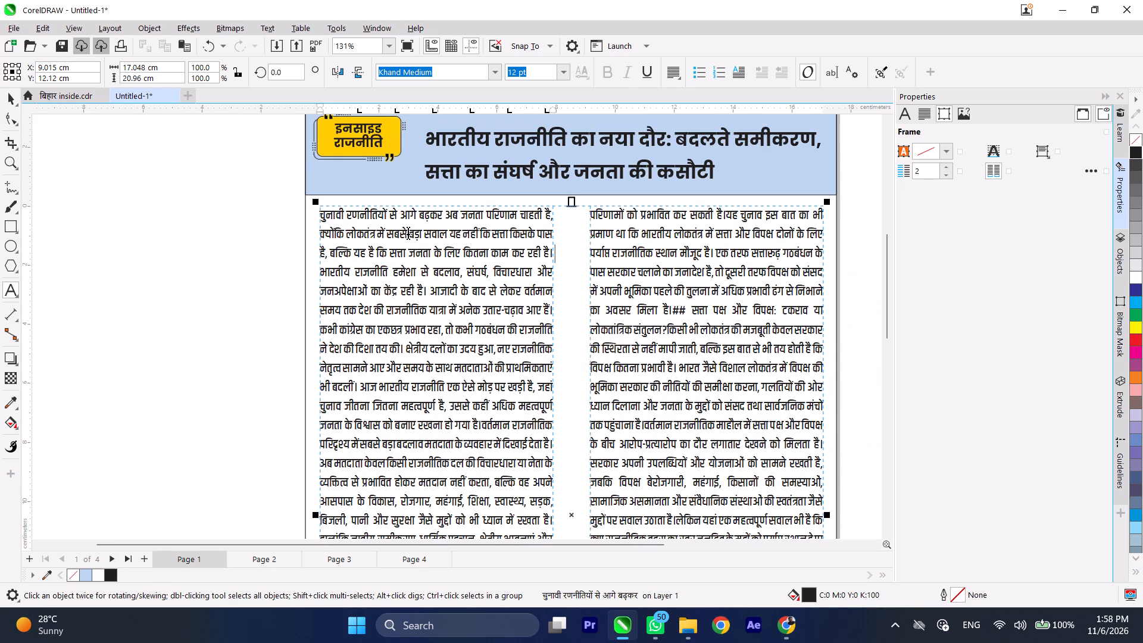
scroll(408, 255, "up", 1)
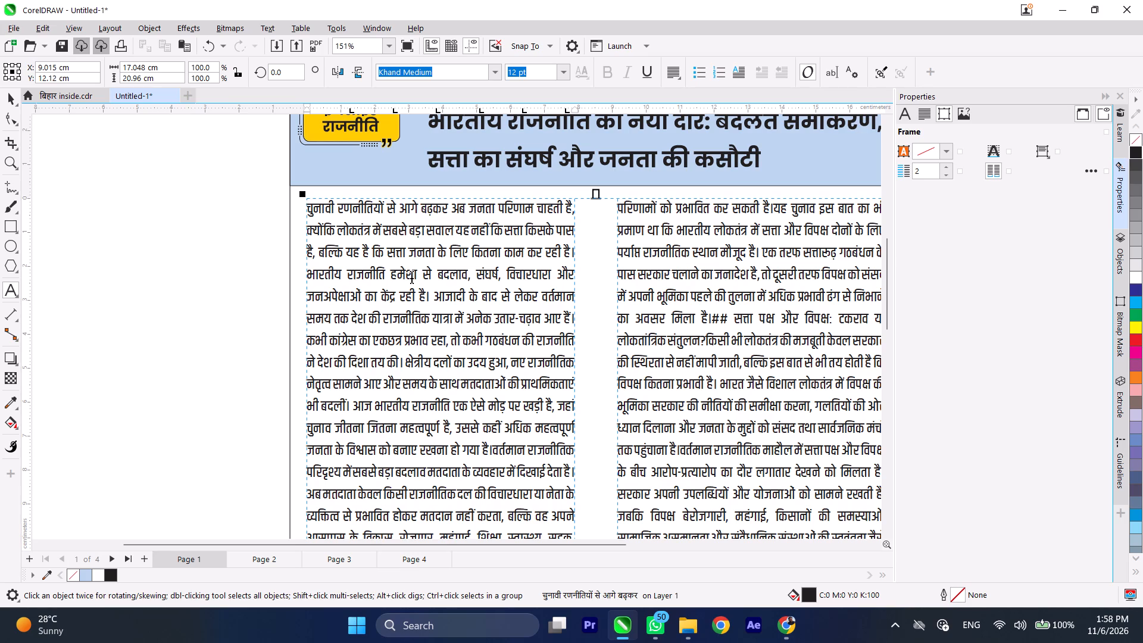
scroll(413, 271, "up", 1)
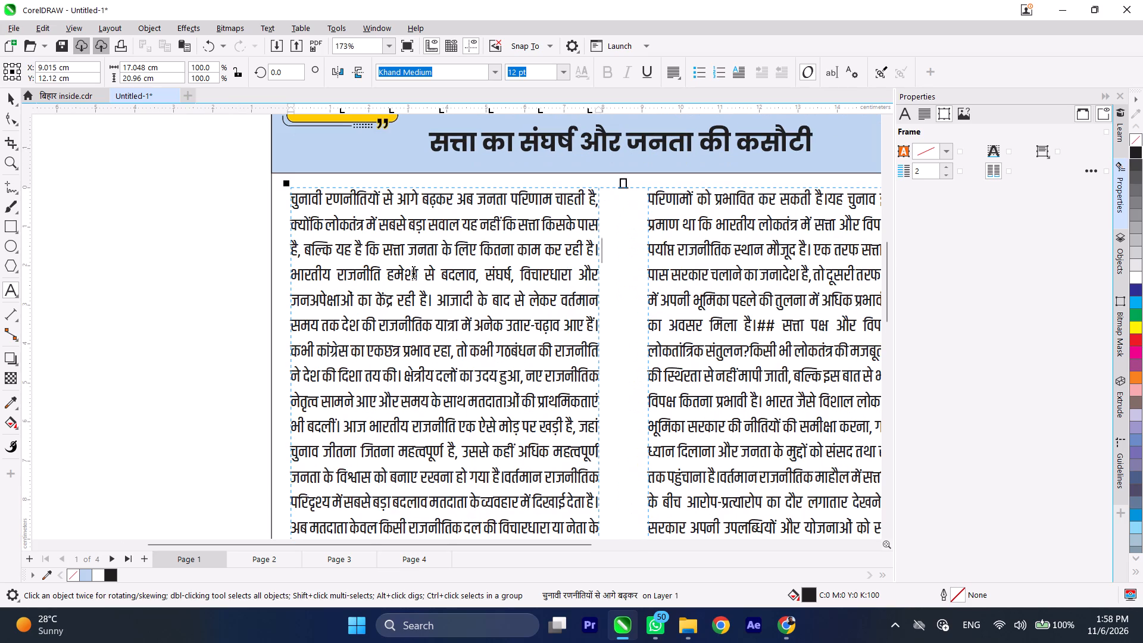
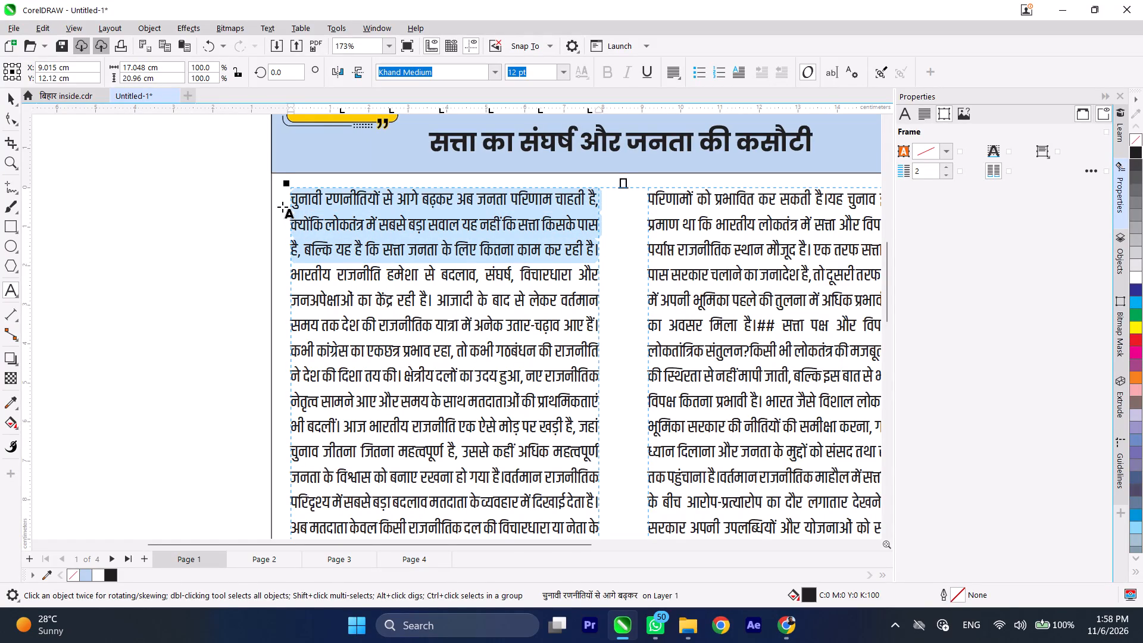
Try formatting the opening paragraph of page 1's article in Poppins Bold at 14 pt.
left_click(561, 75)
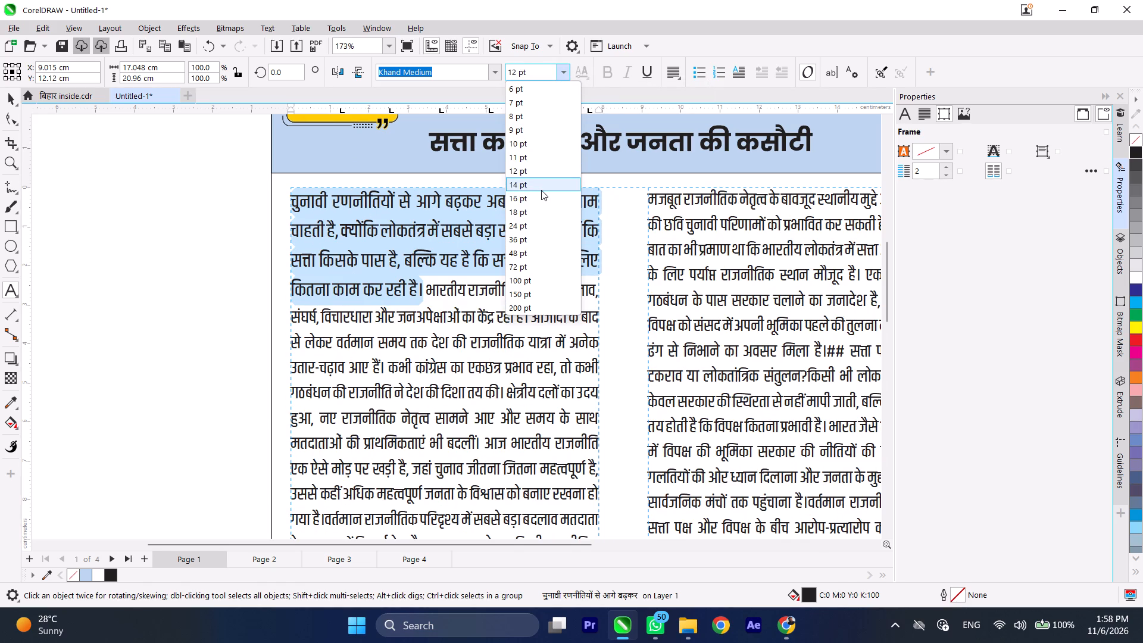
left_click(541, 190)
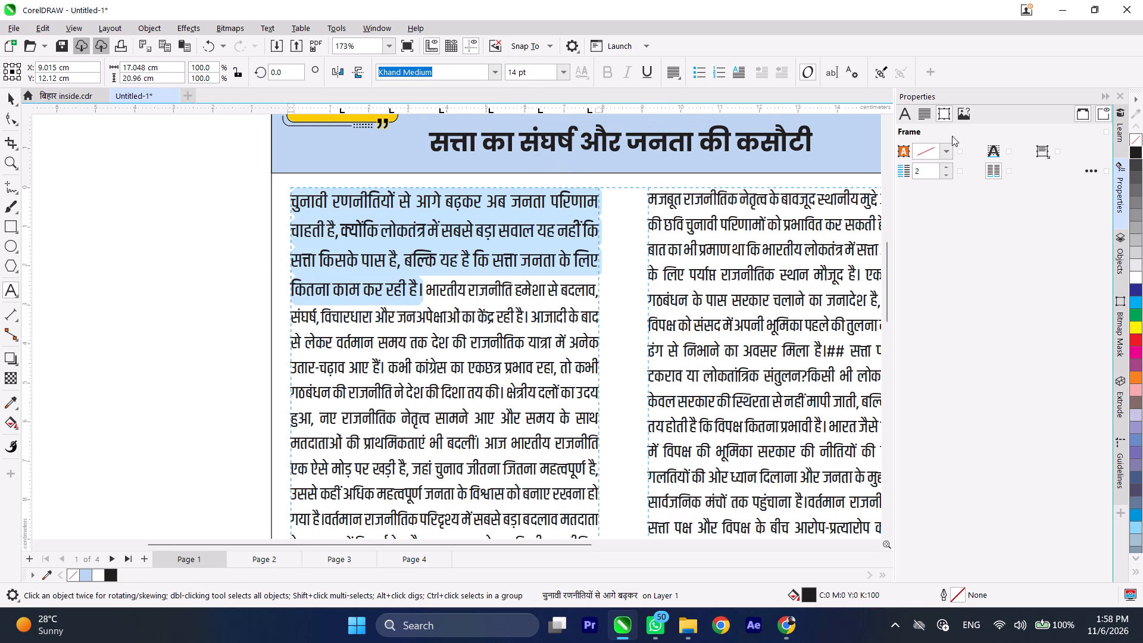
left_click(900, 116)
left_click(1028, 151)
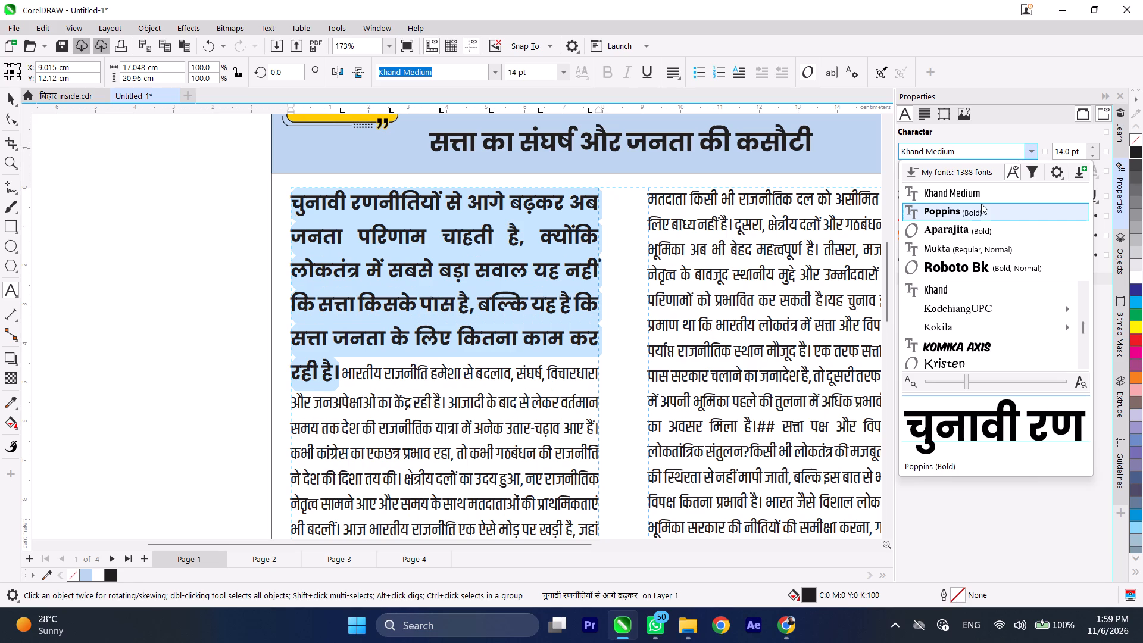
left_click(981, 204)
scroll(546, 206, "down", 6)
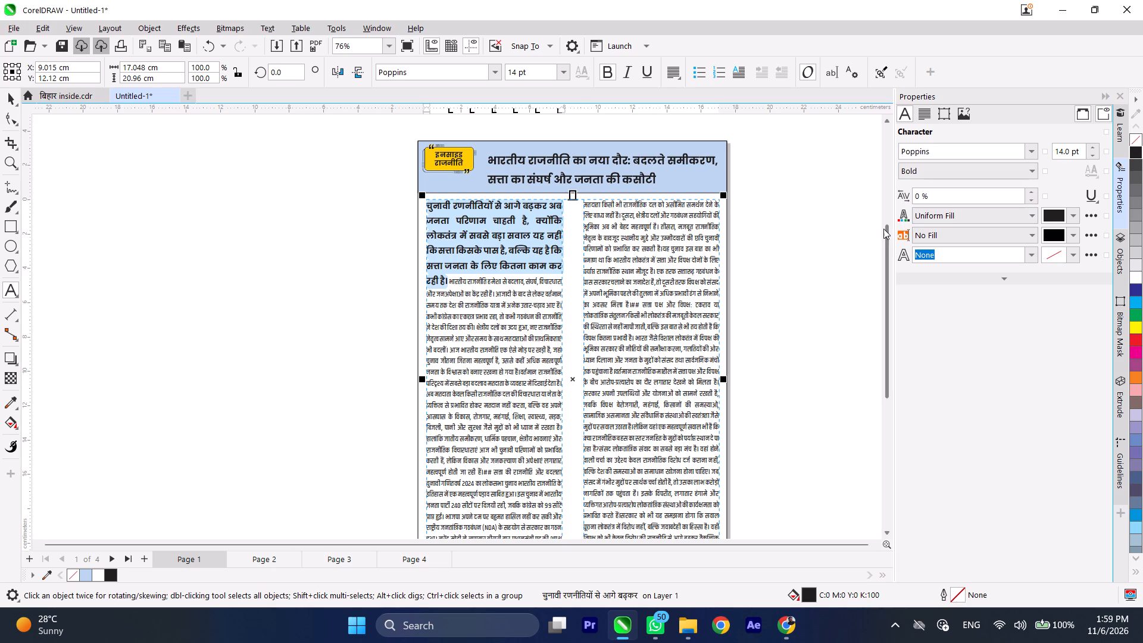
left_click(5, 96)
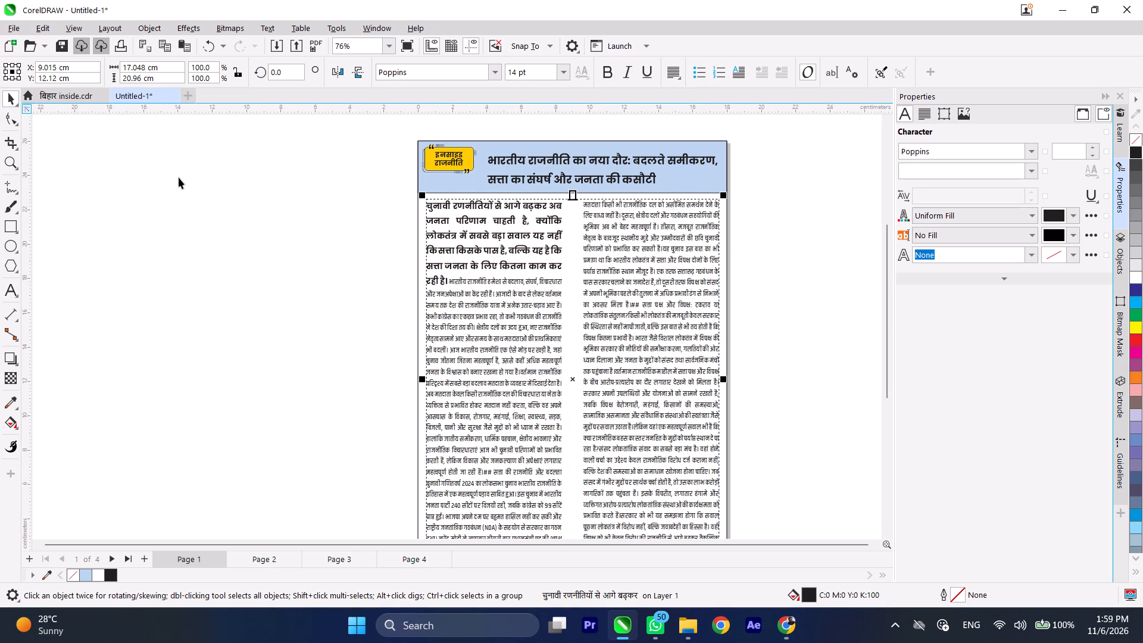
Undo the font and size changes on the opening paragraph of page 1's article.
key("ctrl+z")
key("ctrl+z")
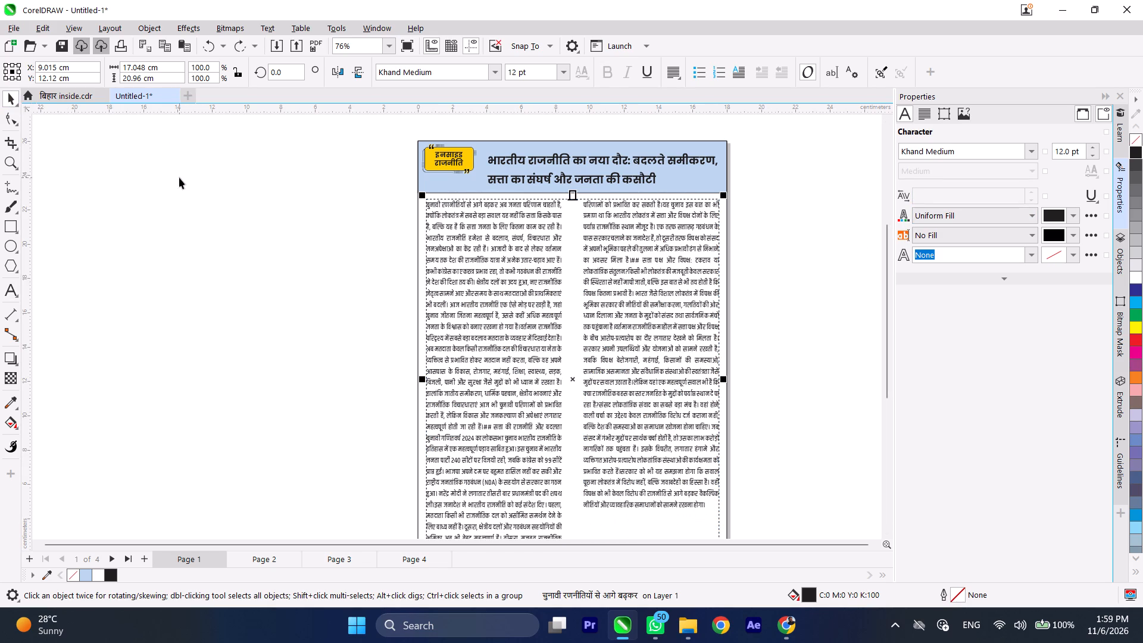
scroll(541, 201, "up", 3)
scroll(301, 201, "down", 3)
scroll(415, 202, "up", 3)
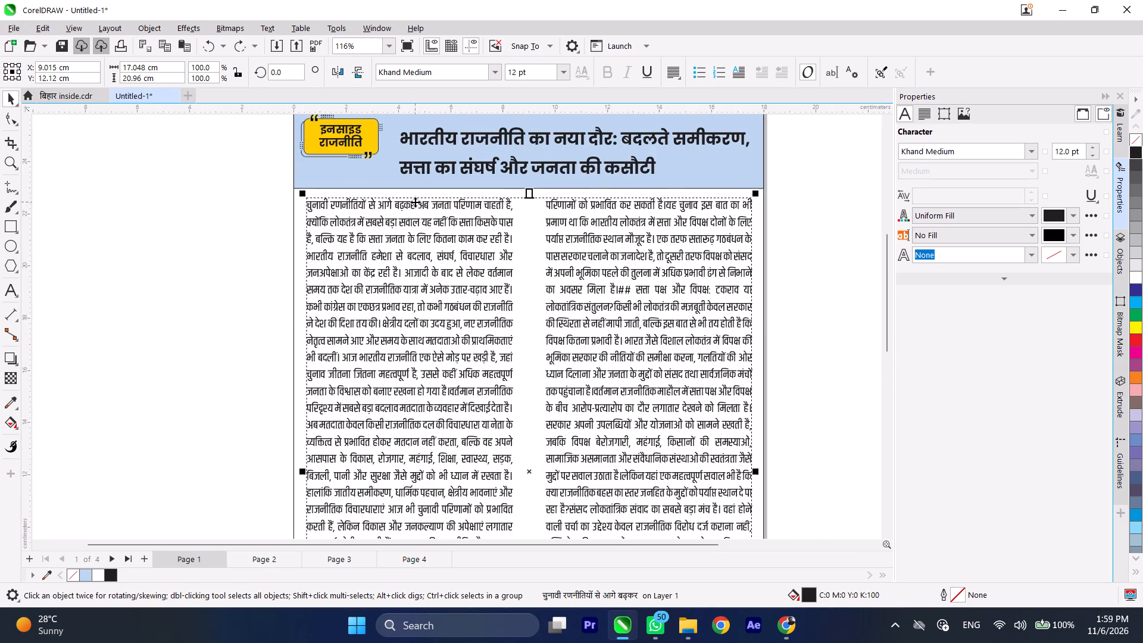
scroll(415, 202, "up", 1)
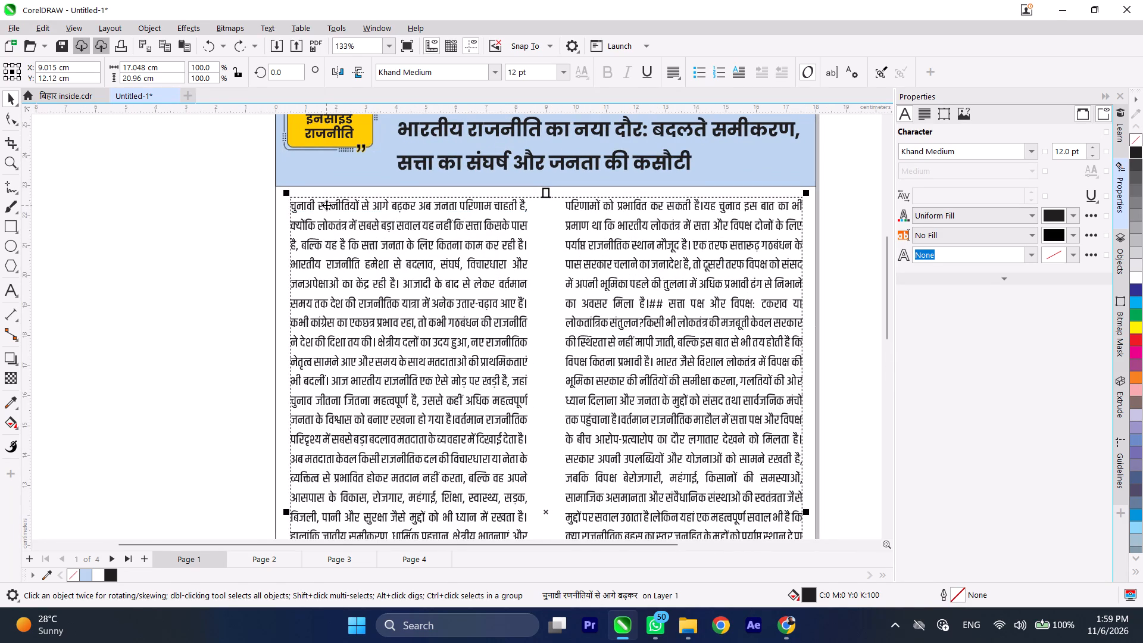
Delete the "##" marker before "सत्ता की राजनीति और बदलता" in page 1's article and start a new paragraph there.
scroll(341, 185, "down", 1)
scroll(372, 218, "up", 3)
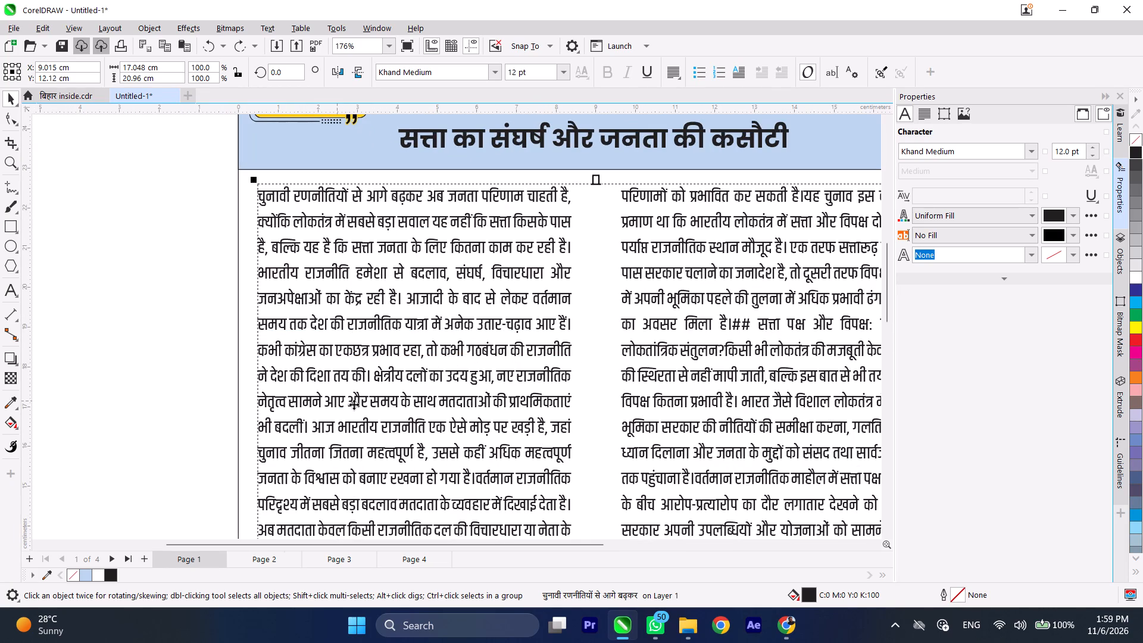
scroll(449, 271, "down", 2)
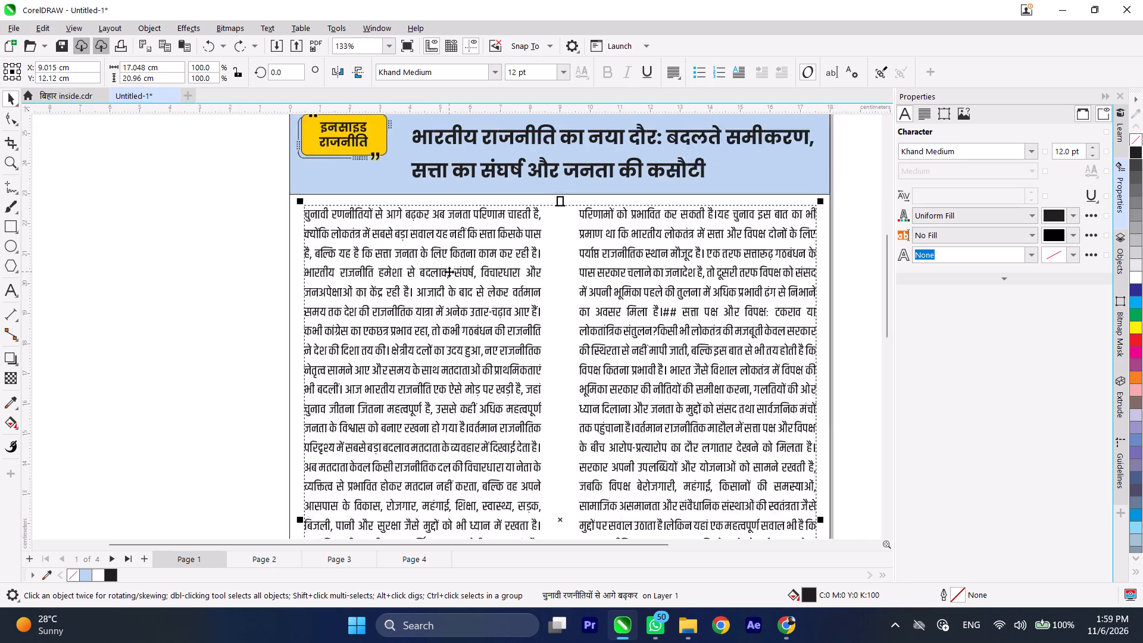
scroll(449, 271, "down", 1)
scroll(442, 489, "up", 4)
scroll(488, 272, "down", 4)
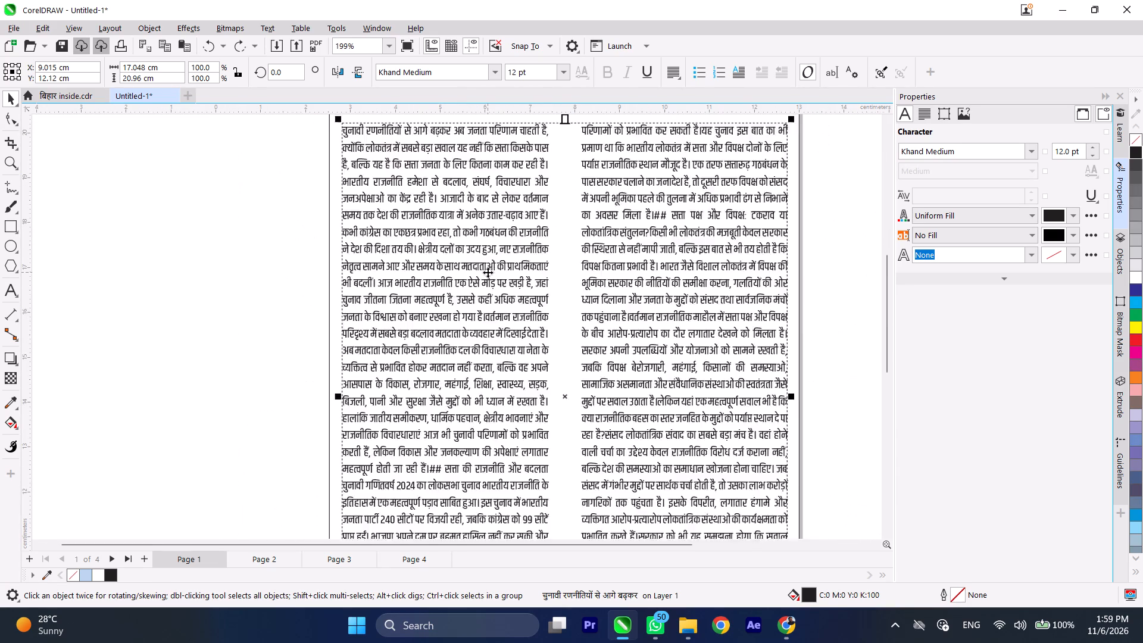
scroll(488, 272, "down", 1)
scroll(454, 504, "up", 4)
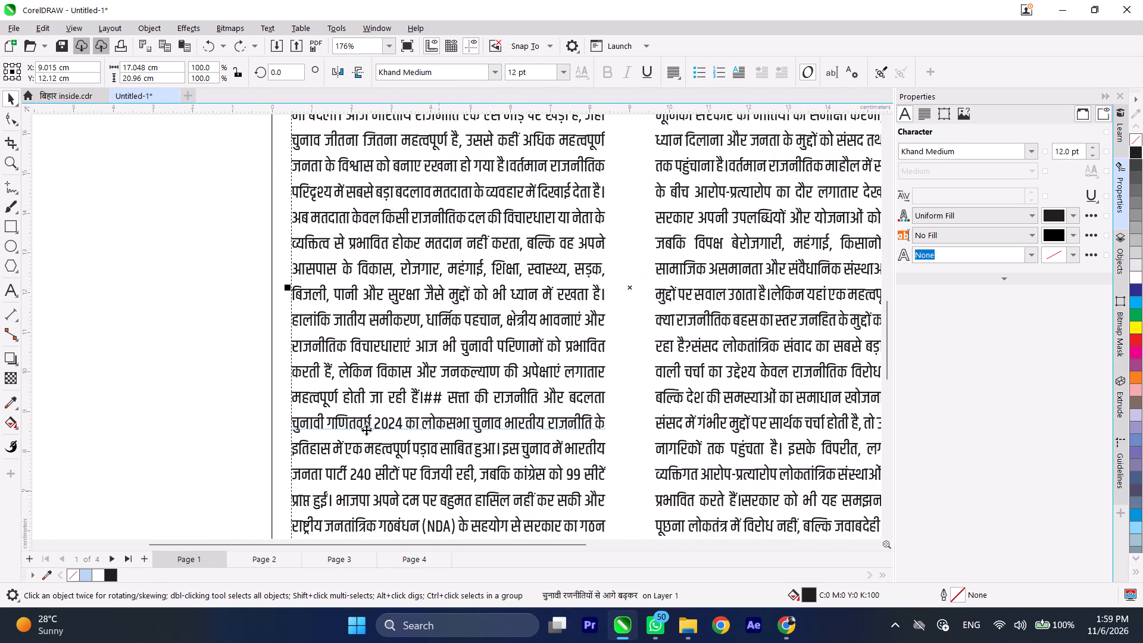
double_click(448, 397)
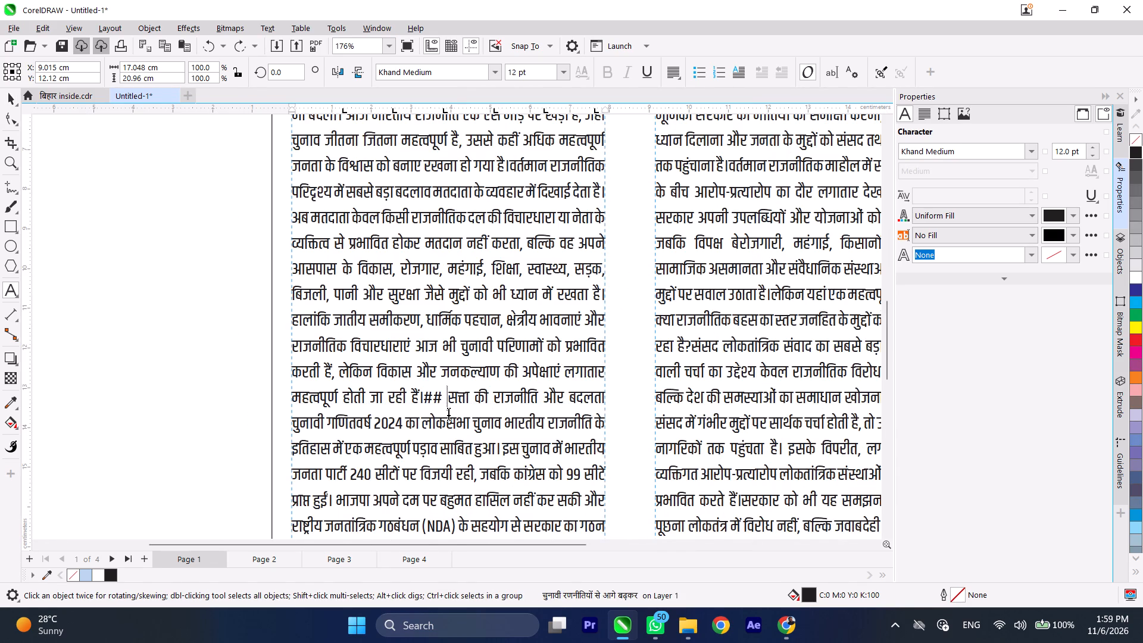
key("BackSpace")
key("BackSpace")
key("BackSpace")
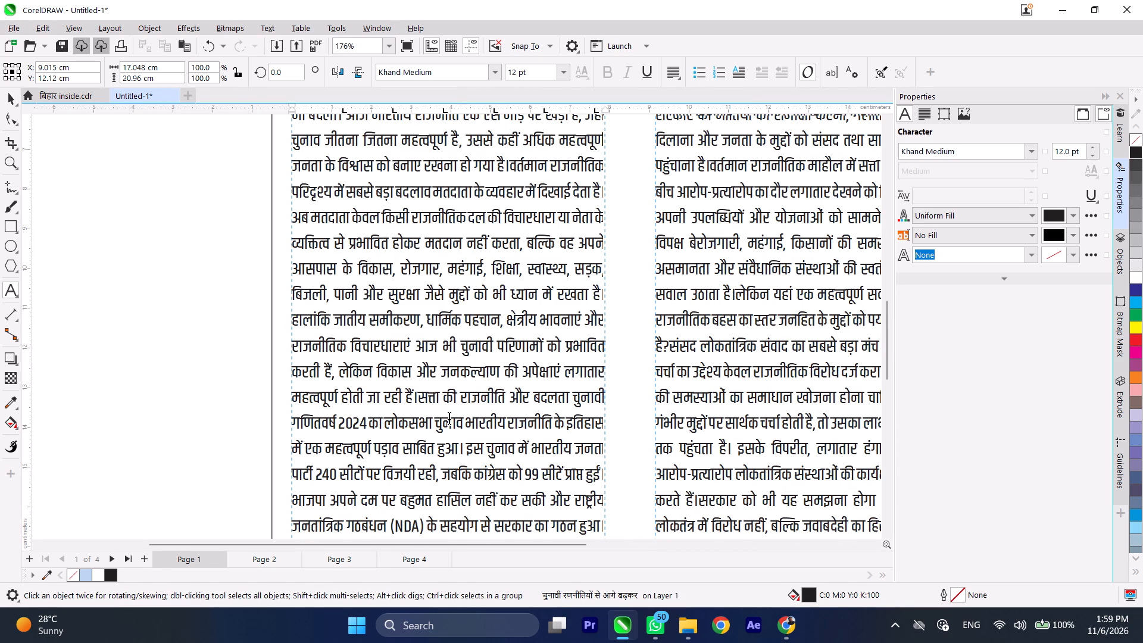
key("Return")
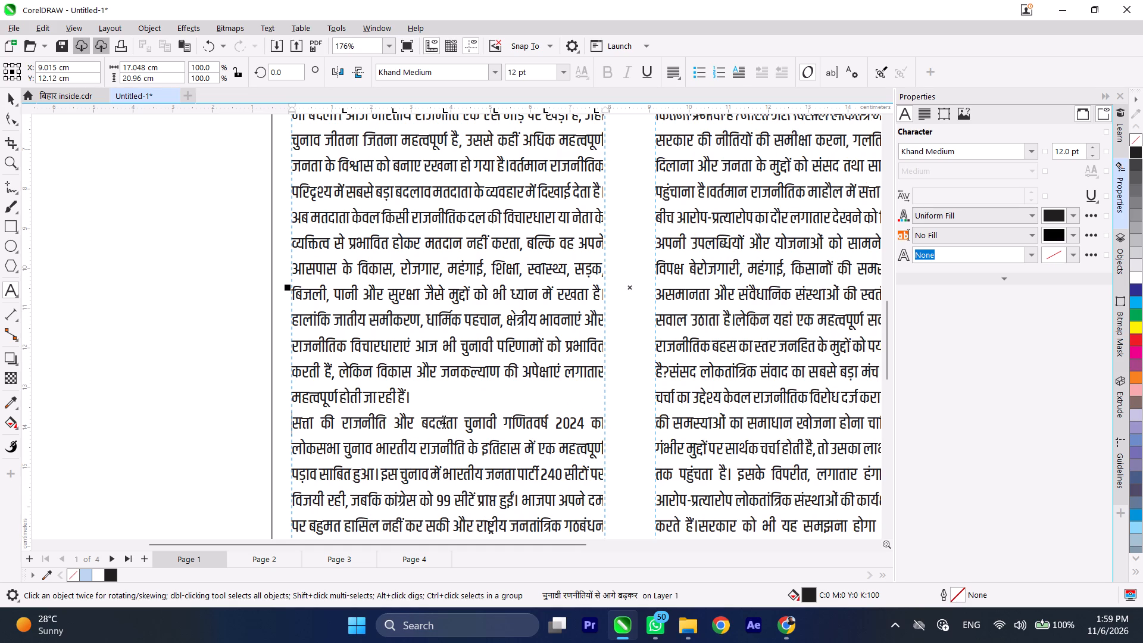
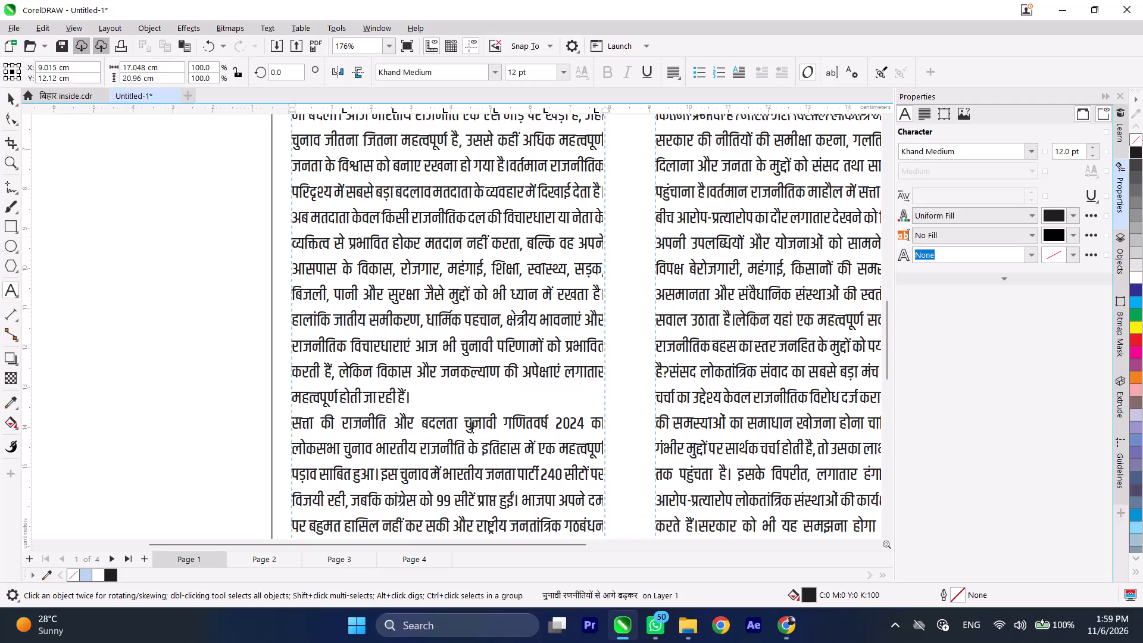
Put the subheading "सत्ता की राजनीति और बदलता चुनावी गणित" on its own line in page 1's article and set it to 14 pt.
left_click(533, 420)
key("Return")
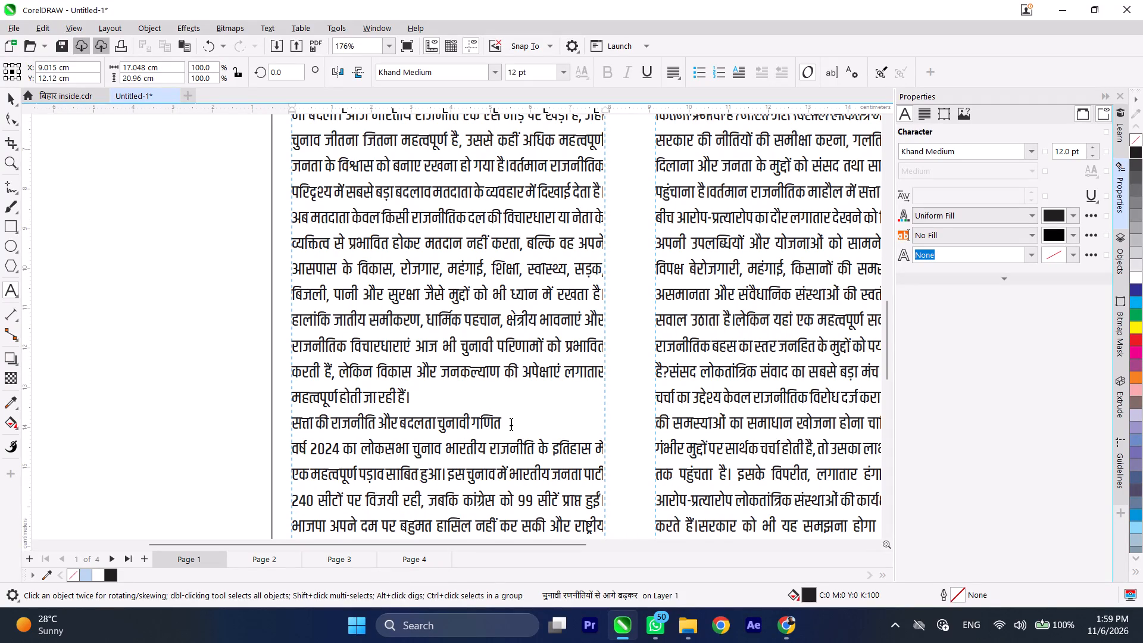
left_click_drag(513, 419, 277, 423)
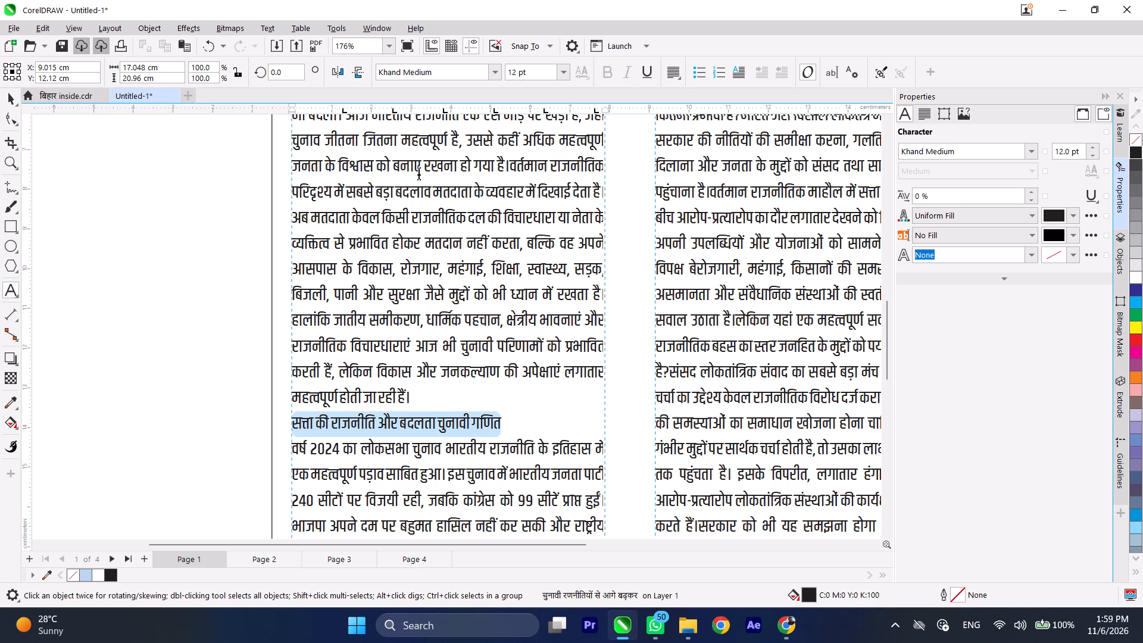
left_click(558, 74)
left_click(541, 186)
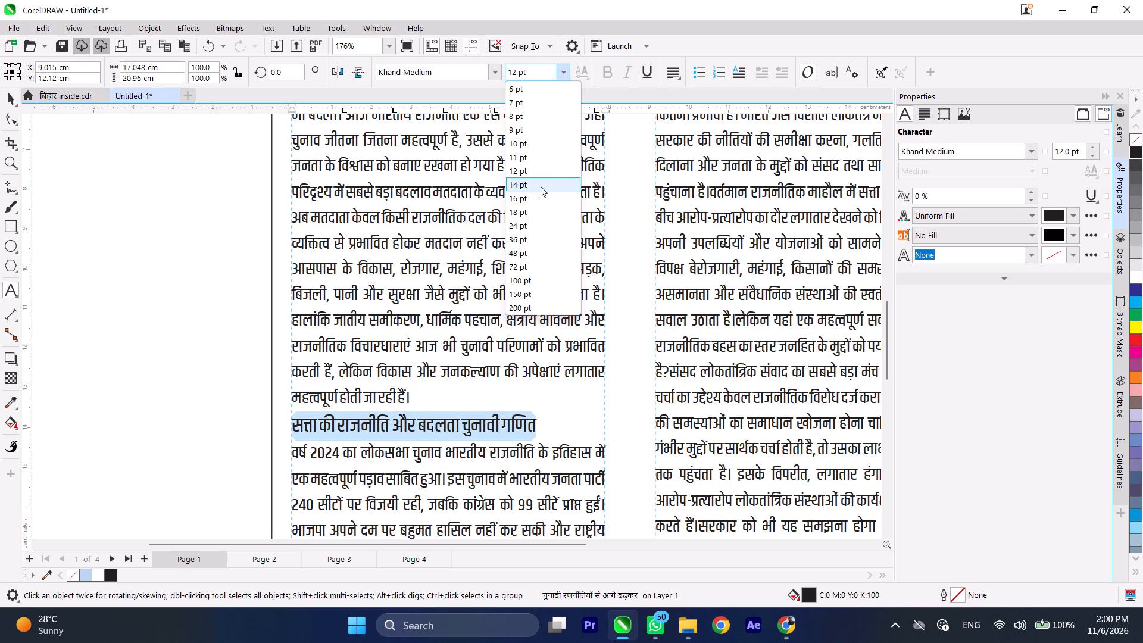
Format the subheading सत्ता की राजनीति और बदलता चुनावी गणित in Poppins Bold at 14 pt and left-align it.
left_click(1028, 152)
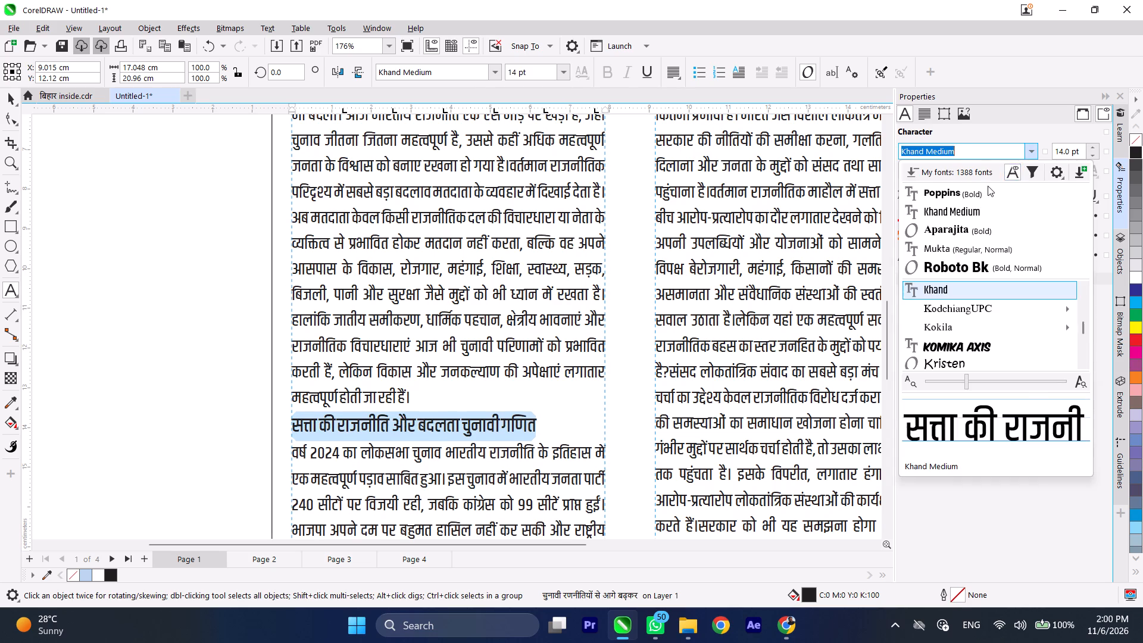
left_click(988, 186)
scroll(419, 257, "down", 5)
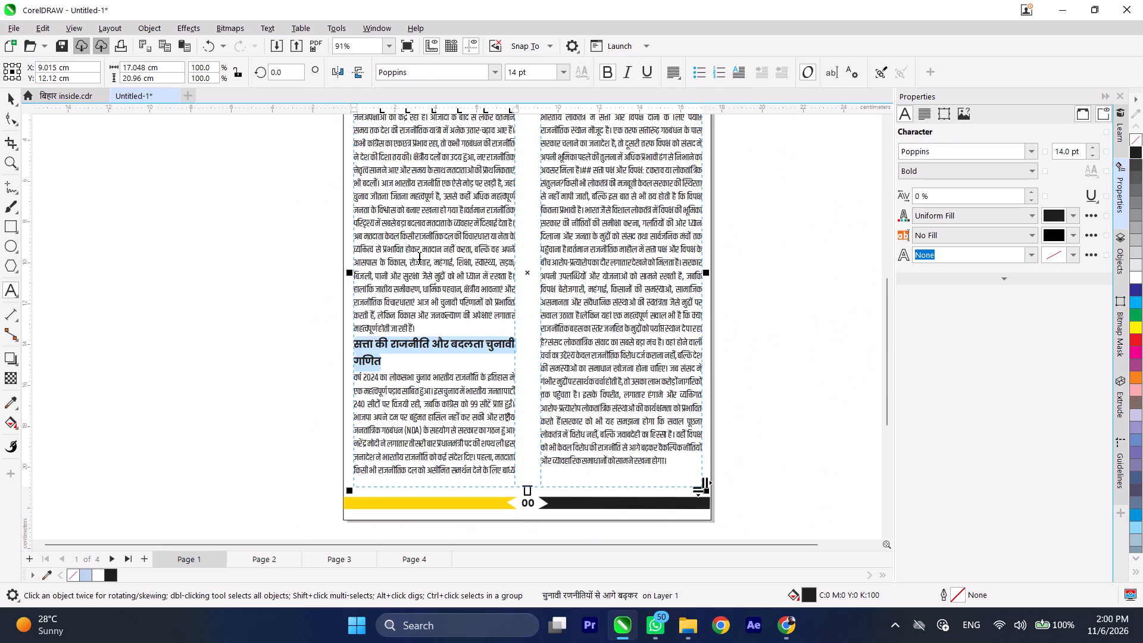
scroll(430, 281, "down", 4)
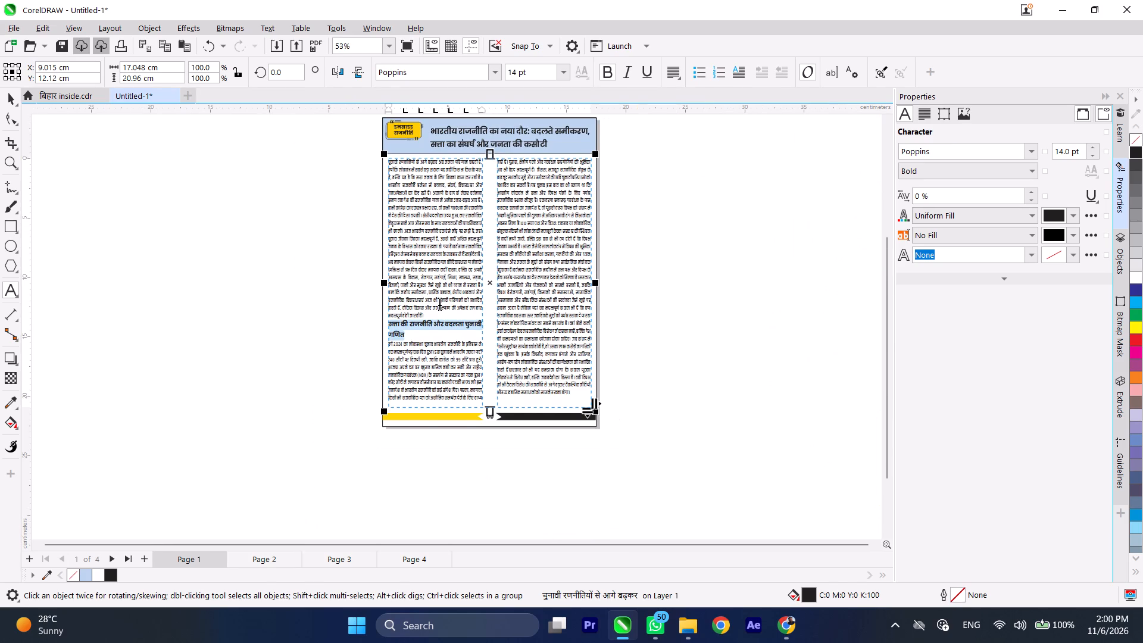
scroll(439, 302, "up", 2)
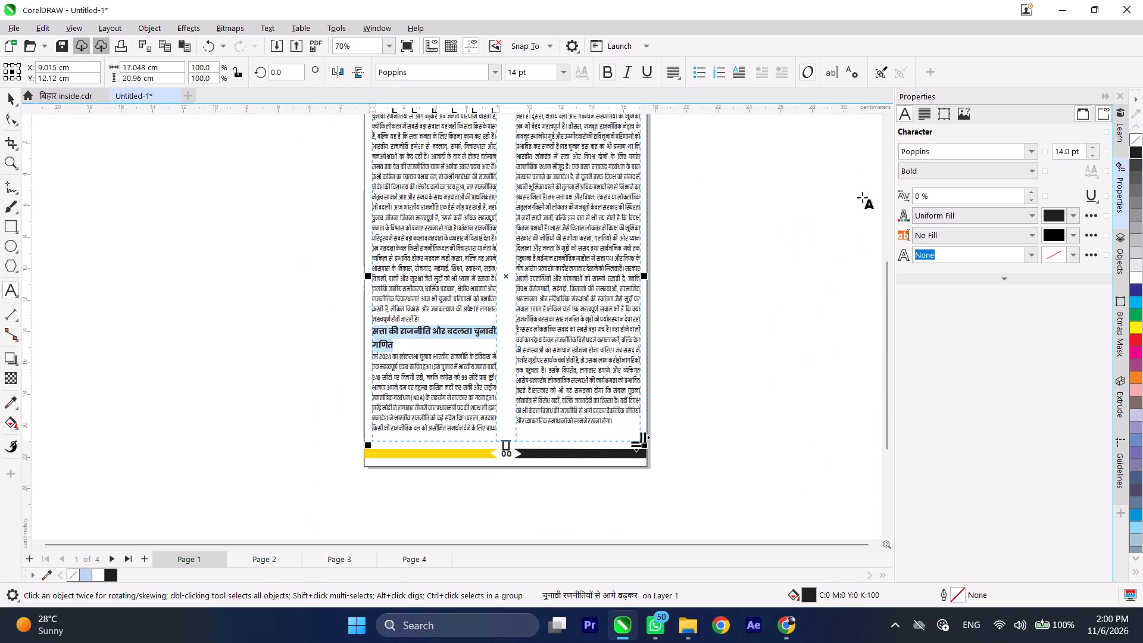
left_click(926, 114)
left_click(930, 152)
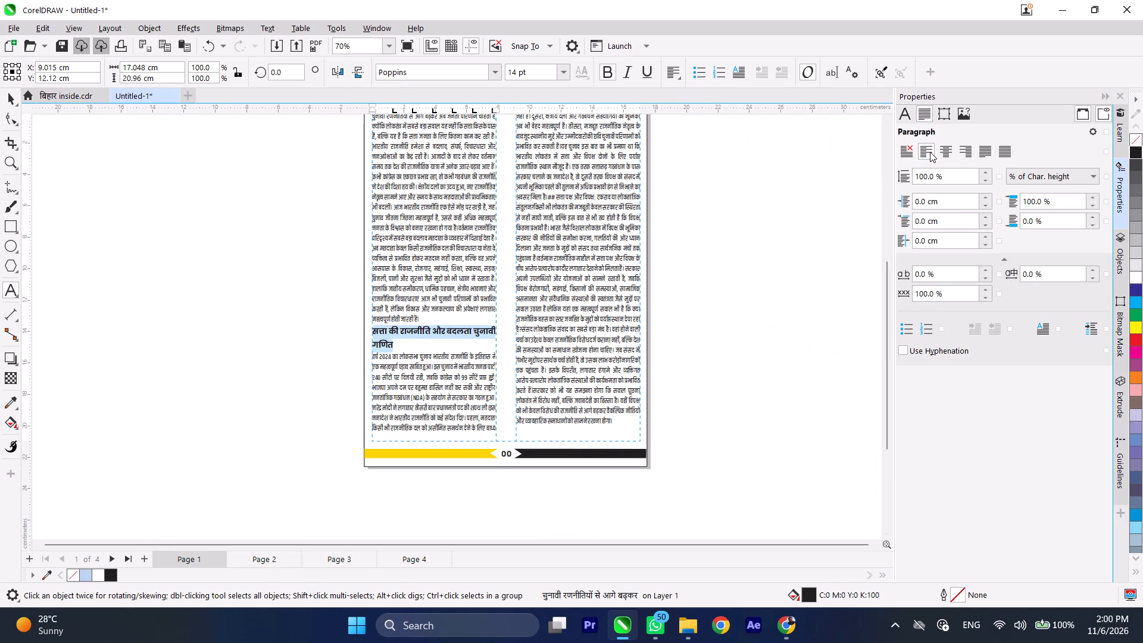
left_click(17, 98)
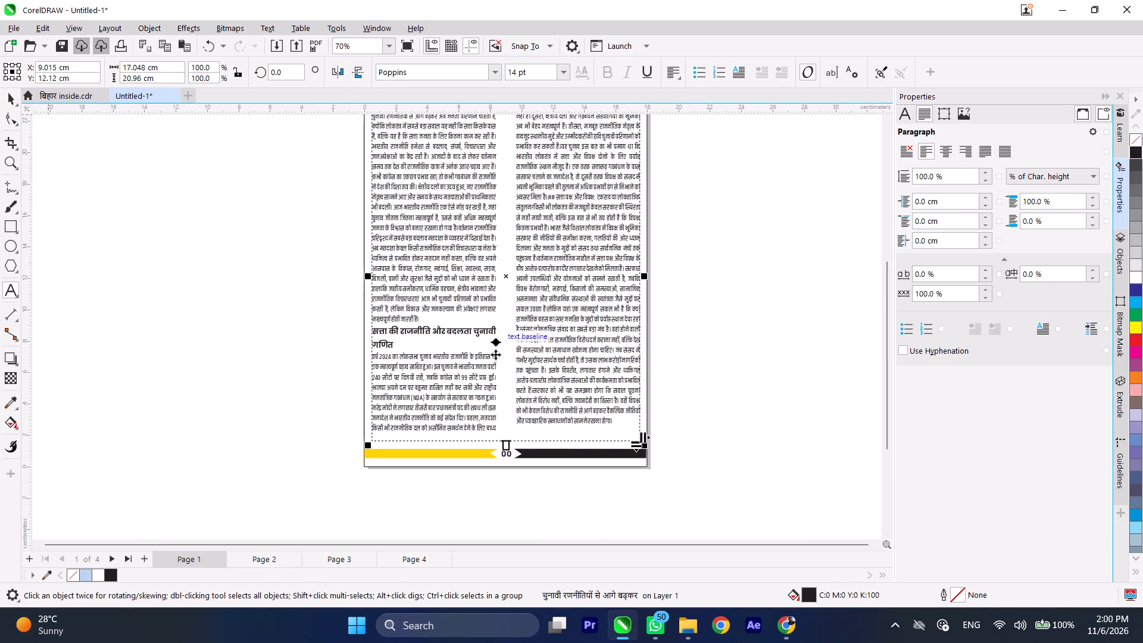
Insert the missing space before the sentence beginning यह चुनाव इस बात का in page 1's second column.
scroll(401, 400, "up", 3)
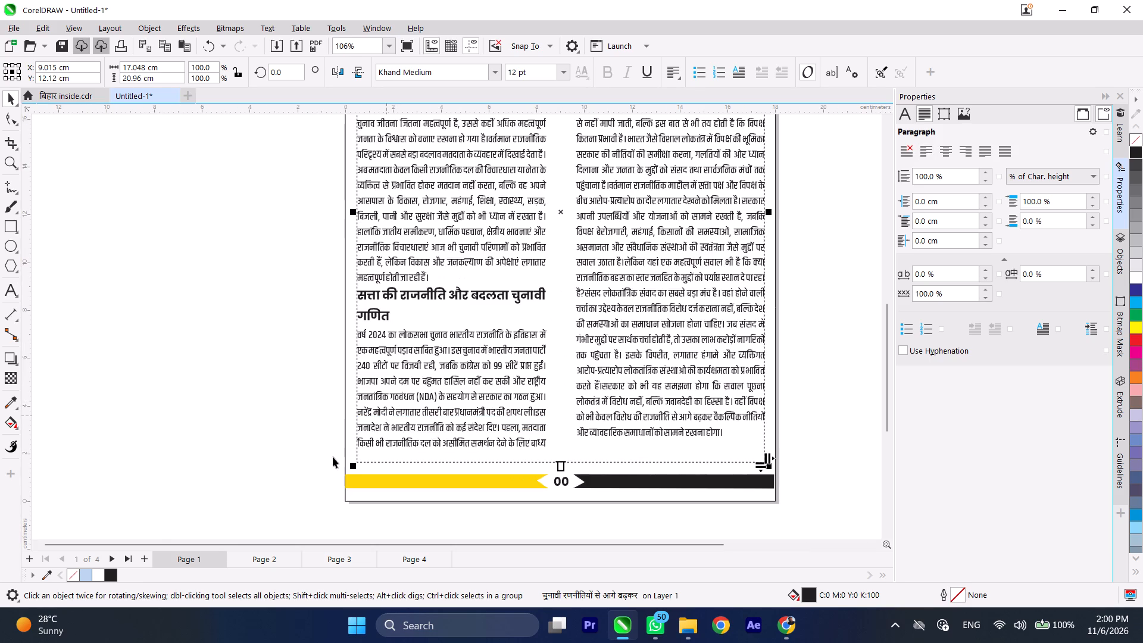
scroll(418, 391, "up", 2)
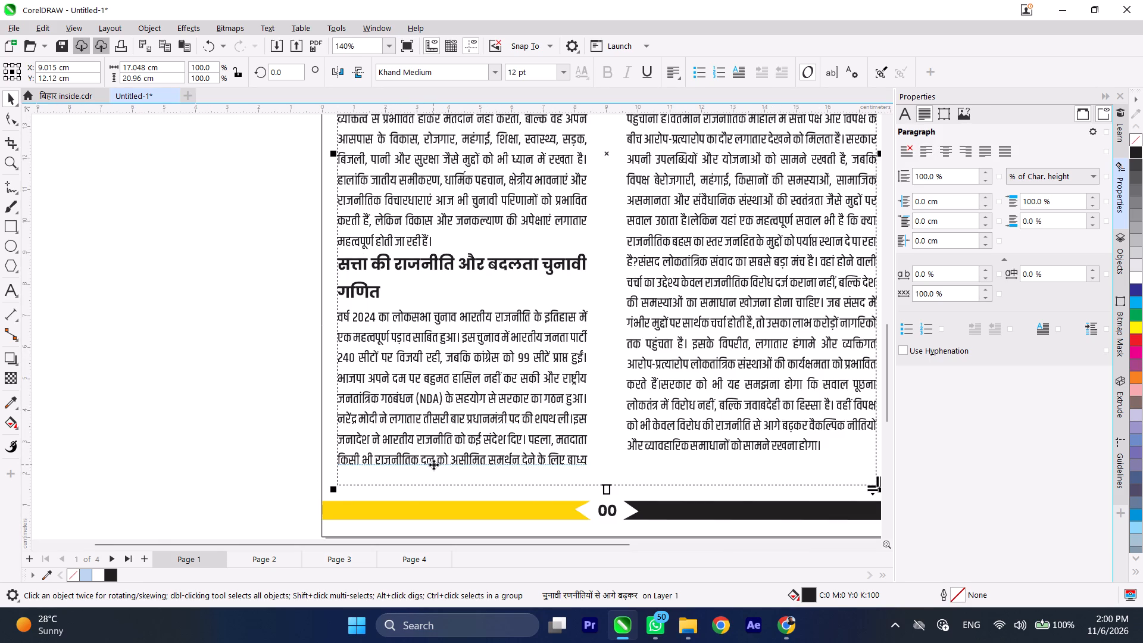
scroll(330, 505, "down", 7)
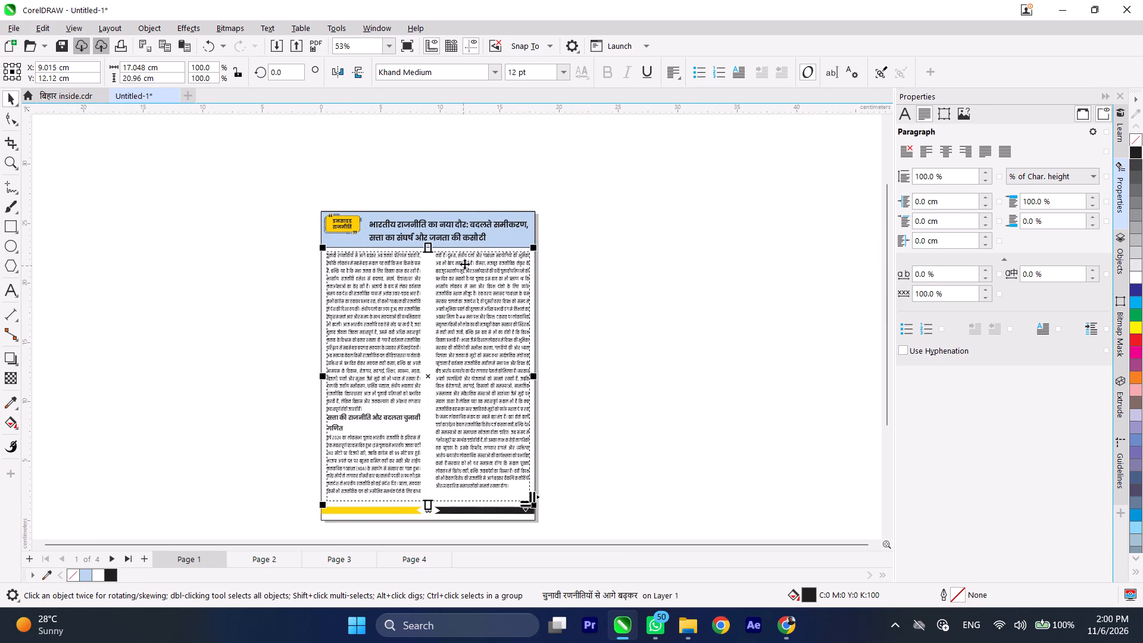
scroll(511, 248, "up", 8)
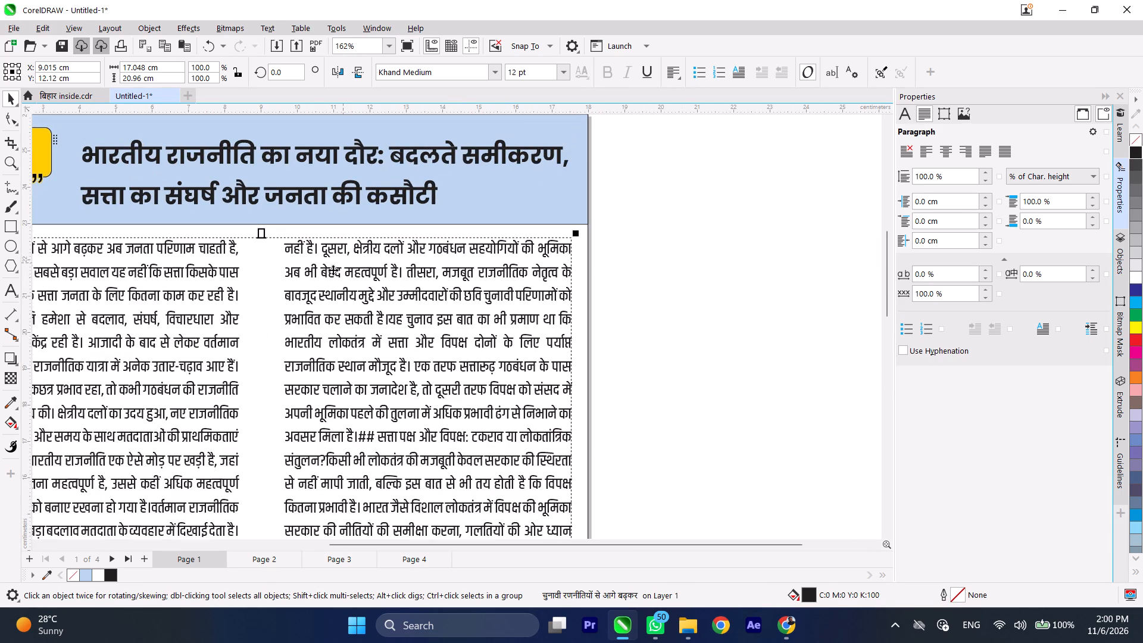
double_click(390, 320)
key("space")
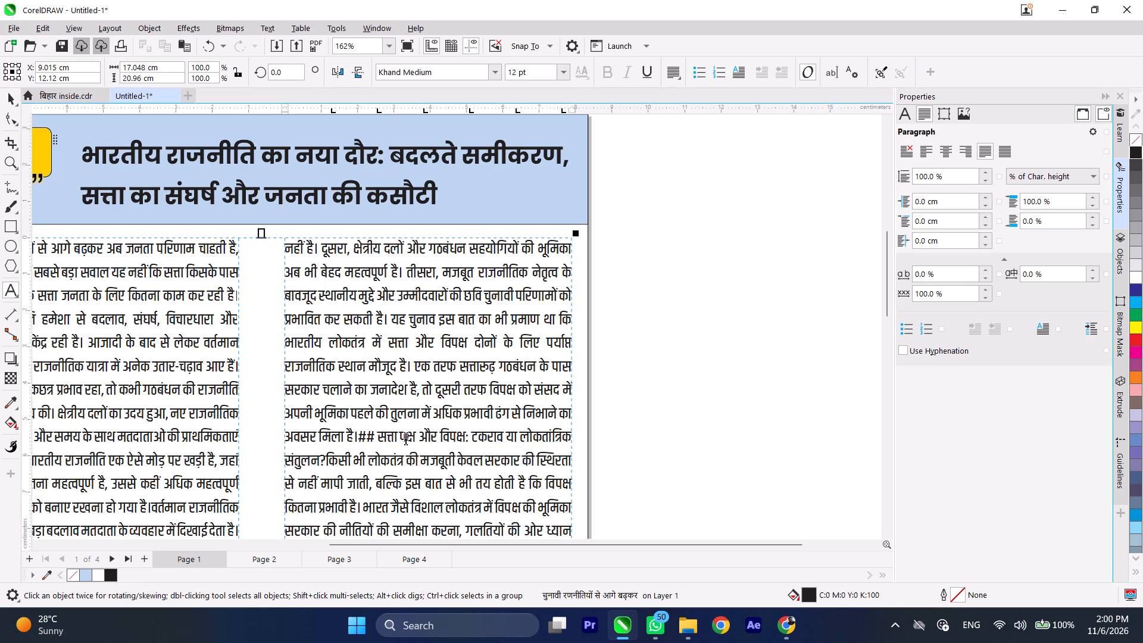
Remove the ## marks before सत्ता पक्ष और विपक्ष and start that subheading on a new line.
left_click(376, 435)
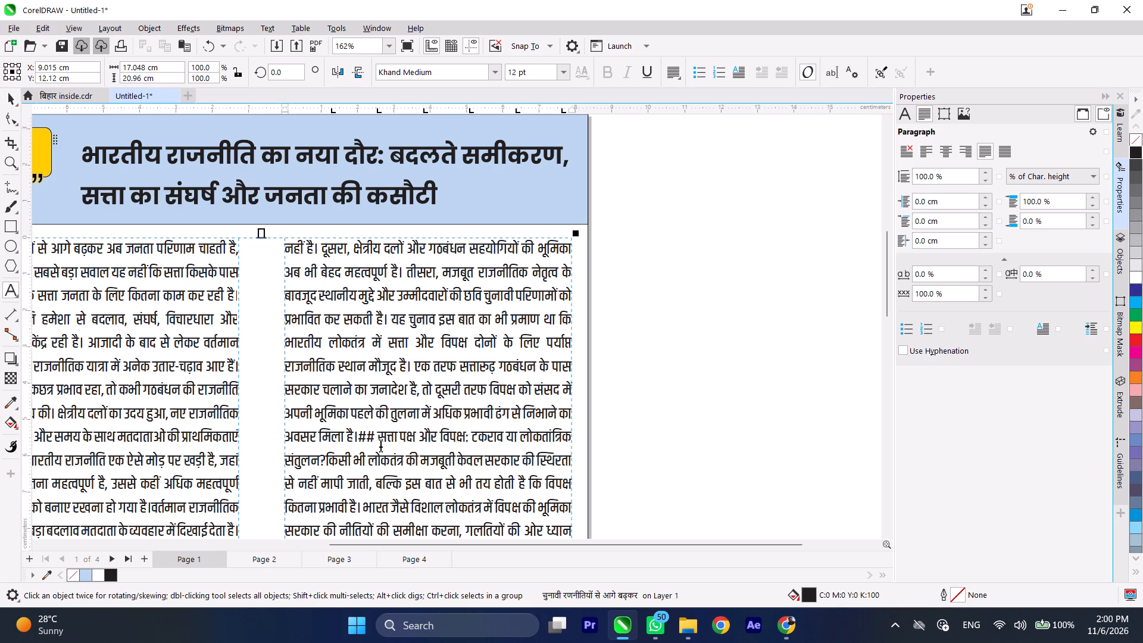
left_click(378, 434)
key("BackSpace")
key("BackSpace")
key("BackSpace")
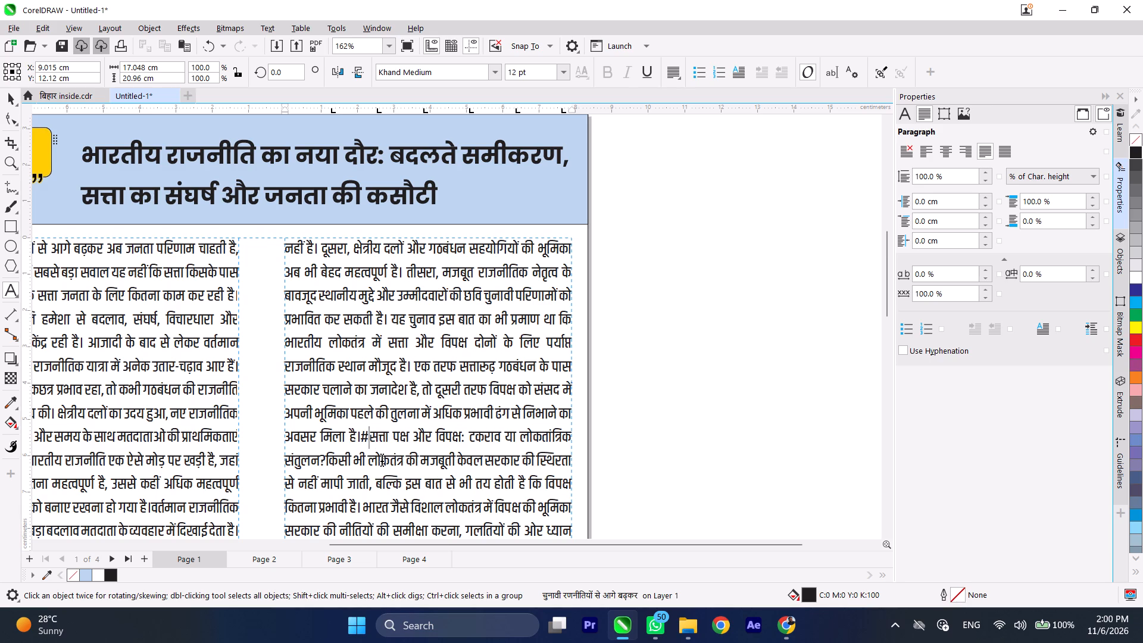
key("Return")
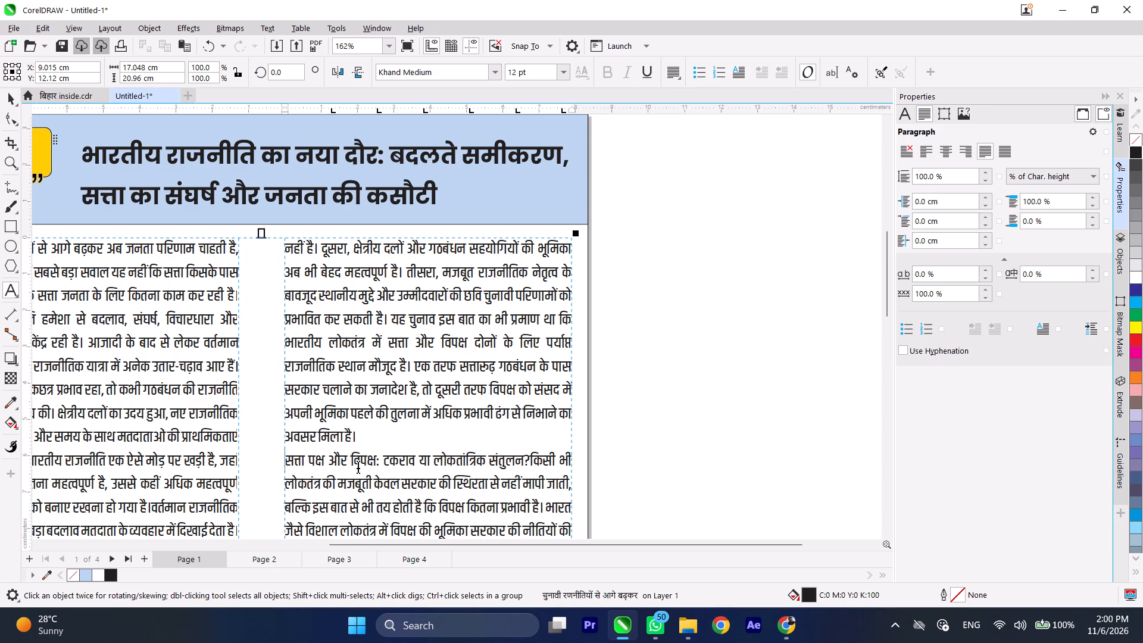
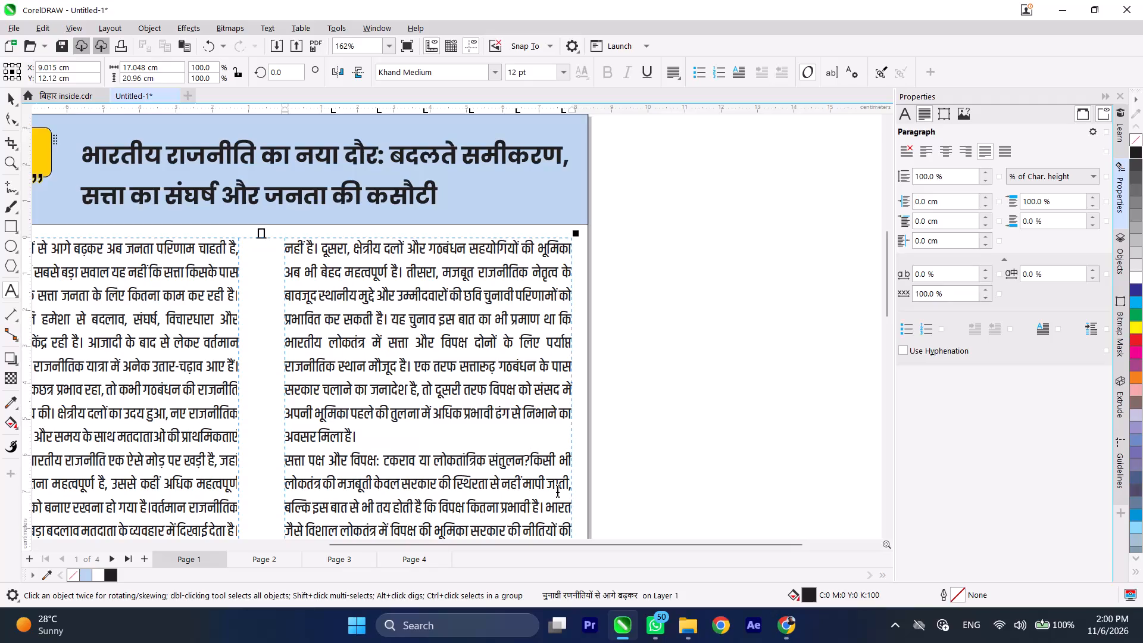
Put the subheading सत्ता पक्ष और विपक्ष: टकराव या लोकतांत्रिक संतुलन? on its own line in left-aligned Poppins Bold at 14 pt.
key("Return")
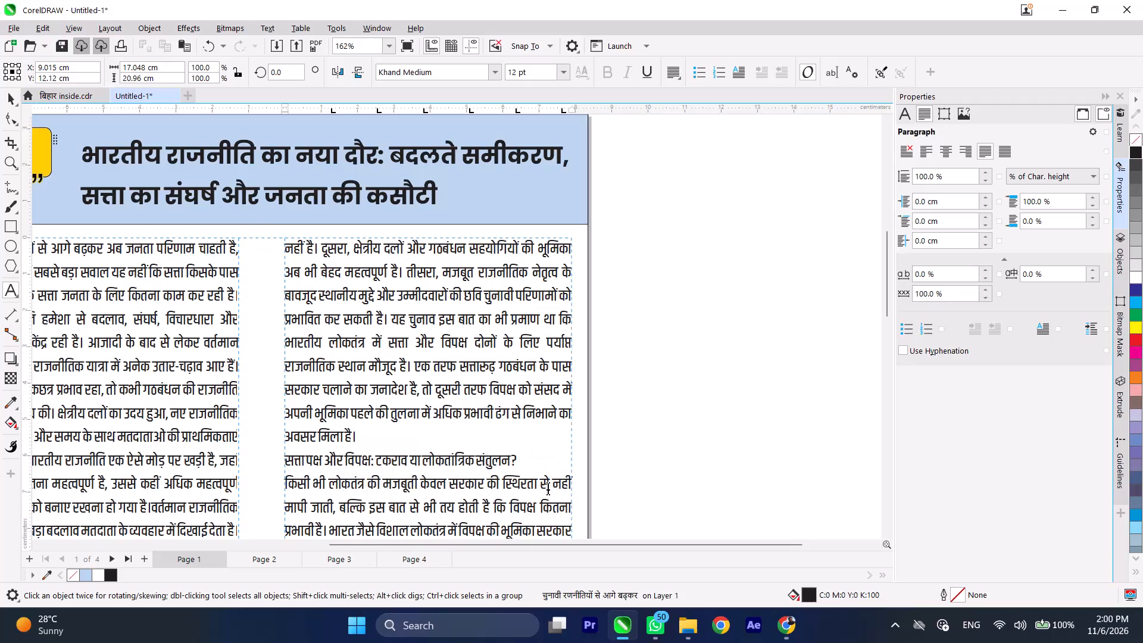
left_click_drag(532, 457, 282, 457)
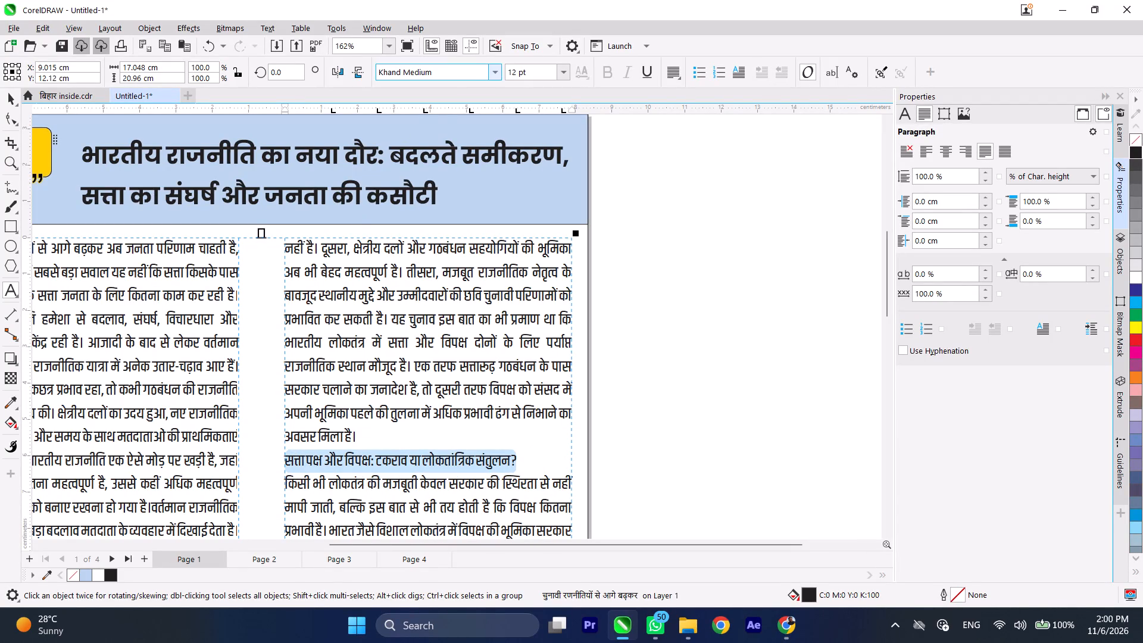
left_click(559, 72)
left_click(540, 183)
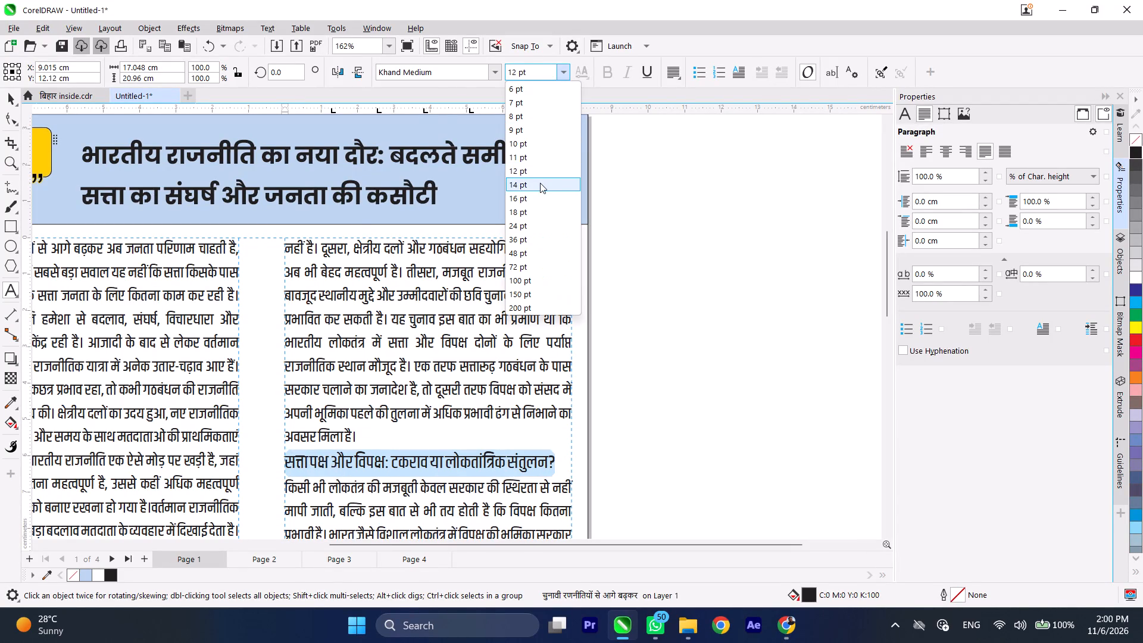
left_click(906, 102)
left_click(904, 111)
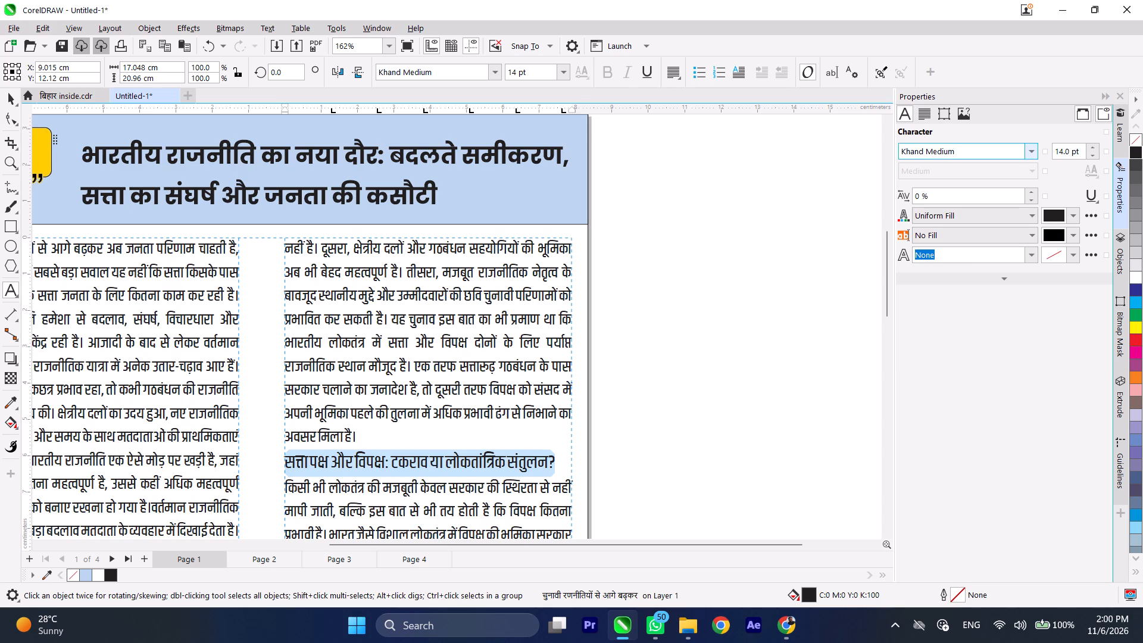
left_click(1032, 147)
left_click(979, 185)
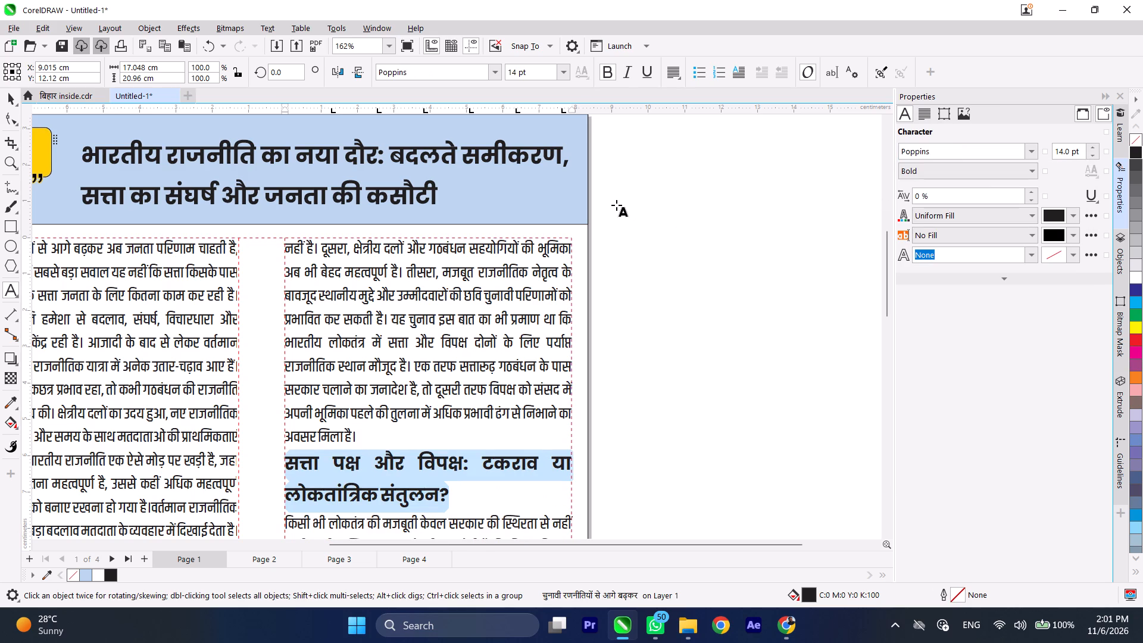
left_click(930, 114)
left_click(926, 154)
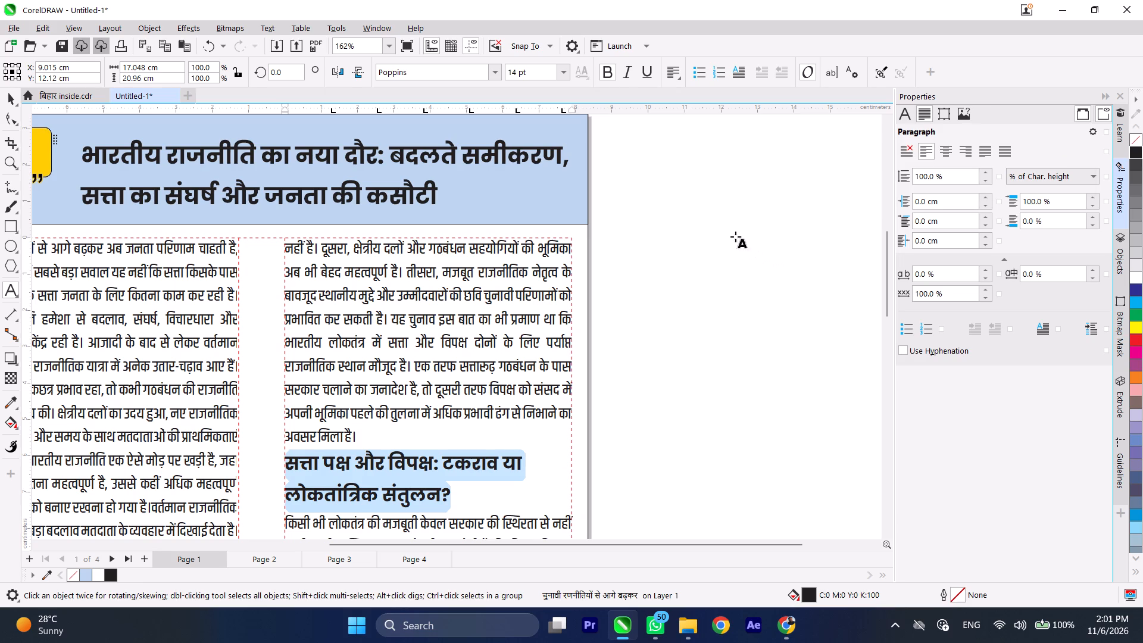
Review page 1's two-column article text and how it fits between the header and the footer.
scroll(702, 192, "down", 4)
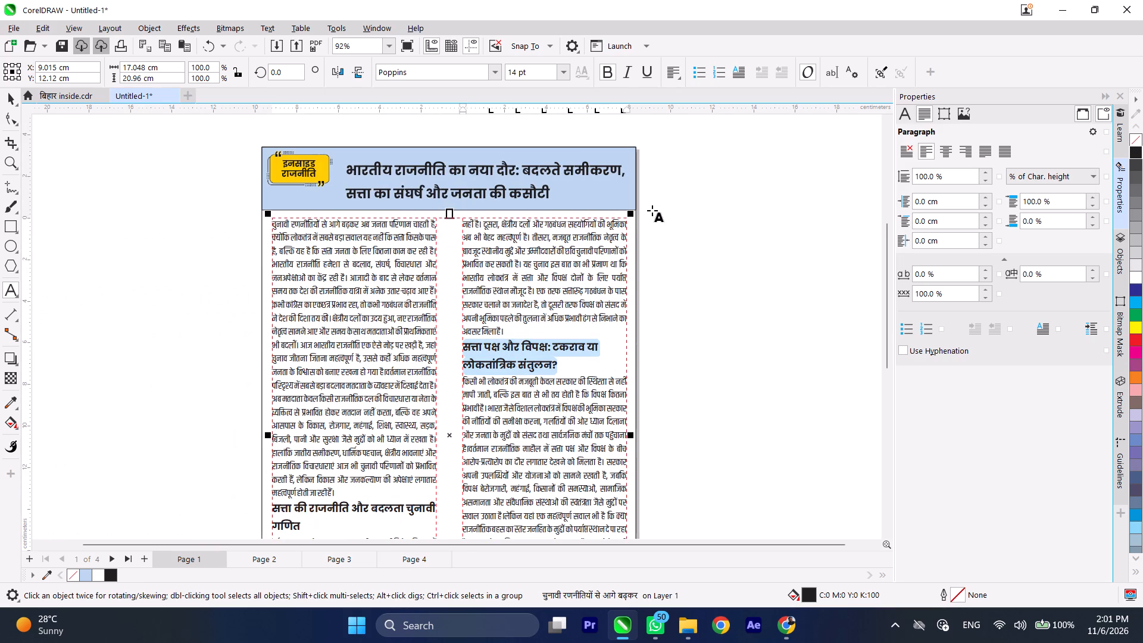
left_click(11, 98)
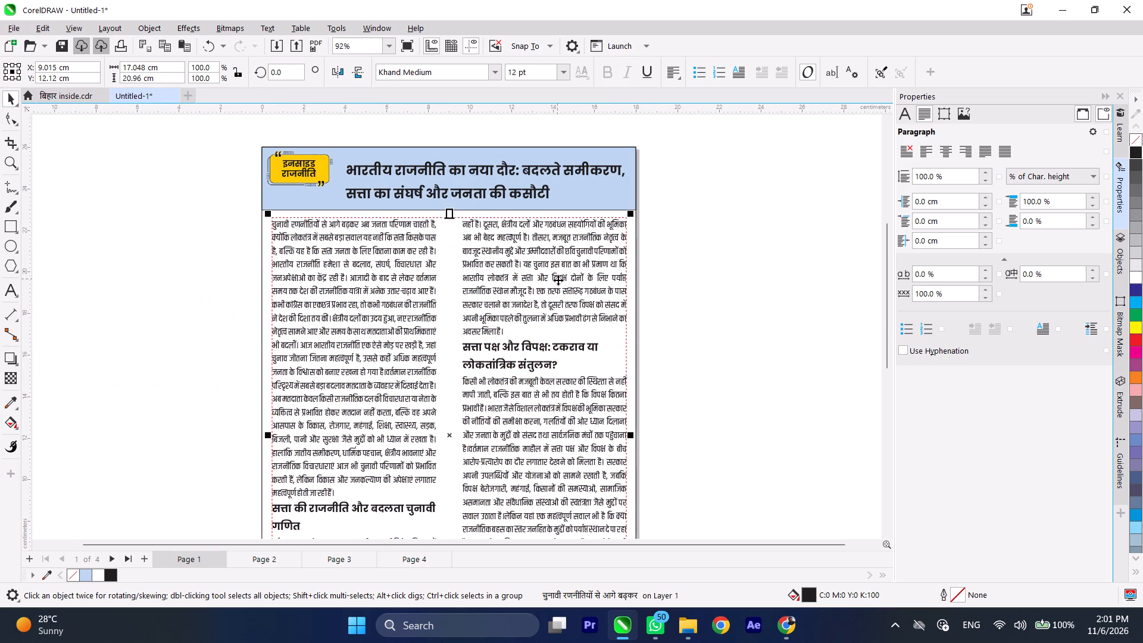
scroll(558, 280, "down", 3)
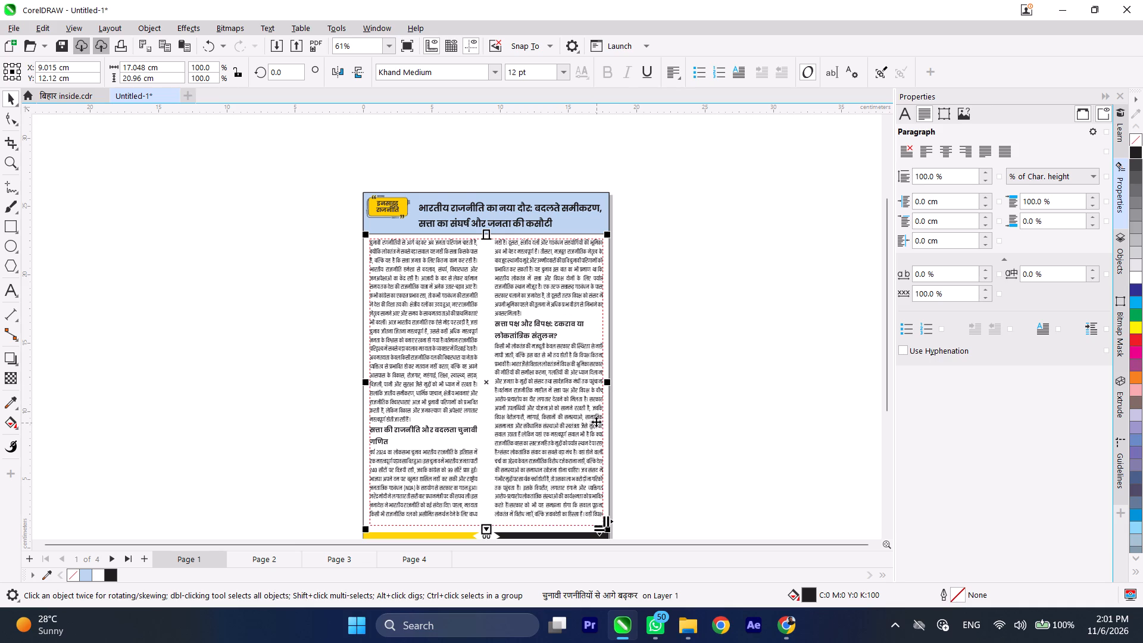
scroll(511, 319, "down", 1)
scroll(540, 407, "up", 4)
scroll(499, 276, "down", 2)
scroll(551, 436, "up", 3)
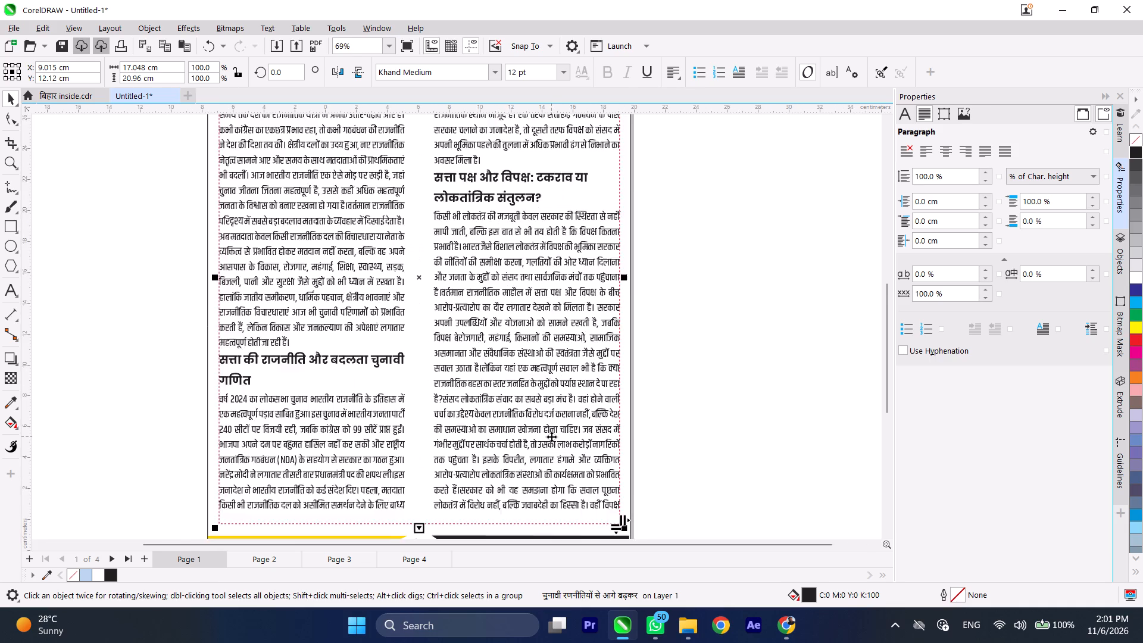
scroll(551, 436, "up", 1)
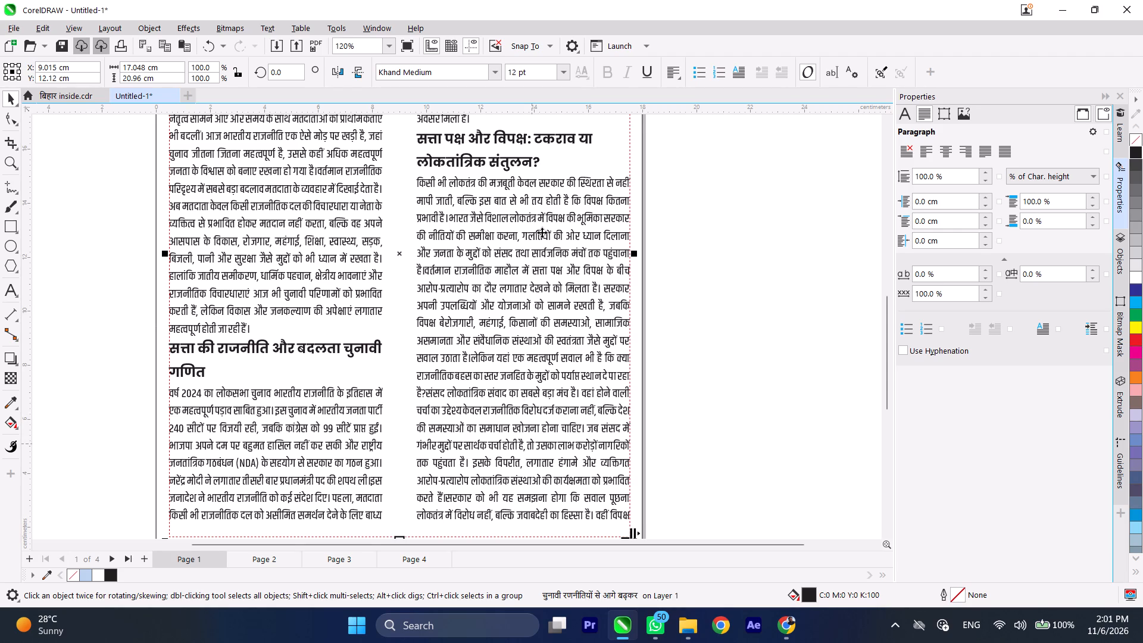
scroll(520, 227, "up", 1)
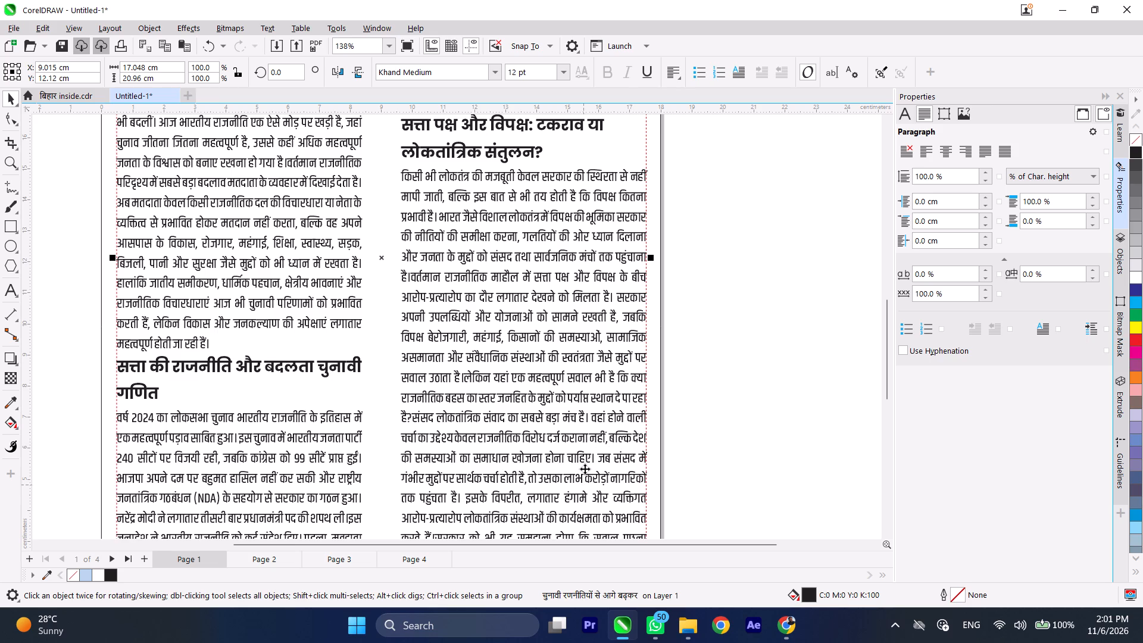
scroll(585, 468, "down", 2)
scroll(535, 388, "down", 3)
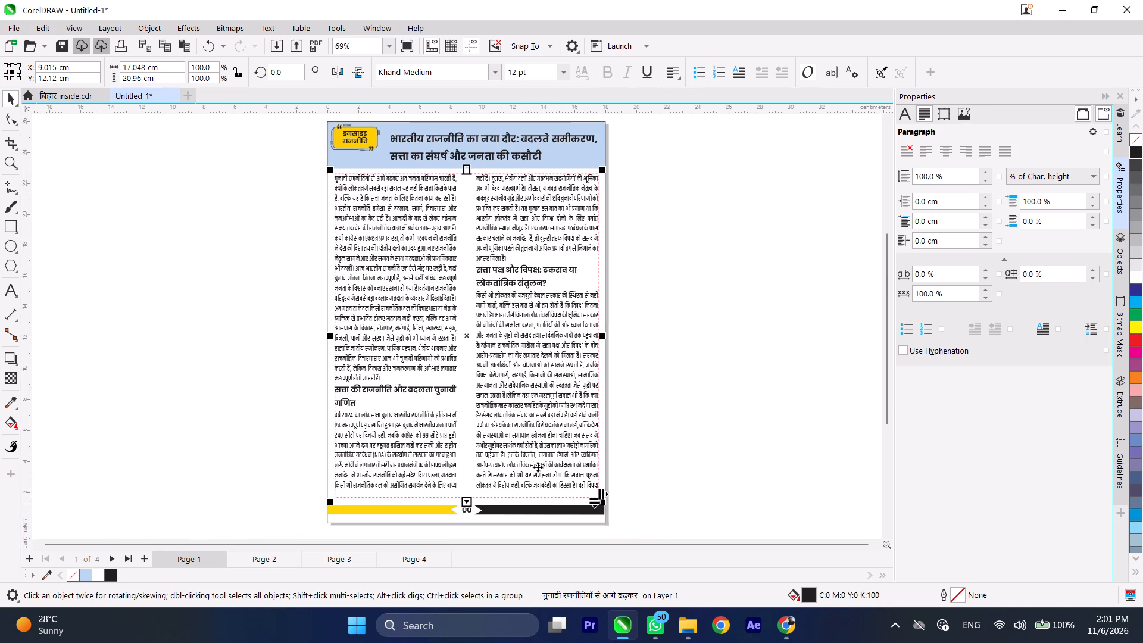
Extend the bottom edge of page 1's article text frame down to the footer bar, about 21.76 cm high.
scroll(505, 326, "down", 3)
scroll(499, 456, "up", 2)
left_click_drag(471, 439, 471, 439)
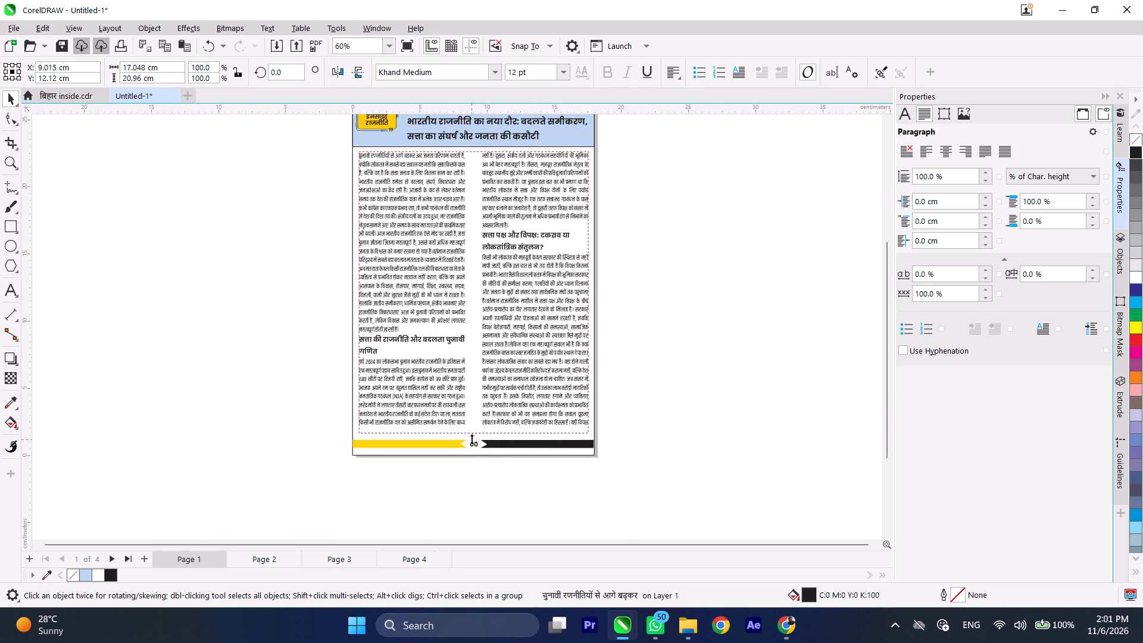
left_click_drag(471, 439, 476, 477)
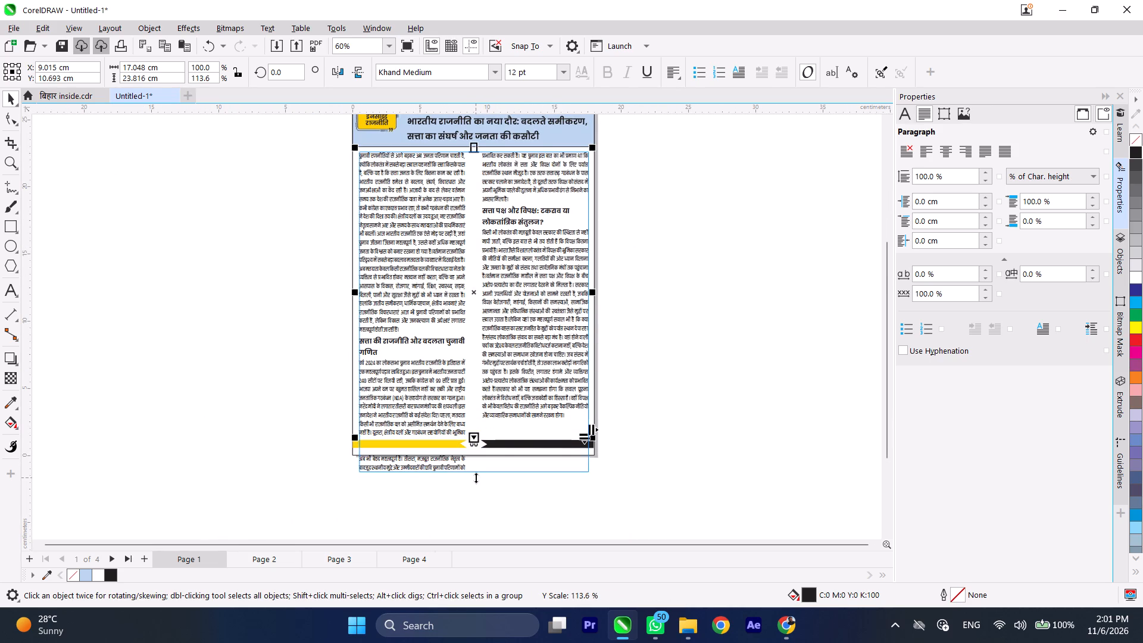
left_click_drag(476, 477, 473, 446)
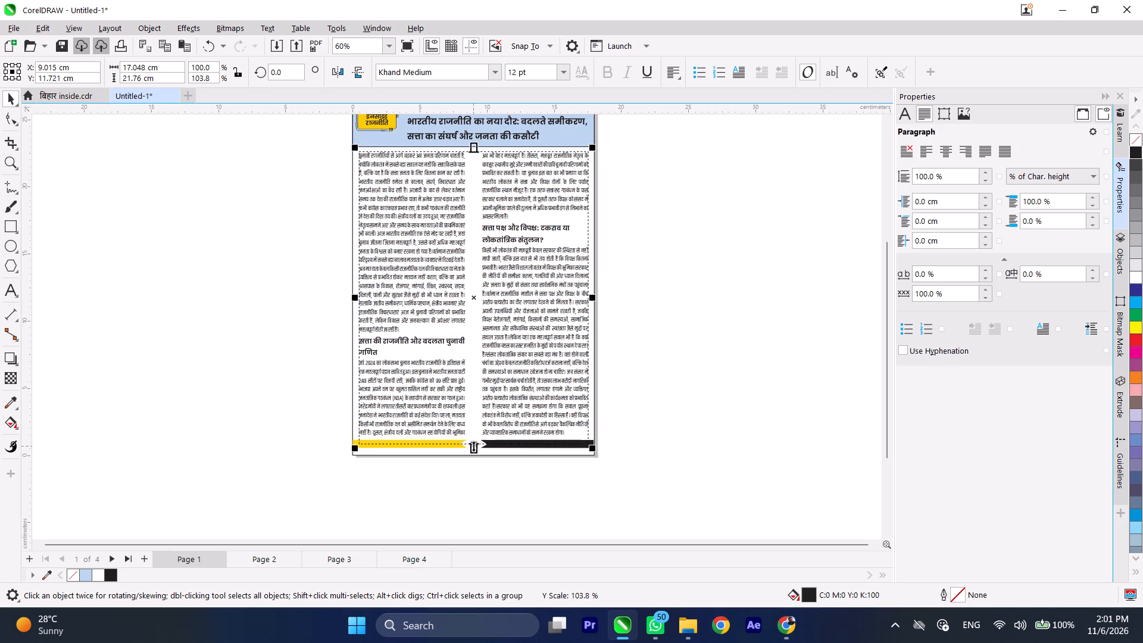
left_click(553, 475)
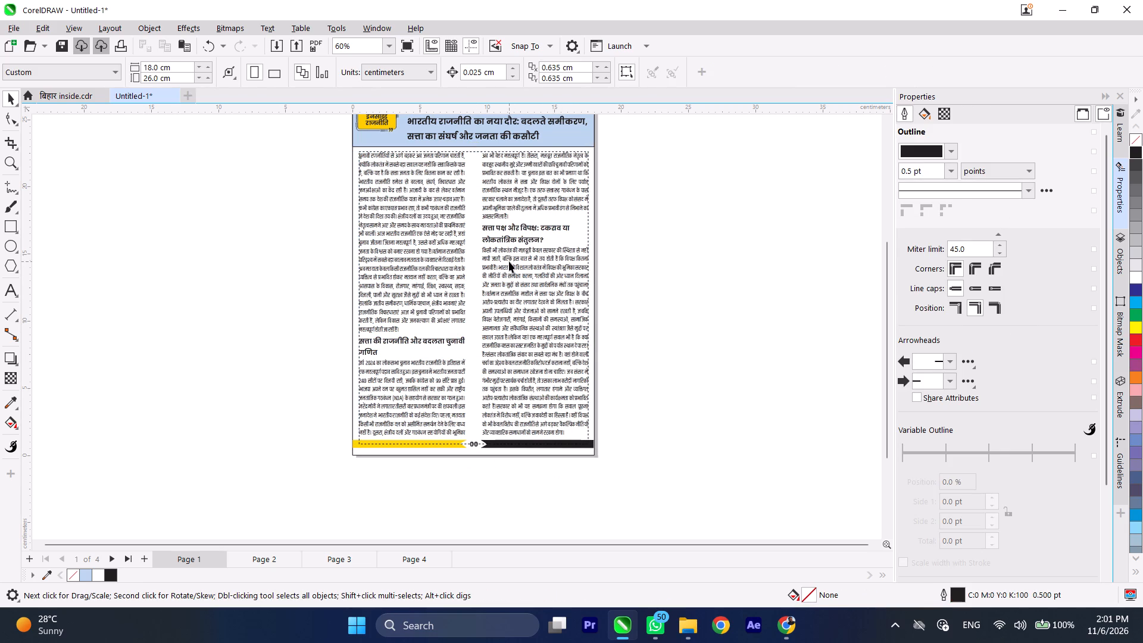
Raise the top edge of page 1's article text frame closer to the blue header, about 21.91 cm high.
scroll(458, 157, "up", 4)
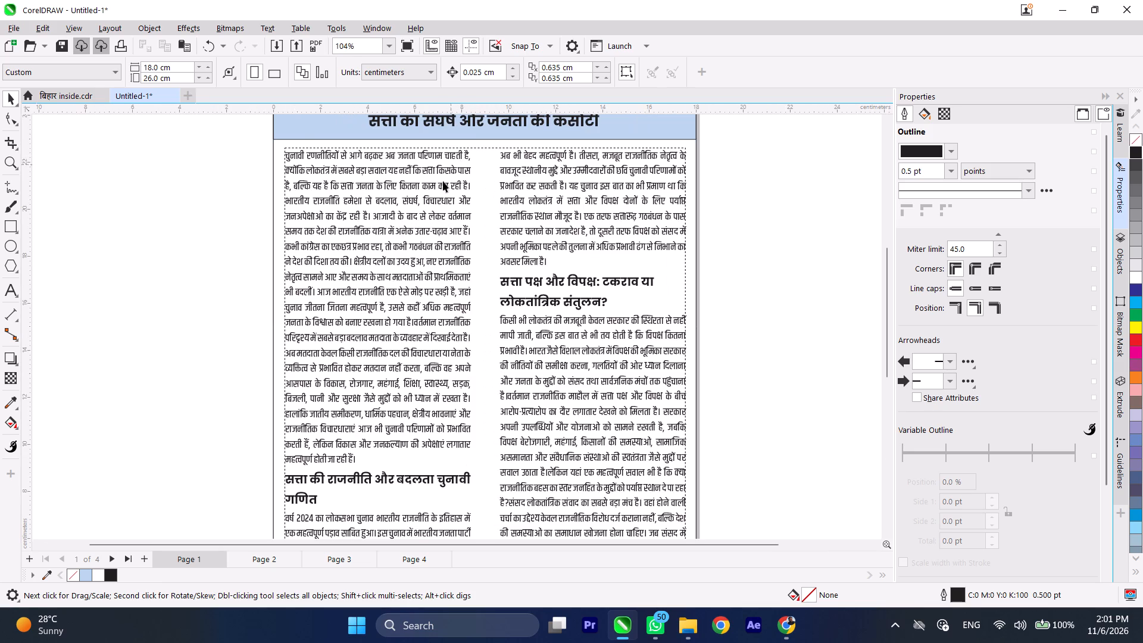
scroll(435, 315, "down", 2)
scroll(439, 182, "up", 4)
left_click(451, 217)
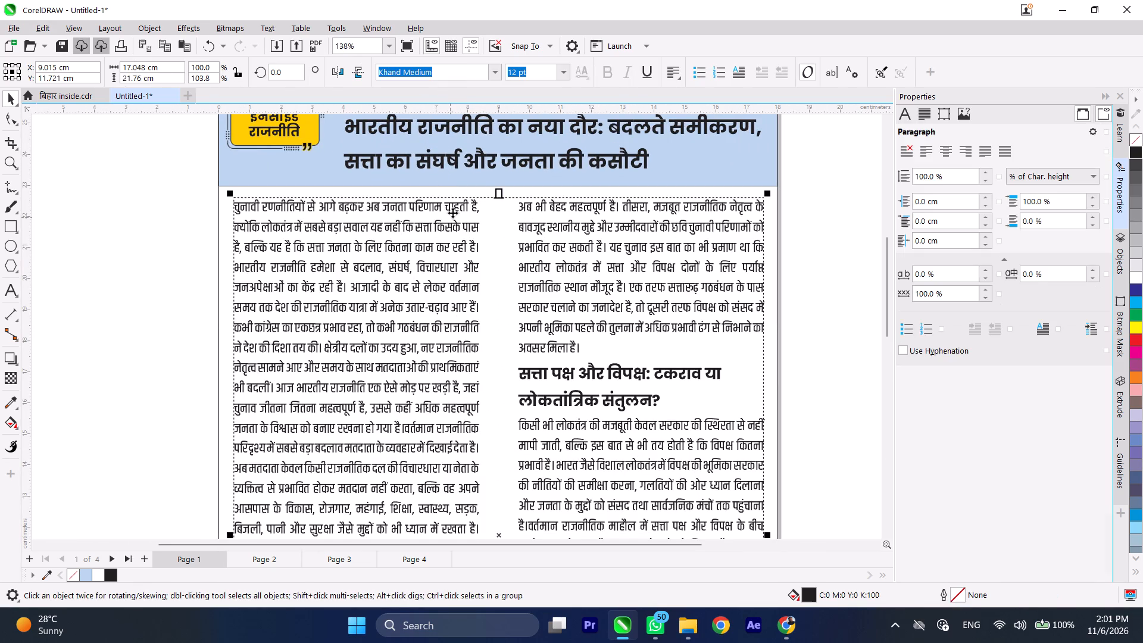
left_click(498, 189)
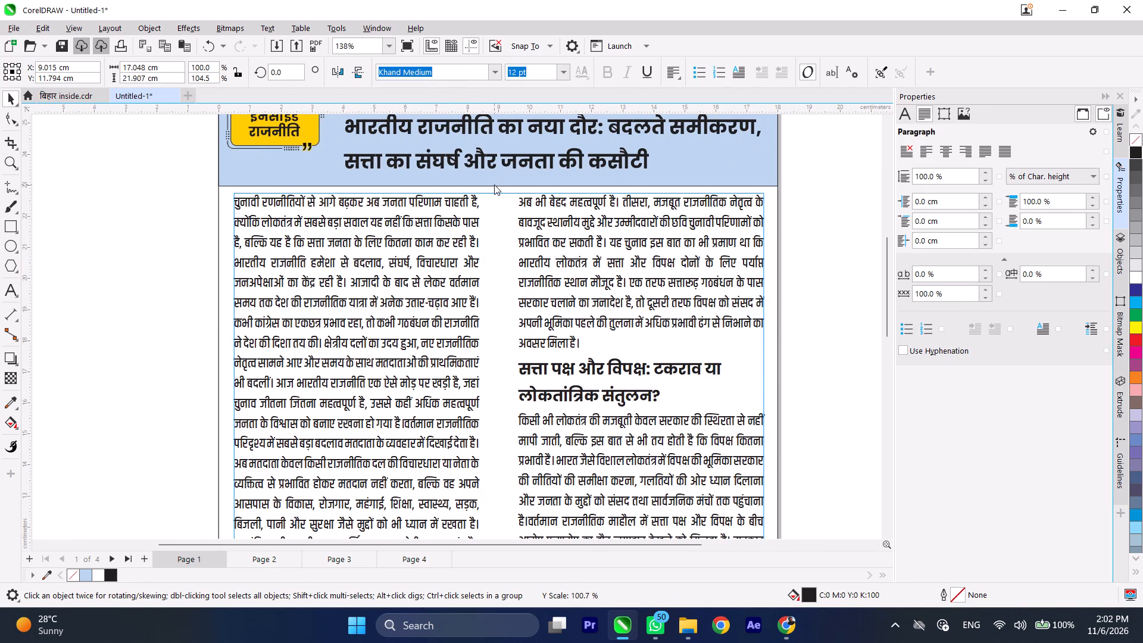
Widen page 1's article text frame on both sides toward the page edges to about 17.39 cm.
scroll(355, 164, "down", 4)
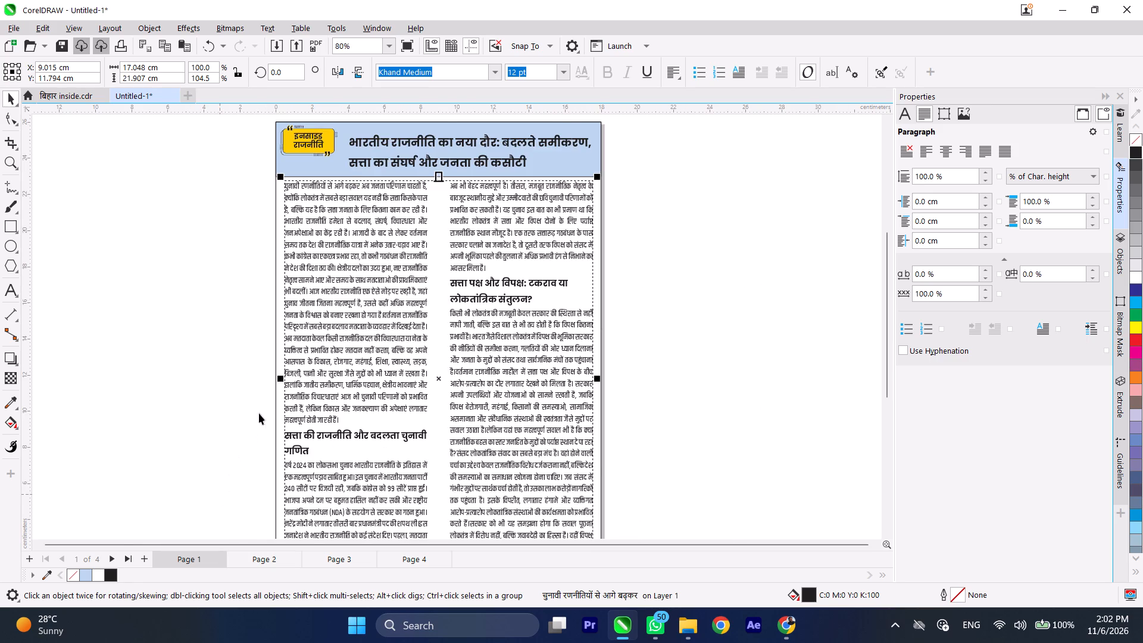
scroll(259, 412, "up", 5)
scroll(298, 366, "up", 3)
left_click_drag(310, 348, 296, 348)
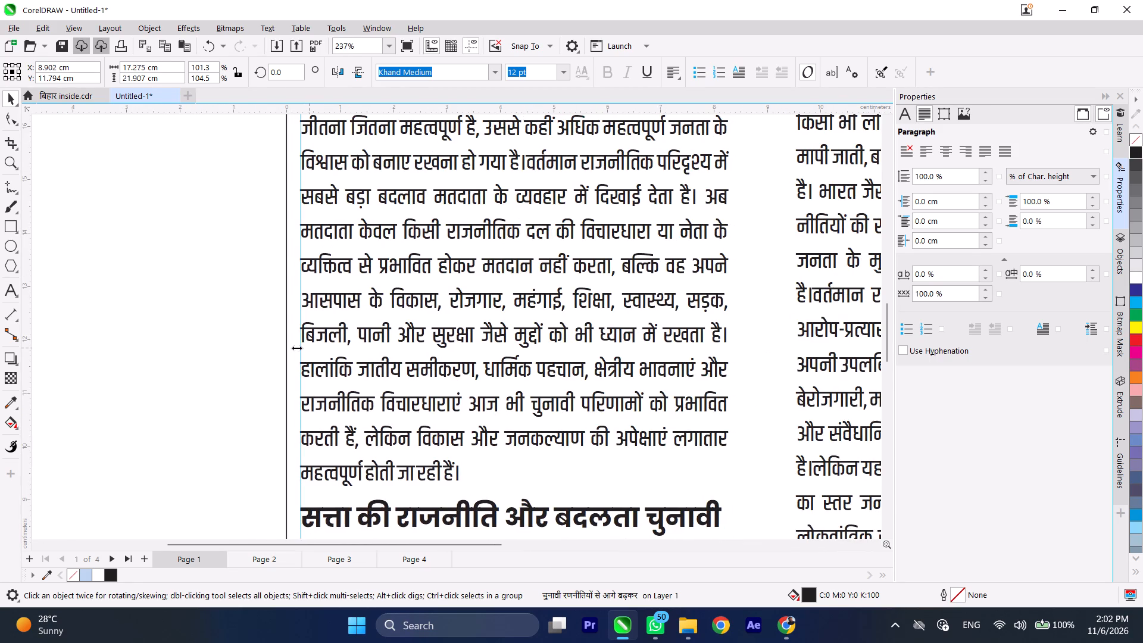
left_click_drag(296, 348, 298, 348)
scroll(262, 317, "down", 6)
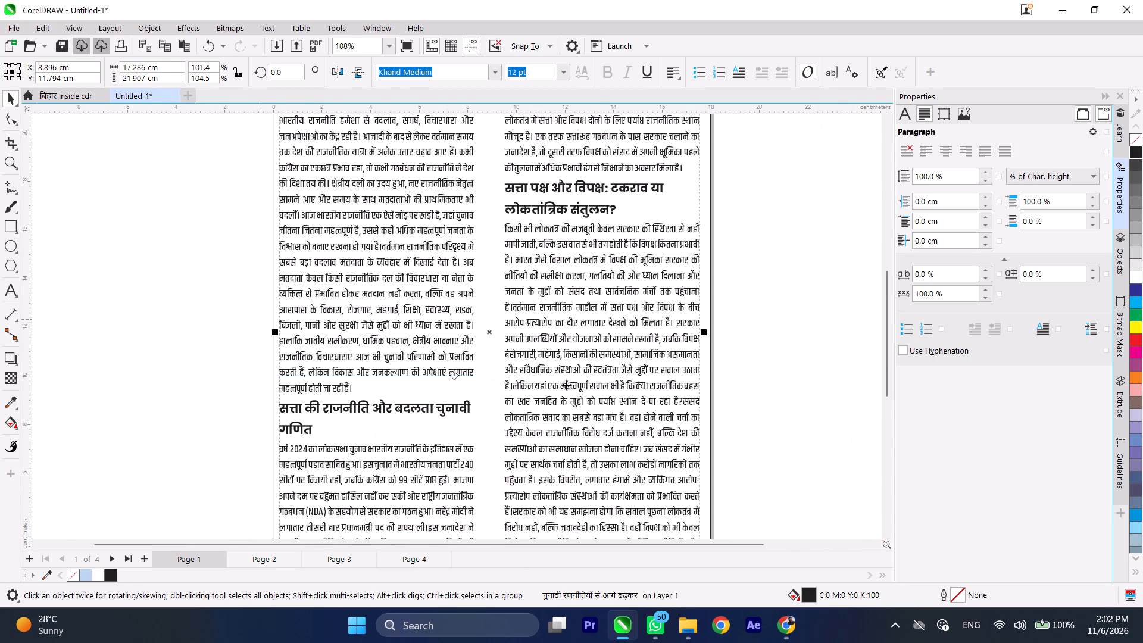
scroll(702, 332, "up", 4)
left_click(701, 330)
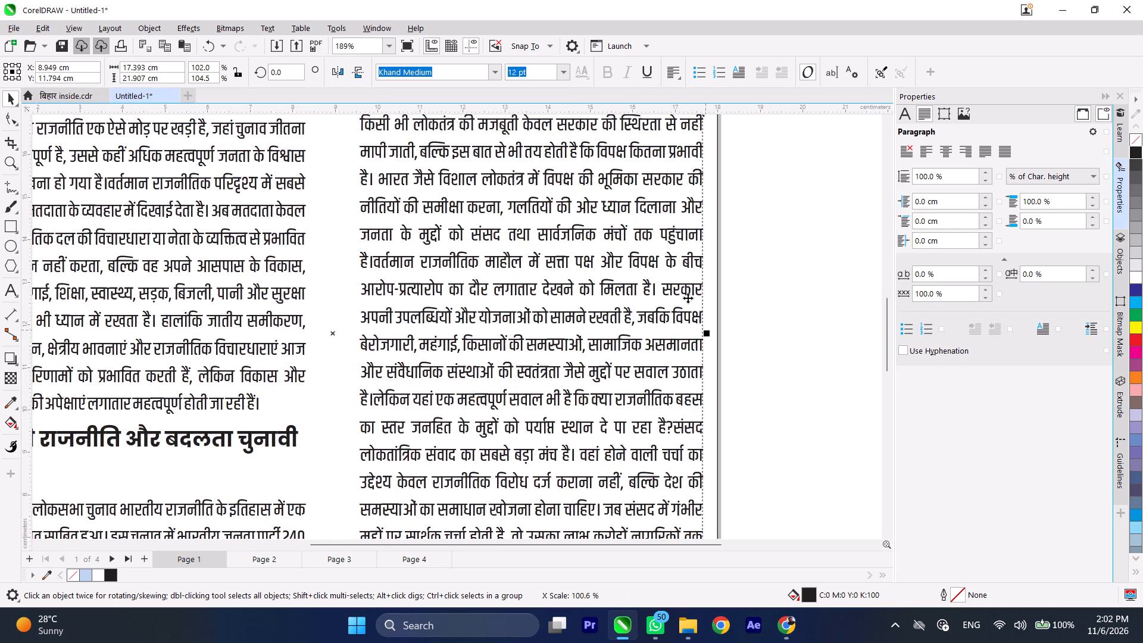
scroll(686, 295, "down", 6)
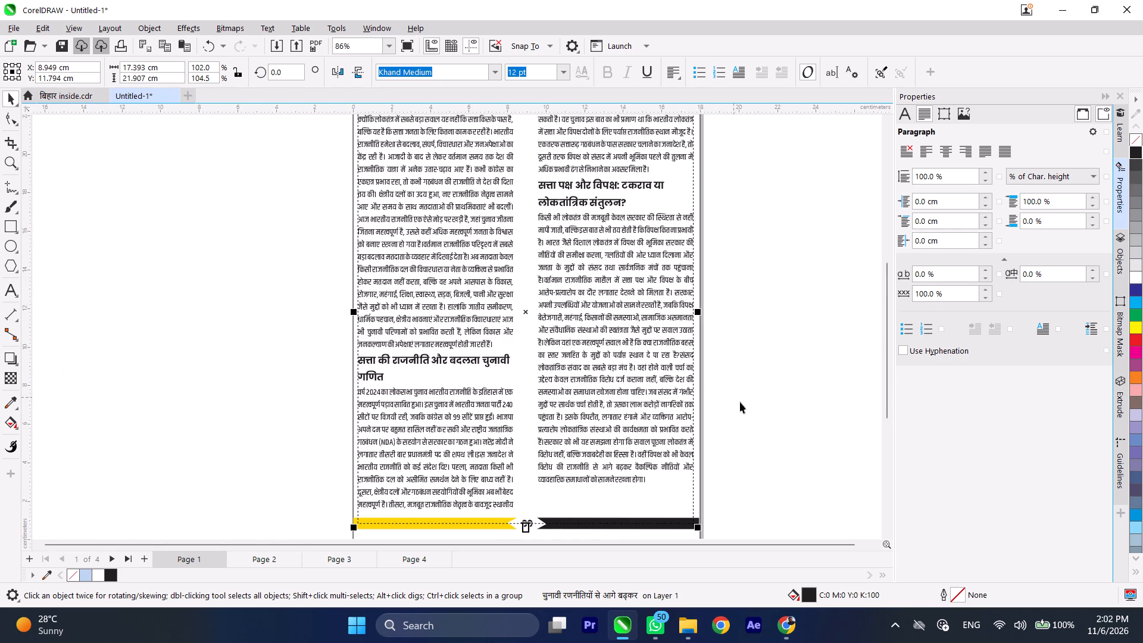
scroll(517, 461, "down", 3)
left_click(766, 324)
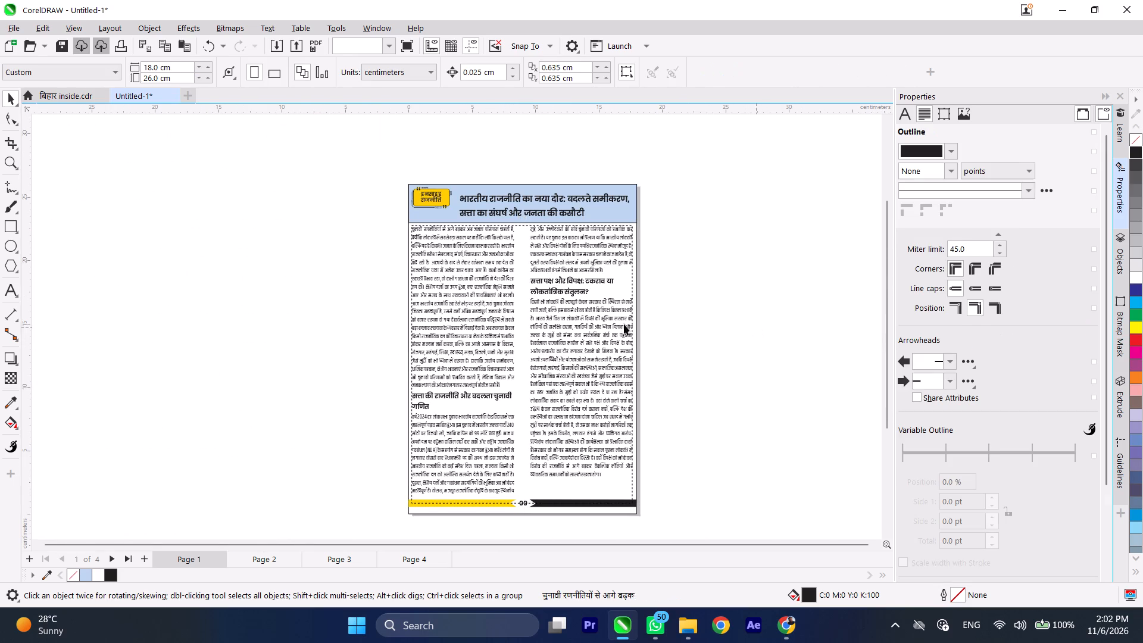
Apply a drop cap to the opening paragraph of page 1's article, beginning चुनावी रणनीतियों.
scroll(423, 235, "up", 5)
double_click(424, 224)
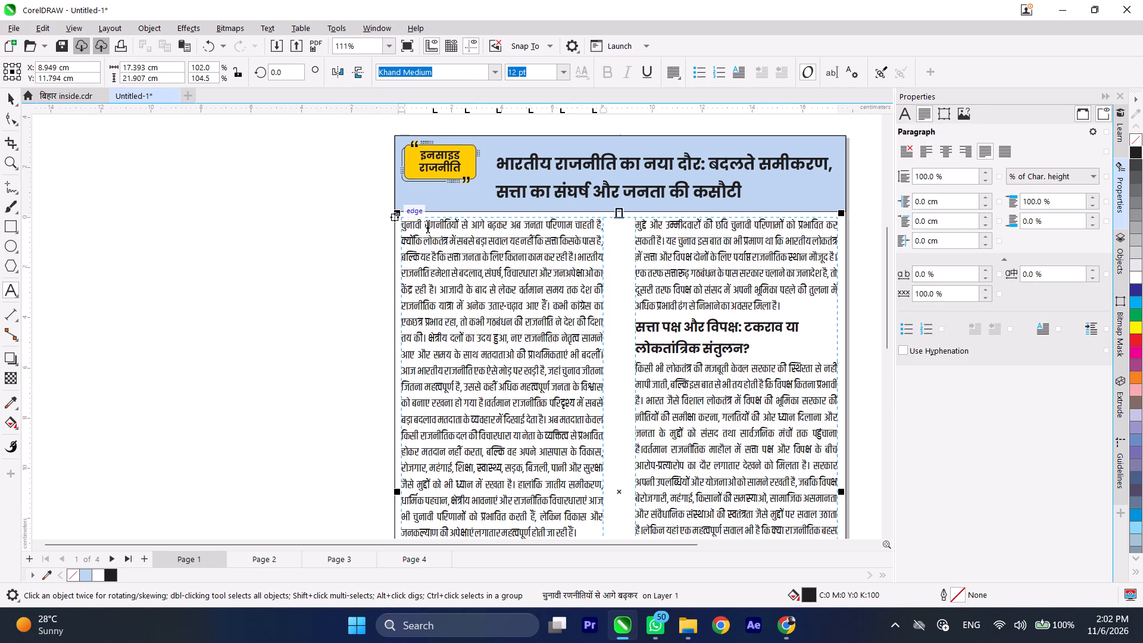
left_click_drag(436, 223, 374, 222)
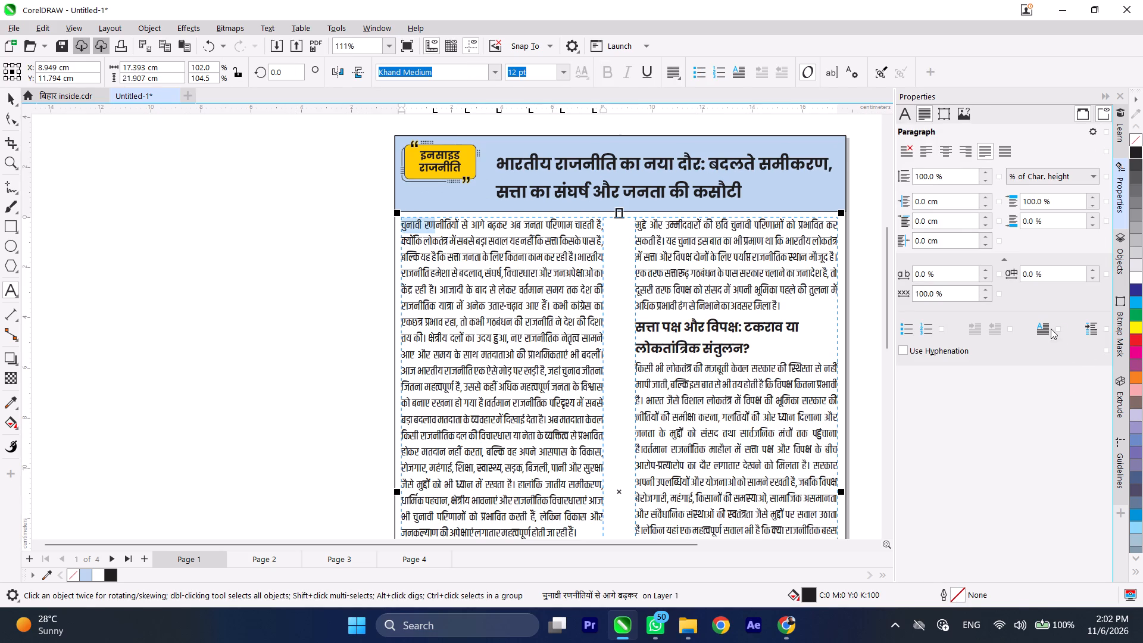
left_click(1048, 327)
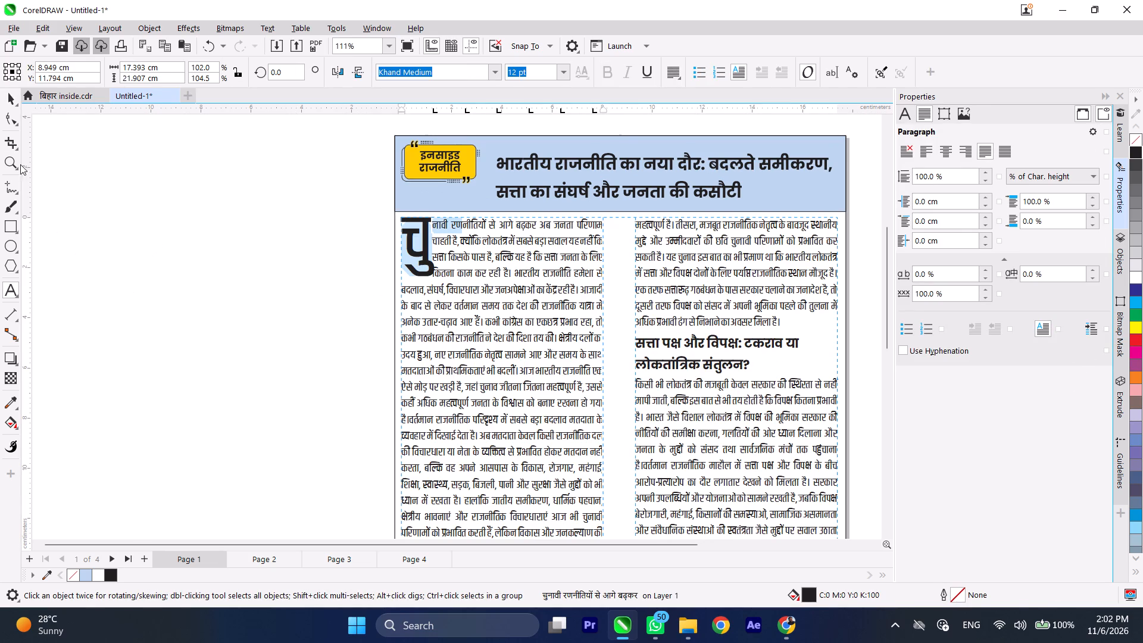
left_click(12, 97)
left_click(127, 207)
Examine page 1's overall layout, including the drop cap, subheadings and column ends.
scroll(339, 204, "down", 4)
scroll(451, 174, "down", 1)
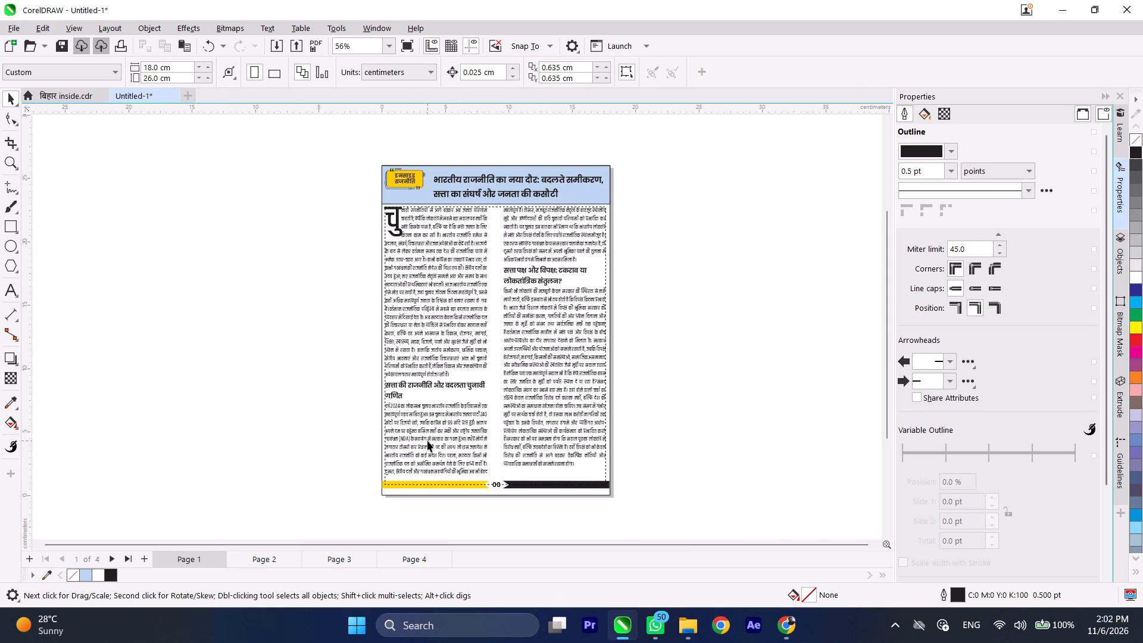
scroll(427, 441, "up", 4)
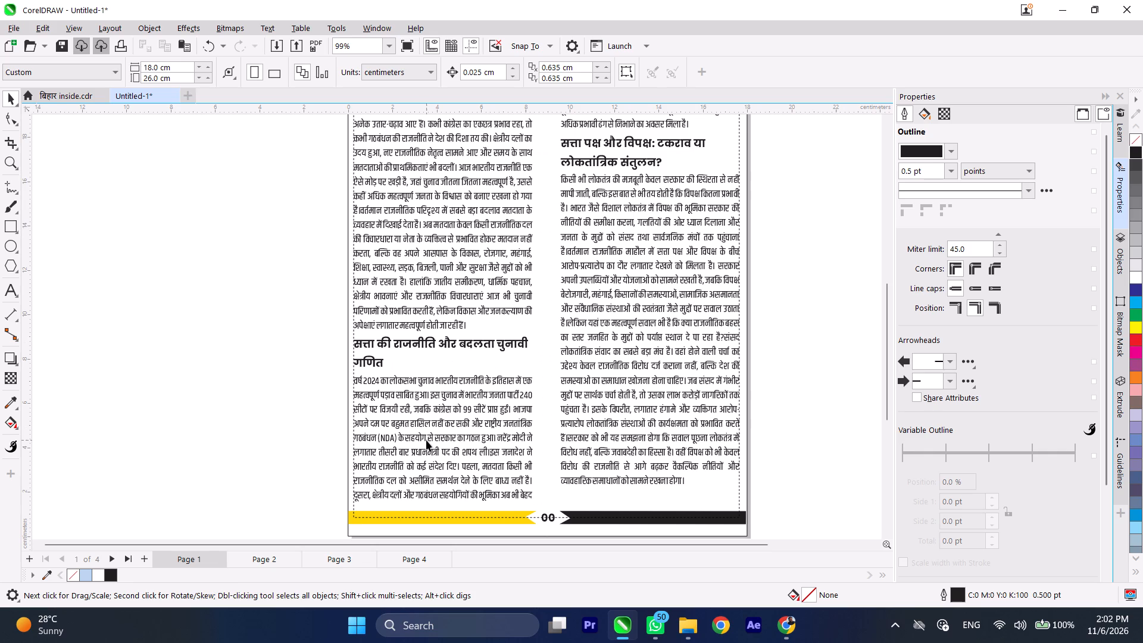
scroll(368, 434, "down", 4)
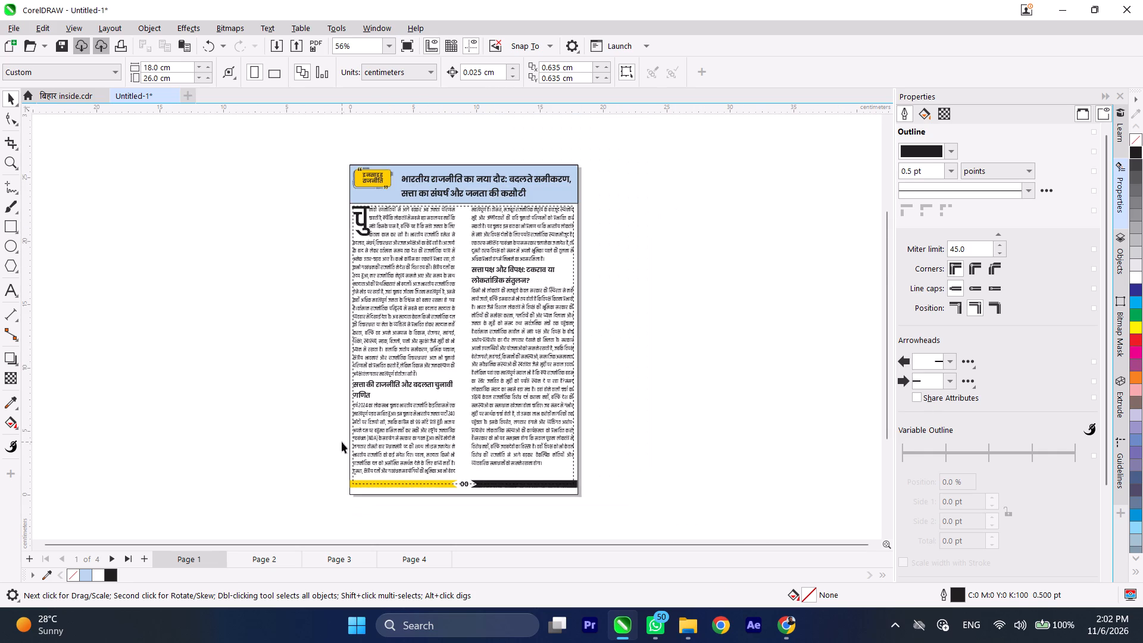
left_click(655, 414)
scroll(466, 364, "down", 1)
scroll(275, 277, "down", 1)
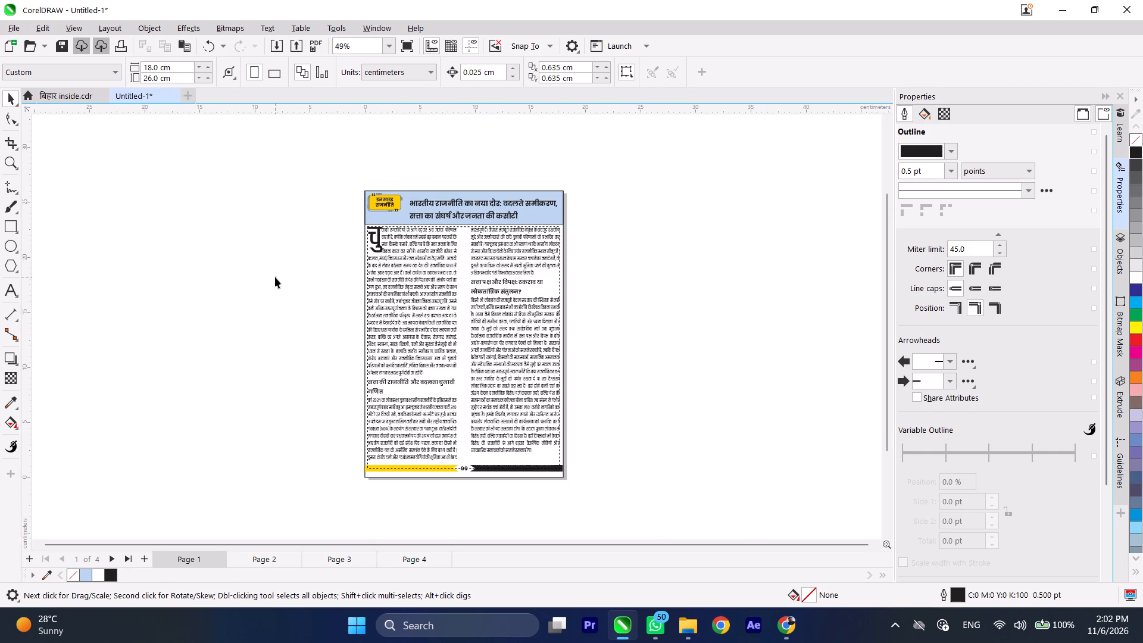
scroll(441, 178, "down", 1)
scroll(414, 298, "up", 2)
scroll(220, 379, "down", 1)
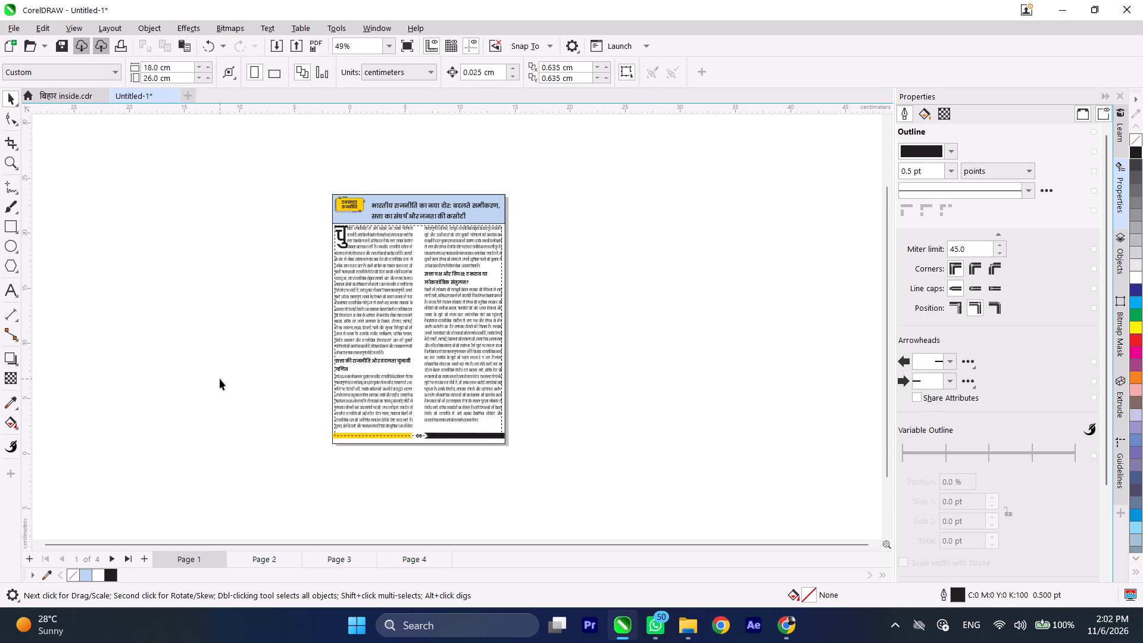
Group all the objects on page 1 together.
scroll(420, 301, "up", 1)
left_click_drag(264, 157, 571, 488)
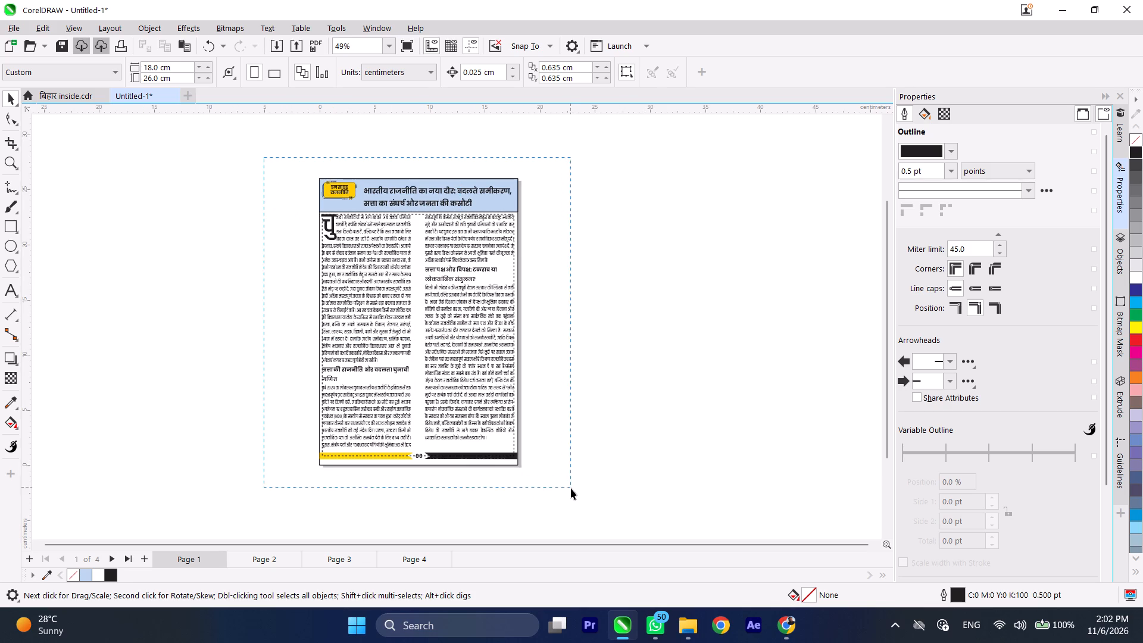
left_click_drag(571, 488, 574, 498)
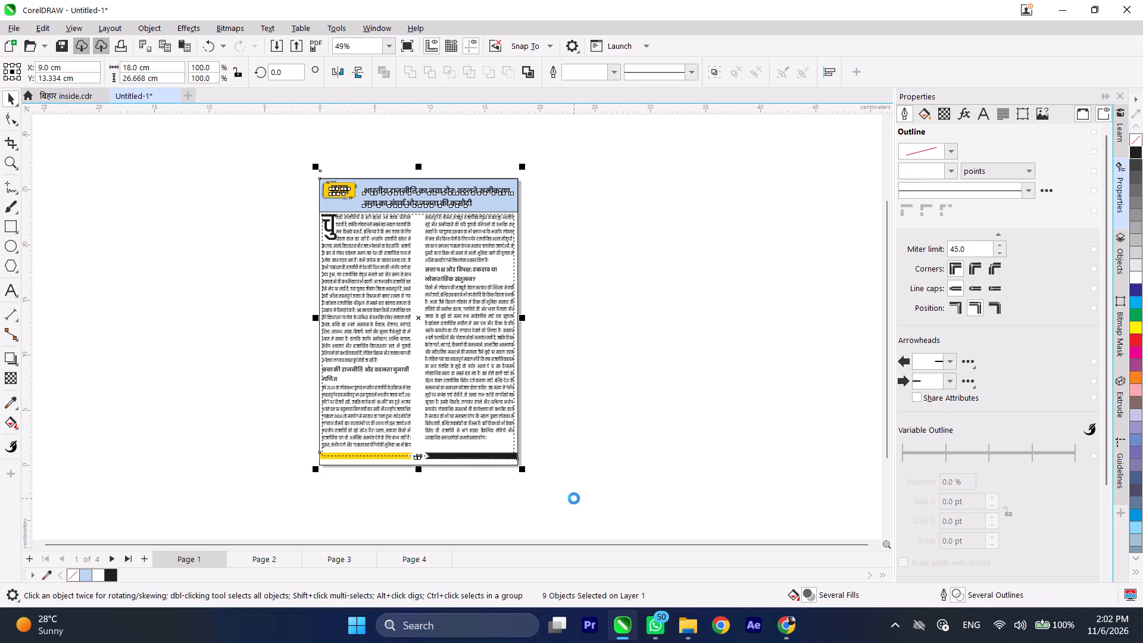
key("ctrl+g")
Start saving the untitled layout as a CDR drawing in the magzine folder.
key("ctrl+s")
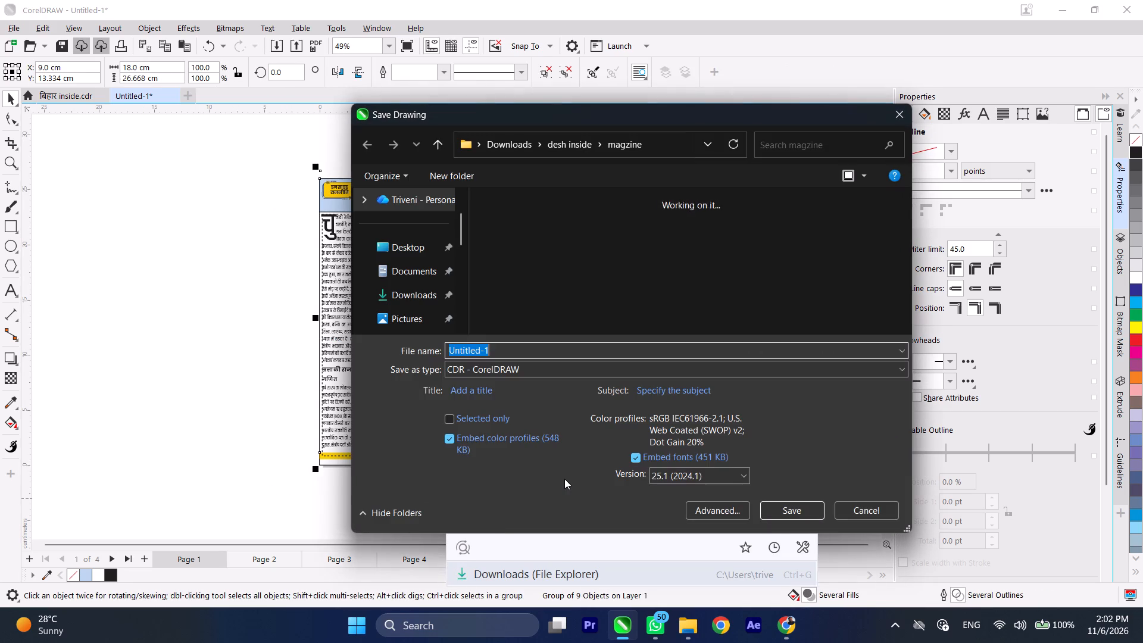
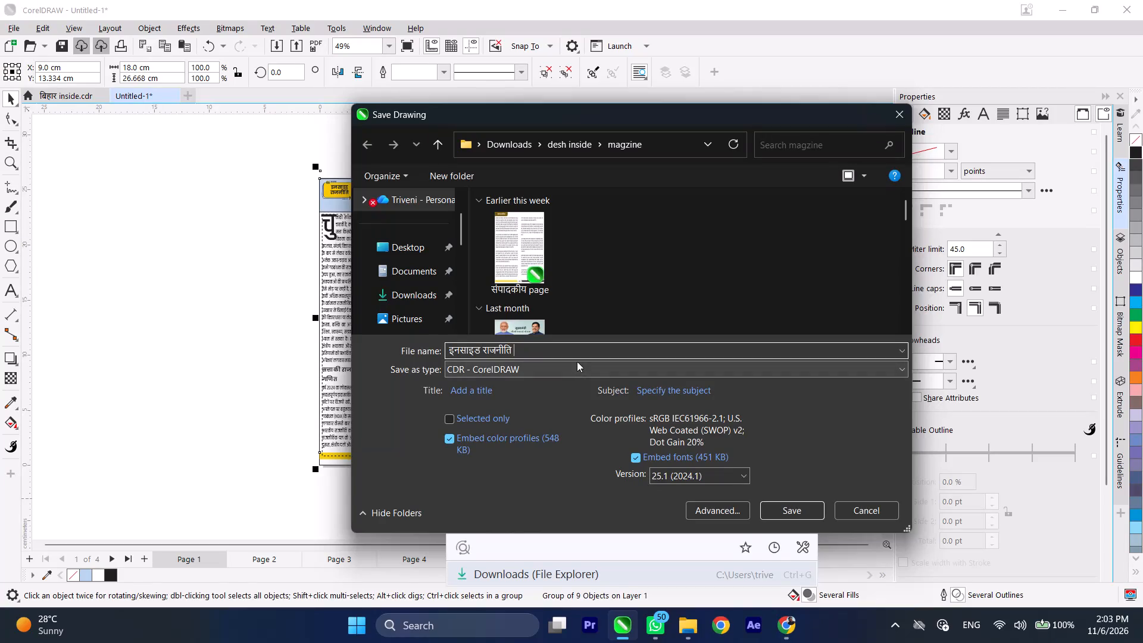
Save the layout as the CDR drawing इनसाइड राजनीति in the cdr file folder inside magzine nov 2026.
left_click(444, 138)
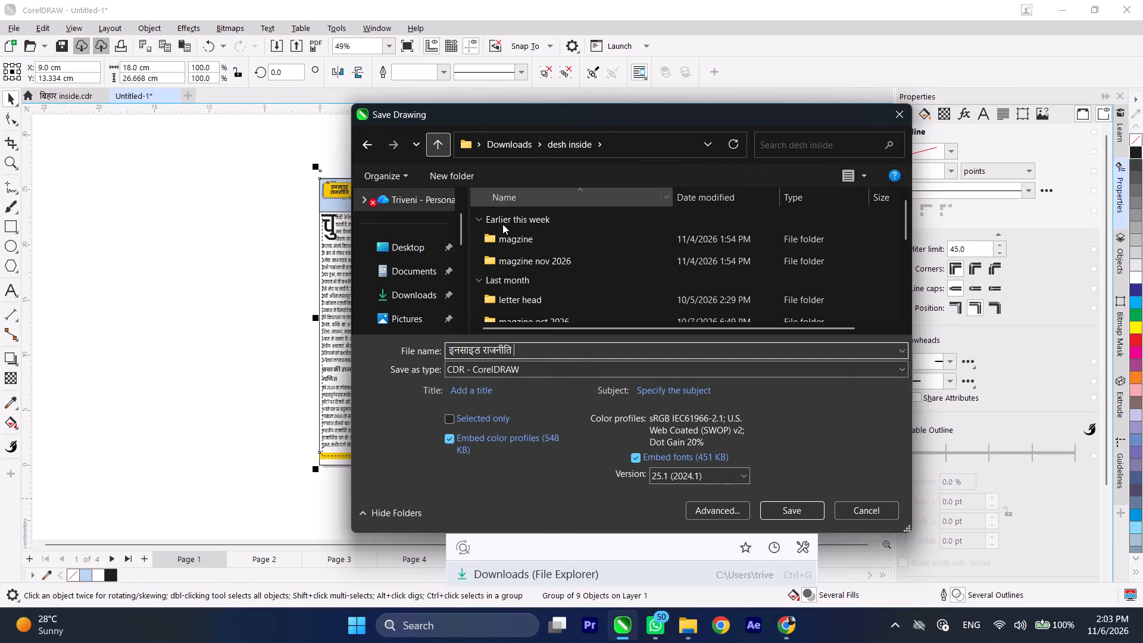
double_click(549, 260)
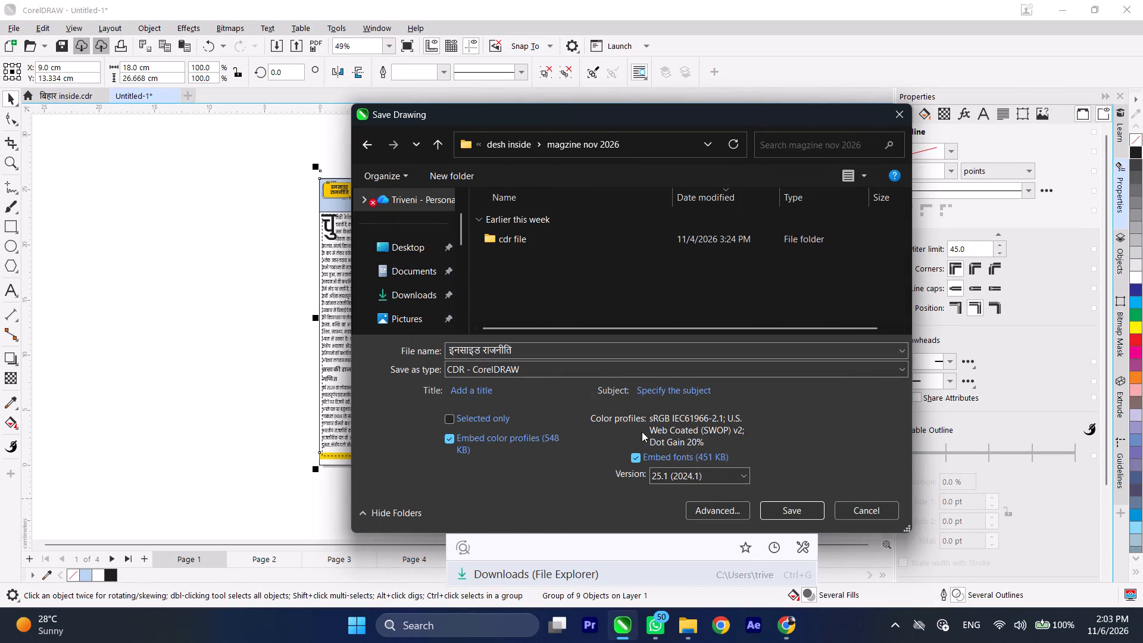
double_click(545, 244)
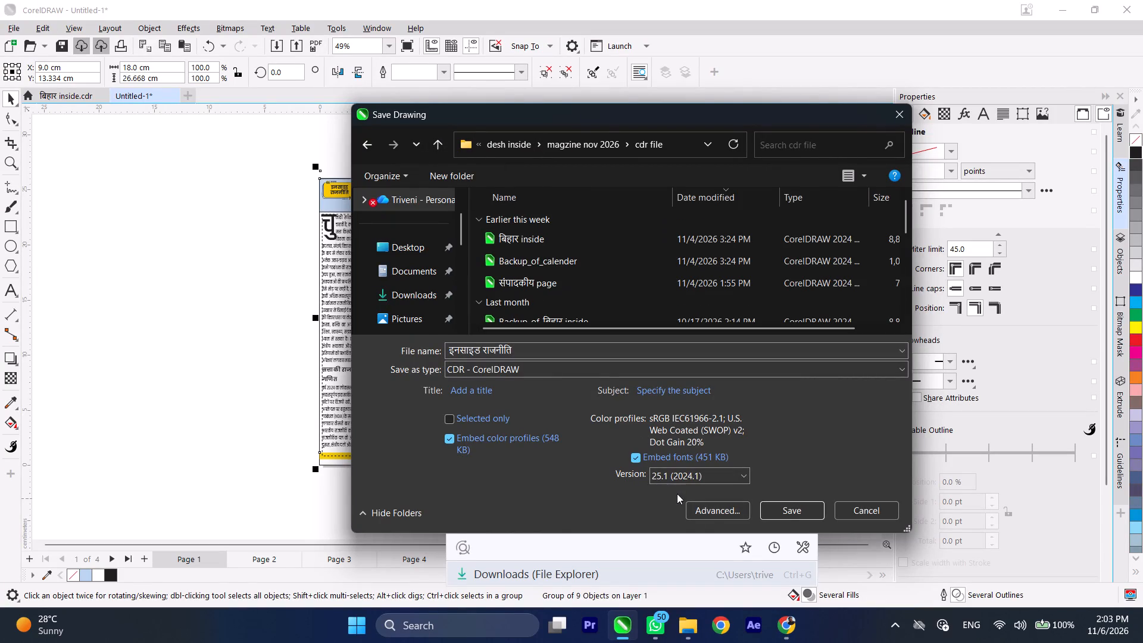
left_click(710, 508)
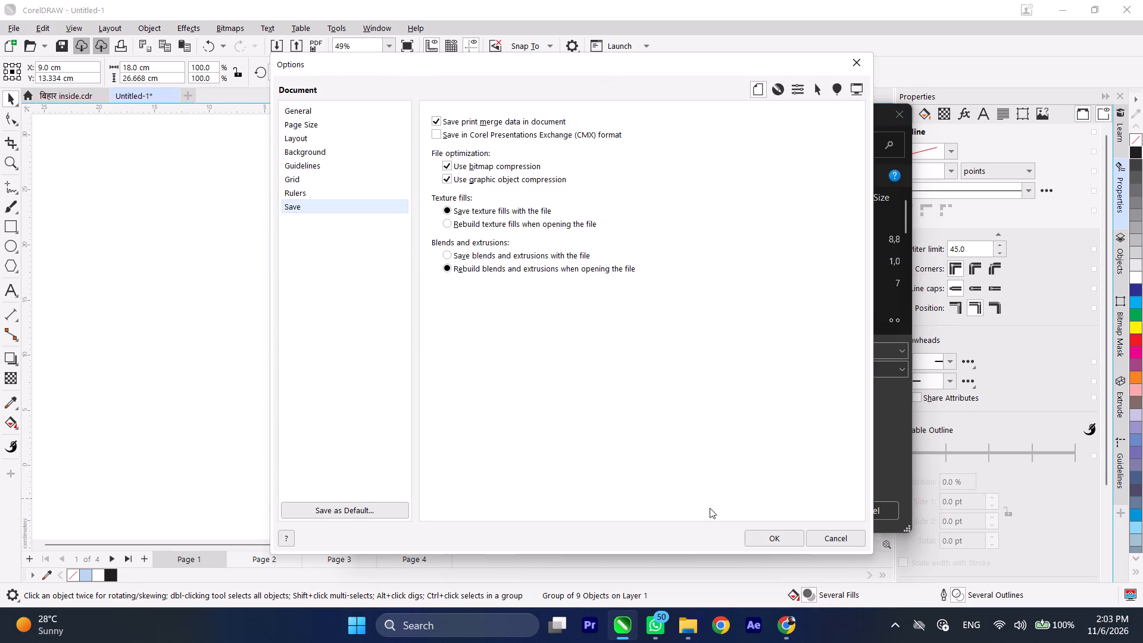
left_click(854, 65)
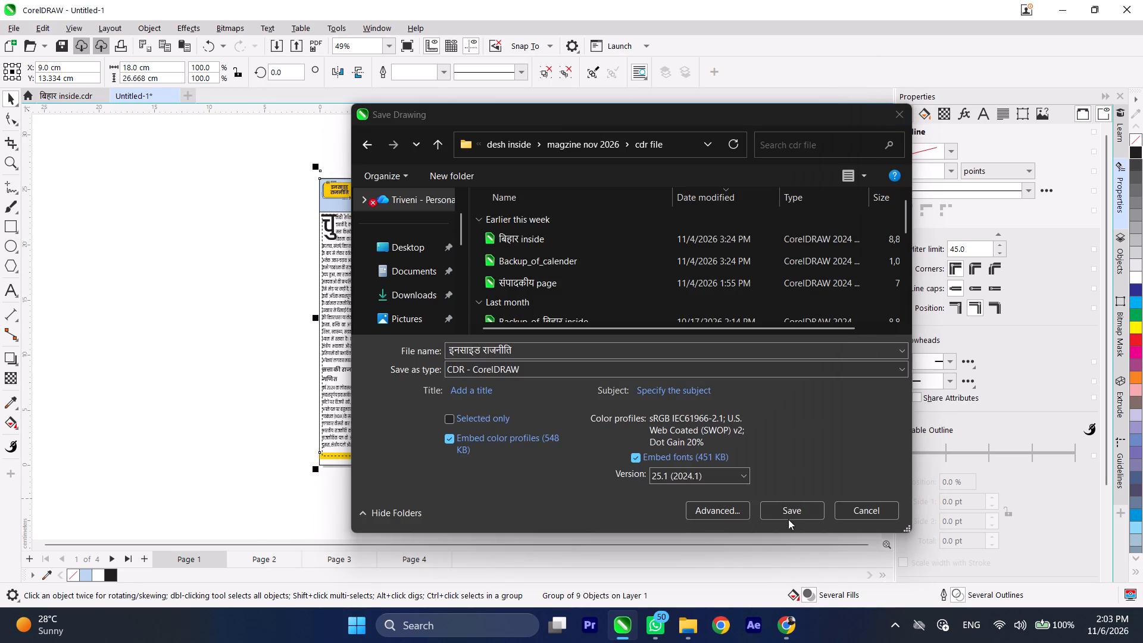
left_click(789, 513)
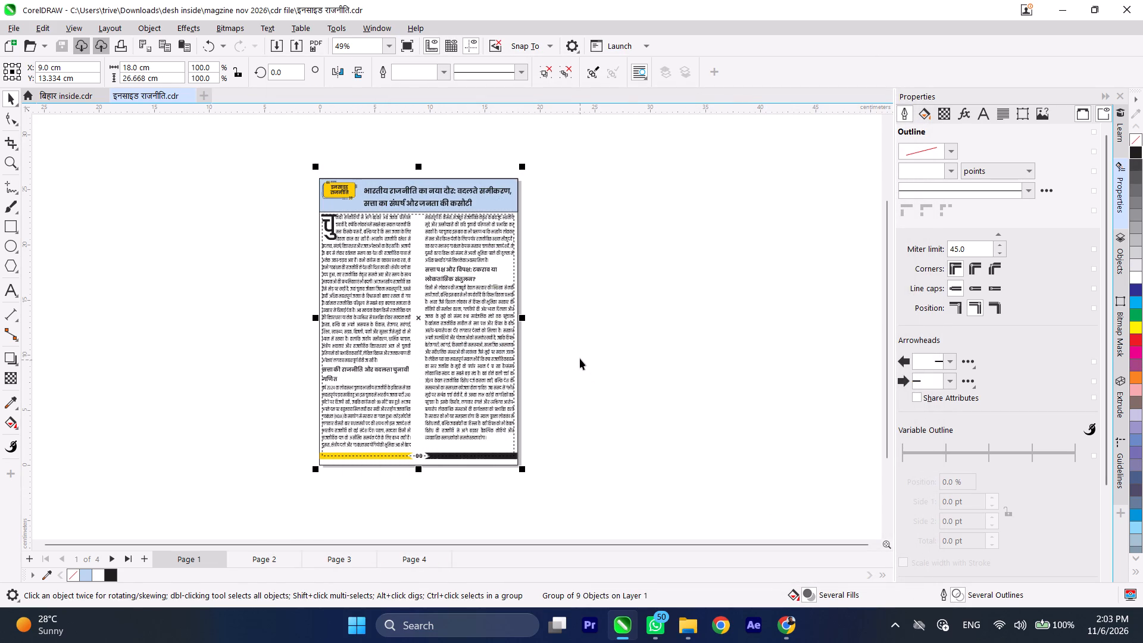
Open page 2 of the saved layout.
scroll(580, 358, "down", 2)
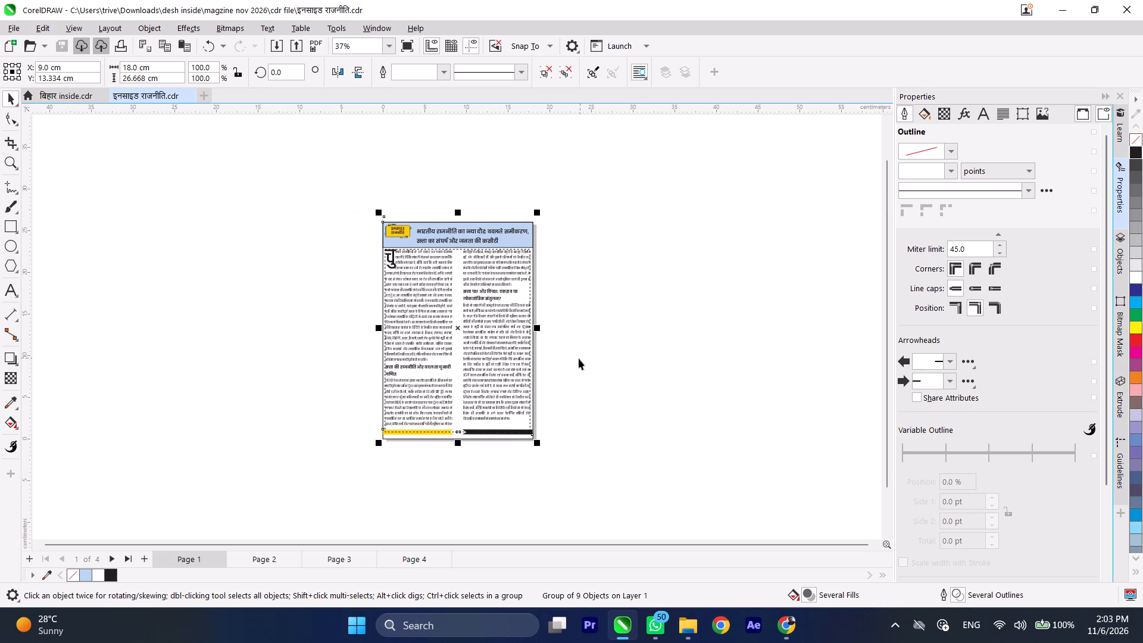
scroll(579, 363, "up", 1)
left_click(266, 556)
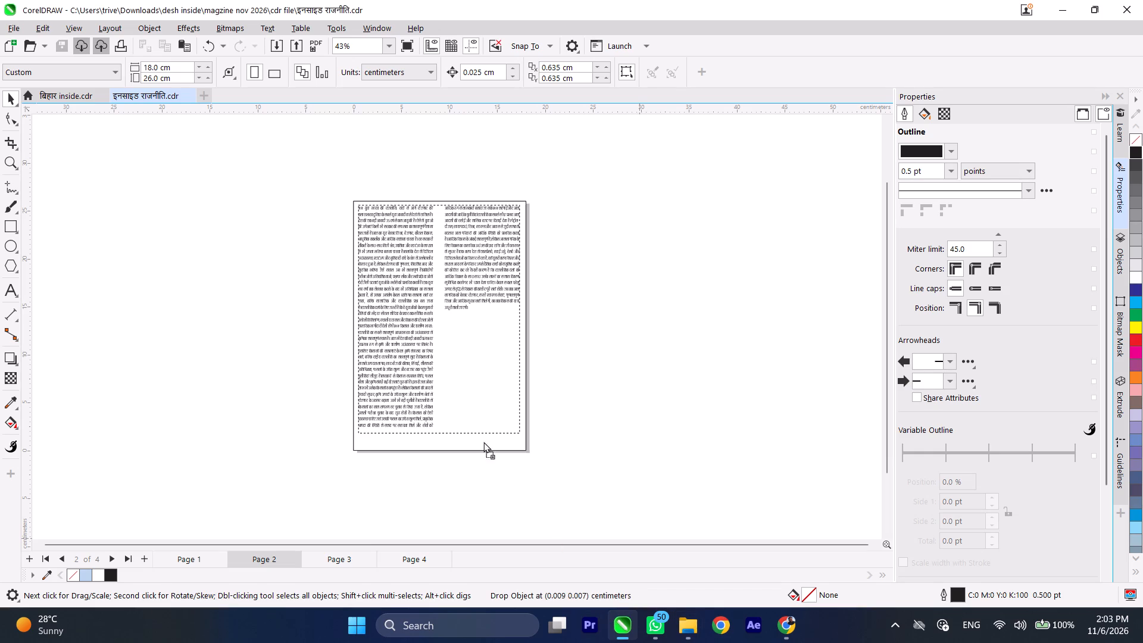
left_click_drag(483, 442, 215, 291)
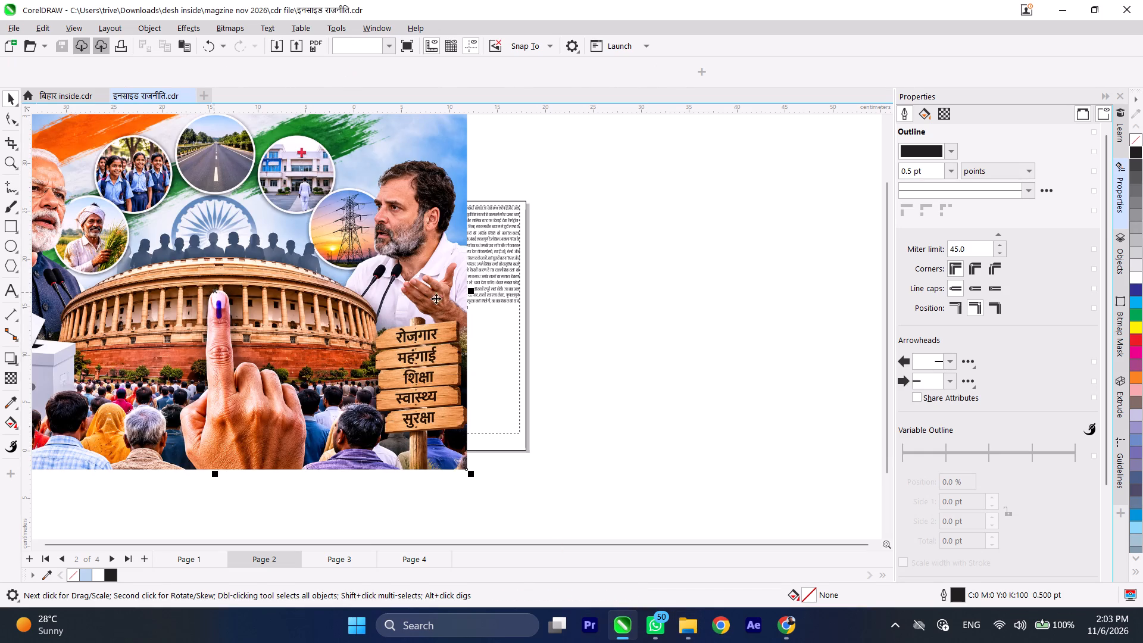
Scale the imported image down to about 19.8 by 14 cm and place it beside page 2.
scroll(640, 327, "down", 3)
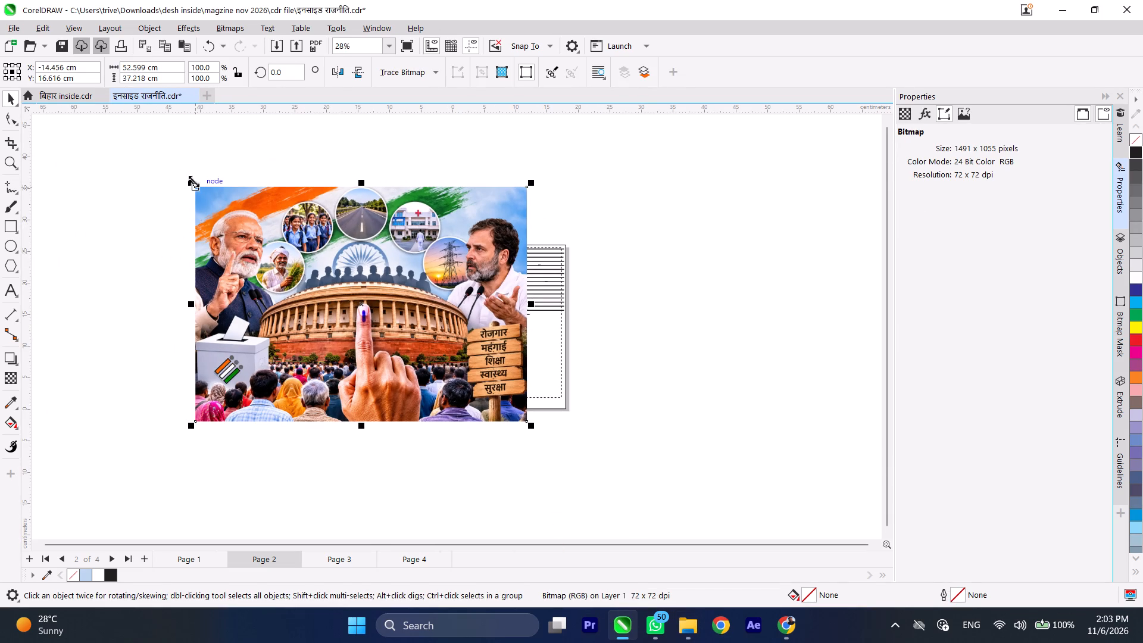
left_click_drag(193, 181, 400, 299)
left_click_drag(443, 378, 326, 290)
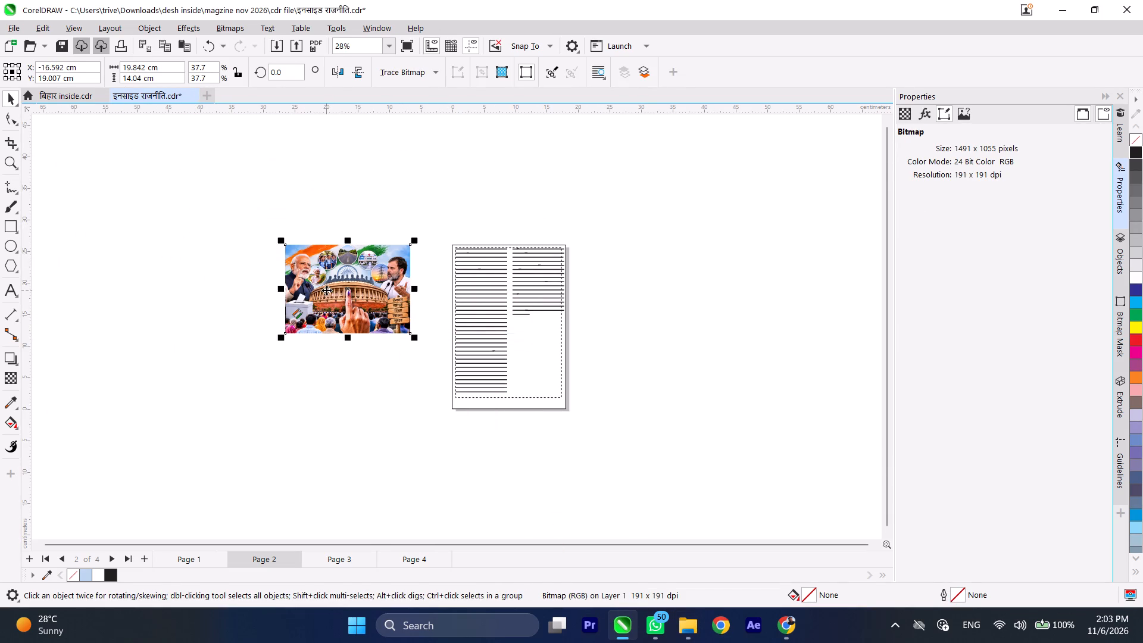
Move the image farther out from page 2, to about X -24.6 cm and Y 19.9 cm.
scroll(505, 228, "up", 3)
scroll(179, 416, "down", 2)
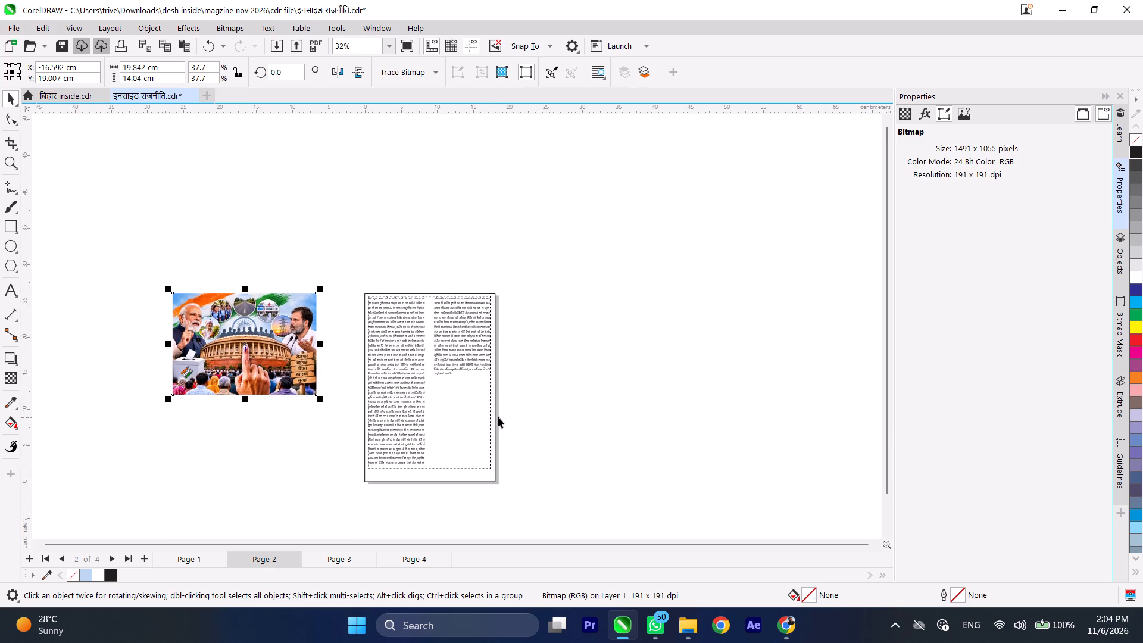
scroll(498, 417, "up", 2)
scroll(500, 393, "down", 1)
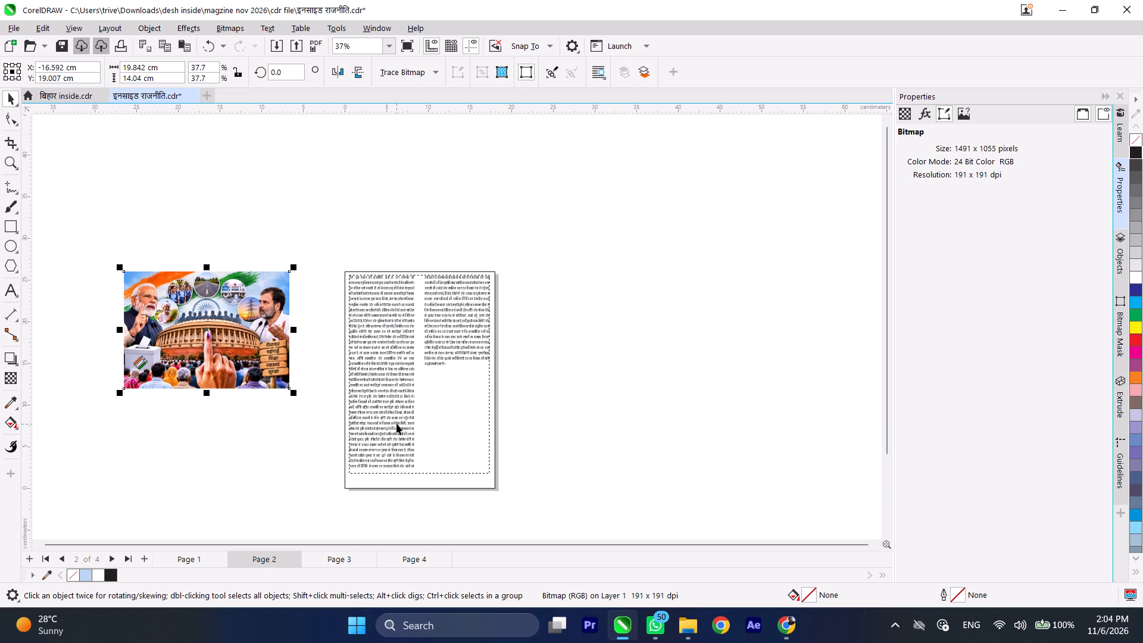
scroll(396, 423, "up", 2)
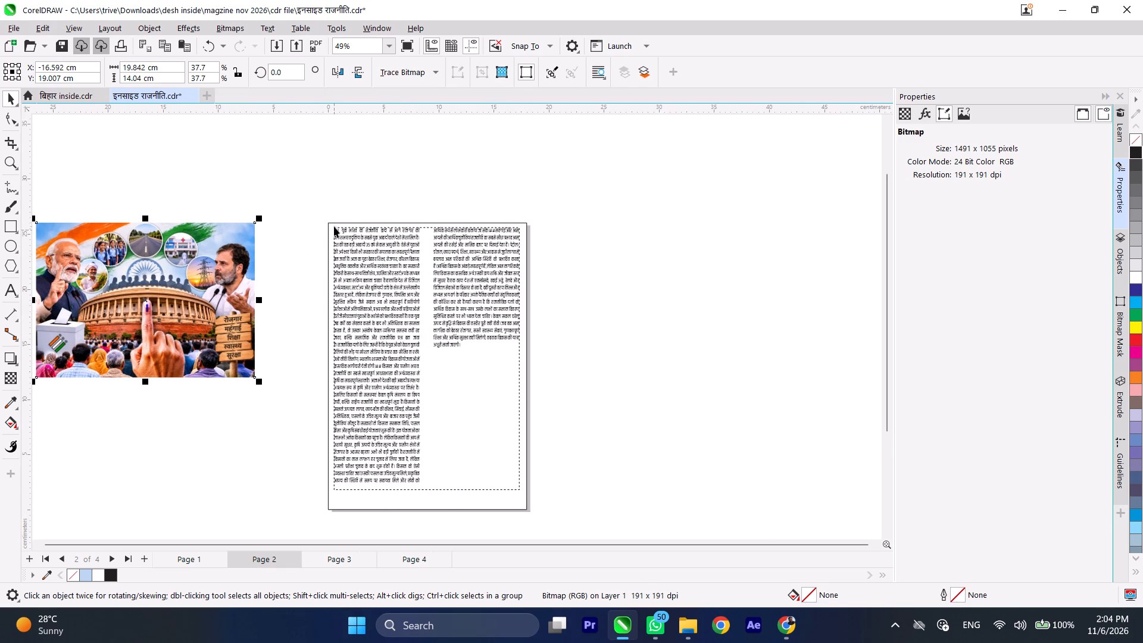
scroll(334, 224, "up", 3)
scroll(438, 187, "down", 2)
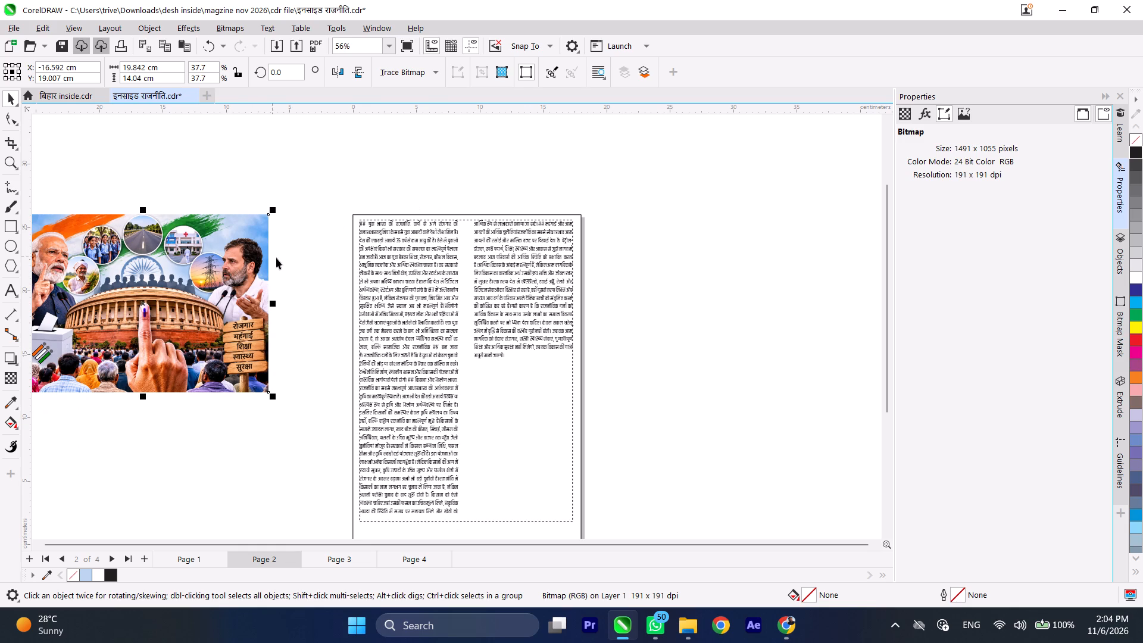
left_click_drag(247, 276, 145, 266)
Delete the ## marker before the opening heading युवा भारत की राजनीति in page 2's article.
scroll(400, 223, "up", 4)
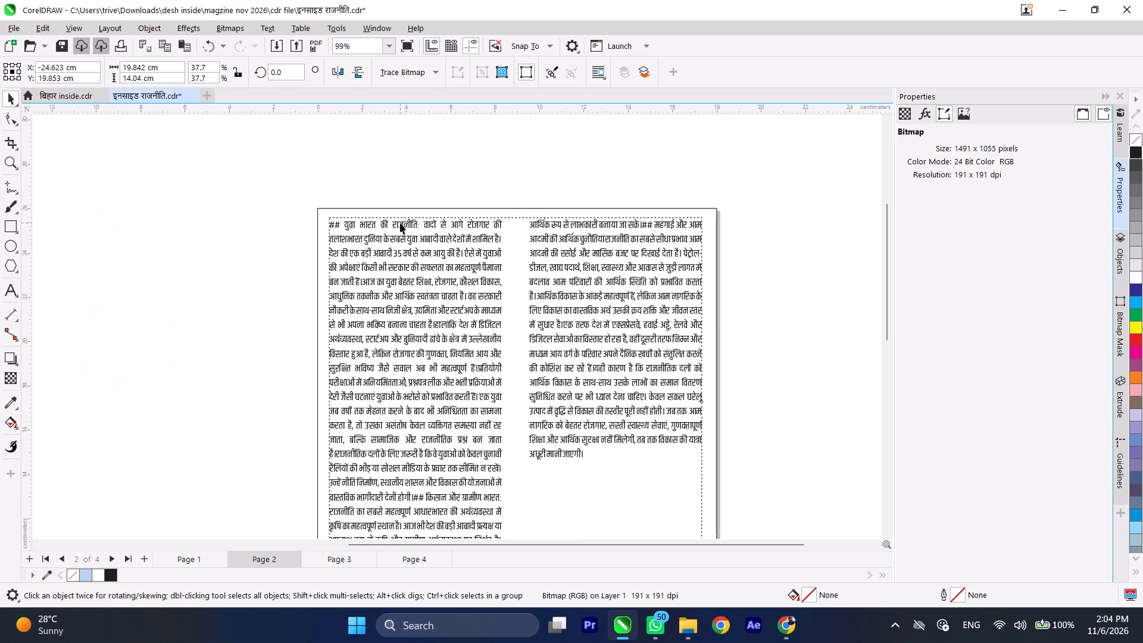
scroll(408, 155, "down", 3)
scroll(445, 209, "up", 3)
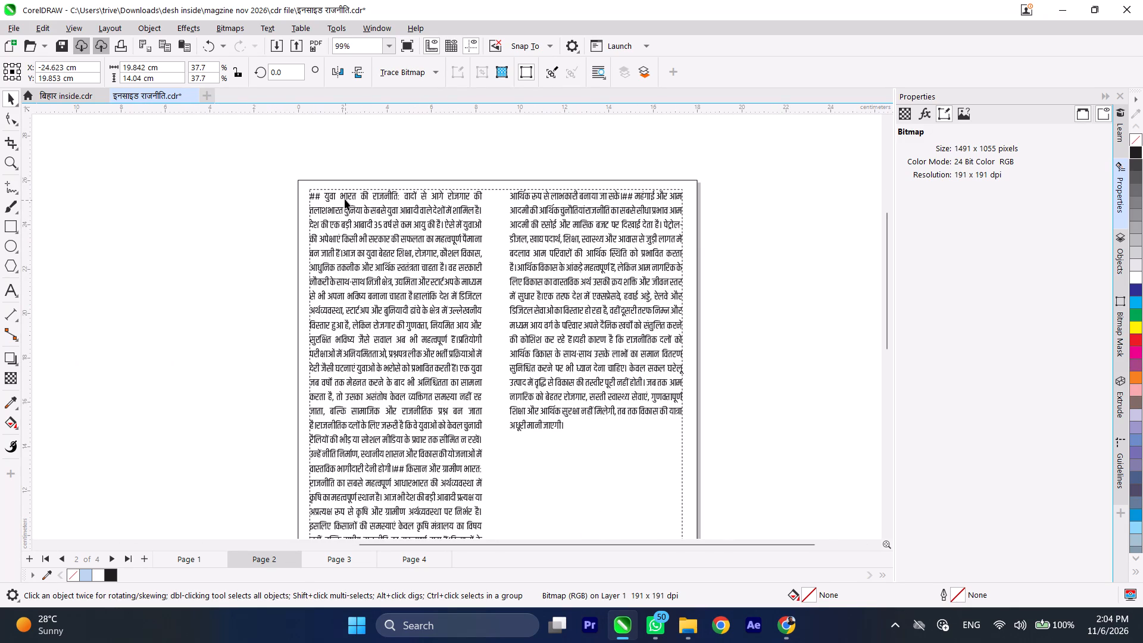
scroll(345, 199, "up", 3)
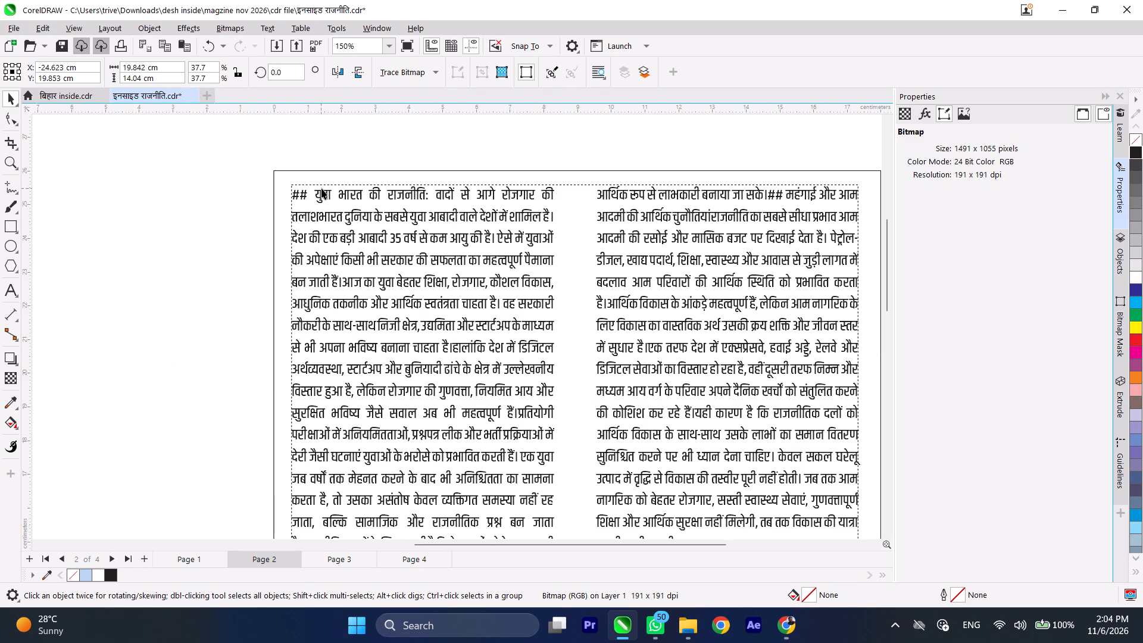
double_click(316, 194)
key("BackSpace")
key("BackSpace")
key("BackSpace")
key("BackSpace")
key("BackSpace")
key("BackSpace")
key("BackSpace")
key("BackSpace")
key("BackSpace")
key("BackSpace")
key("BackSpace")
key("BackSpace")
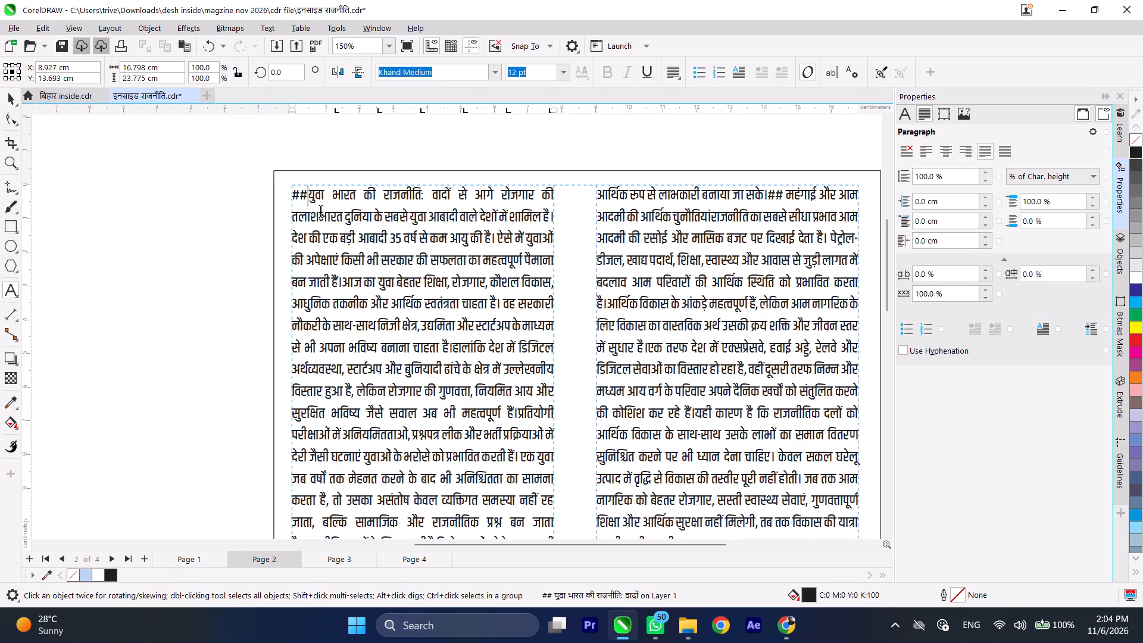
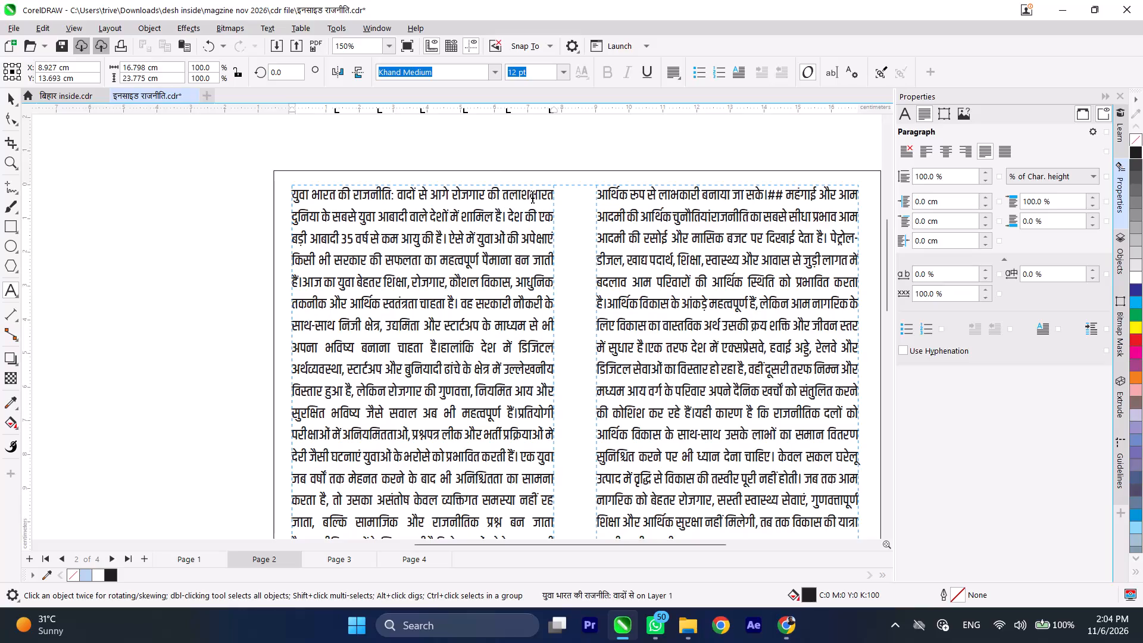
Break the line after तलाश so page 2's opening heading stands apart from the body text starting with भारत.
left_click(530, 190)
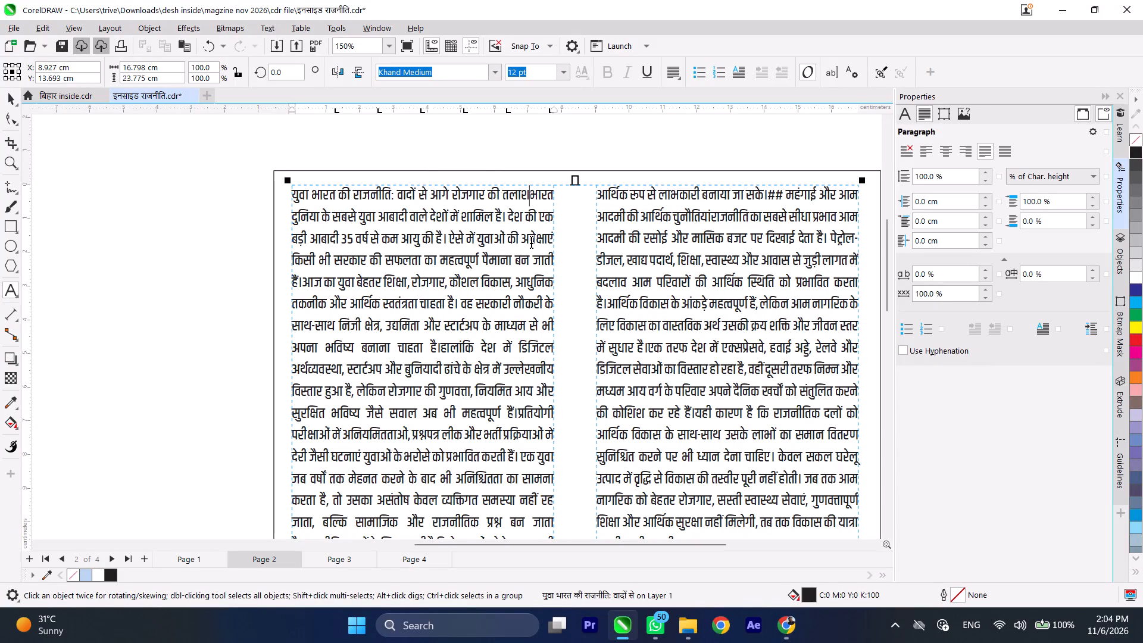
key("Return")
Format the heading युवा भारत की राजनीति: वादों से आगे रोजगार की तलाश as 14 pt Poppins Bold.
left_click_drag(522, 192, 273, 205)
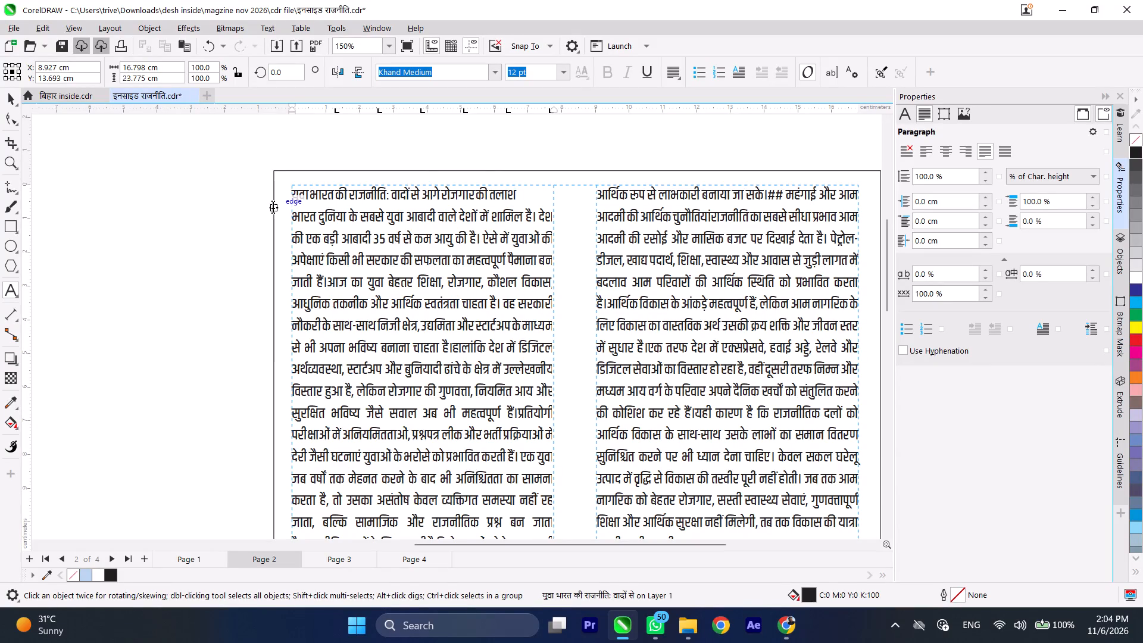
left_click_drag(273, 205, 273, 191)
left_click(559, 73)
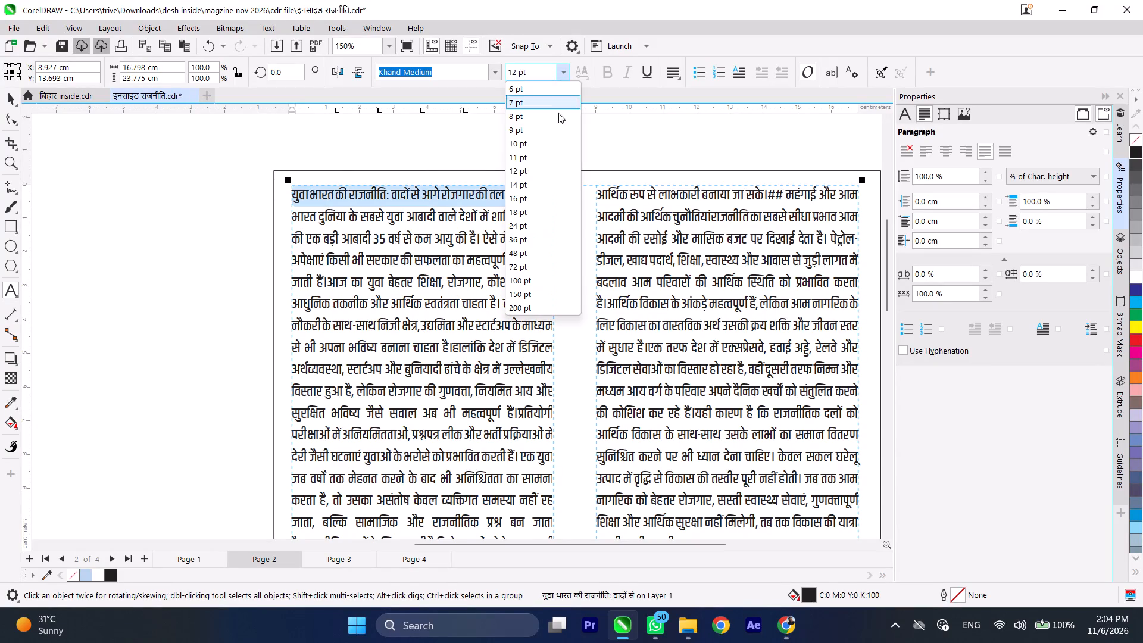
left_click(541, 181)
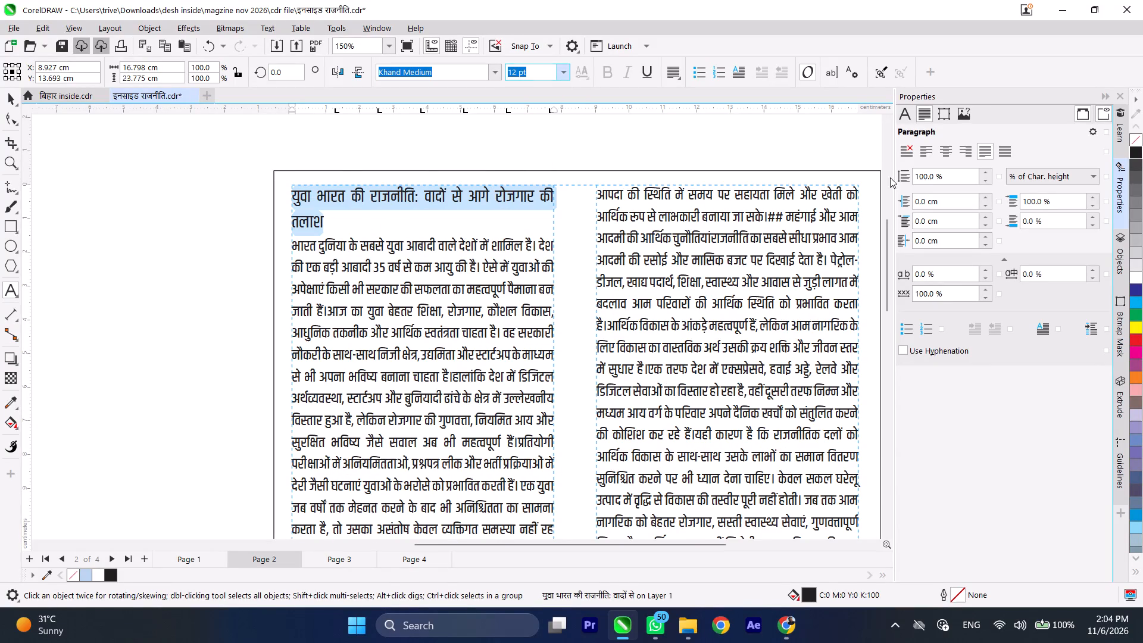
left_click(906, 112)
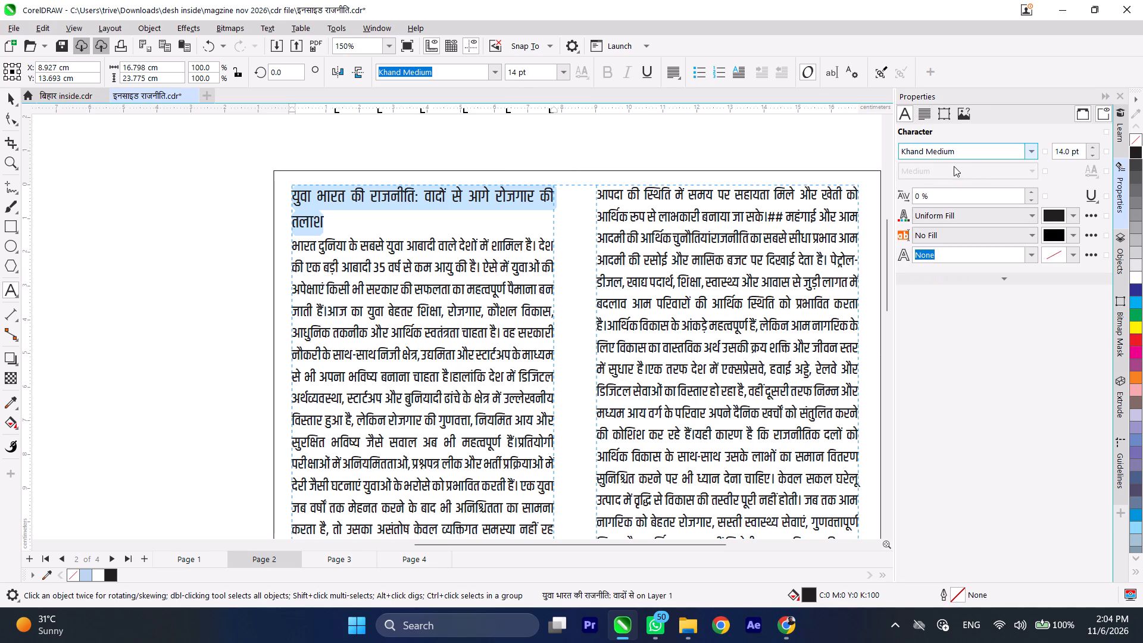
left_click(1027, 151)
left_click(993, 192)
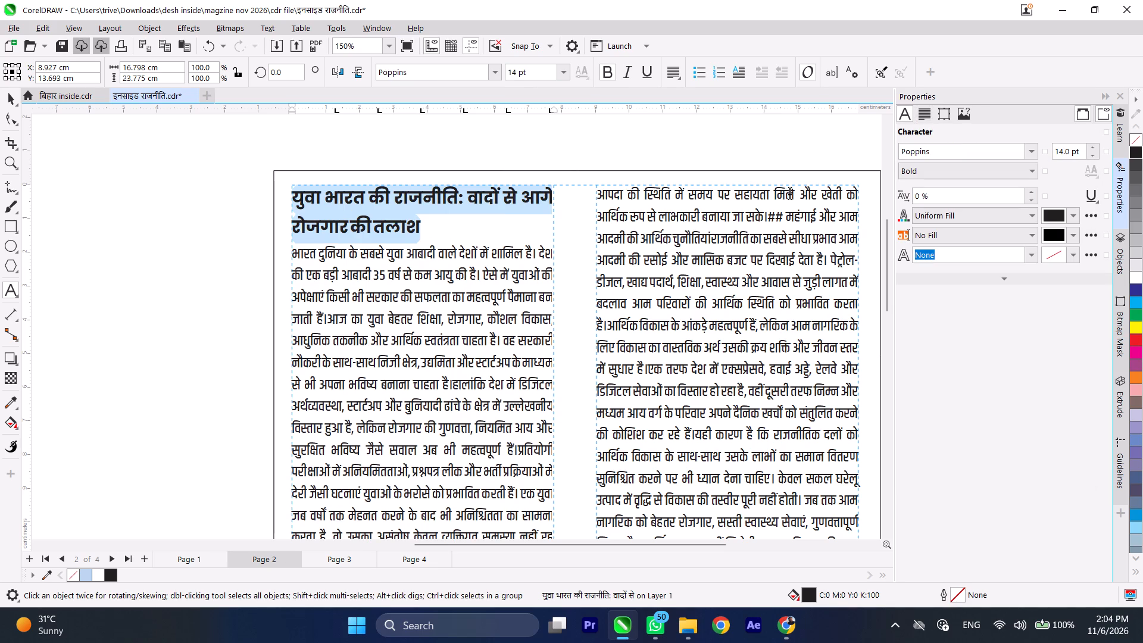
left_click(15, 96)
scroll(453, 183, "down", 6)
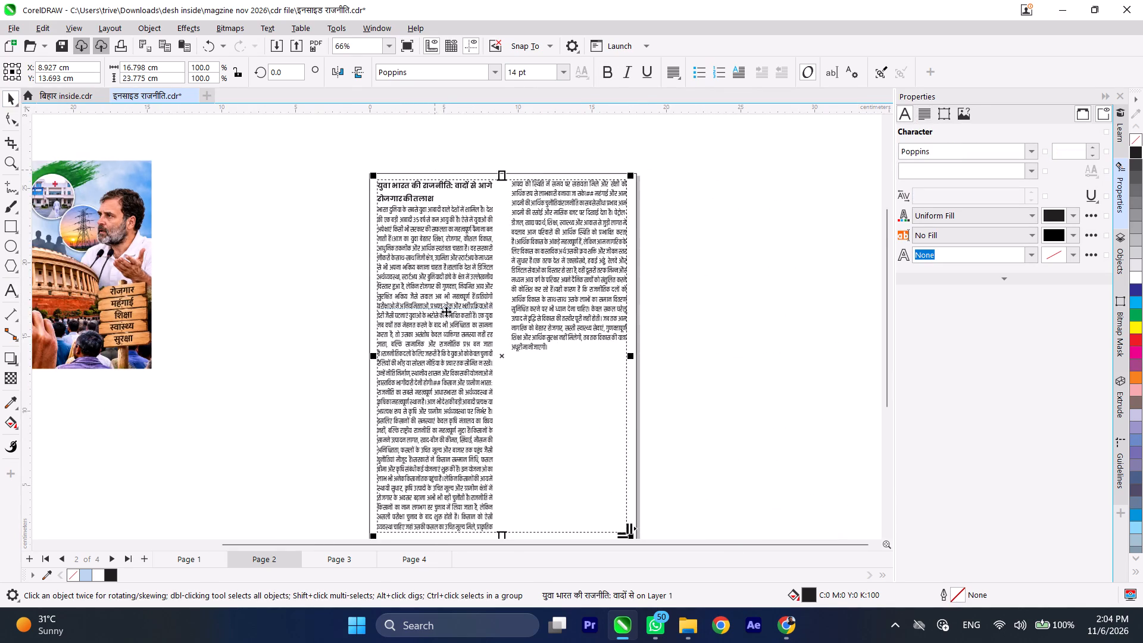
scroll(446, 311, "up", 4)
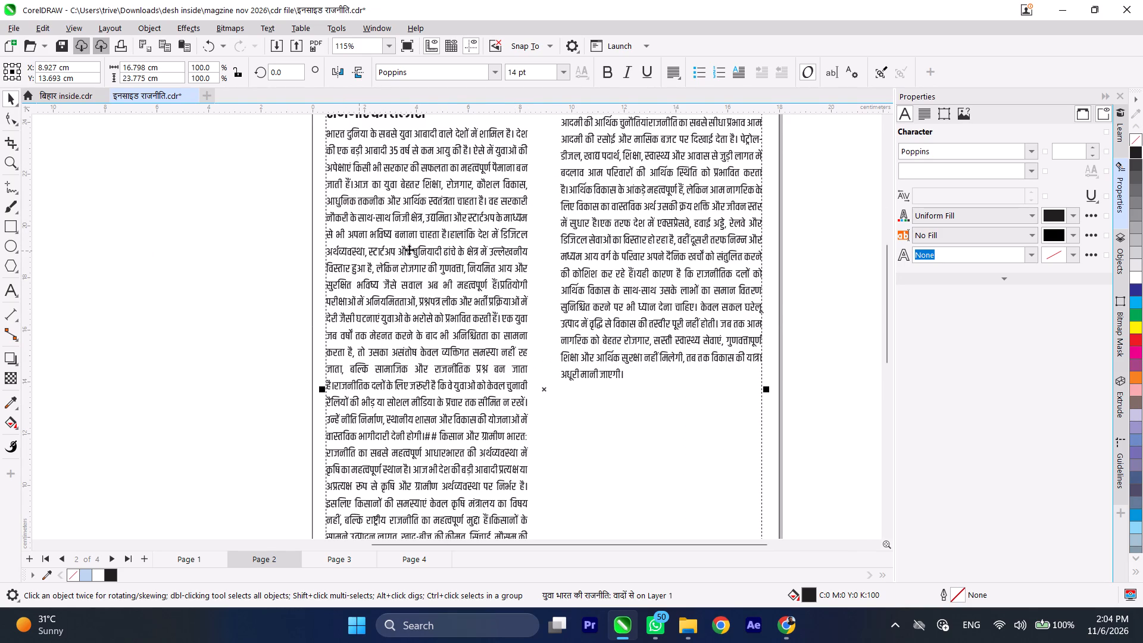
Insert a space before हालांकि in page 2's opening section to separate it from the preceding sentence.
double_click(452, 235)
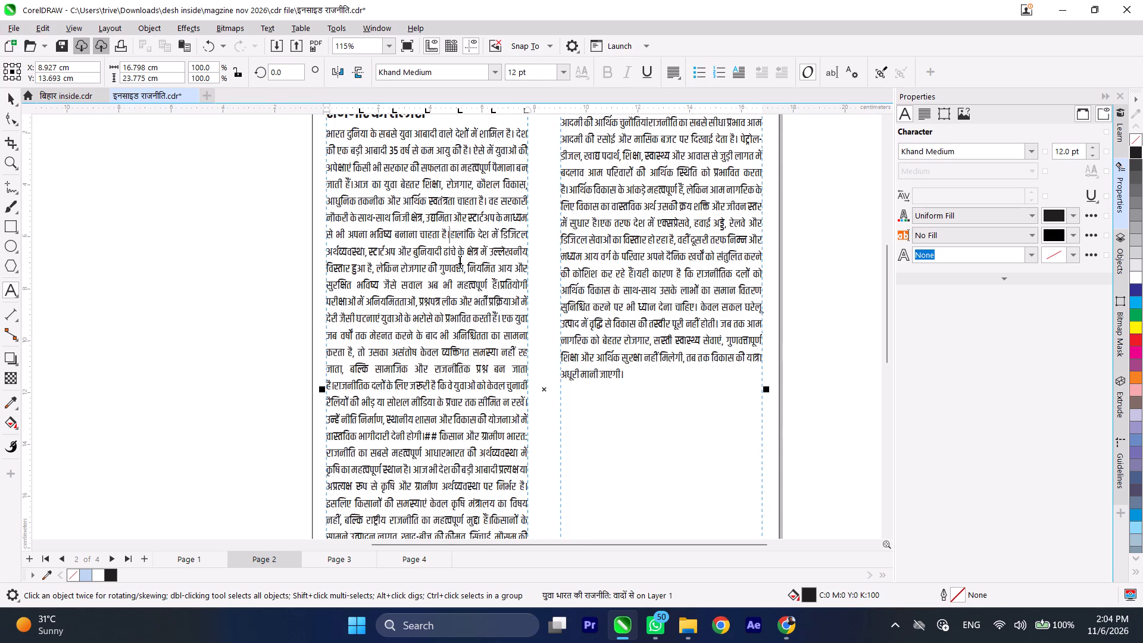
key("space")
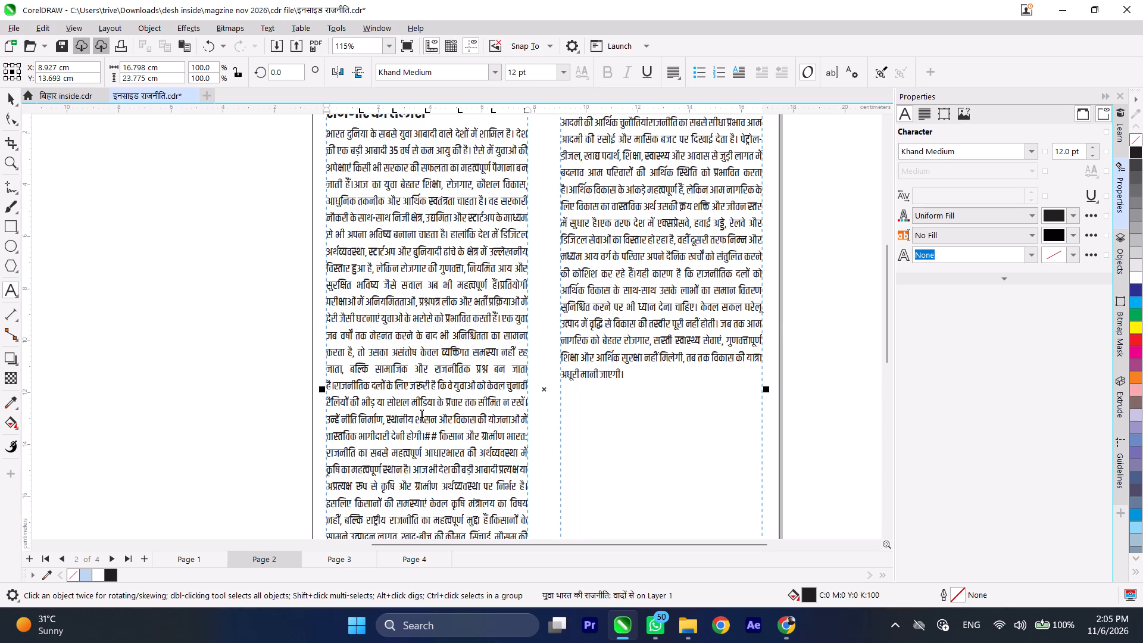
Replace the ## marker before the subheading किसान और ग्रामीण भारत with a line break so the subheading starts on its own line.
scroll(416, 398, "up", 3)
scroll(401, 171, "down", 4)
scroll(426, 407, "up", 4)
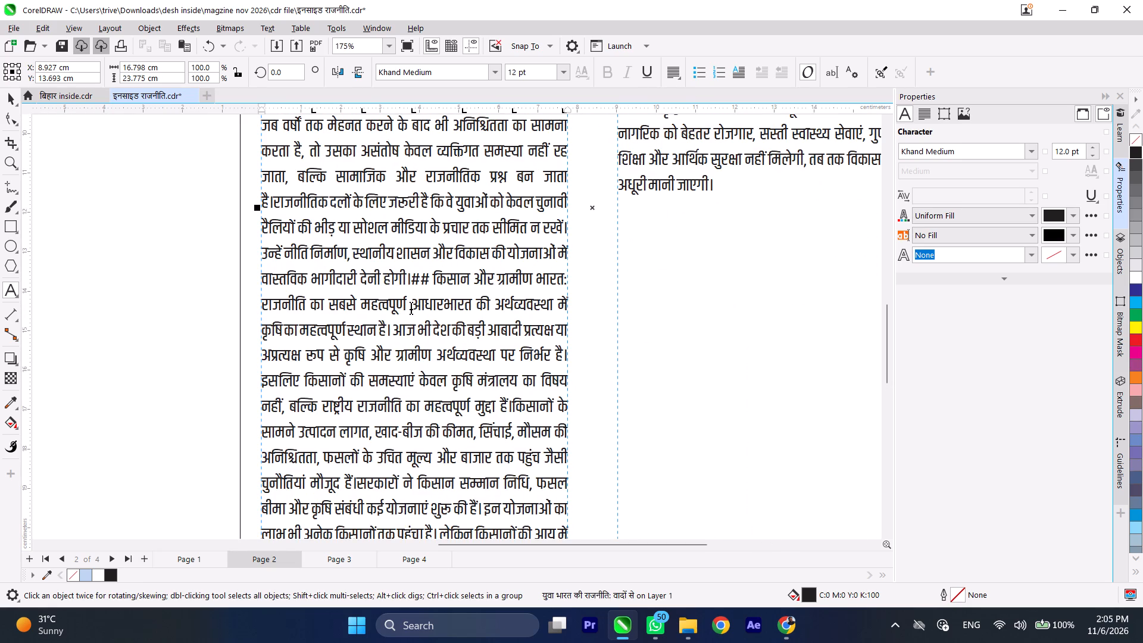
left_click(433, 273)
key("BackSpace")
key("BackSpace")
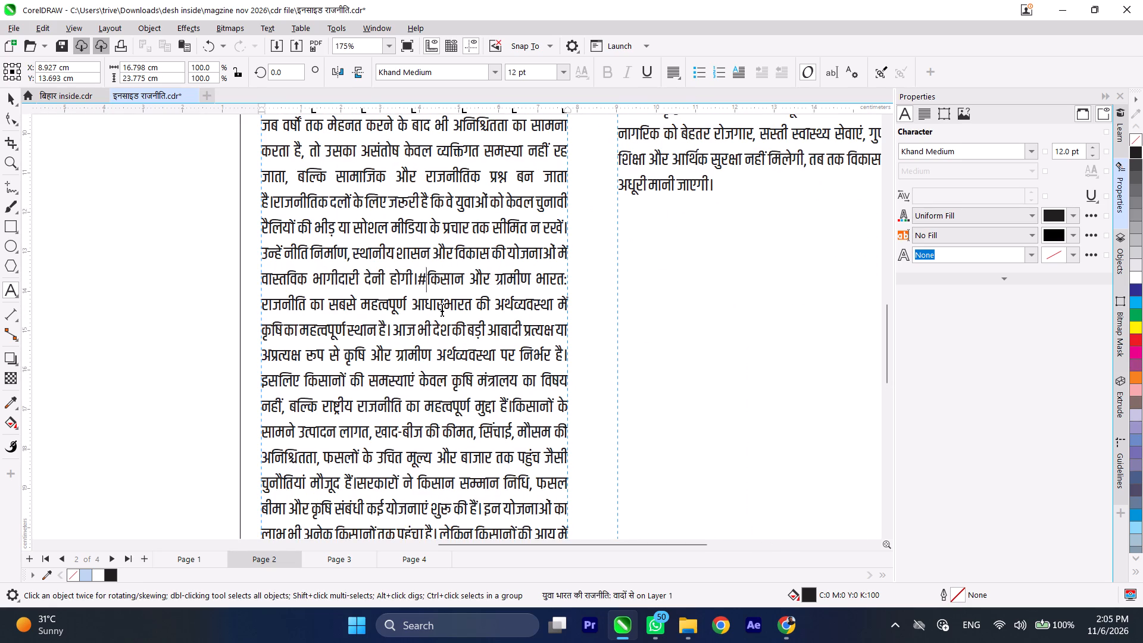
key("BackSpace")
key("Return")
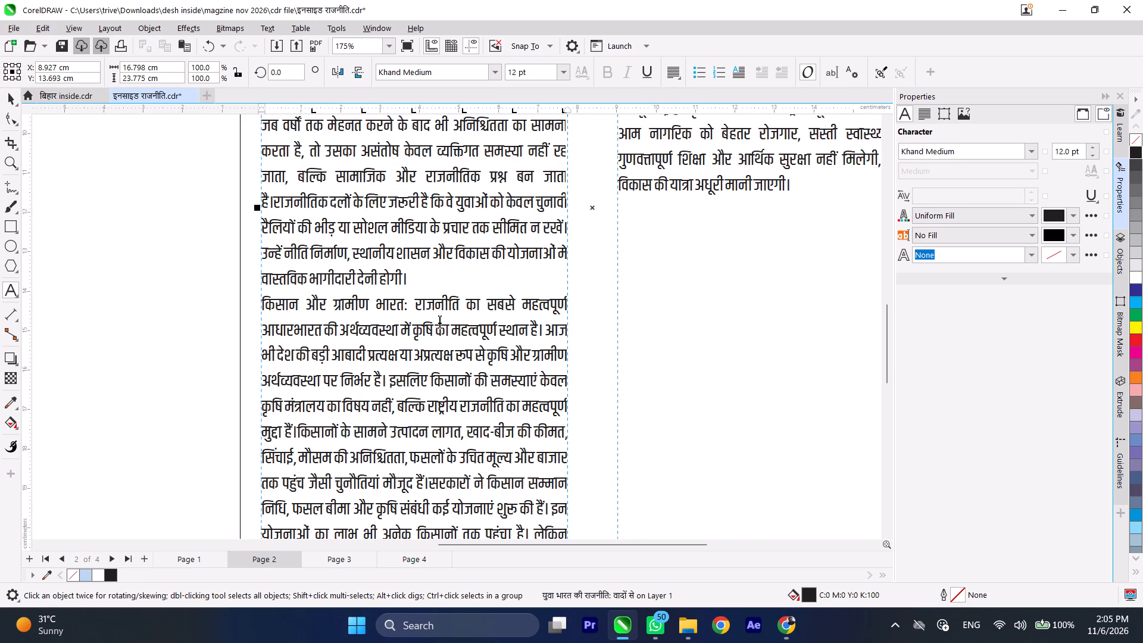
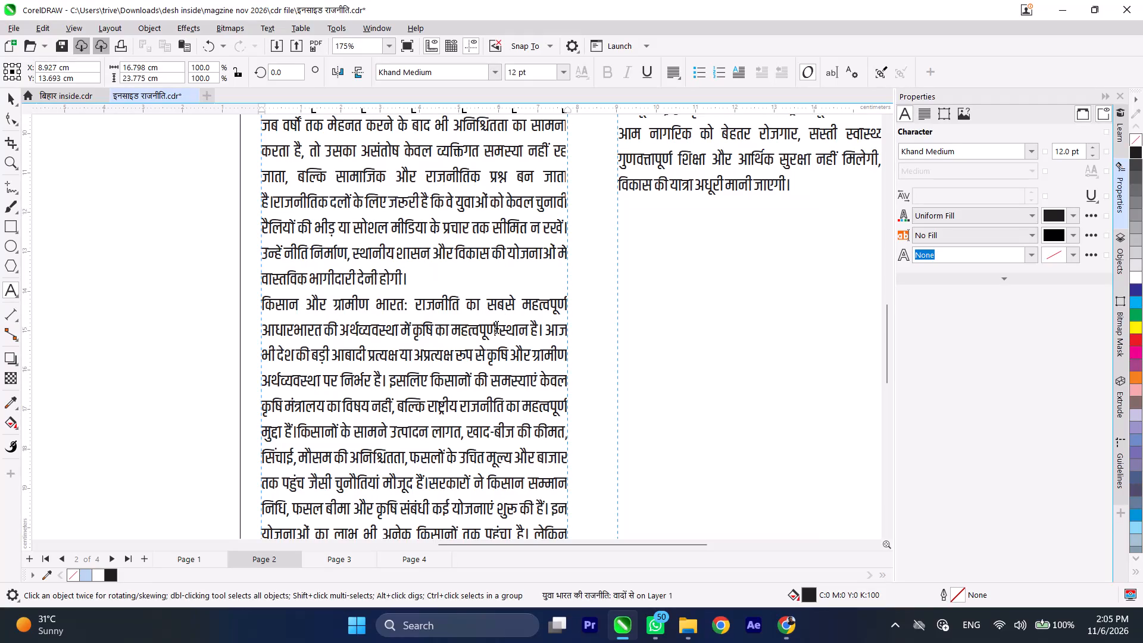
Break the line after आधार so page 2's farmer and rural India heading stands apart from the body text starting with भारत.
left_click(294, 329)
key("Return")
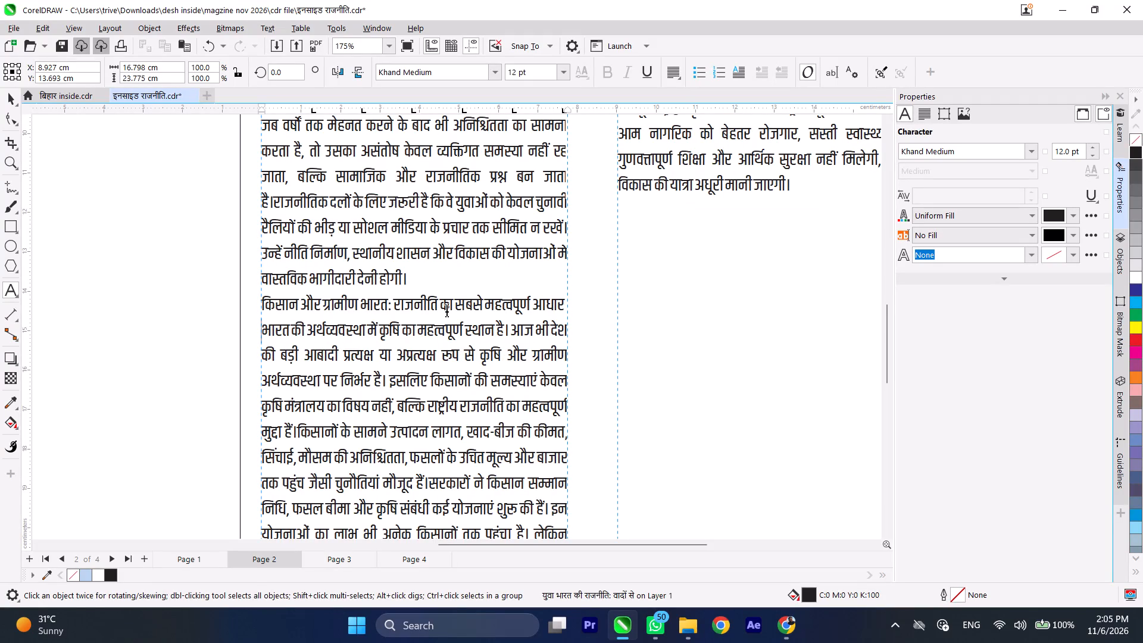
Open the font size of page 2's heading किसान और ग्रामीण भारत: राजनीति का सबसे महत्वपूर्ण आधार for editing.
left_click_drag(564, 304, 274, 310)
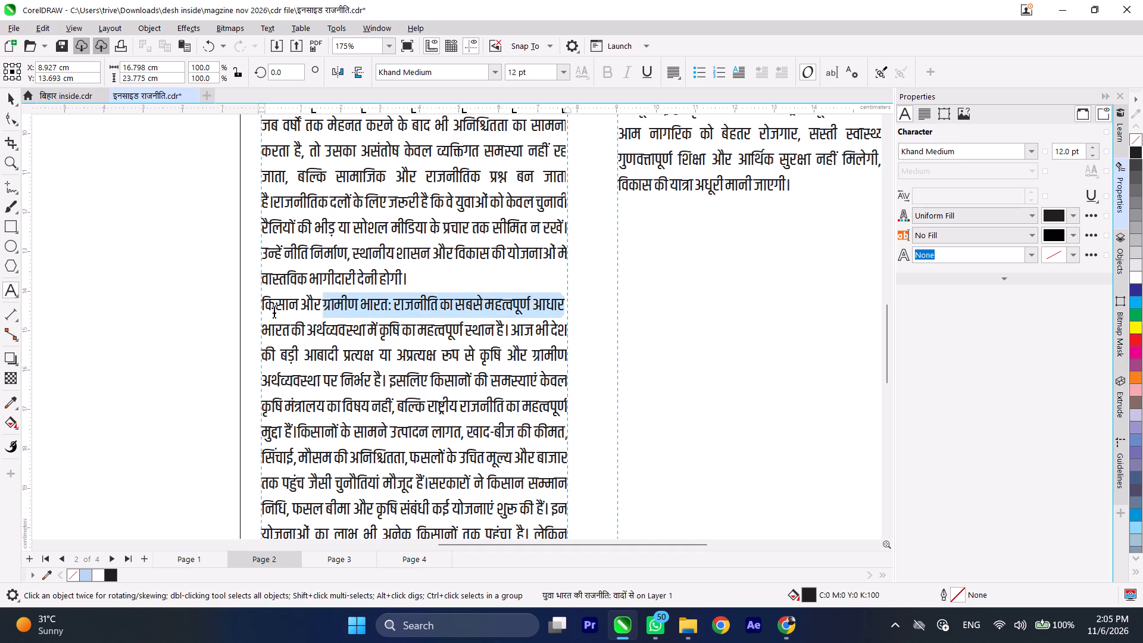
left_click_drag(274, 310, 264, 310)
left_click(562, 71)
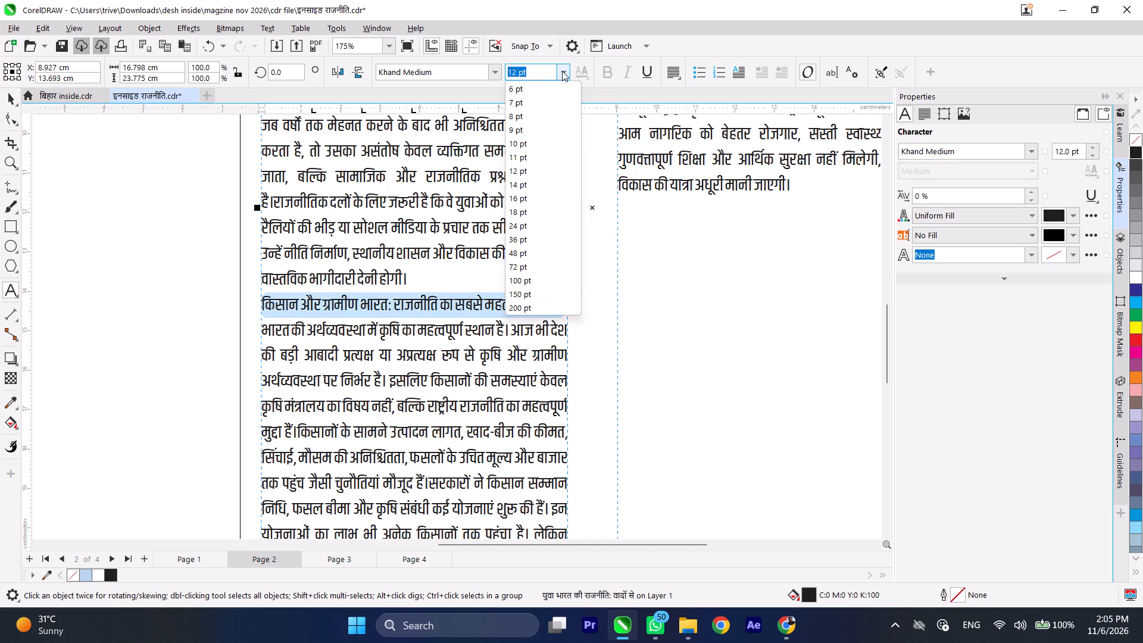
Format the heading किसान और ग्रामीण भारत: राजनीति का सबसे महत्वपूर्ण आधार as 14 pt Poppins Bold.
left_click(534, 181)
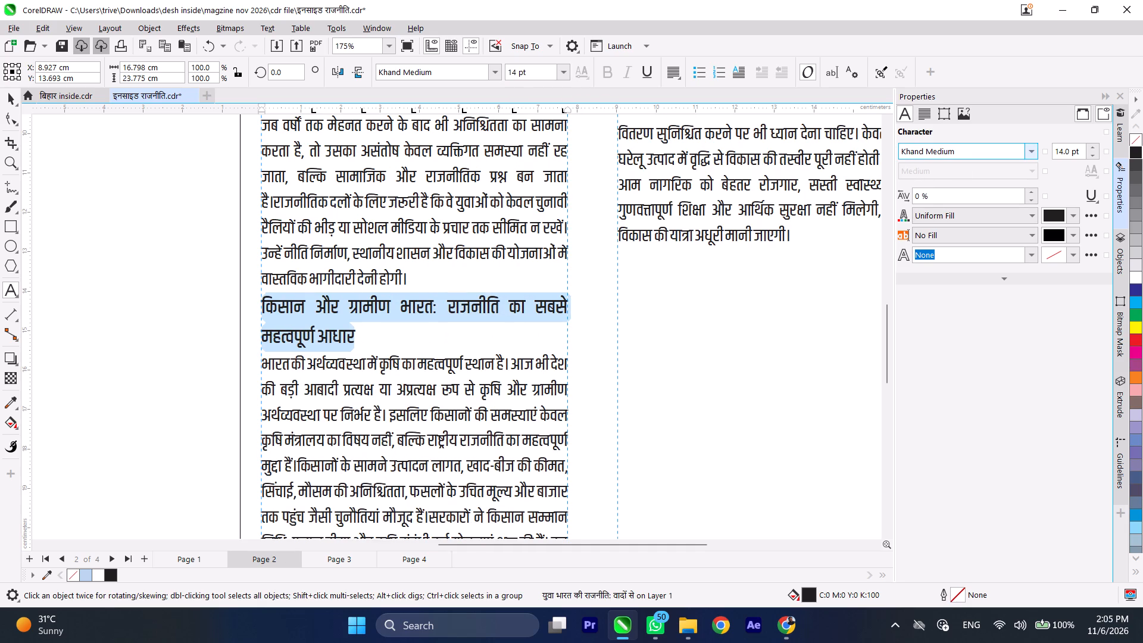
left_click(1027, 150)
left_click(991, 190)
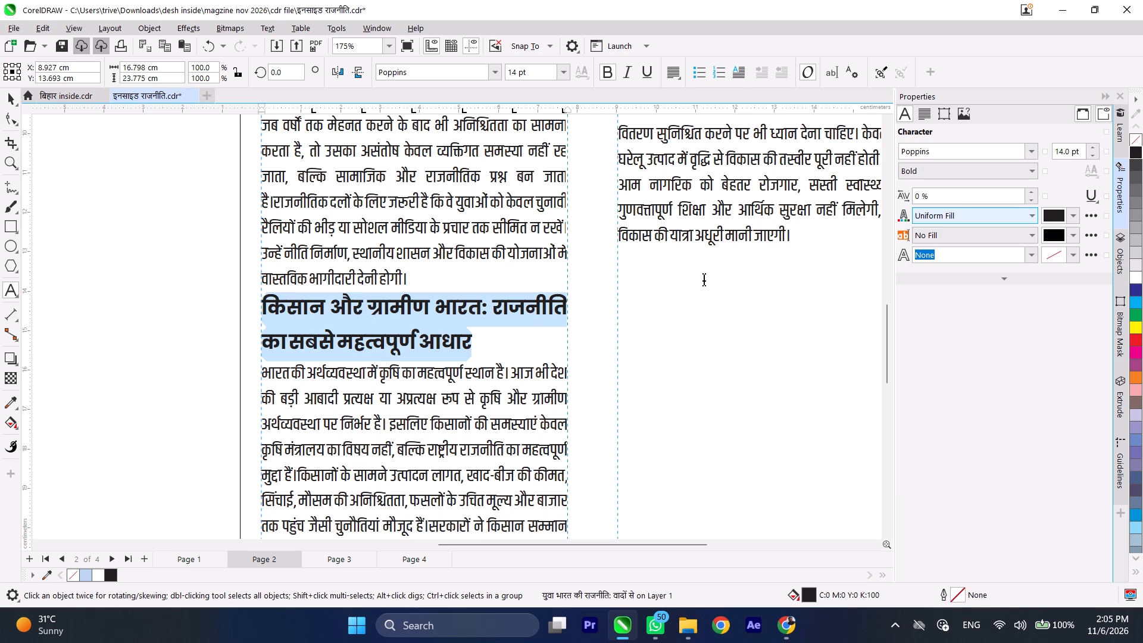
Insert the missing sentence spaces before सरकारों and राजनीति in the किसान section's body text, and retype the space before लेकिन.
scroll(350, 246, "down", 4)
scroll(378, 436, "up", 3)
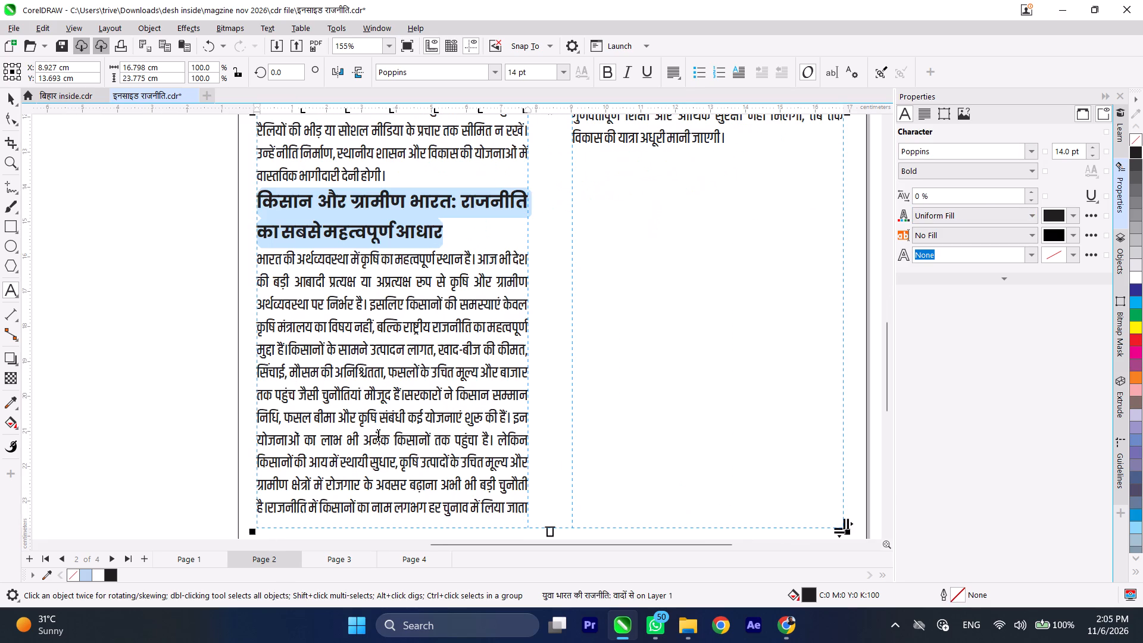
scroll(377, 420, "up", 1)
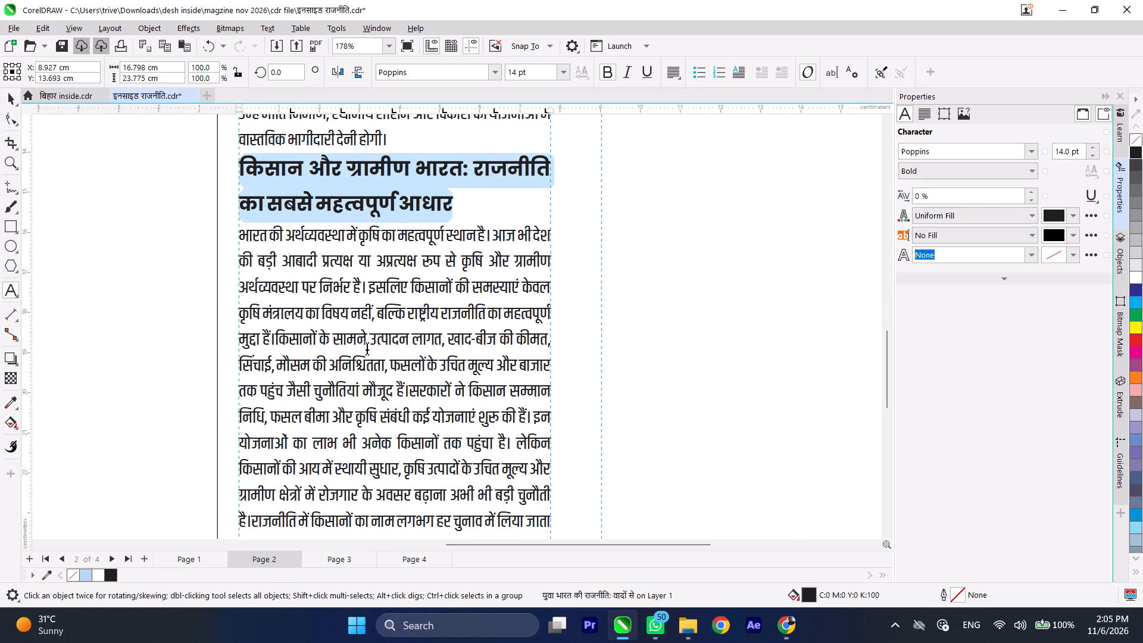
left_click(409, 388)
key("space")
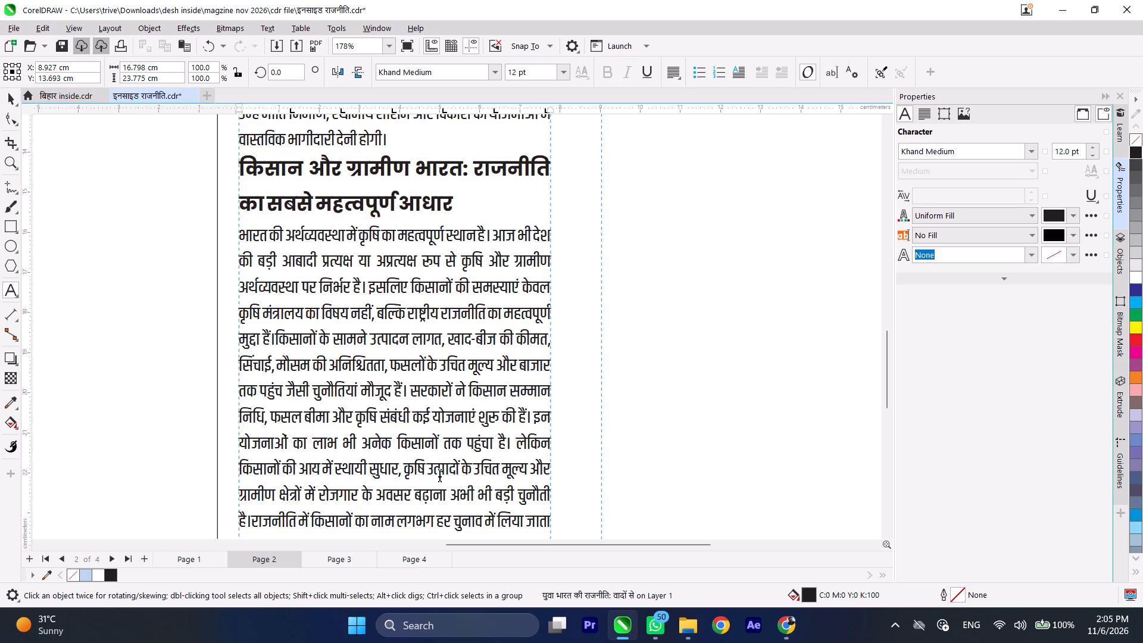
scroll(357, 439, "down", 2)
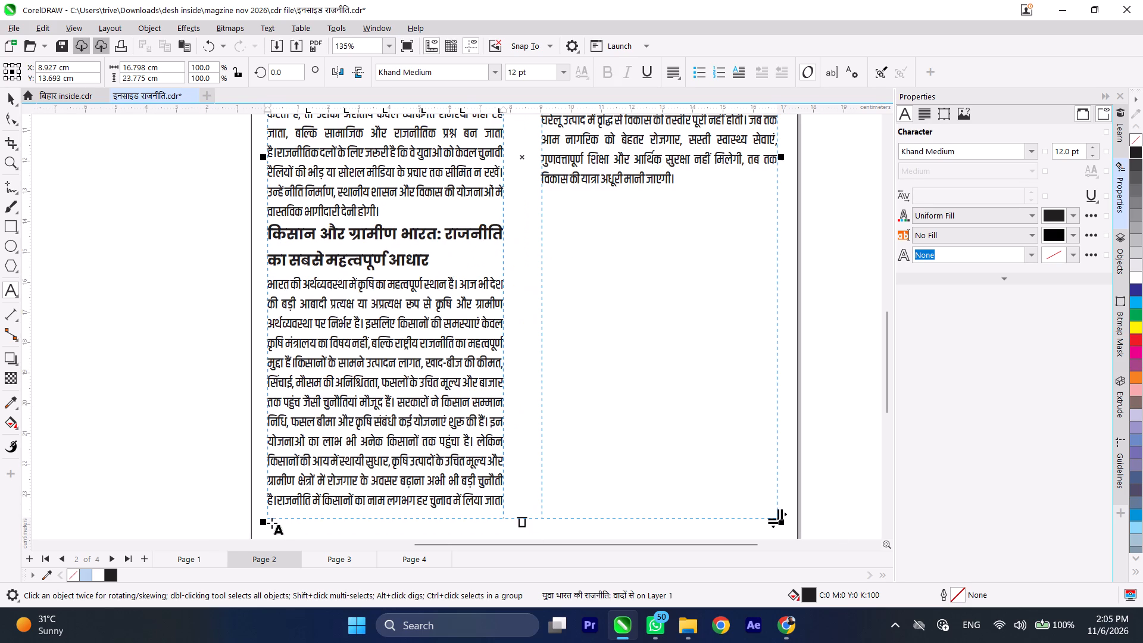
scroll(271, 520, "up", 3)
left_click(279, 493)
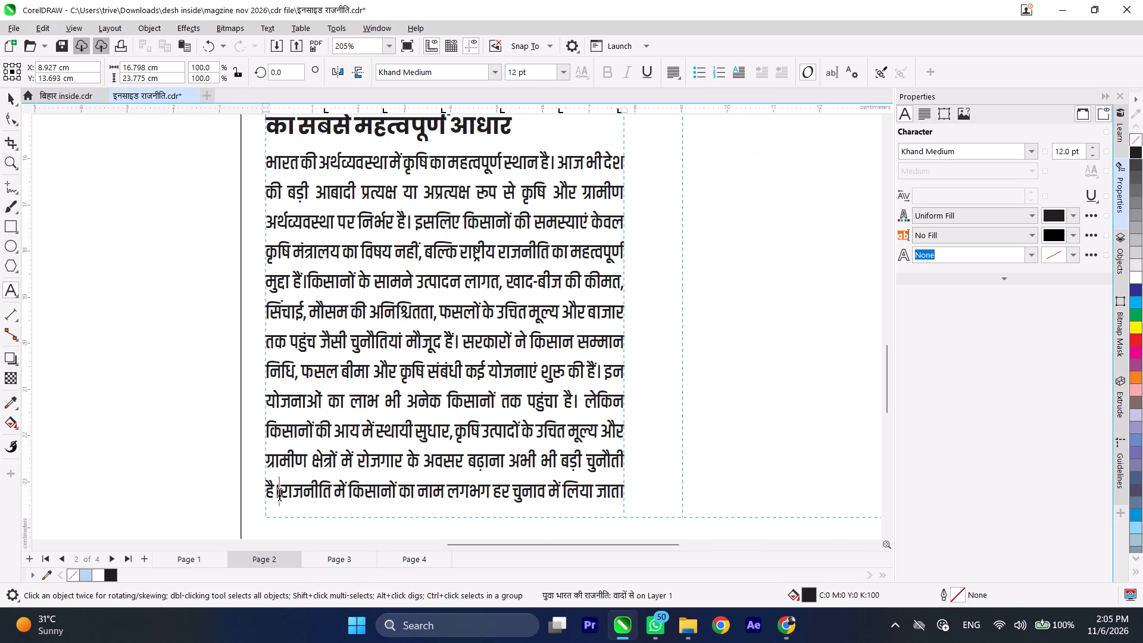
key("space")
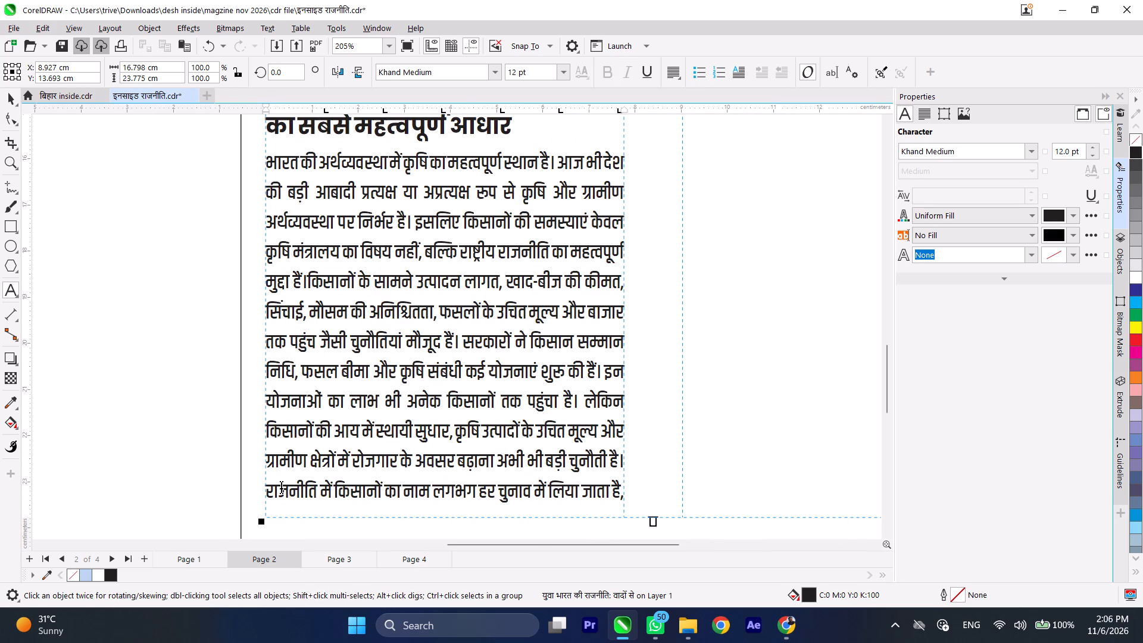
scroll(281, 486, "down", 3)
scroll(281, 486, "up", 2)
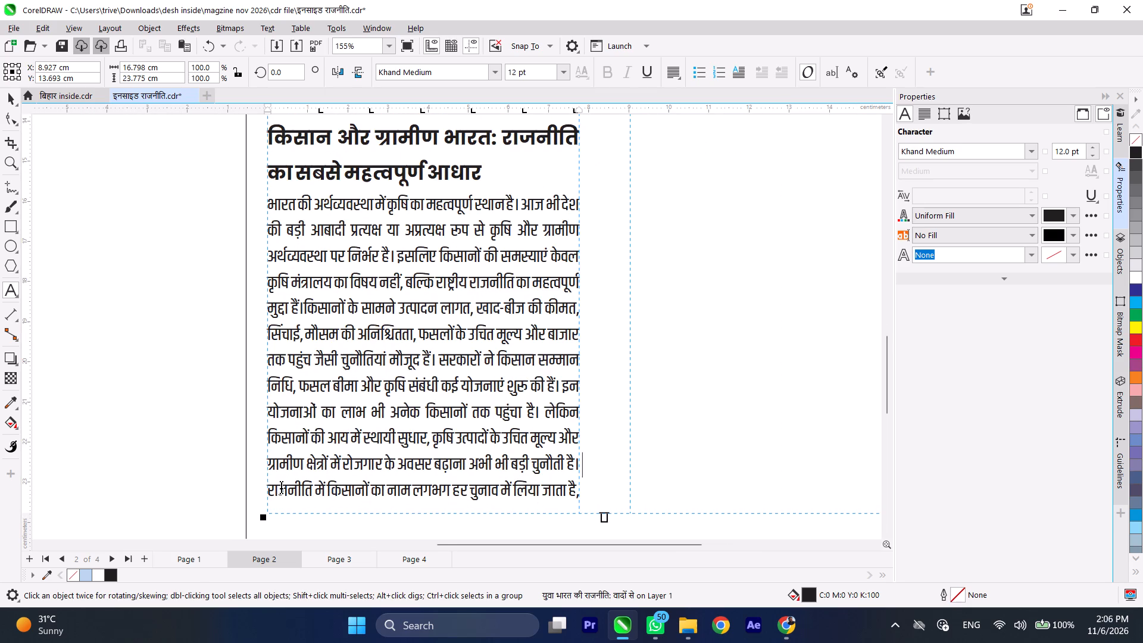
left_click(543, 408)
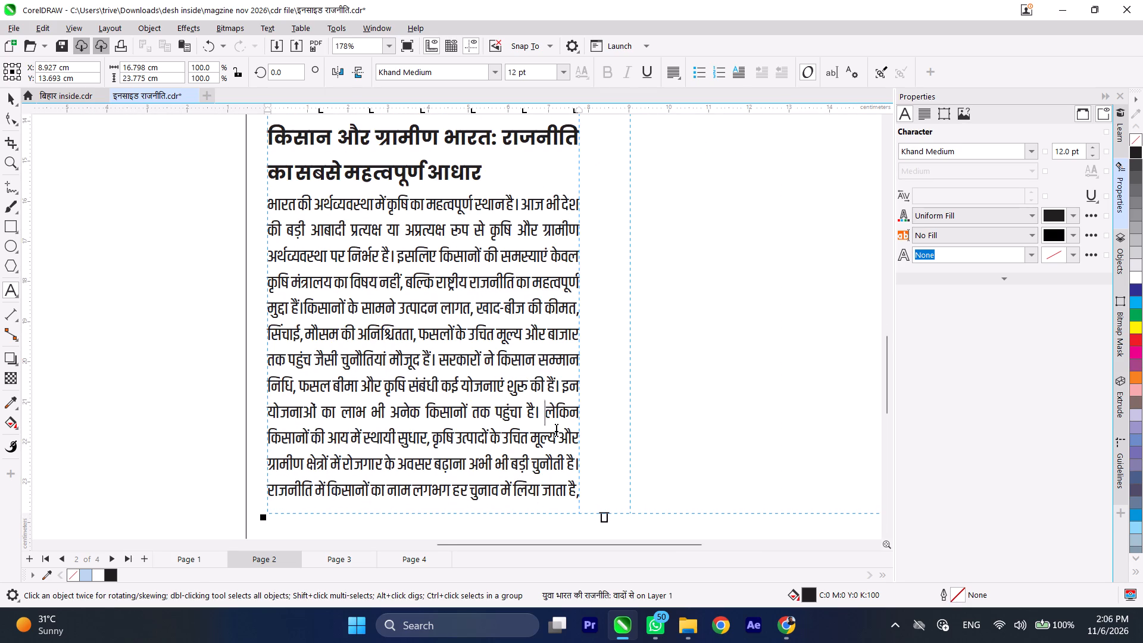
key("BackSpace")
key("space")
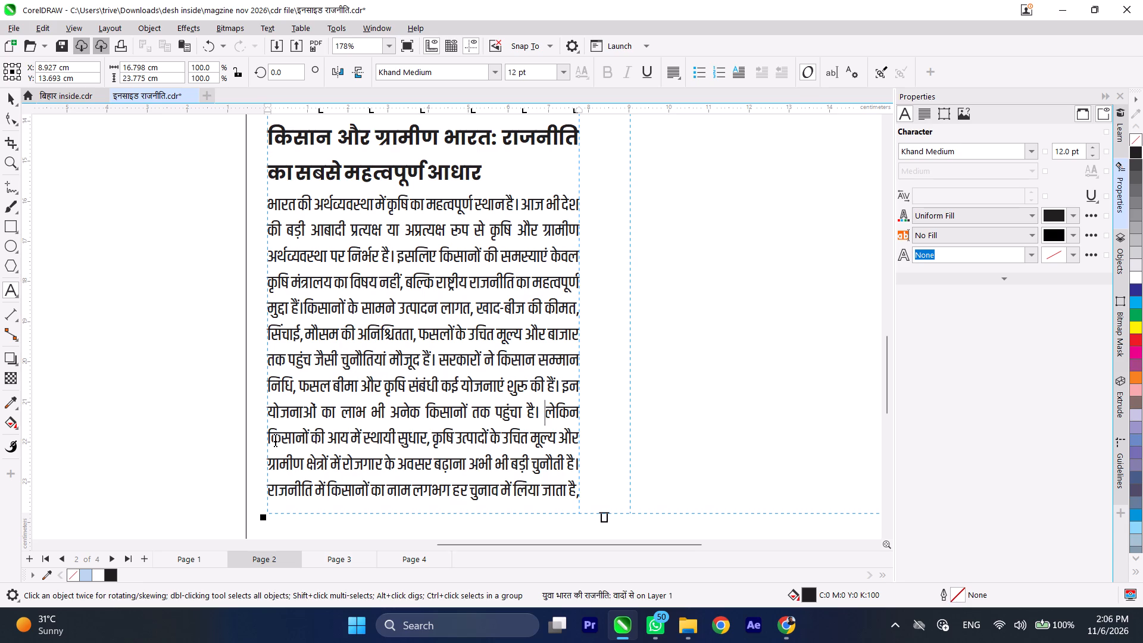
Remove the ## marks before महंगाई in page 2's second column and start that heading on a new line.
scroll(275, 439, "down", 7)
scroll(442, 450, "down", 2)
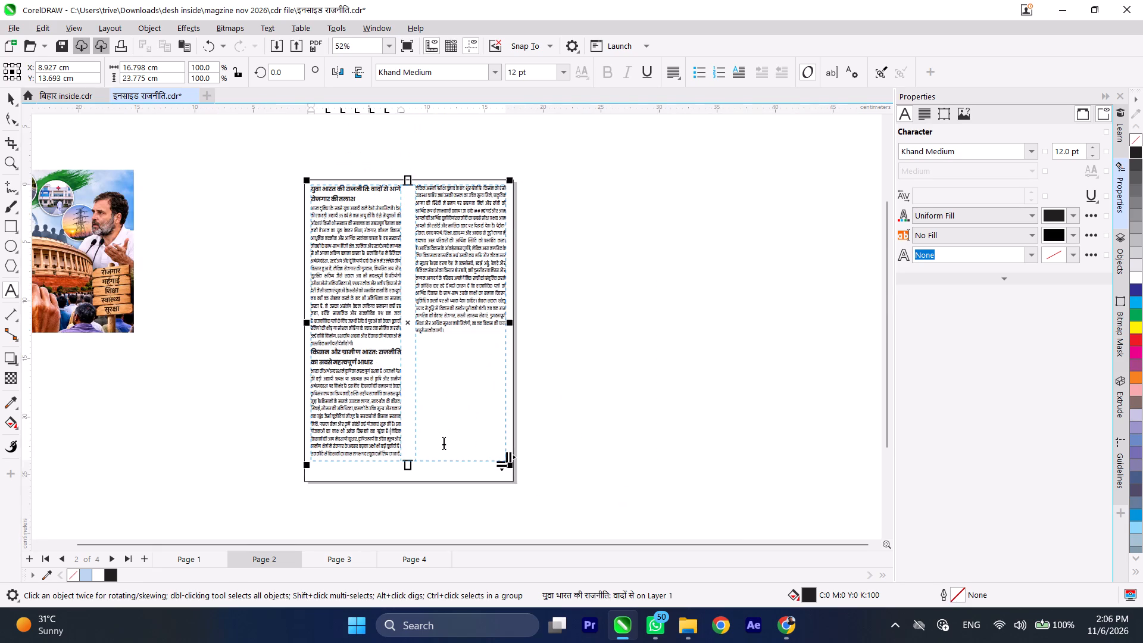
scroll(438, 185, "up", 6)
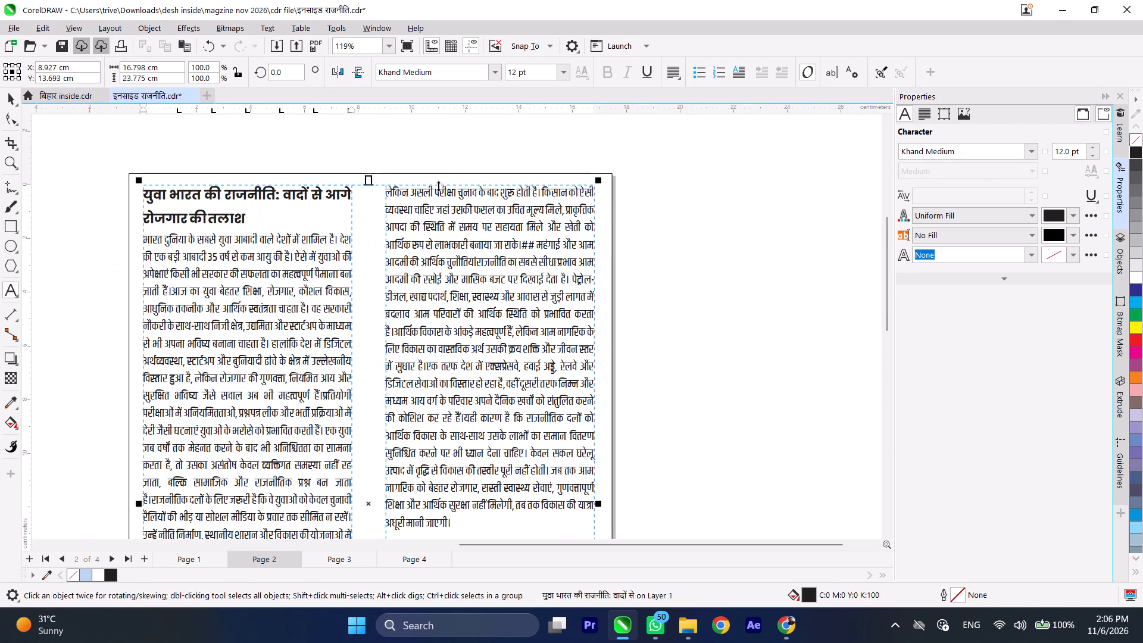
scroll(504, 198, "up", 2)
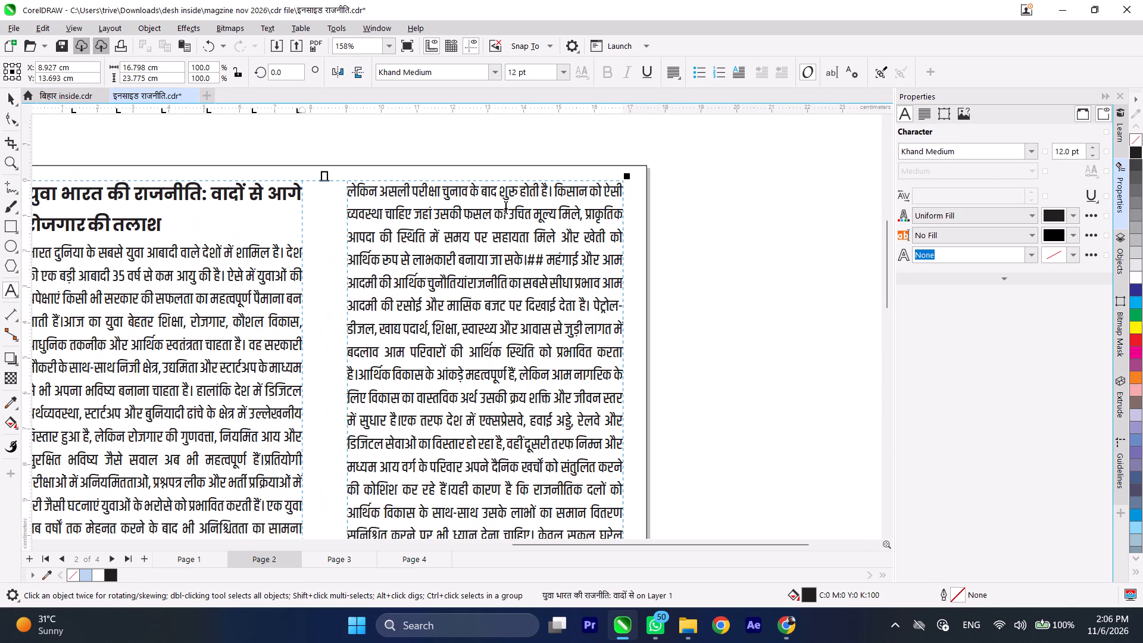
left_click(548, 258)
key("BackSpace")
key("BackSpace")
key("BackSpace")
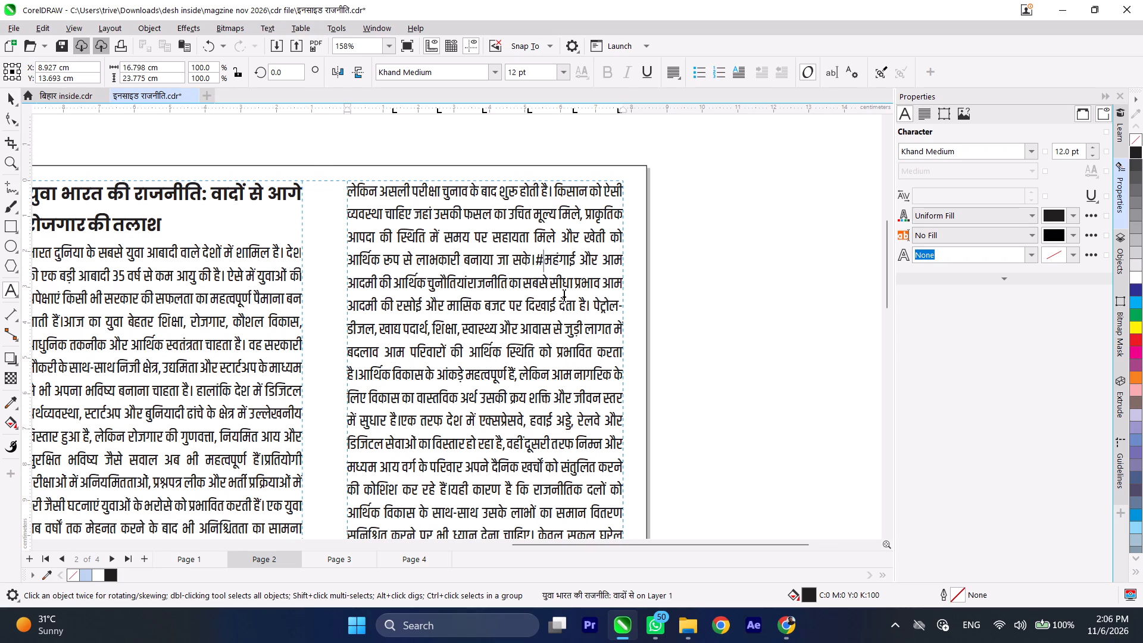
key("Return")
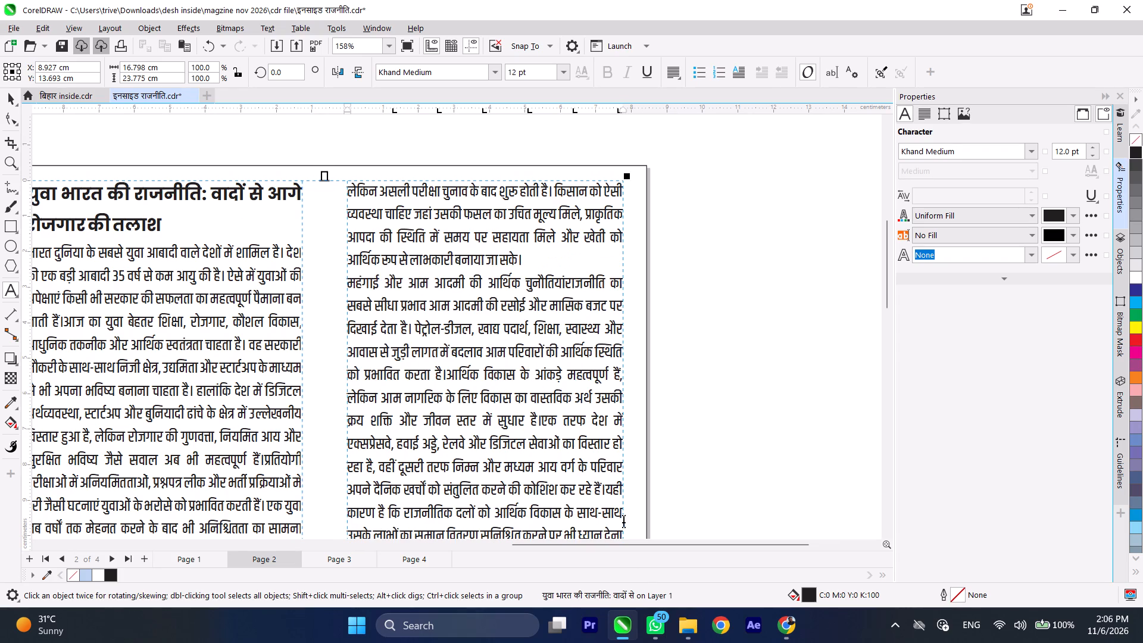
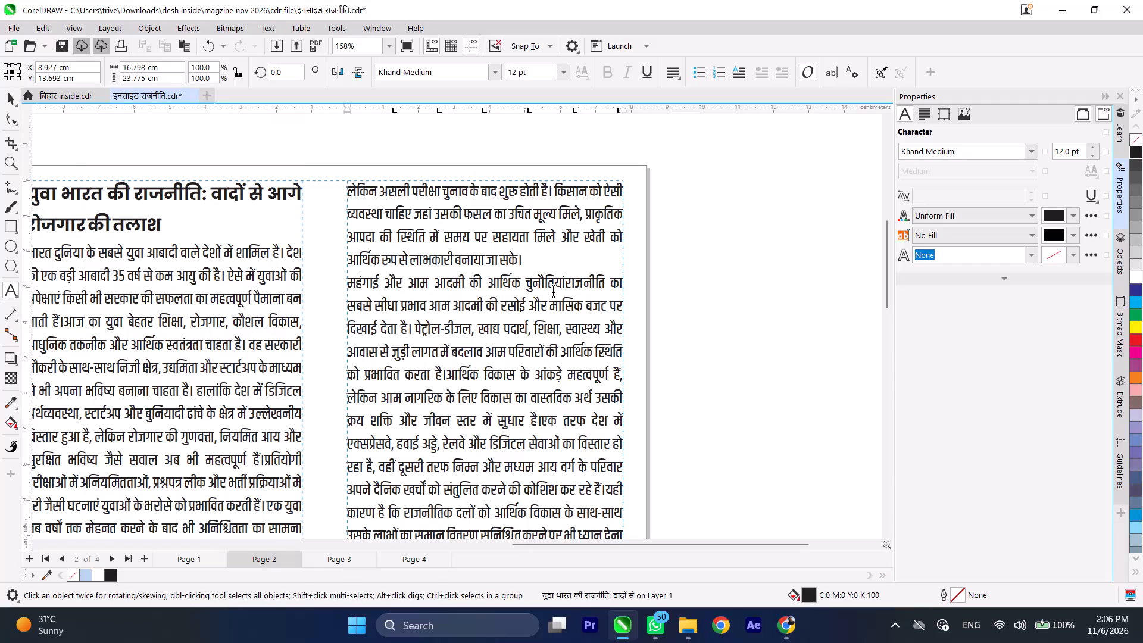
Put the heading महंगाई और आम आदमी की आर्थिक चुनौतियां on its own line and format it as 14 pt Poppins Bold.
left_click(567, 279)
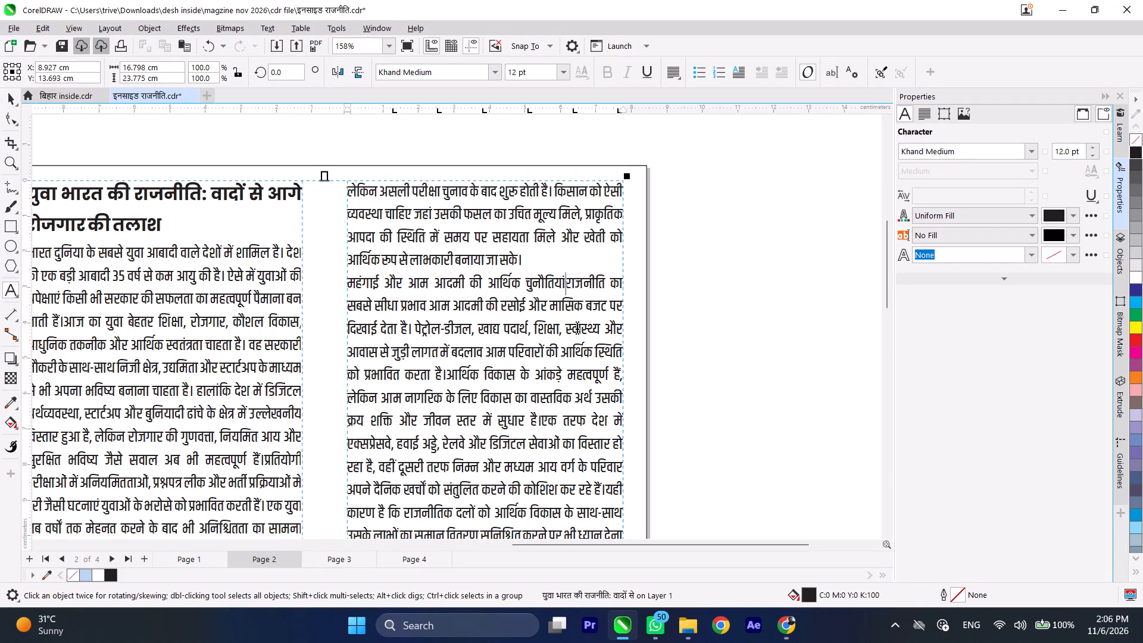
key("Return")
left_click_drag(548, 280, 345, 280)
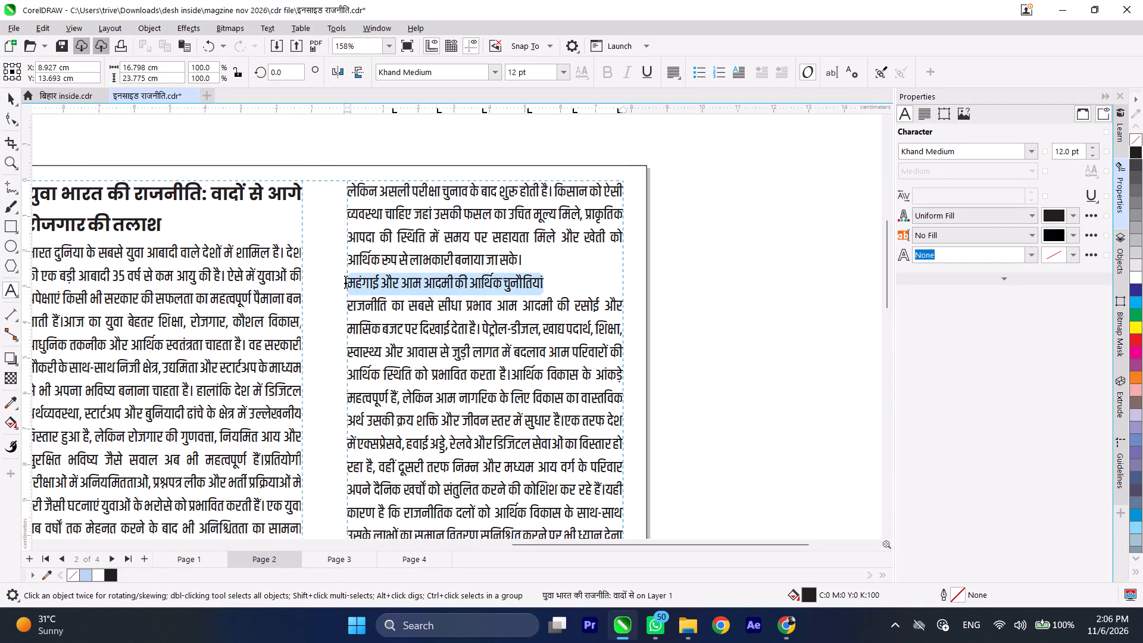
left_click_drag(345, 280, 342, 282)
left_click(560, 68)
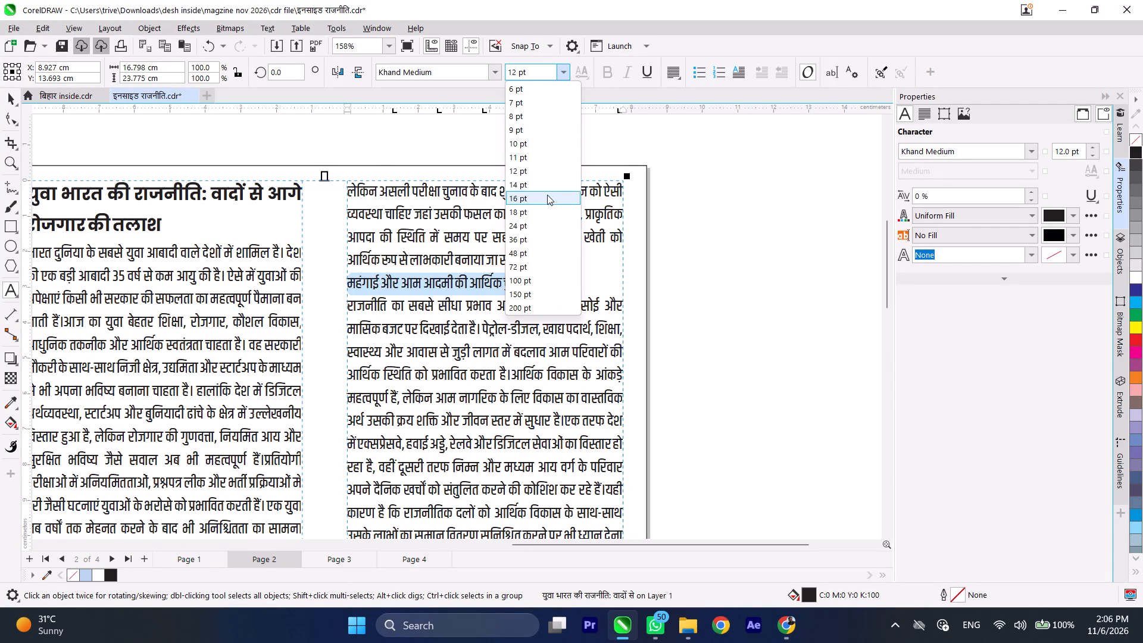
left_click(542, 180)
left_click(1029, 149)
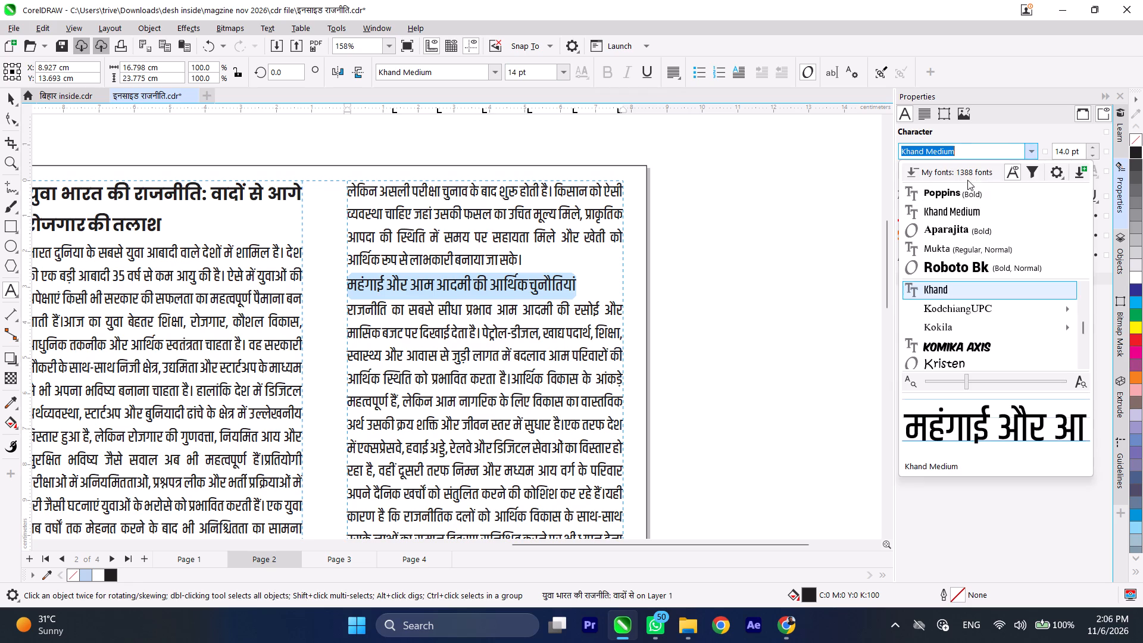
left_click(963, 191)
Left-align the heading महंगाई और आम आदमी की आर्थिक चुनौतियां.
scroll(453, 241, "down", 5)
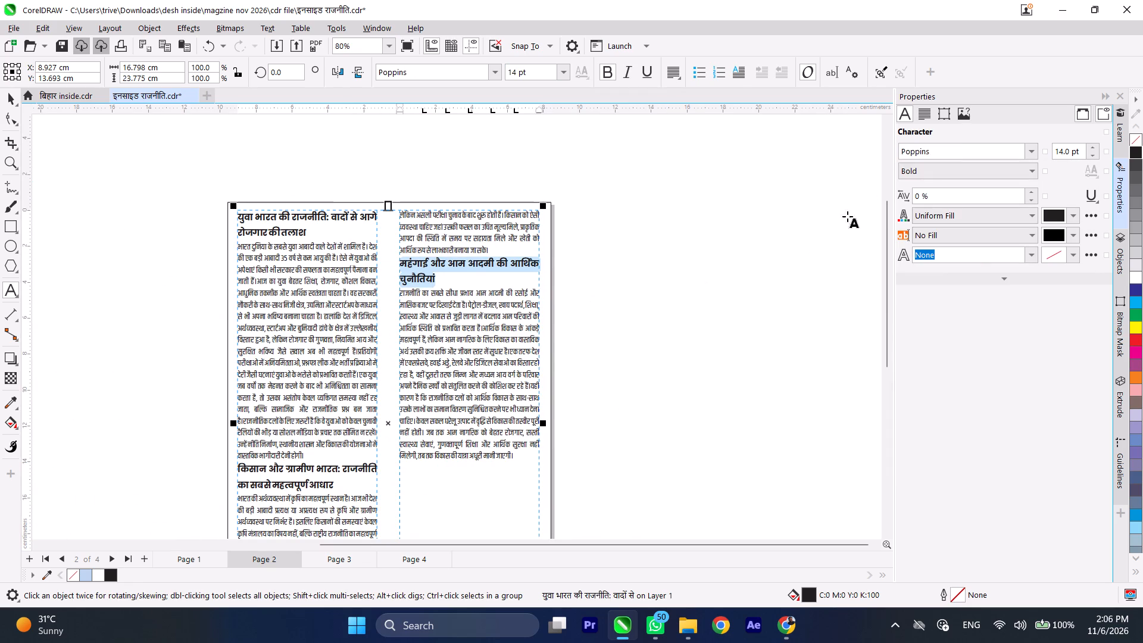
left_click(919, 117)
left_click(924, 152)
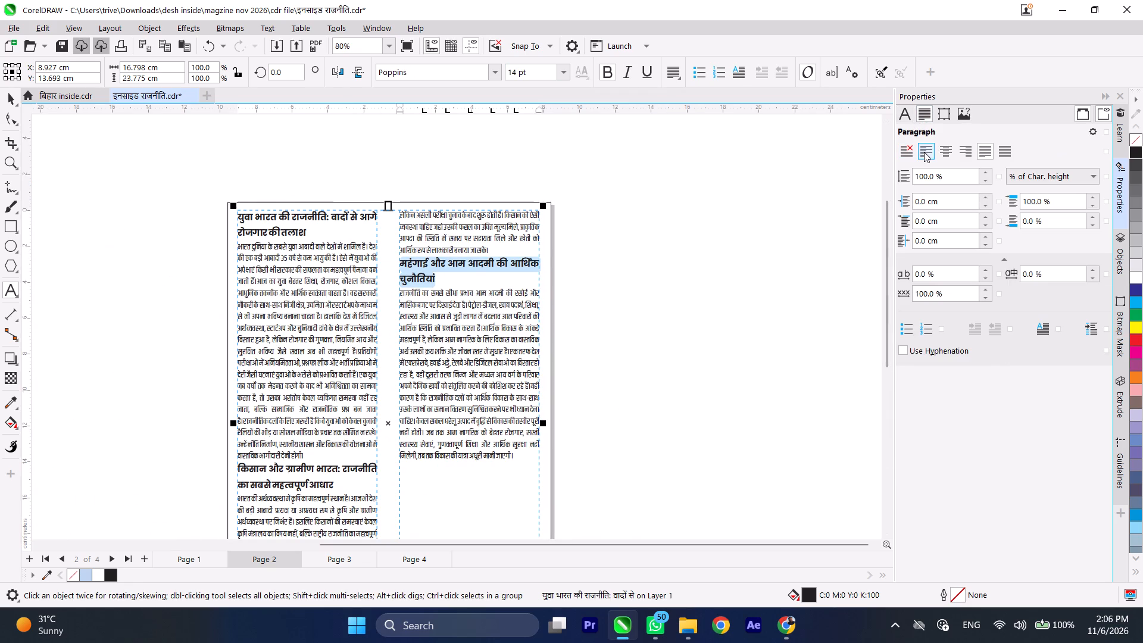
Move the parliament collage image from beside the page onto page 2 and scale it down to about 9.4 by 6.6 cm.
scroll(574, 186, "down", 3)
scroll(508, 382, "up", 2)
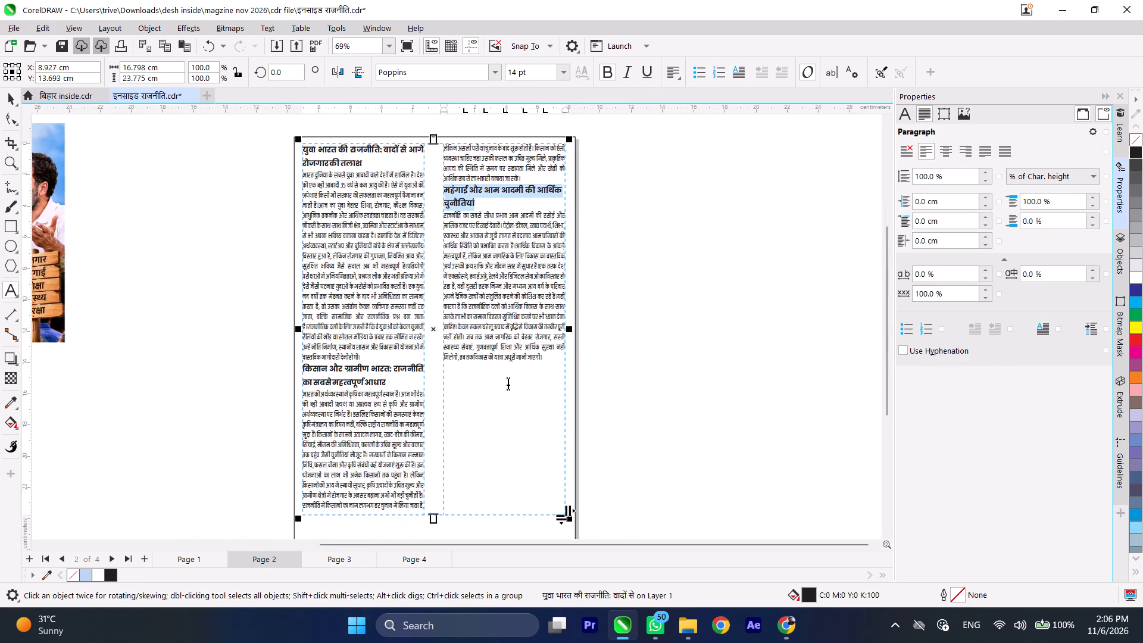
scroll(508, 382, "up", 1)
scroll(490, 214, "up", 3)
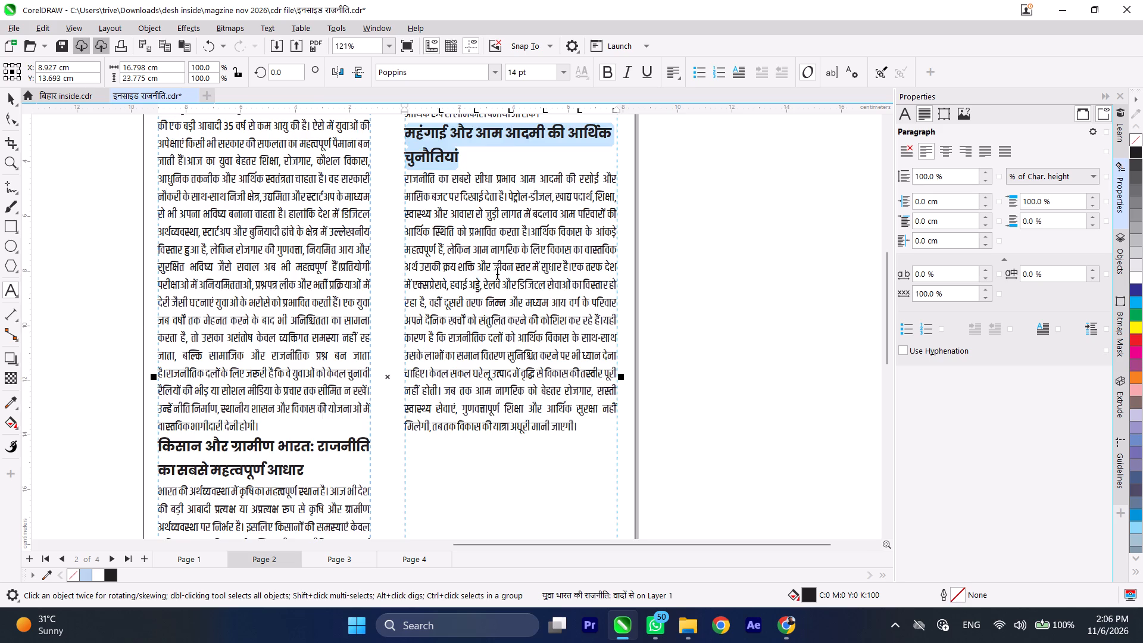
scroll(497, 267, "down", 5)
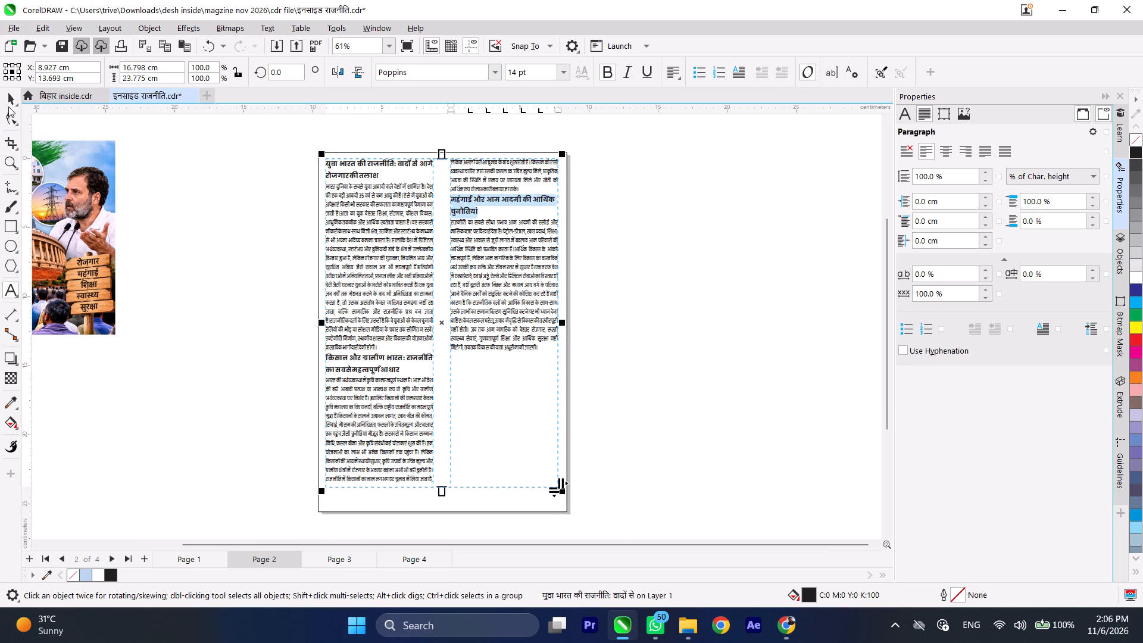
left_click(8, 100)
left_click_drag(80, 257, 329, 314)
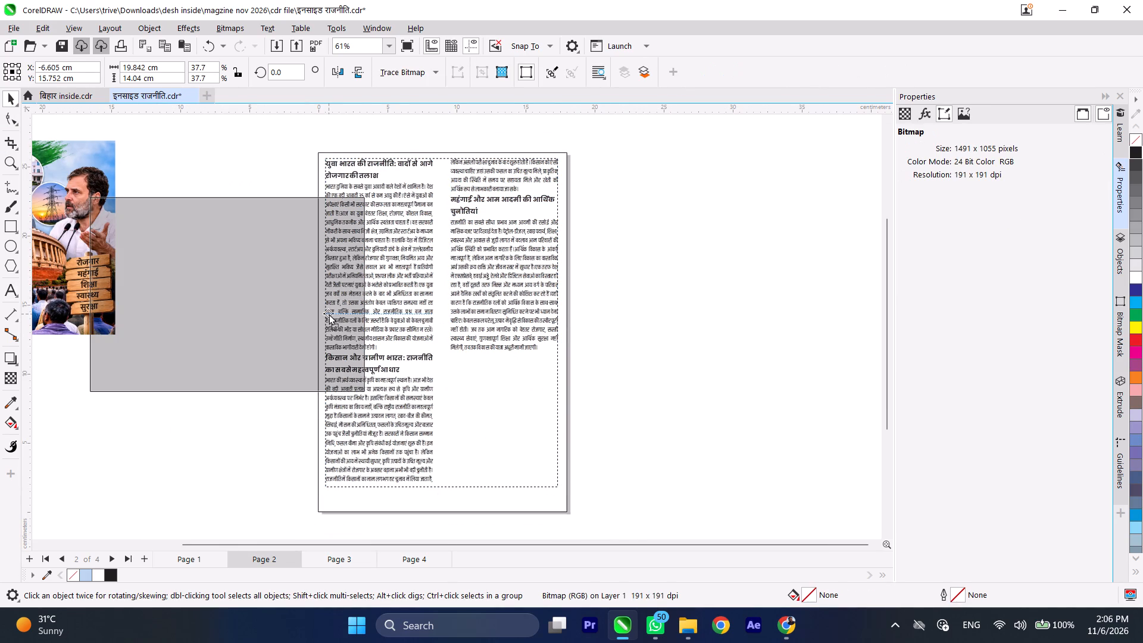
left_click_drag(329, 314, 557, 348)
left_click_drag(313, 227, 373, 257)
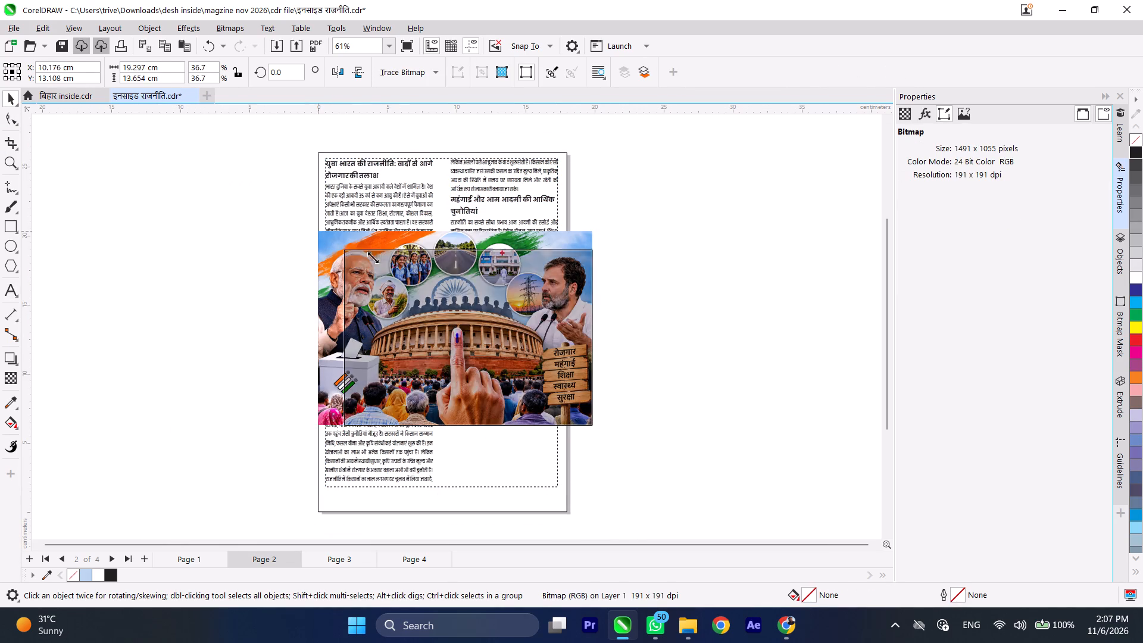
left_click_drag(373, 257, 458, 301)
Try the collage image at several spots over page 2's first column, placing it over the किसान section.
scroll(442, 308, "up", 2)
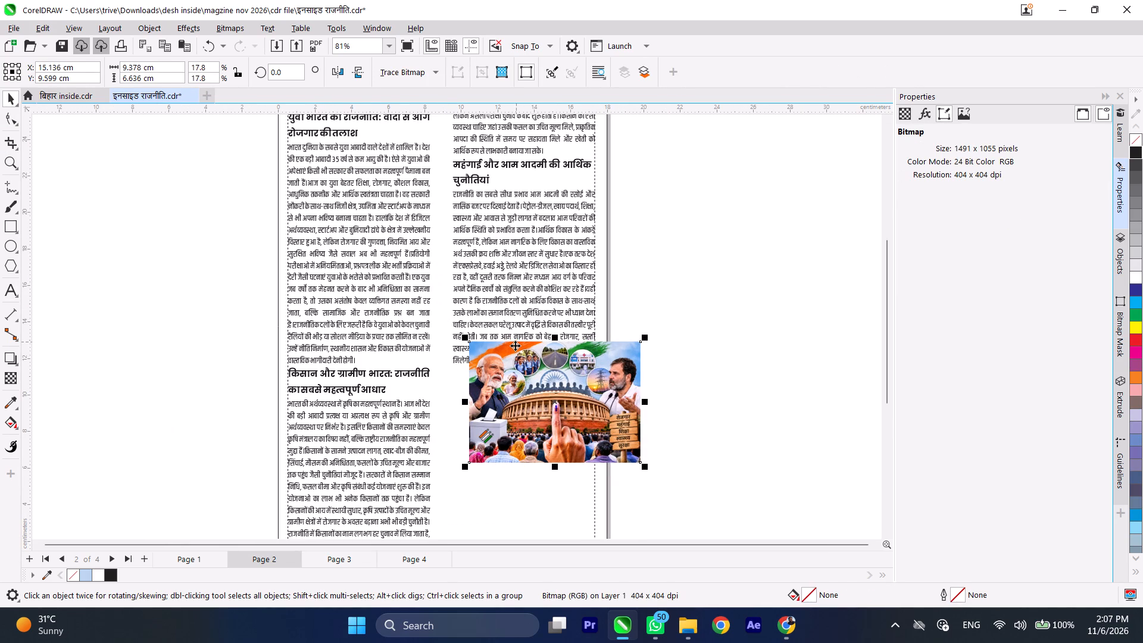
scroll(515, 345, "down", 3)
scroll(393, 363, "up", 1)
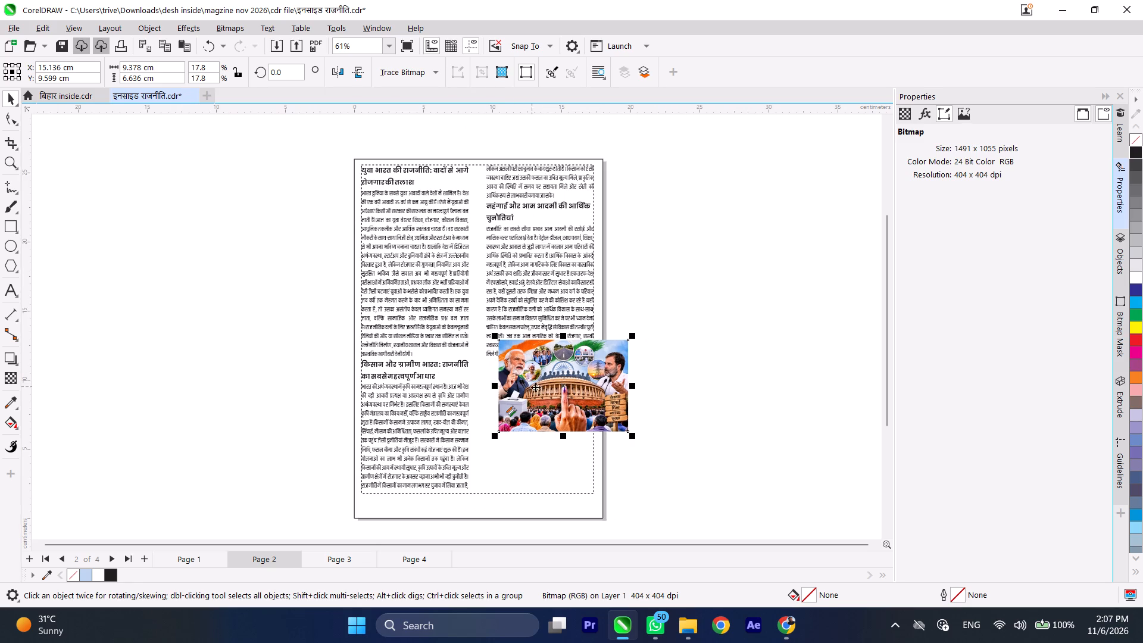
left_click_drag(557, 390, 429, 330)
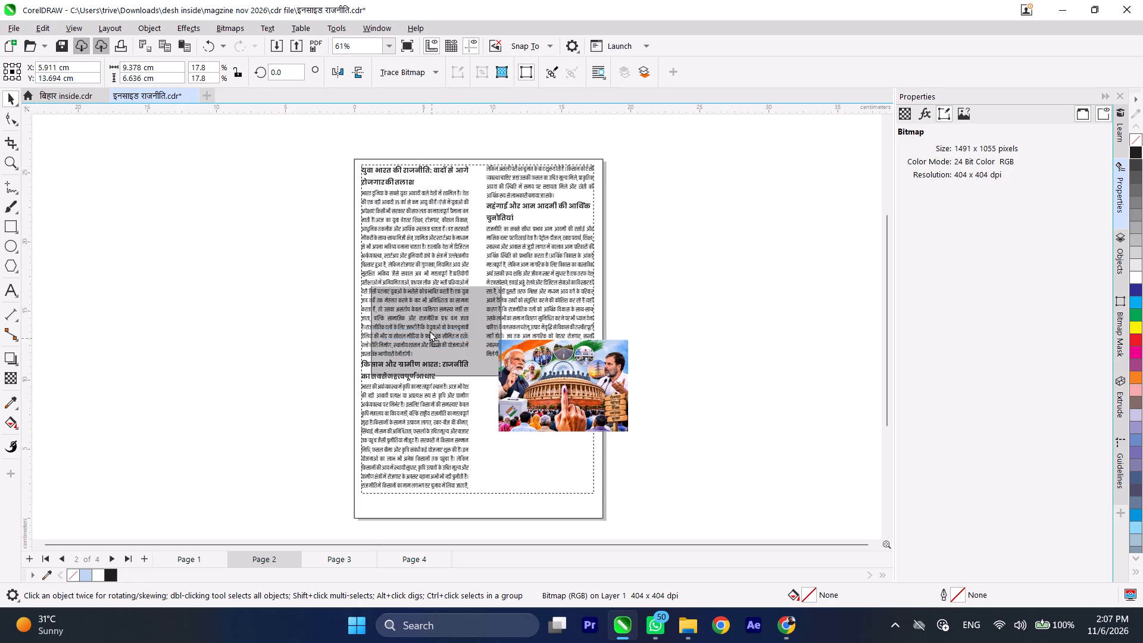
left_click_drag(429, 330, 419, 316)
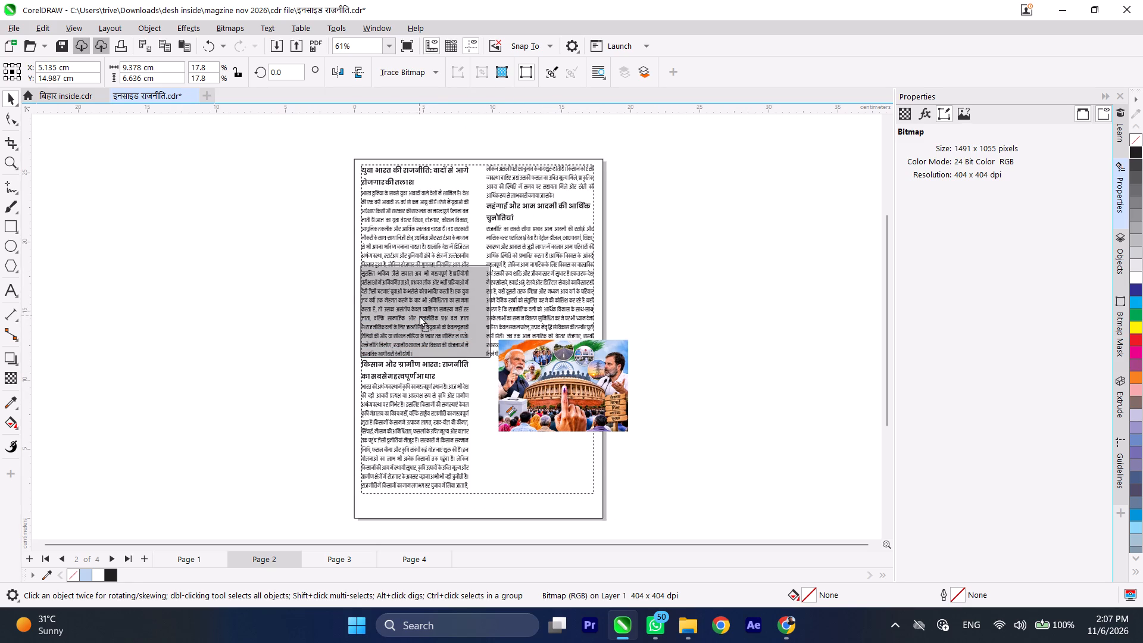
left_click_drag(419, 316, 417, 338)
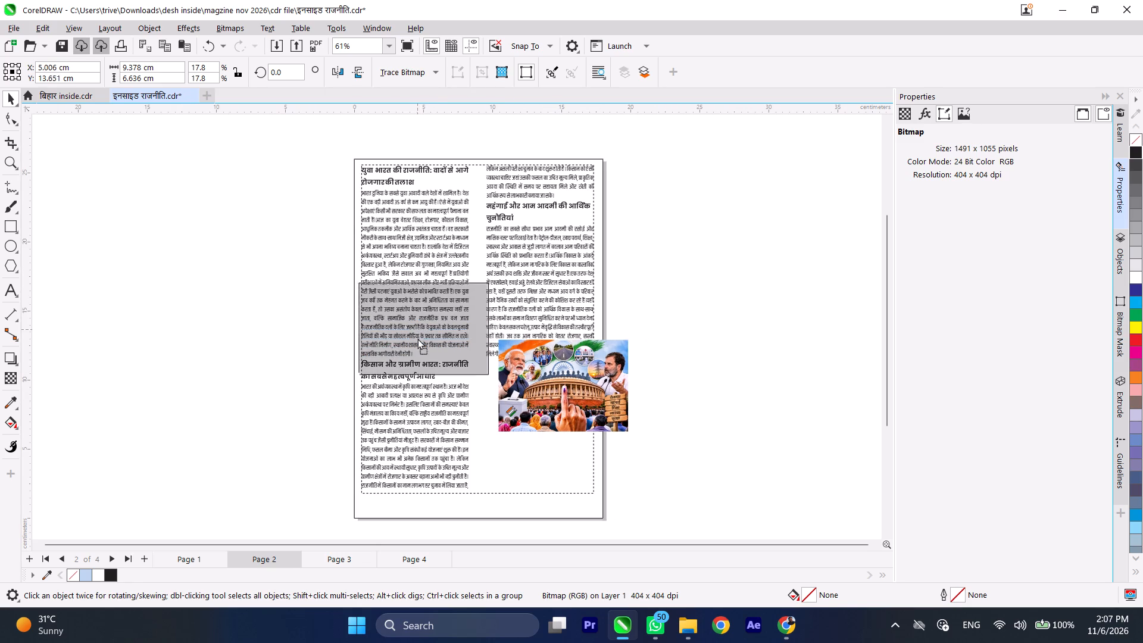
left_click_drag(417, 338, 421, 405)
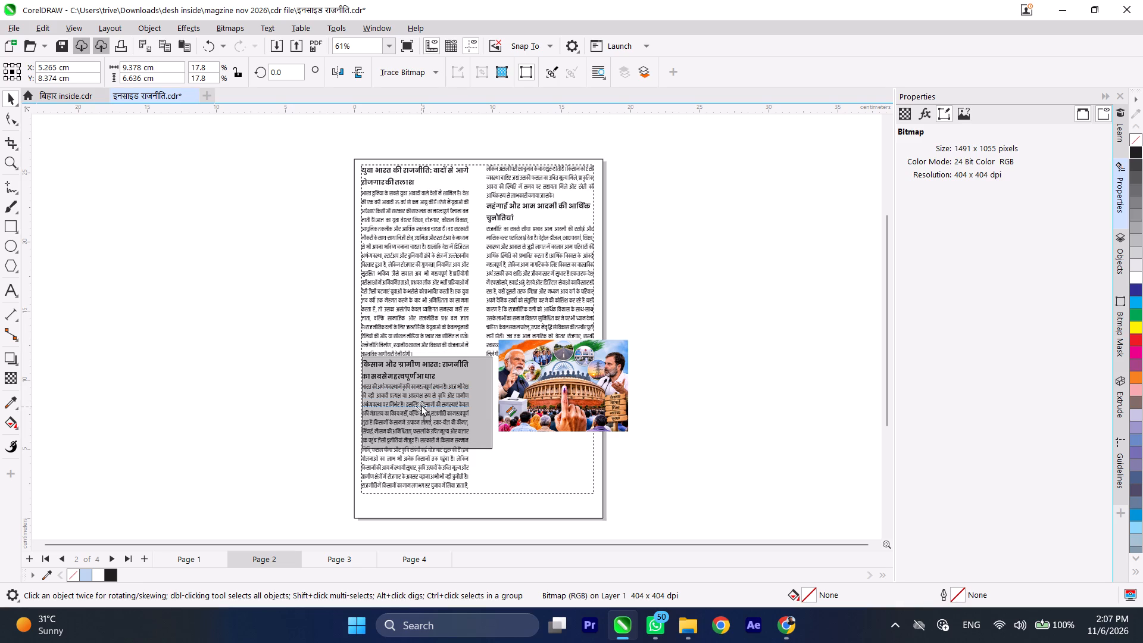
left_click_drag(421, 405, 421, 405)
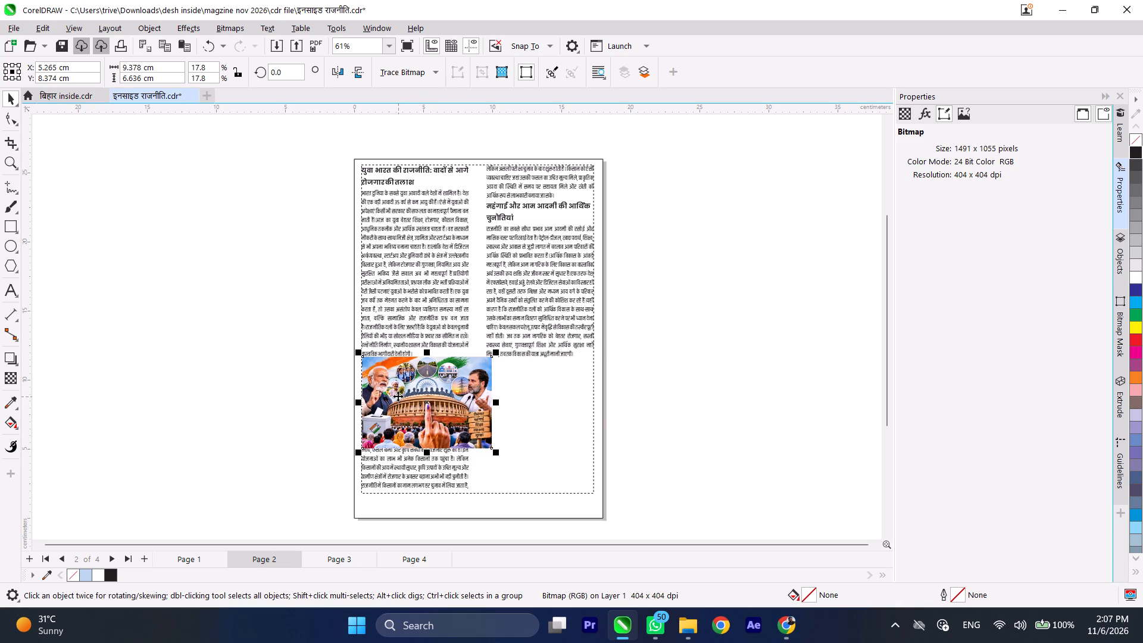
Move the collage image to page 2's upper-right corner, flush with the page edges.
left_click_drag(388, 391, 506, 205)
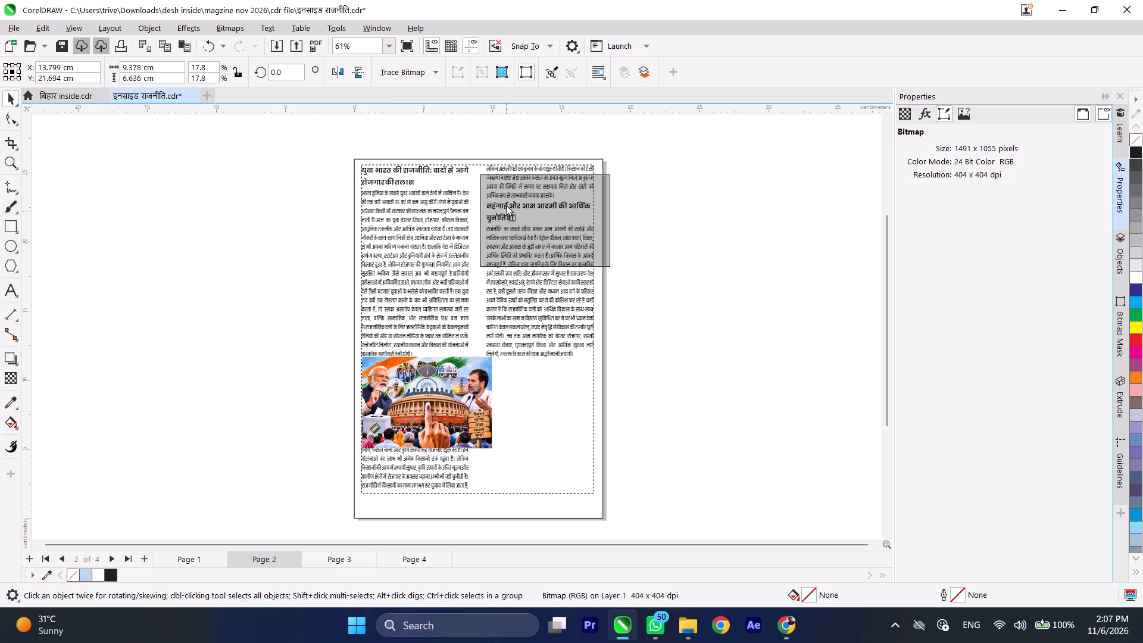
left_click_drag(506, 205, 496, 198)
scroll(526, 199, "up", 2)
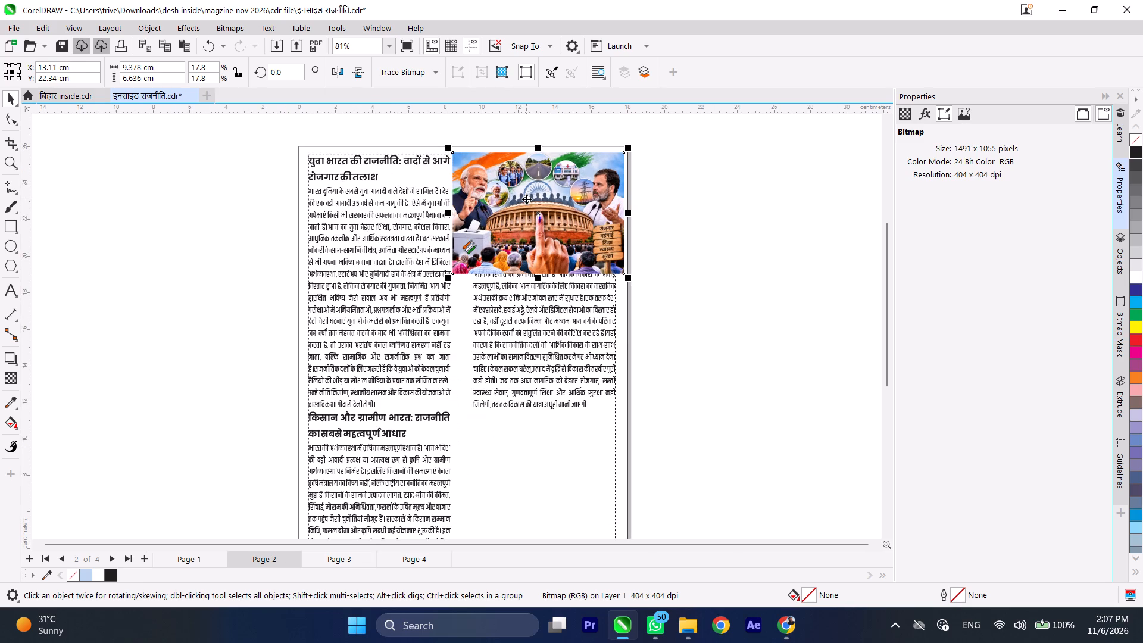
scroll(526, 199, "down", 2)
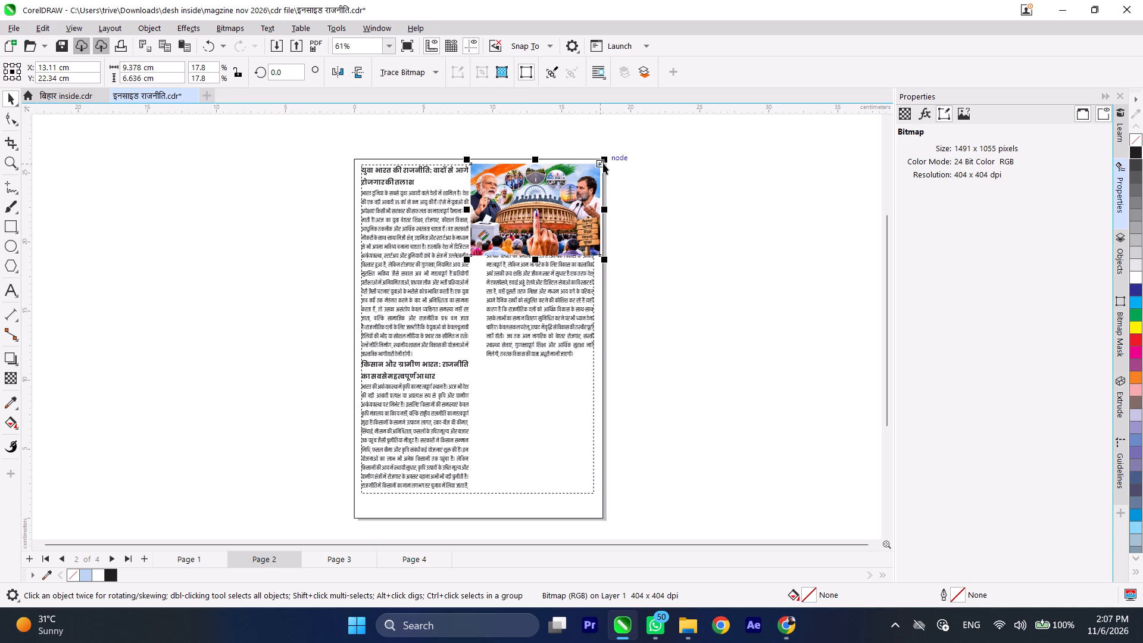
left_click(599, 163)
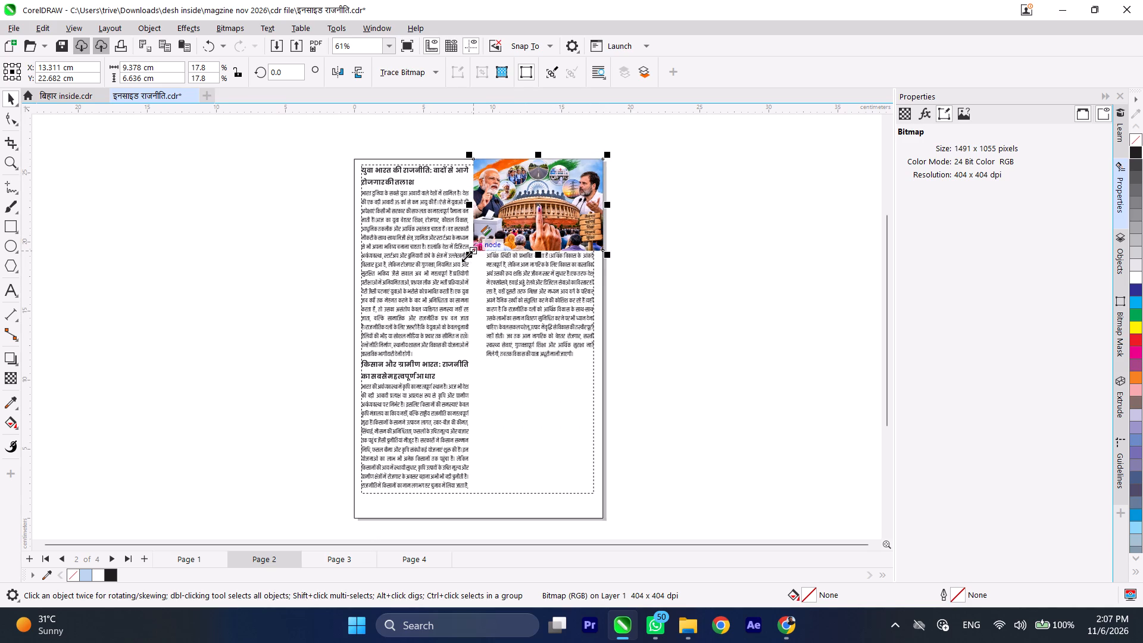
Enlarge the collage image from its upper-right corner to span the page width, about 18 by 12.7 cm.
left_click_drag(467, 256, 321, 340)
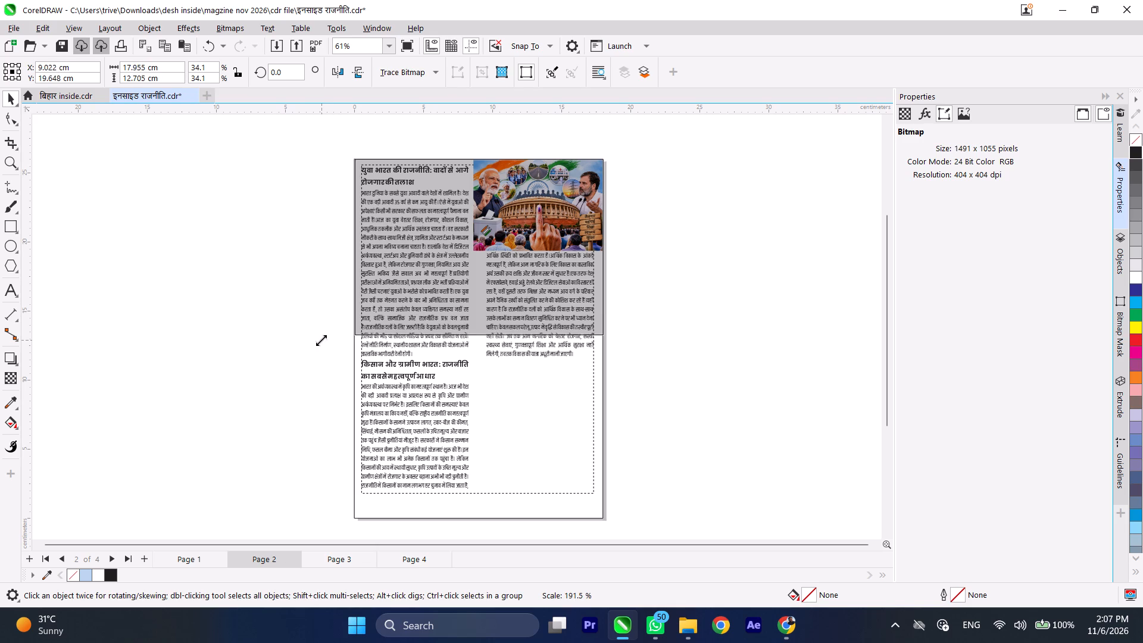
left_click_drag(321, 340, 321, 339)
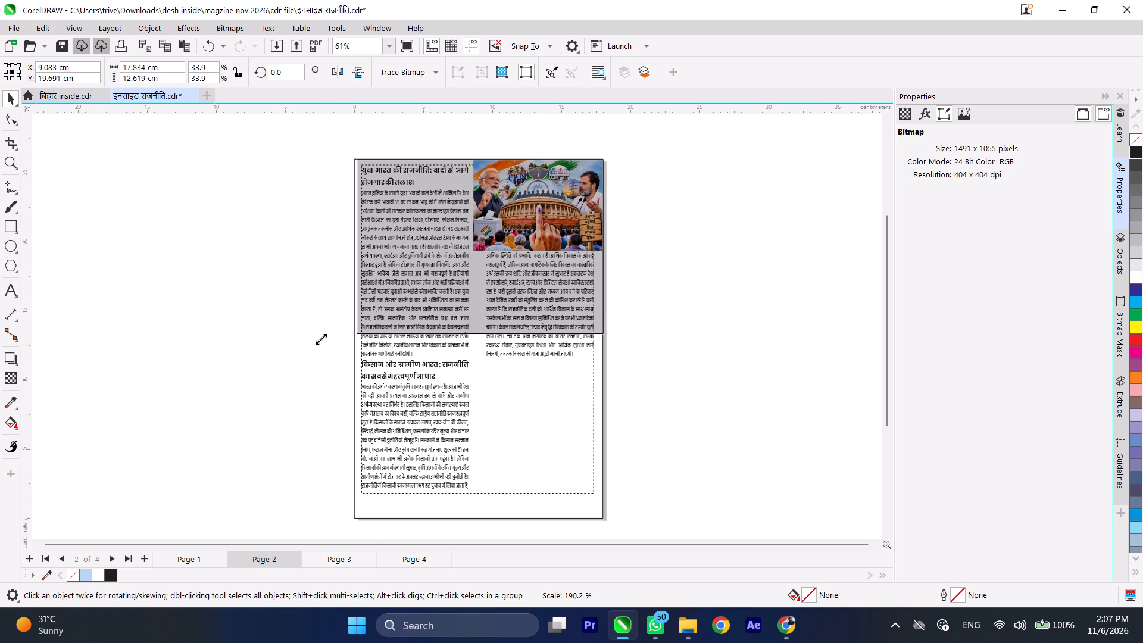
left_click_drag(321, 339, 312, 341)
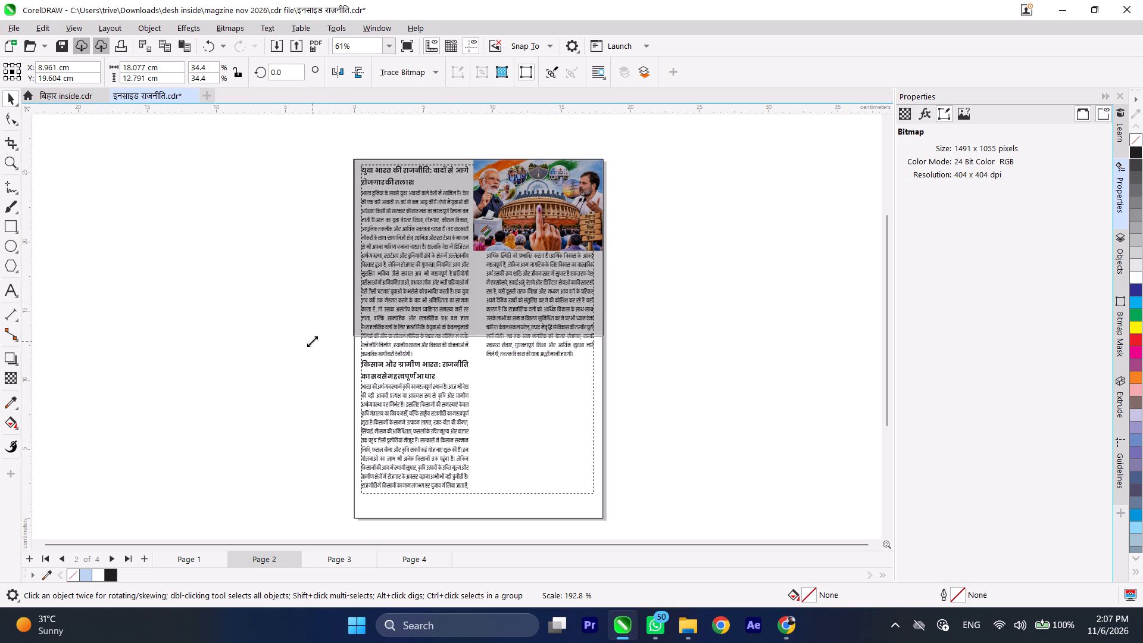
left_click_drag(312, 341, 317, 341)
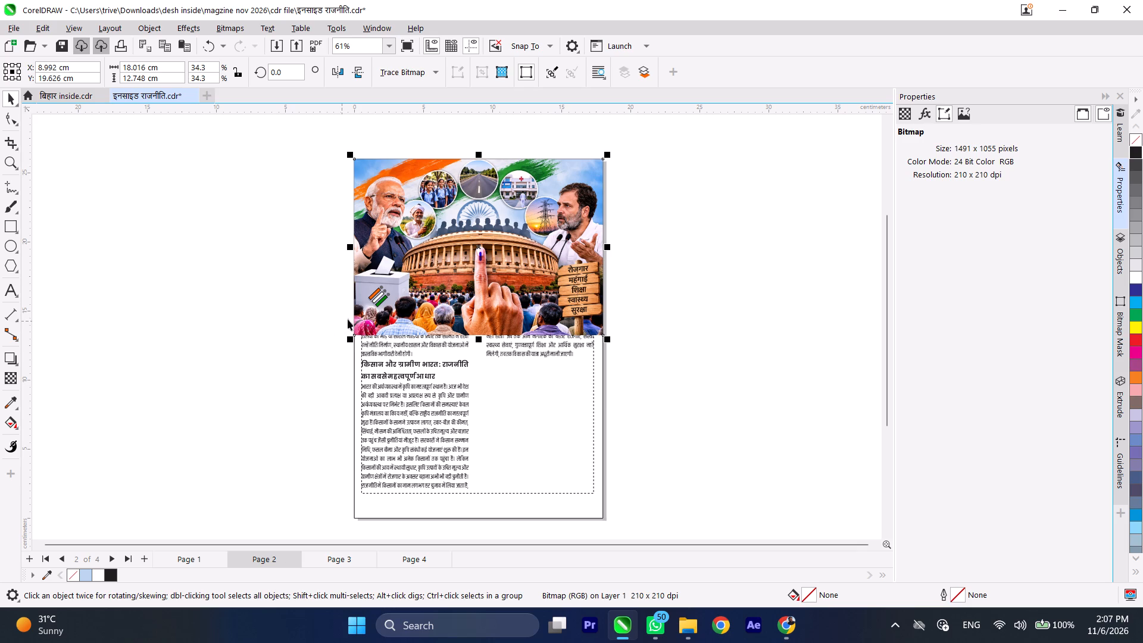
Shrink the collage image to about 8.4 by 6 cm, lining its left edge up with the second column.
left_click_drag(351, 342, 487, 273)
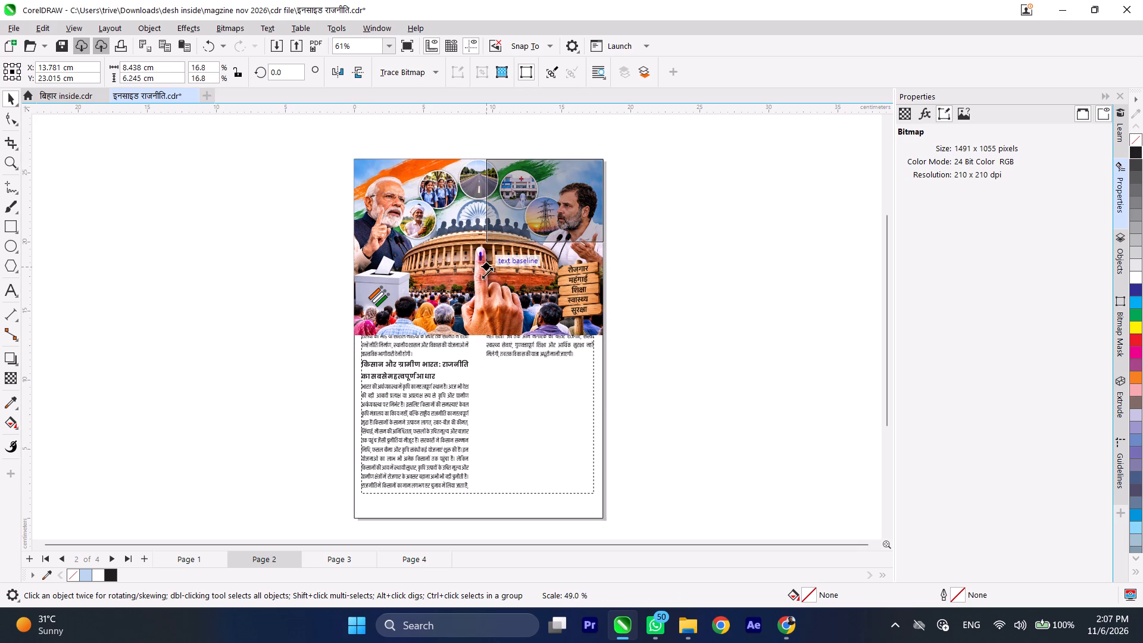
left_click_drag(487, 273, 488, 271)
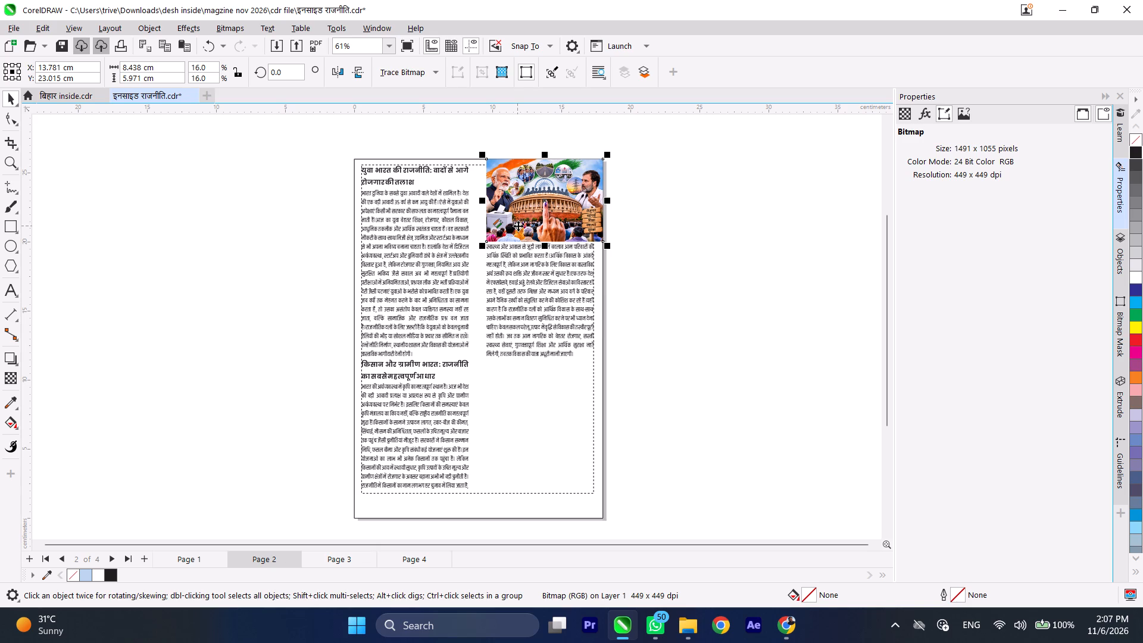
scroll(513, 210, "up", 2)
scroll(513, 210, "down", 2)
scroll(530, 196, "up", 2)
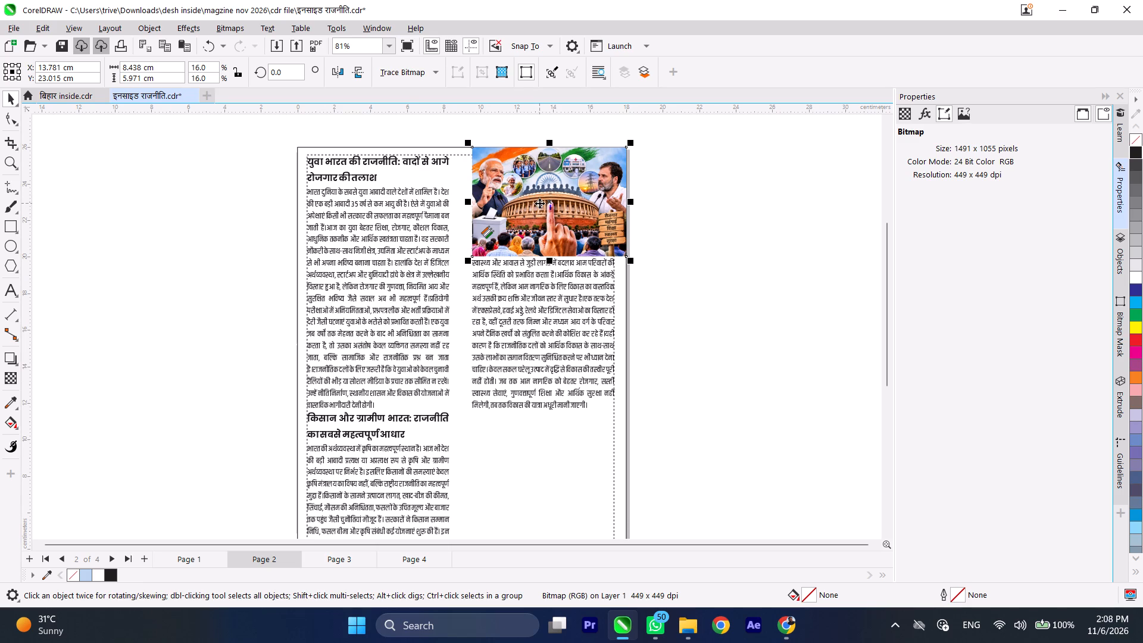
Move the collage image off page 2 and delete it.
left_click_drag(540, 207, 224, 295)
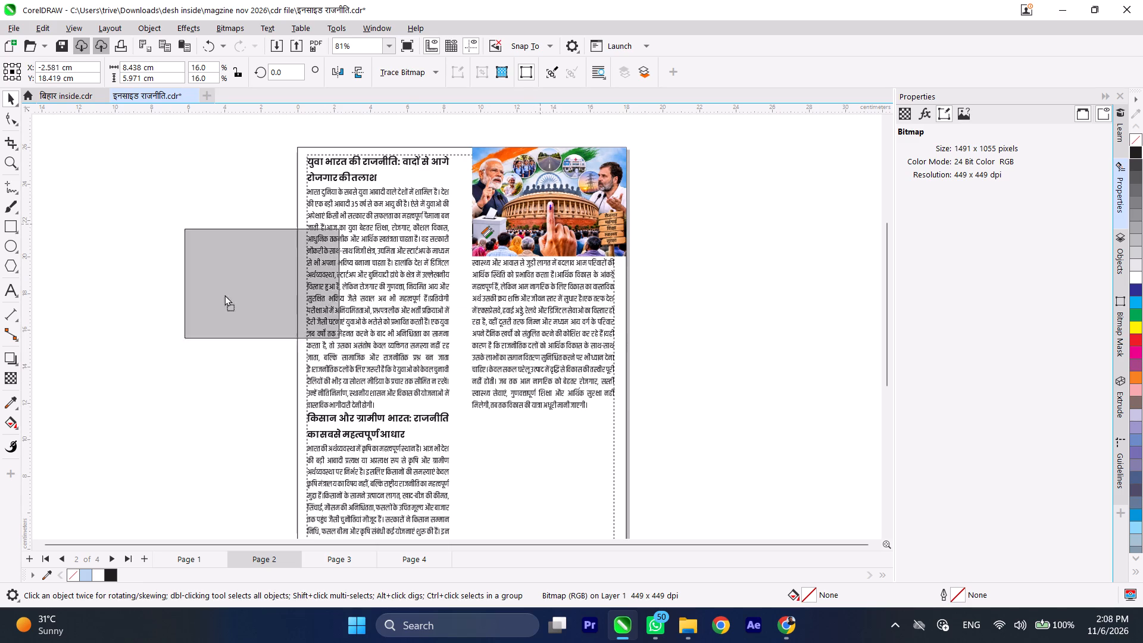
left_click_drag(224, 295, 185, 309)
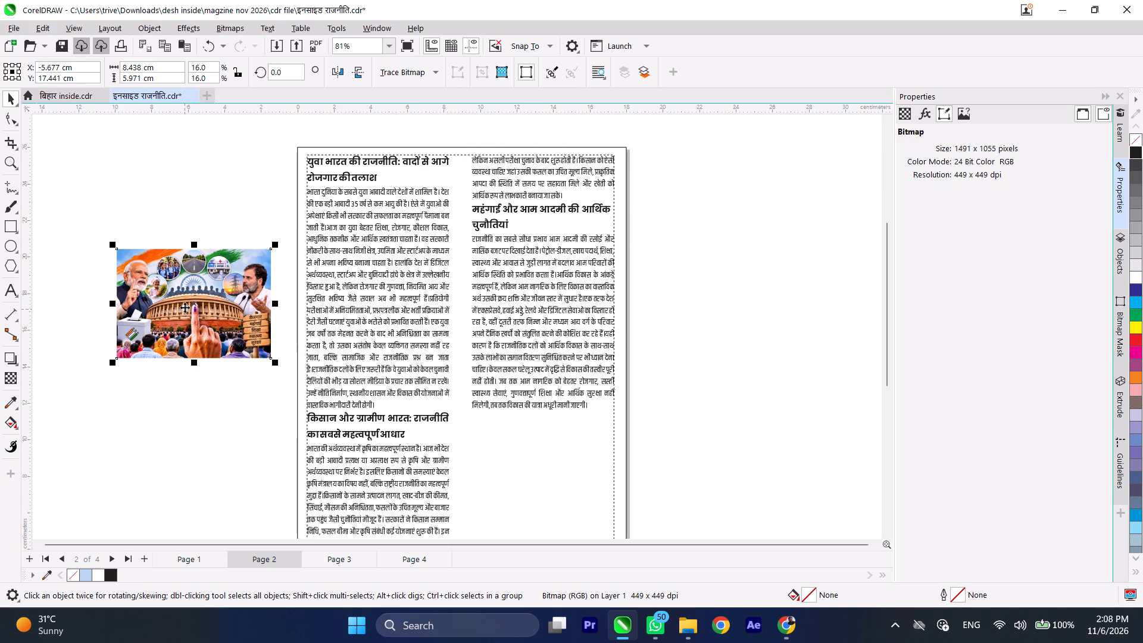
scroll(182, 269, "down", 1)
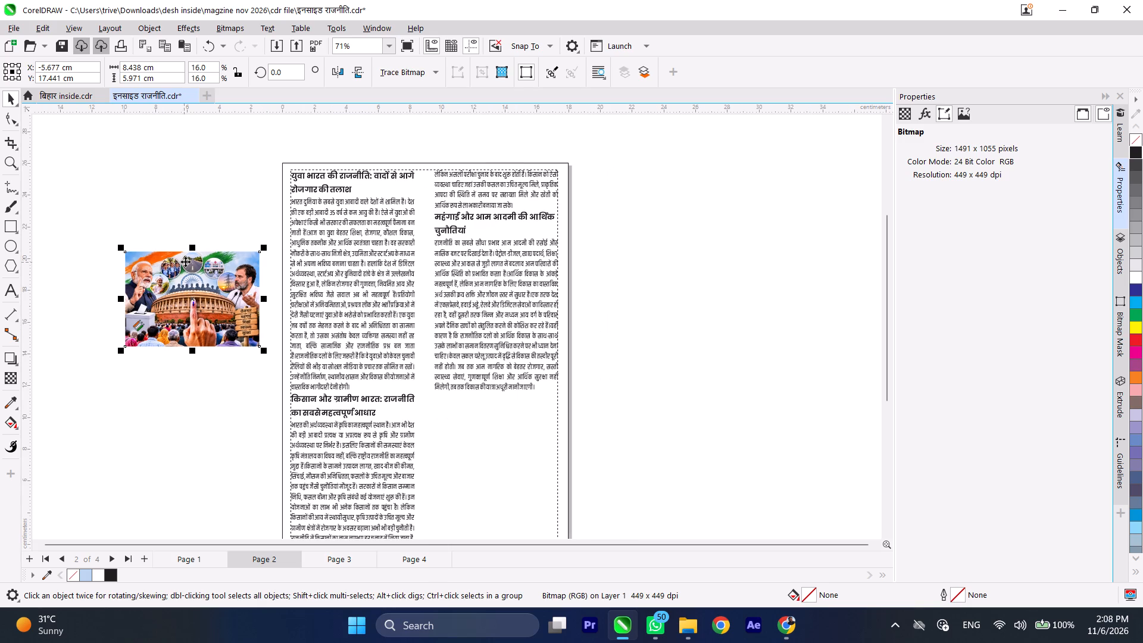
scroll(188, 217, "down", 2)
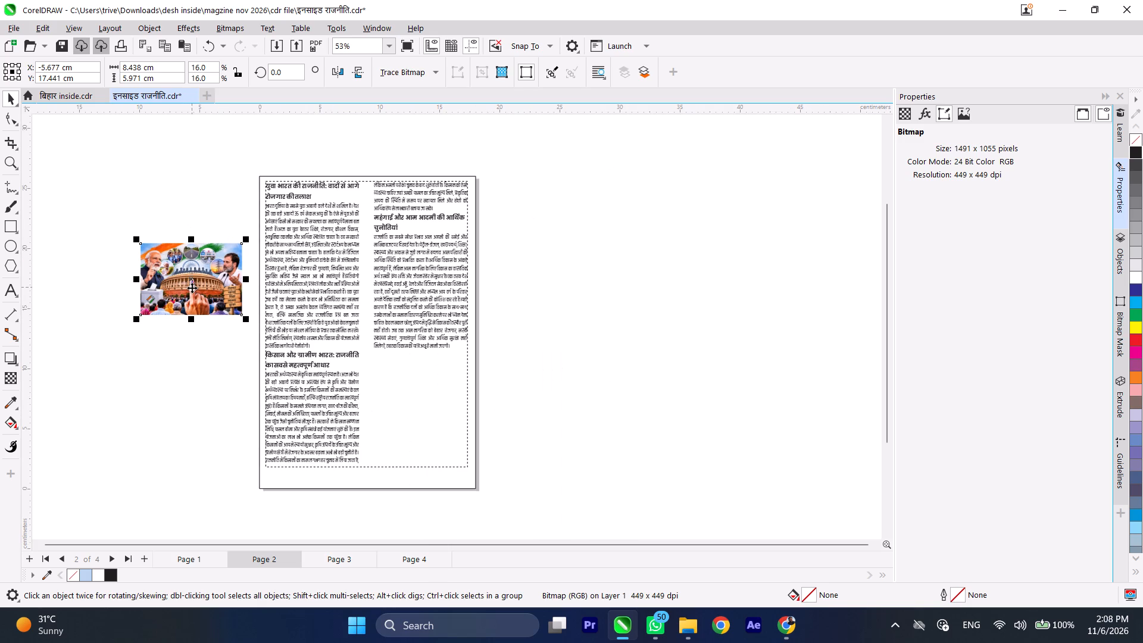
scroll(192, 288, "up", 2)
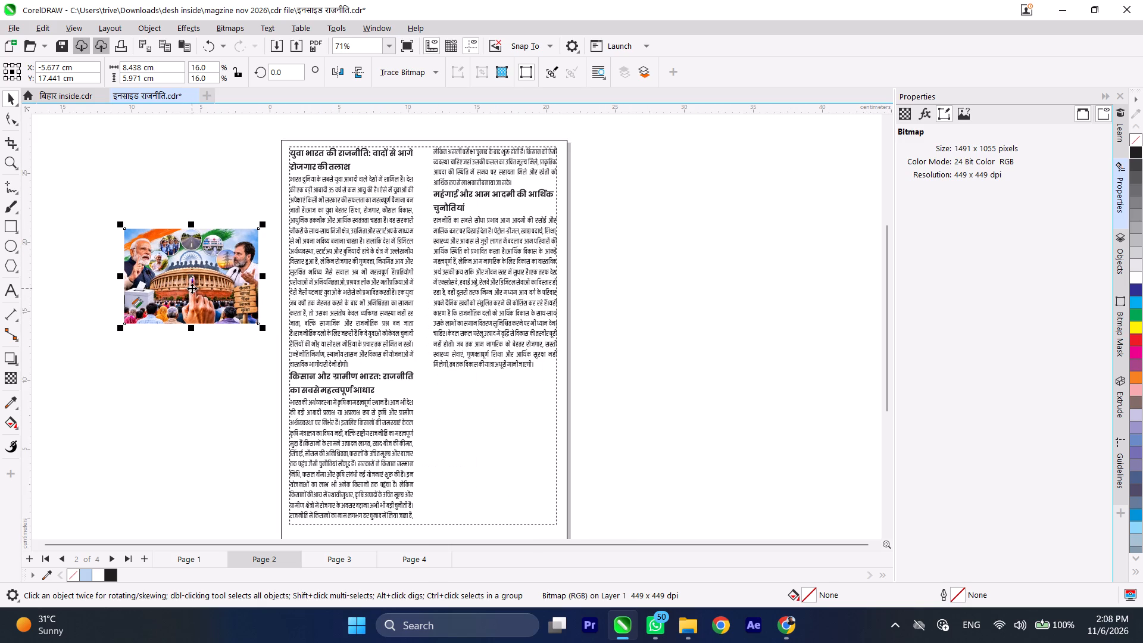
scroll(192, 286, "down", 1)
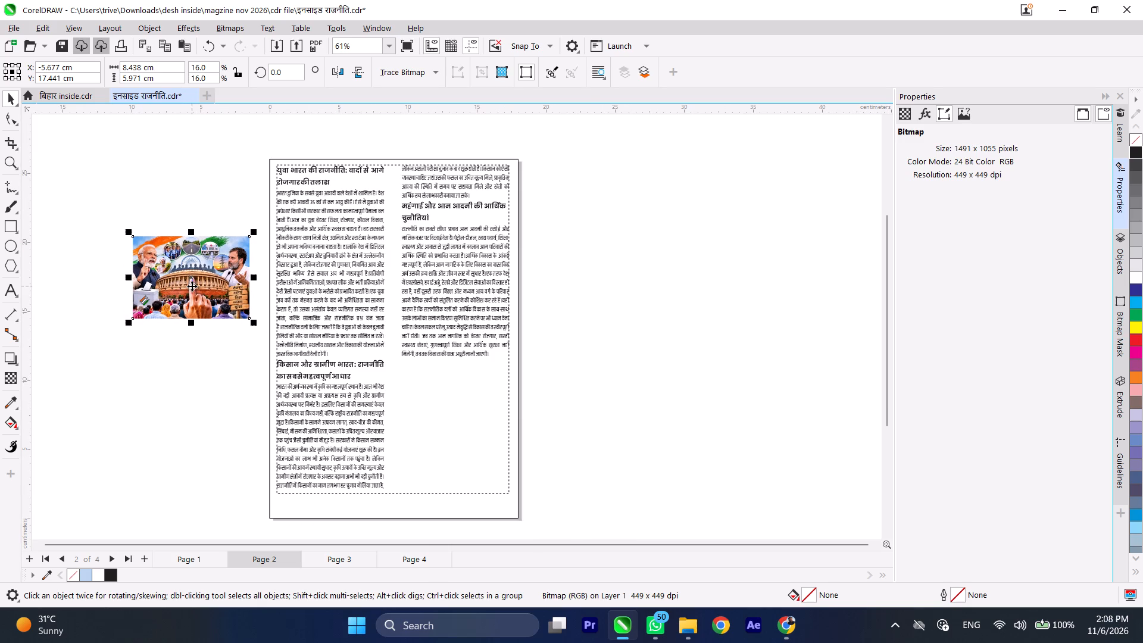
key("BackSpace")
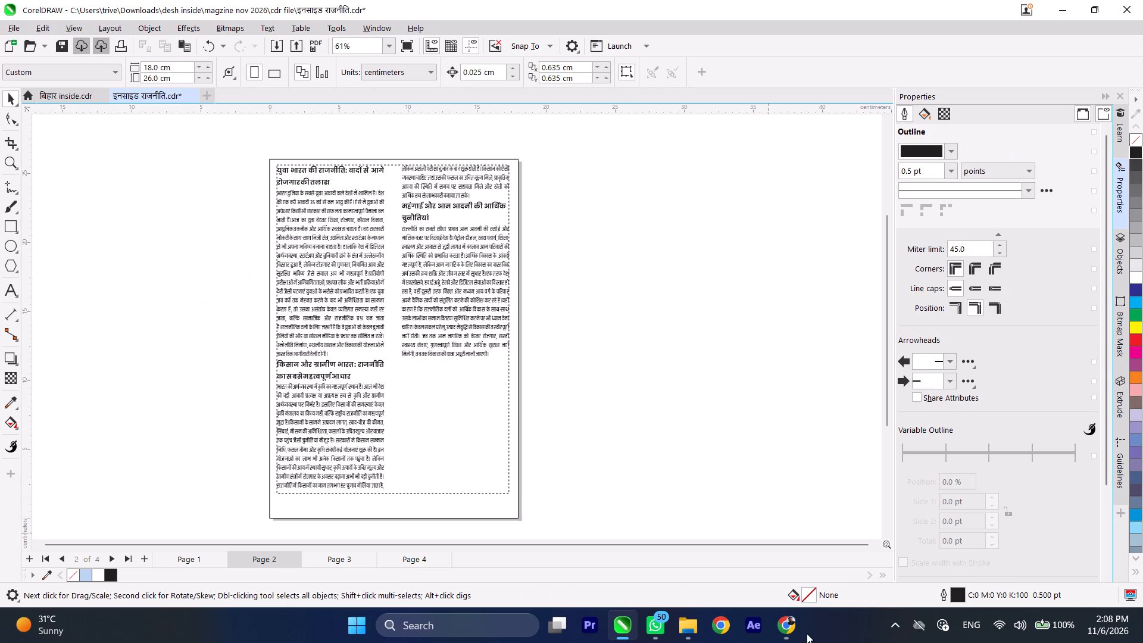
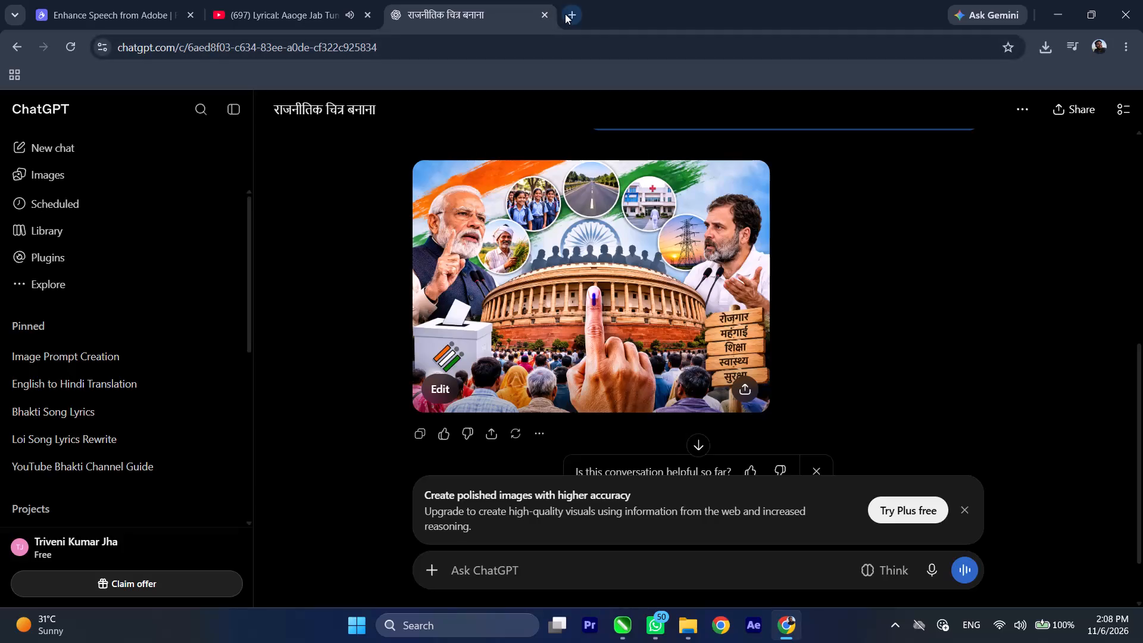
Open the Pinterest website in a new browser tab by searching the web for pinterest.
left_click(565, 14)
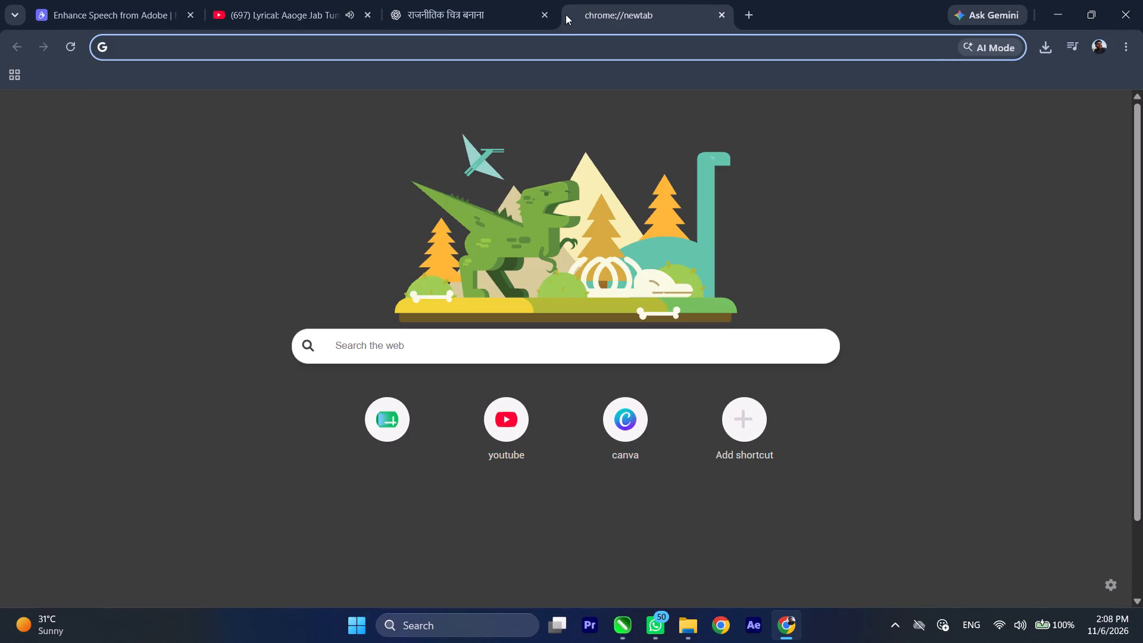
type("pimtr")
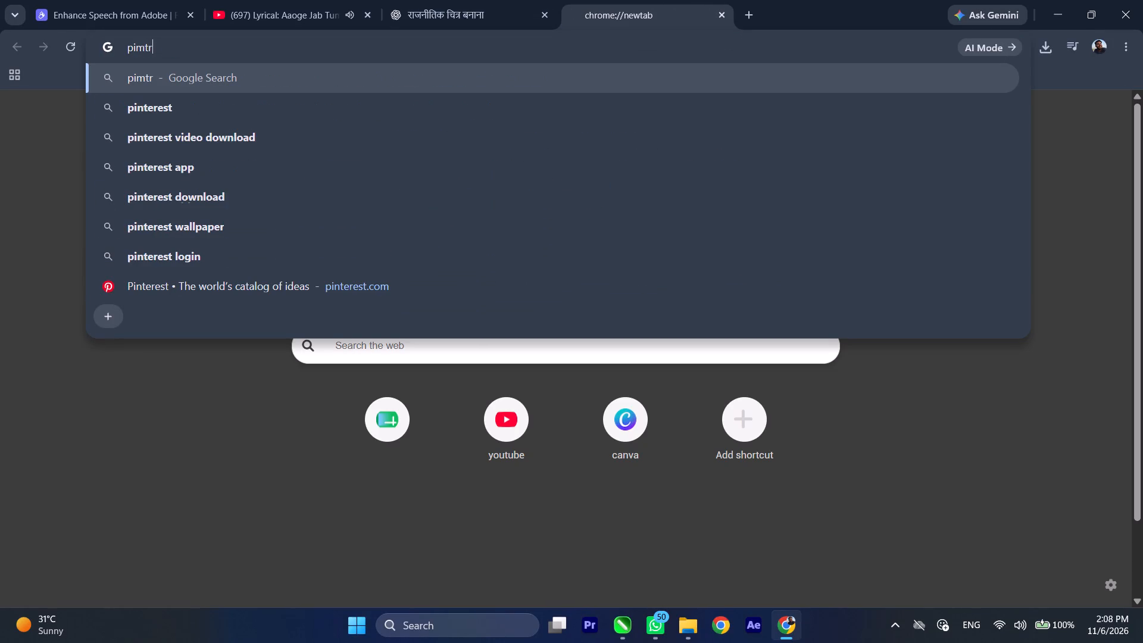
left_click(408, 114)
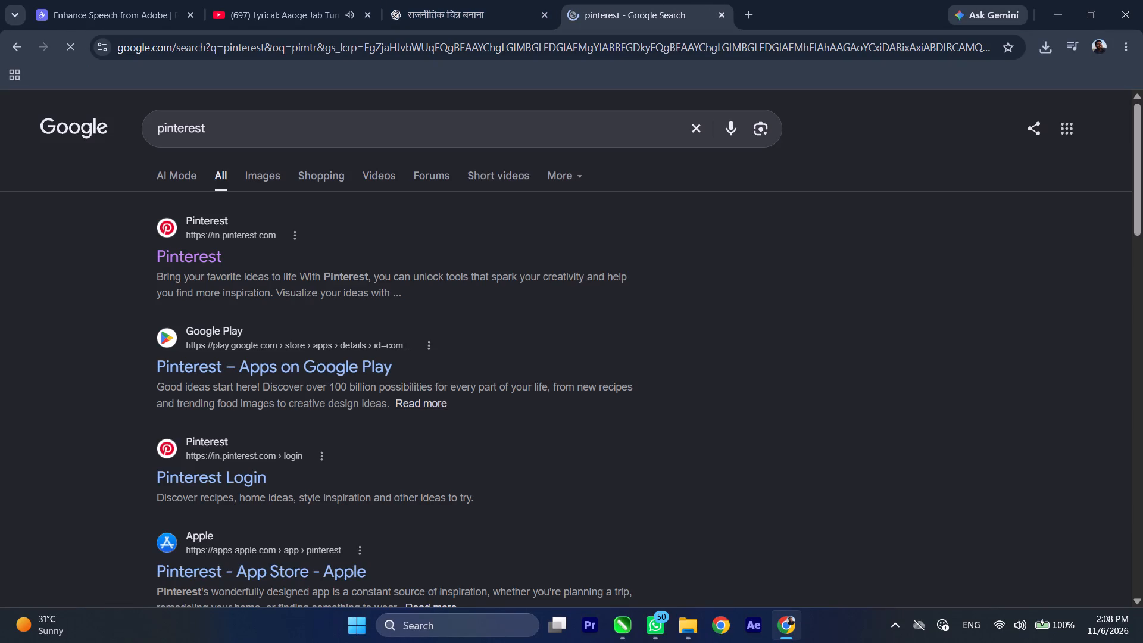
left_click(235, 253)
left_click(193, 261)
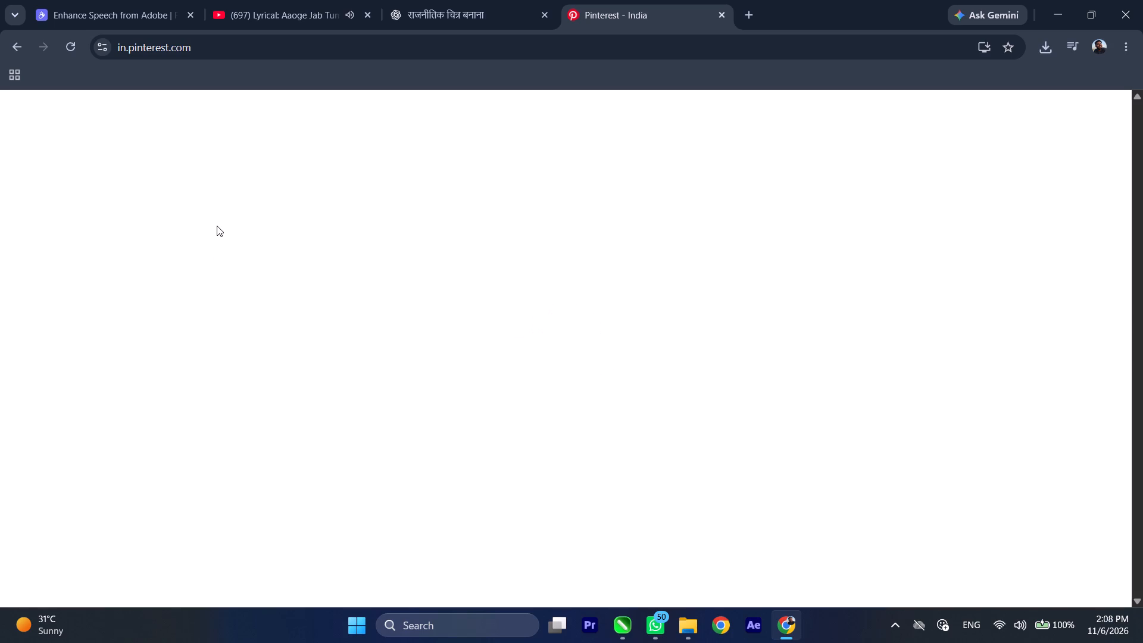
Search Pinterest for "inside bharat" images.
left_click(228, 122)
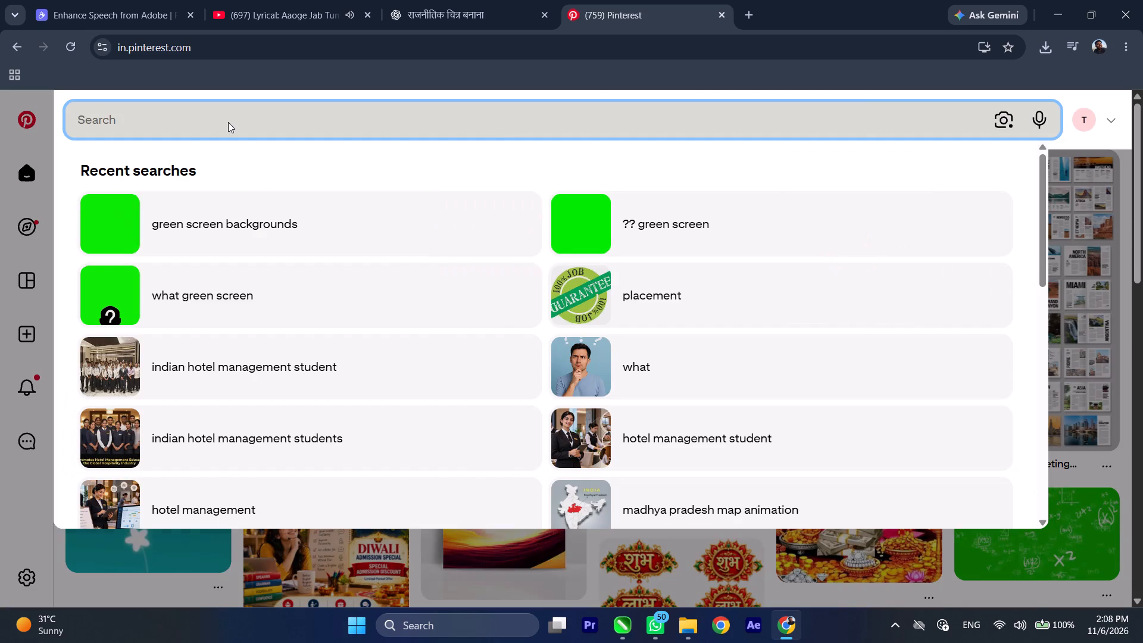
type("in")
type("side")
key("space")
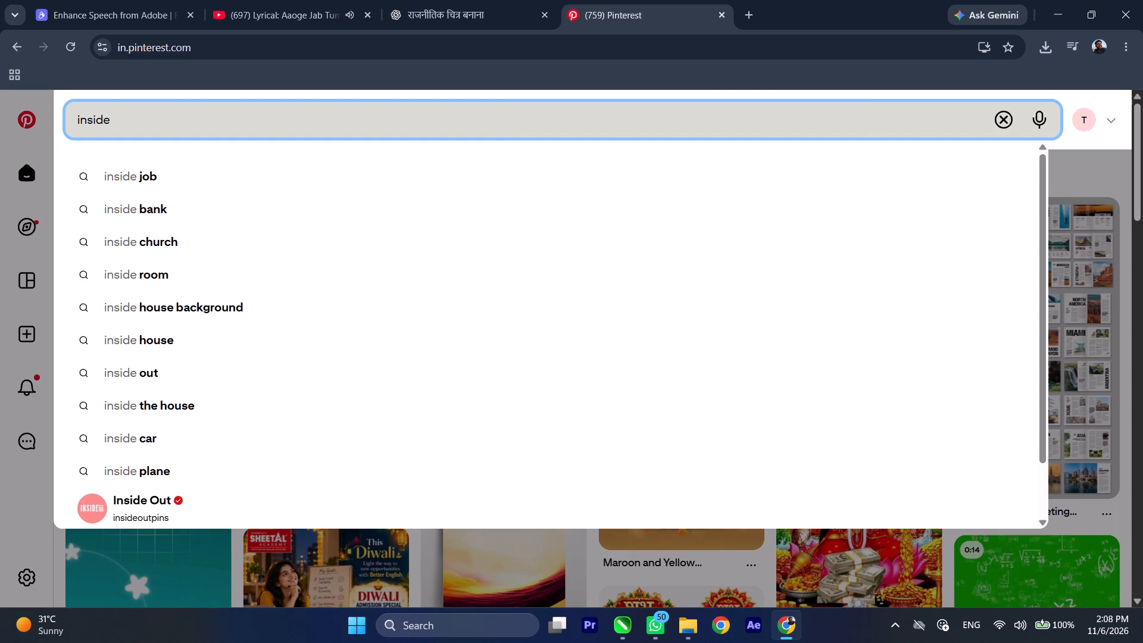
type("bha")
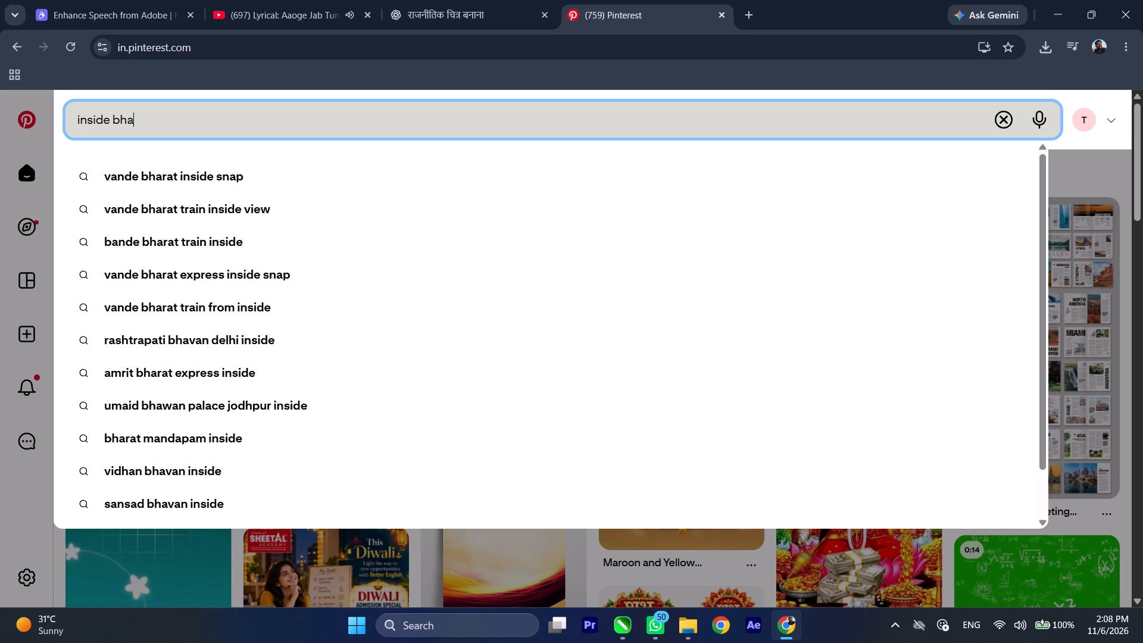
type("rat")
key("Return")
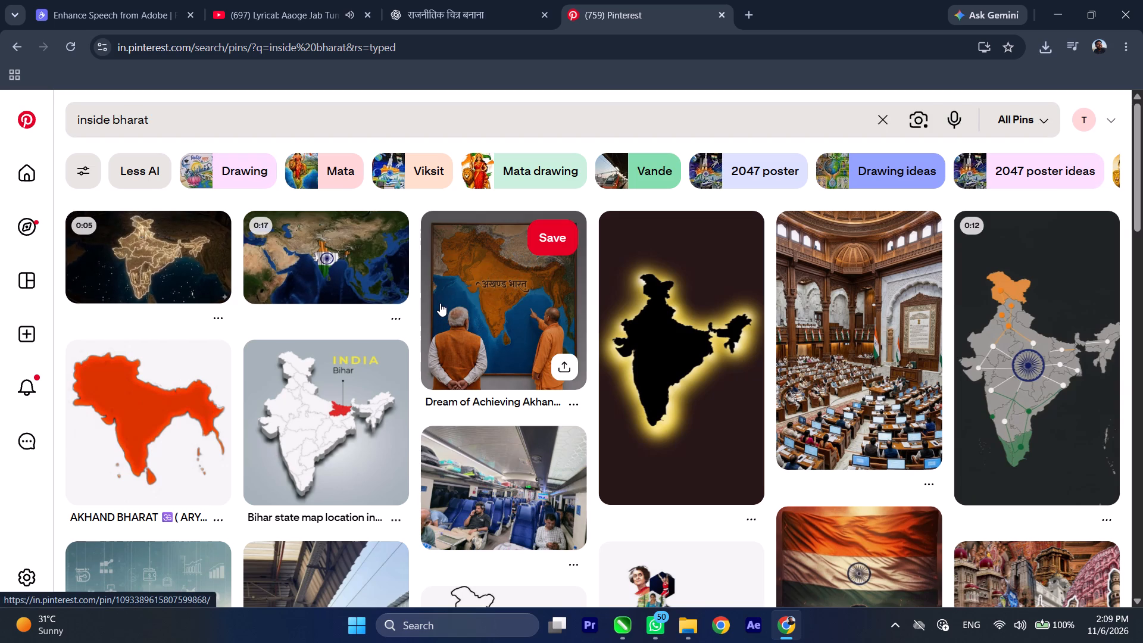
Look through the search results and open the "Indian Public" pin showing a crowd before a domed building.
scroll(440, 303, "down", 2)
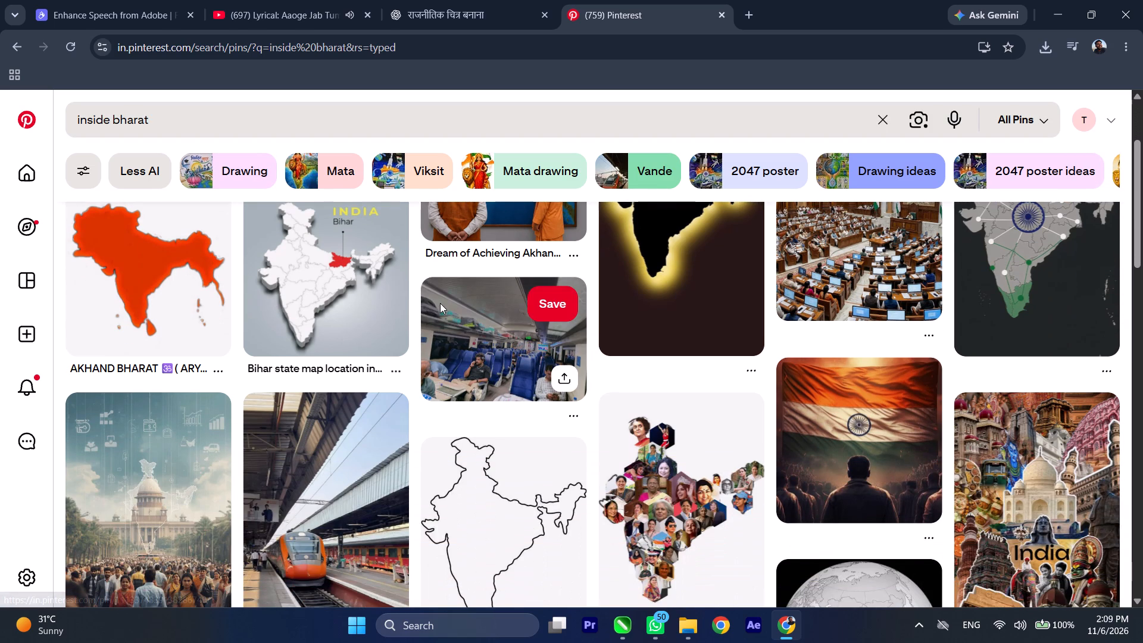
scroll(440, 303, "down", 1)
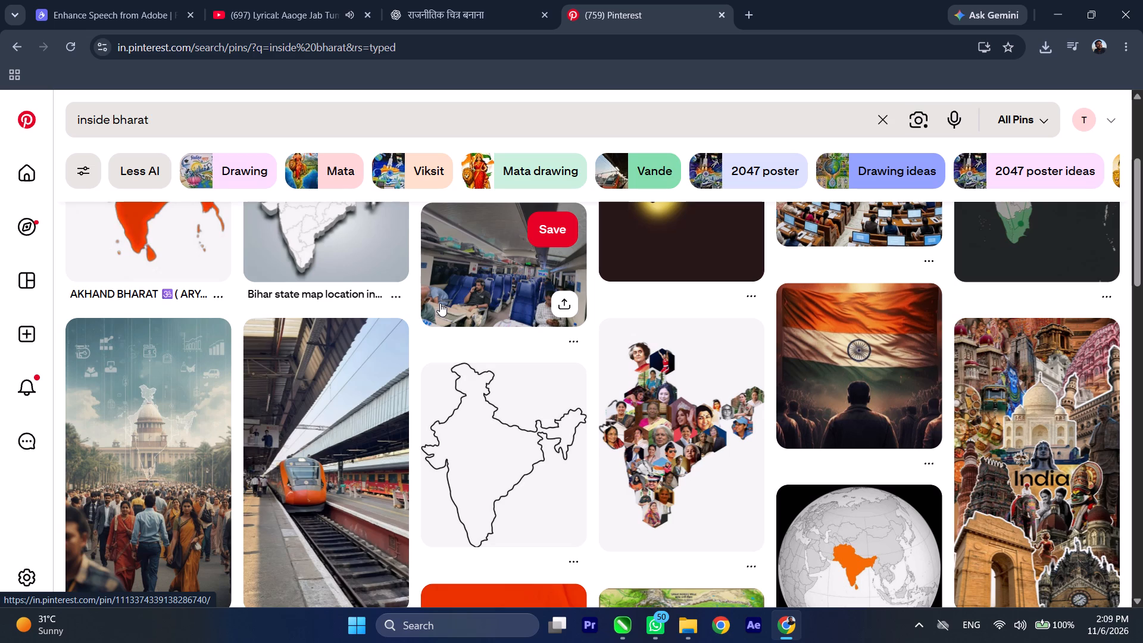
scroll(440, 303, "down", 1)
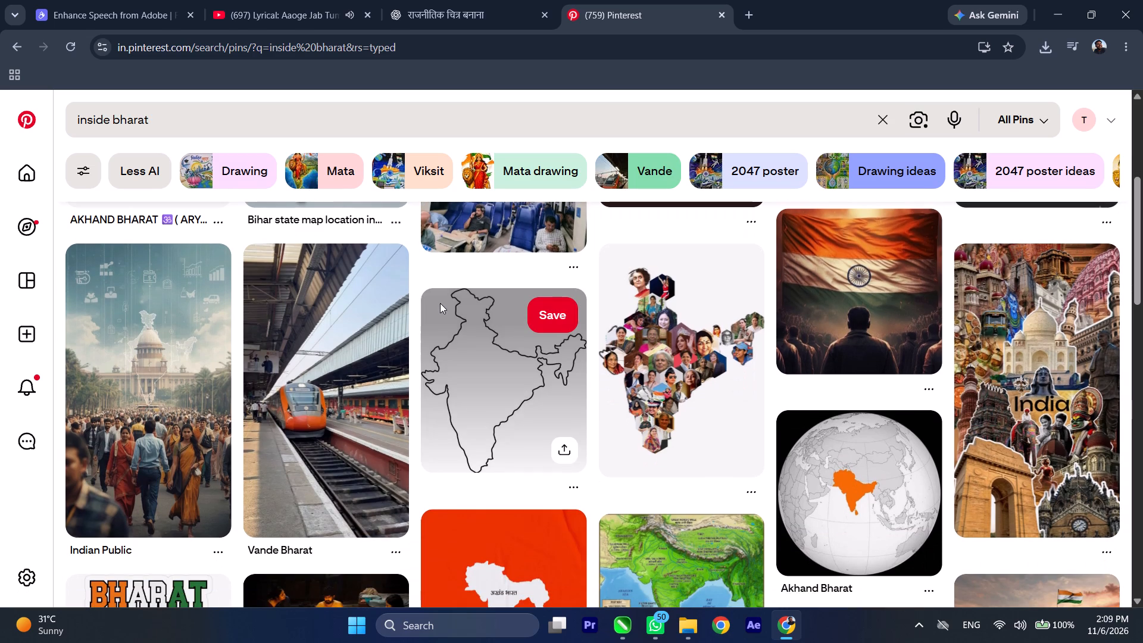
scroll(440, 303, "down", 1)
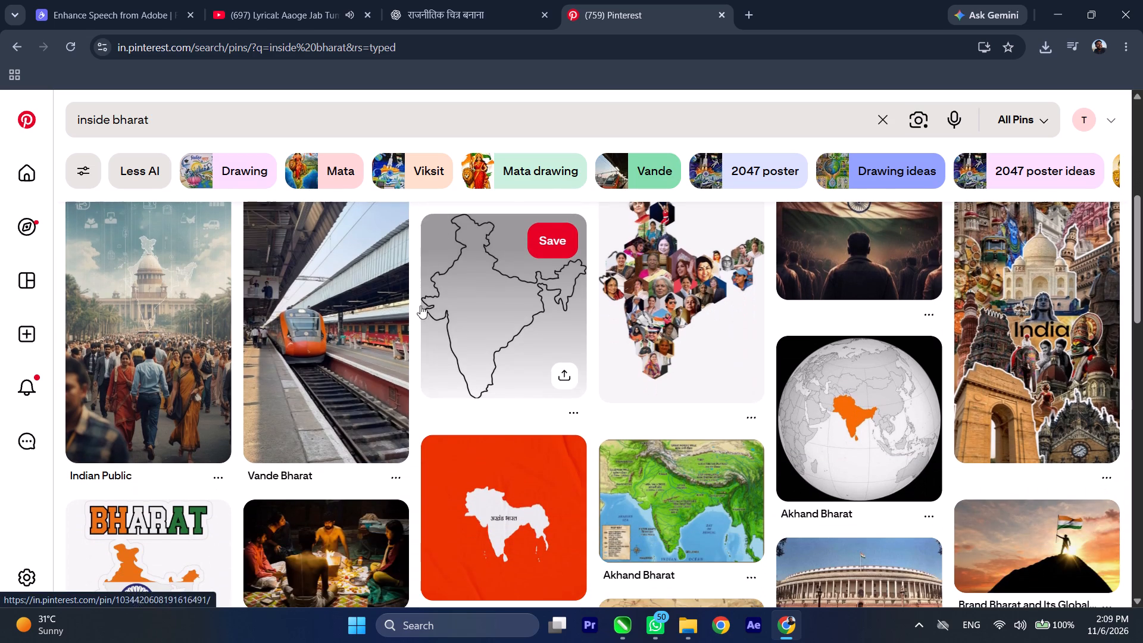
left_click(160, 321)
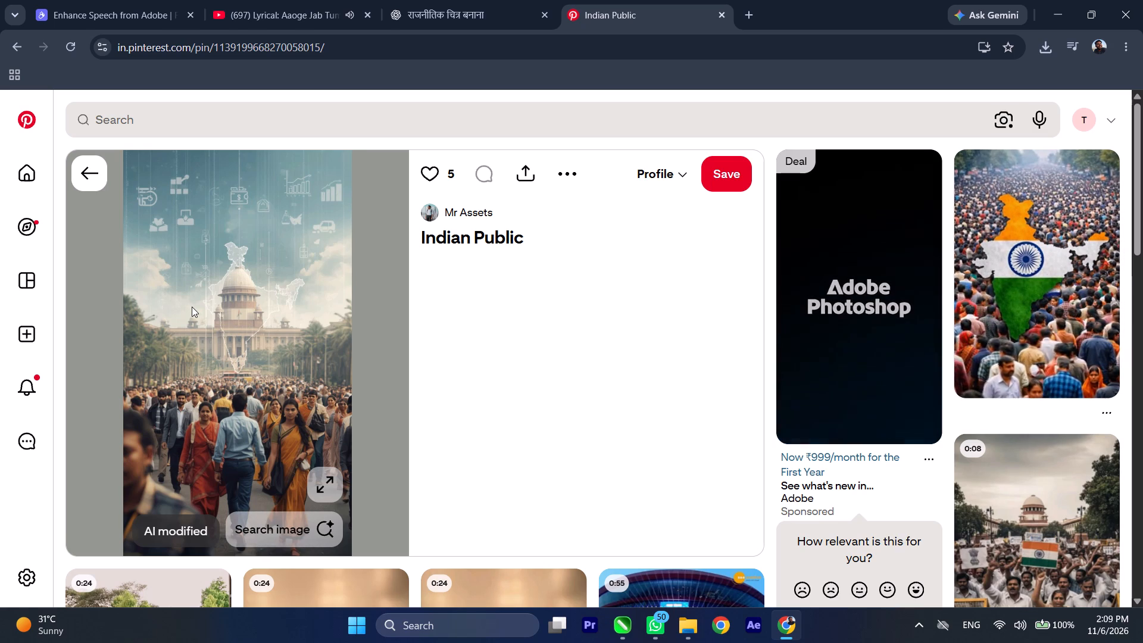
Examine the related pins below the Indian Public image for a picture suited to the magazine's political article.
scroll(207, 310, "down", 2)
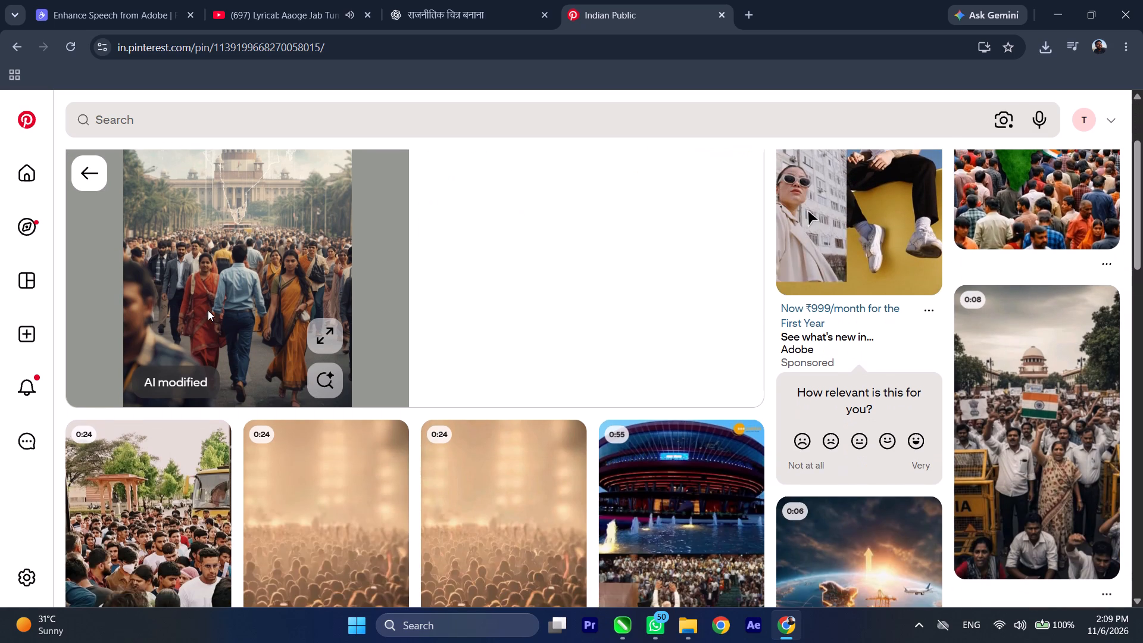
scroll(208, 310, "down", 3)
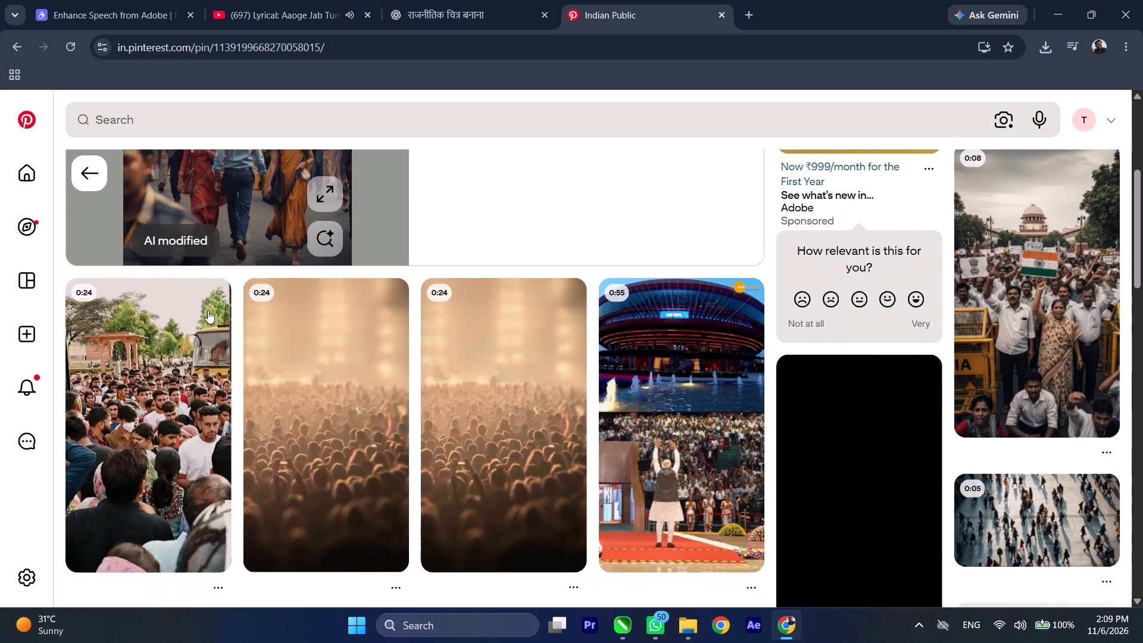
scroll(208, 310, "down", 4)
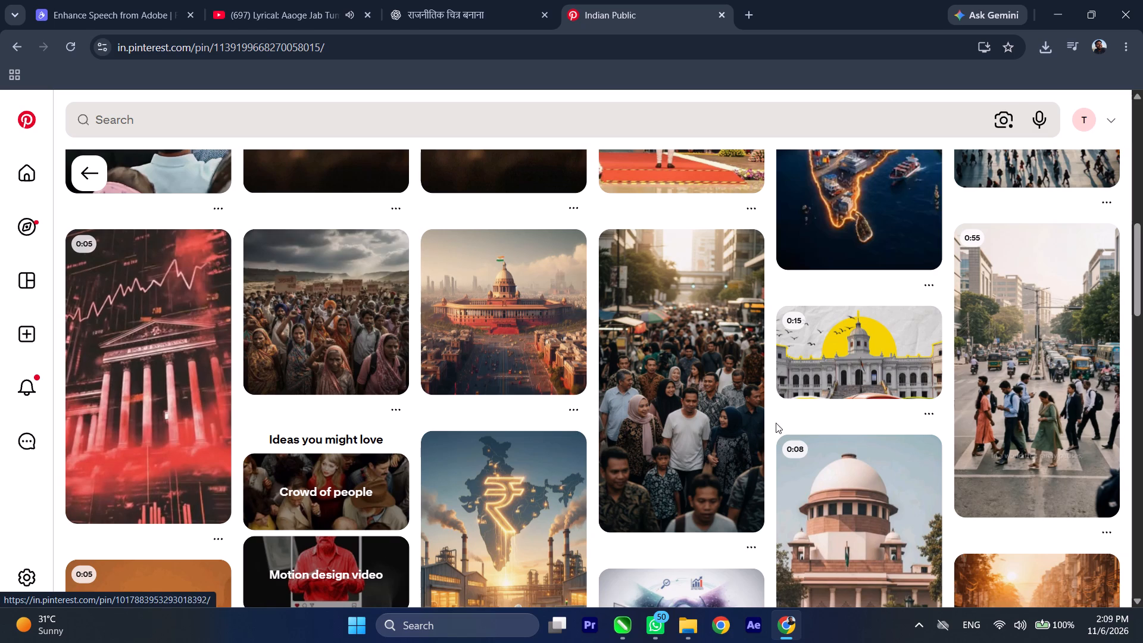
scroll(711, 407, "down", 3)
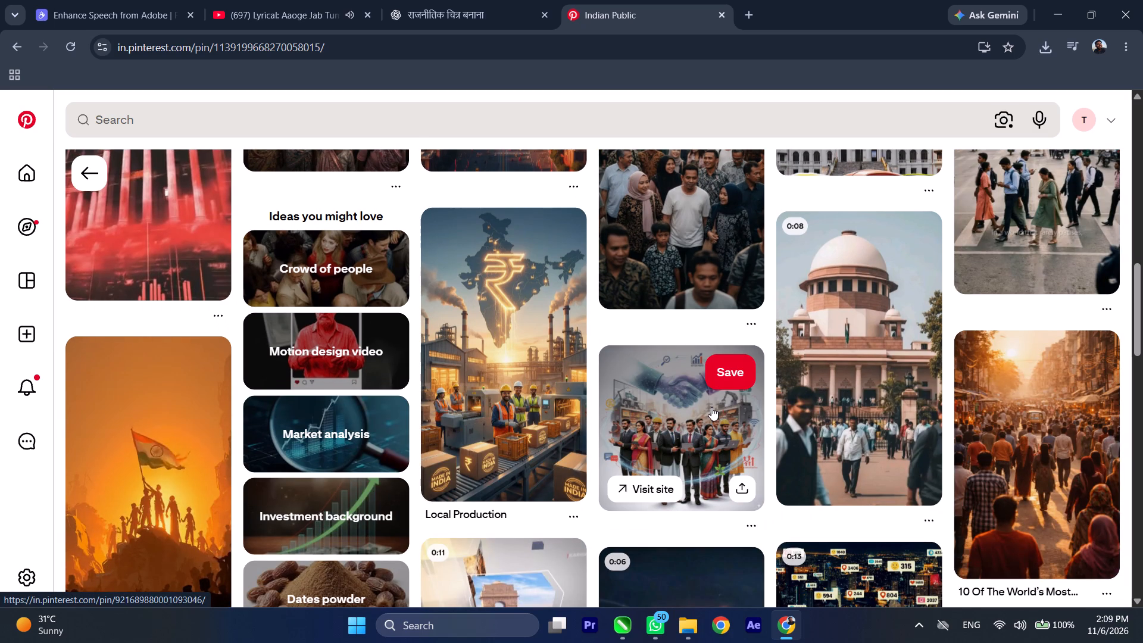
scroll(711, 407, "down", 3)
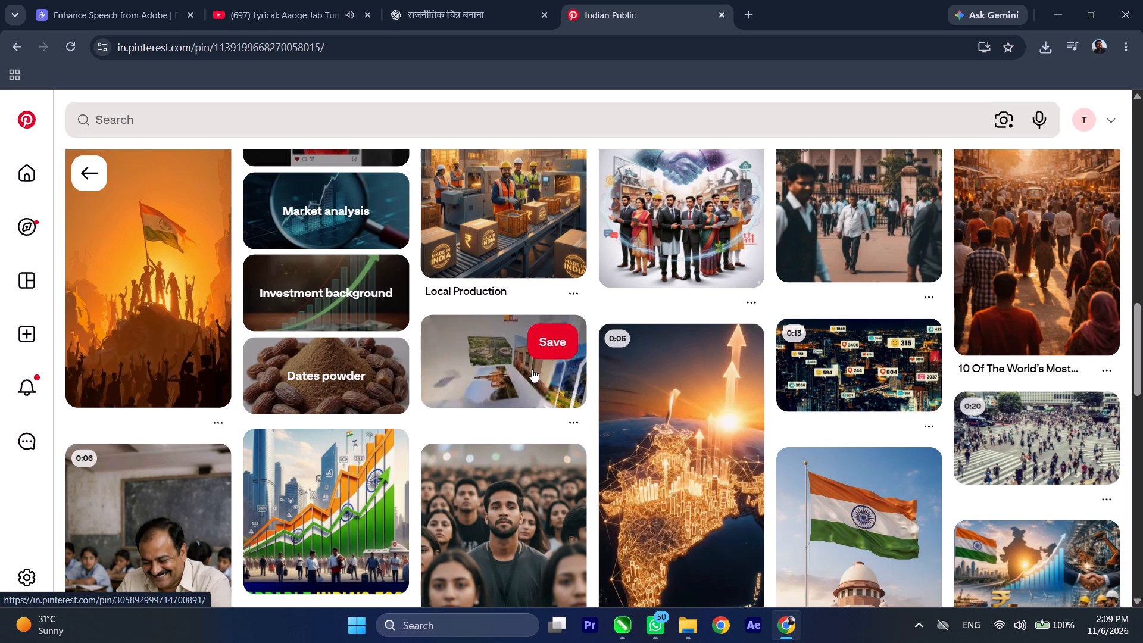
scroll(532, 369, "up", 1)
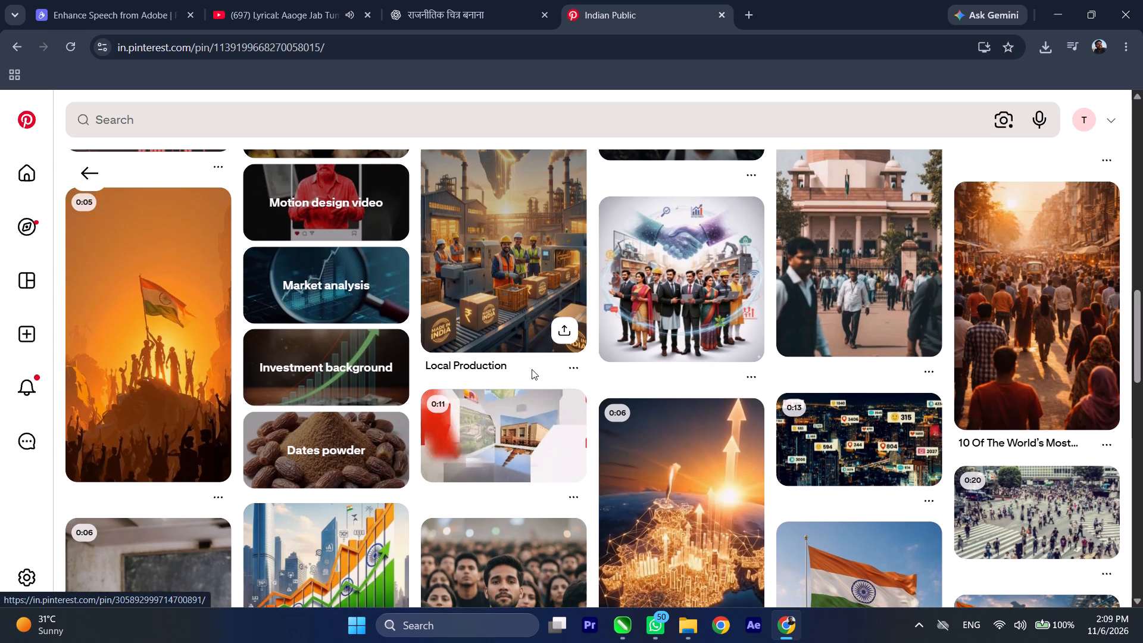
scroll(532, 369, "up", 2)
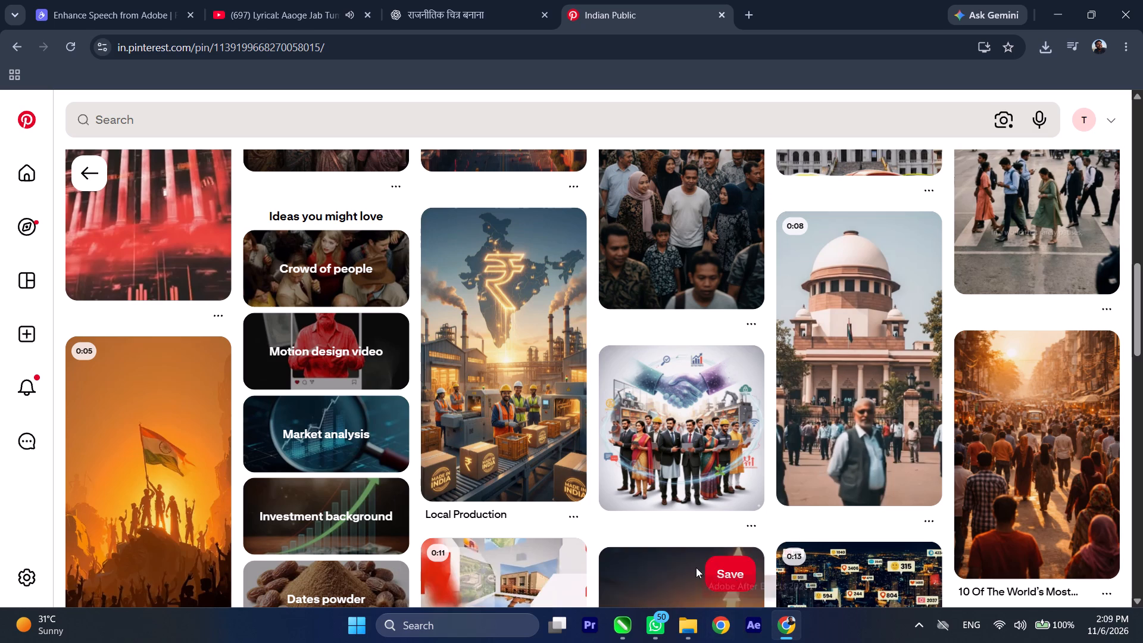
scroll(701, 507, "down", 6)
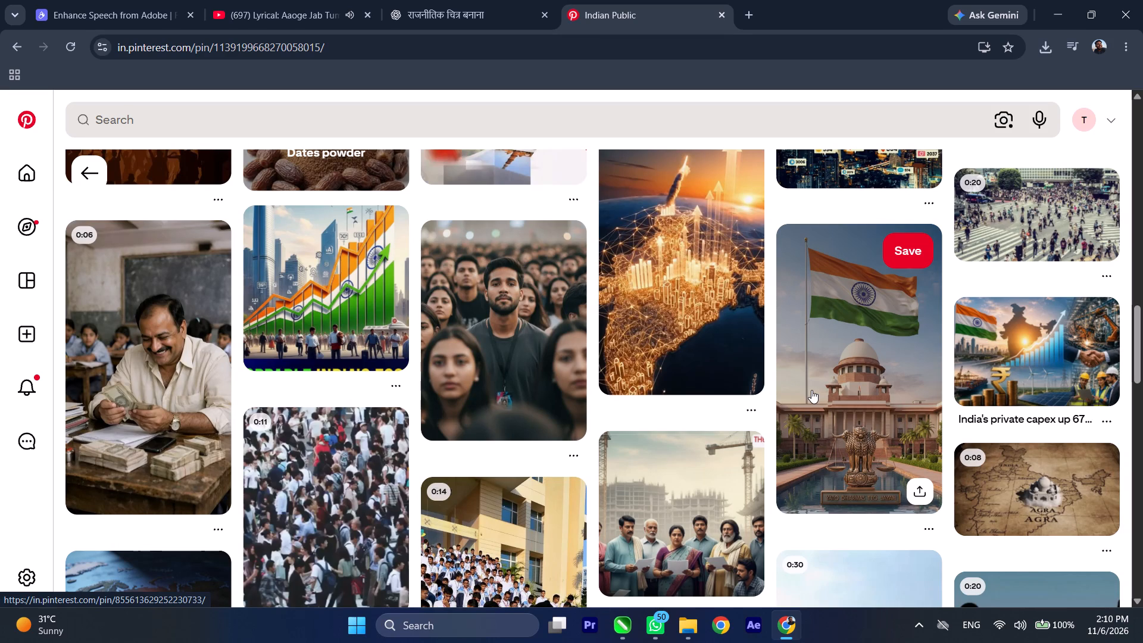
scroll(811, 390, "down", 3)
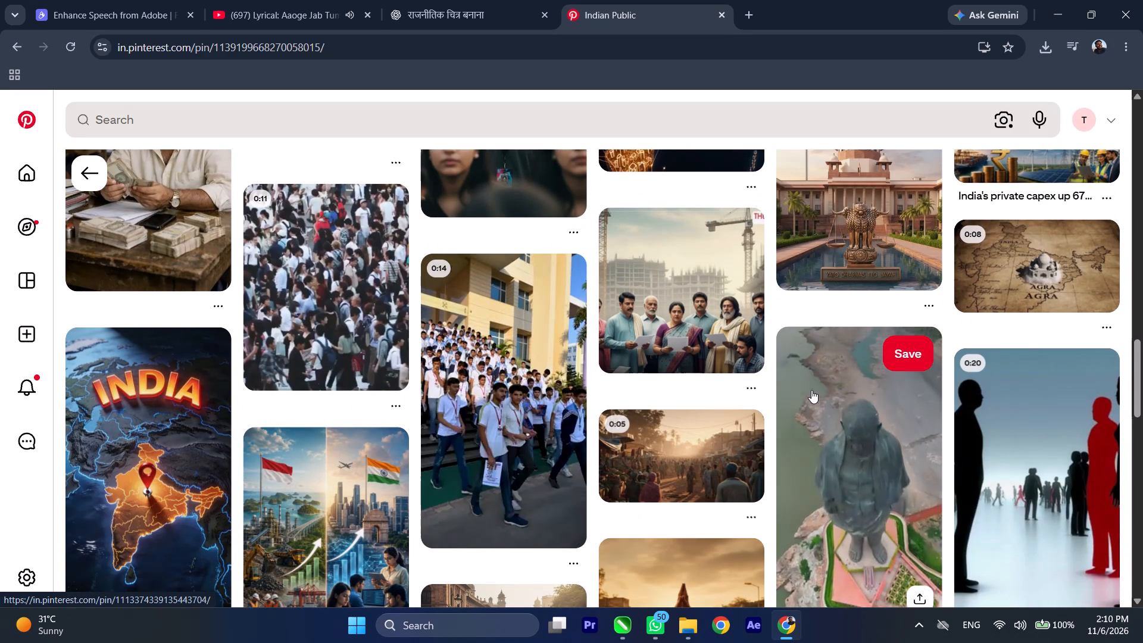
scroll(811, 390, "down", 3)
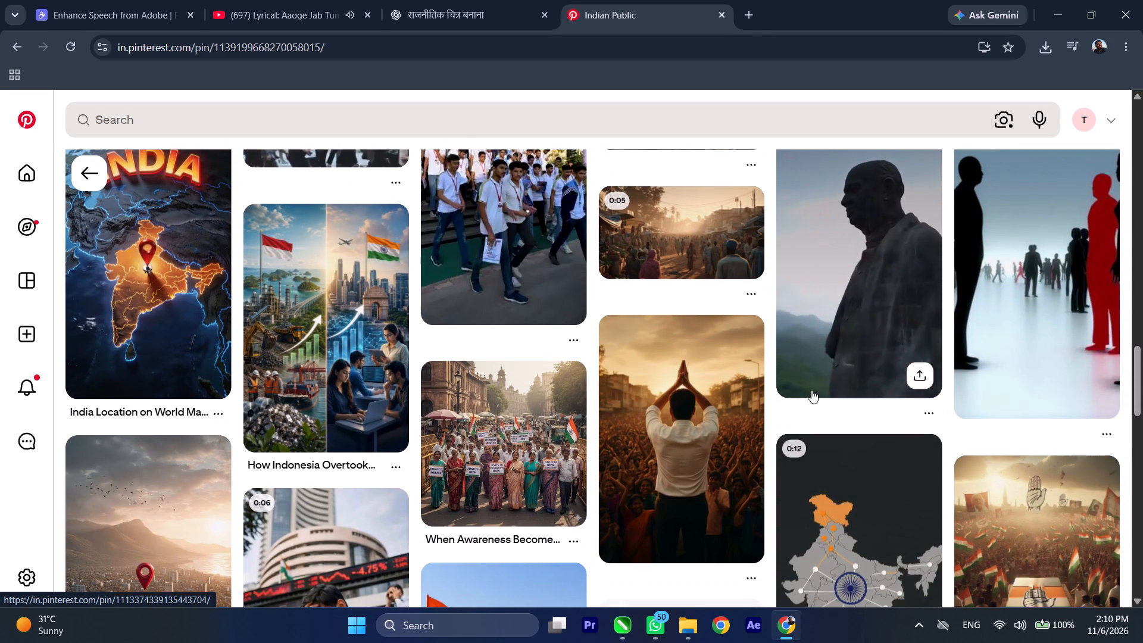
scroll(811, 390, "down", 4)
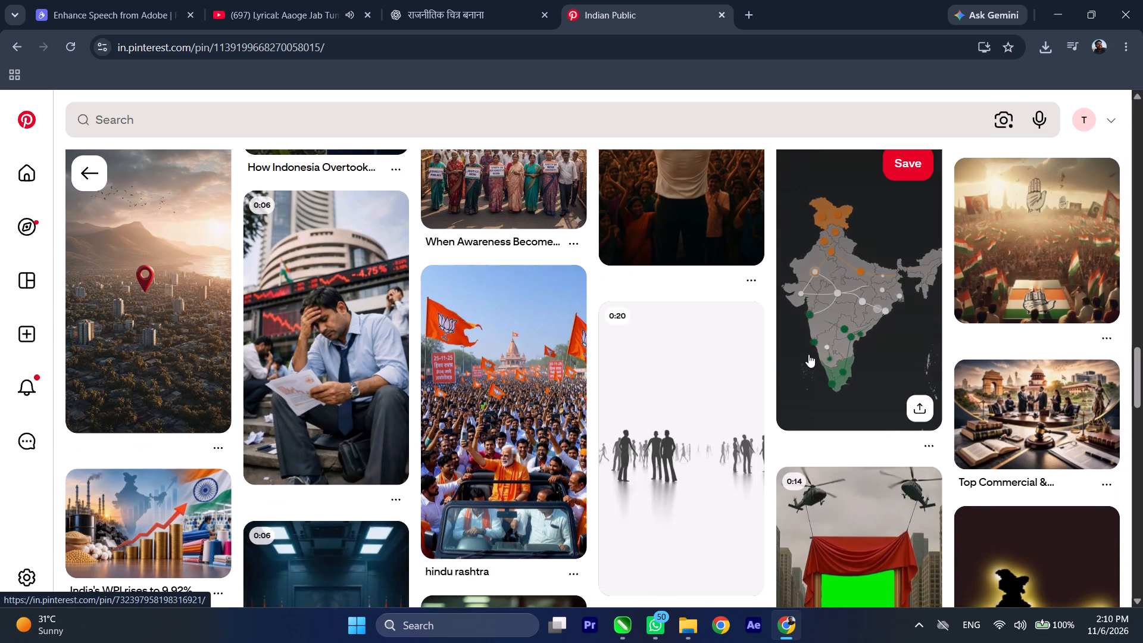
scroll(811, 355, "down", 5)
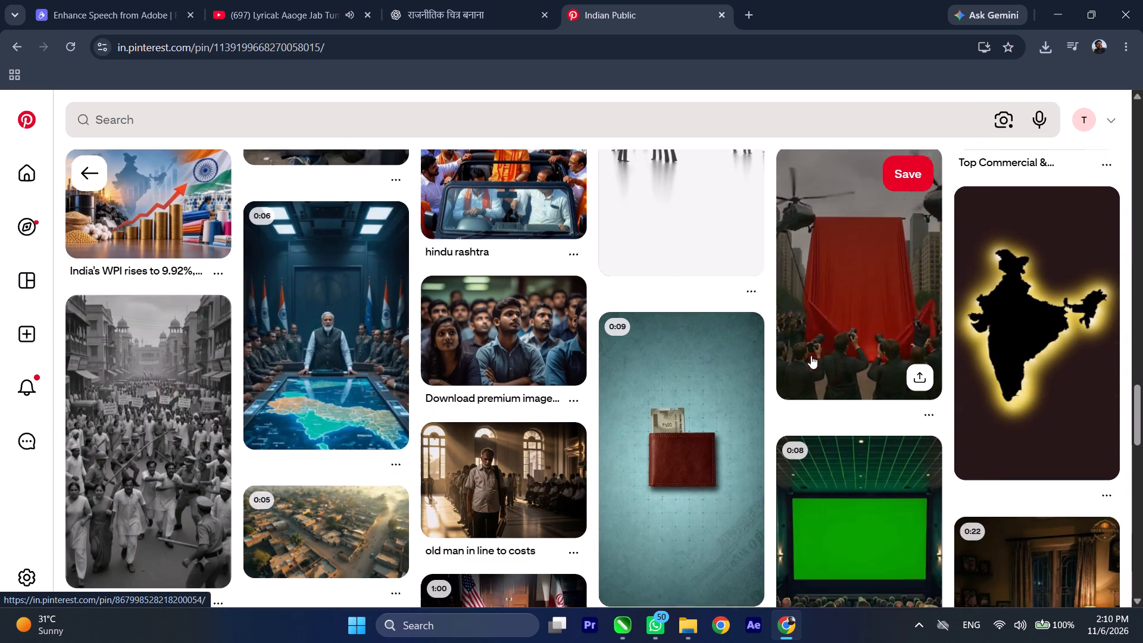
scroll(811, 355, "down", 3)
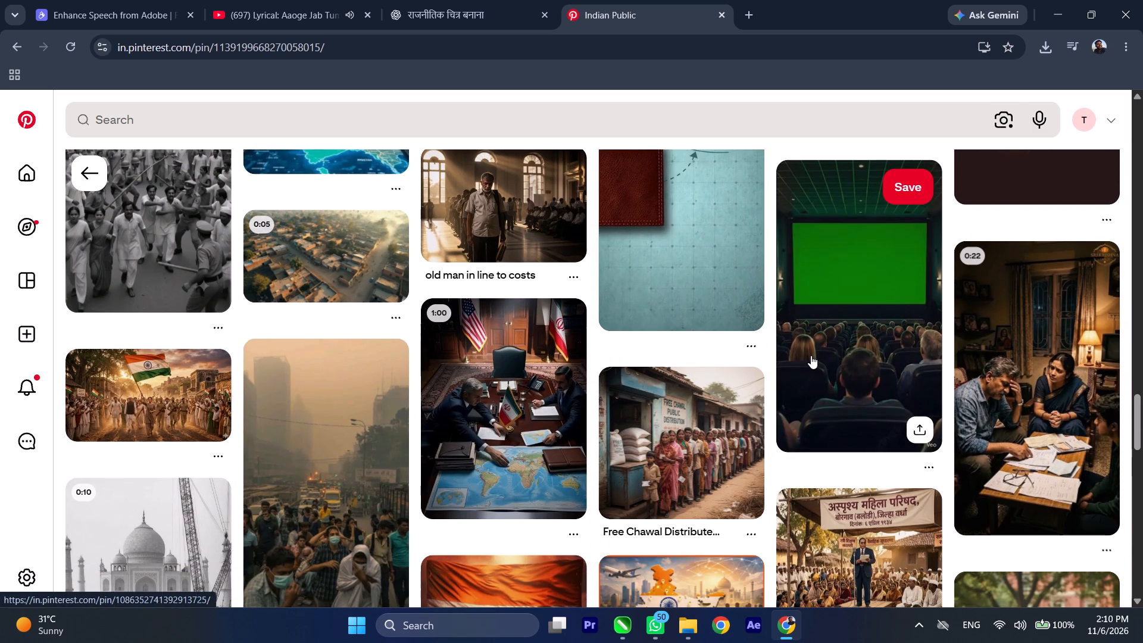
scroll(810, 351, "down", 5)
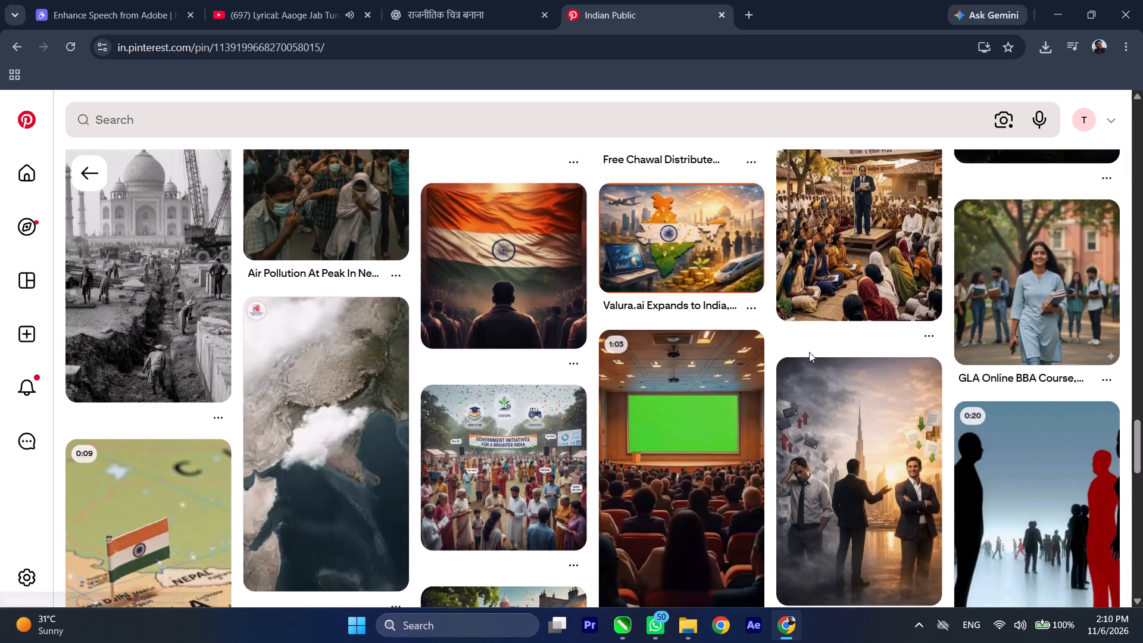
scroll(809, 352, "down", 8)
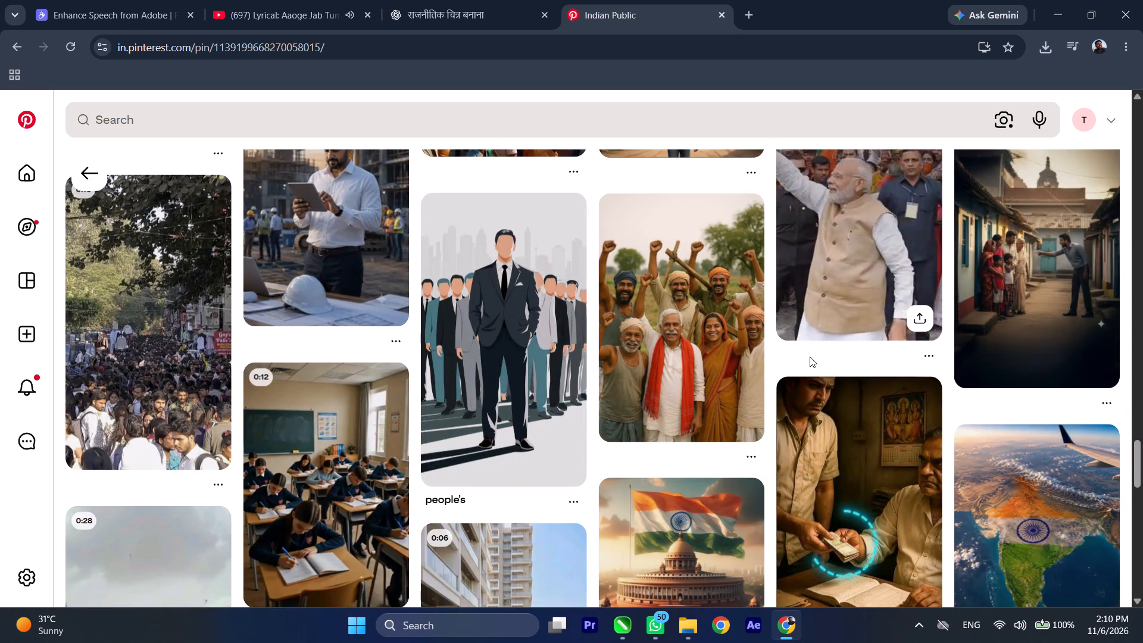
Review the related pins below the Indian Public image again for a picture suited to the political article.
left_click_drag(1140, 473, 1129, 75)
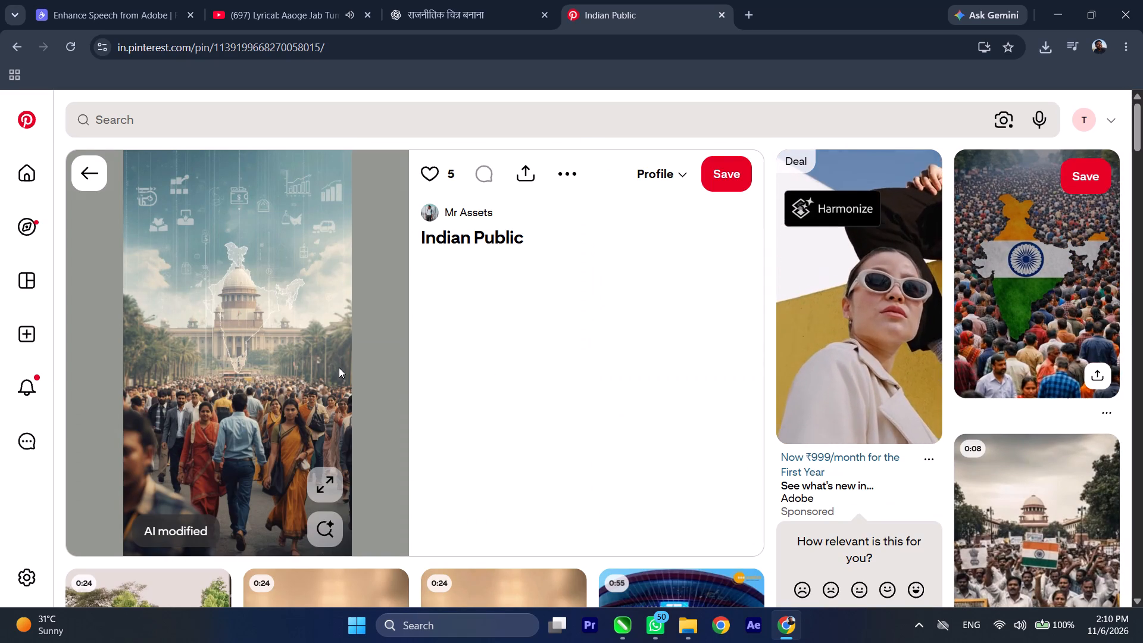
scroll(339, 367, "down", 4)
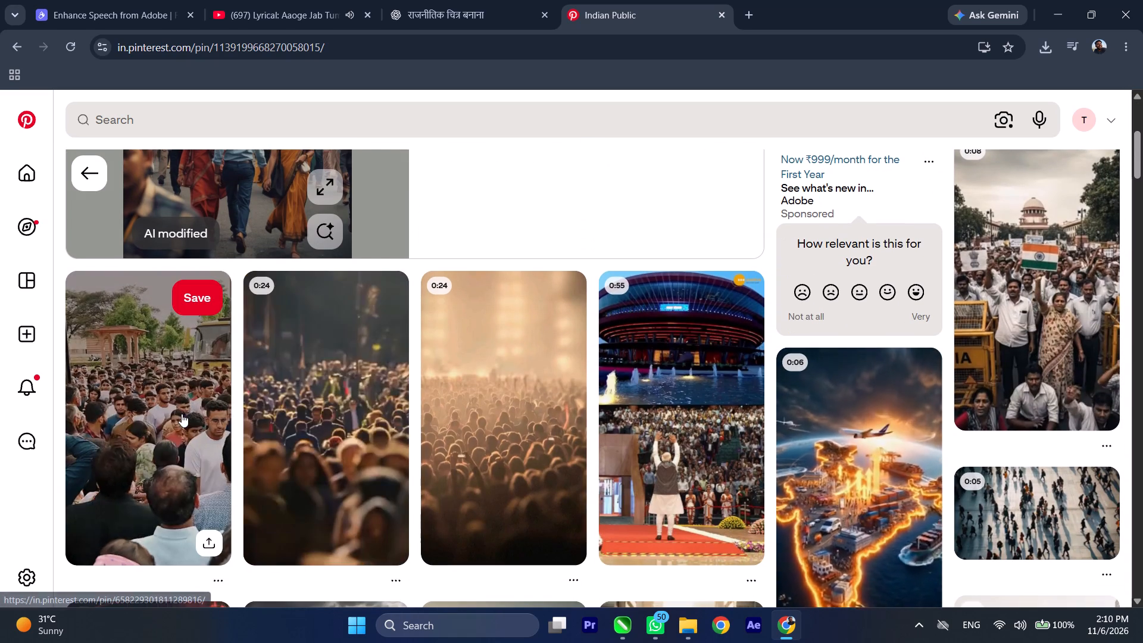
scroll(182, 414, "down", 9)
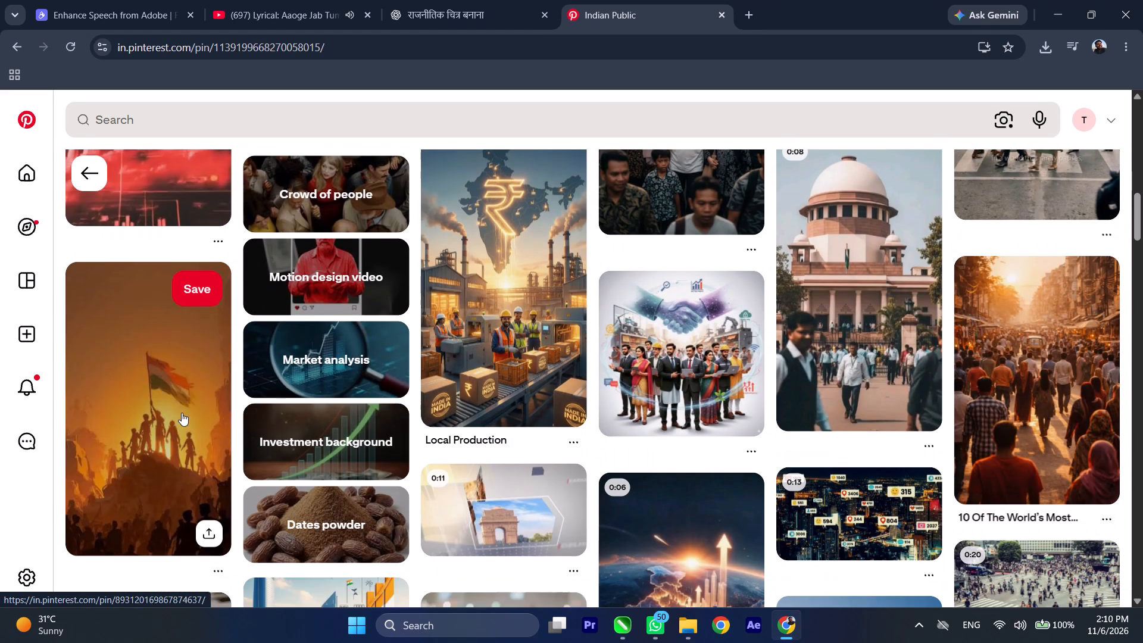
scroll(182, 413, "down", 3)
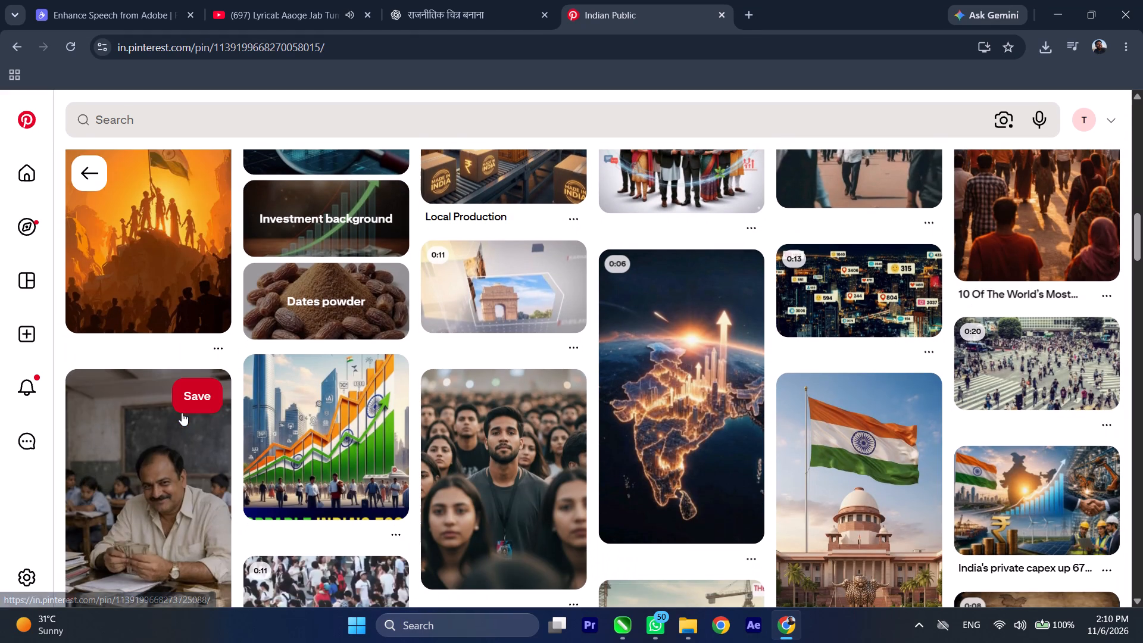
scroll(182, 413, "down", 4)
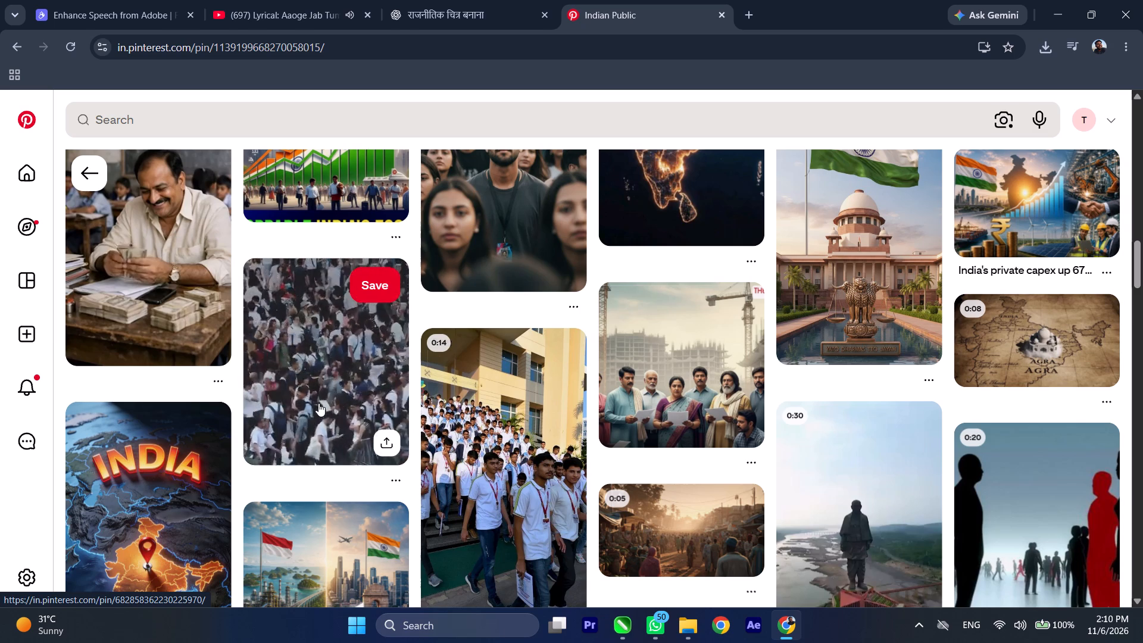
scroll(318, 403, "down", 5)
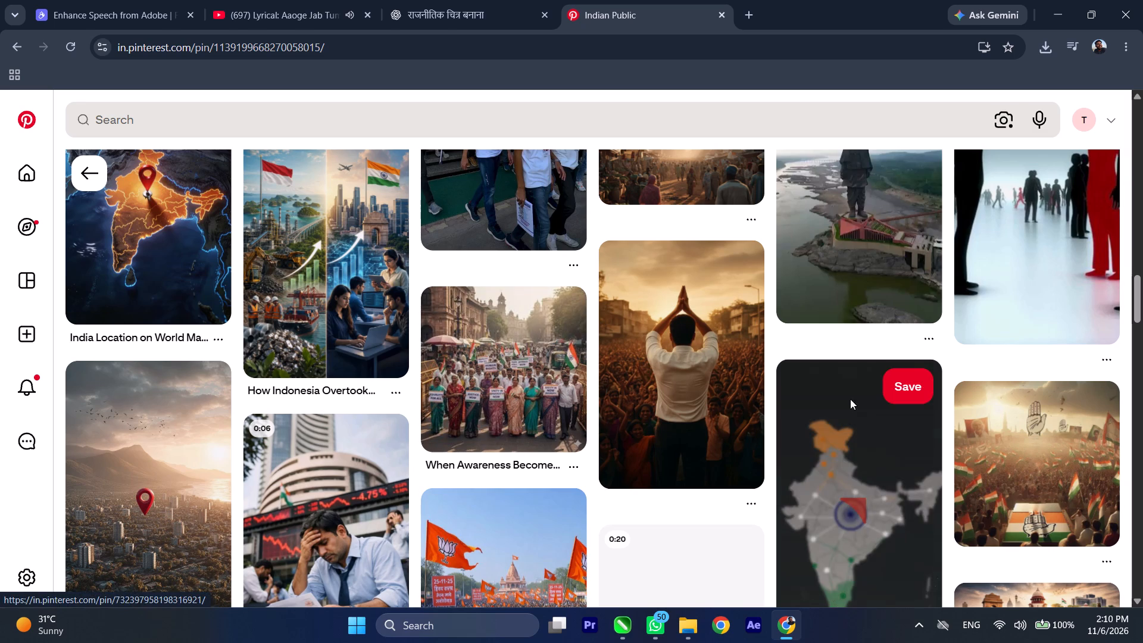
left_click_drag(1139, 305, 1139, 302)
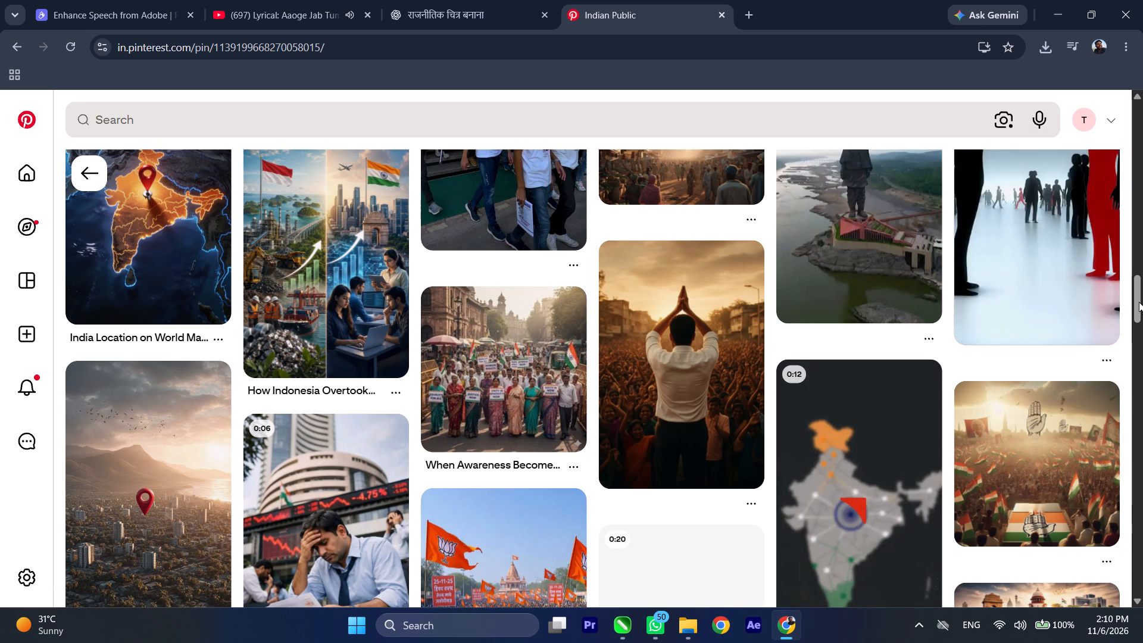
left_click_drag(1139, 302, 1142, 113)
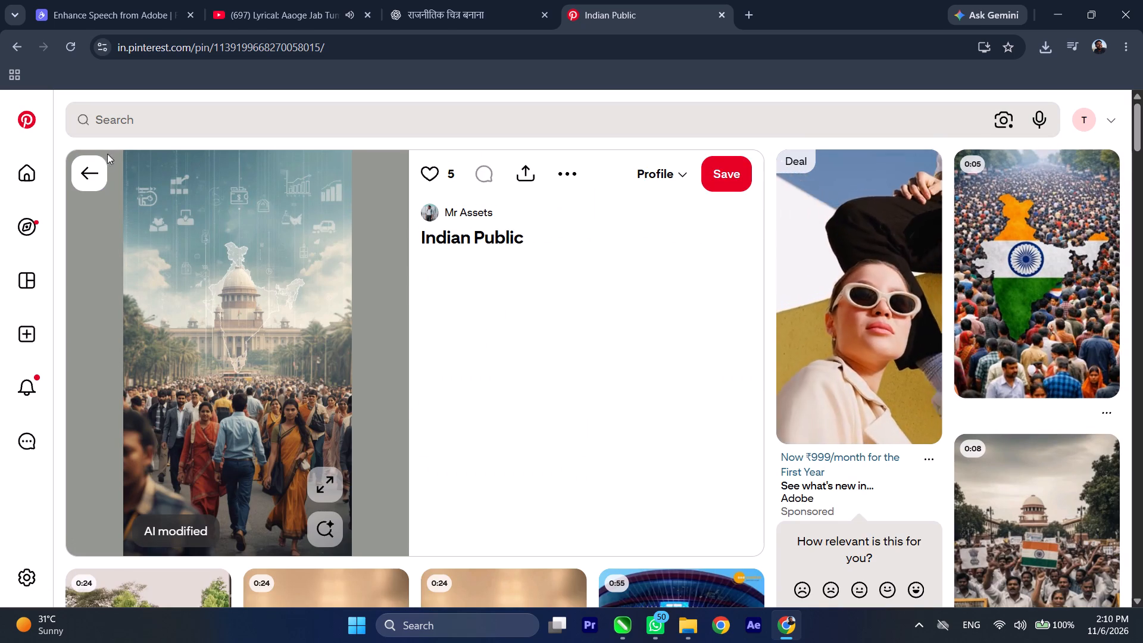
Return to the "inside bharat" results, browse further, and open the pin showing a woman in a sari inside the parliament hall.
left_click(93, 173)
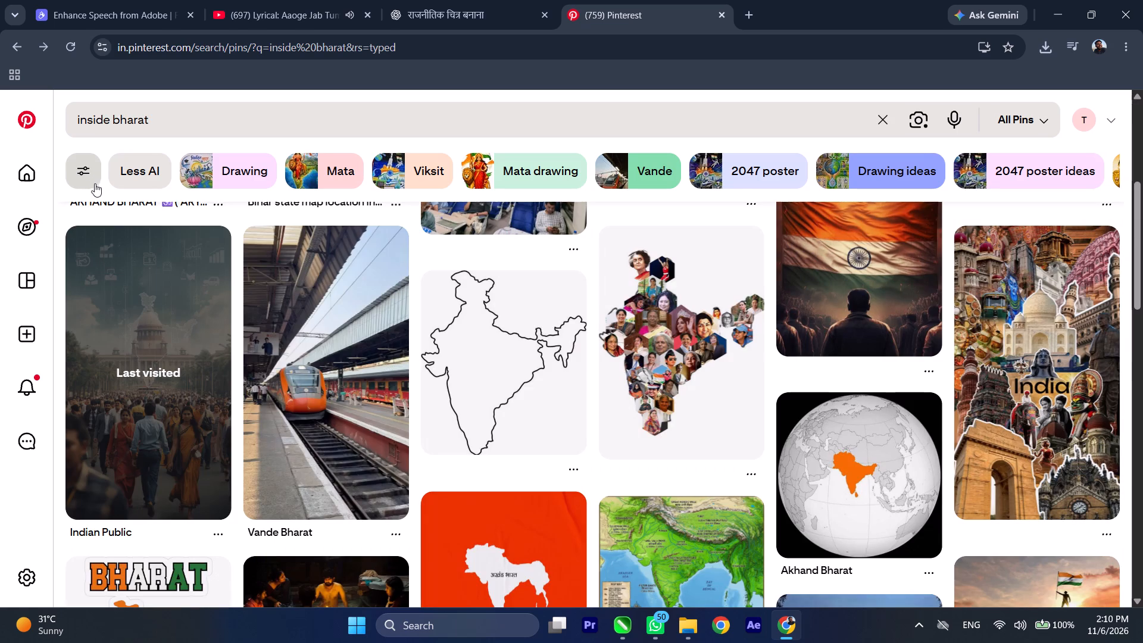
scroll(176, 264, "down", 3)
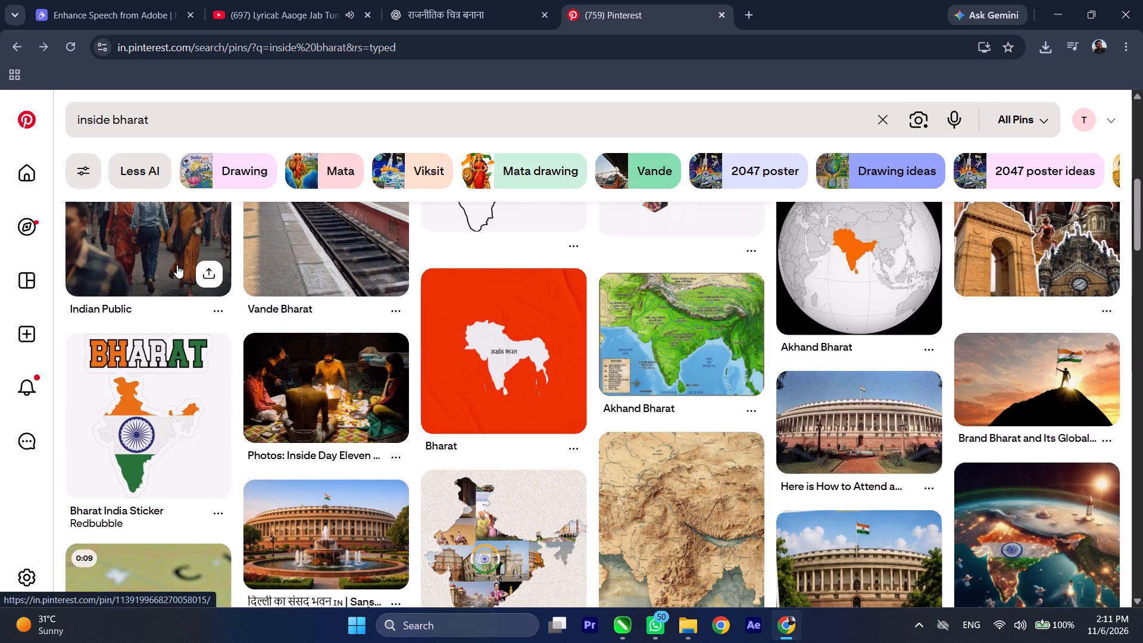
scroll(177, 265, "down", 2)
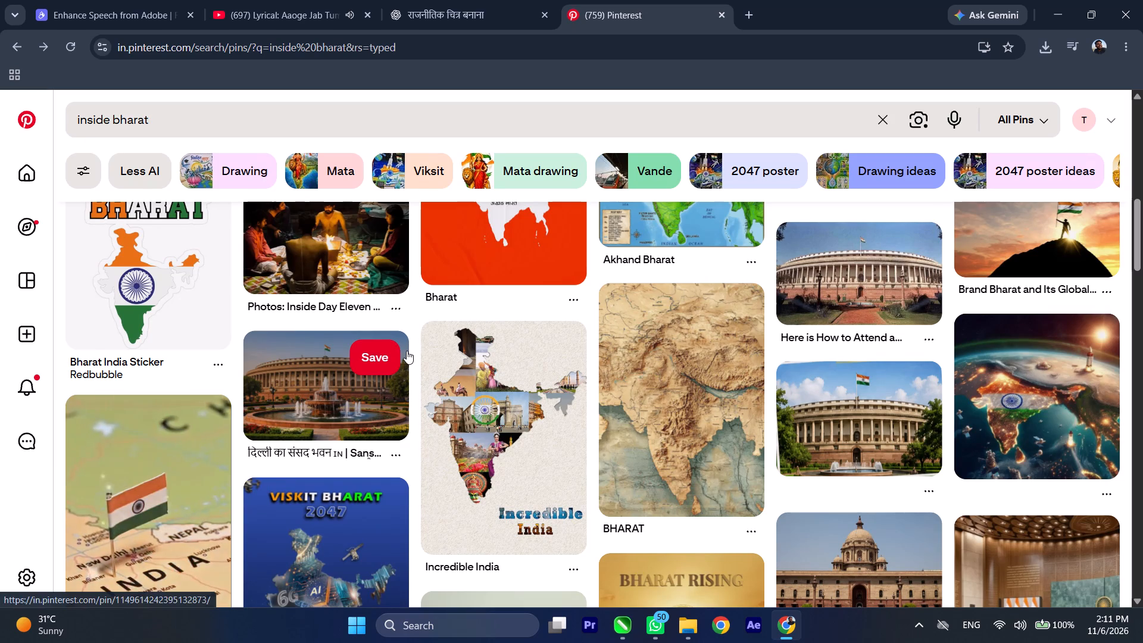
scroll(407, 351, "up", 1)
scroll(407, 351, "down", 4)
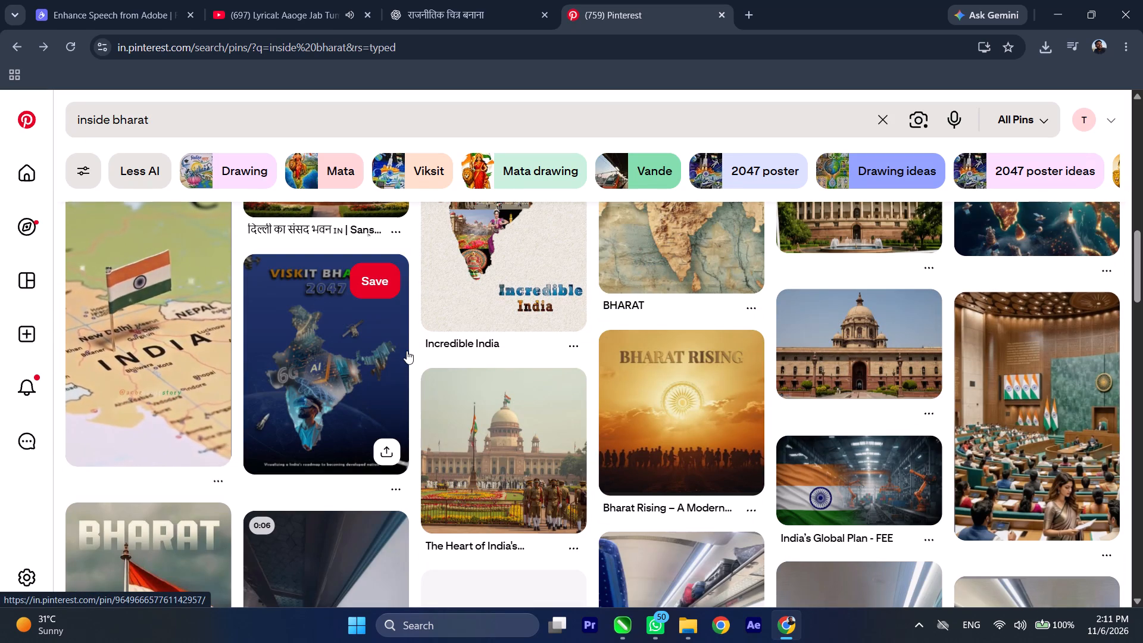
scroll(477, 410, "down", 3)
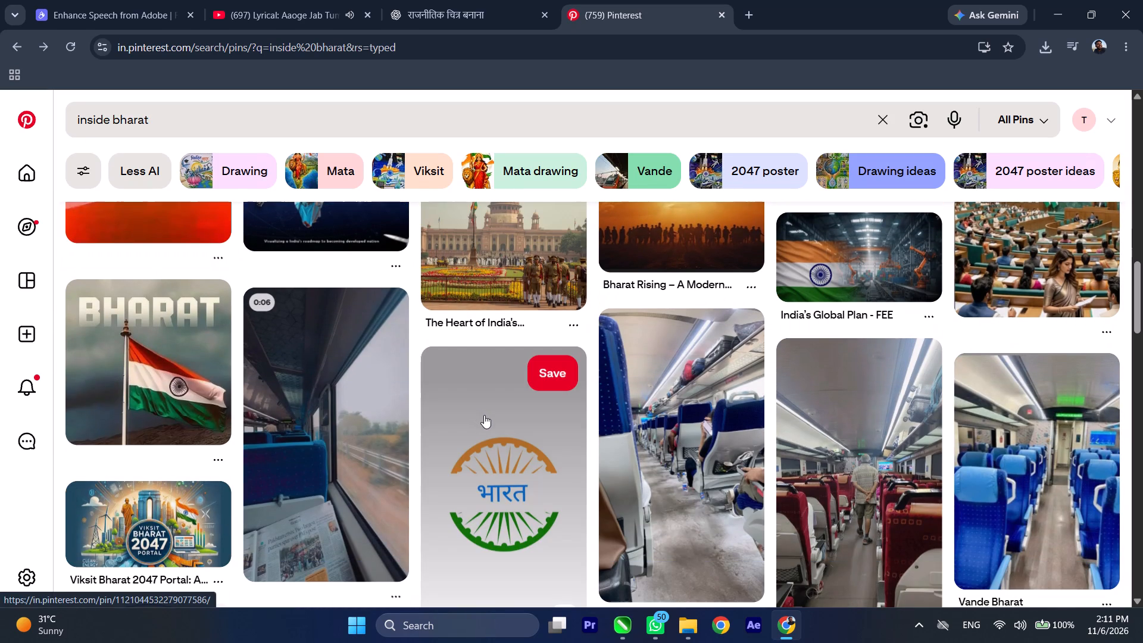
left_click(1002, 270)
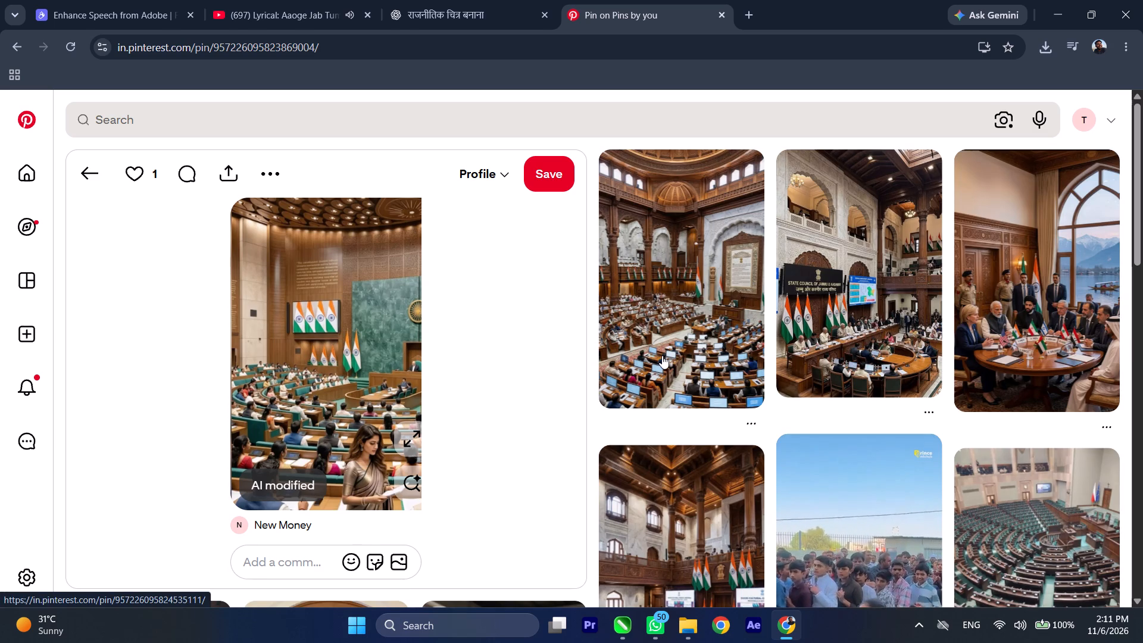
Look through the pins related to the parliament hall image and open the wood-panelled assembly chamber pin with rows of laptops.
scroll(662, 355, "down", 2)
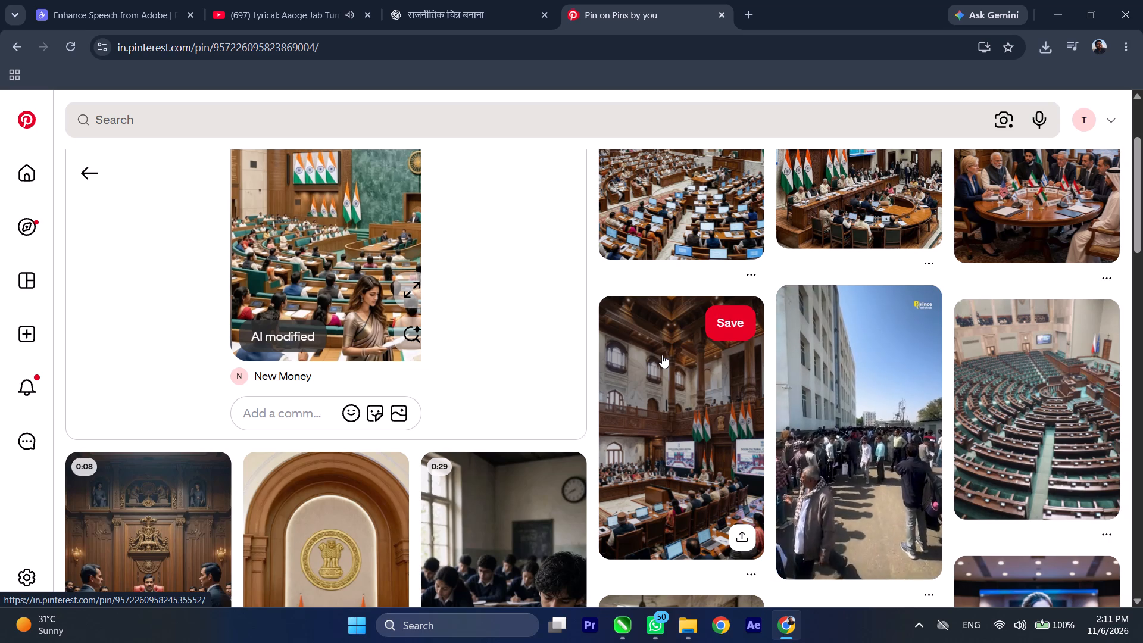
scroll(662, 355, "down", 2)
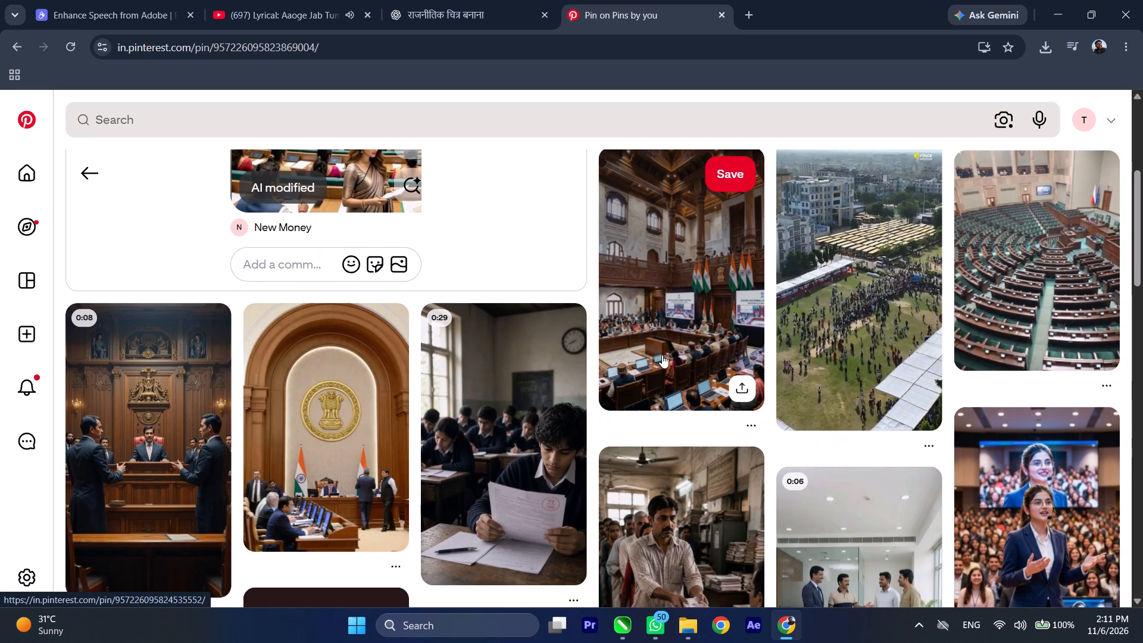
scroll(662, 355, "down", 3)
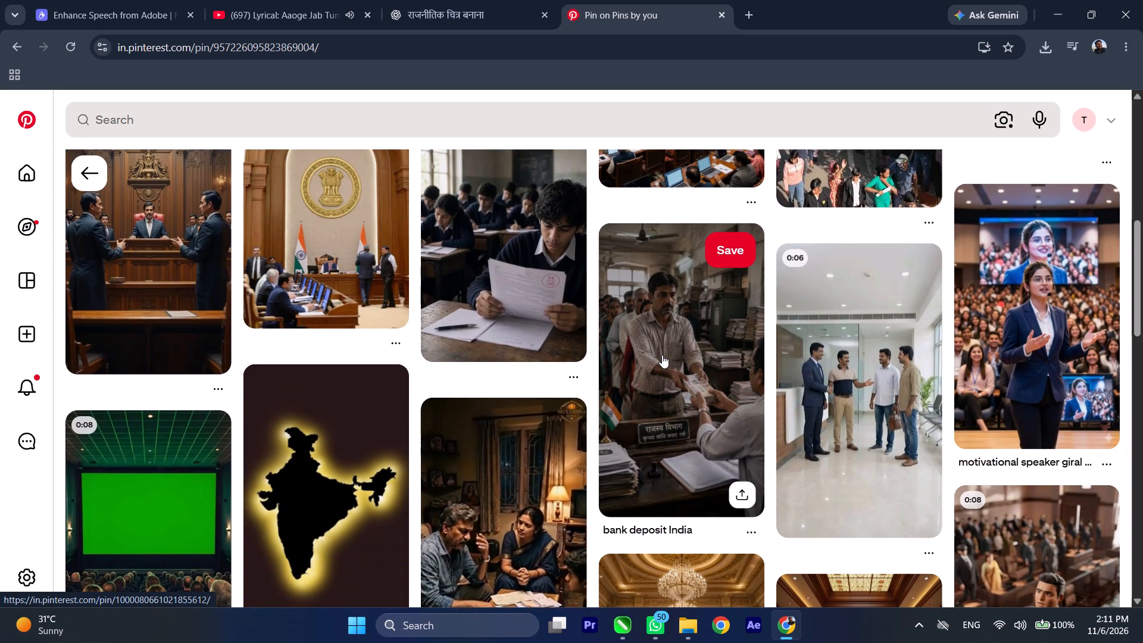
scroll(662, 355, "down", 3)
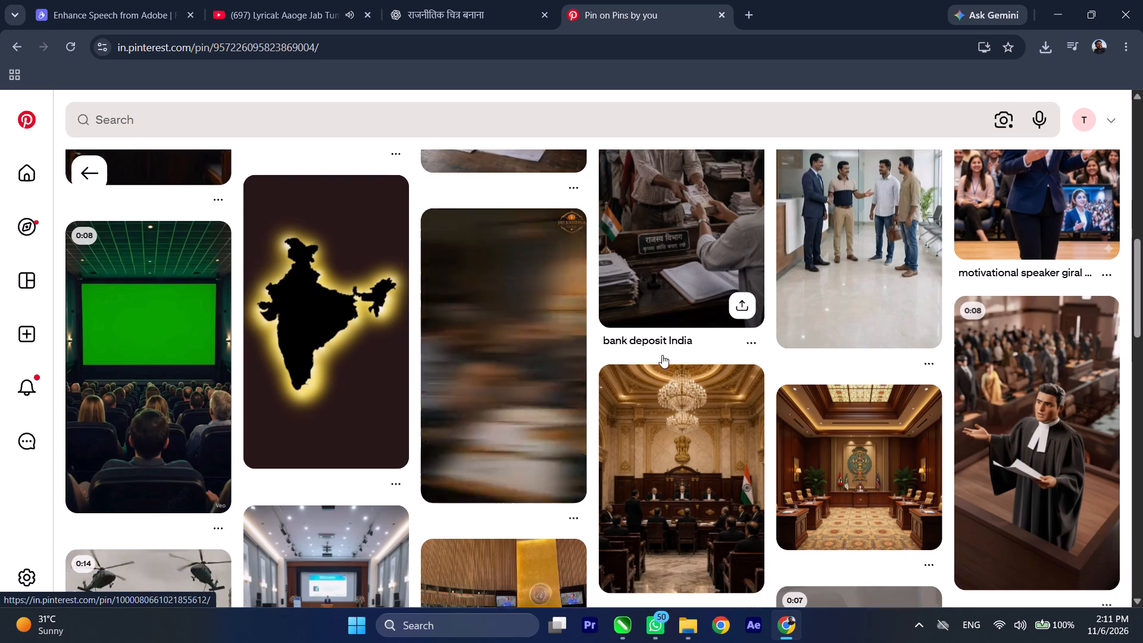
scroll(662, 355, "up", 4)
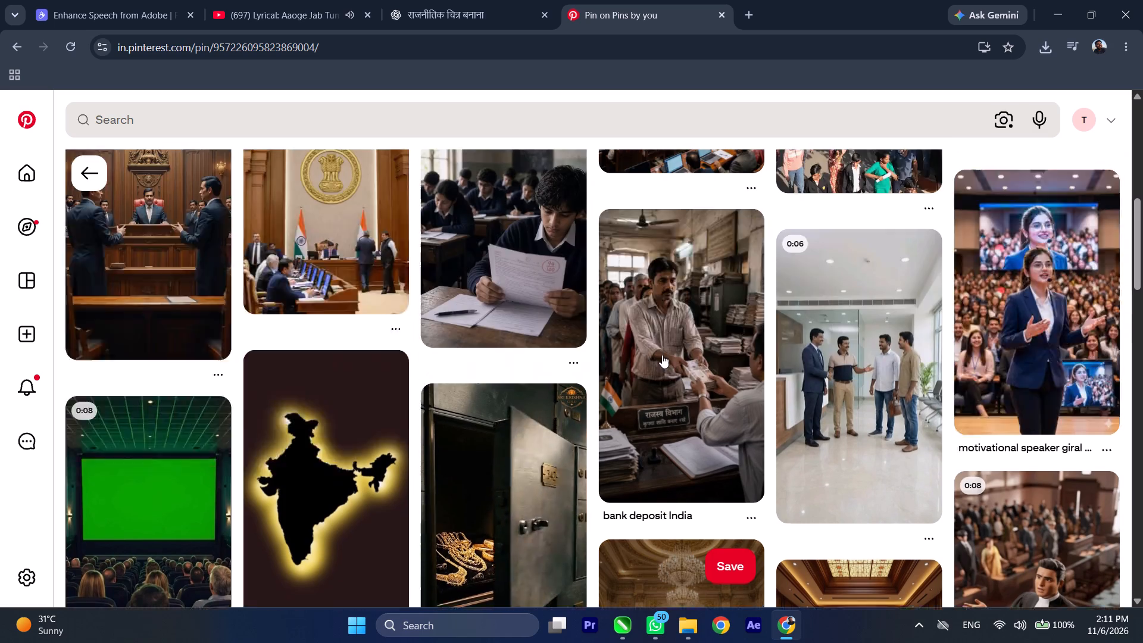
scroll(662, 352, "up", 4)
scroll(662, 351, "down", 10)
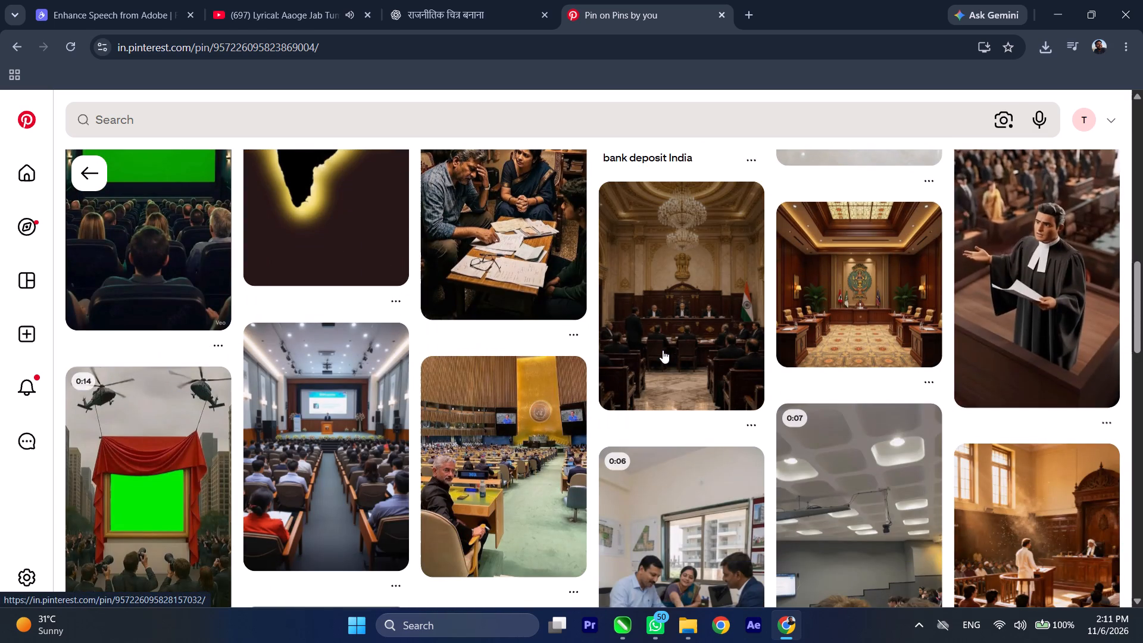
scroll(663, 350, "up", 10)
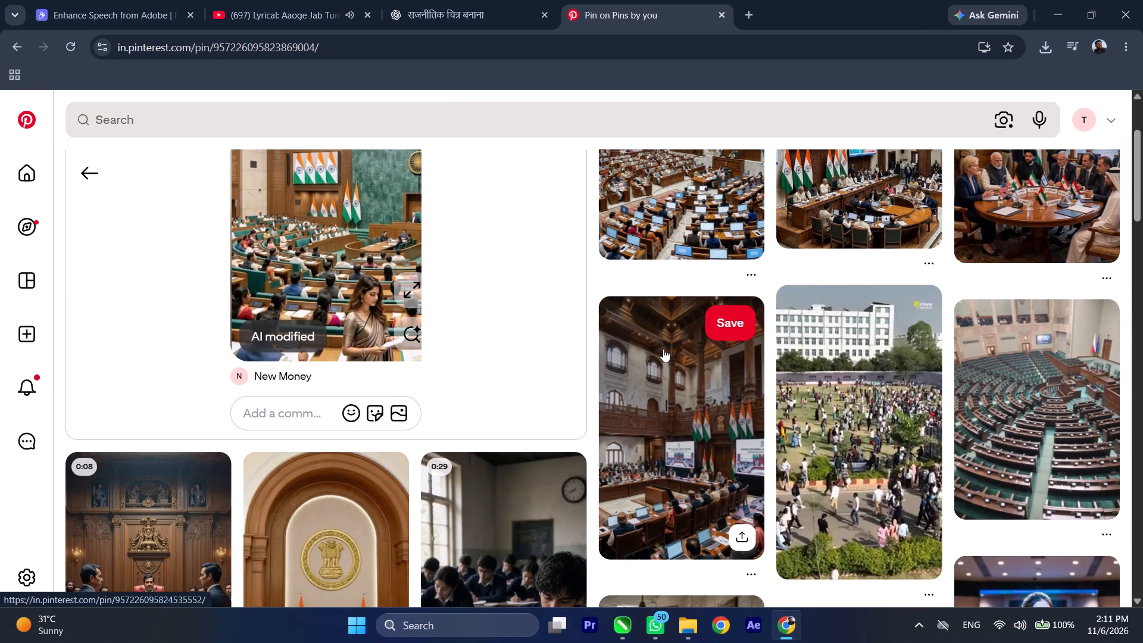
scroll(663, 349, "up", 4)
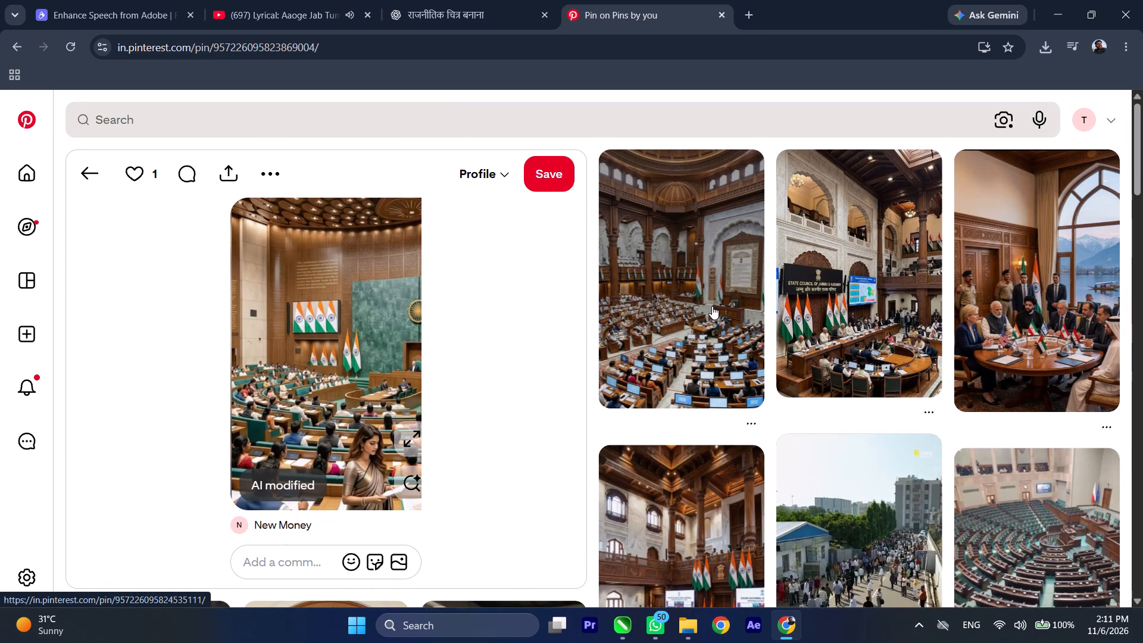
double_click(712, 306)
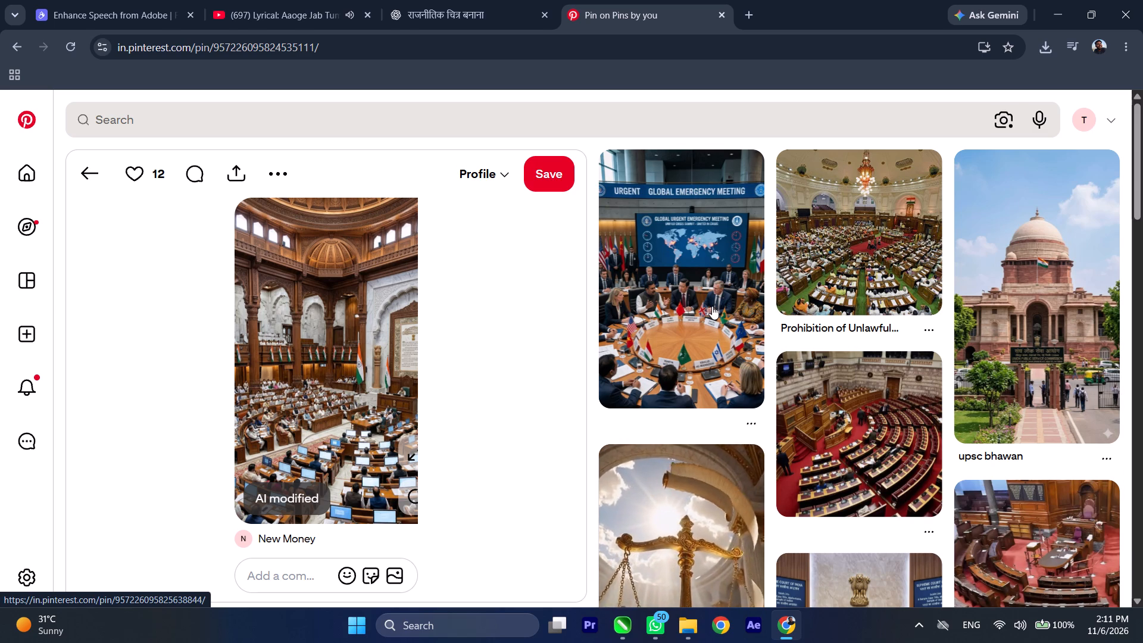
Look through the pins related to the wood-panelled chamber and open the "upsc bhawan" pin showing a domed government building.
scroll(954, 316, "down", 4)
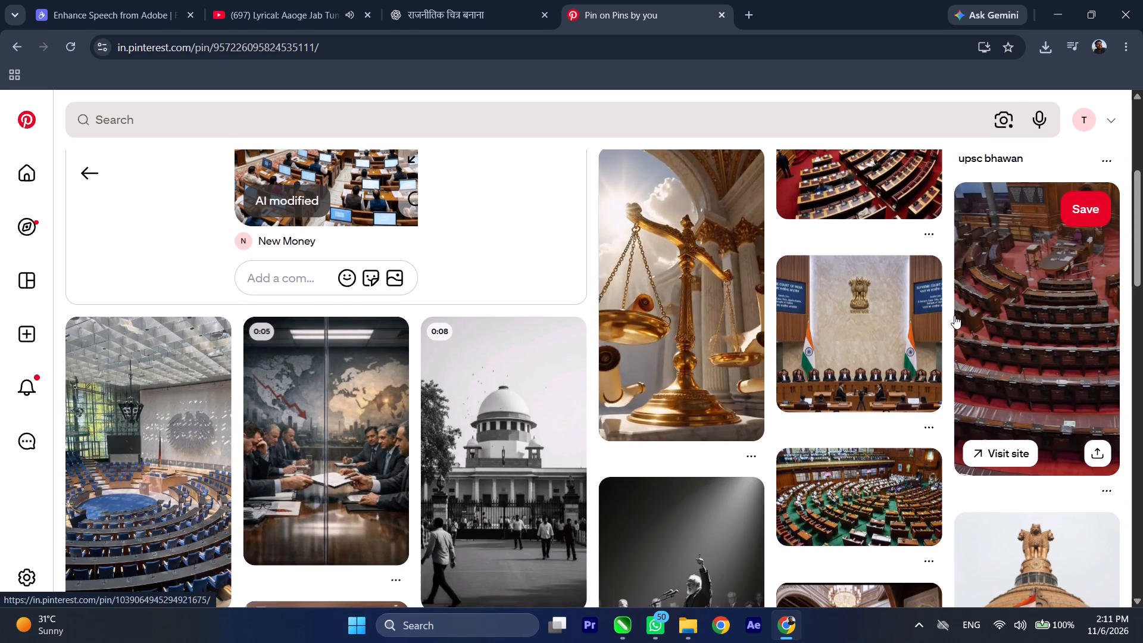
scroll(954, 316, "up", 4)
scroll(954, 316, "down", 5)
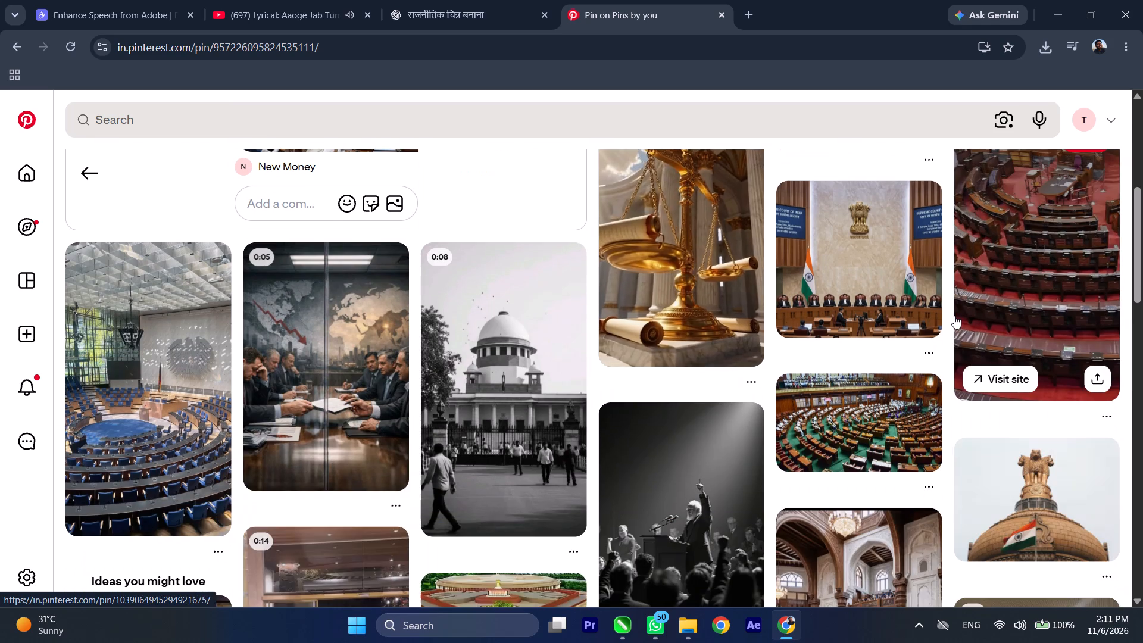
scroll(954, 316, "down", 4)
scroll(954, 316, "up", 1)
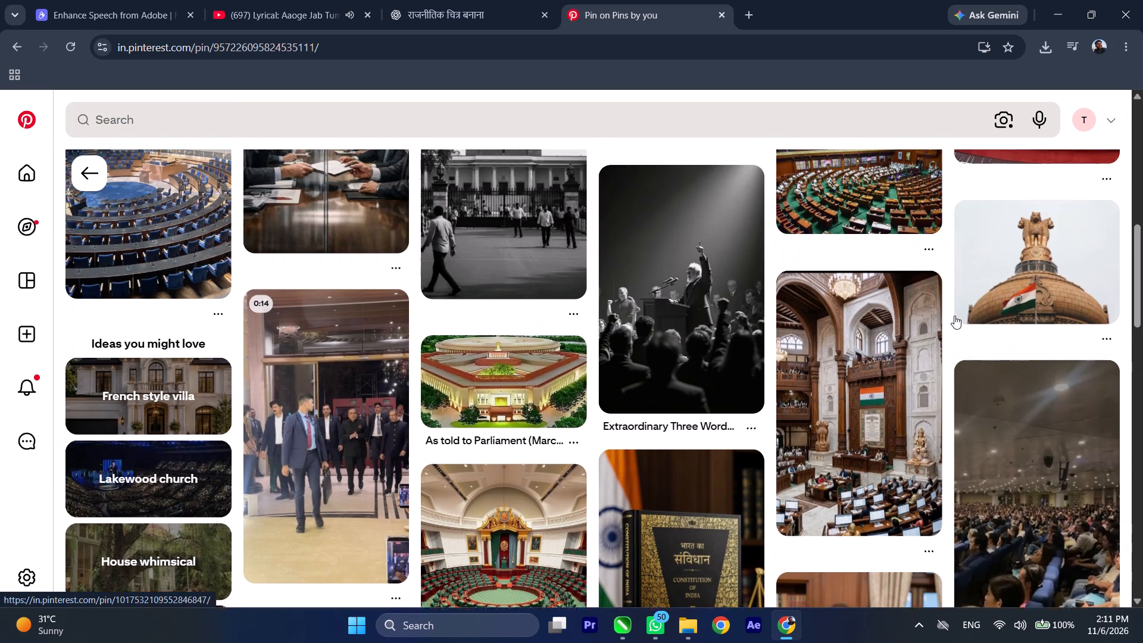
scroll(954, 316, "down", 1)
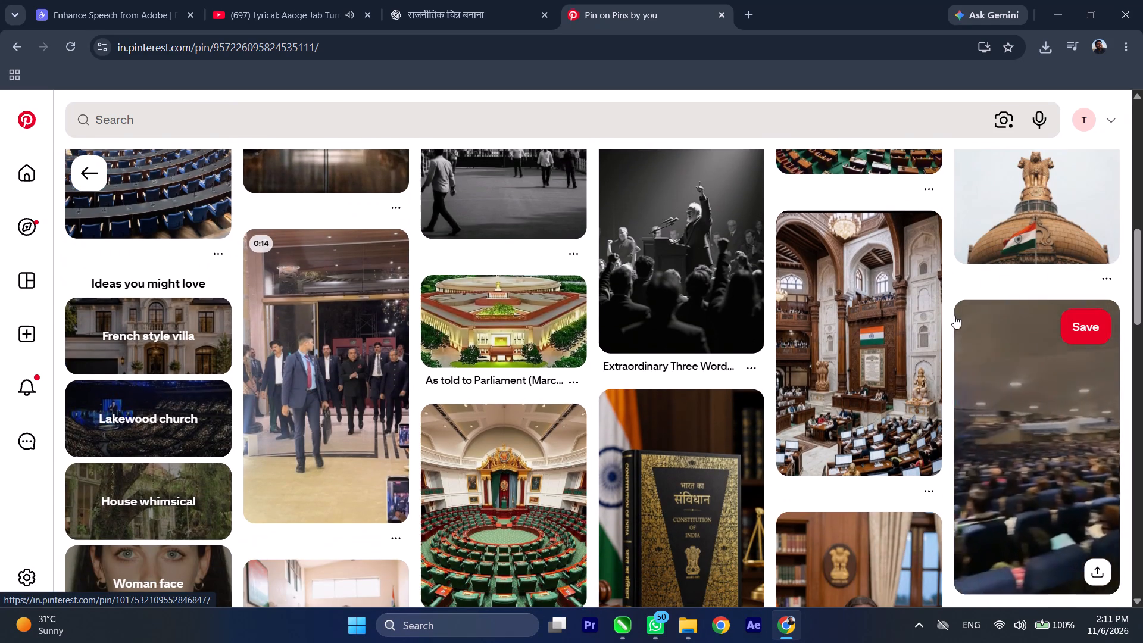
scroll(954, 316, "up", 2)
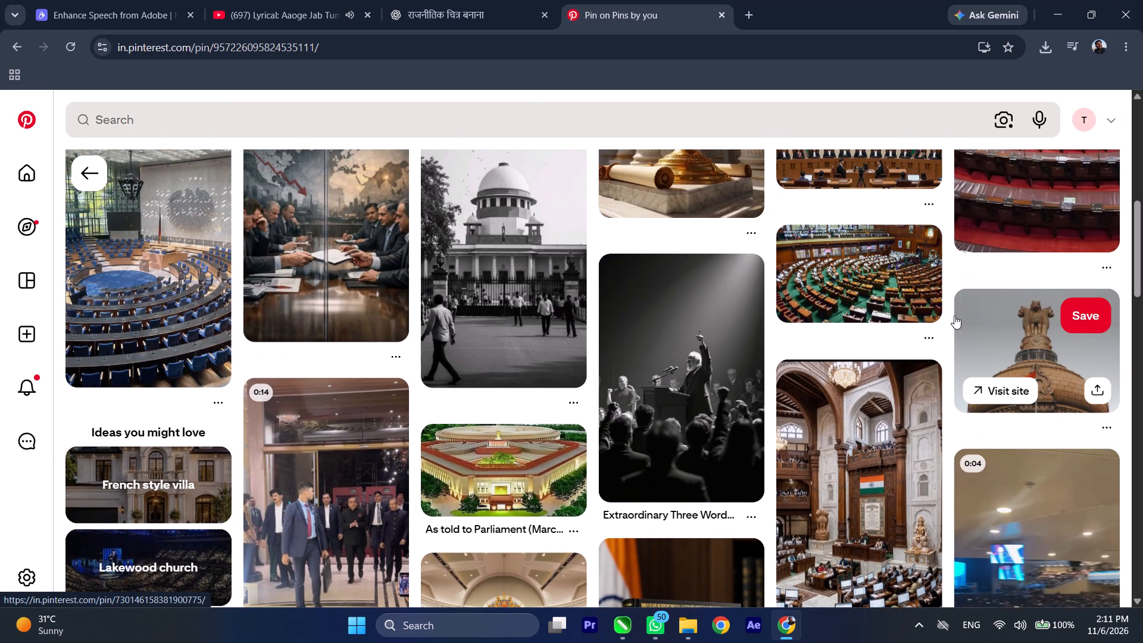
scroll(954, 316, "down", 4)
scroll(954, 316, "up", 3)
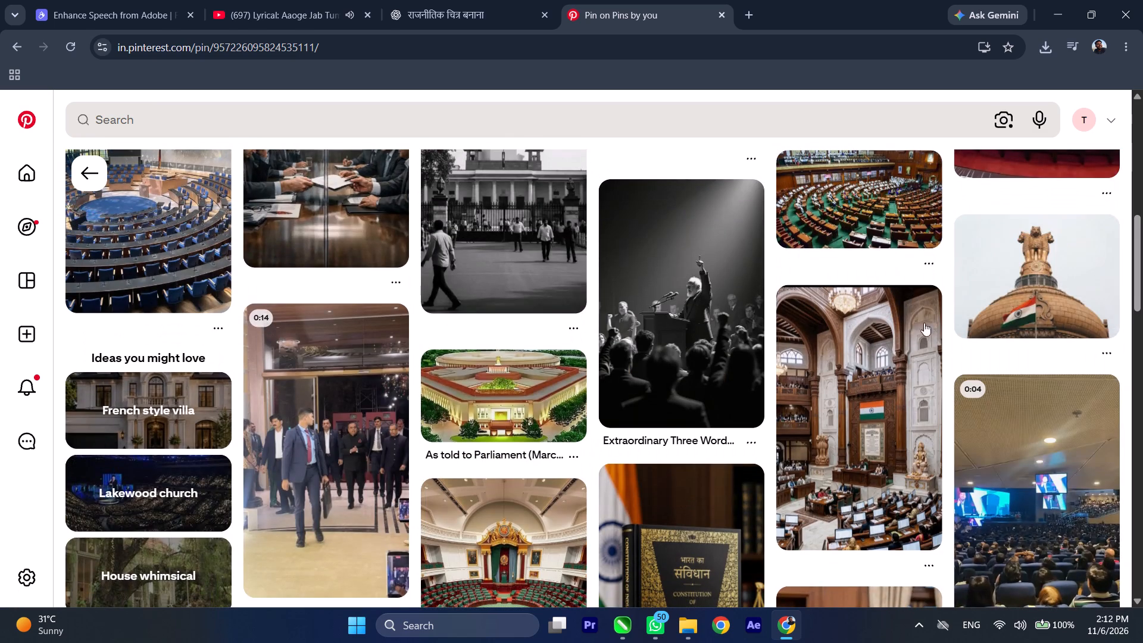
scroll(886, 330, "up", 11)
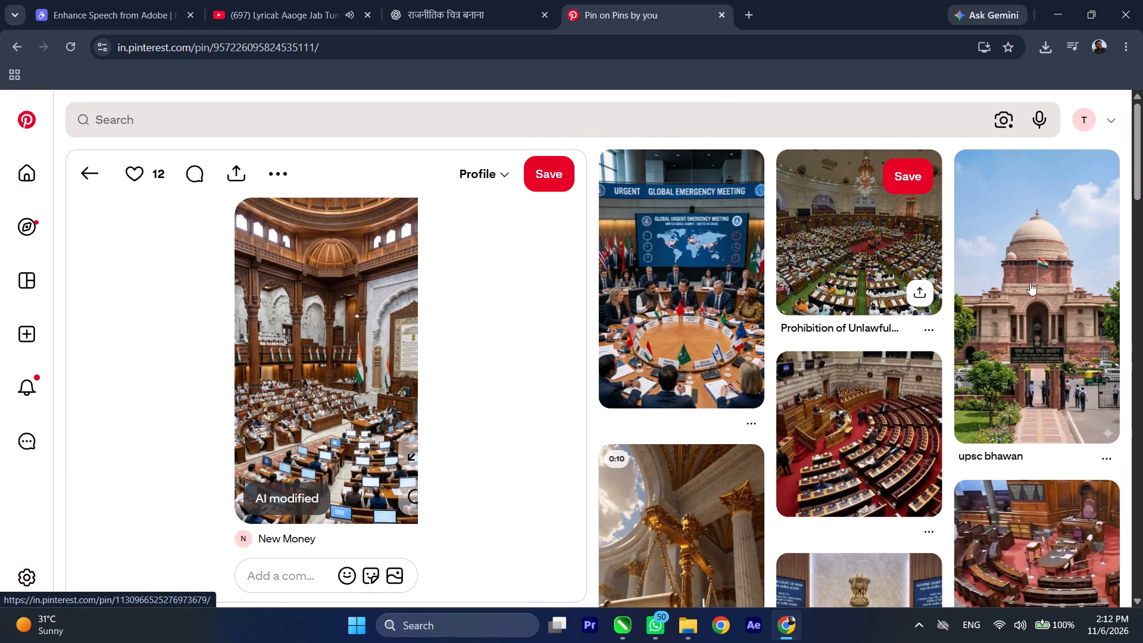
left_click(1035, 277)
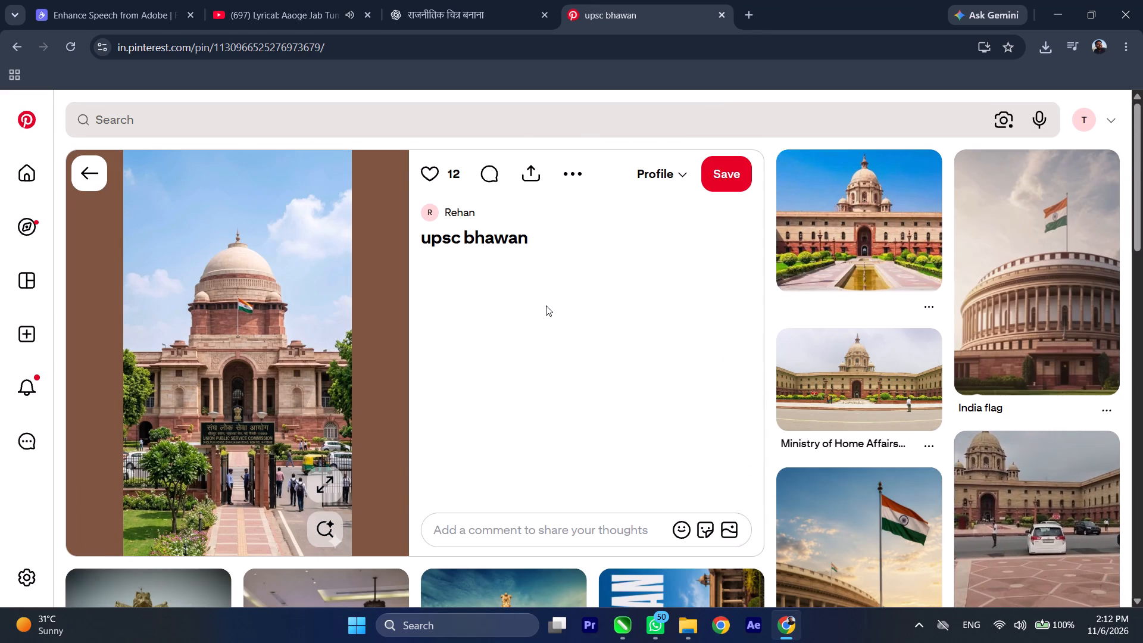
Check the pins related to "upsc bhawan" and download the image of the domed building from its pin.
scroll(546, 305, "down", 2)
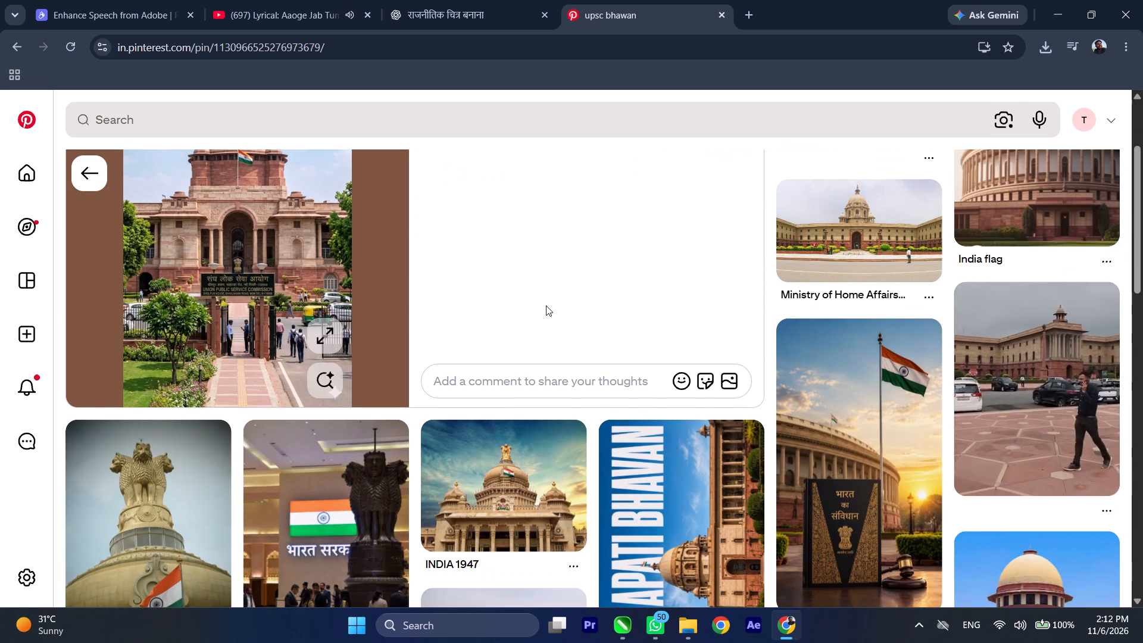
scroll(546, 305, "down", 5)
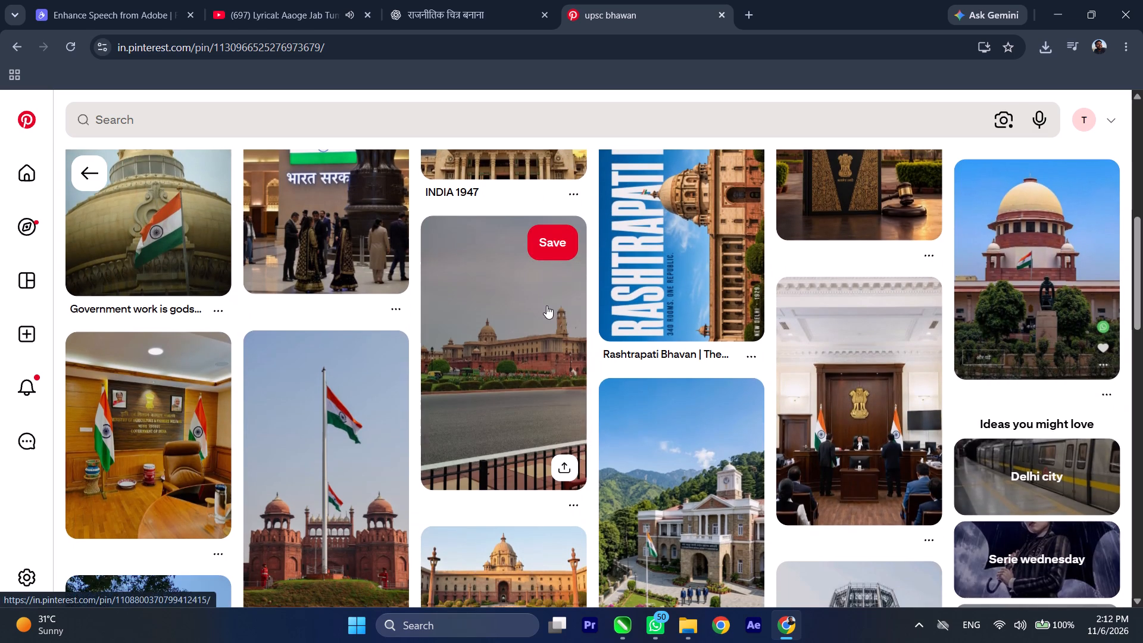
scroll(546, 305, "up", 8)
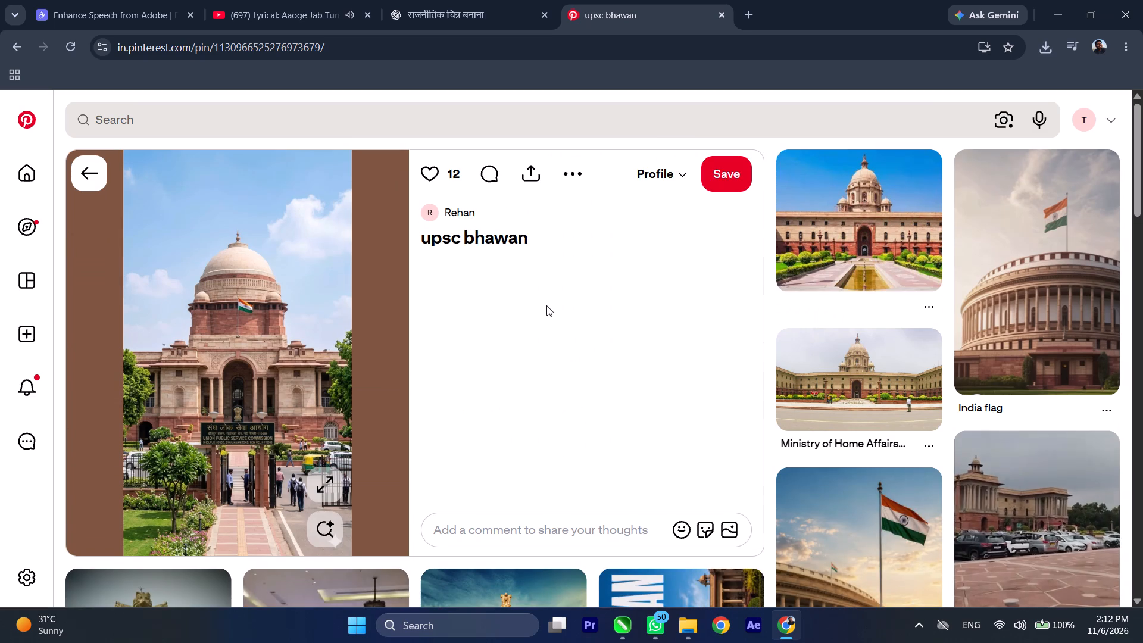
left_click(562, 176)
left_click(566, 210)
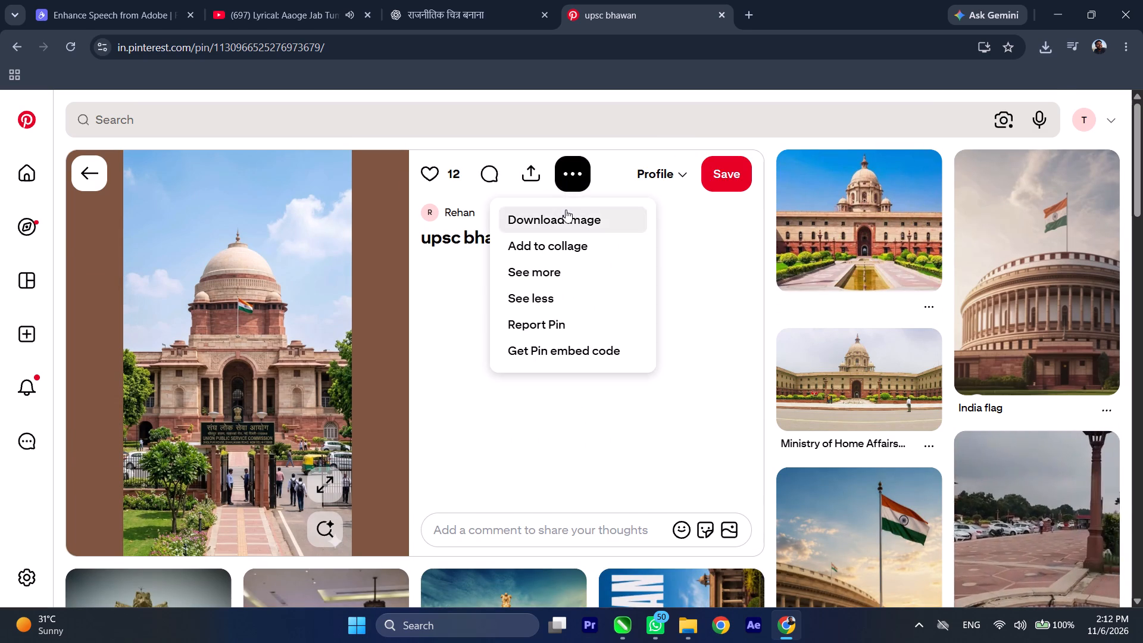
Import the downloaded "upsc bhawan" image from the Downloads folder into page 2 of इनसाइड राजनीति.cdr in CorelDRAW, placing it beside the page.
left_click(1002, 82)
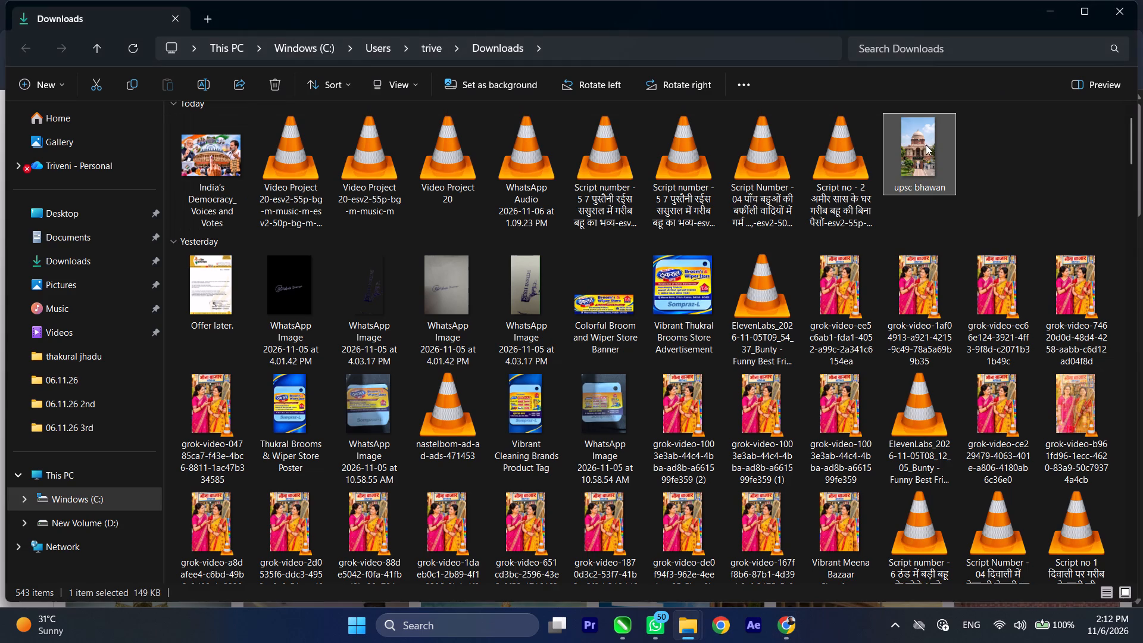
left_click_drag(920, 141, 599, 466)
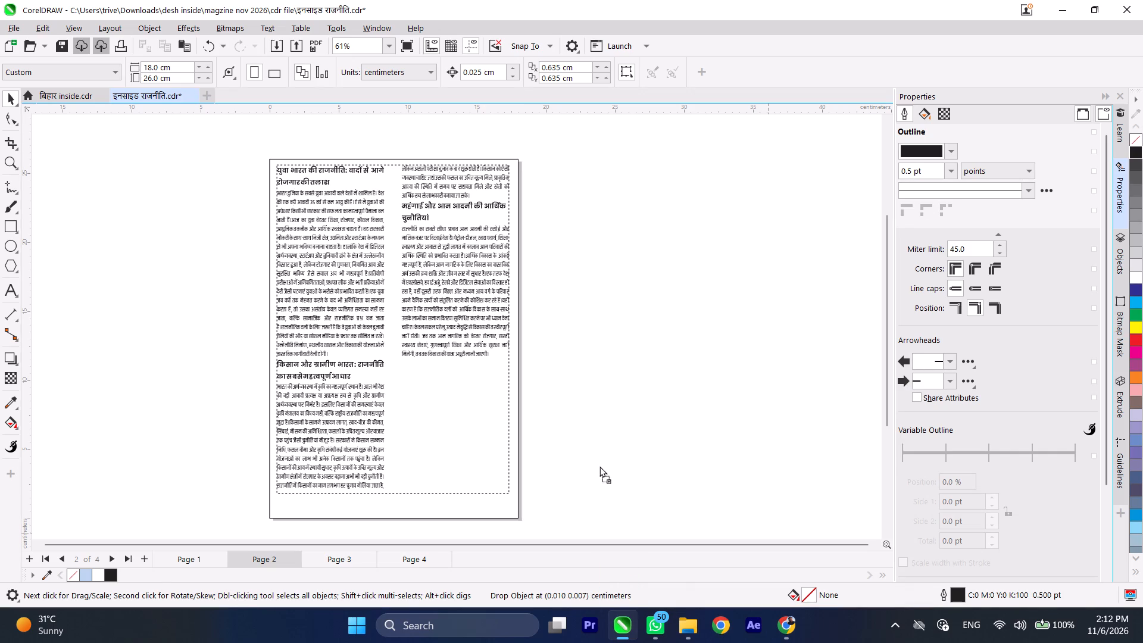
left_click_drag(599, 466, 615, 387)
scroll(669, 367, "down", 4)
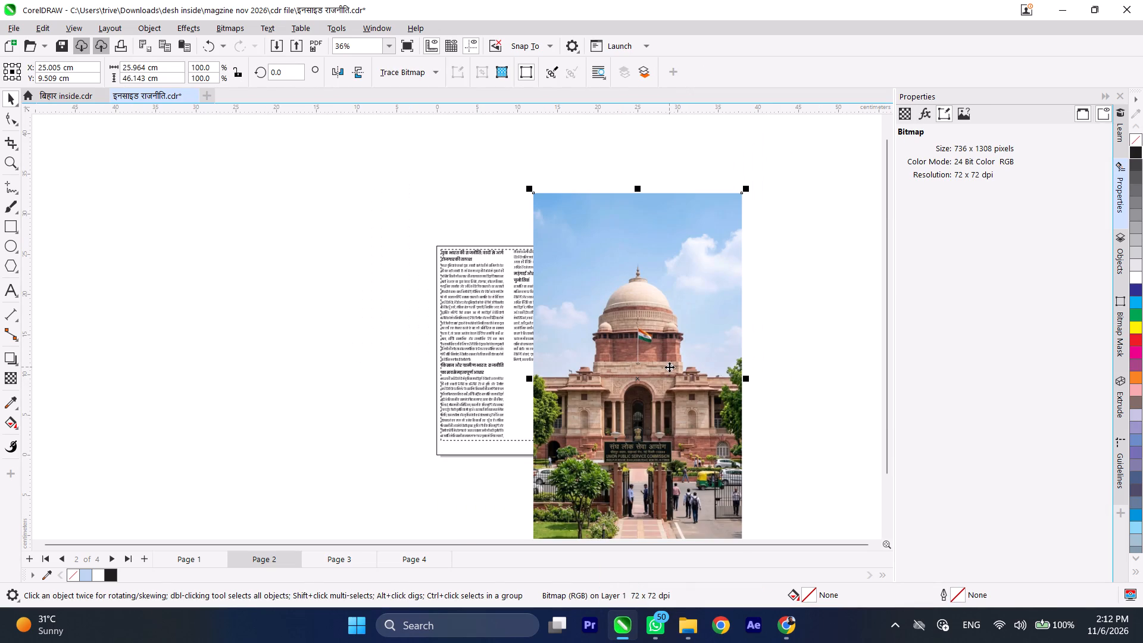
scroll(655, 255, "down", 1)
left_click_drag(670, 314, 733, 288)
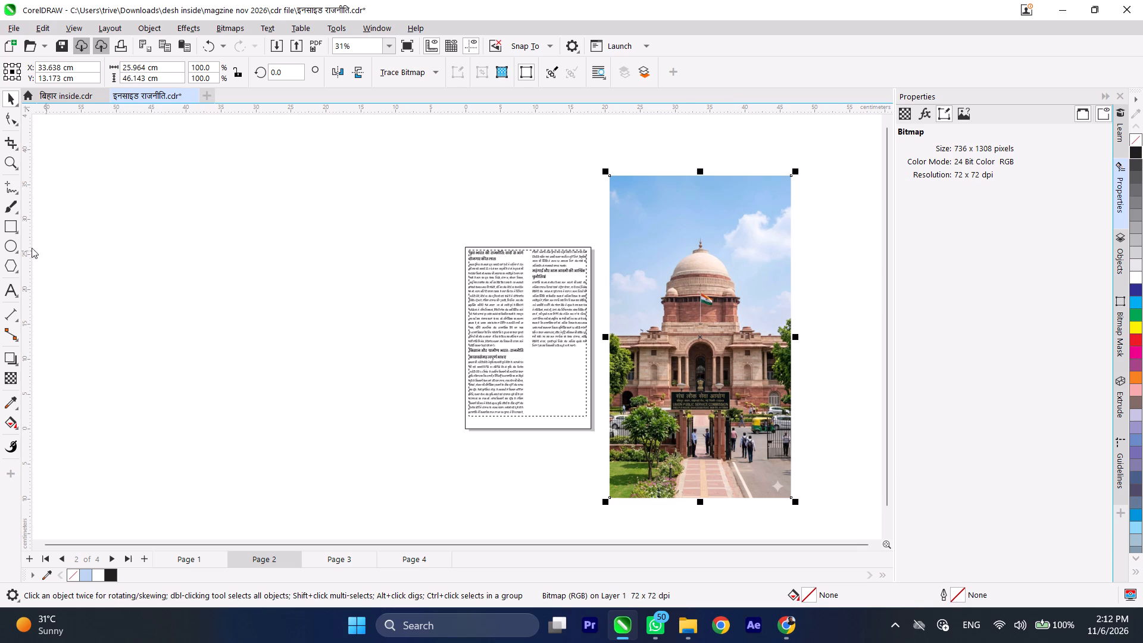
Crop the building image at full width to about 26 by 33 cm, trimming the upper sky and the lower pathway.
left_click(17, 143)
left_click_drag(819, 218, 626, 445)
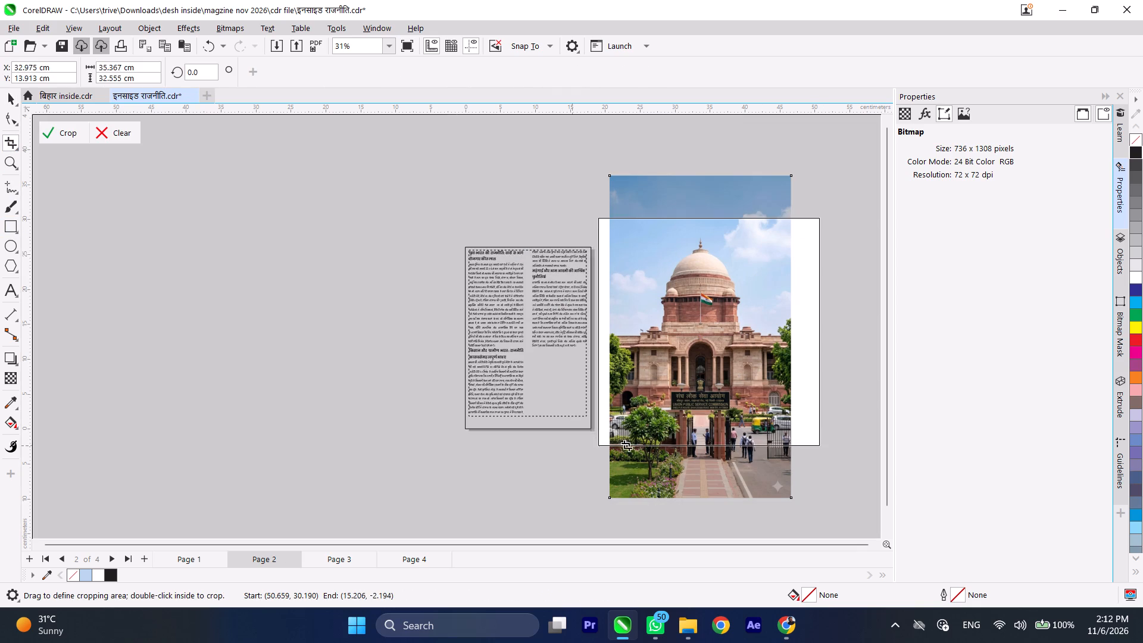
left_click_drag(626, 445, 611, 462)
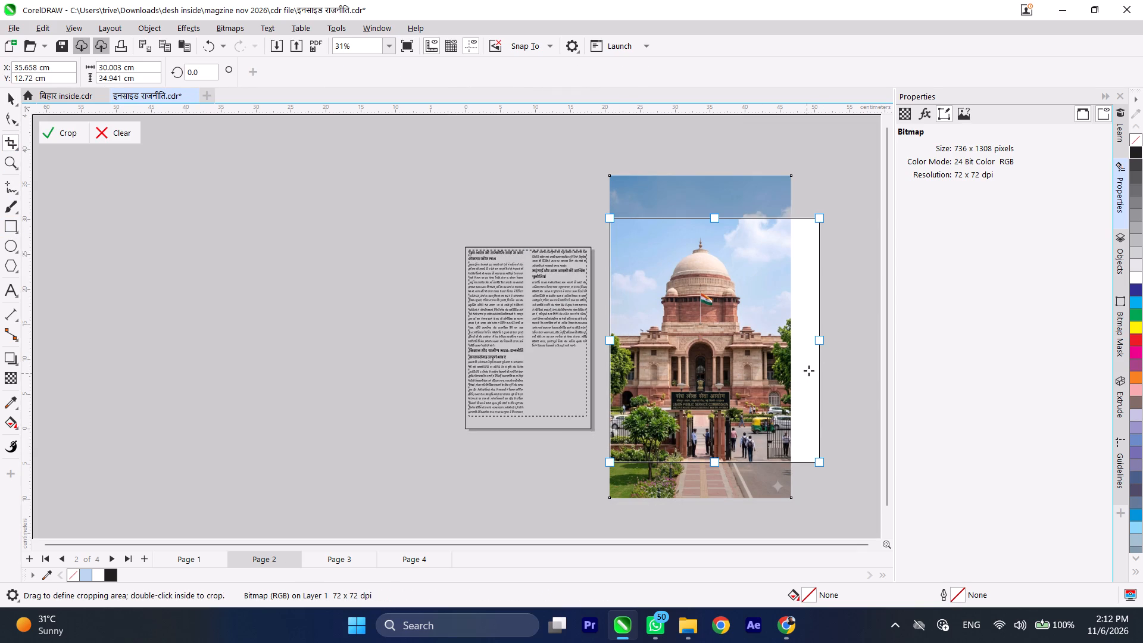
left_click_drag(822, 341, 787, 341)
left_click_drag(699, 219, 699, 232)
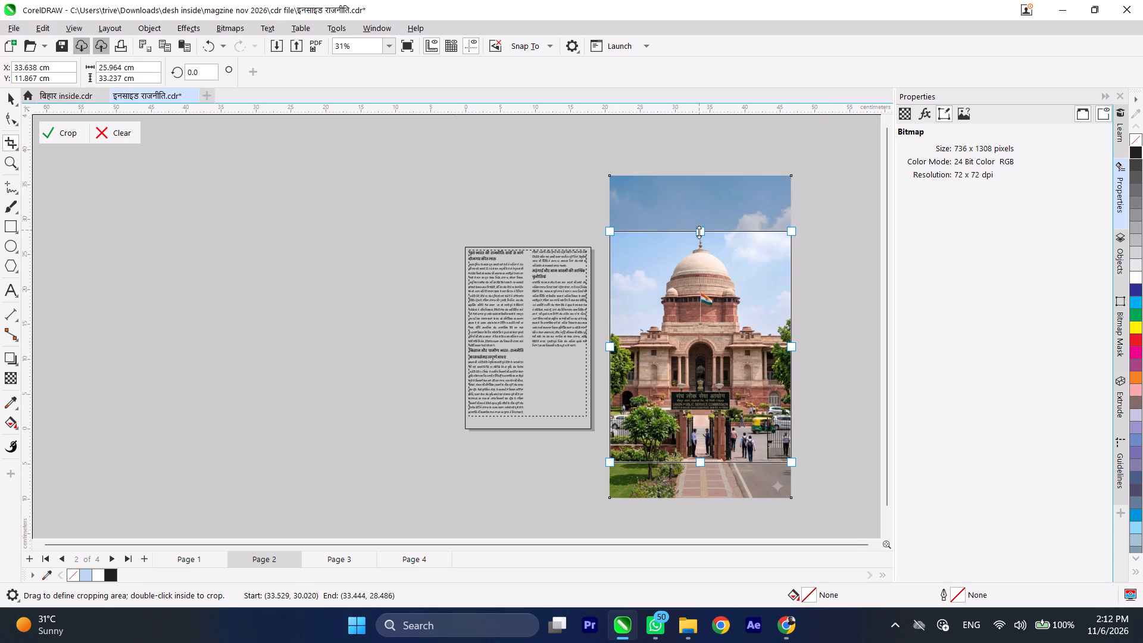
left_click_drag(699, 232, 699, 234)
left_click(63, 139)
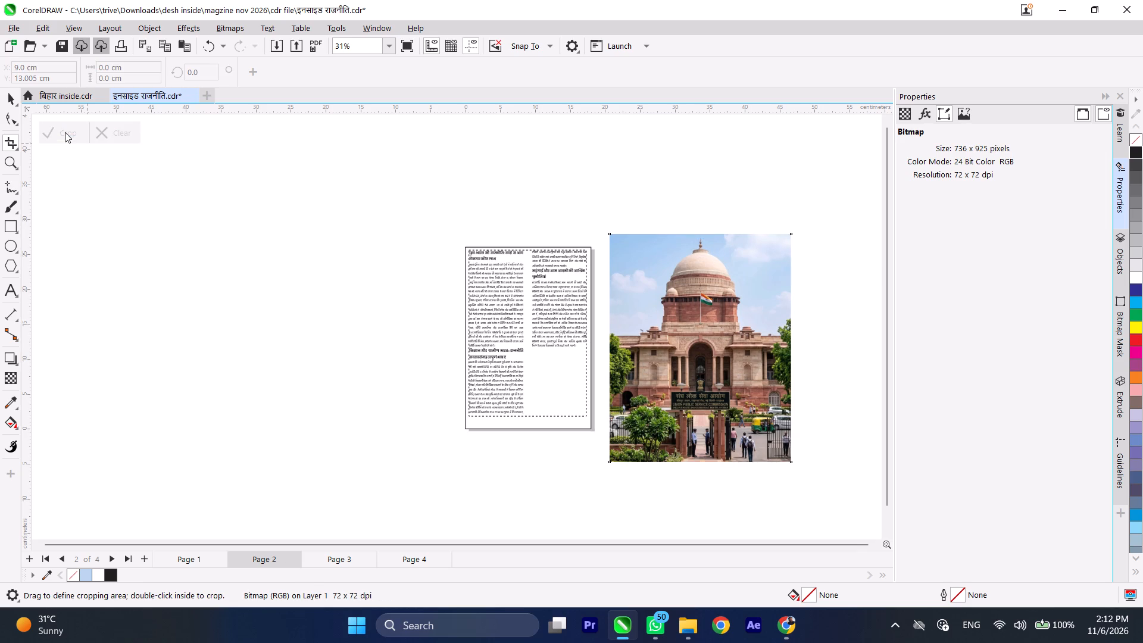
Scale the cropped building image down proportionally to about 9.6 by 12 cm.
scroll(458, 307, "up", 3)
scroll(451, 310, "down", 3)
left_click(756, 323)
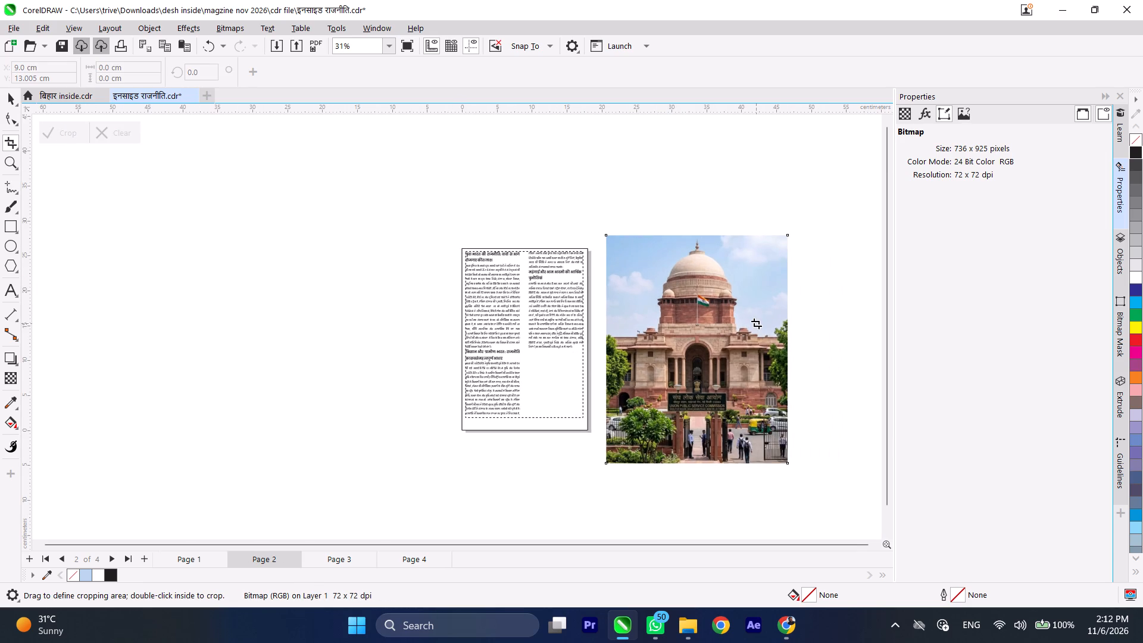
left_click(7, 100)
left_click_drag(794, 227, 746, 267)
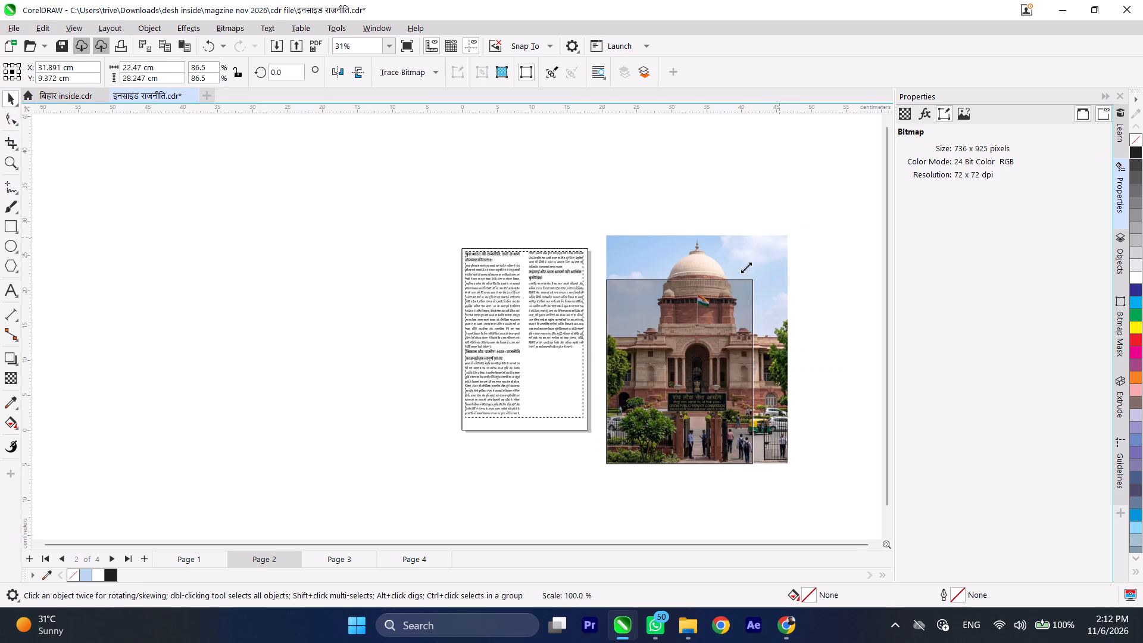
left_click_drag(746, 267, 698, 371)
scroll(598, 407, "up", 4)
scroll(745, 288, "down", 3)
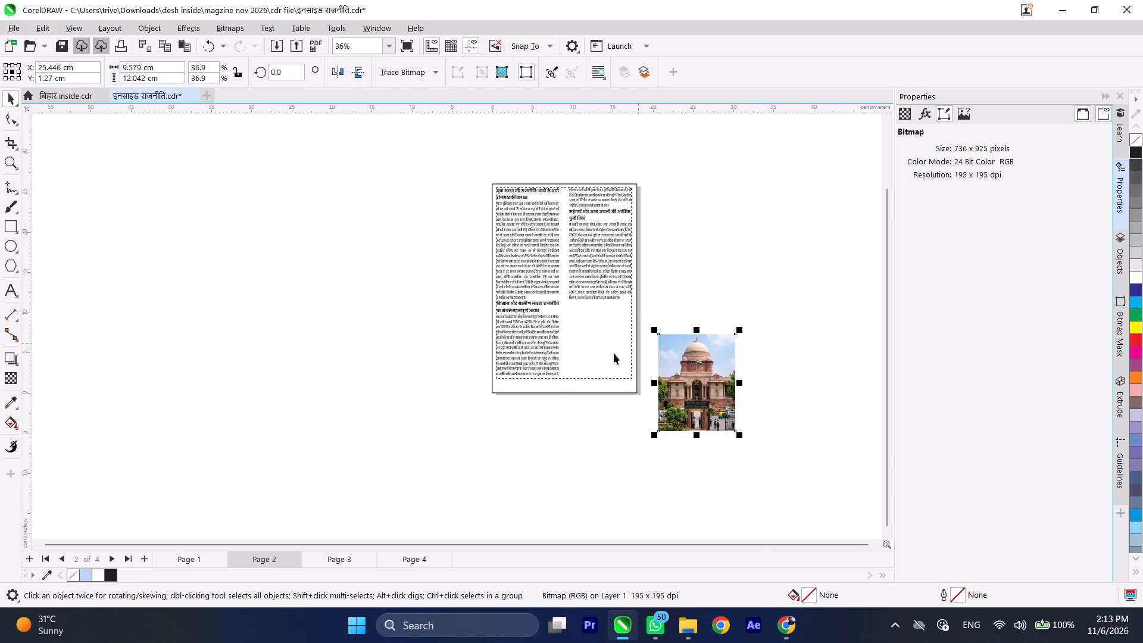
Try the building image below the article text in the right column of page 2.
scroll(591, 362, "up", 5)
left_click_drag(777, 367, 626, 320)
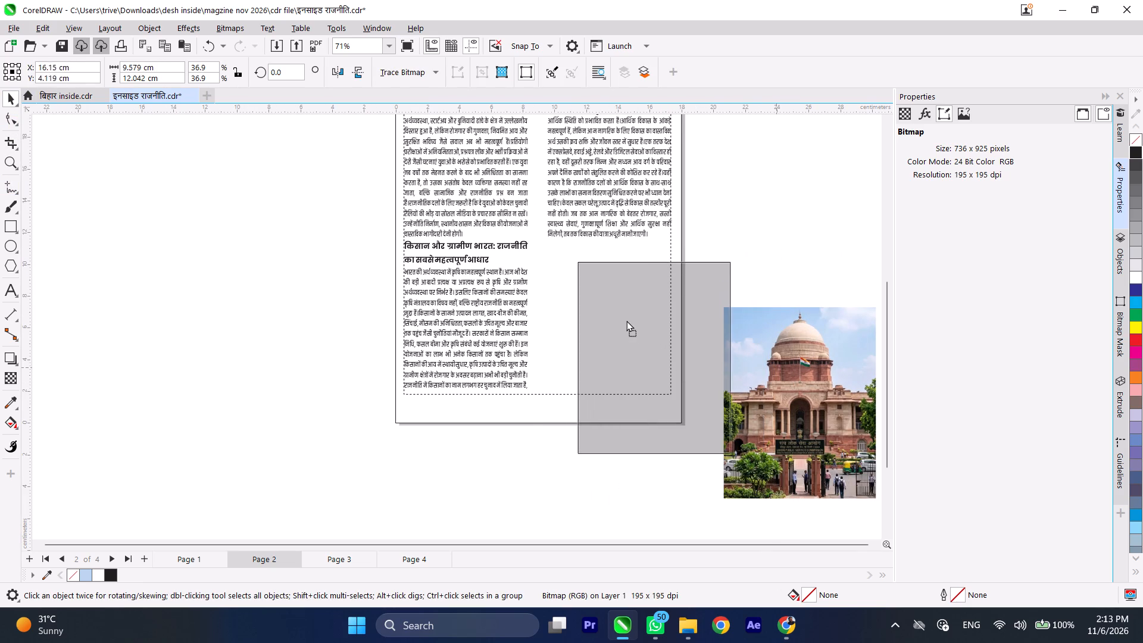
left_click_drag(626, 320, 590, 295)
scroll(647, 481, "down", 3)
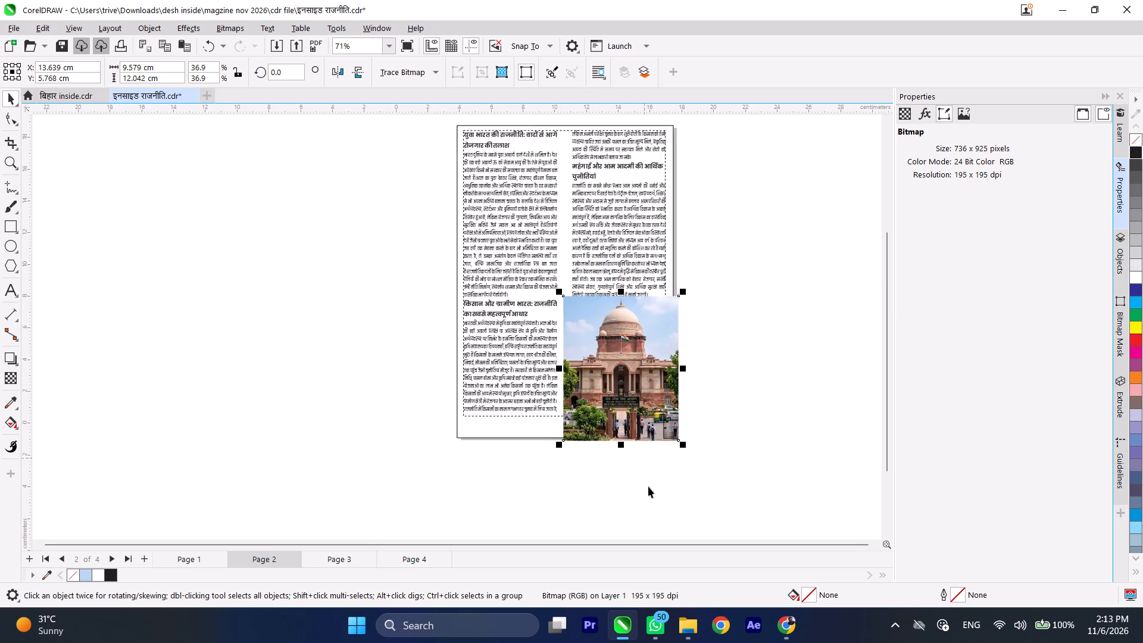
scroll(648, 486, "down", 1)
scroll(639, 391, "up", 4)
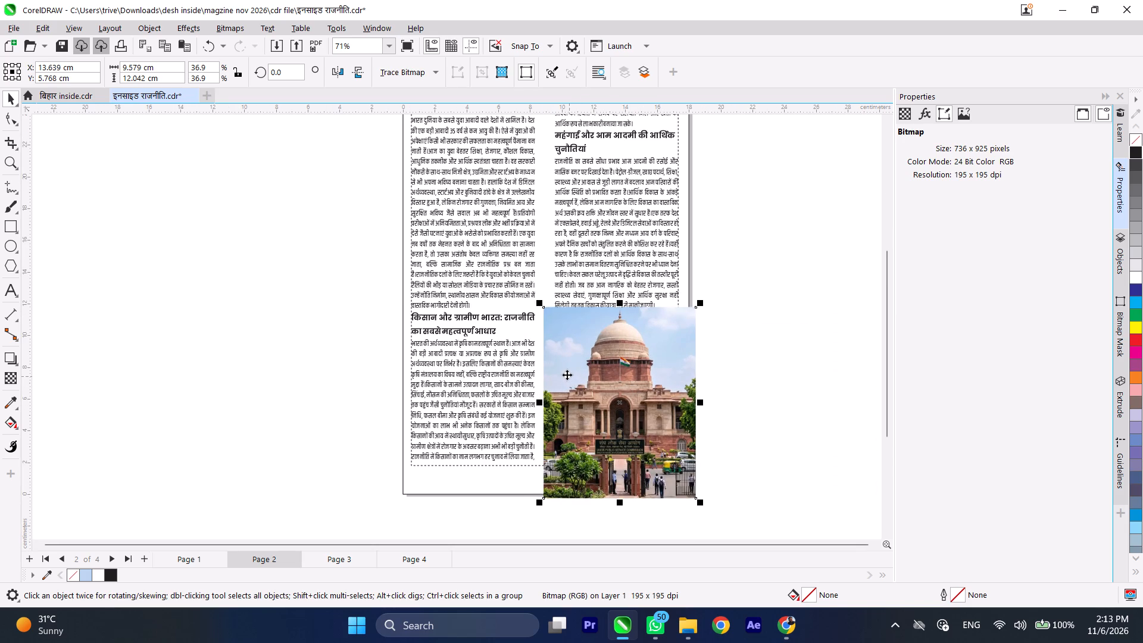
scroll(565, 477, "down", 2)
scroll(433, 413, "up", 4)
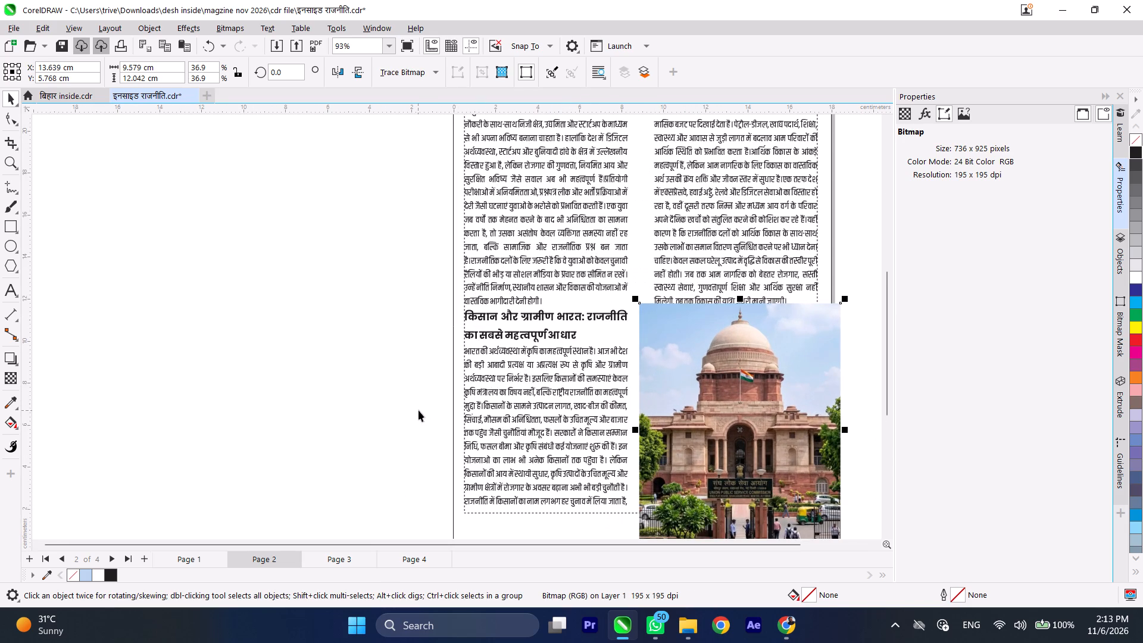
Place the building image at the bottom of page 2's left column, against the page edge, and scale it to about 8.3 by 10.4 cm.
left_click_drag(724, 365, 571, 361)
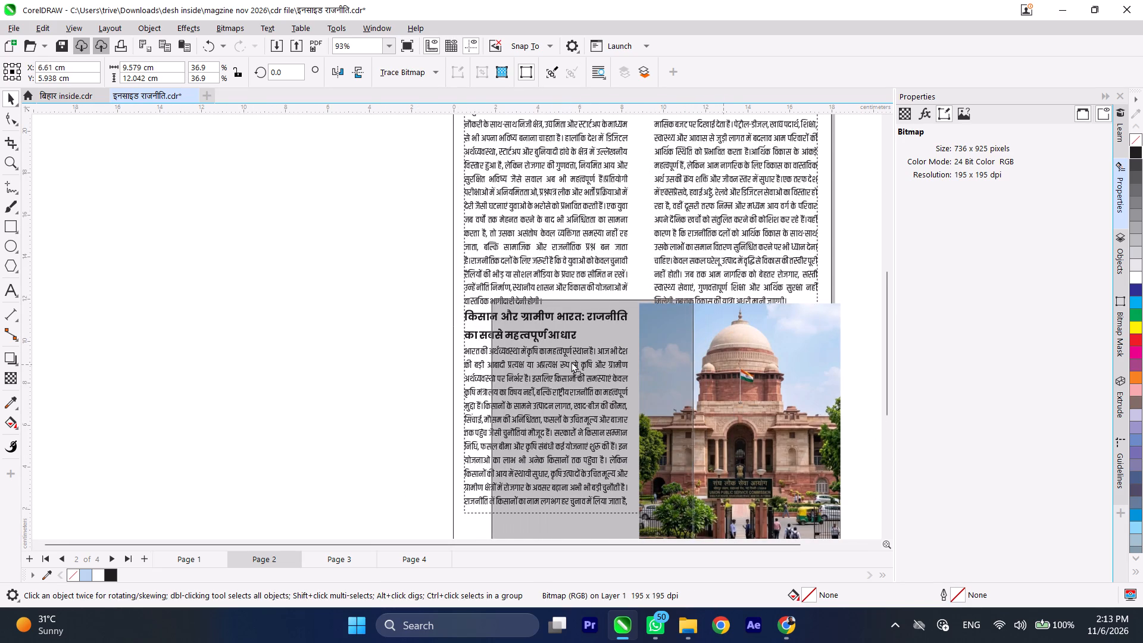
left_click_drag(571, 361, 539, 366)
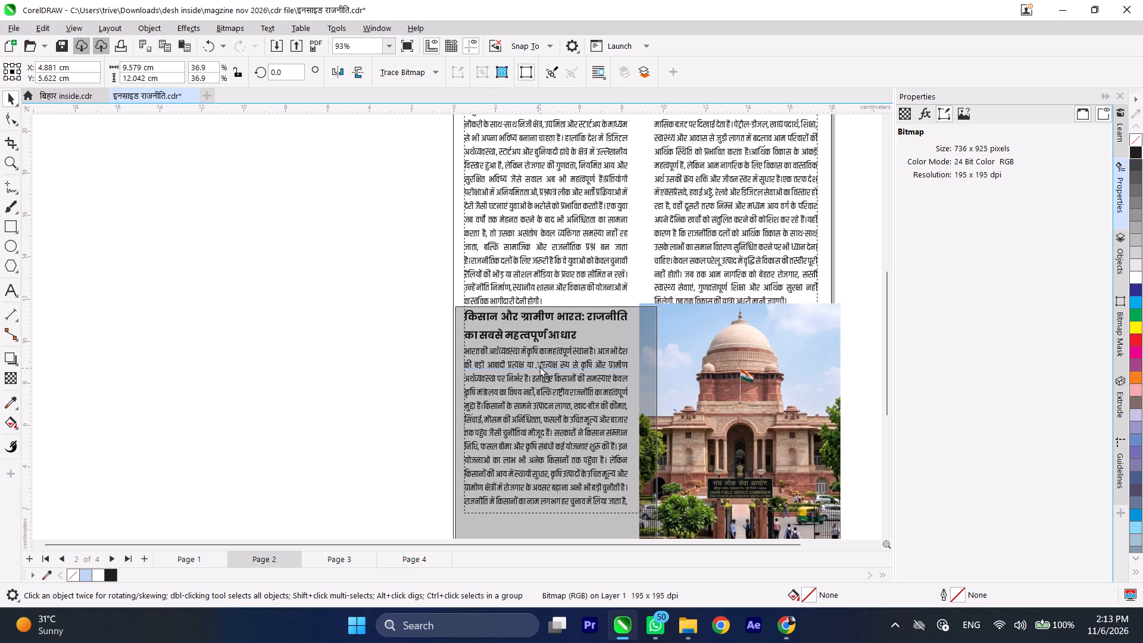
left_click_drag(539, 366, 538, 366)
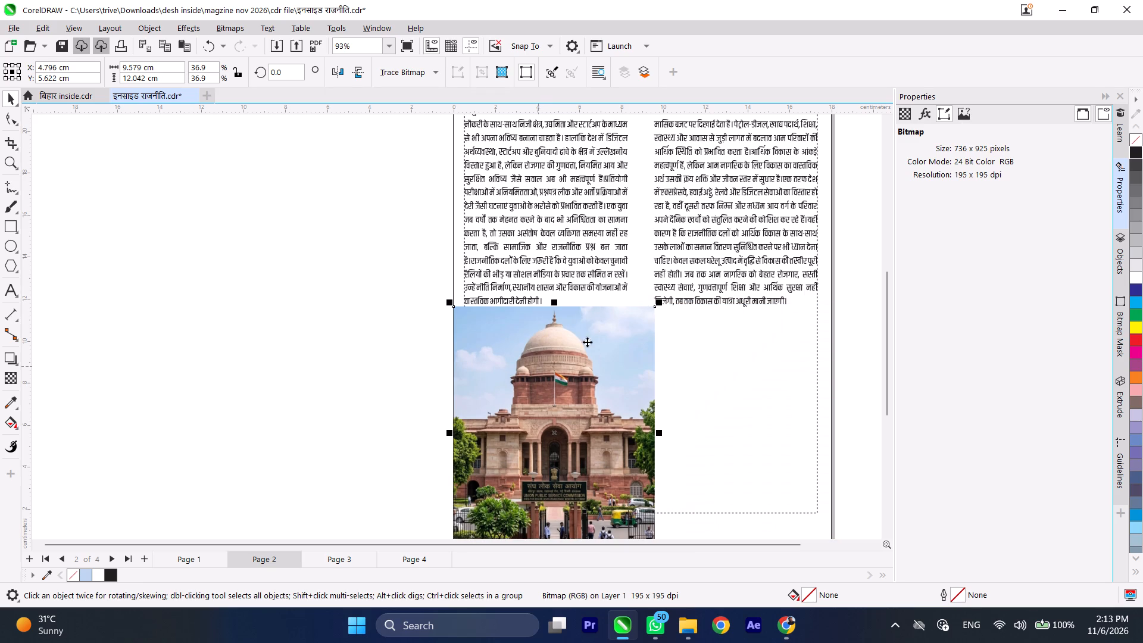
left_click_drag(660, 301, 638, 317)
left_click_drag(577, 409, 577, 383)
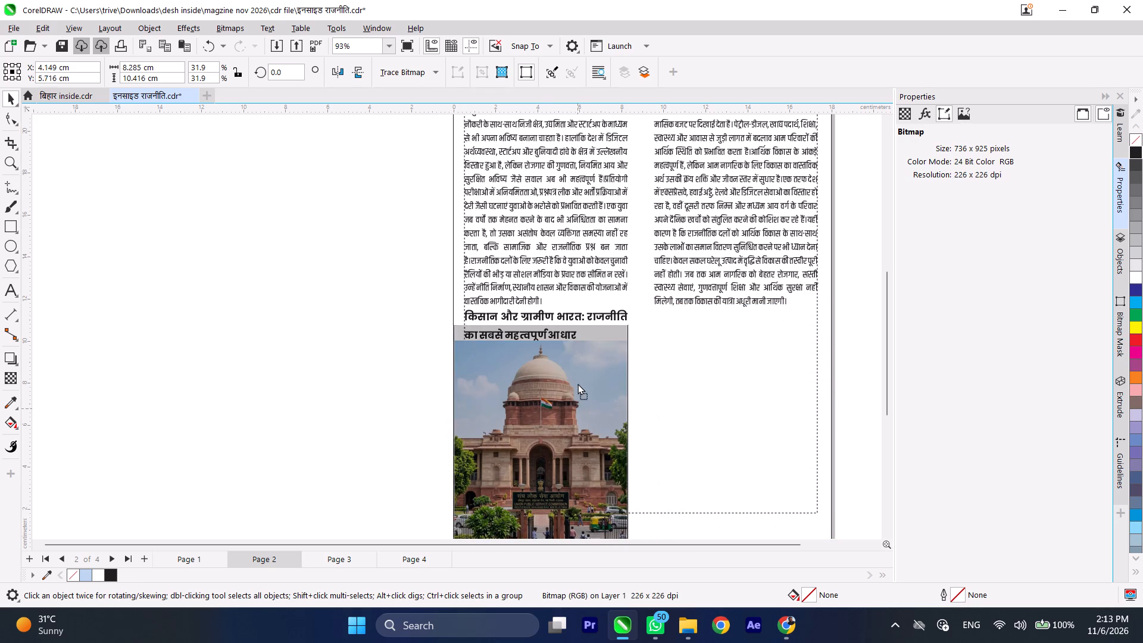
left_click_drag(577, 383, 578, 375)
scroll(579, 328, "down", 3)
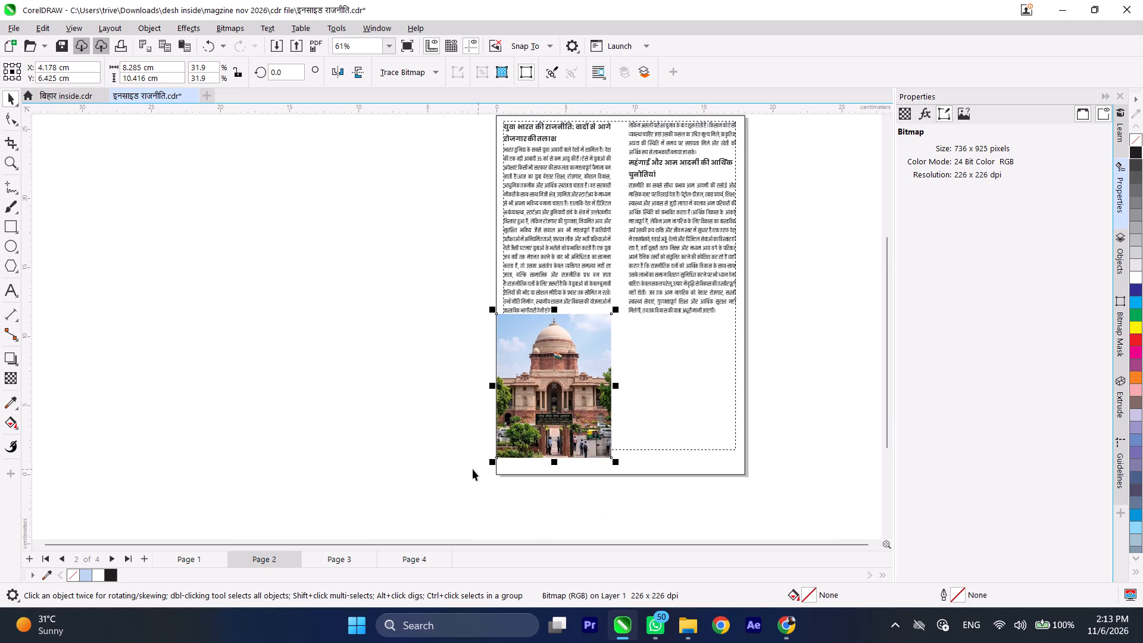
scroll(460, 473, "down", 3)
left_click(352, 437)
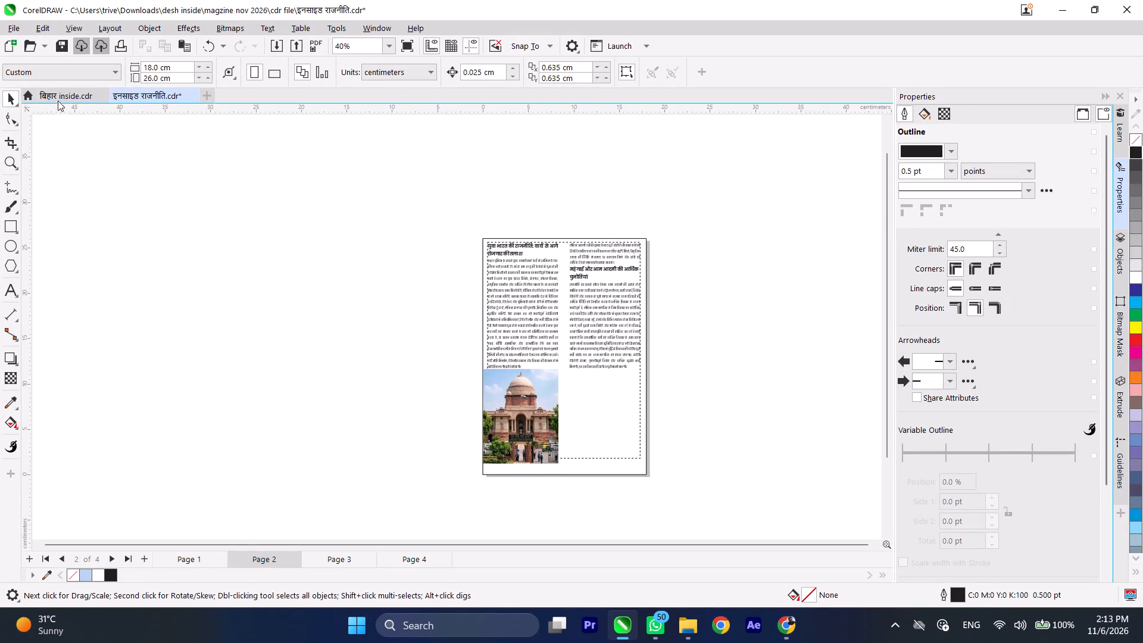
Copy the footer from page 1 of बिहार inside.cdr: the yellow bar, the "00" page number and the black bar.
left_click(58, 95)
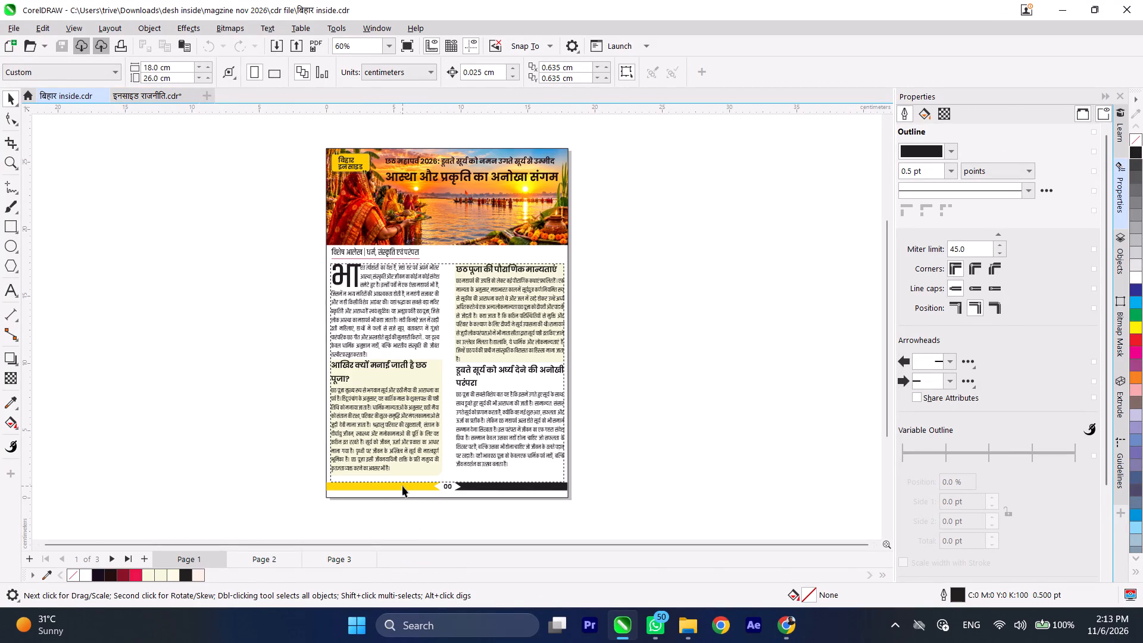
left_click(402, 488)
scroll(402, 489, "up", 4)
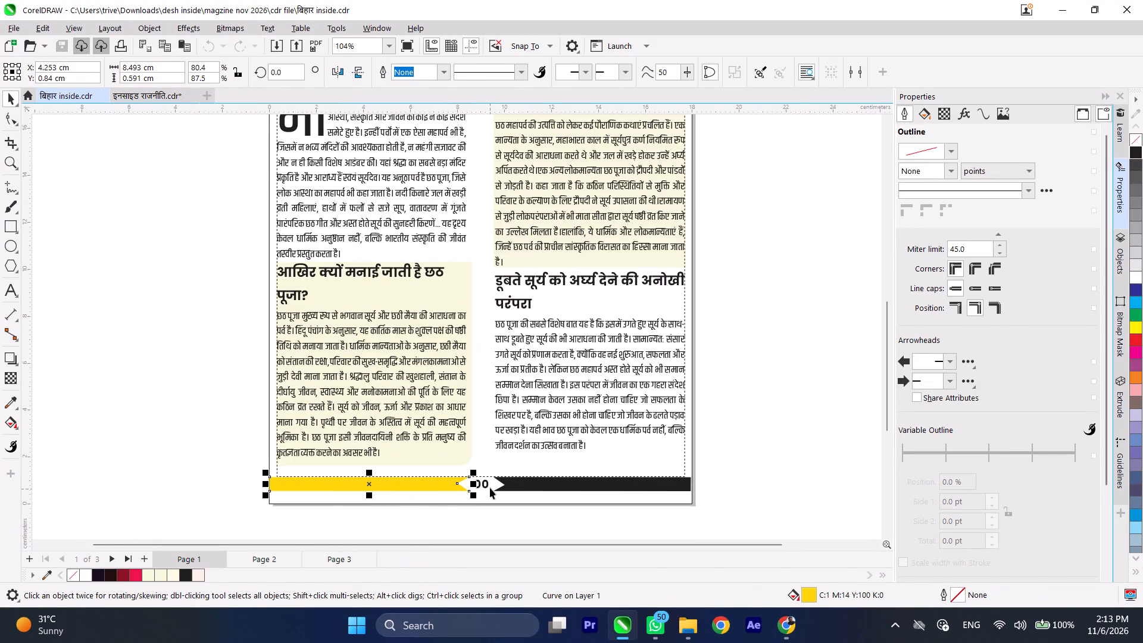
left_click(486, 486, "shift")
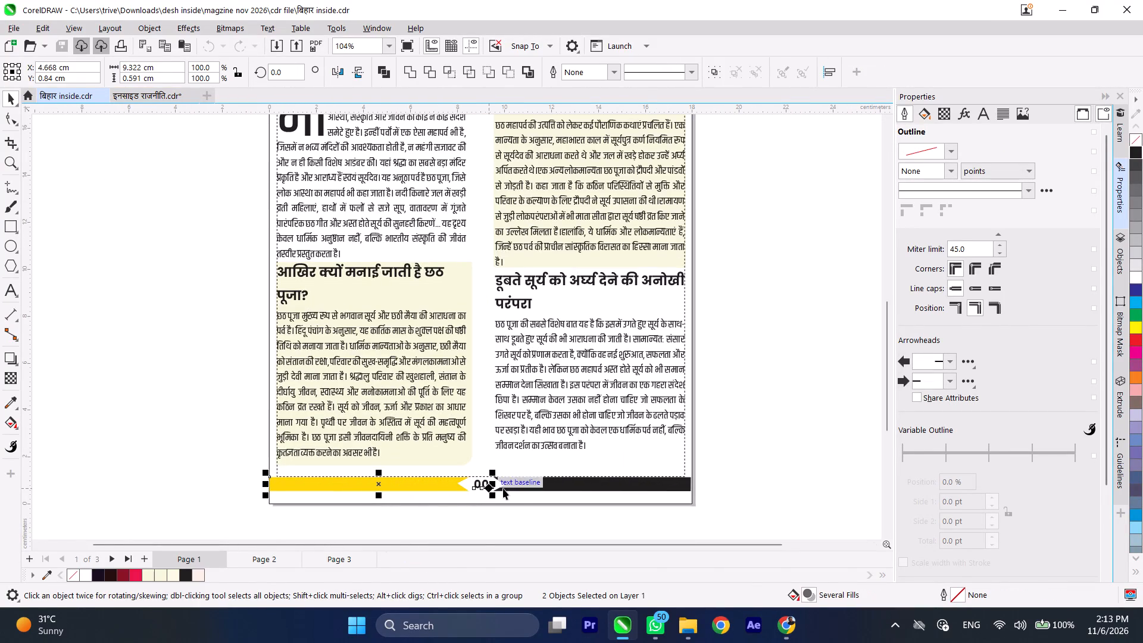
left_click(513, 491, "shift")
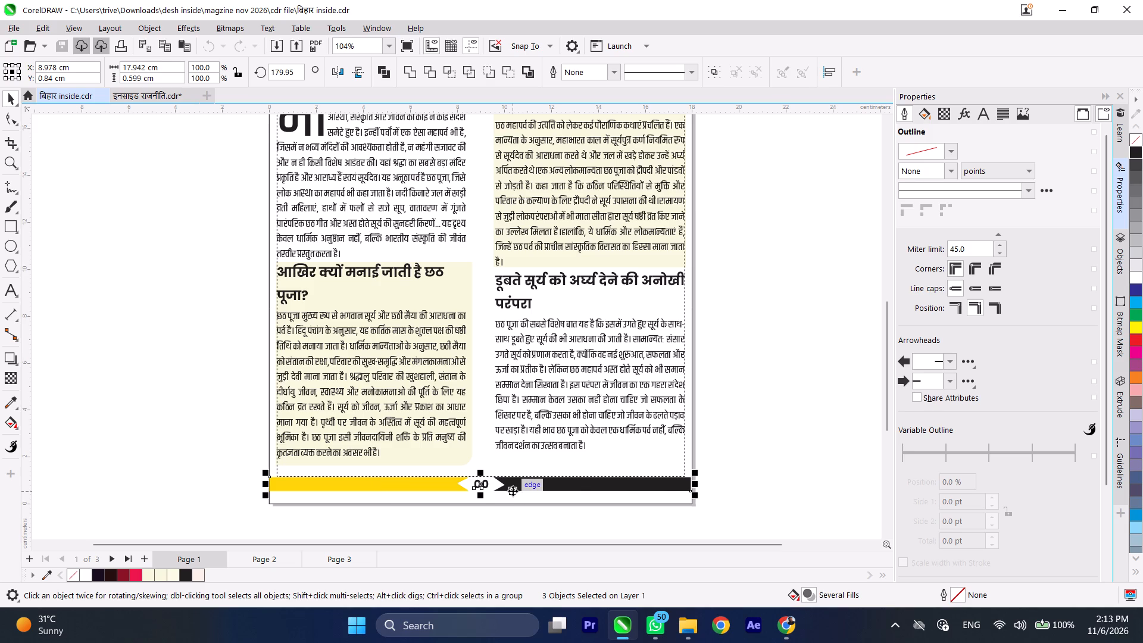
key("ctrl+c")
left_click(177, 447)
scroll(375, 416, "down", 4)
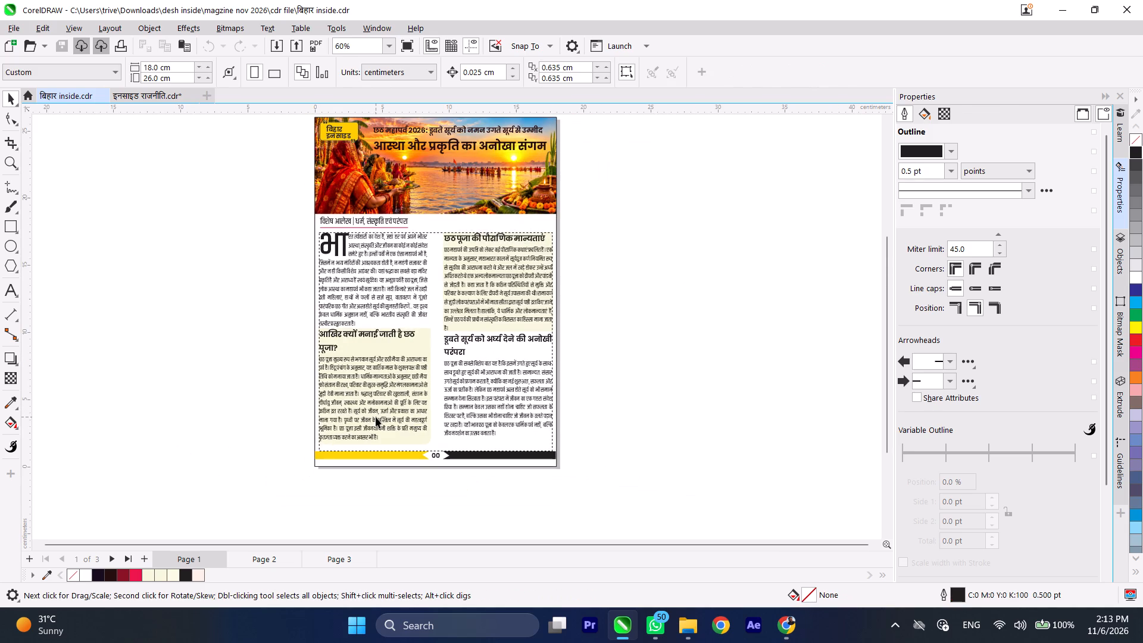
Paste the copied footer onto pages 2, 3 and 4 of इनसाइड राजनीति.cdr.
left_click(147, 96)
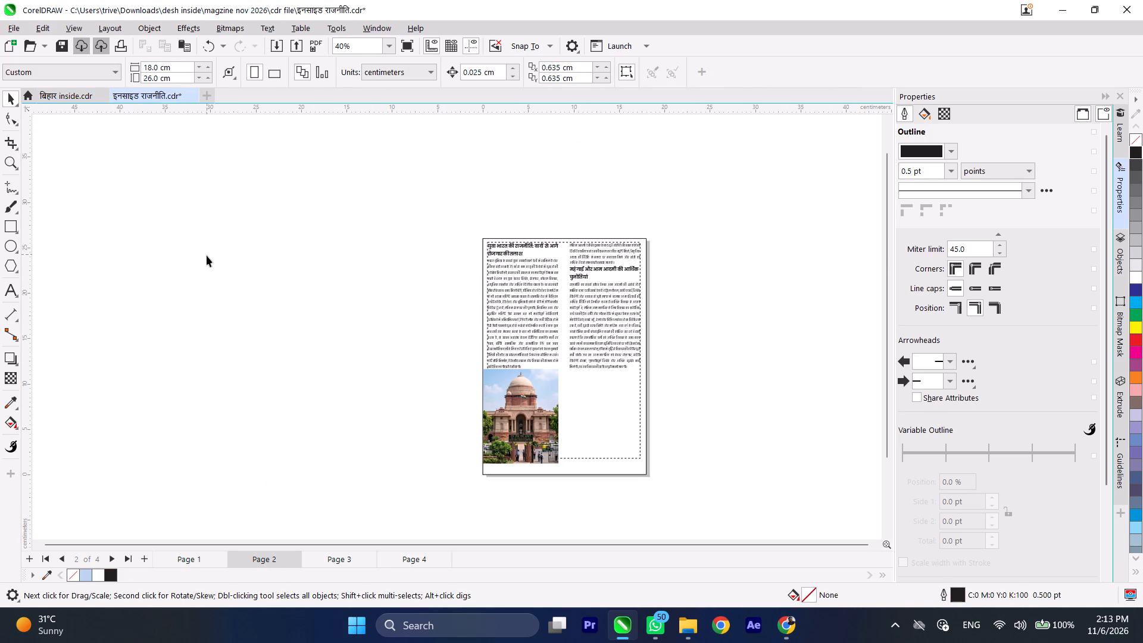
key("ctrl+v")
left_click(190, 557)
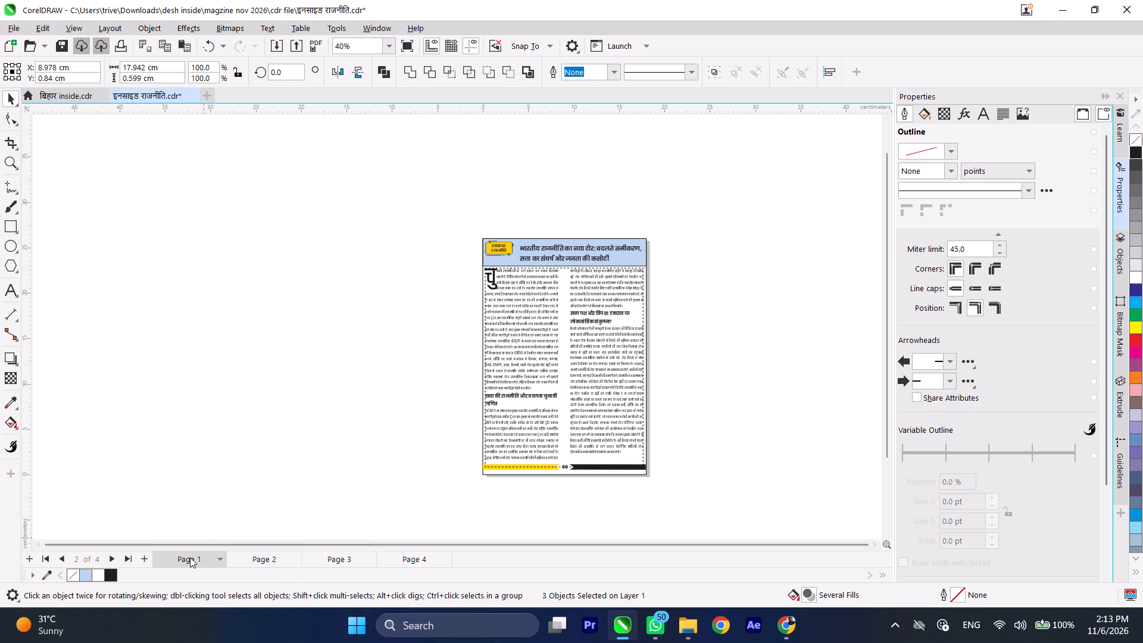
left_click(331, 560)
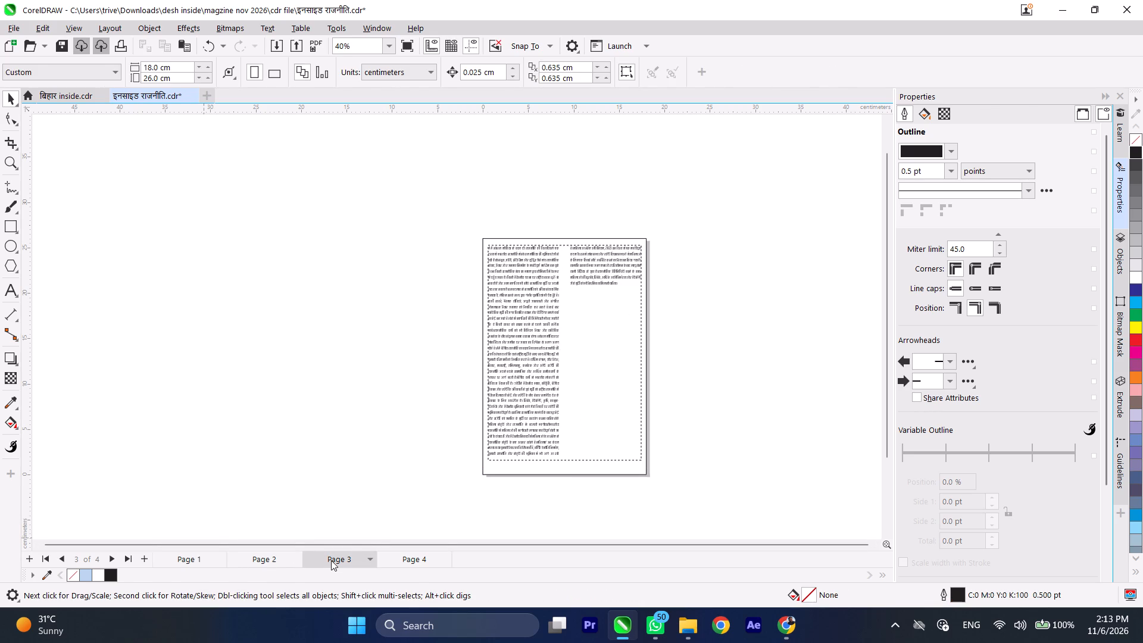
key("ctrl+v")
left_click(432, 560)
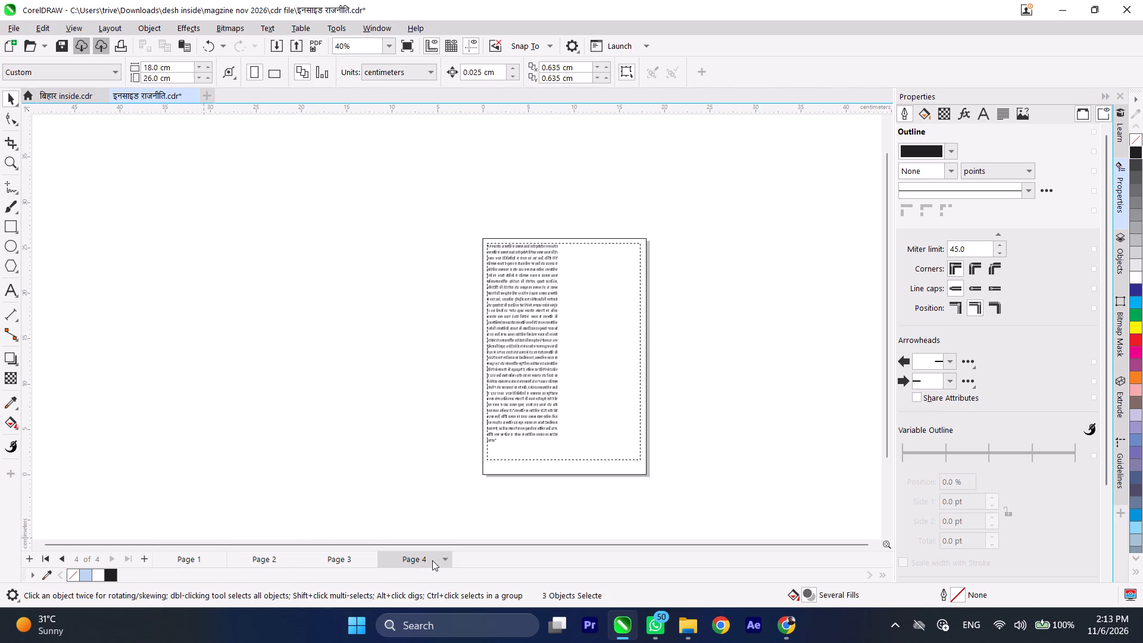
key("ctrl+v")
Return to page 2 and examine how the building image and footer sit with the article columns.
left_click(249, 563)
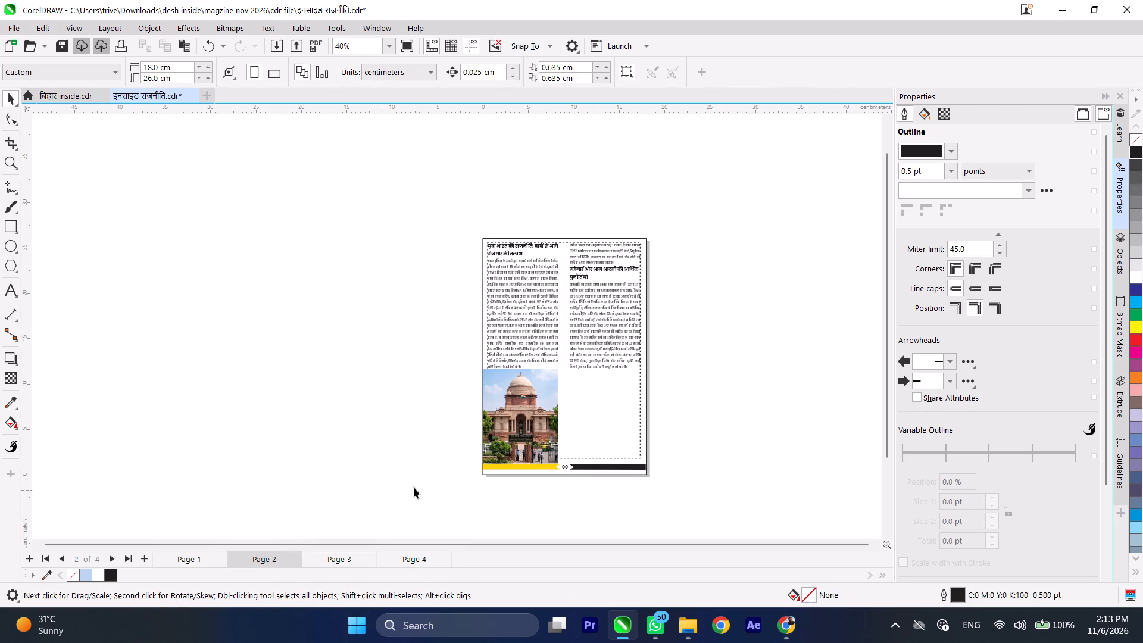
scroll(426, 478, "up", 4)
scroll(364, 469, "down", 3)
scroll(554, 398, "up", 5)
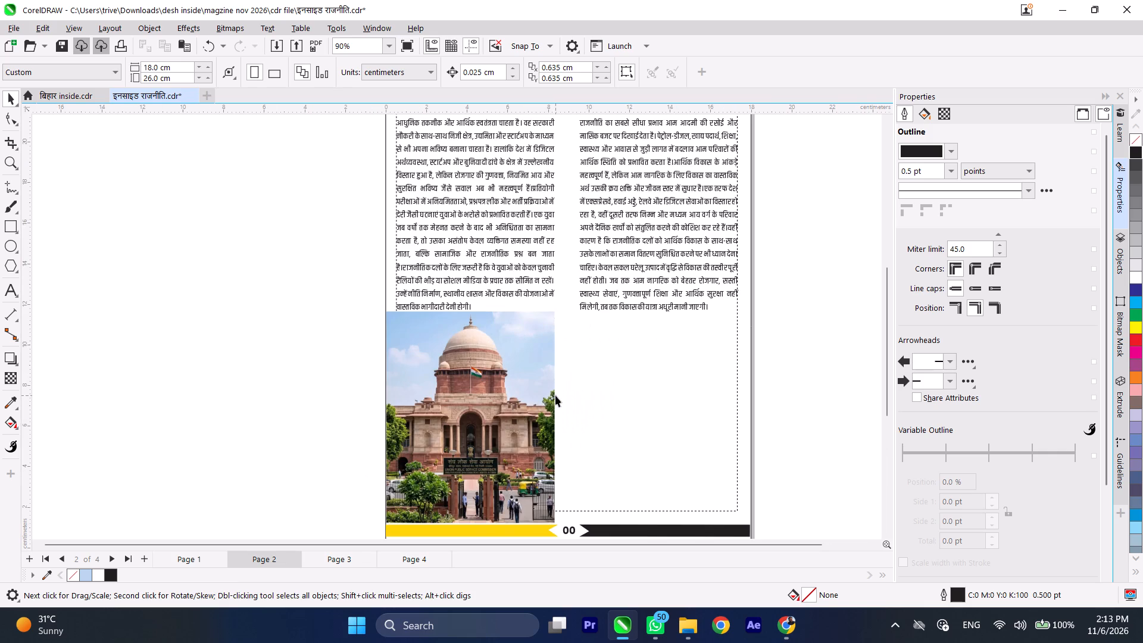
scroll(491, 352, "down", 2)
scroll(512, 384, "up", 2)
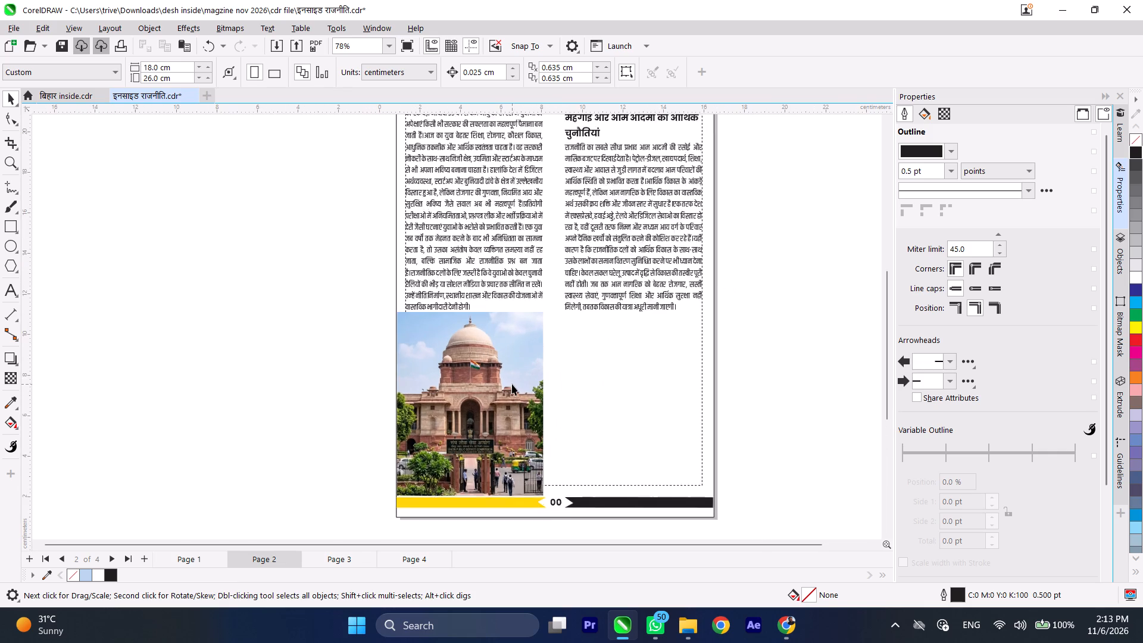
scroll(436, 430, "down", 3)
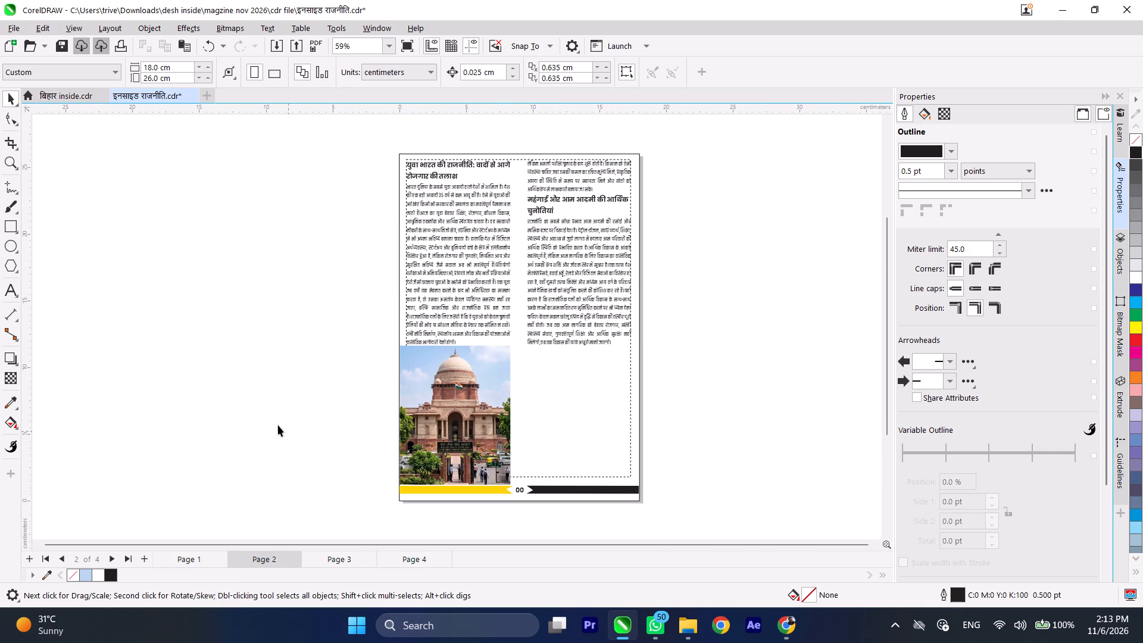
Nudge the building image on page 2 slightly left to sit flush against the page edge.
scroll(676, 395, "down", 2)
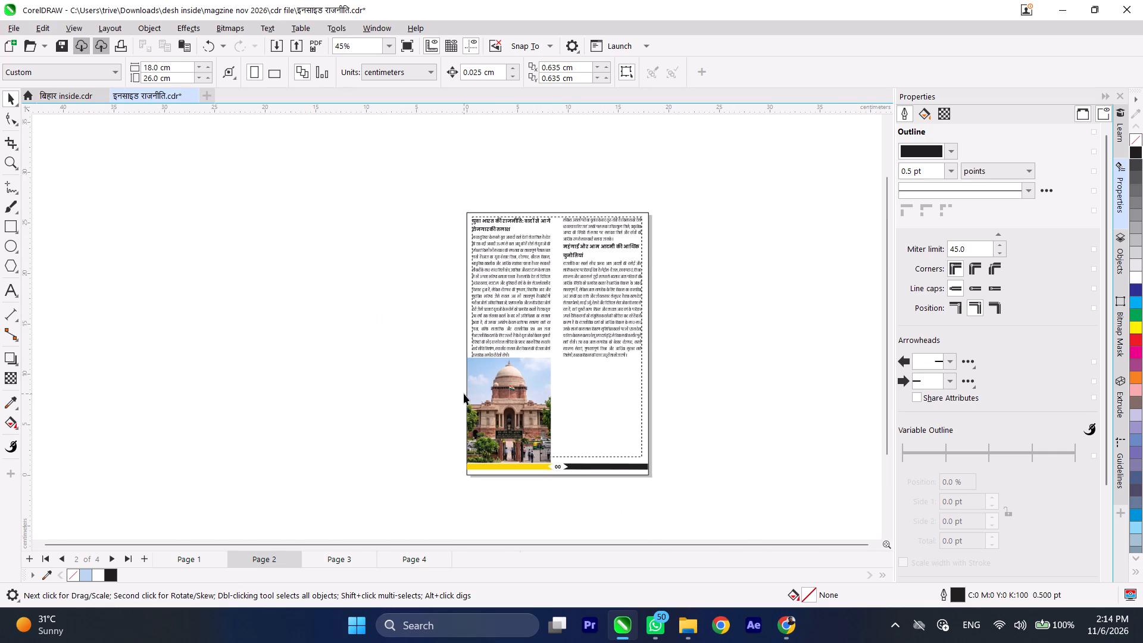
scroll(464, 394, "up", 19)
left_click(488, 408)
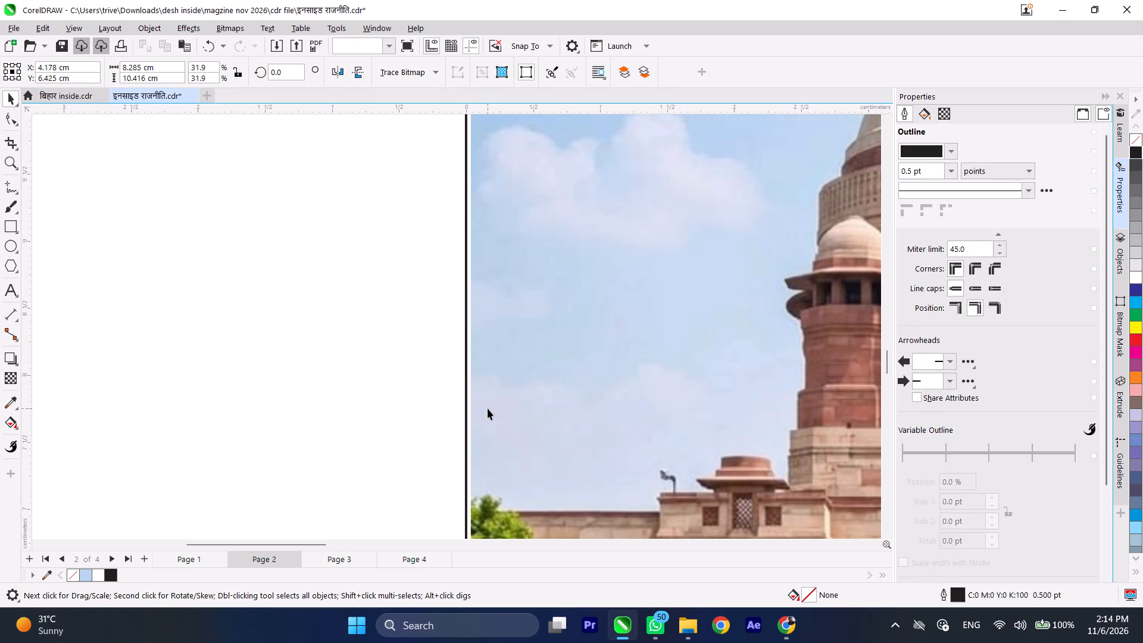
scroll(488, 408, "up", 4)
key("Left")
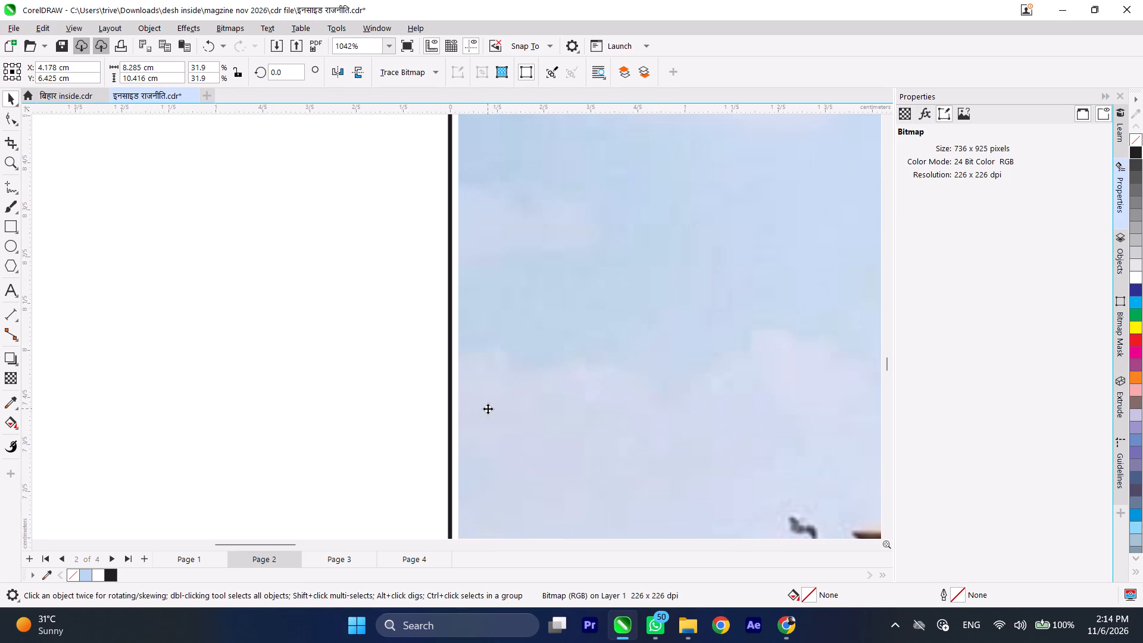
scroll(488, 408, "down", 10)
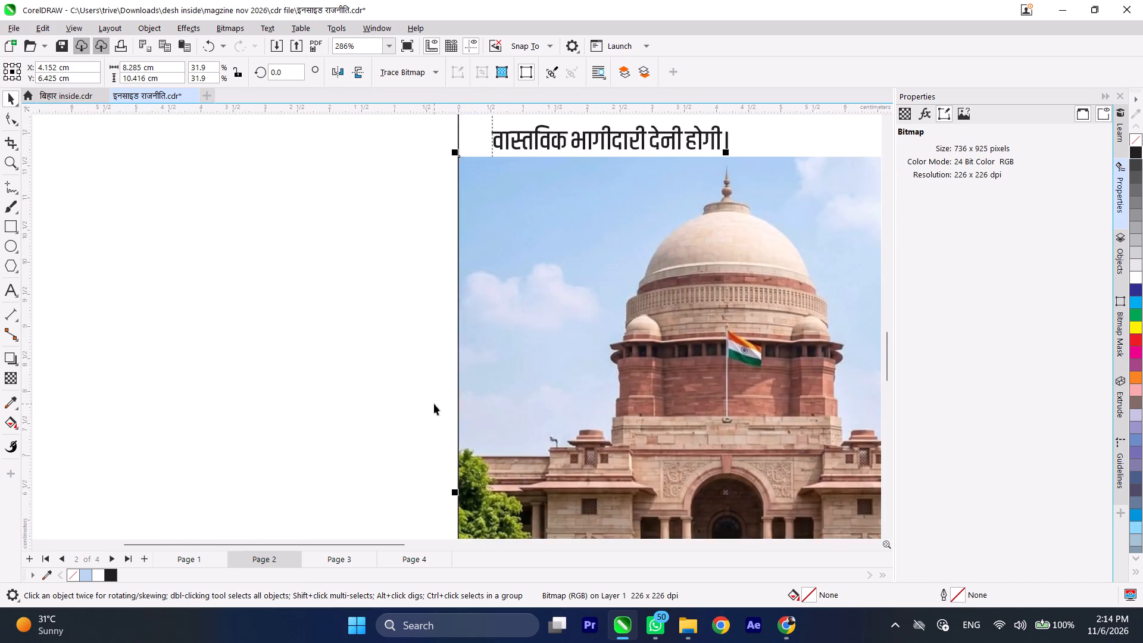
Apply the contour Straddle Text wrapping style to the building image on page 2.
scroll(434, 404, "down", 4)
scroll(453, 354, "down", 4)
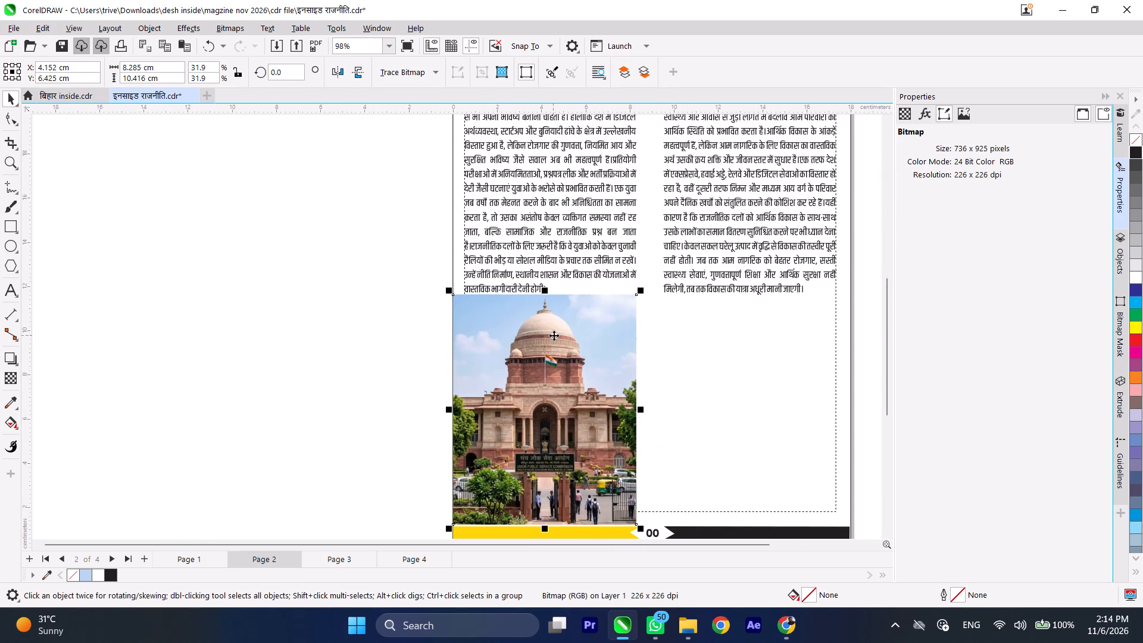
left_click(594, 65)
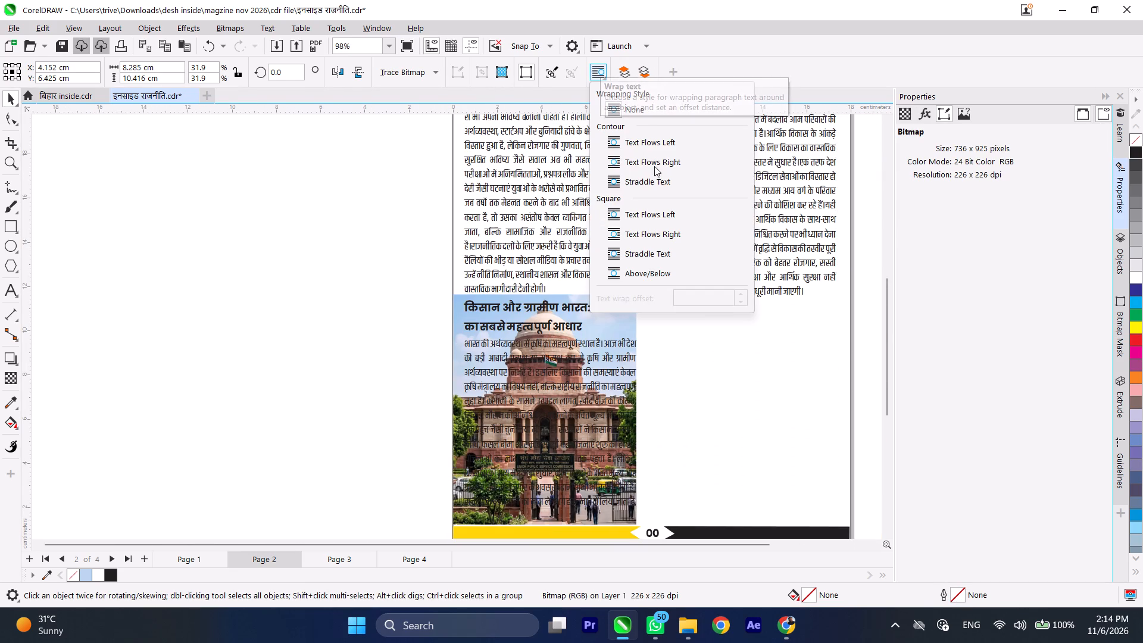
left_click(620, 180)
left_click(620, 180)
left_click(620, 180)
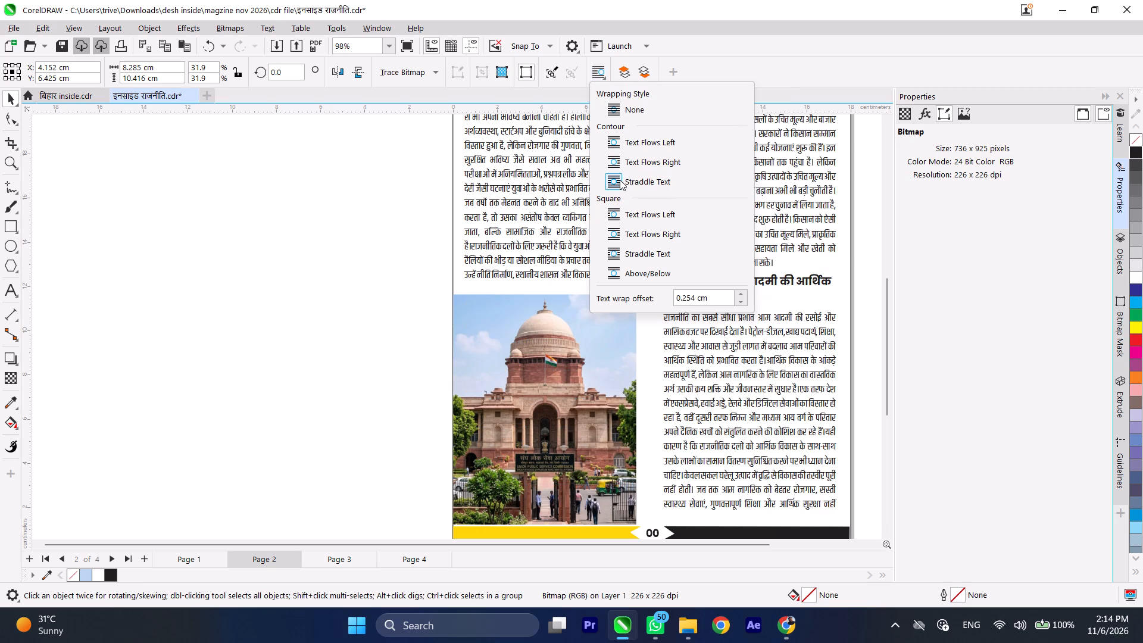
left_click(8, 98)
left_click(230, 210)
scroll(400, 404, "down", 3)
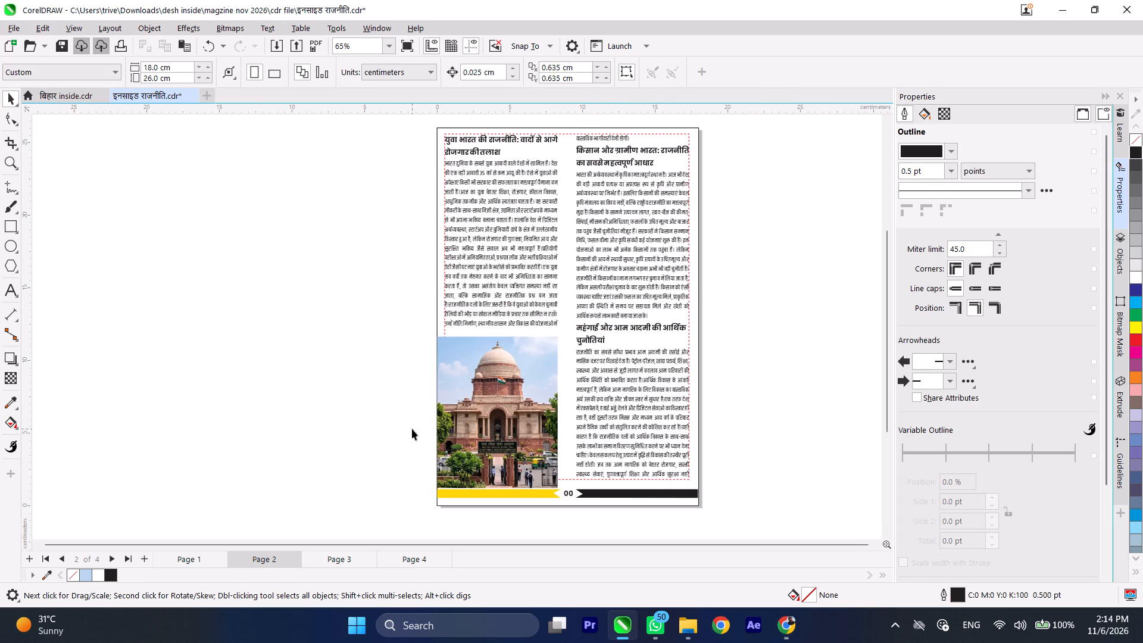
scroll(641, 449, "down", 1)
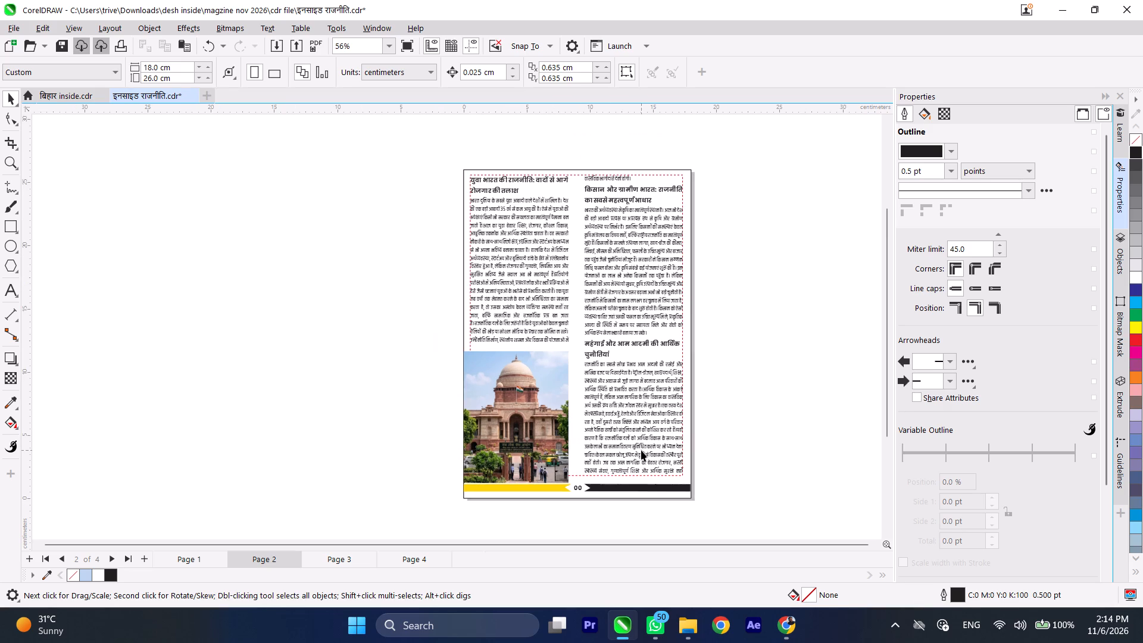
Nudge the building image down about 0.15 cm to make room for the article's last line above it.
scroll(612, 389, "up", 1)
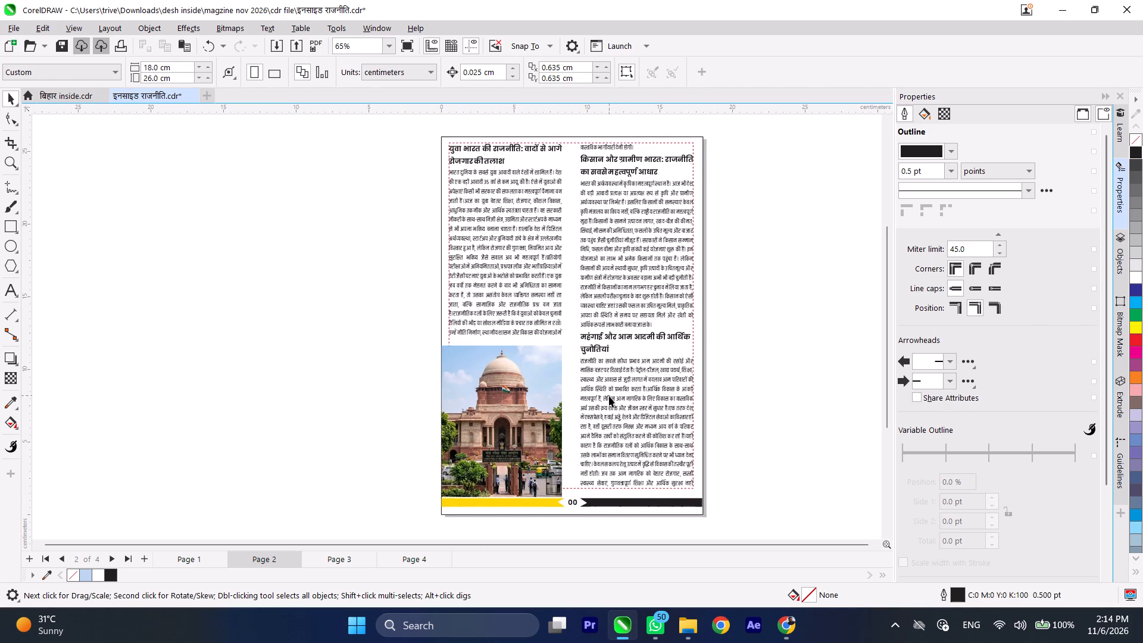
left_click(609, 396)
left_click(345, 433)
left_click(496, 429)
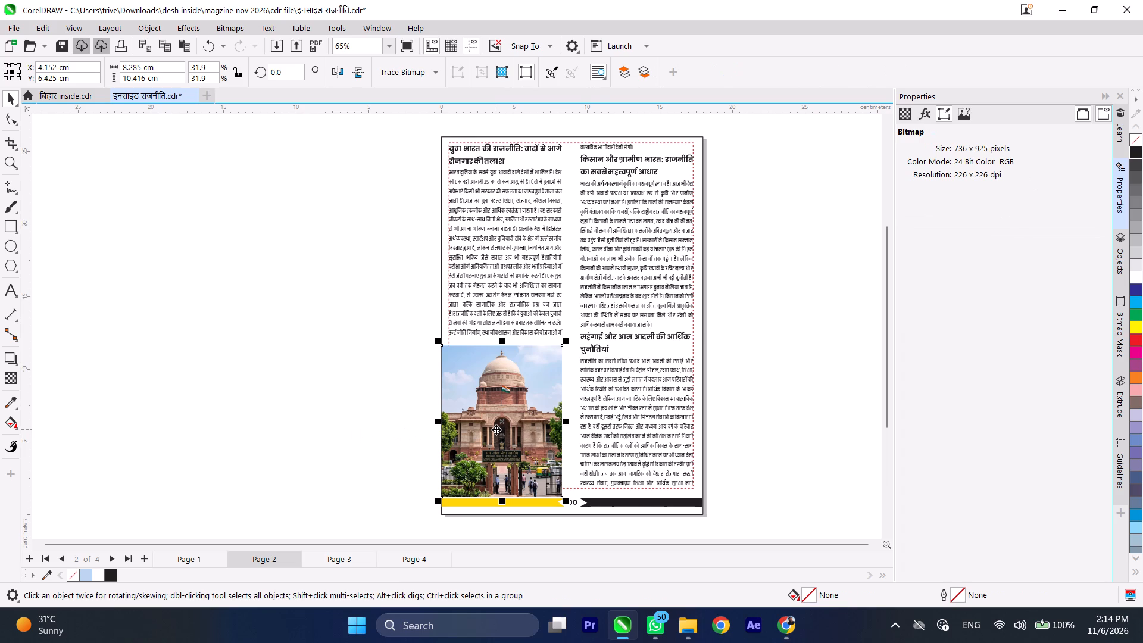
key("Down")
key("Down")
key("Down")
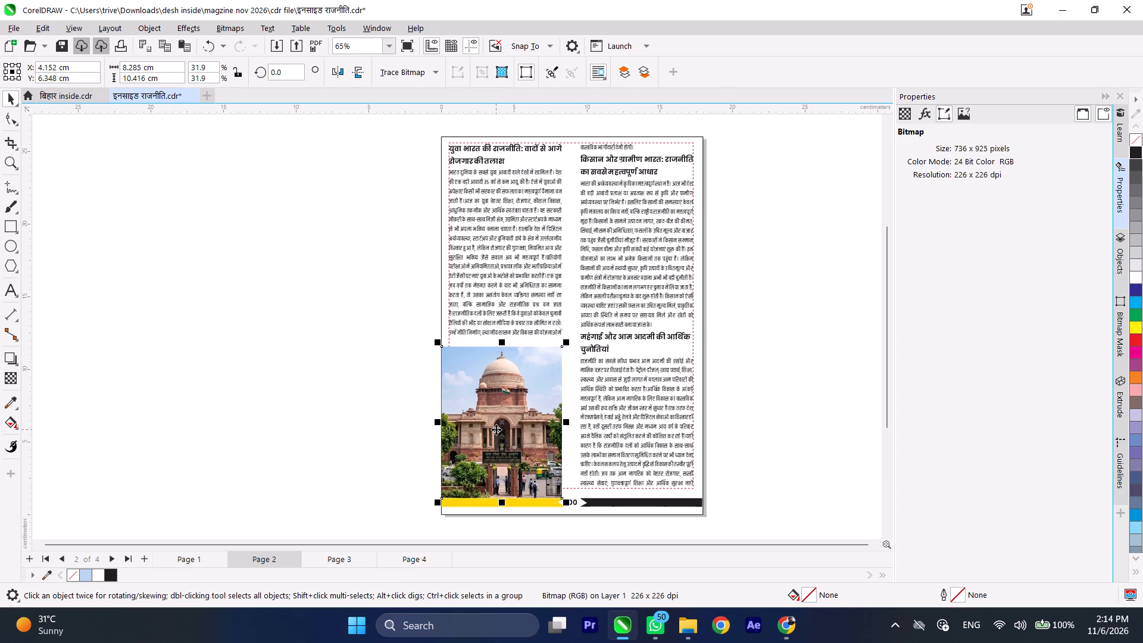
key("Down")
key("Down")
key("Down")
key("Down")
key("Up")
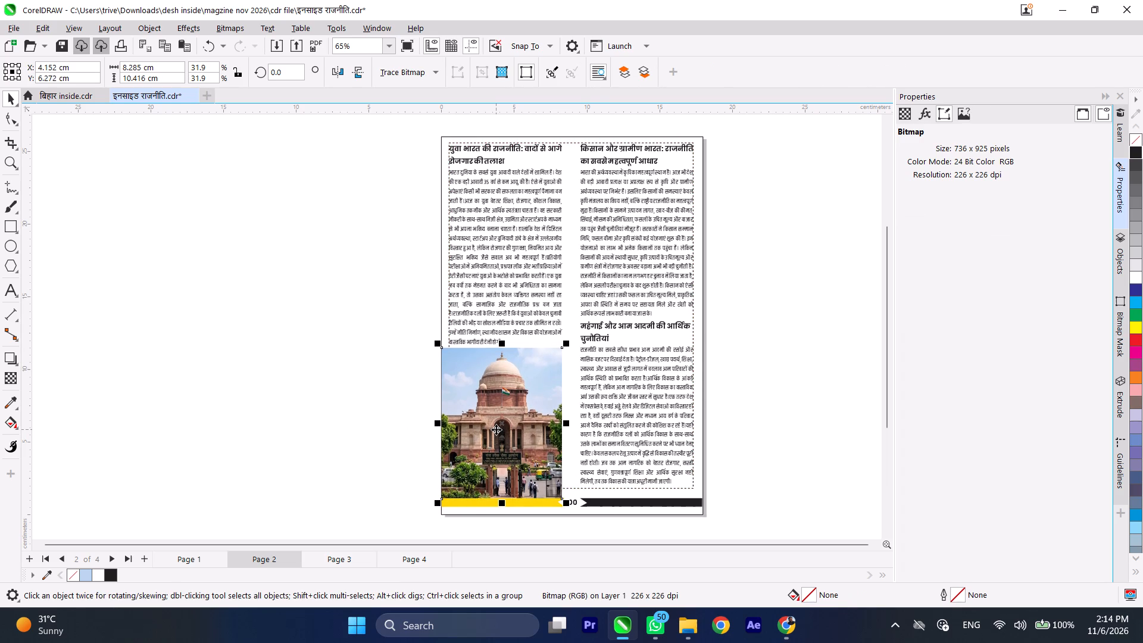
key("Up")
key("Down")
Shorten the building image from its bottom edge to about 10.29 cm high, meeting the top of the yellow footer bar.
scroll(488, 526, "up", 13)
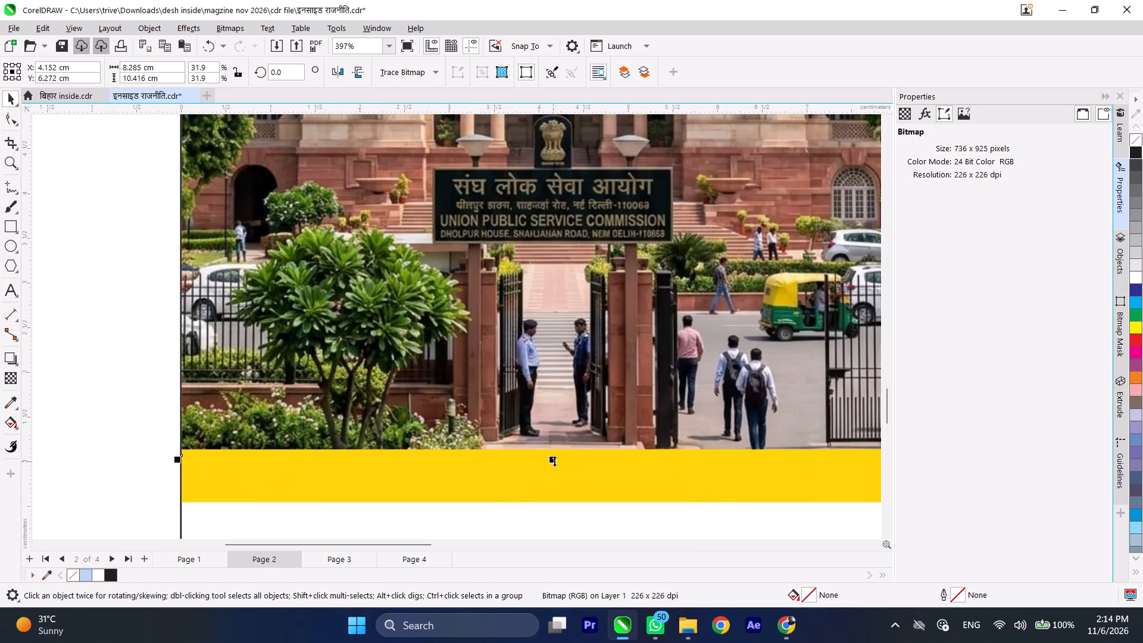
left_click_drag(554, 461, 555, 455)
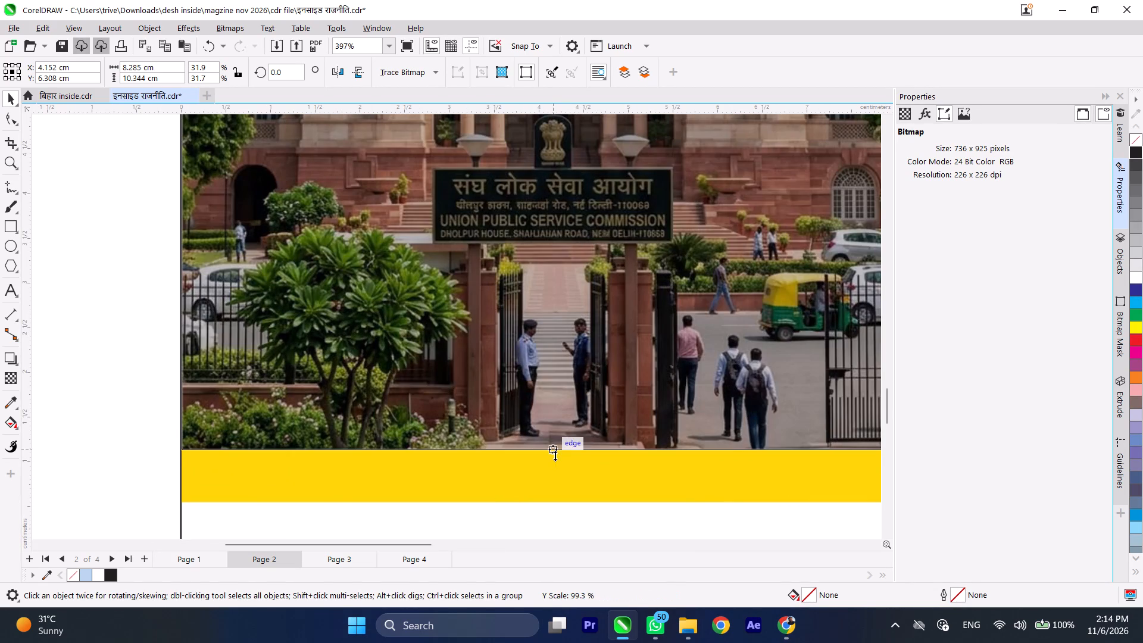
left_click_drag(555, 455, 555, 450)
scroll(537, 475, "down", 4)
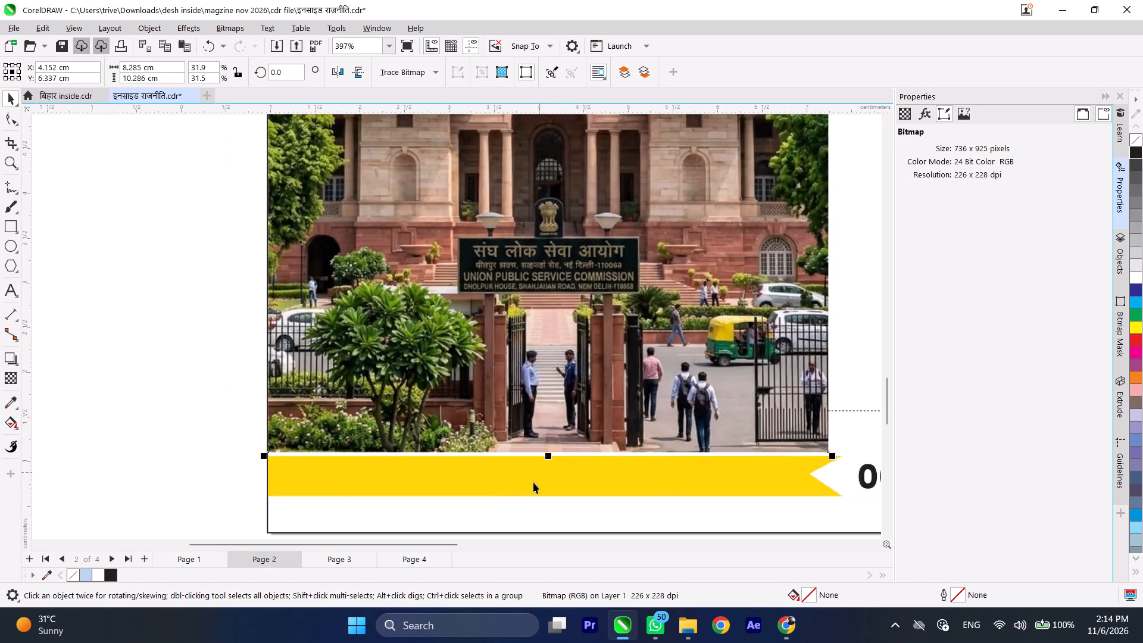
scroll(533, 482, "down", 4)
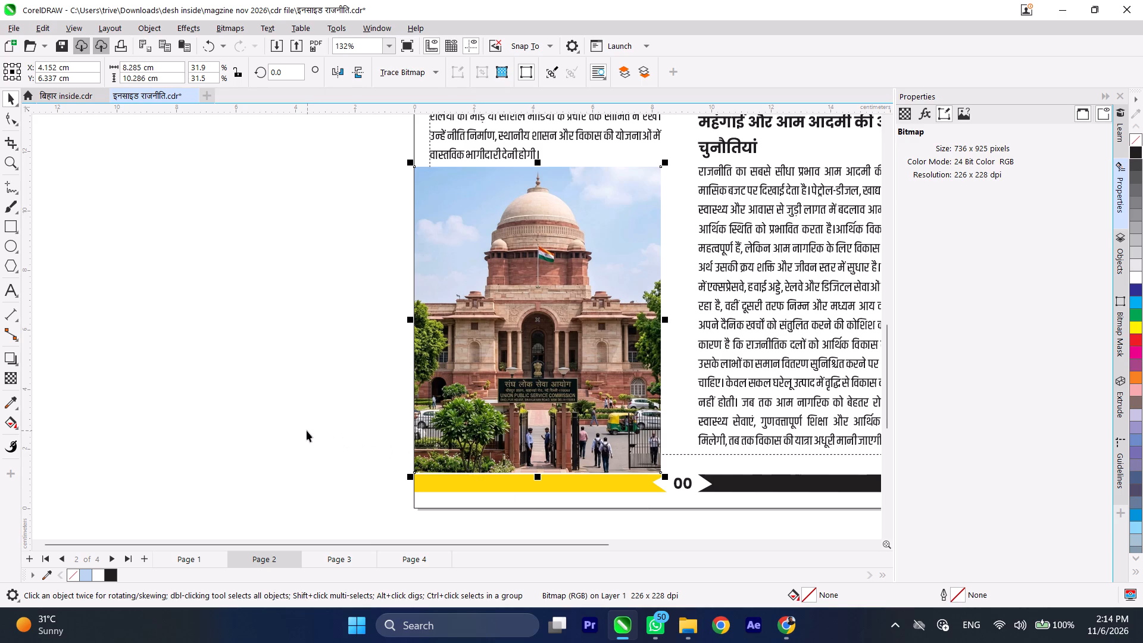
left_click(307, 430)
Examine how the building image fits between the article text and the footer on page 2.
scroll(308, 430, "down", 2)
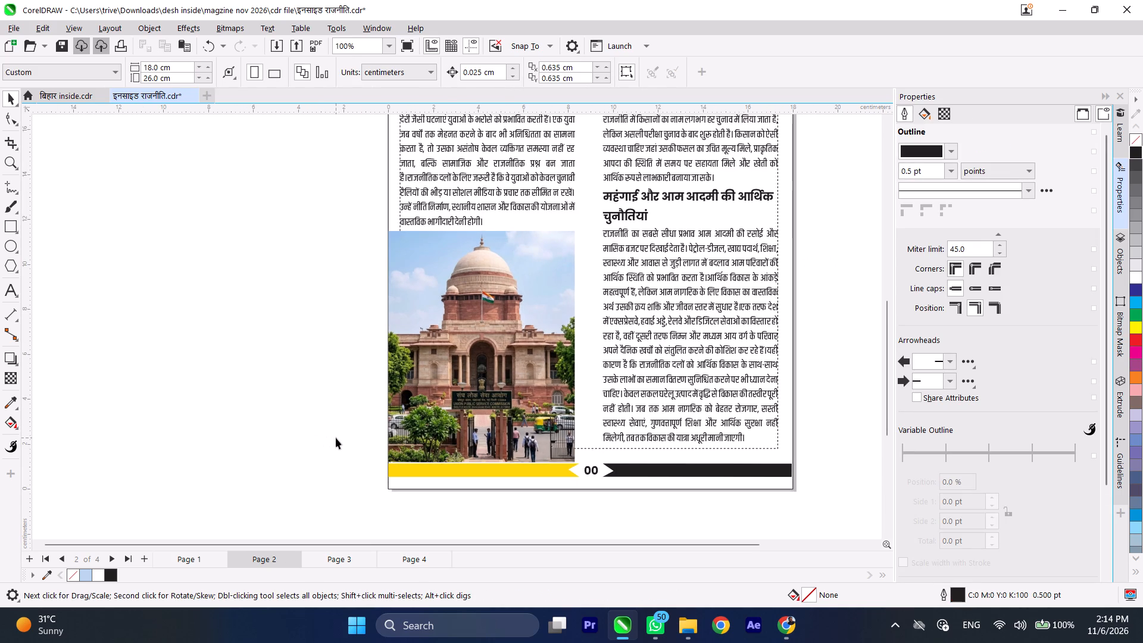
scroll(592, 443, "down", 4)
scroll(554, 493, "down", 2)
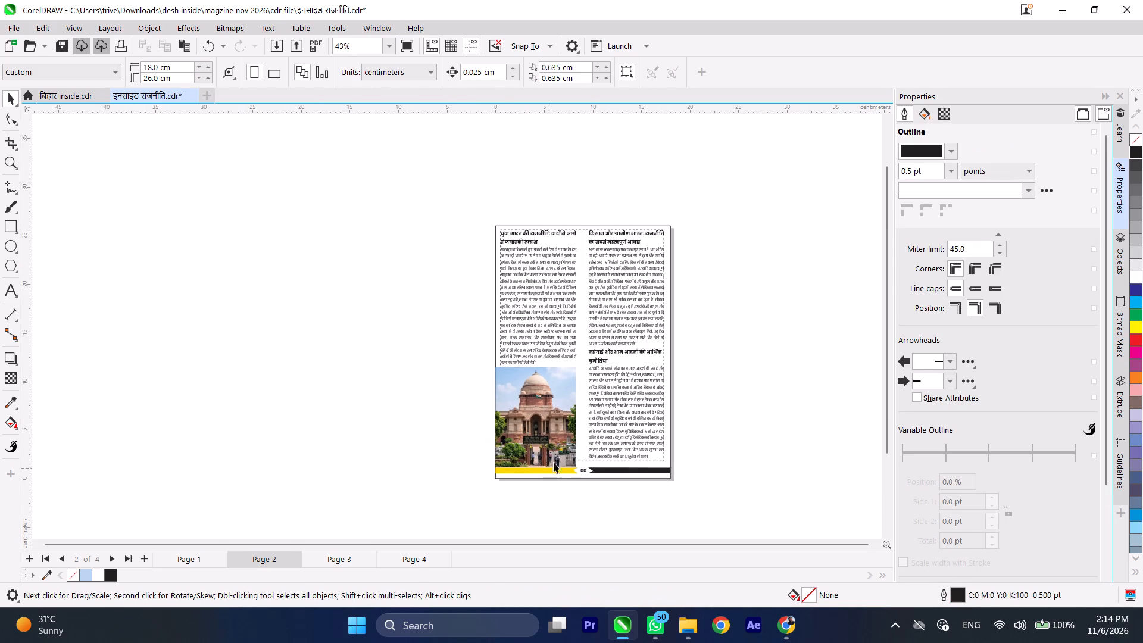
scroll(568, 450, "up", 1)
left_click(349, 411)
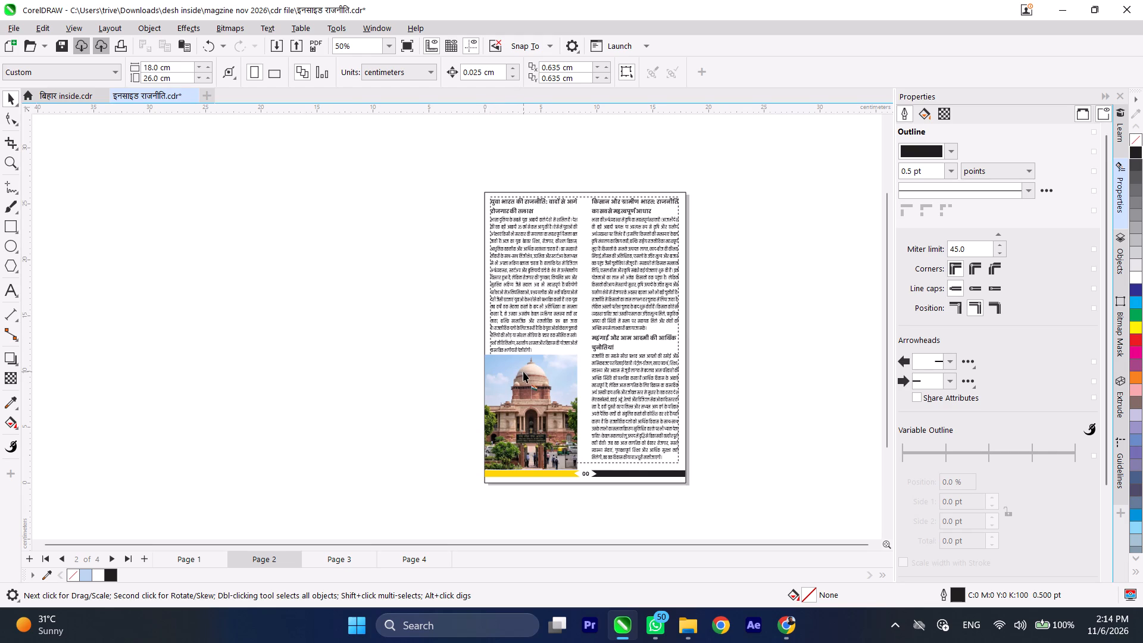
scroll(525, 372, "up", 3)
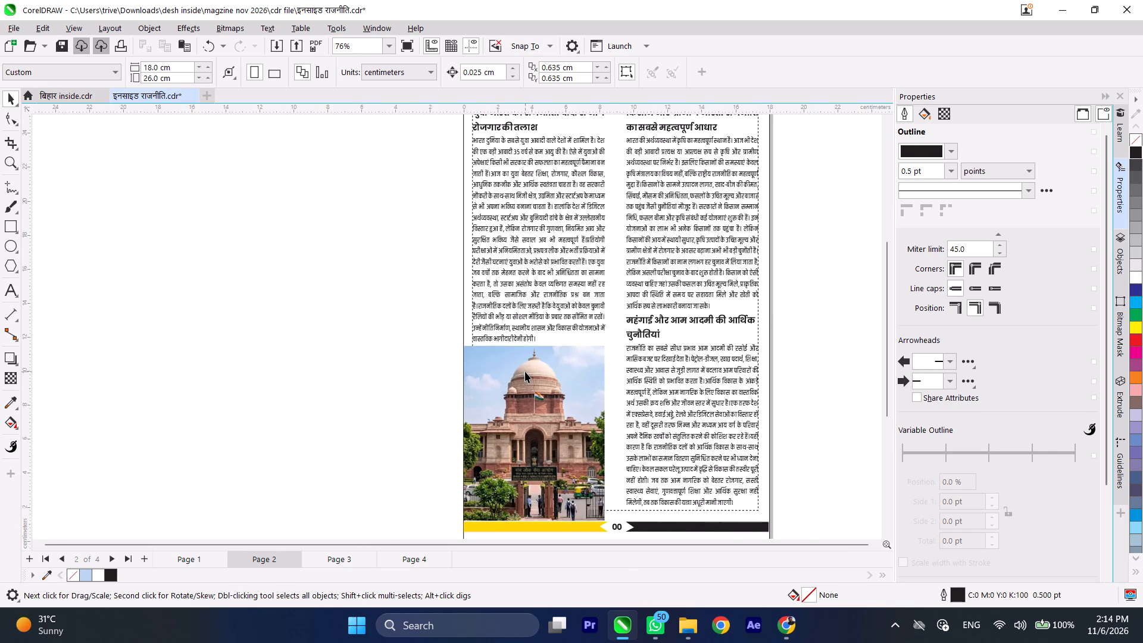
scroll(525, 372, "up", 2)
scroll(512, 328, "down", 3)
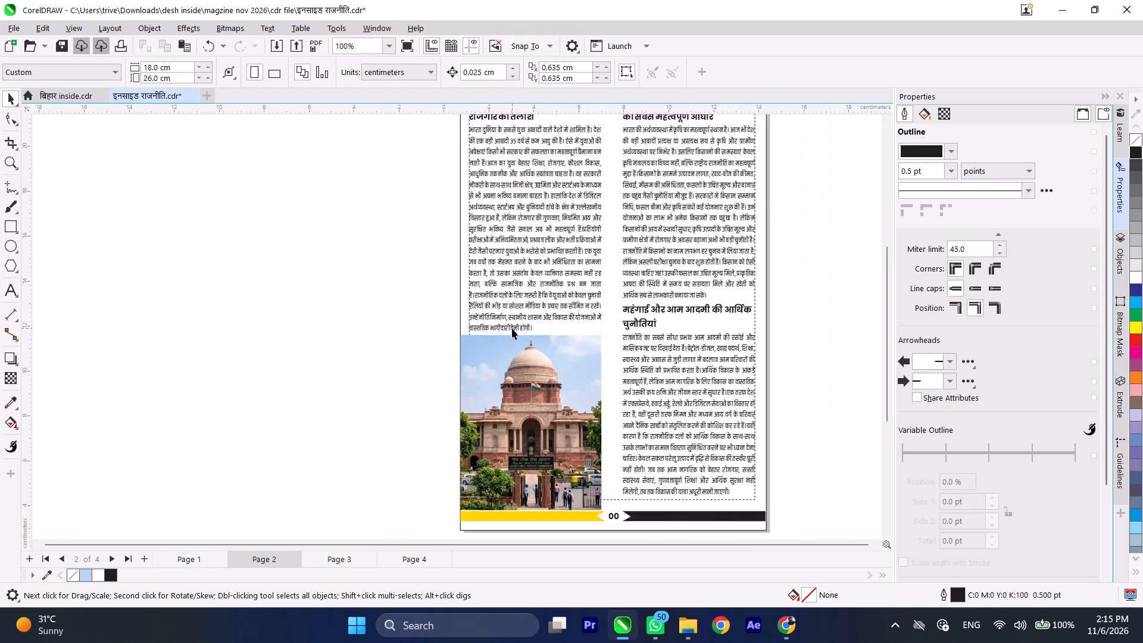
scroll(512, 328, "down", 1)
scroll(506, 338, "up", 3)
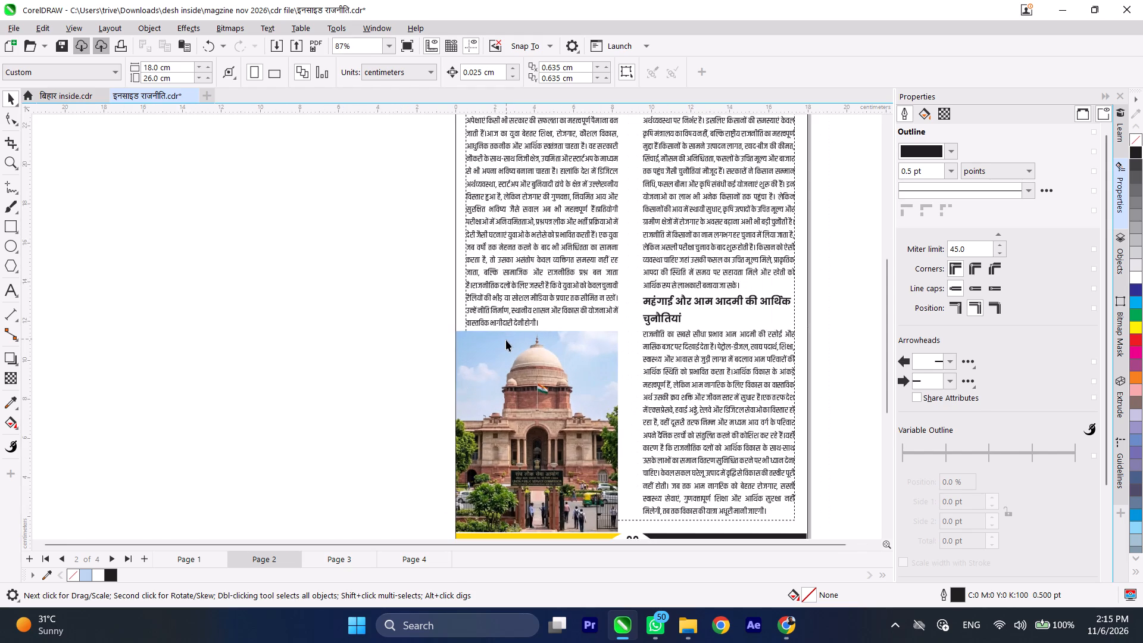
Crop the building image's left side to align with the article text frame, leaving it about 7.8 cm wide.
left_click(520, 371)
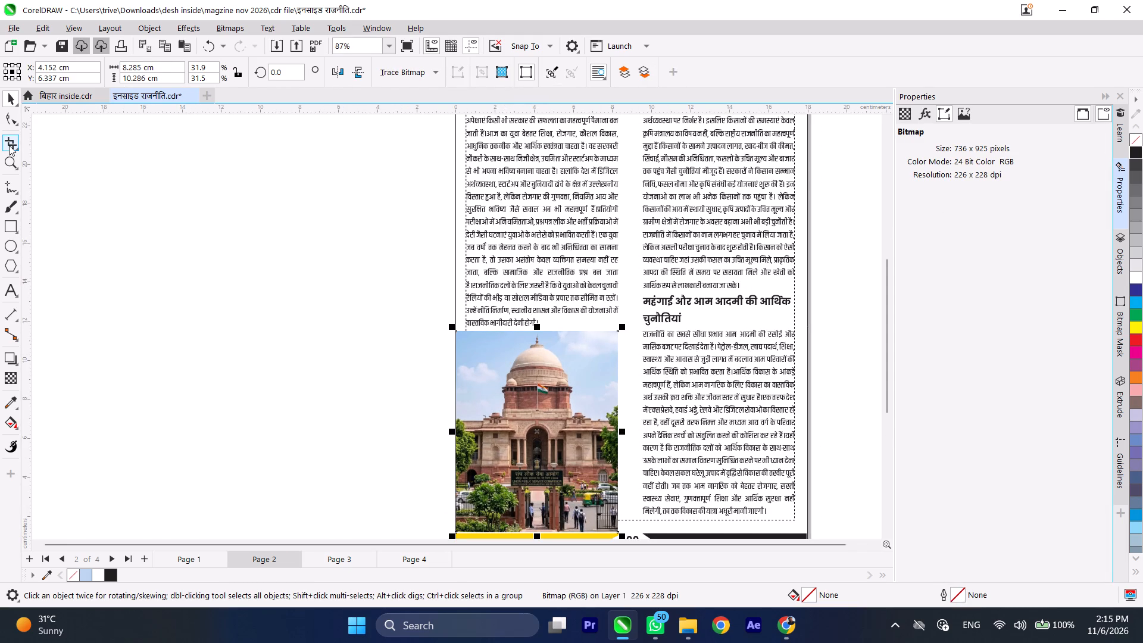
left_click(9, 145)
left_click_drag(403, 328, 630, 520)
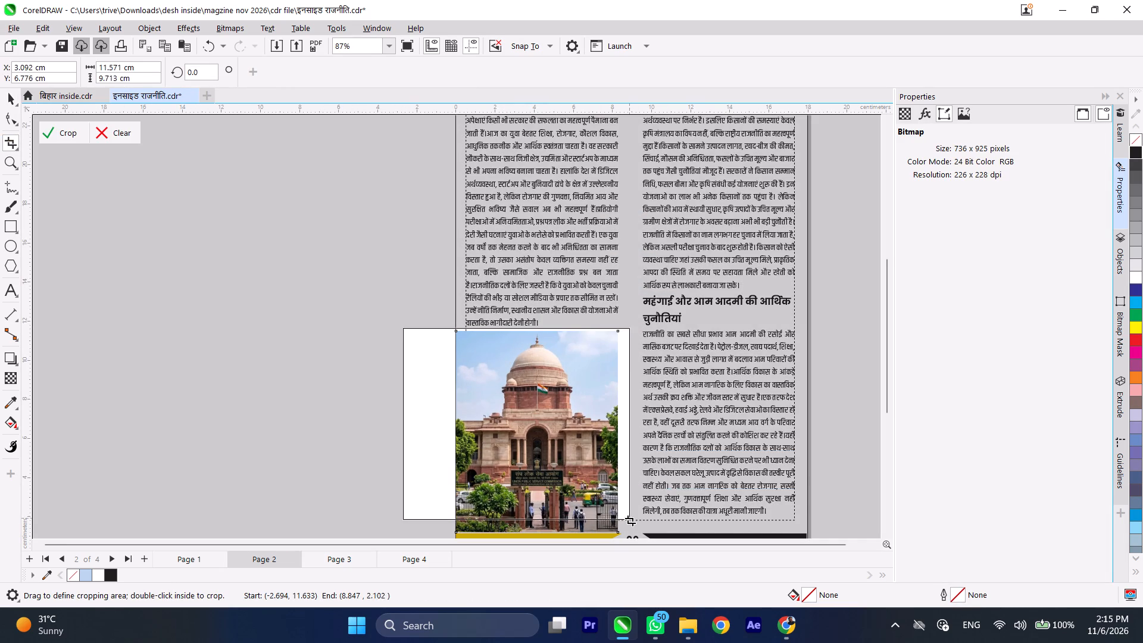
left_click_drag(630, 520, 623, 479)
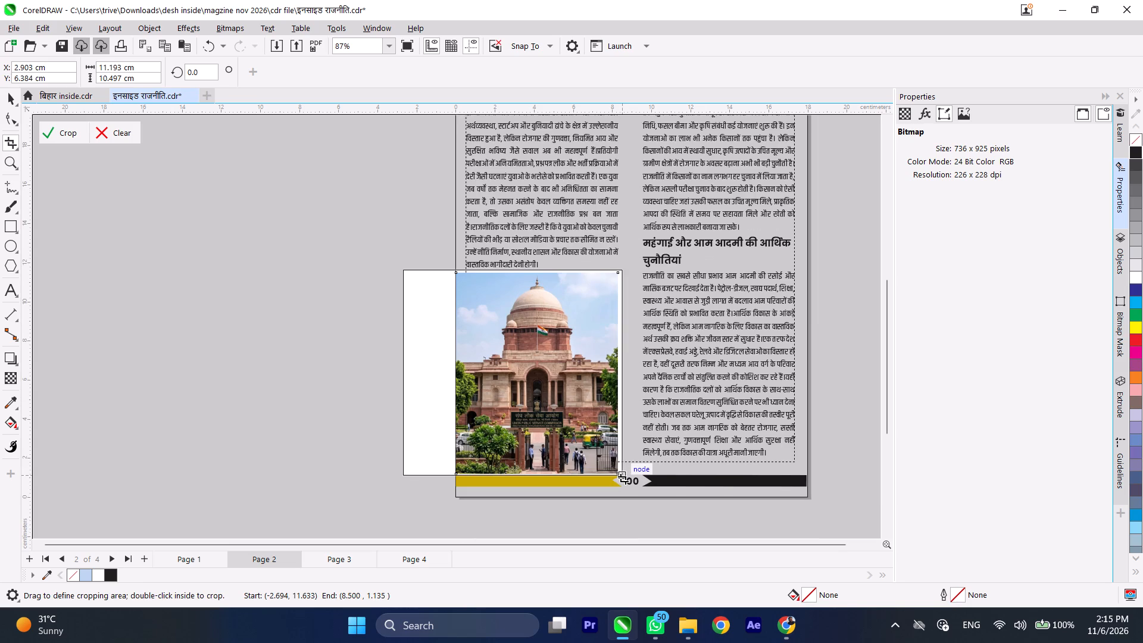
left_click_drag(623, 479, 626, 484)
scroll(554, 410, "up", 4)
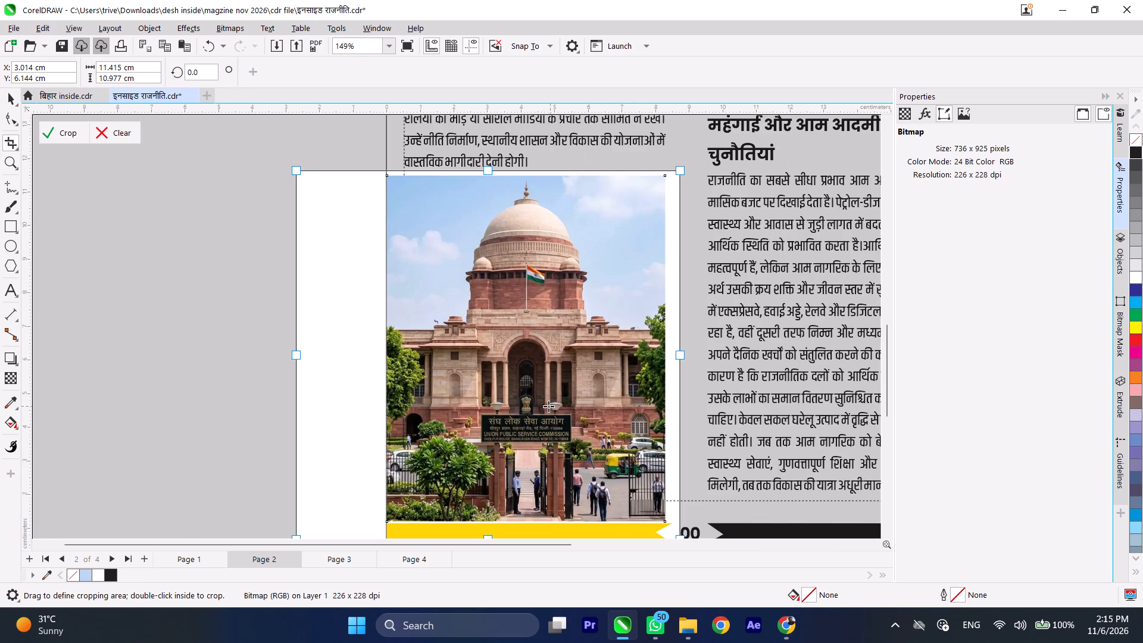
left_click_drag(297, 356, 345, 363)
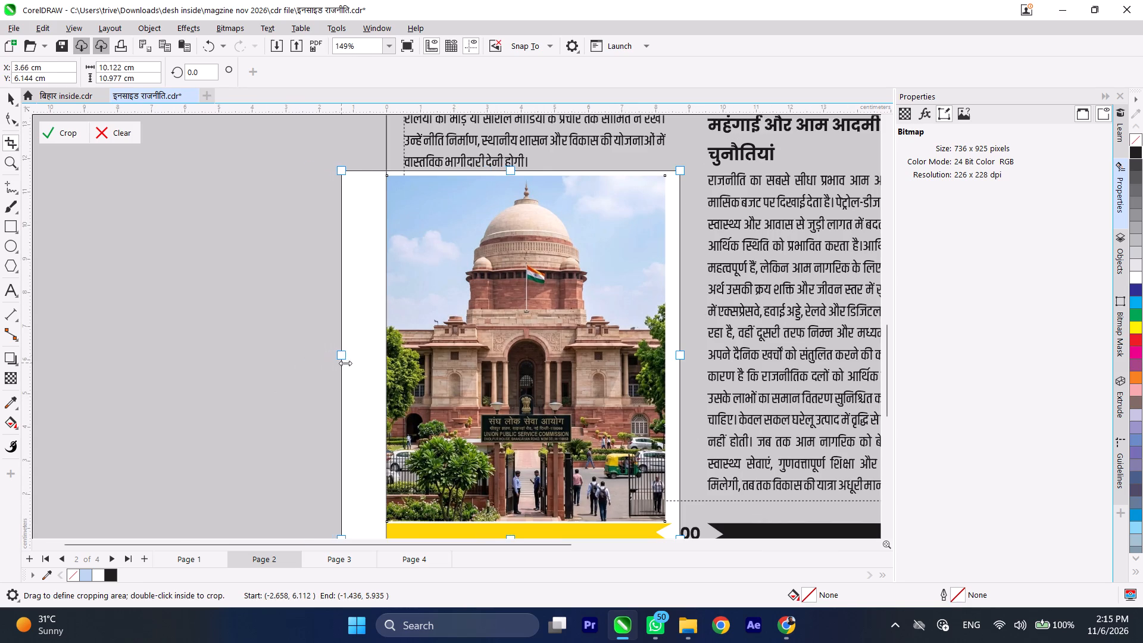
left_click_drag(345, 363, 402, 367)
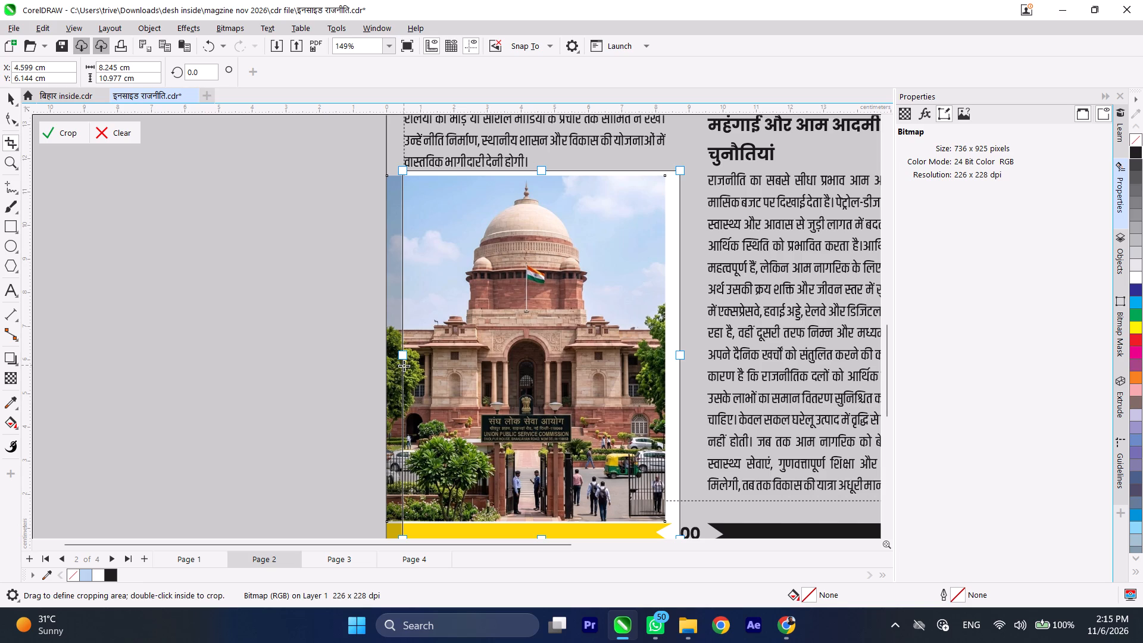
left_click(63, 138)
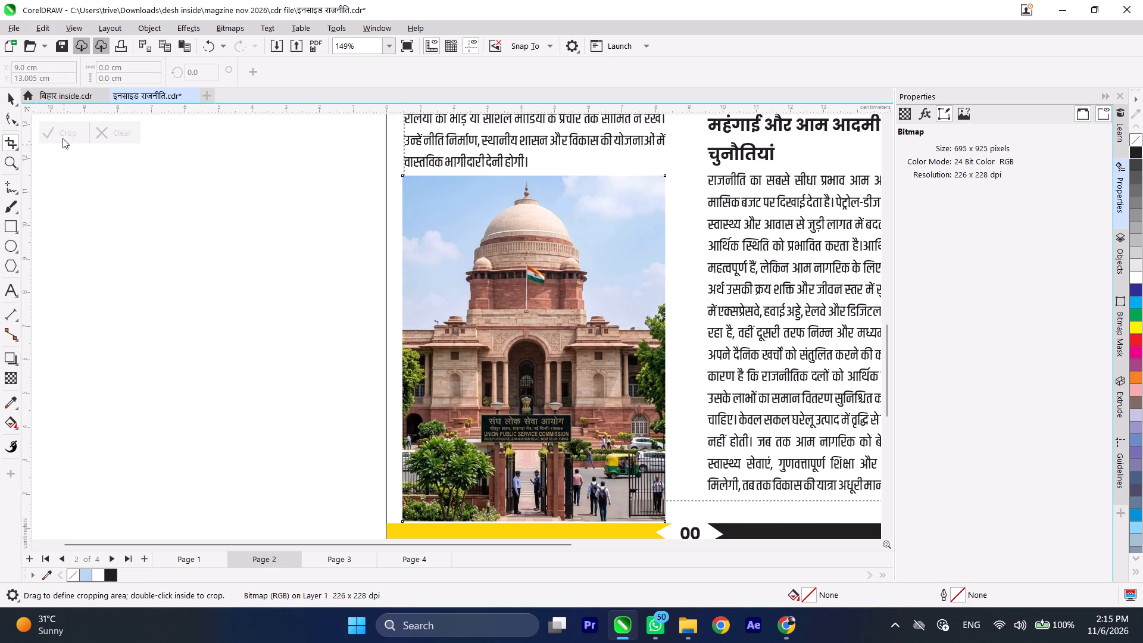
left_click(12, 99)
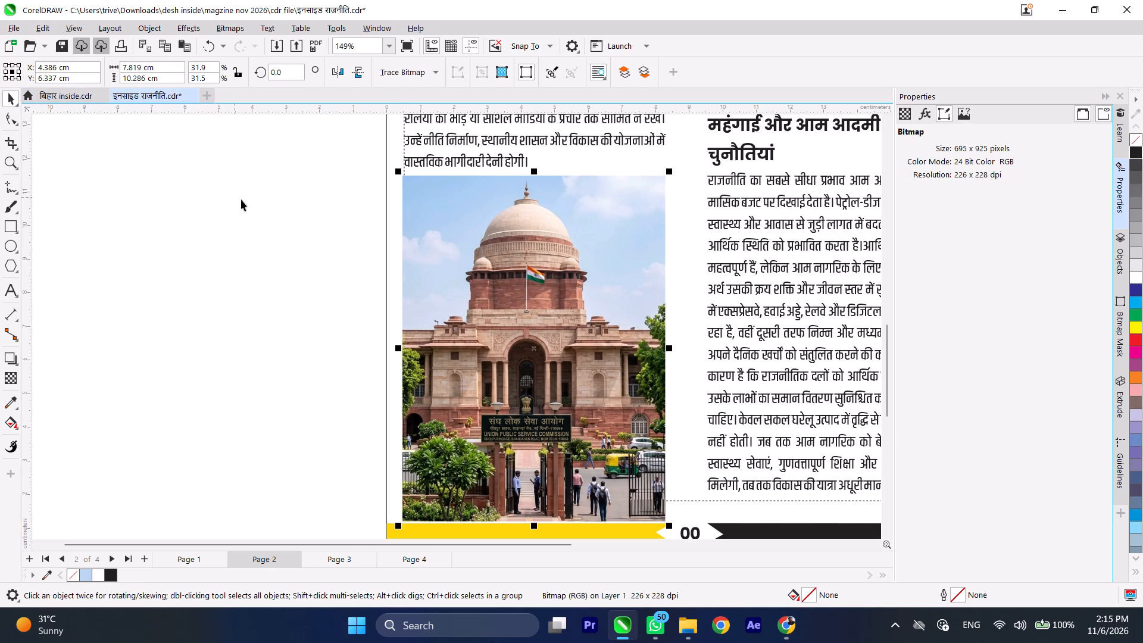
scroll(242, 199, "down", 3)
left_click(796, 333)
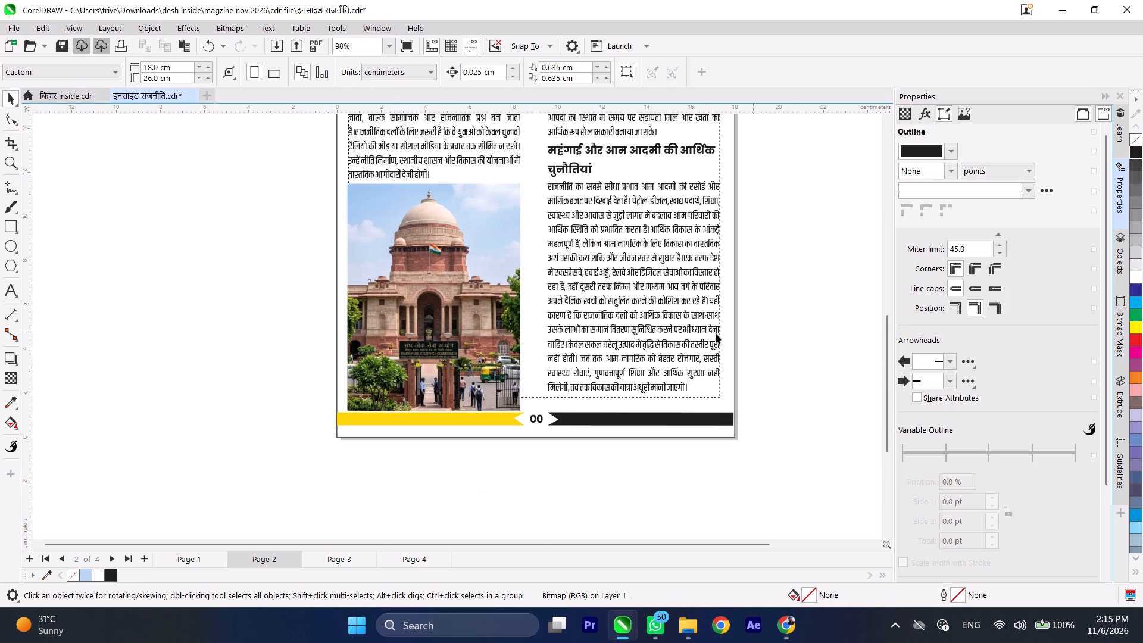
scroll(492, 348, "down", 6)
scroll(521, 416, "down", 1)
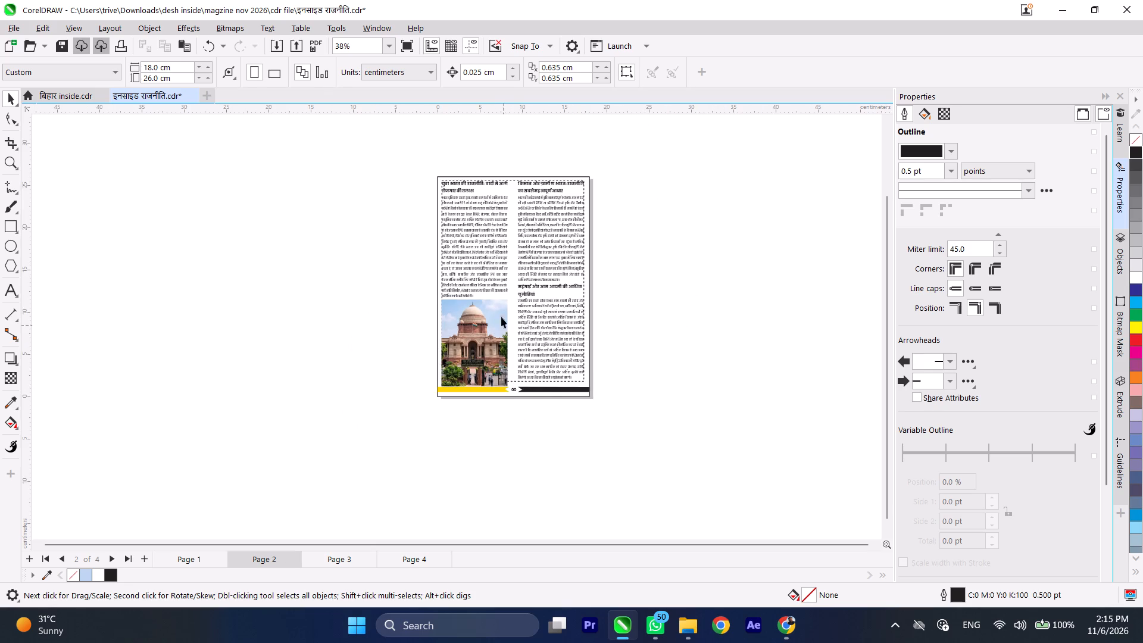
Examine the overall page 2 layout, checking the article columns, building image and footer.
scroll(493, 254, "up", 2)
left_click(376, 317)
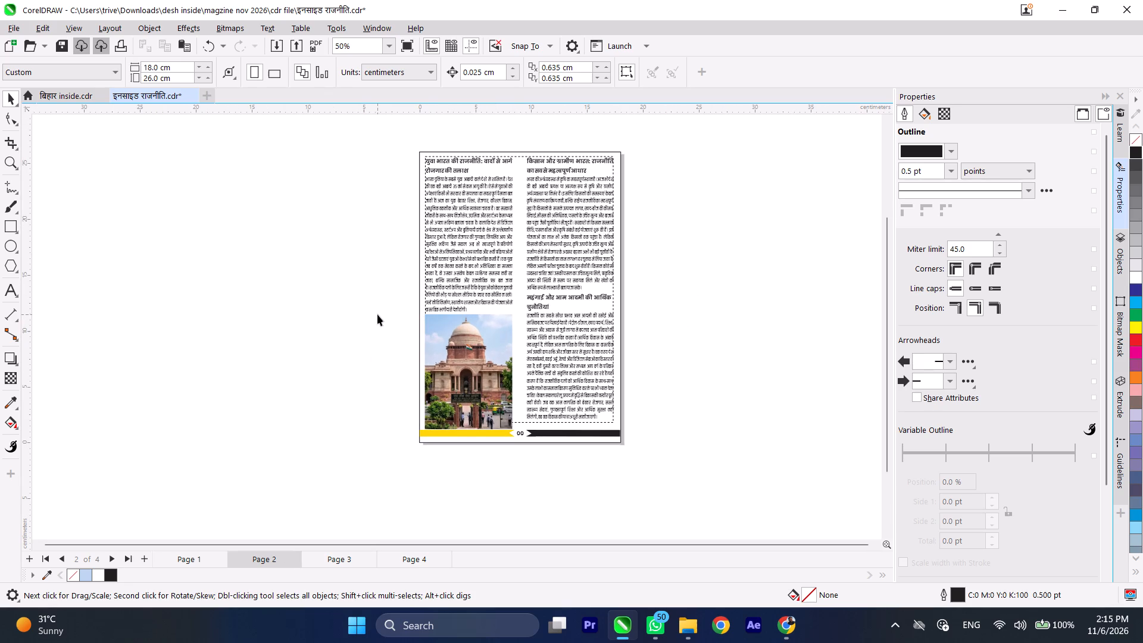
scroll(444, 289, "up", 2)
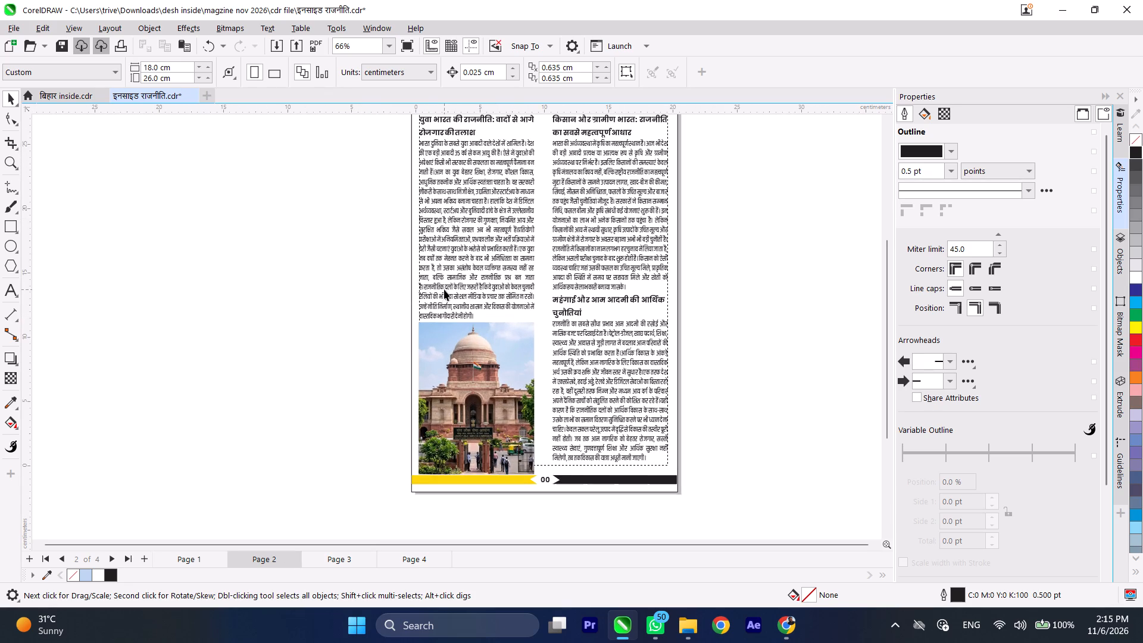
scroll(472, 492, "down", 1)
scroll(483, 333, "up", 1)
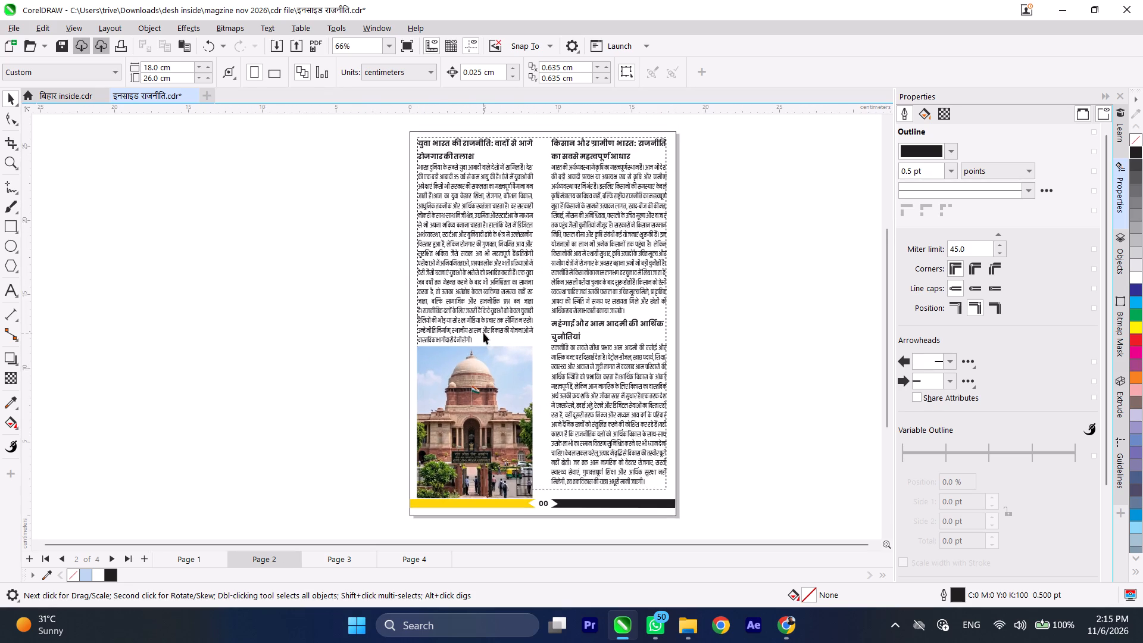
scroll(483, 333, "up", 1)
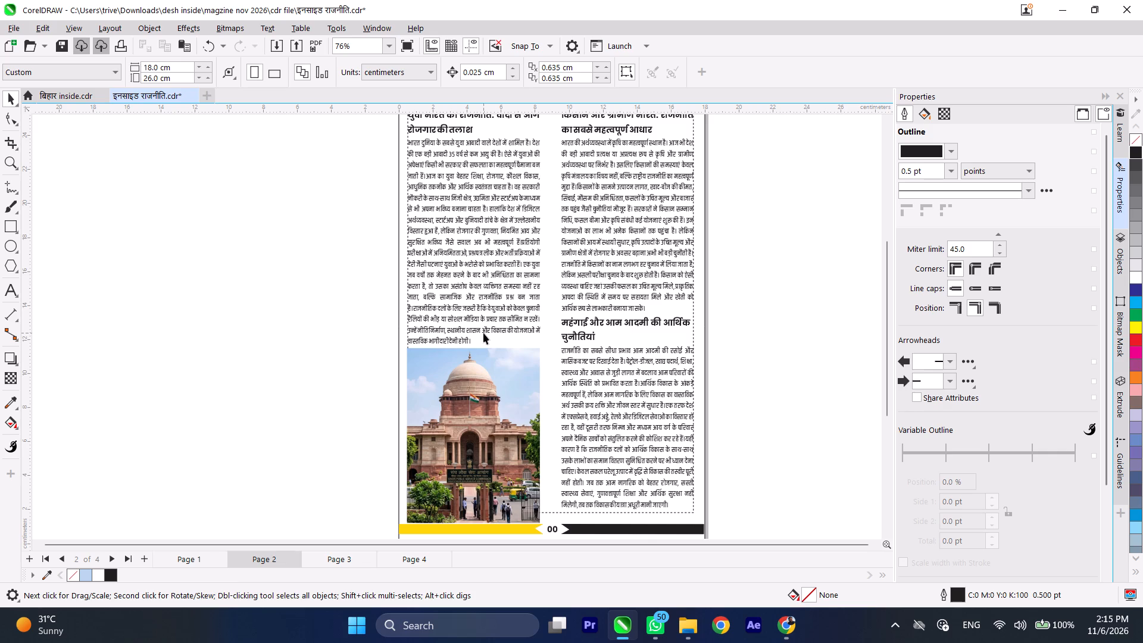
scroll(491, 398, "down", 2)
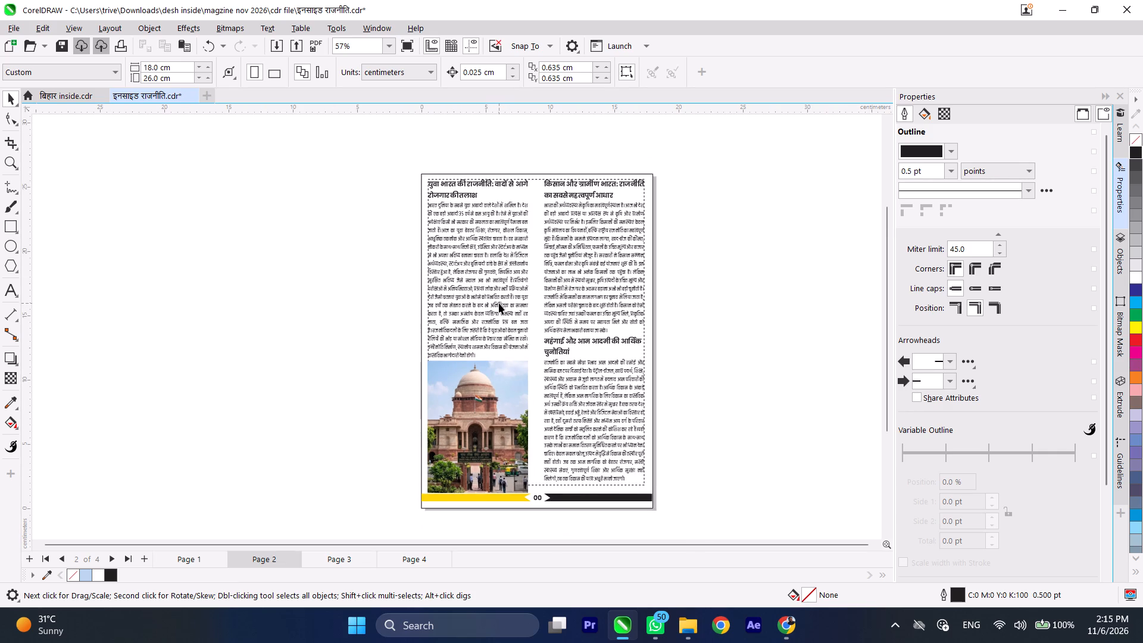
scroll(497, 248, "down", 2)
scroll(523, 328, "up", 1)
Group all objects on page 2 and save the document.
left_click_drag(356, 154, 683, 459)
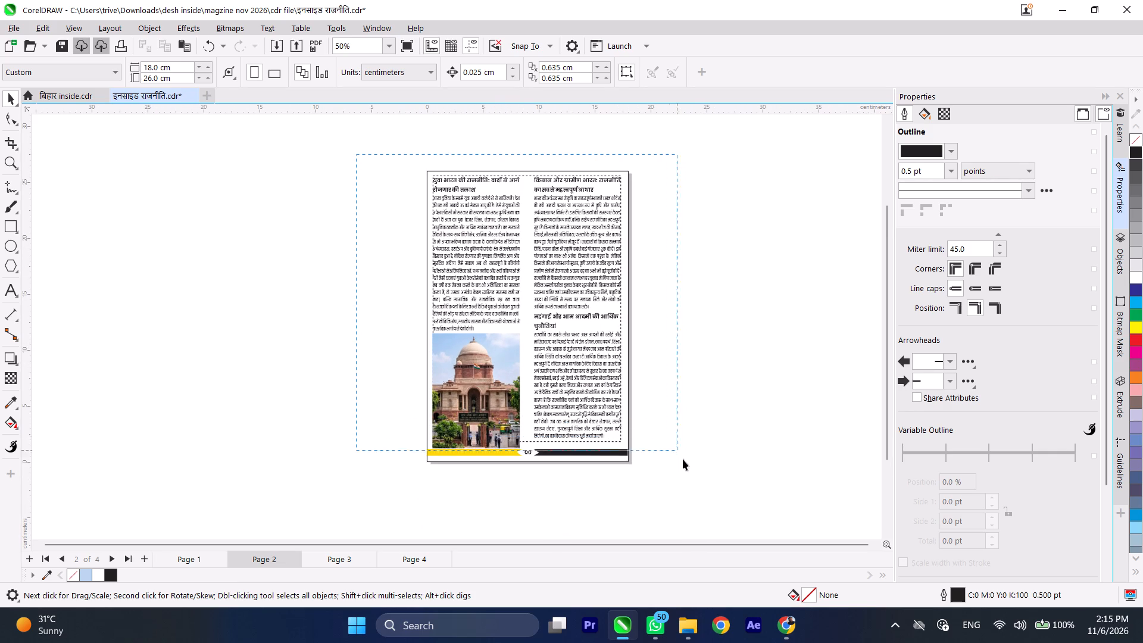
left_click_drag(683, 459, 695, 501)
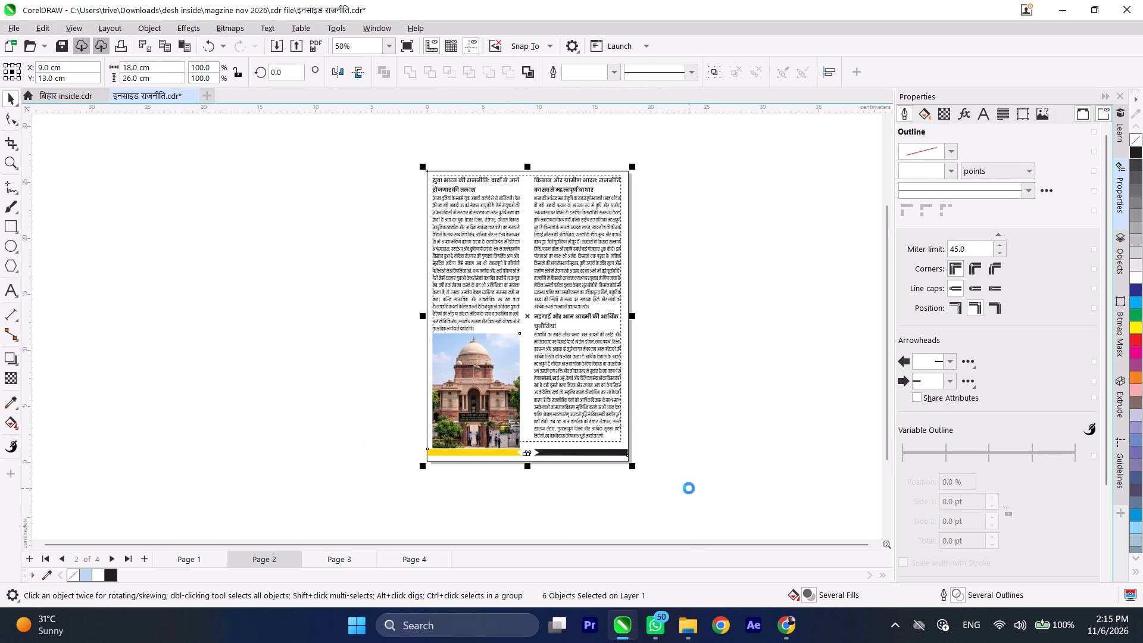
key("ctrl+g")
key("ctrl+s")
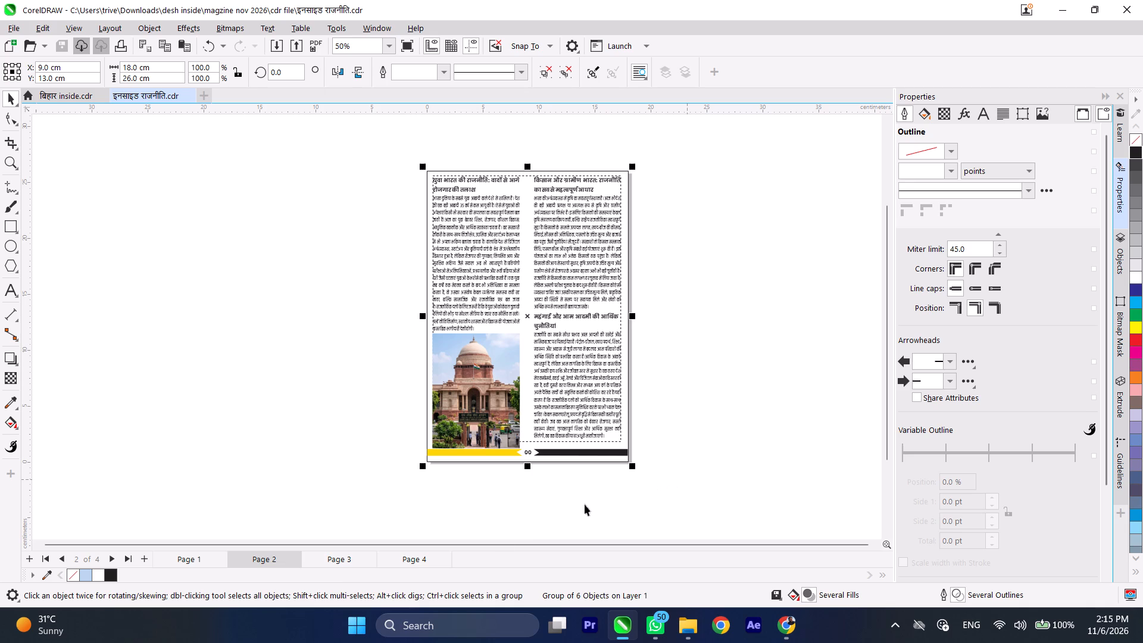
Copy the entire two-column article text on page 3.
left_click(334, 557)
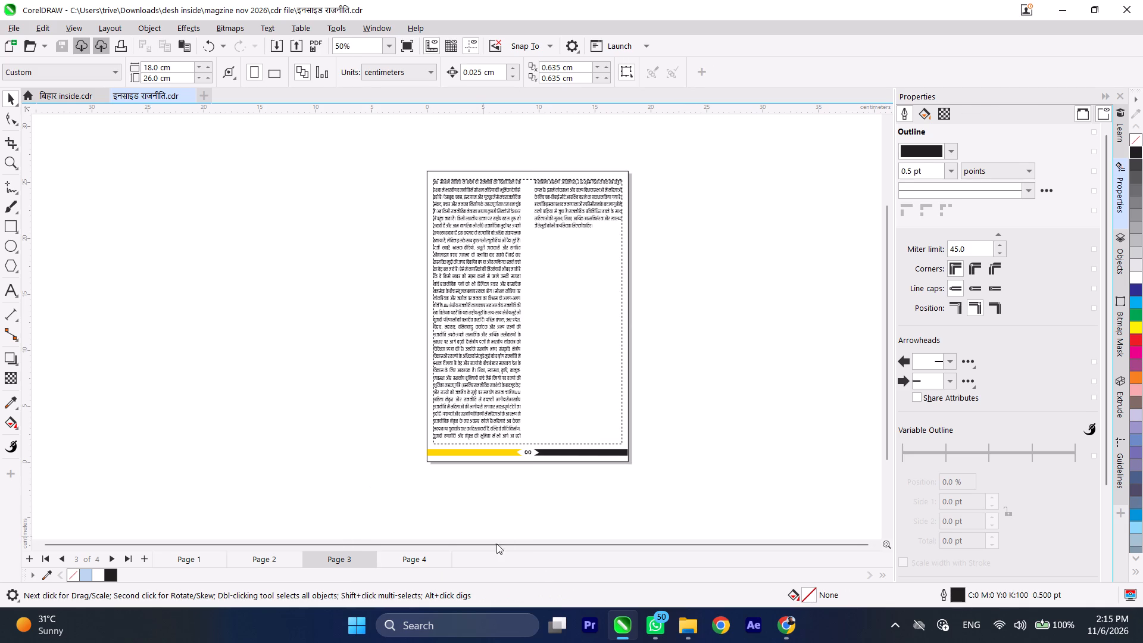
double_click(467, 307)
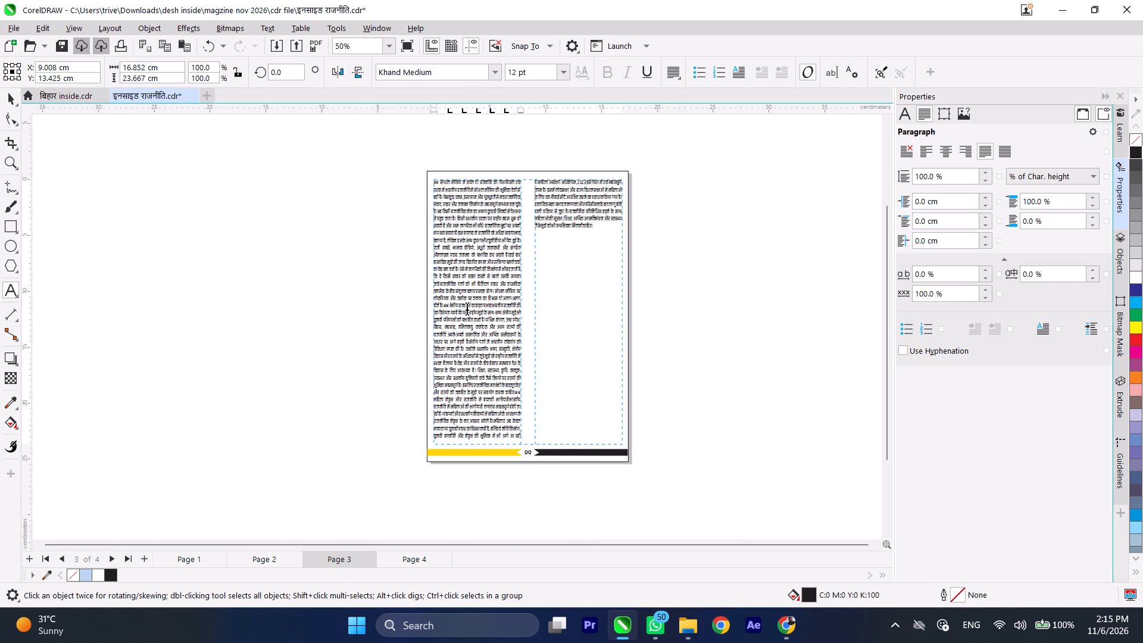
scroll(467, 307, "up", 4)
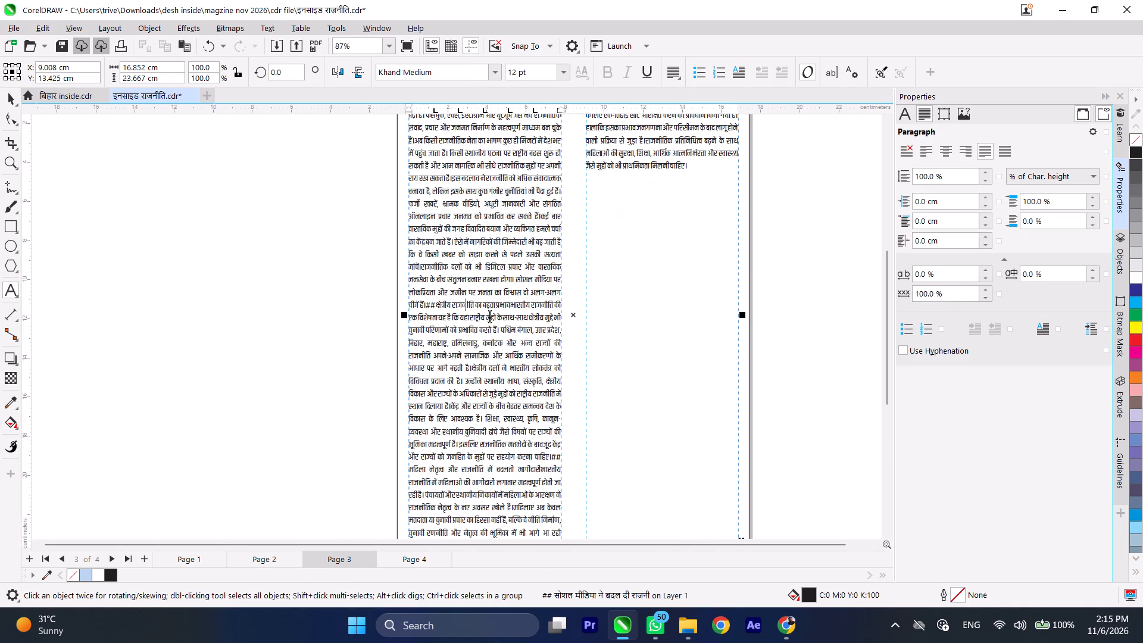
key("ctrl+a")
scroll(489, 315, "down", 4)
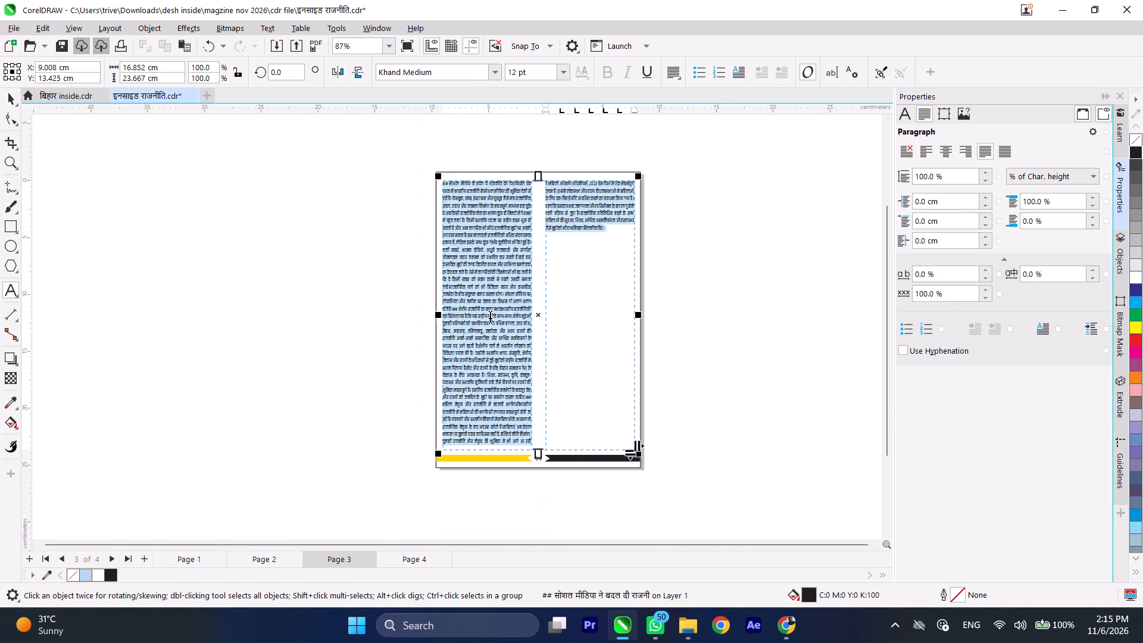
key("ctrl+c")
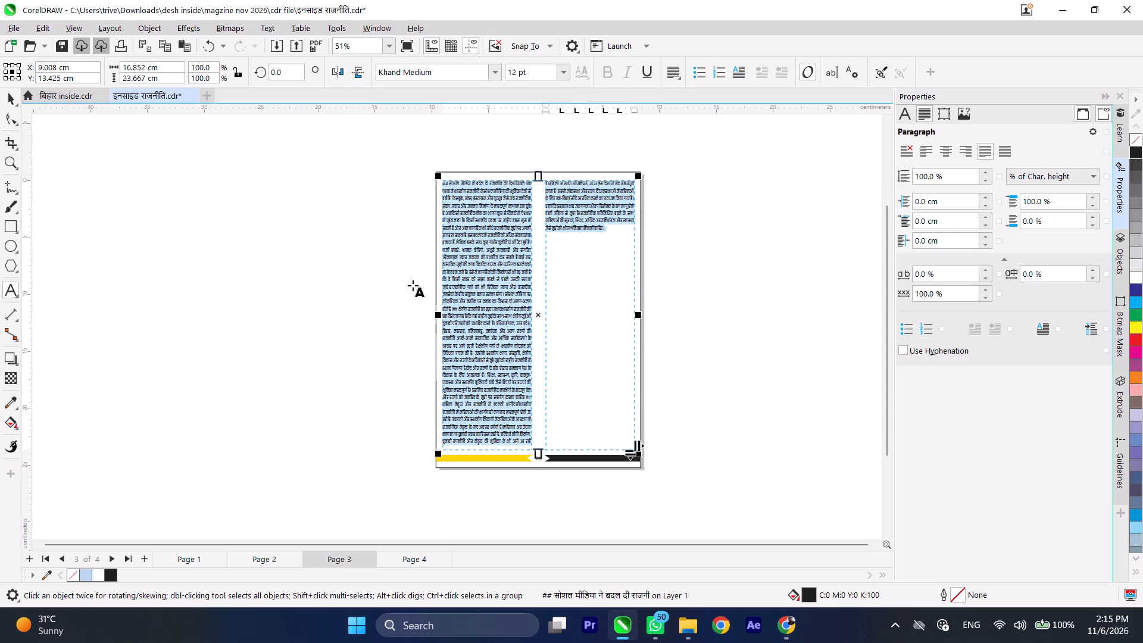
left_click(5, 93)
left_click(207, 186)
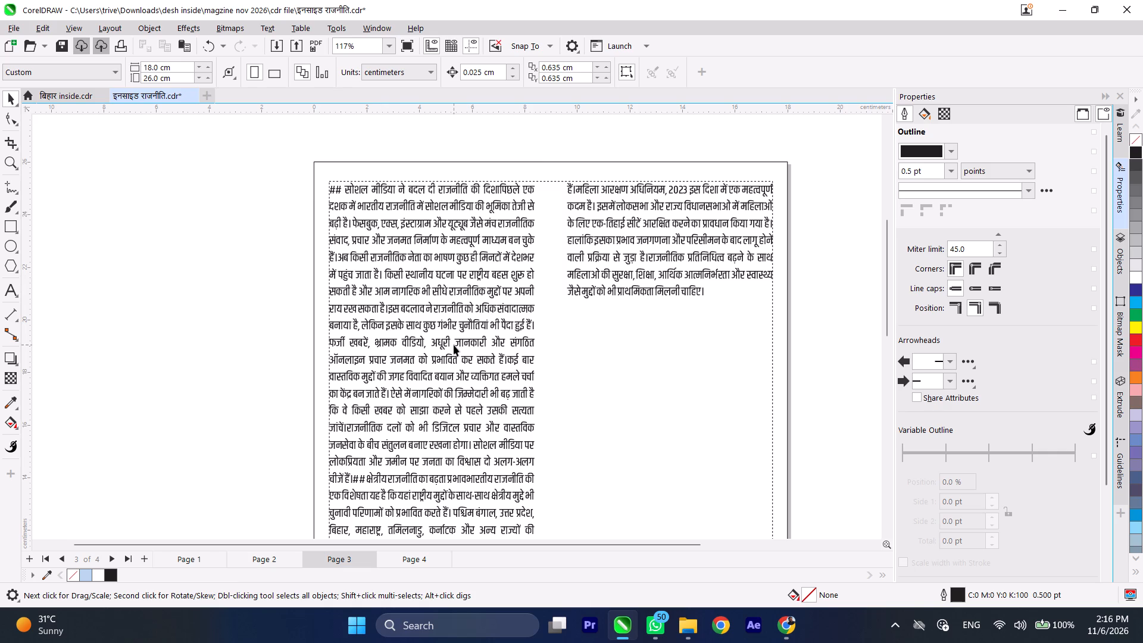
scroll(480, 142, "down", 4)
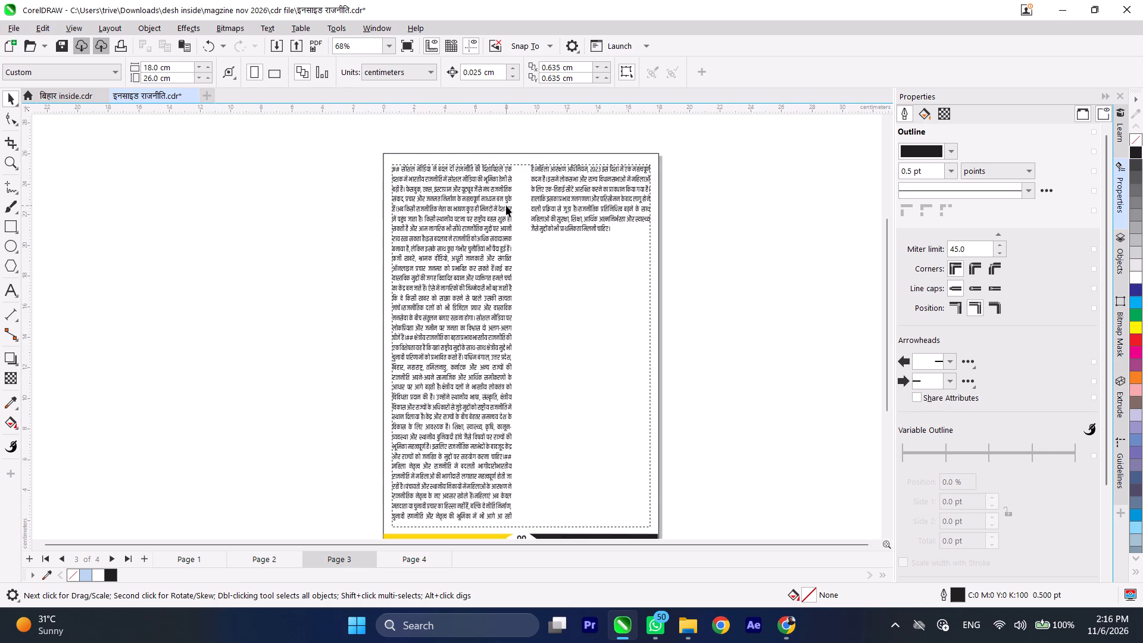
scroll(514, 199, "down", 1)
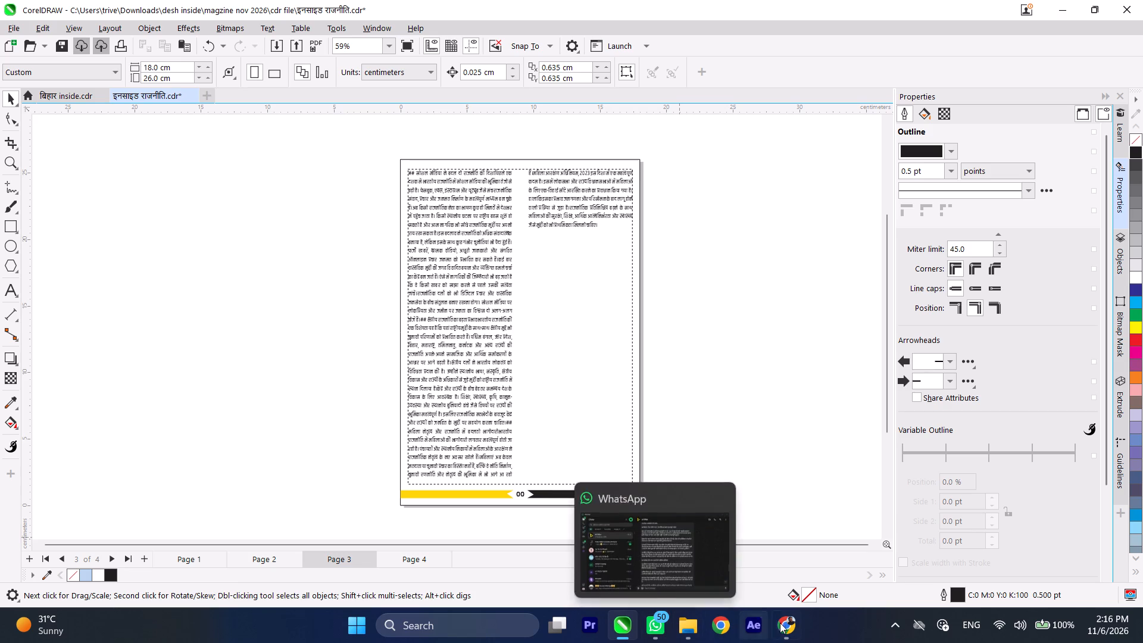
Switch to Chrome and search Pinterest for "social media in political department".
left_click(792, 619)
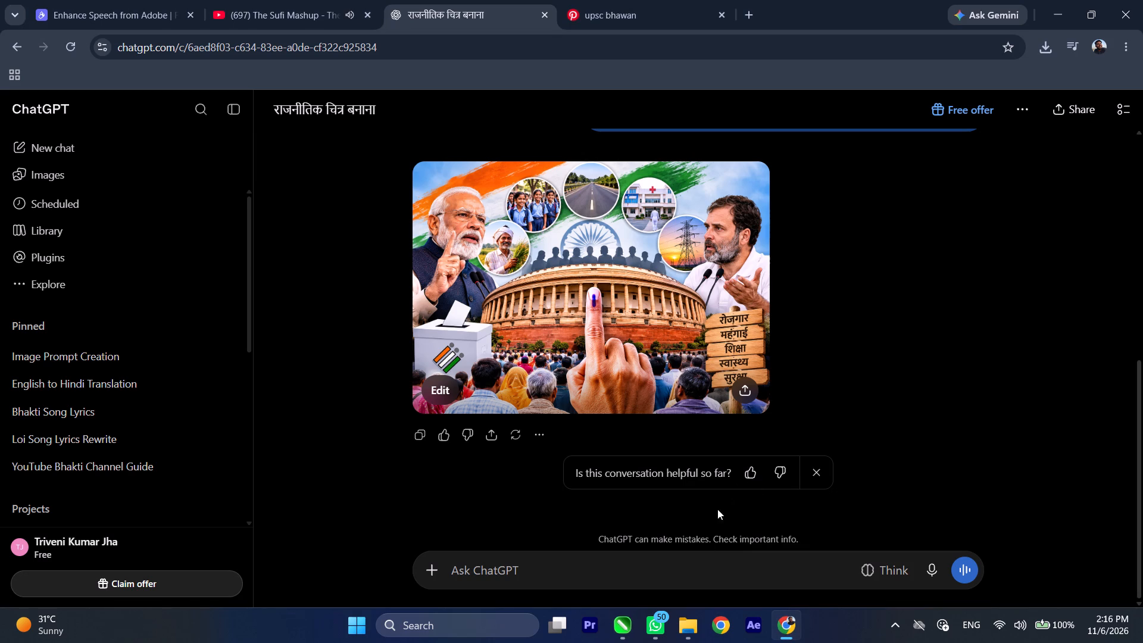
left_click(588, 8)
left_click(373, 107)
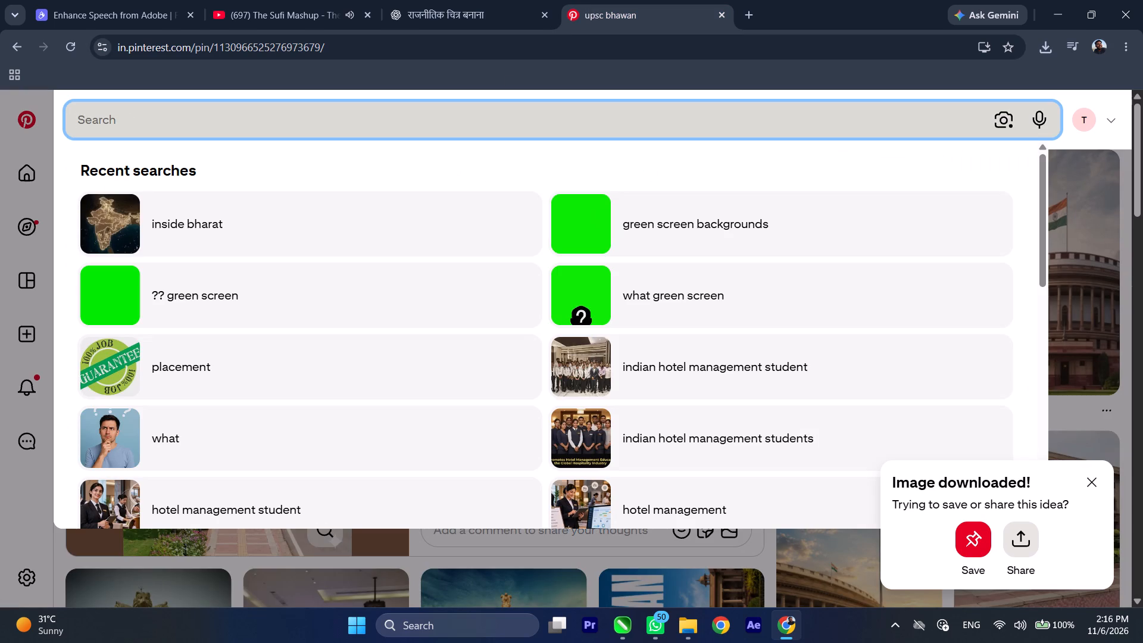
type("social medi")
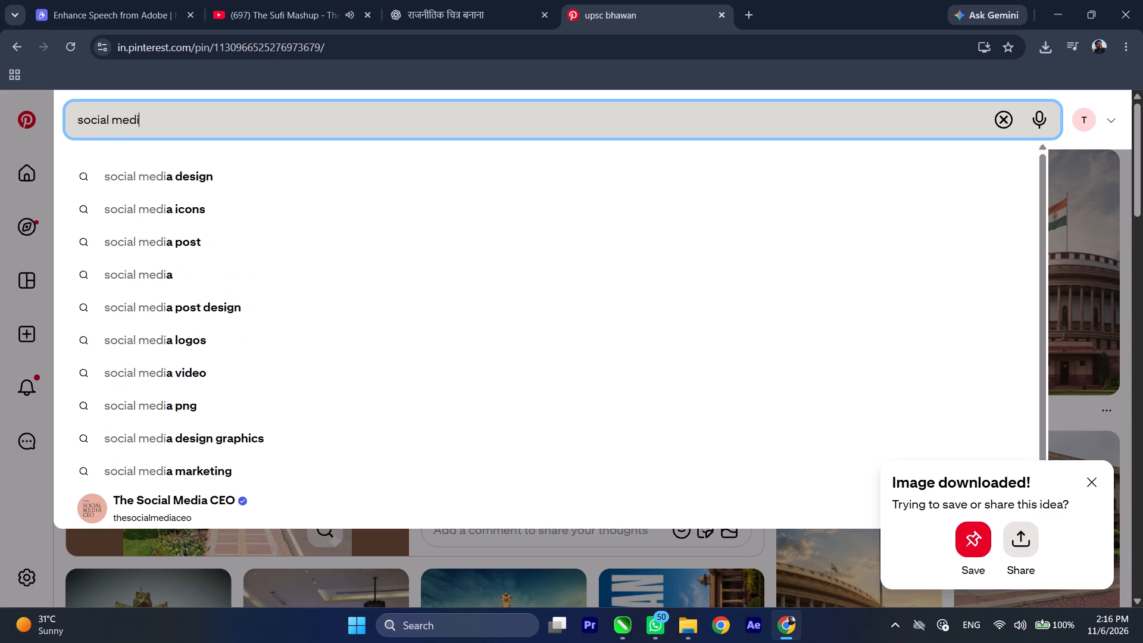
key("a")
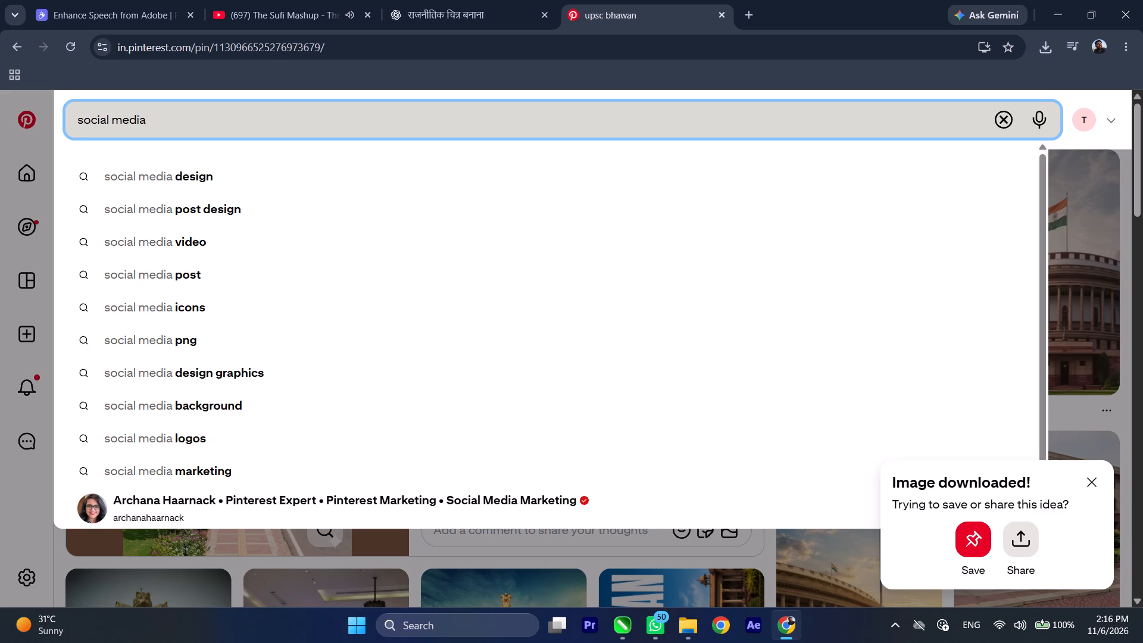
key("space")
key("i")
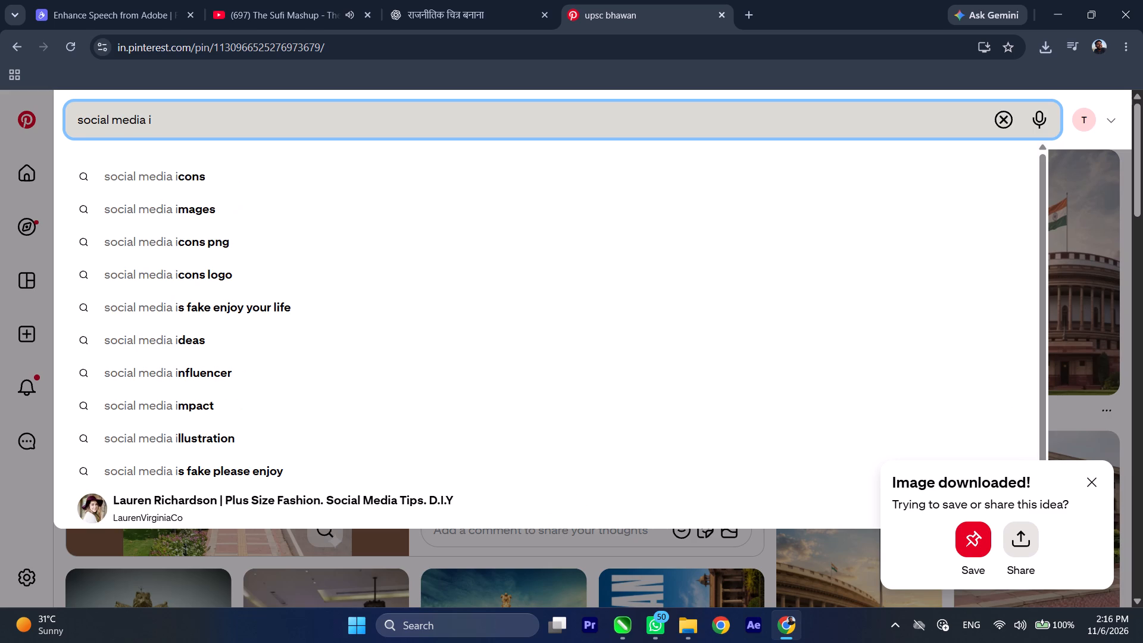
type("n pol")
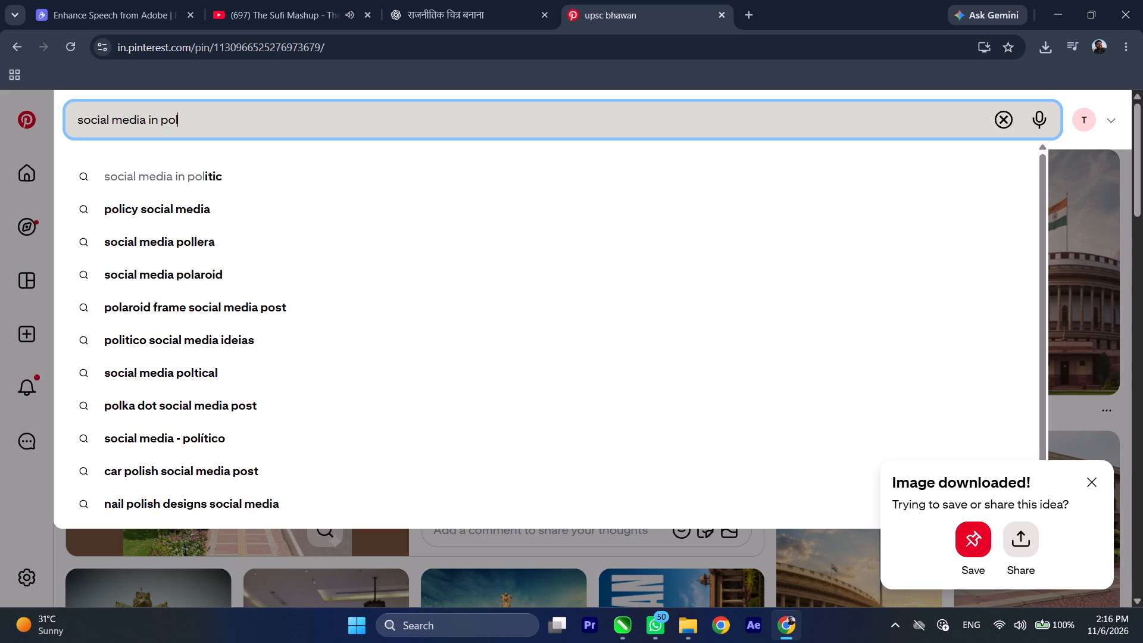
type("iti")
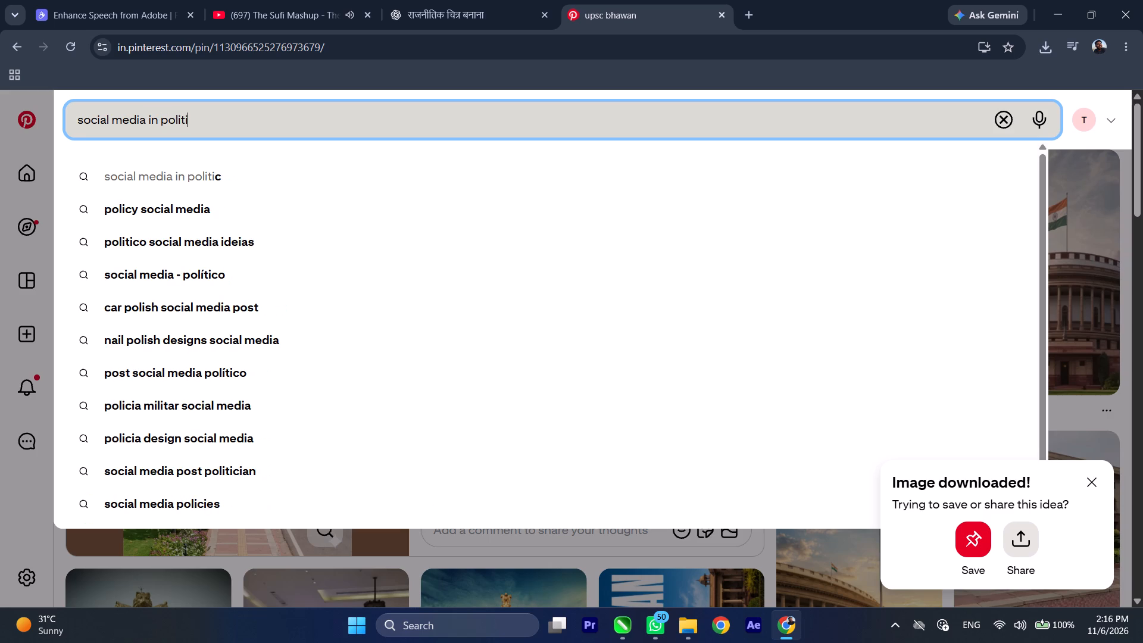
type("cal")
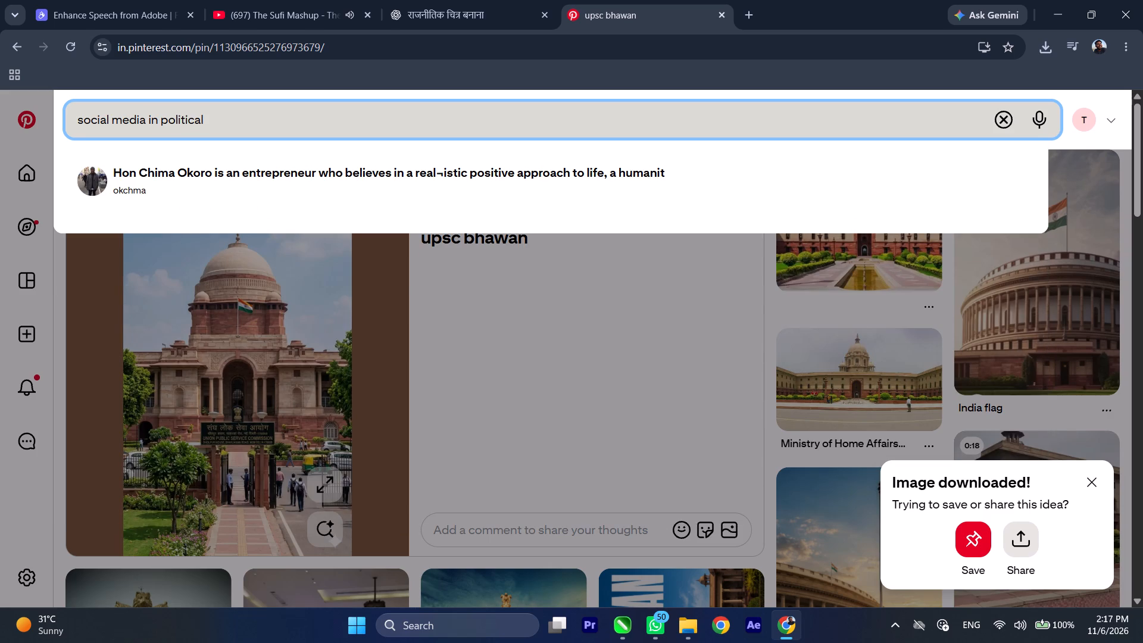
key("space")
type("de")
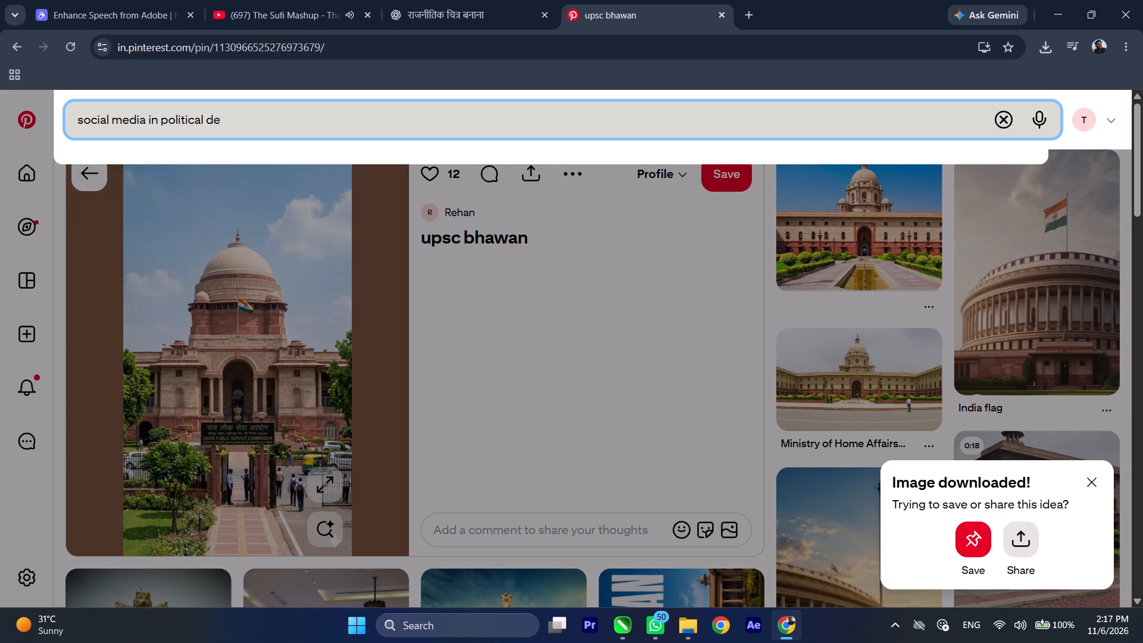
type("partment")
key("Return")
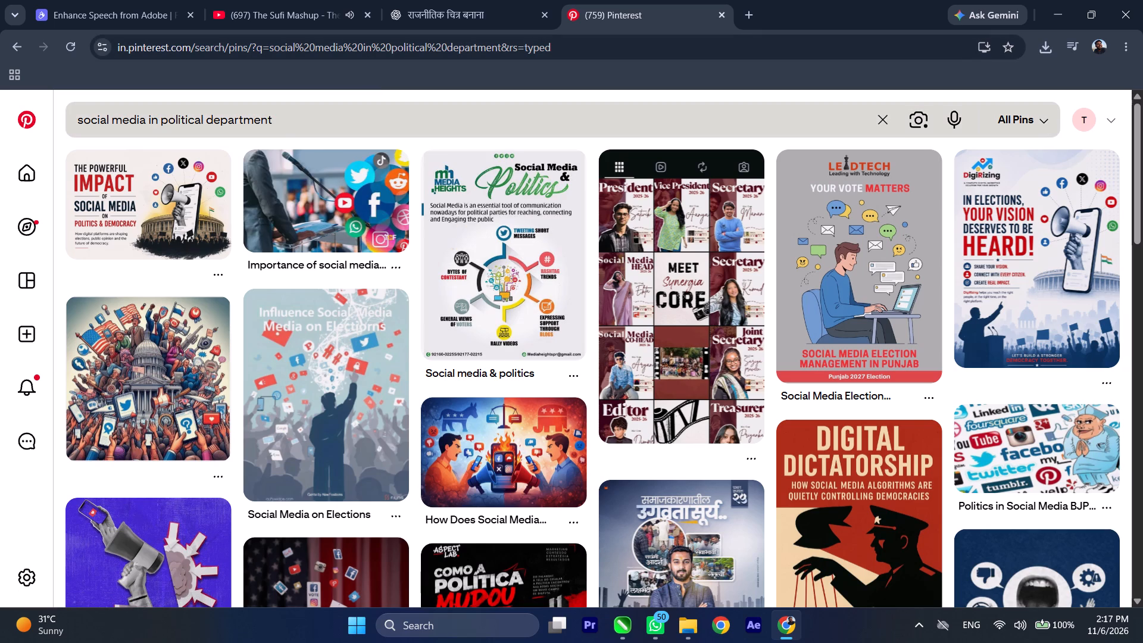
Download the Pinterest image "Importance of social media in Political Brand Building | TMF" and return to the search results.
left_click(379, 204)
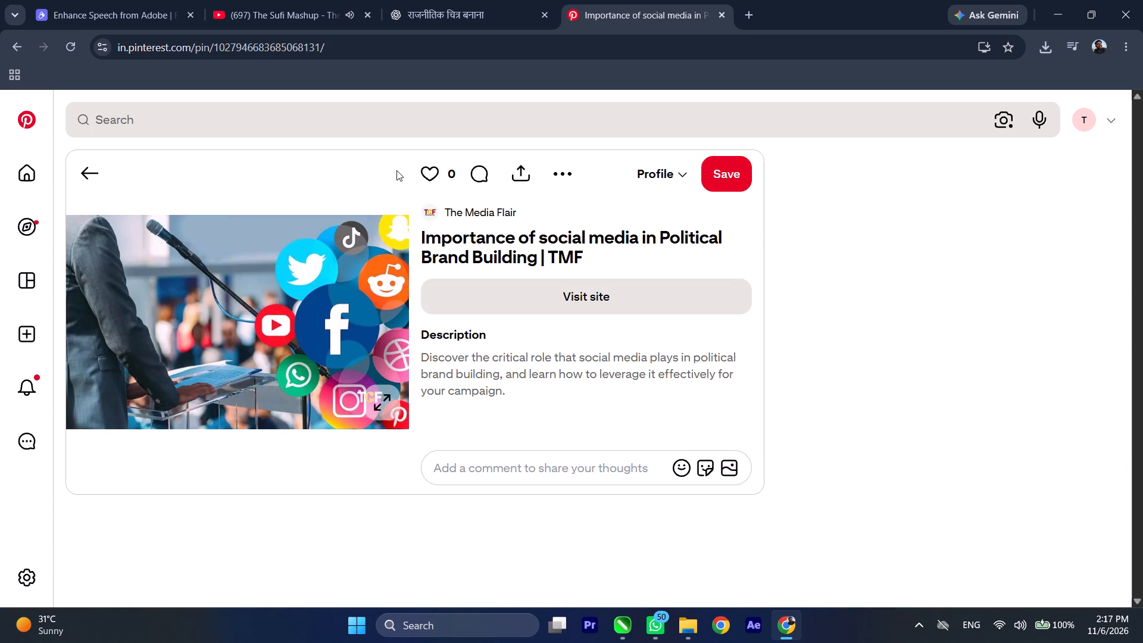
left_click(555, 183)
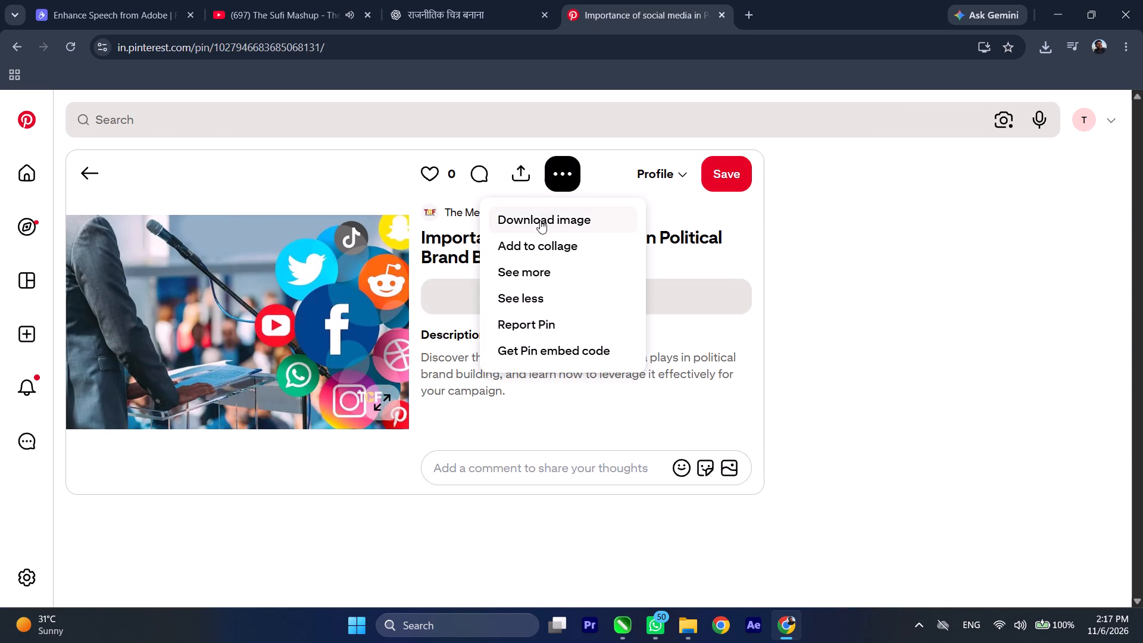
left_click(540, 220)
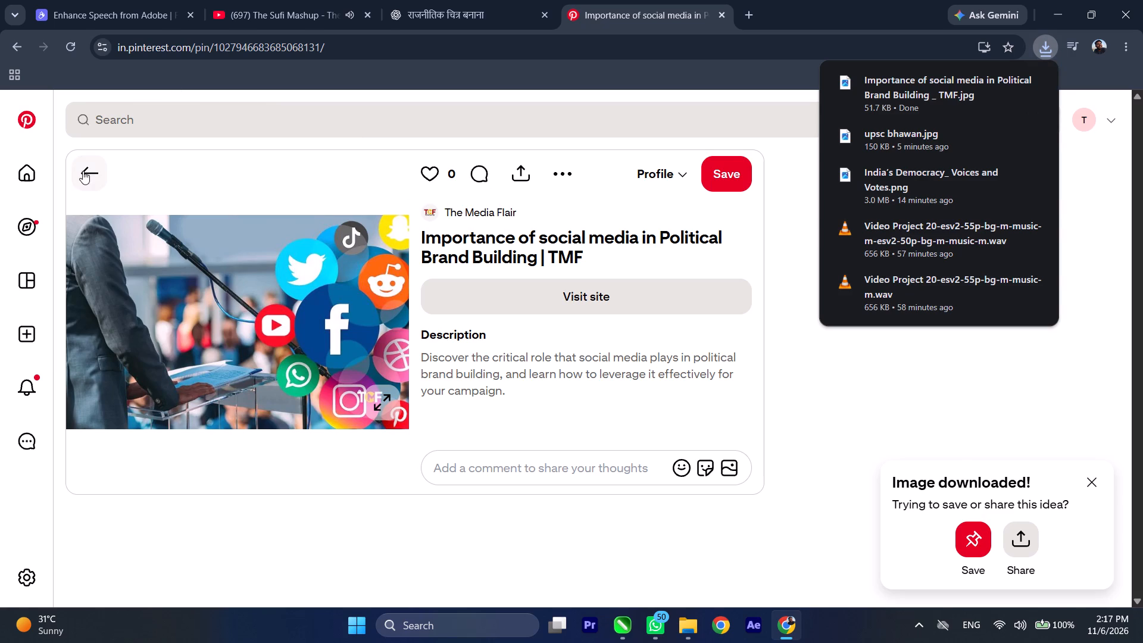
left_click(83, 171)
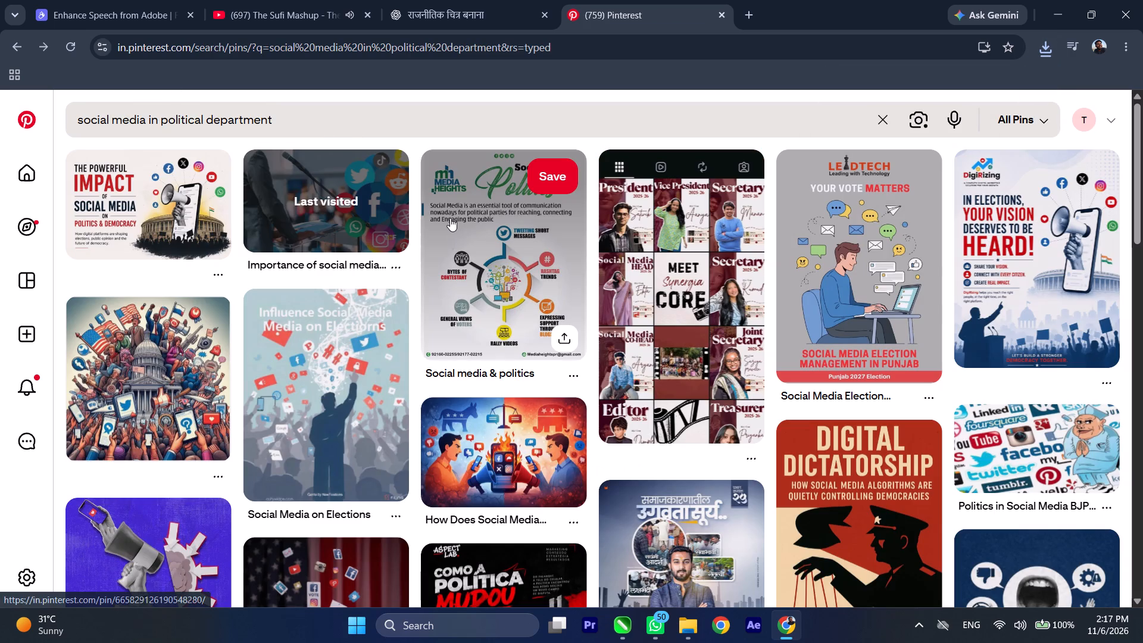
Switch to File Explorer and check the Downloads folder for the saved social media picture.
scroll(442, 315, "down", 1)
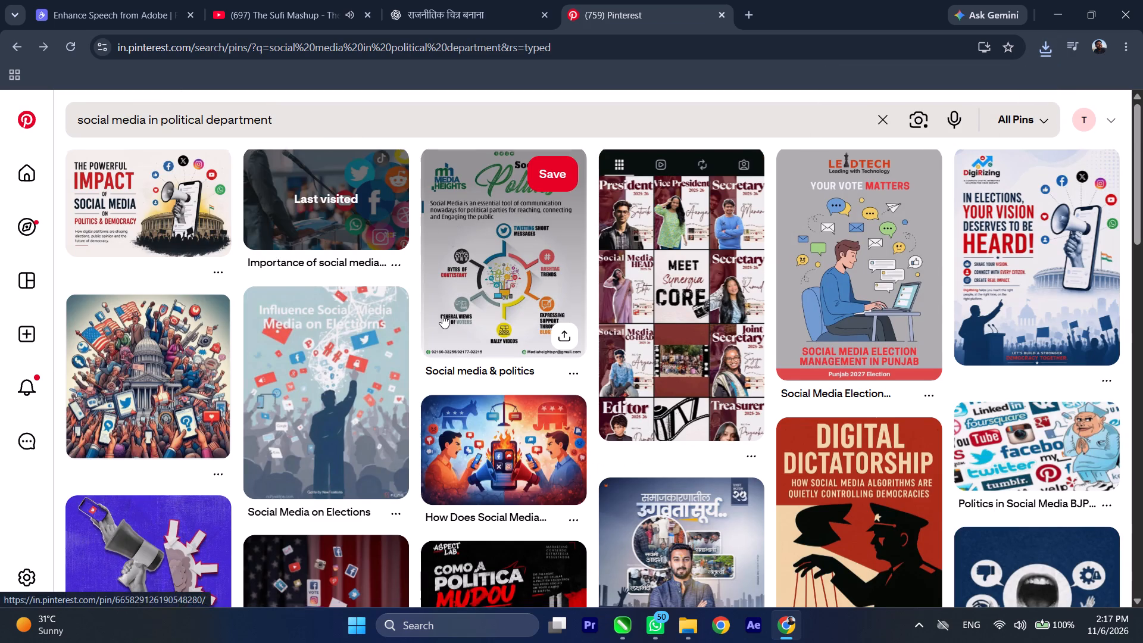
scroll(442, 315, "down", 1)
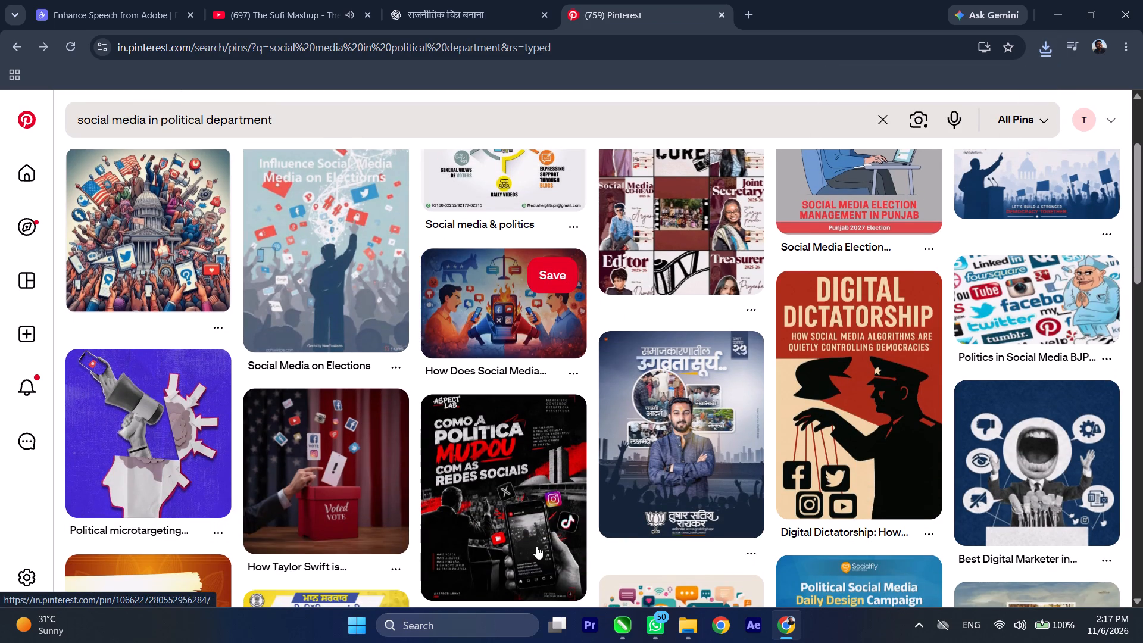
left_click(620, 638)
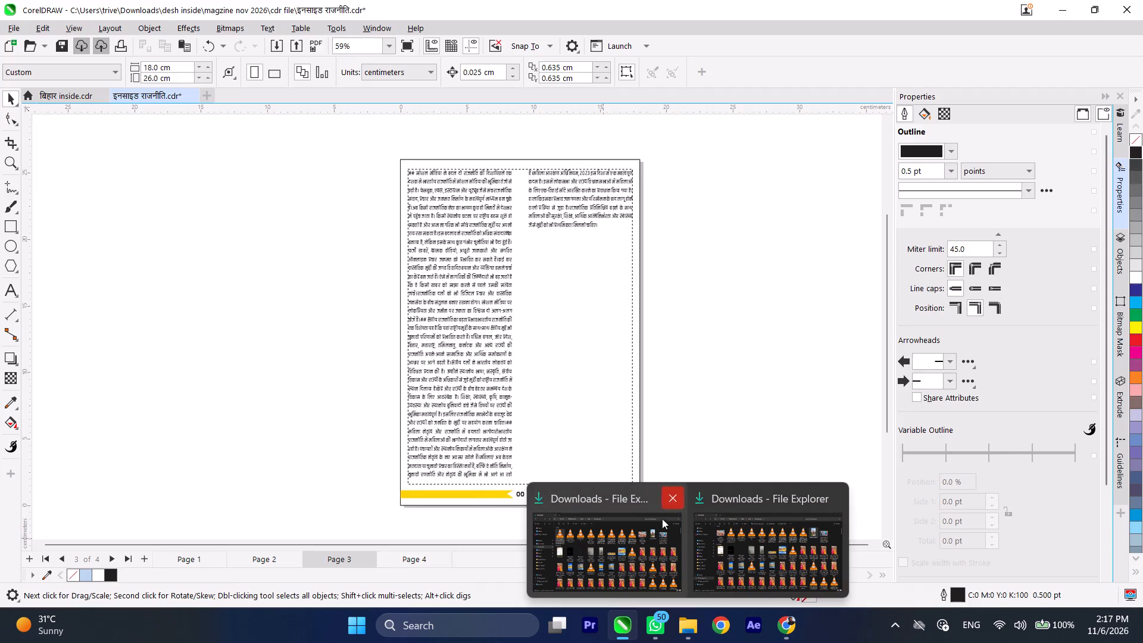
left_click(654, 537)
left_click(114, 261)
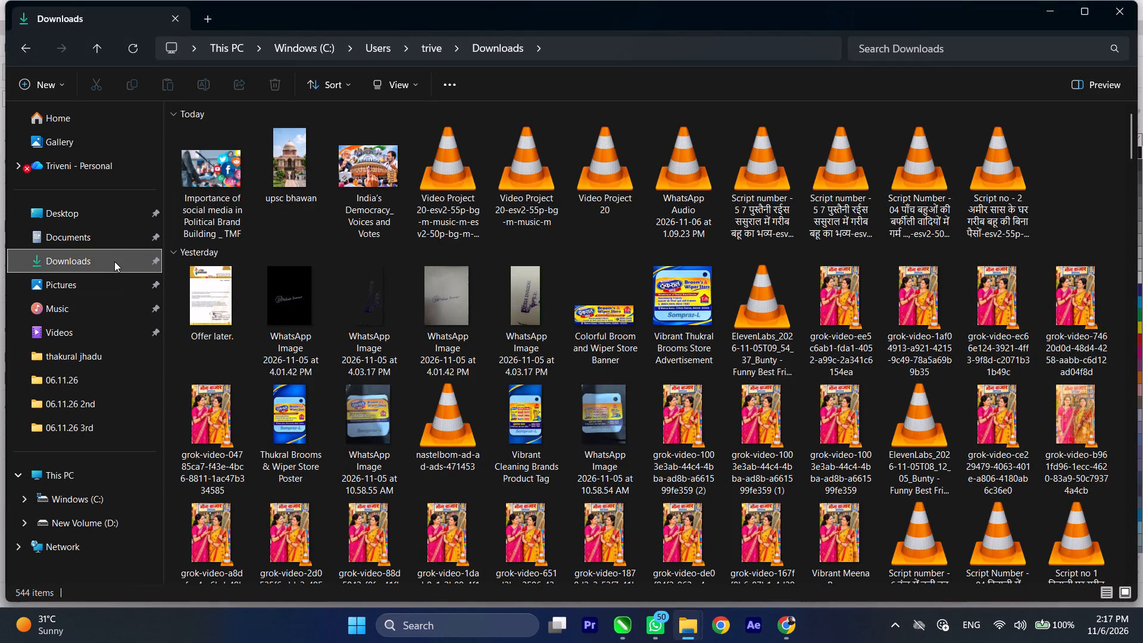
scroll(251, 255, "up", 3)
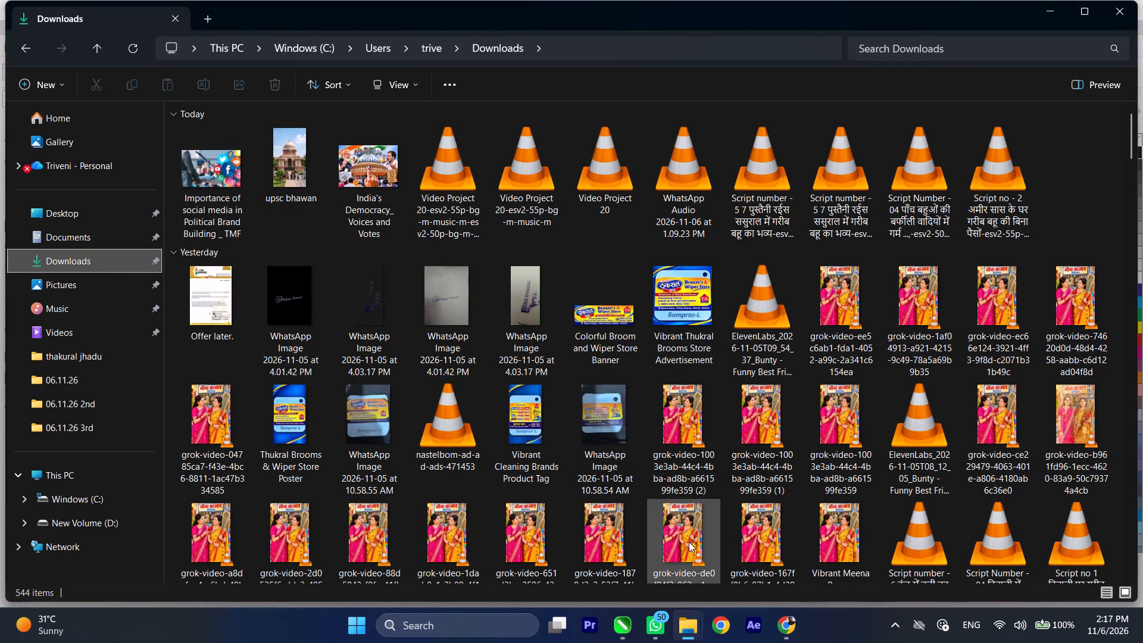
Switch back to Chrome and browse the Pinterest results for another picture suited to the page 3 article on social media in politics.
left_click(780, 623)
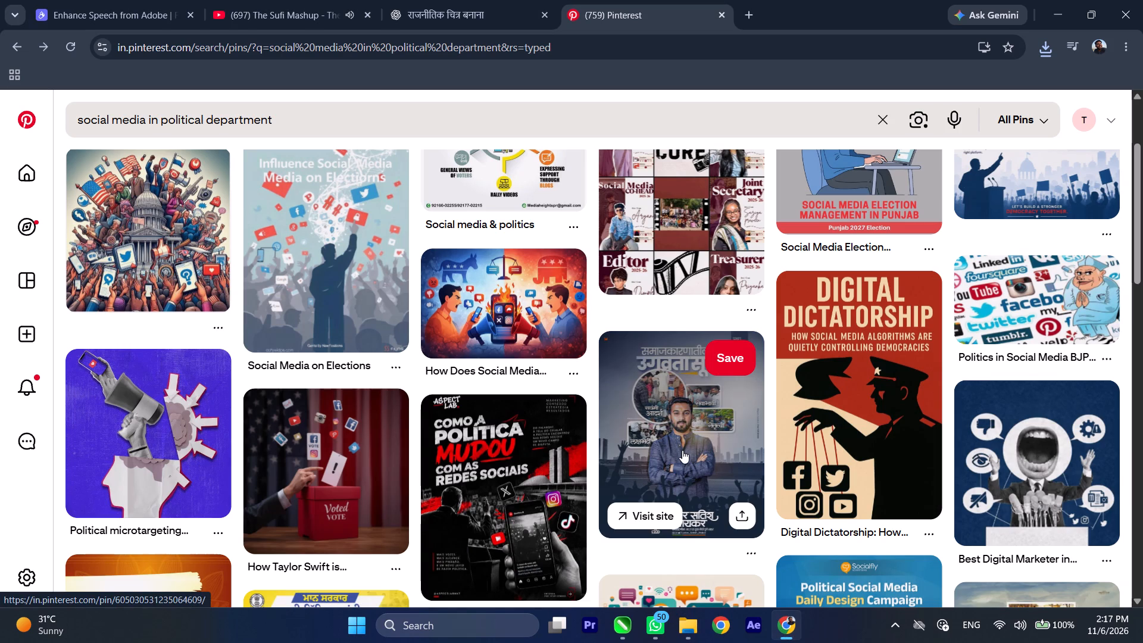
scroll(541, 441, "down", 5)
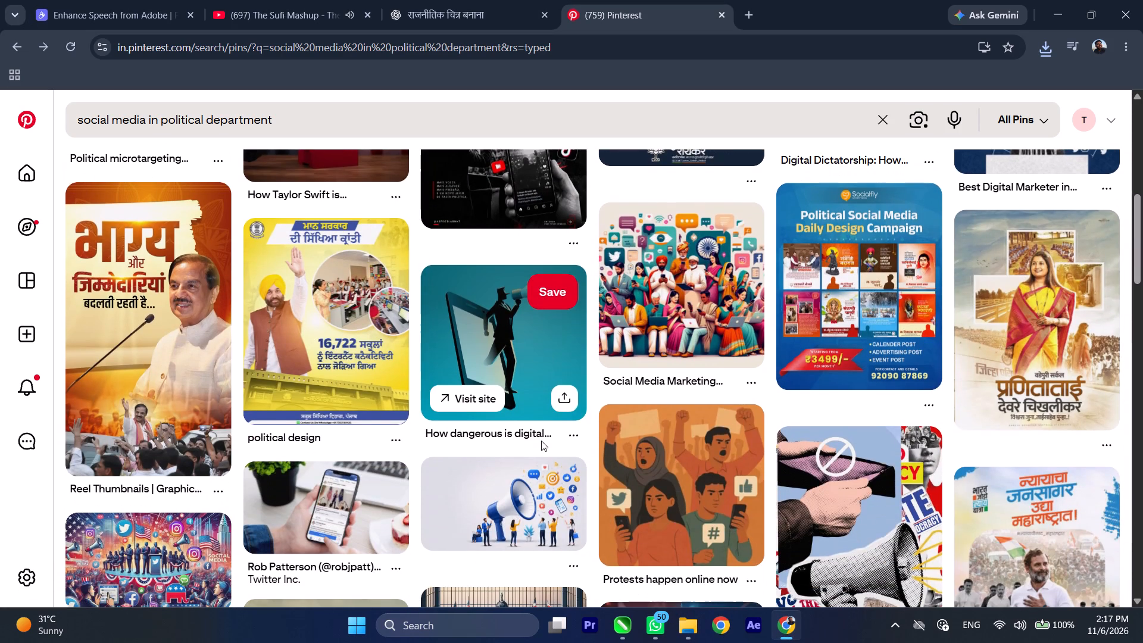
scroll(541, 441, "down", 2)
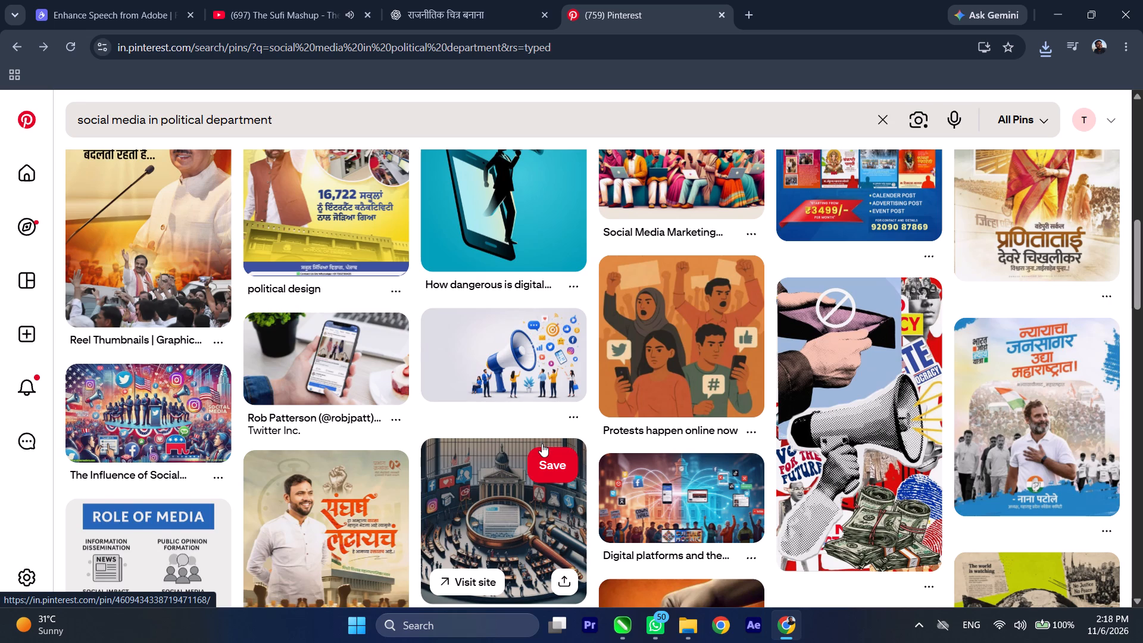
scroll(542, 444, "down", 8)
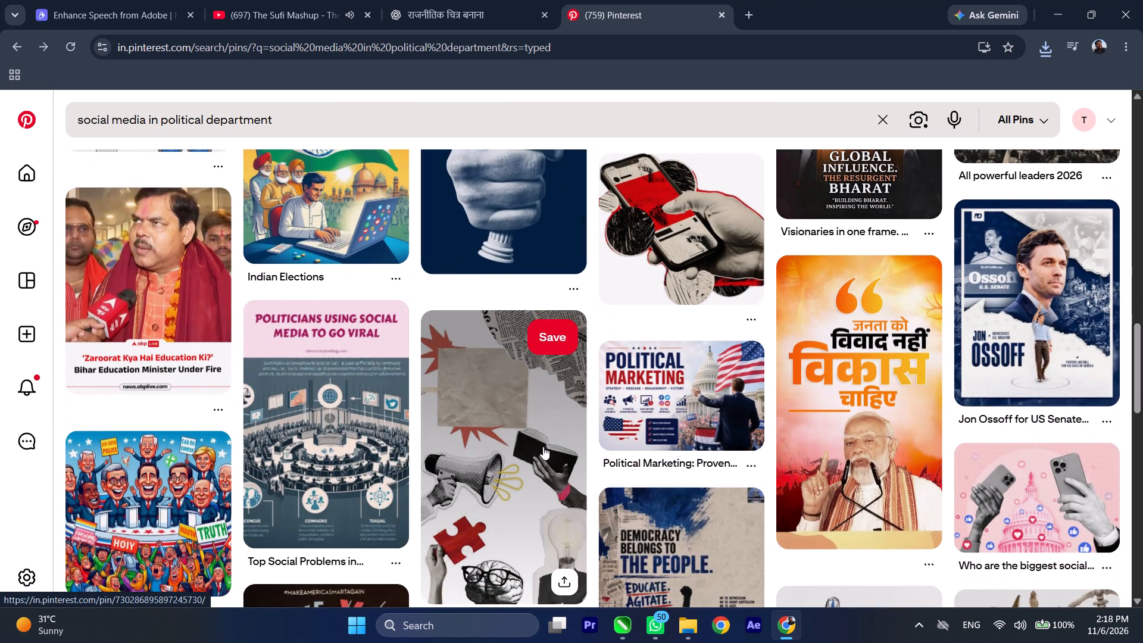
scroll(543, 447, "down", 4)
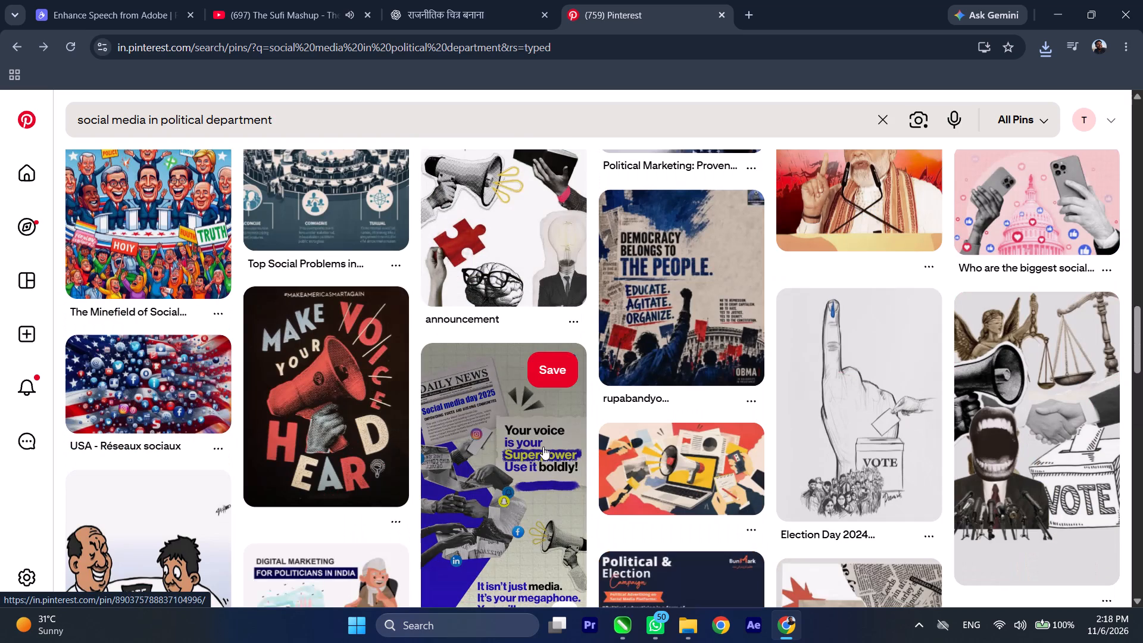
scroll(543, 447, "down", 3)
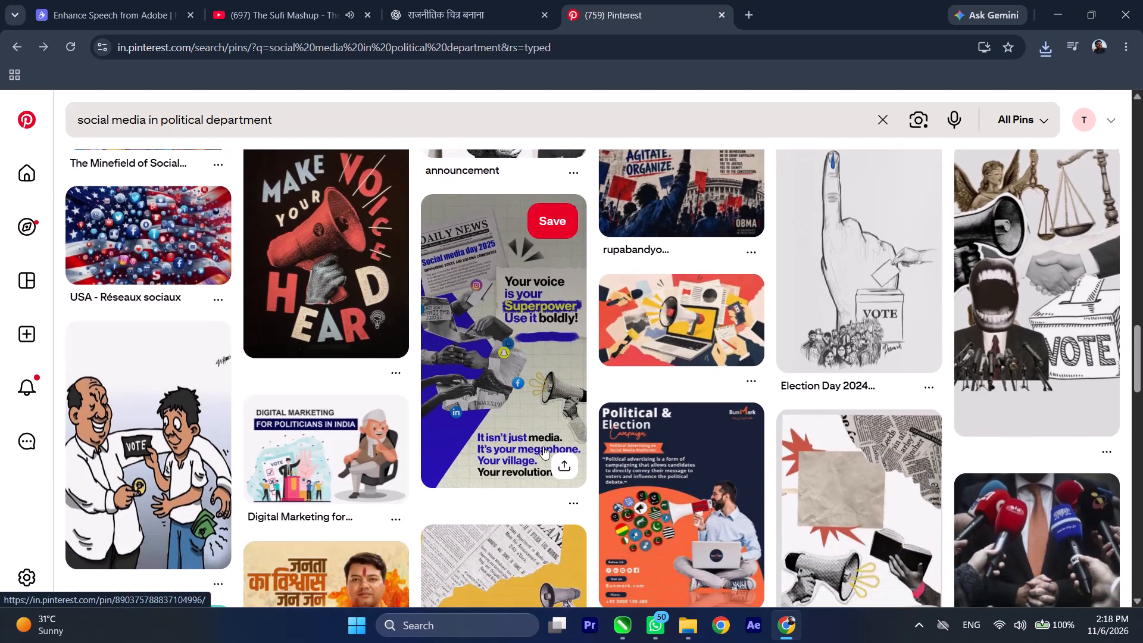
scroll(543, 447, "down", 3)
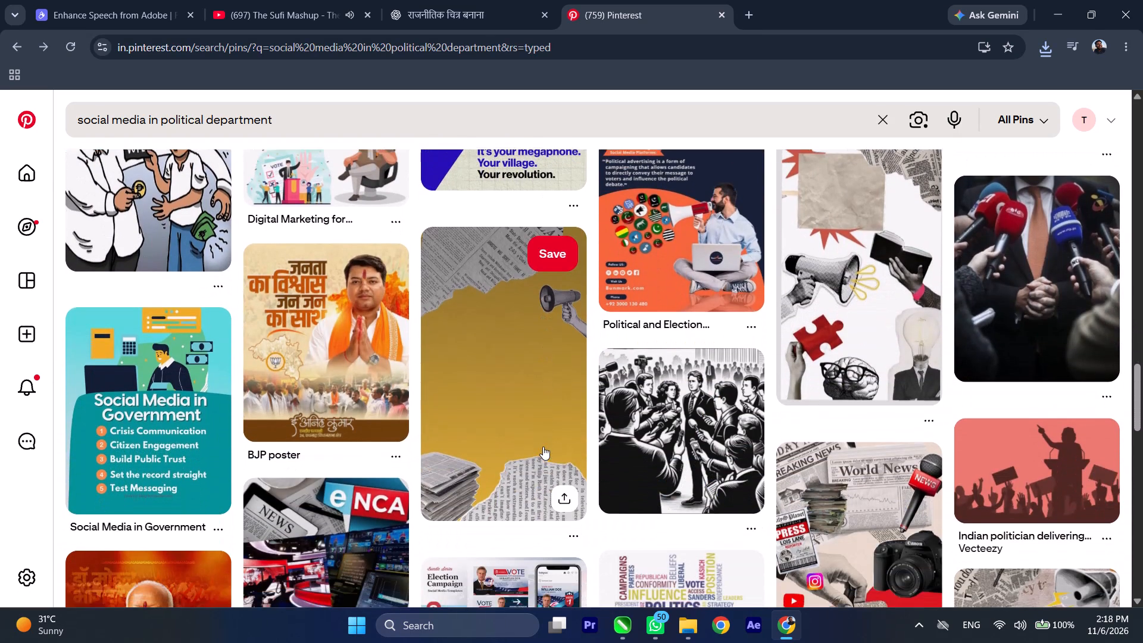
scroll(543, 447, "up", 16)
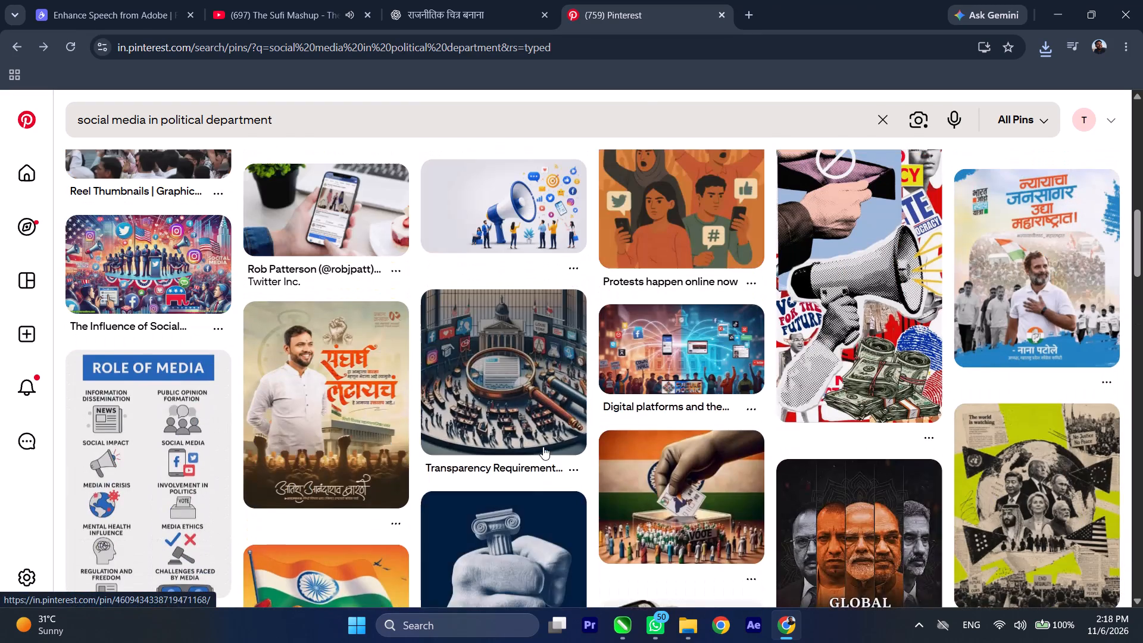
scroll(543, 447, "up", 2)
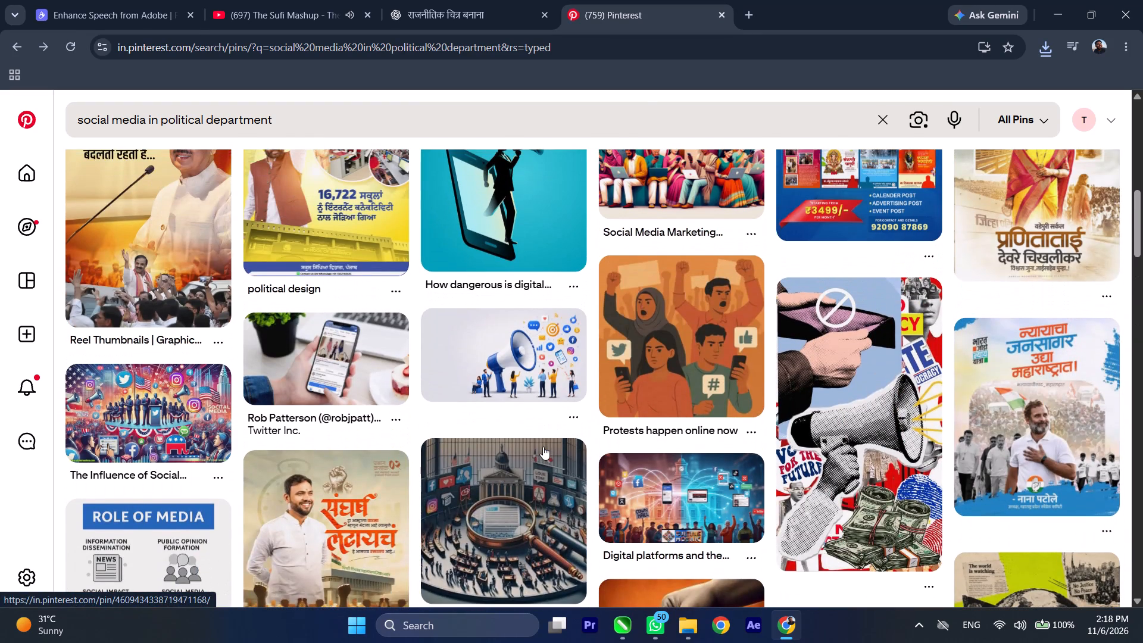
scroll(537, 447, "down", 4)
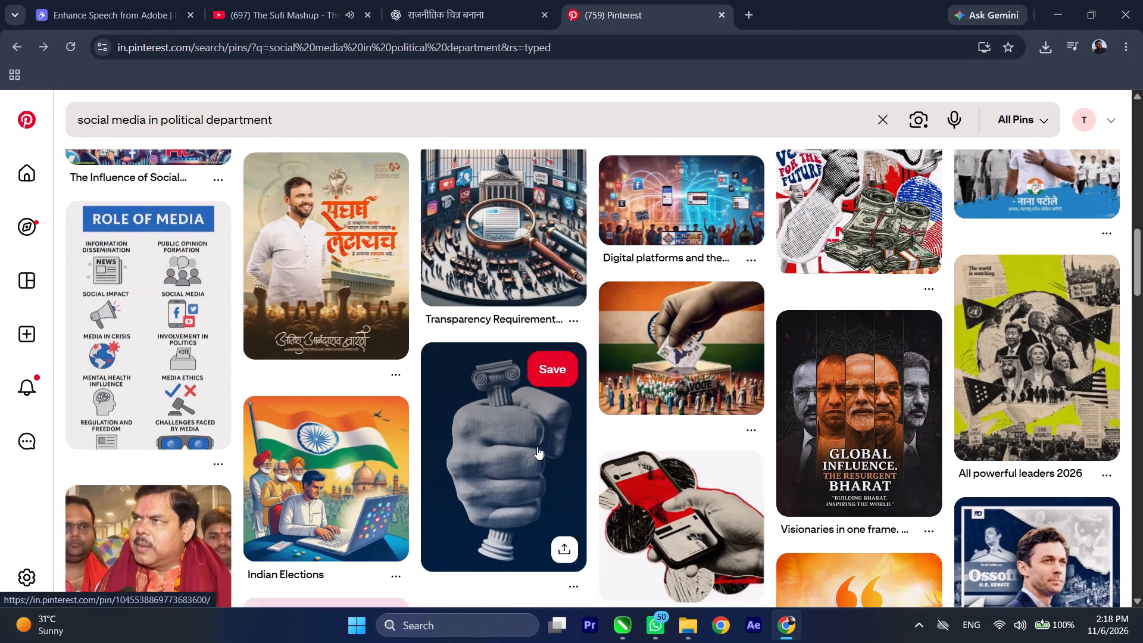
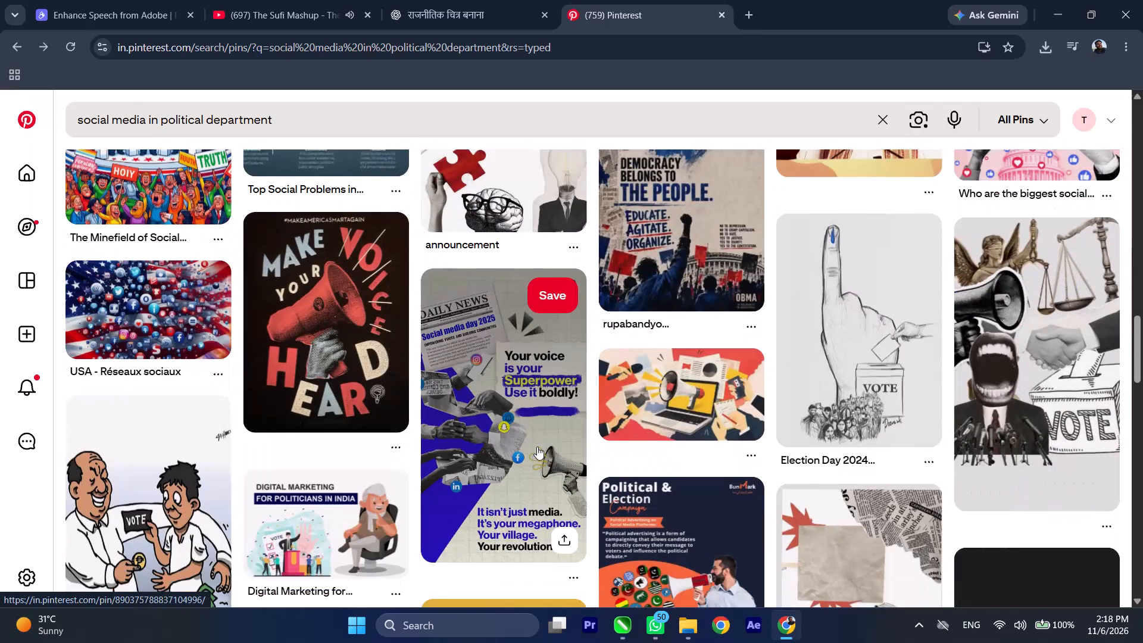
scroll(537, 447, "down", 4)
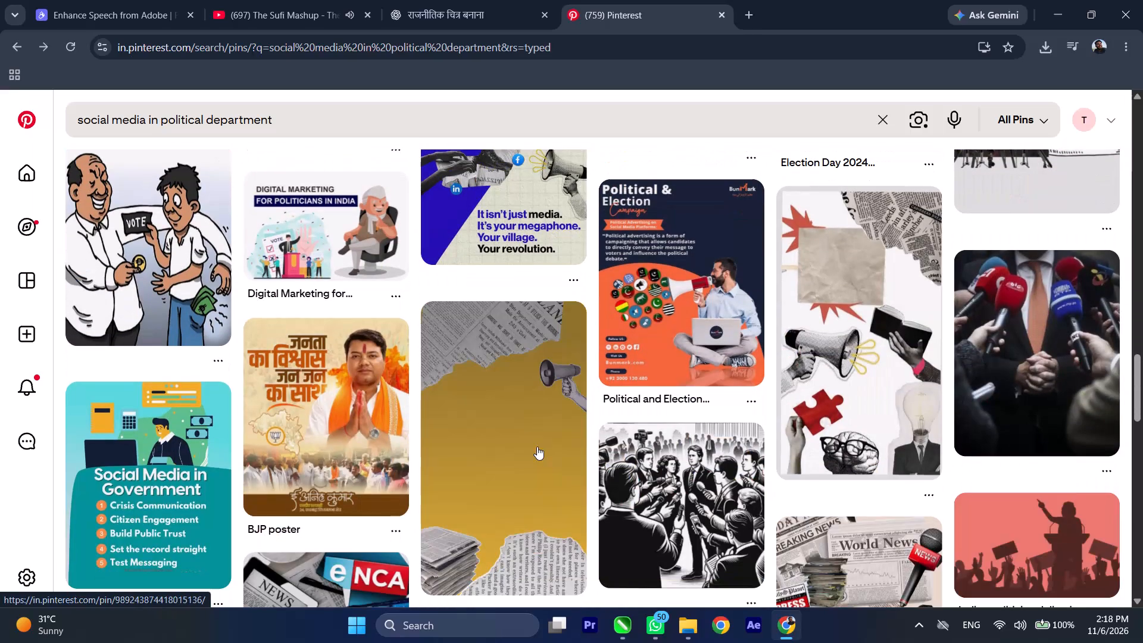
scroll(537, 447, "down", 5)
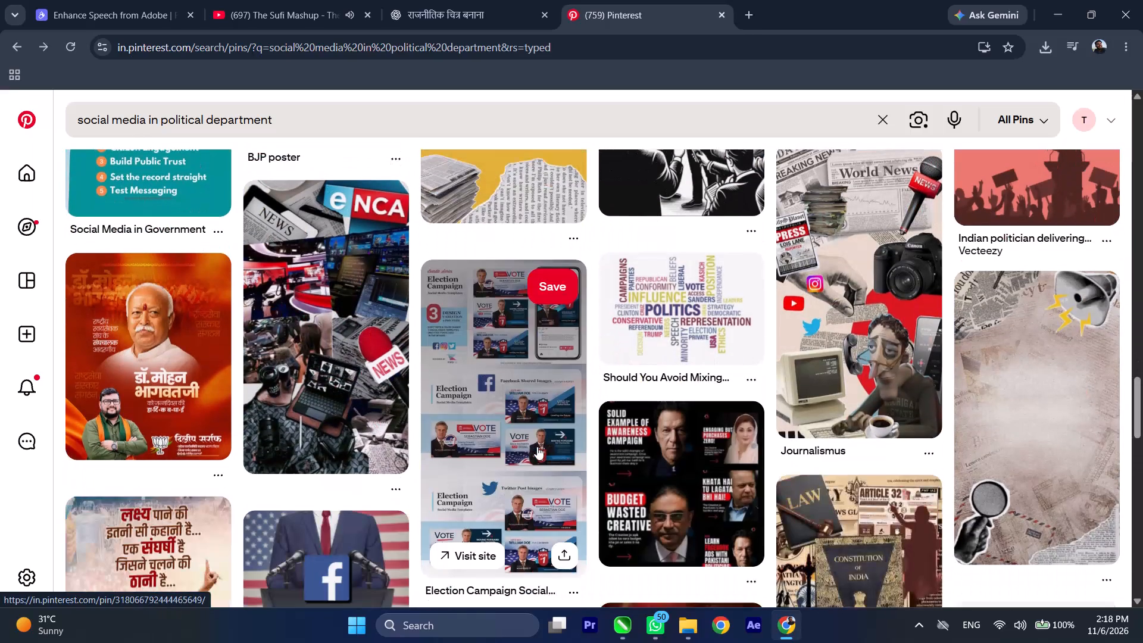
scroll(537, 447, "down", 6)
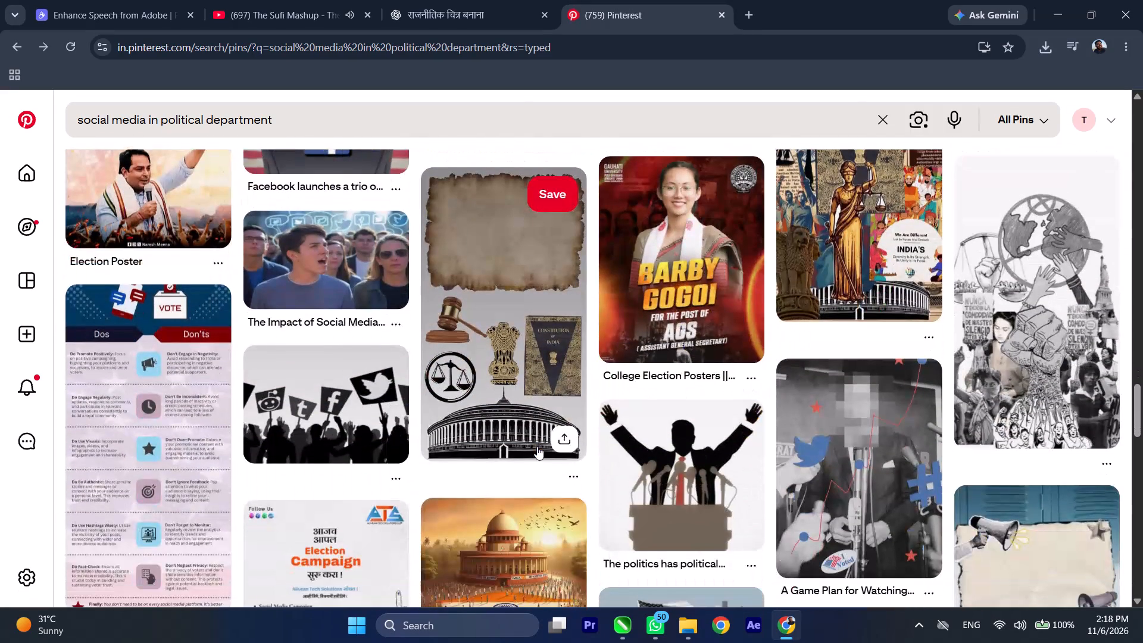
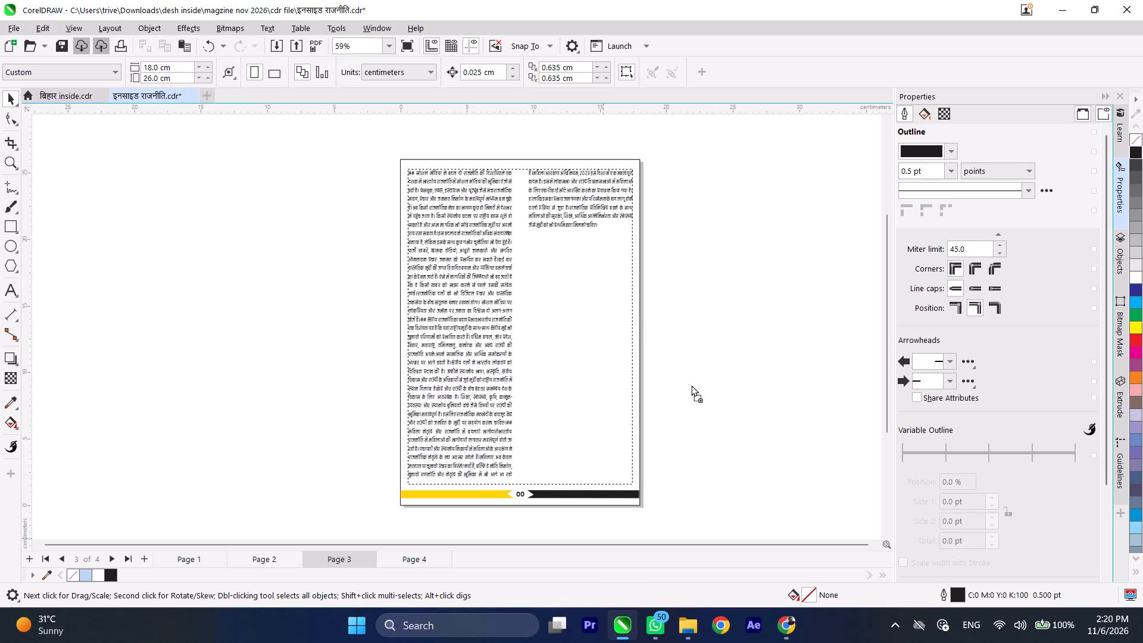
left_click_drag(691, 385, 239, 295)
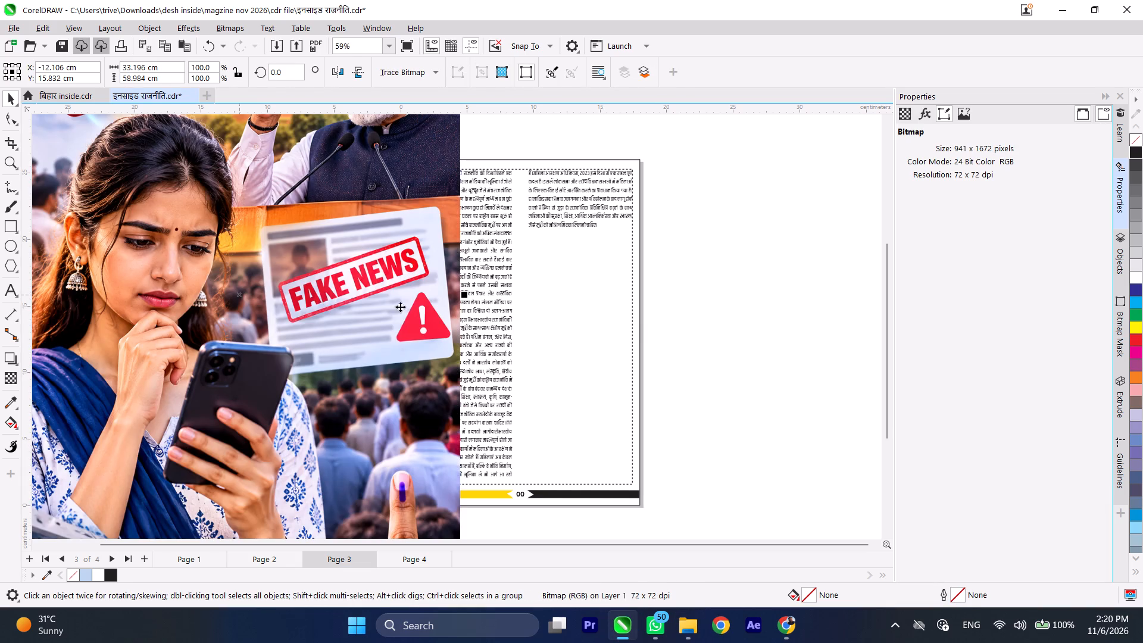
scroll(651, 307, "down", 5)
scroll(398, 351, "down", 3)
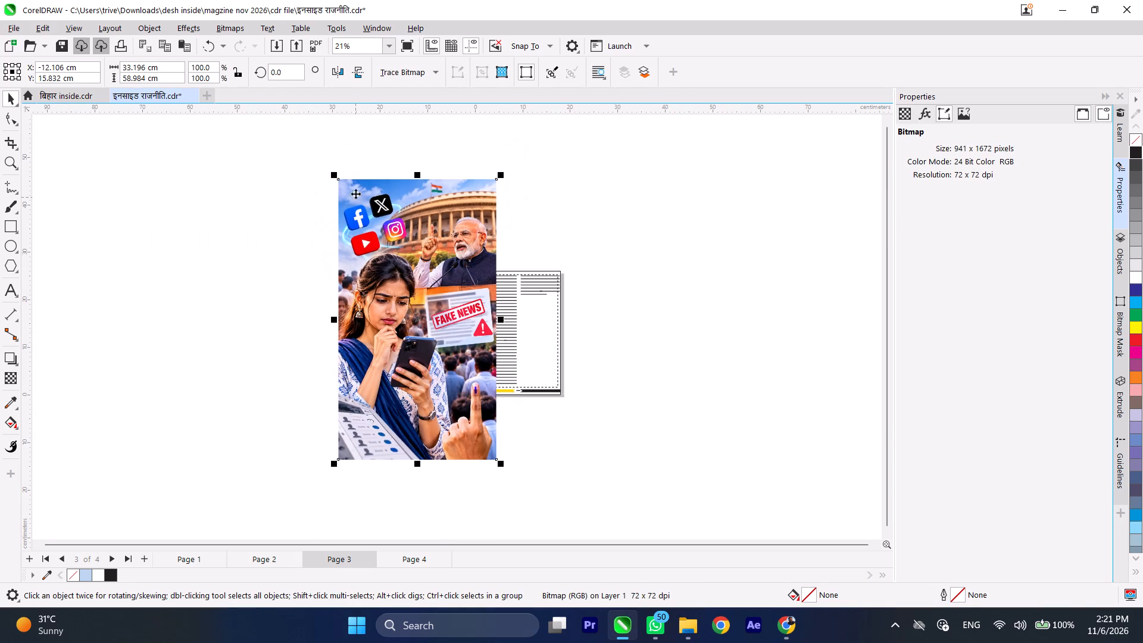
left_click_drag(330, 170, 398, 230)
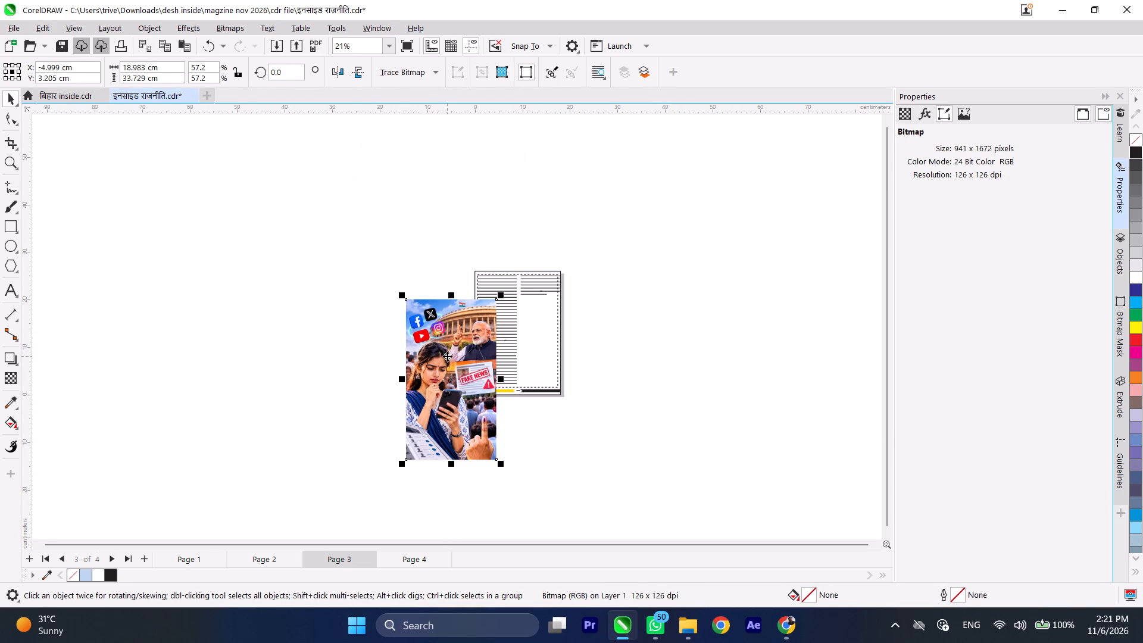
left_click_drag(447, 356, 274, 298)
Examine the text and image layout of page 2 as a reference.
left_click(249, 567)
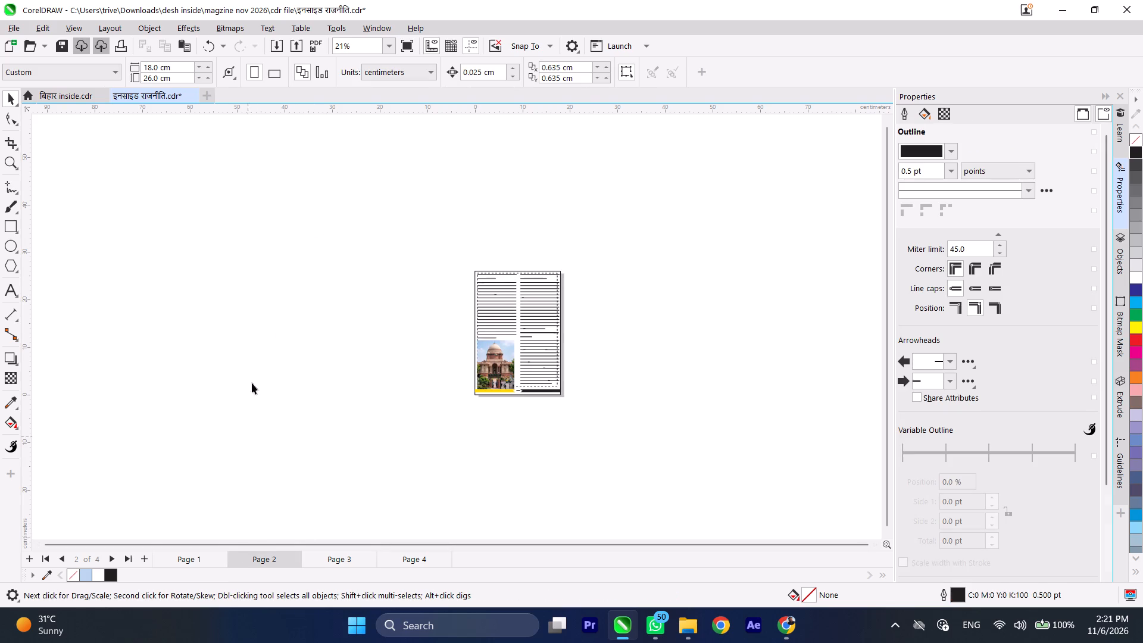
scroll(514, 282, "up", 9)
scroll(414, 213, "down", 4)
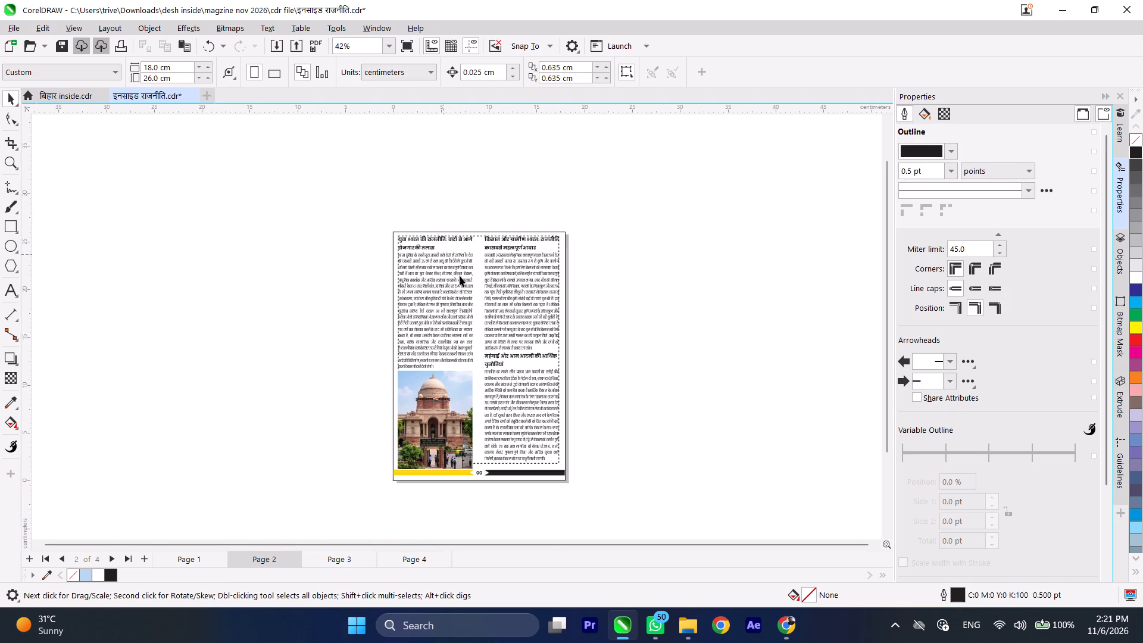
scroll(494, 399, "up", 4)
scroll(492, 405, "down", 5)
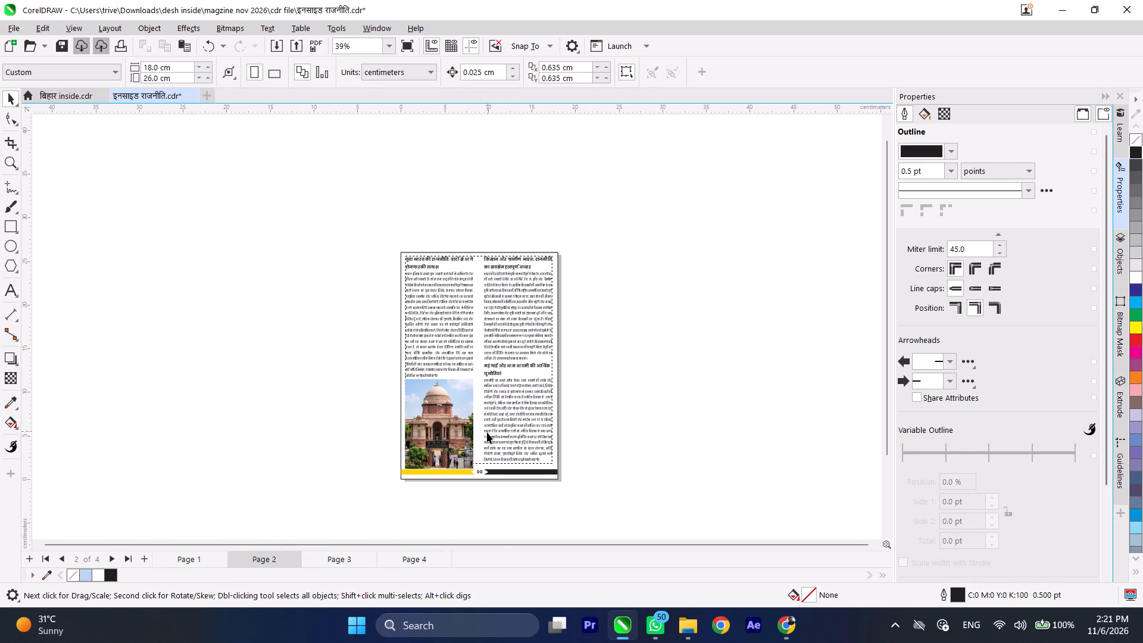
scroll(489, 411, "up", 2)
On page 3, remove the ## before सोशल मीडिया ने बदल दी राजनीति की दिशा and put this heading on its own line.
left_click(352, 563)
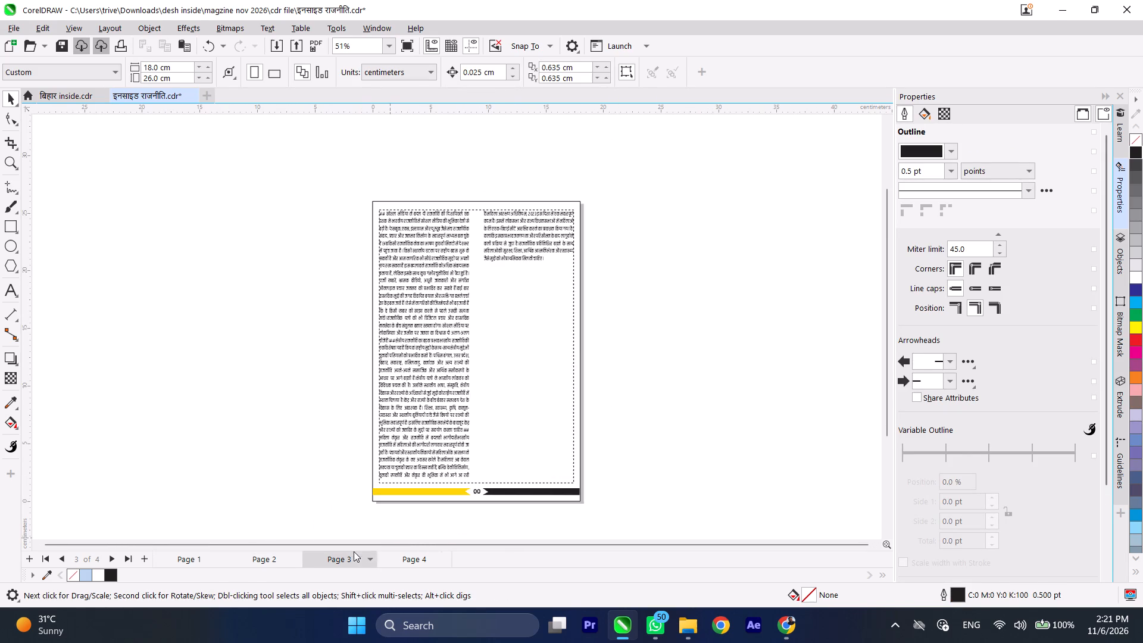
scroll(439, 248, "up", 6)
scroll(412, 180, "down", 3)
scroll(402, 185, "up", 2)
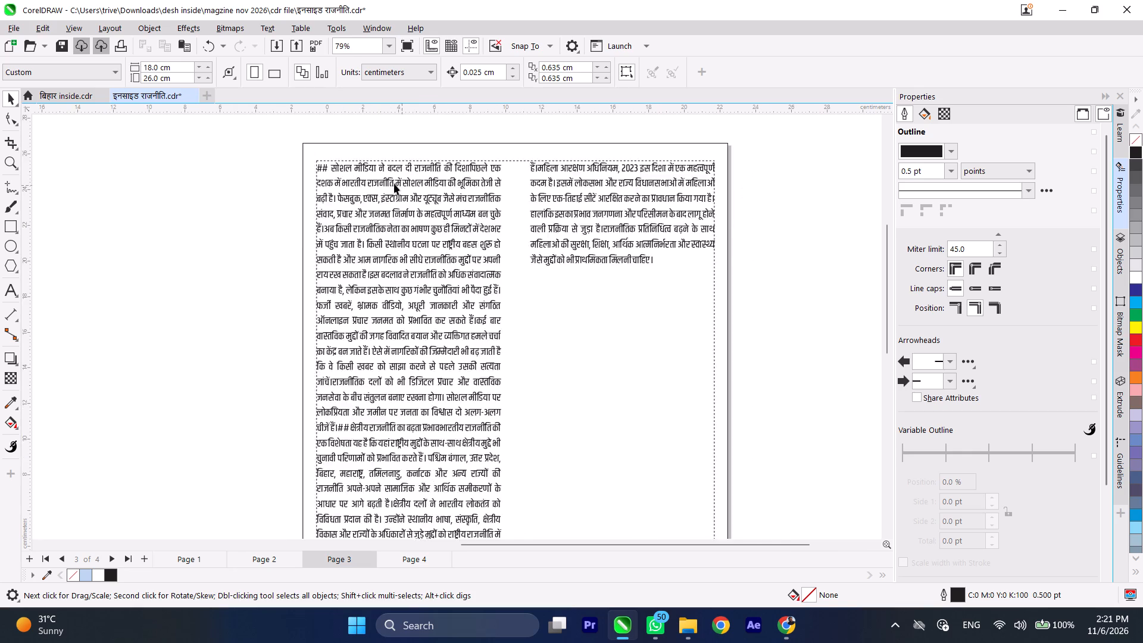
scroll(394, 183, "up", 1)
scroll(345, 163, "up", 5)
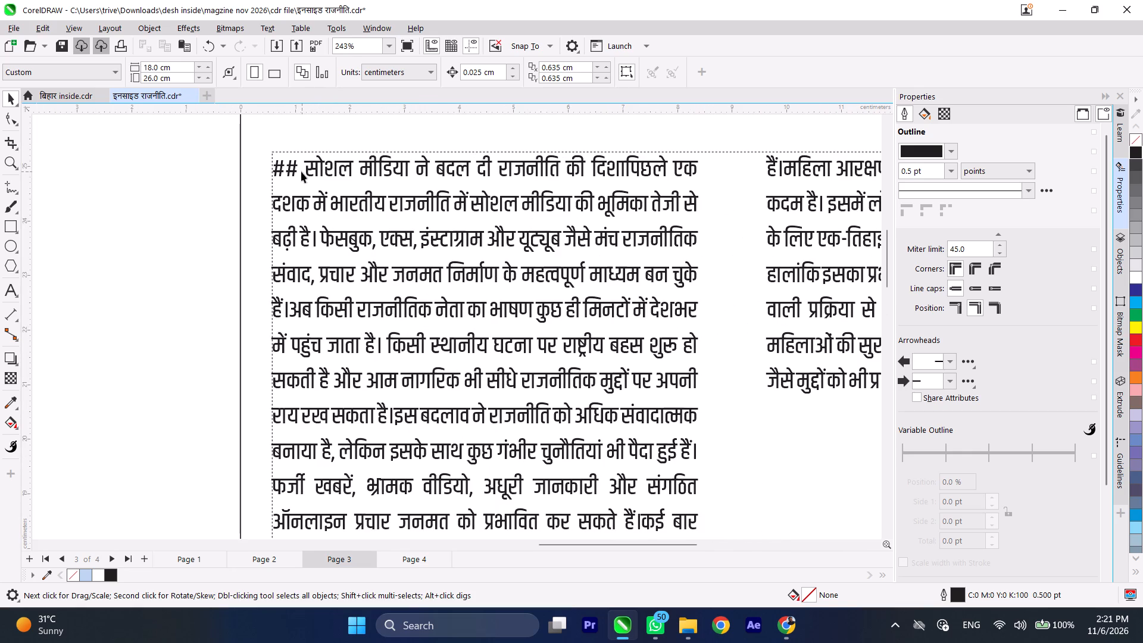
double_click(307, 163)
key("BackSpace")
key("BackSpace")
key("BackSpace")
key("BackSpace")
key("BackSpace")
key("BackSpace")
key("BackSpace")
key("BackSpace")
key("BackSpace")
key("BackSpace")
key("BackSpace")
key("BackSpace")
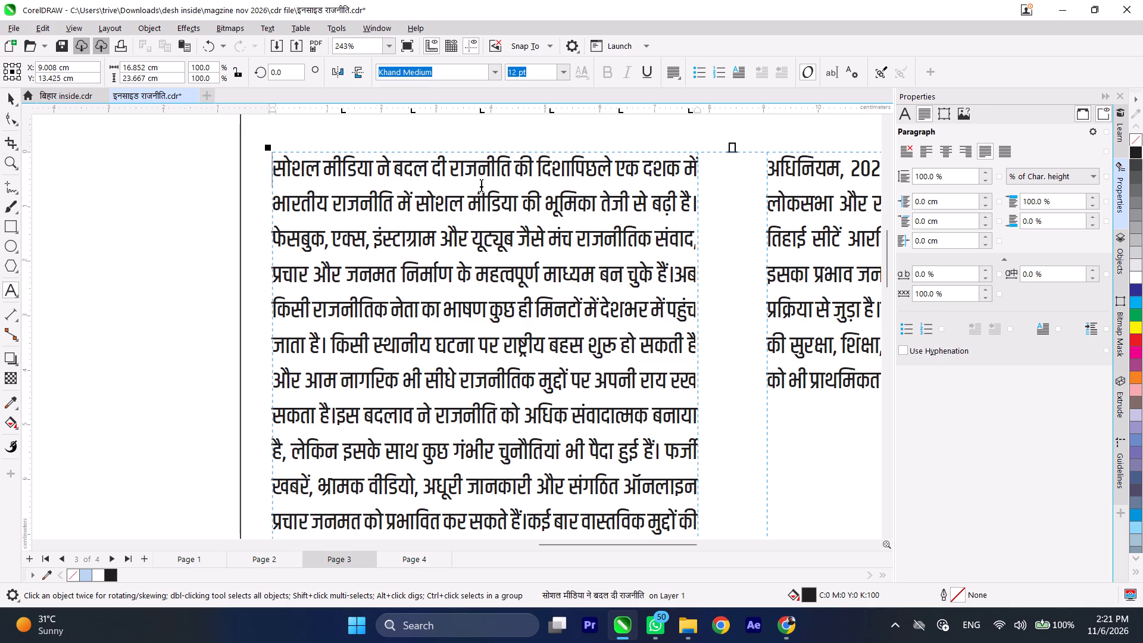
left_click(570, 165)
key("Return")
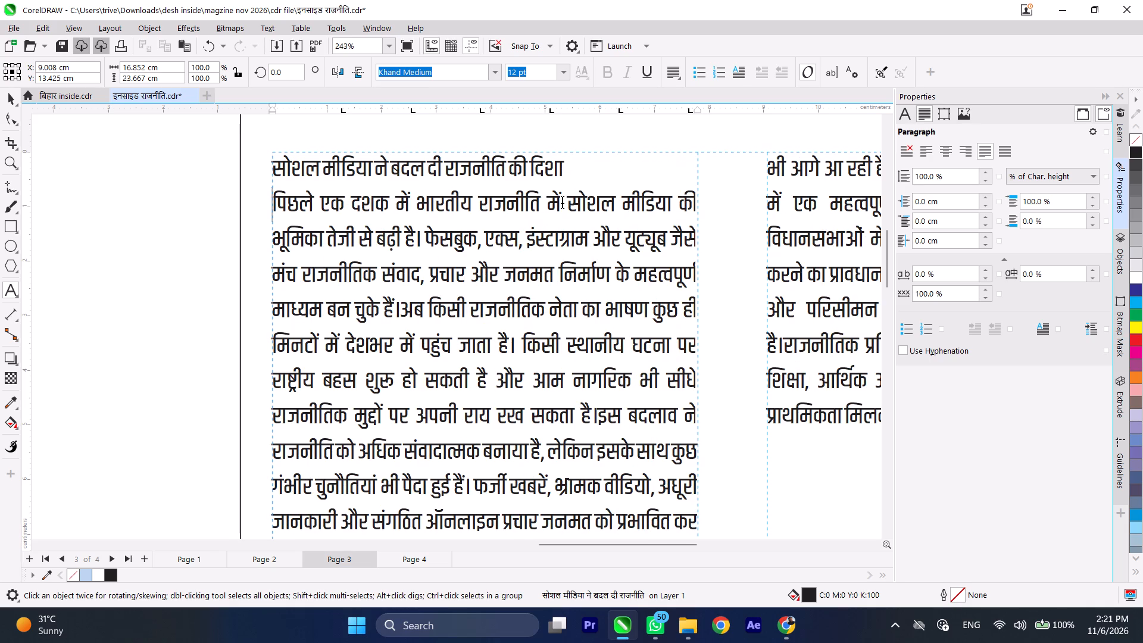
Format the heading सोशल मीडिया ने बदल दी राजनीति की दिशा in Poppins Bold, 14 pt, left-aligned.
left_click_drag(578, 167, 266, 182)
left_click(561, 72)
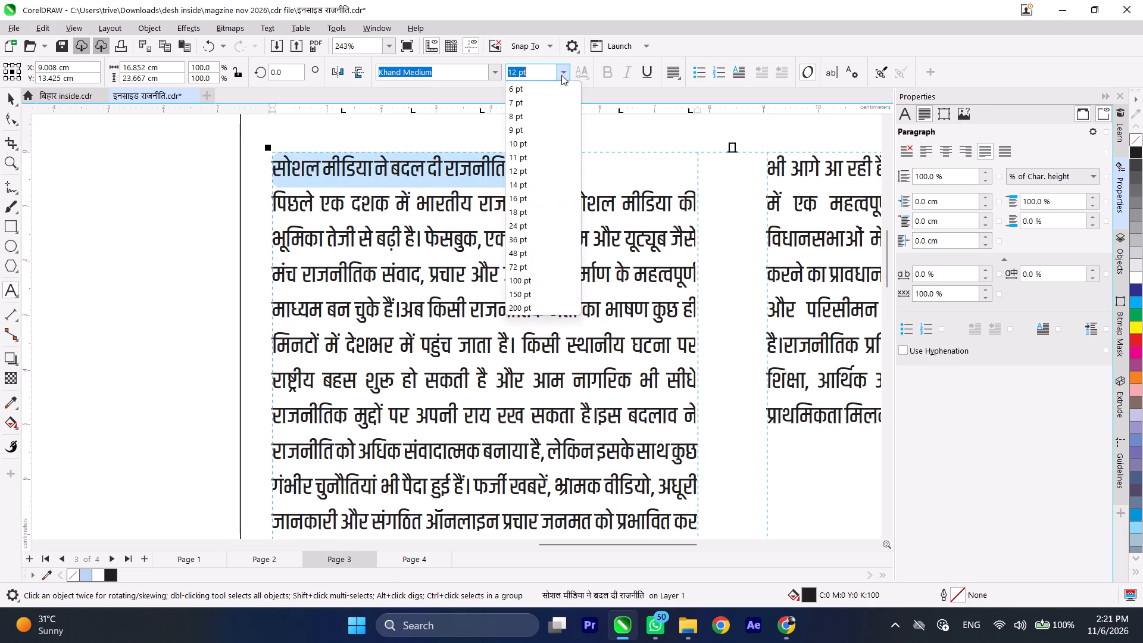
left_click(542, 185)
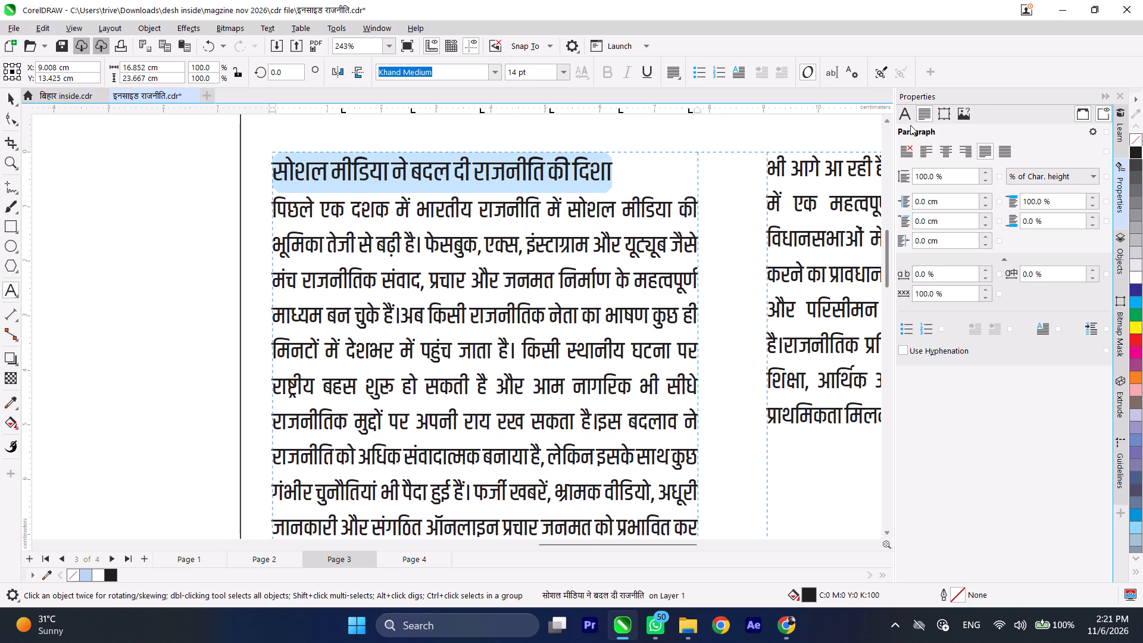
left_click(900, 116)
left_click(1029, 151)
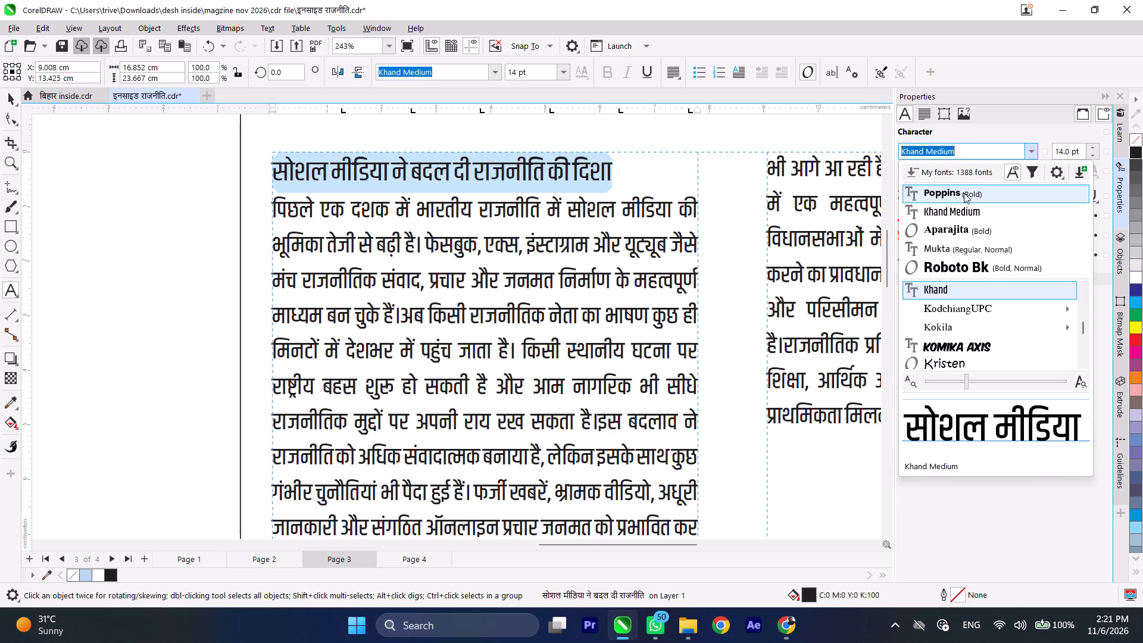
left_click(964, 192)
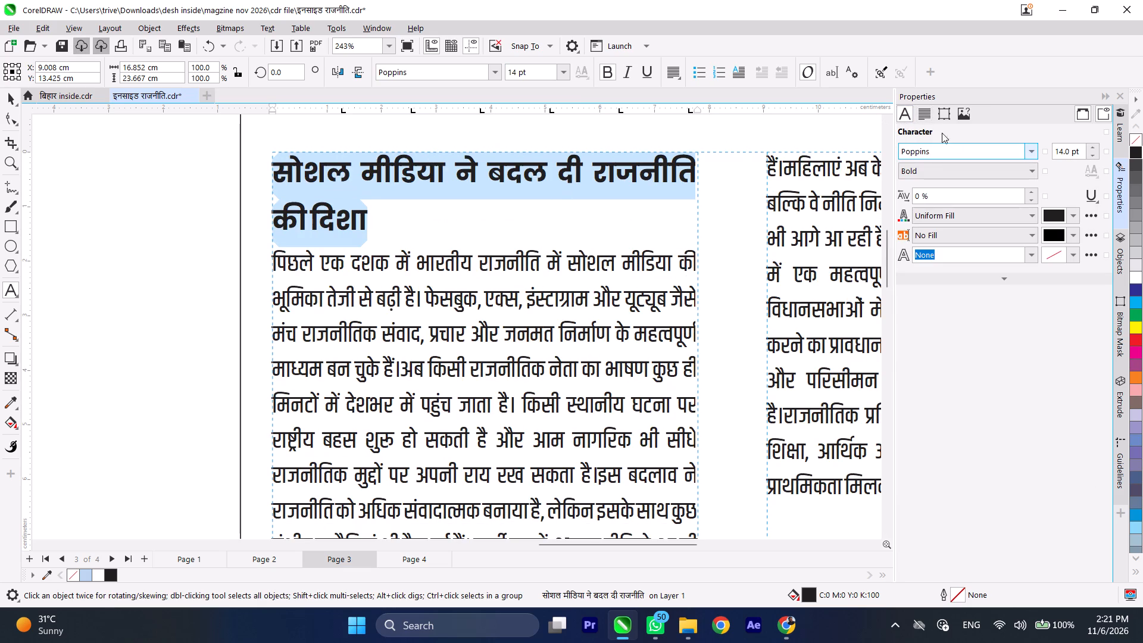
left_click(928, 120)
left_click(929, 154)
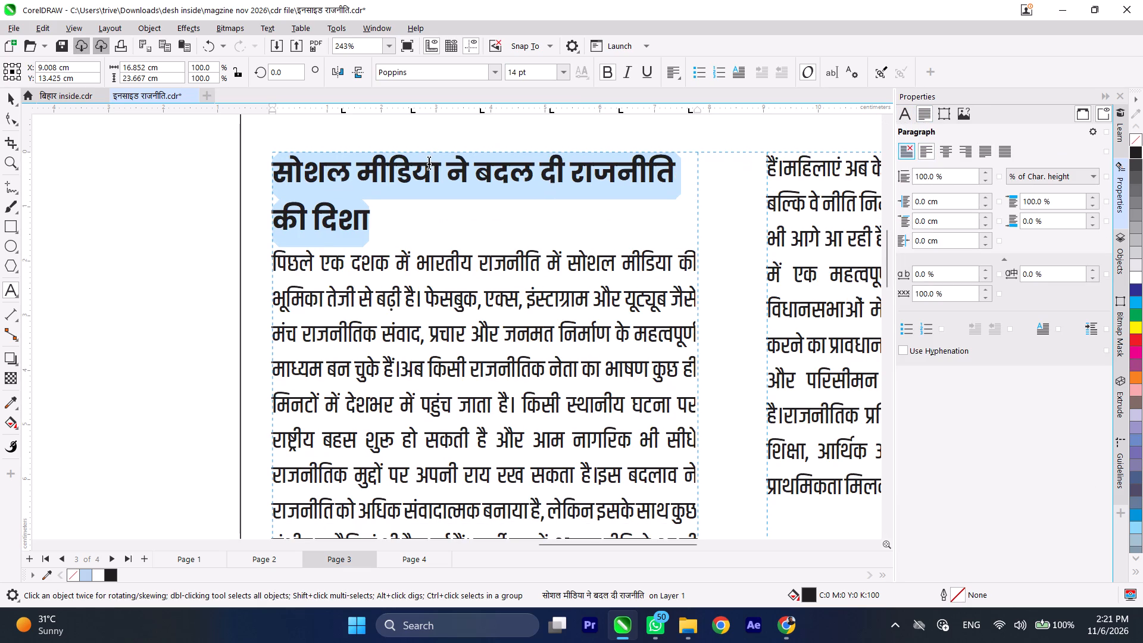
Insert the missing spaces before the sentences starting अब किसी, इस बदलाव and कई बार in the social media article.
scroll(427, 161, "down", 6)
scroll(413, 255, "up", 4)
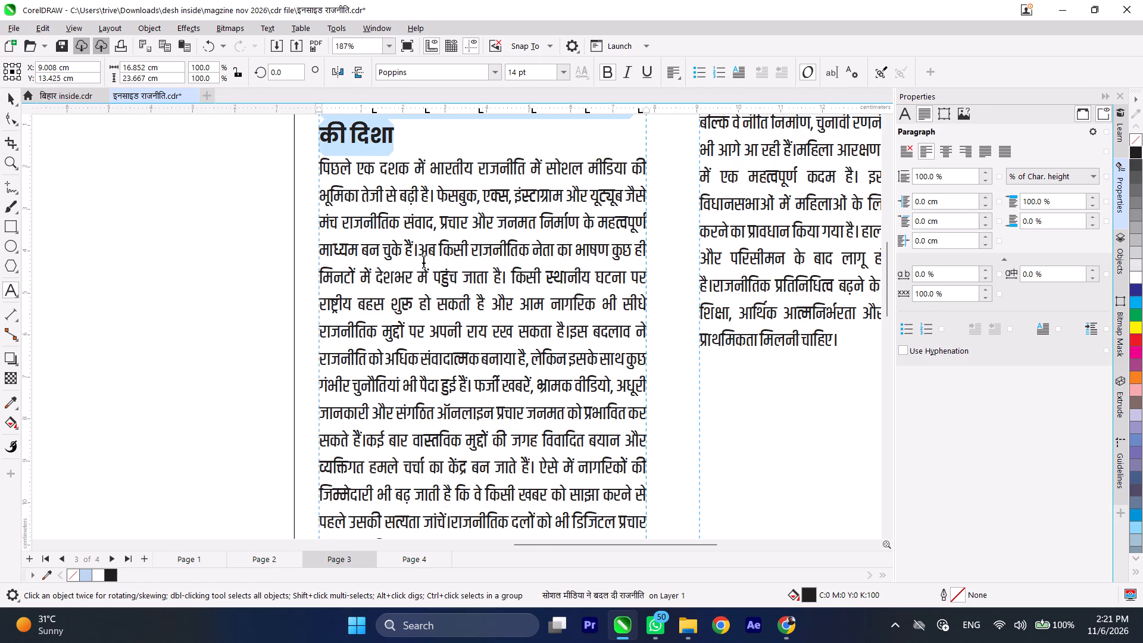
left_click(420, 245)
key("space")
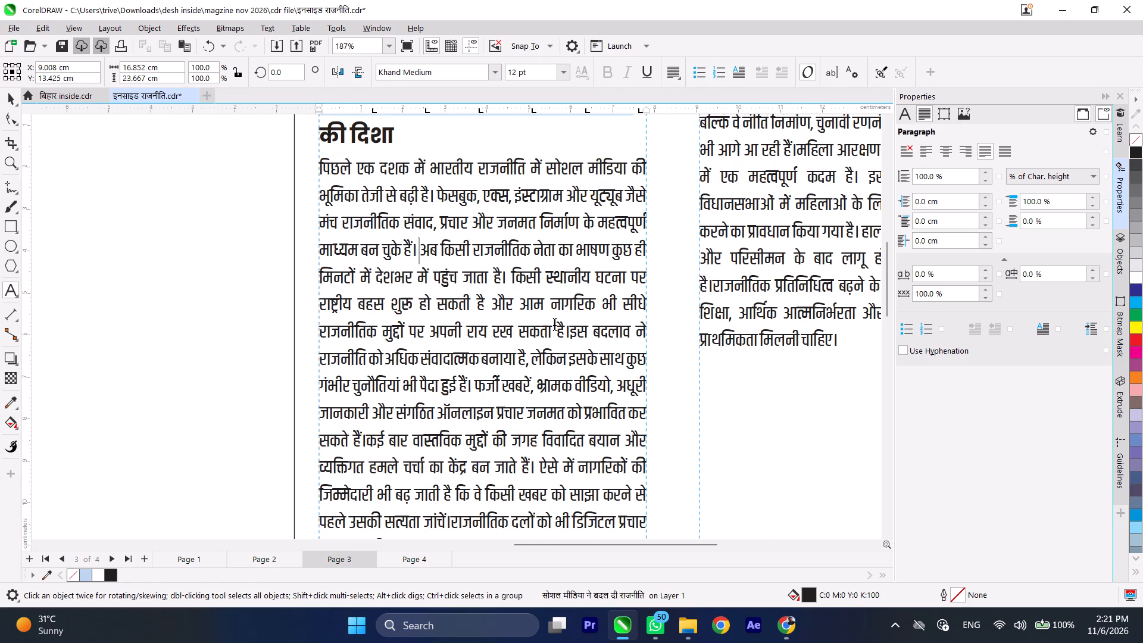
left_click(571, 330)
key("space")
scroll(468, 189, "down", 4)
scroll(488, 324, "up", 5)
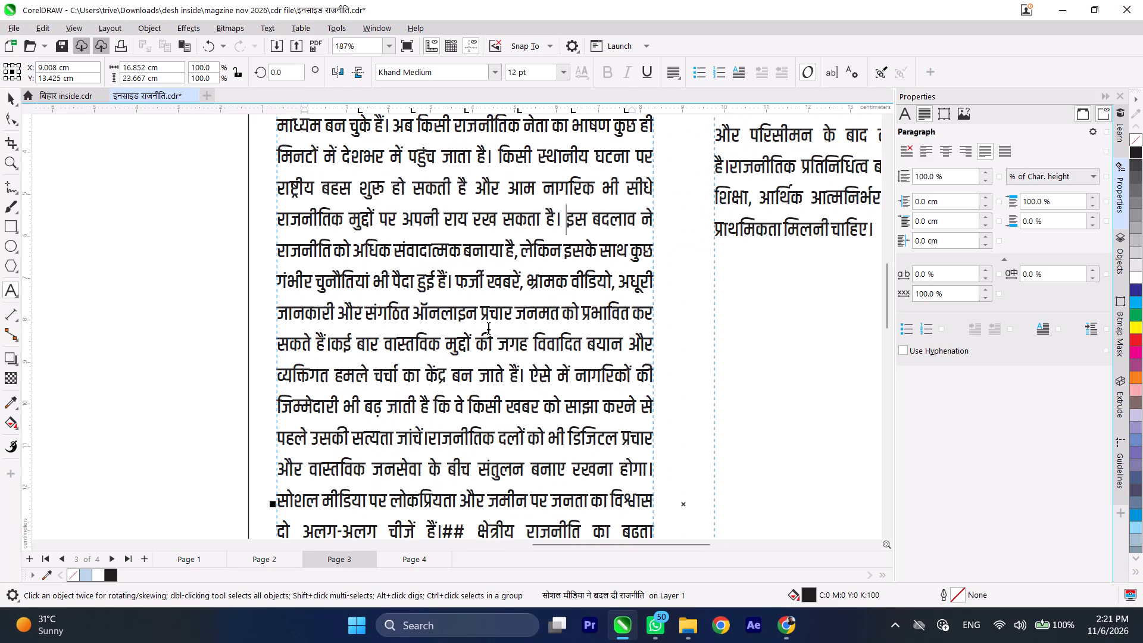
left_click(330, 344)
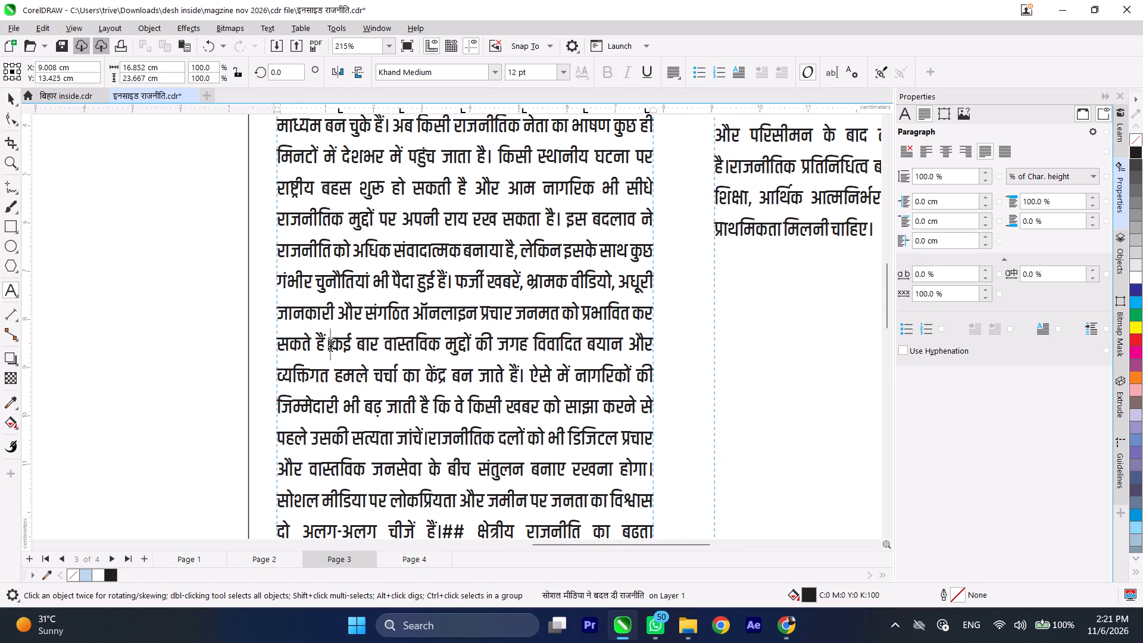
key("space")
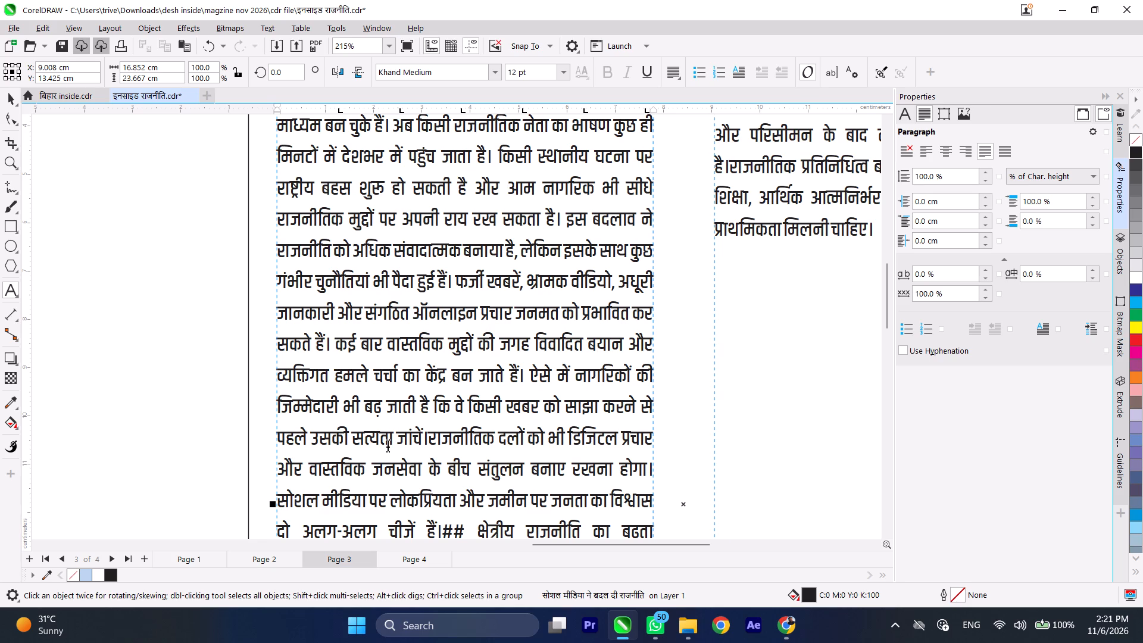
Remove the ## before क्षेत्रीय राजनीति का बढ़ता प्रभाव and separate this heading onto its own line.
scroll(427, 292, "down", 5)
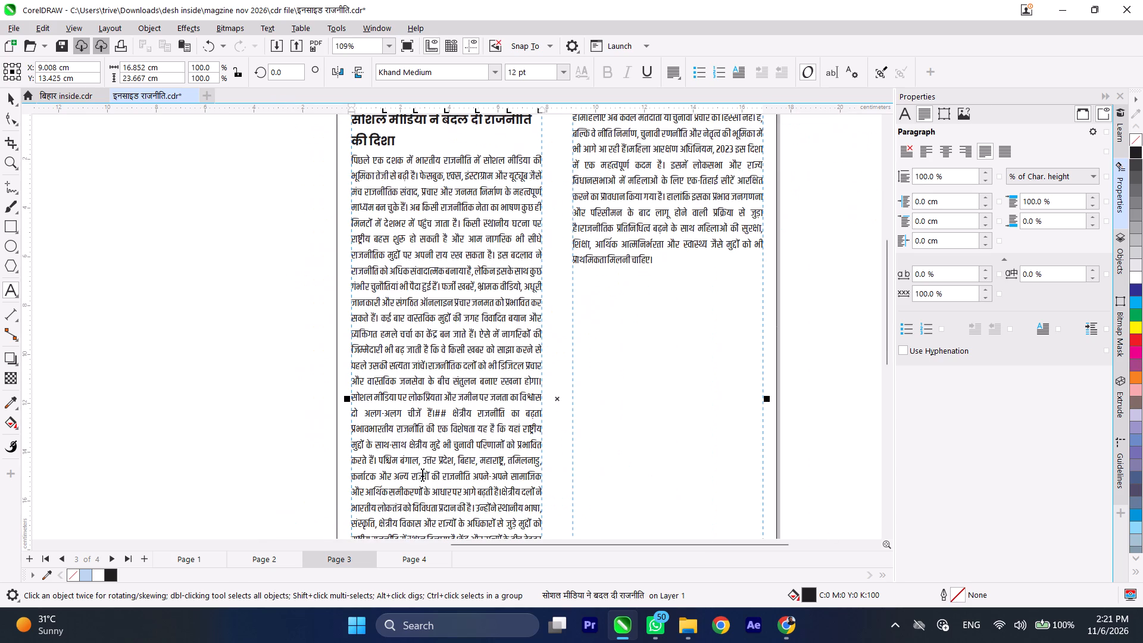
scroll(422, 473, "up", 6)
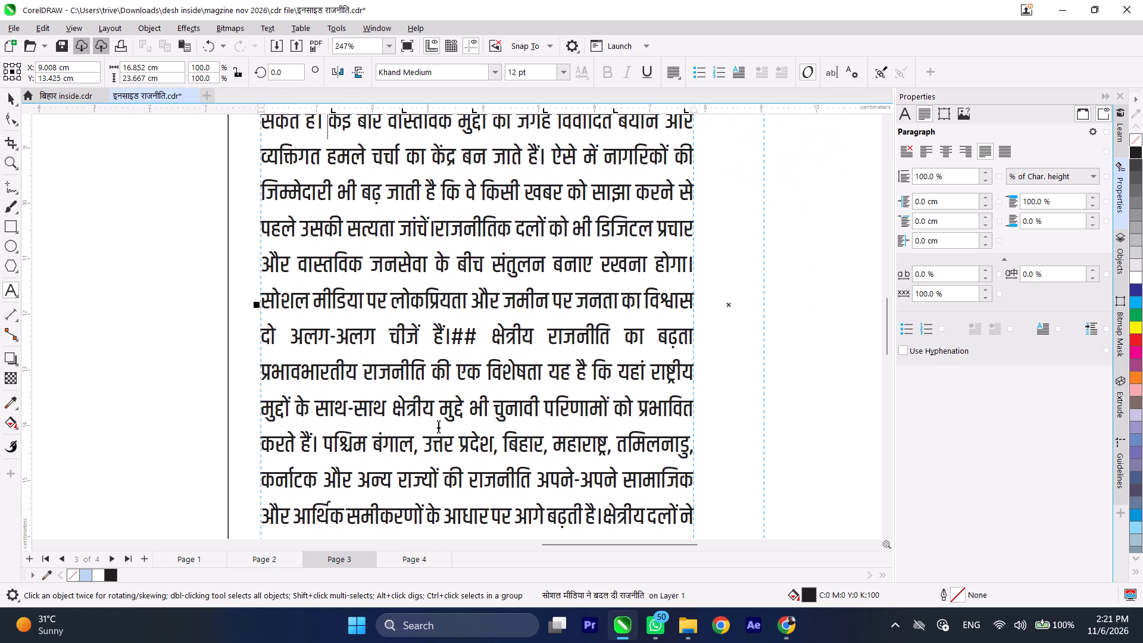
left_click_drag(491, 332, 451, 333)
key("BackSpace")
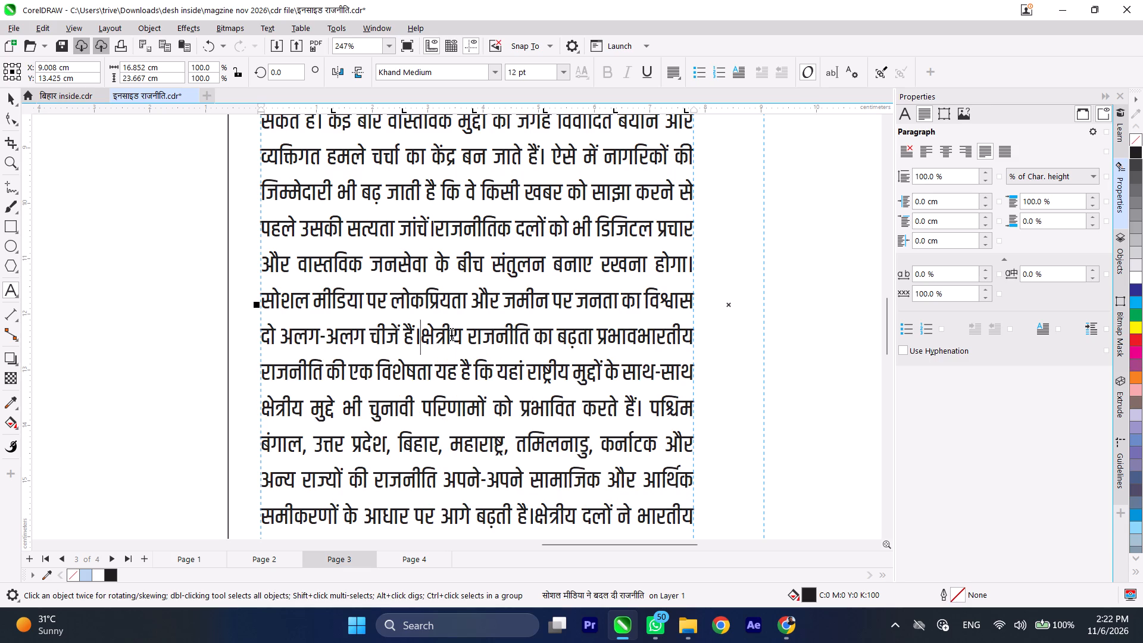
key("Return")
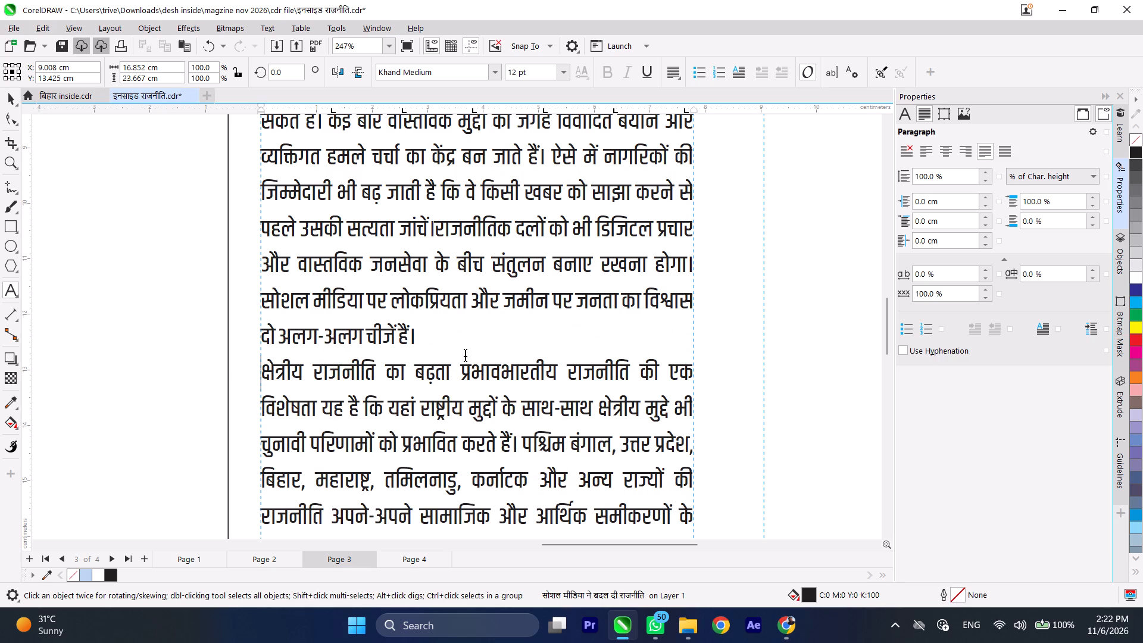
left_click(501, 366)
key("Return")
Format the heading क्षेत्रीय राजनीति का बढ़ता प्रभाव in Poppins Bold at 14 pt.
left_click_drag(499, 369, 252, 372)
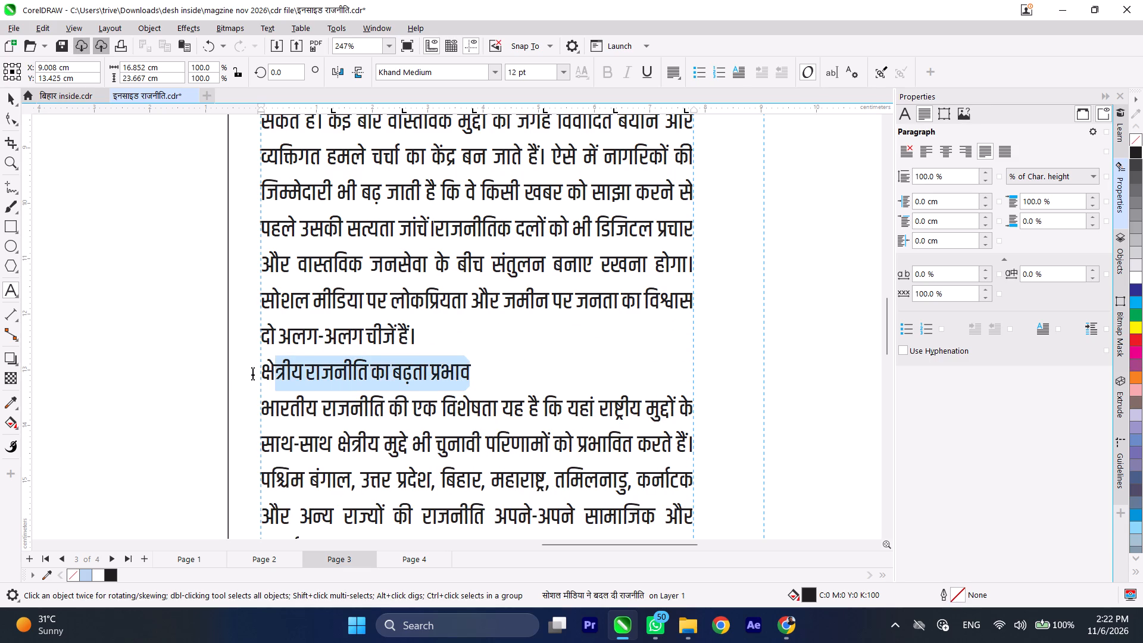
left_click_drag(252, 372, 238, 373)
left_click(563, 73)
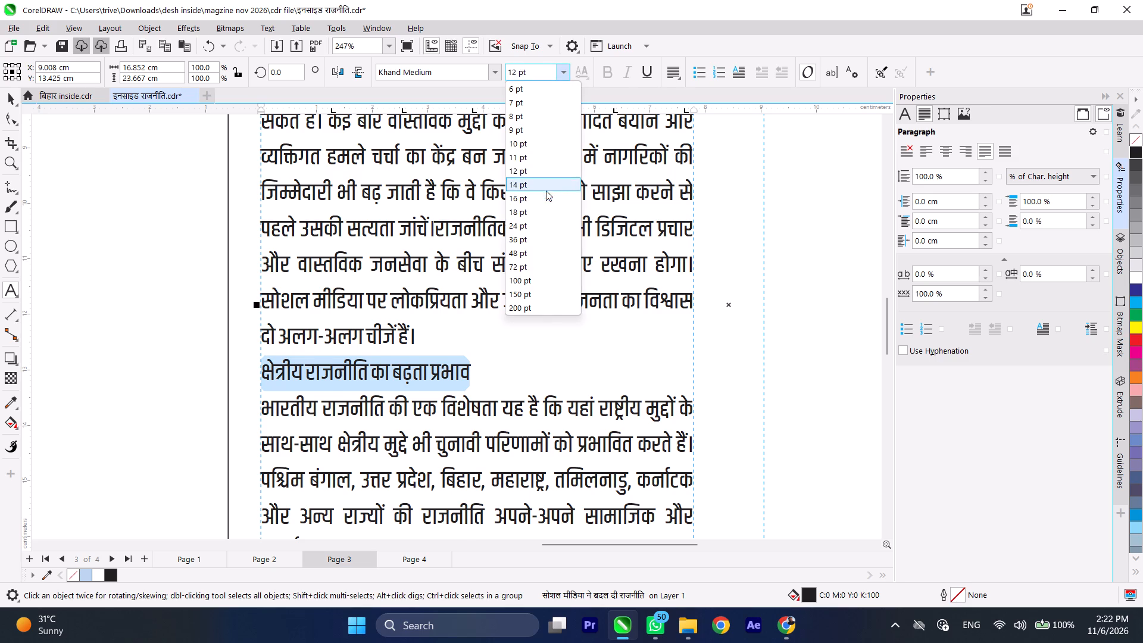
left_click(541, 185)
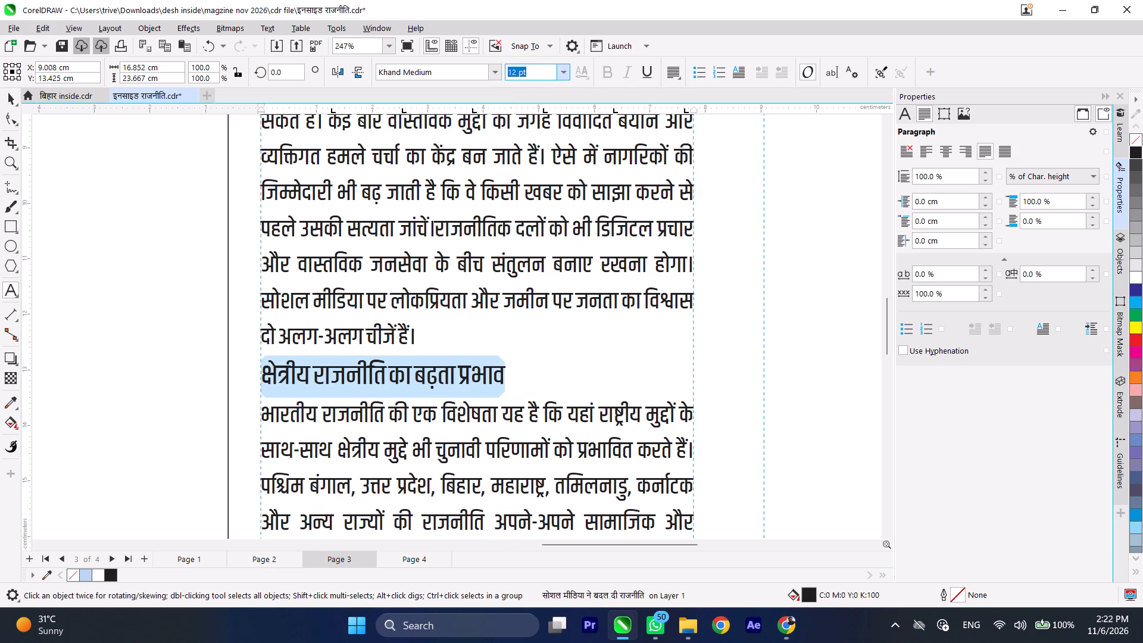
left_click(907, 116)
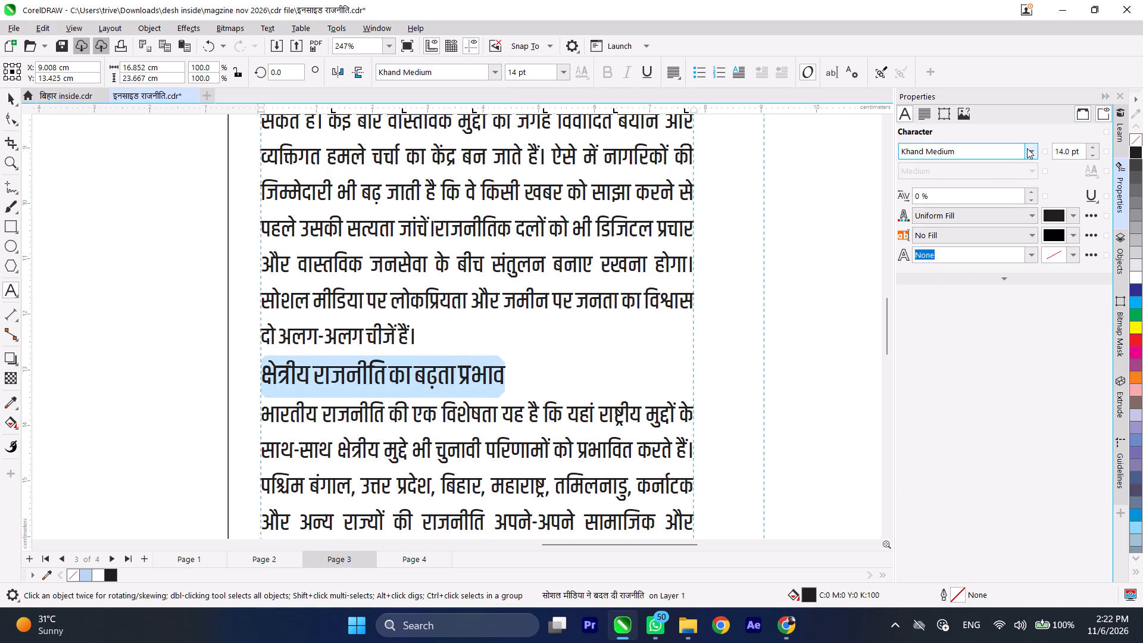
left_click(1029, 148)
left_click(985, 192)
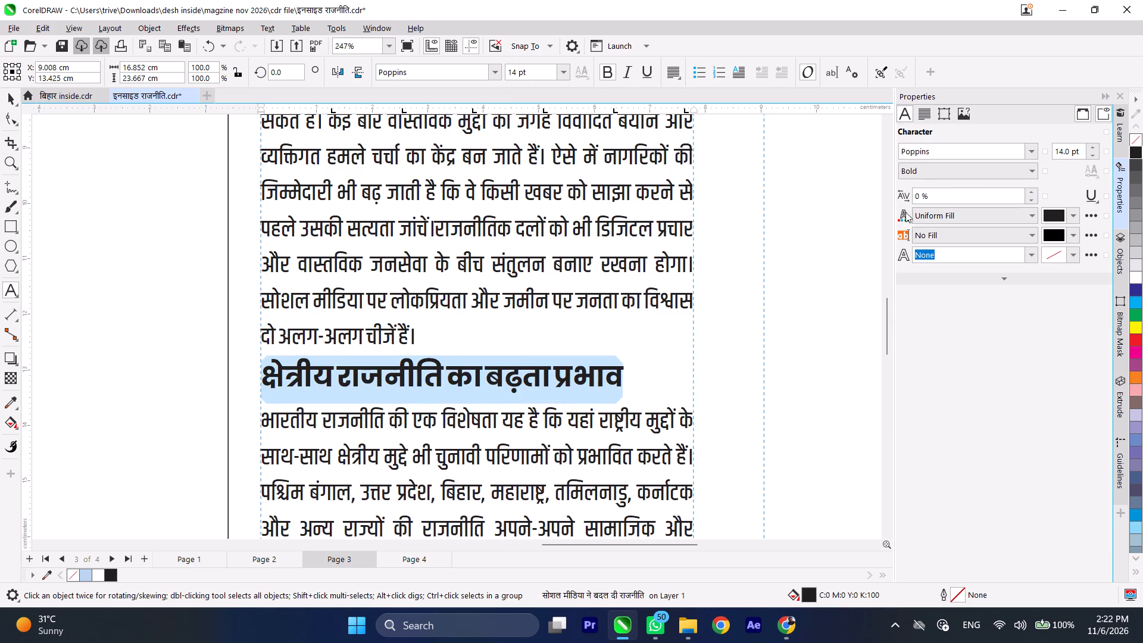
Insert the missing spaces before the sentences starting क्षेत्रीय दलों and केंद्र और राज्यों in the regional politics article.
scroll(498, 223, "down", 4)
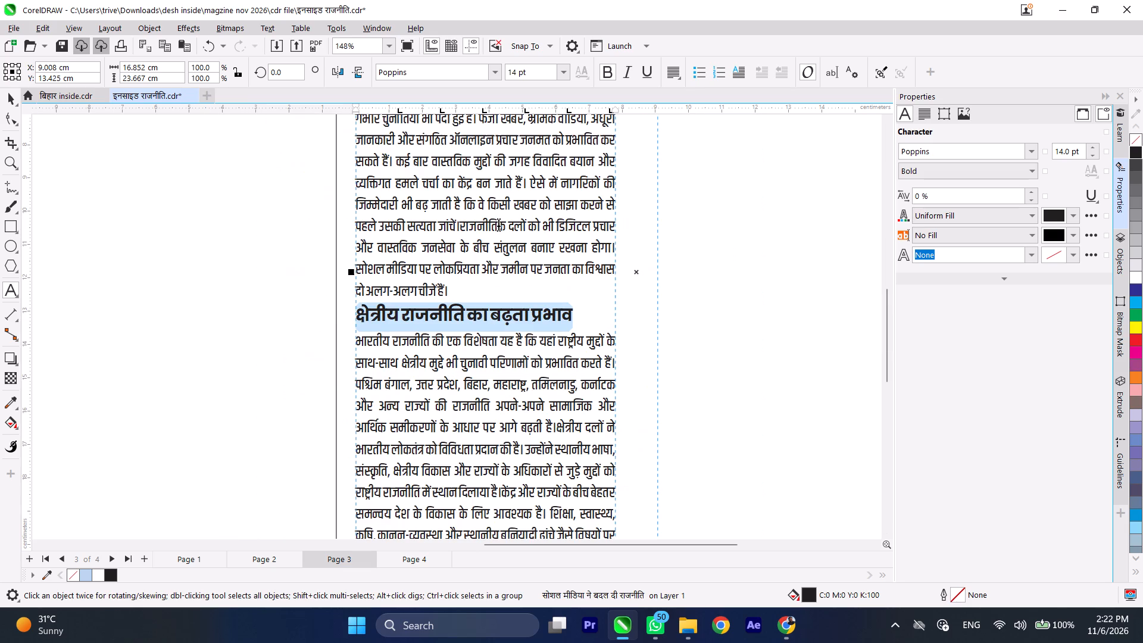
scroll(470, 427, "up", 3)
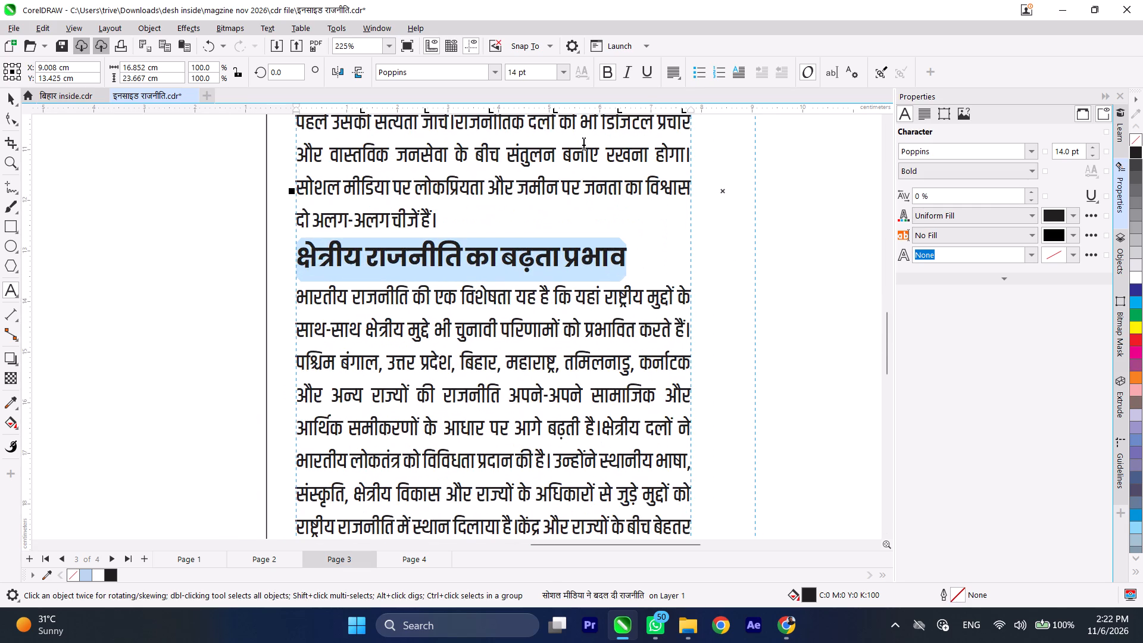
scroll(583, 142, "down", 5)
scroll(580, 333, "up", 4)
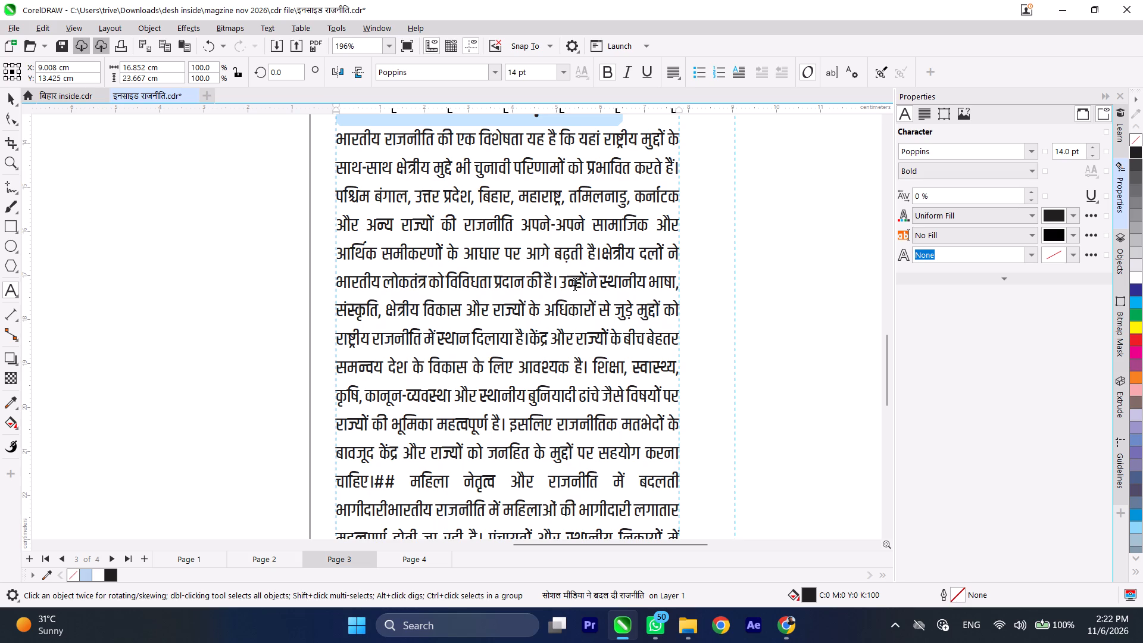
left_click(602, 254)
key("space")
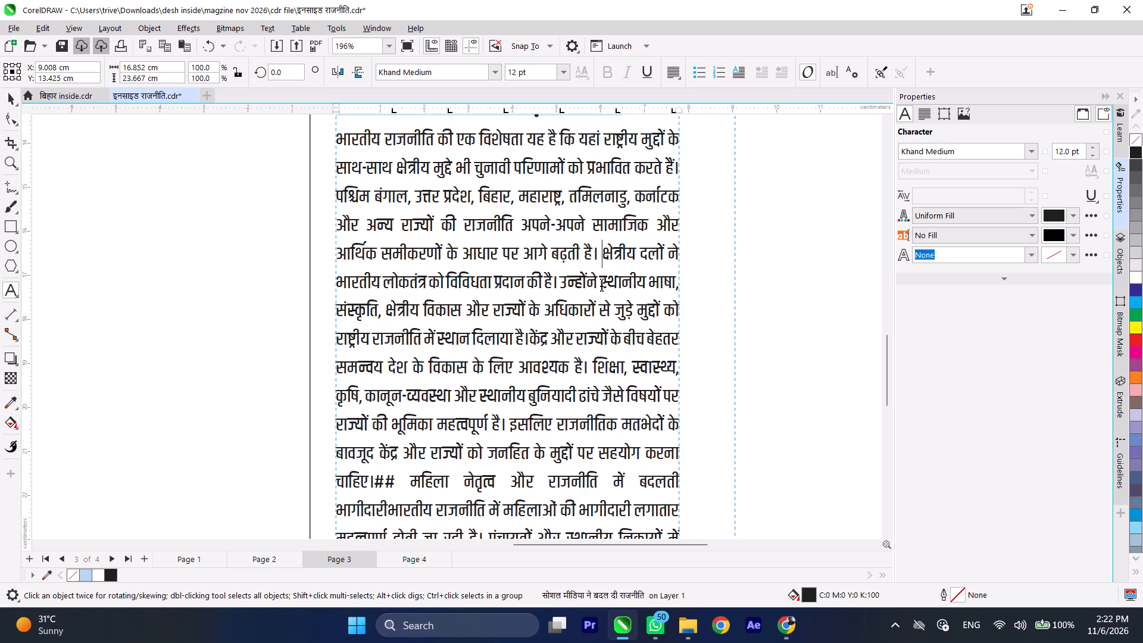
left_click(529, 333)
key("space")
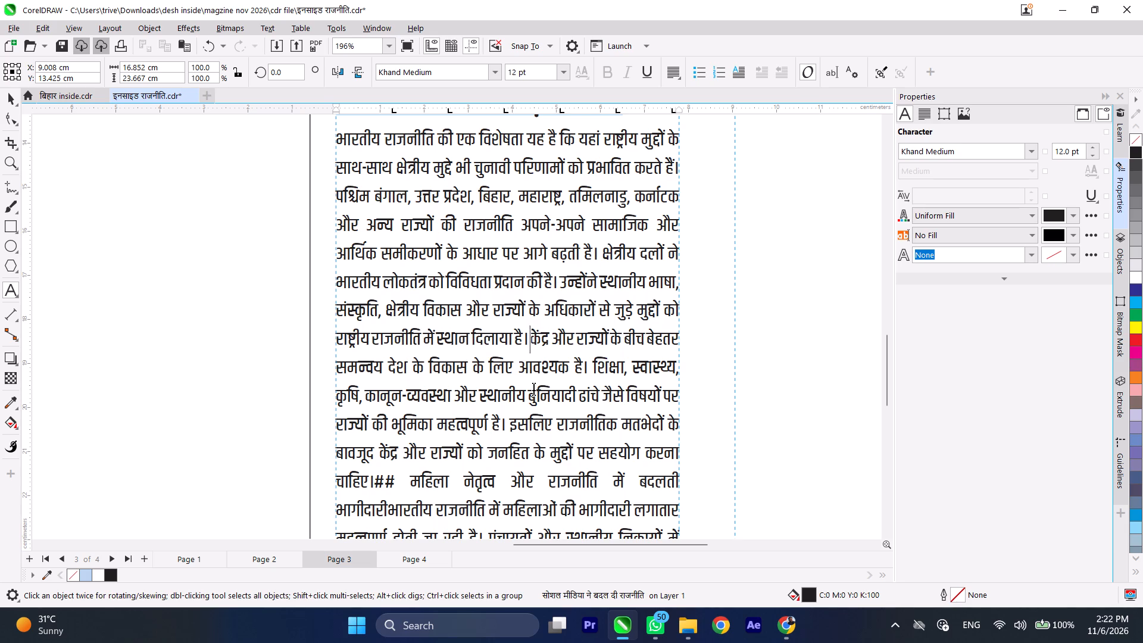
Remove the ## before महिला नेतृत्व और राजनीति में बदलती भागीदारी and separate this heading onto its own line.
scroll(536, 368, "down", 2)
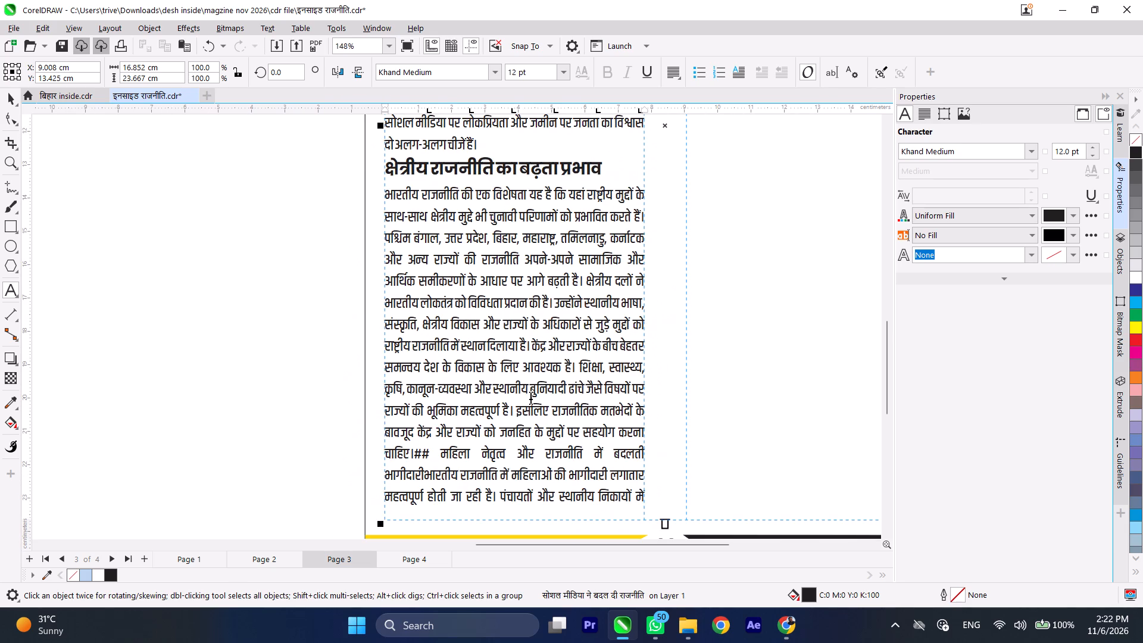
scroll(517, 262, "down", 2)
scroll(488, 423, "up", 4)
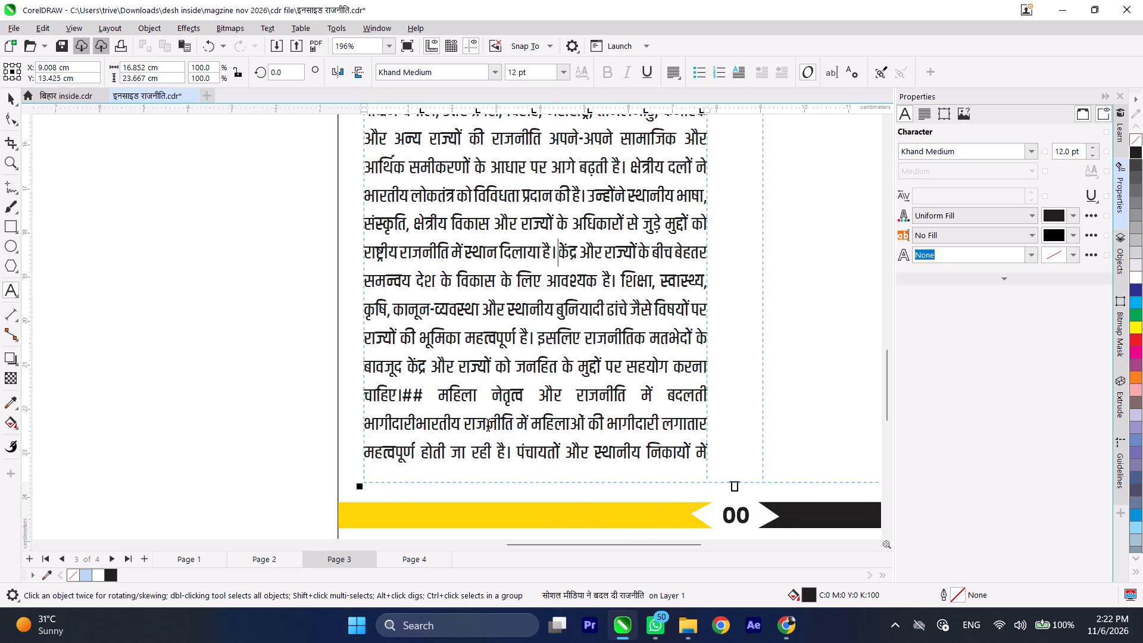
left_click_drag(438, 392, 398, 392)
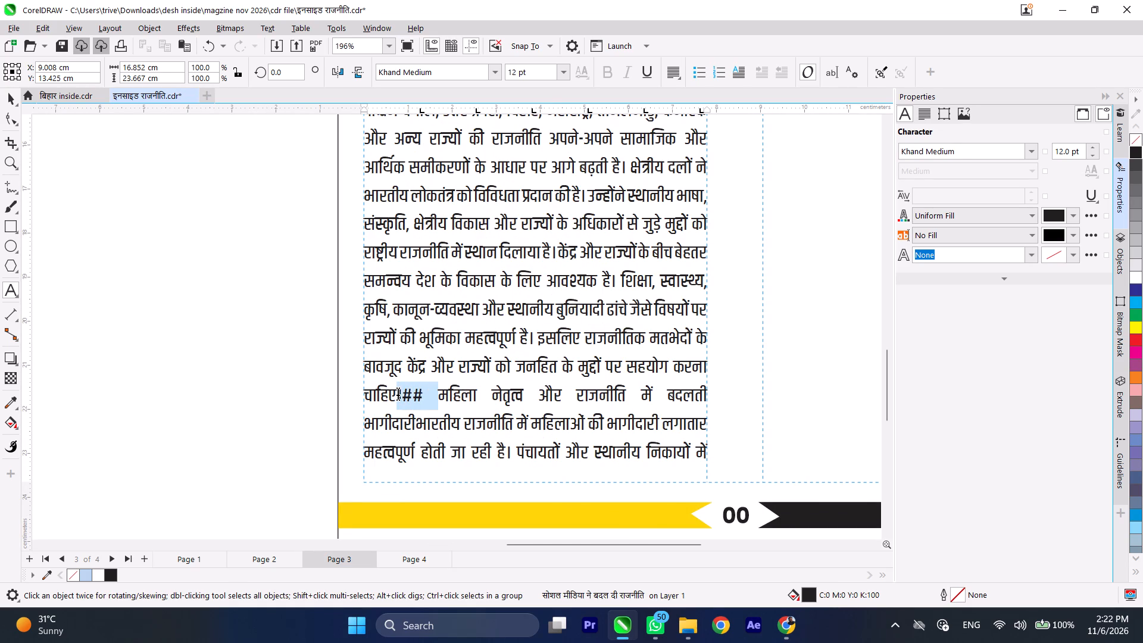
left_click_drag(398, 392, 402, 394)
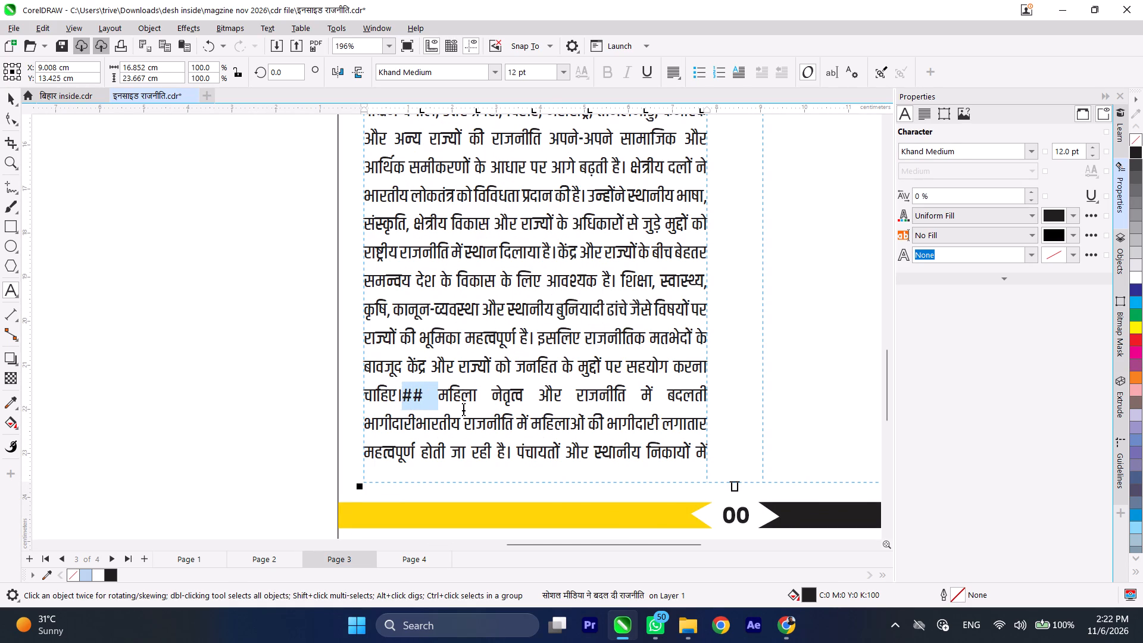
key("BackSpace")
key("space")
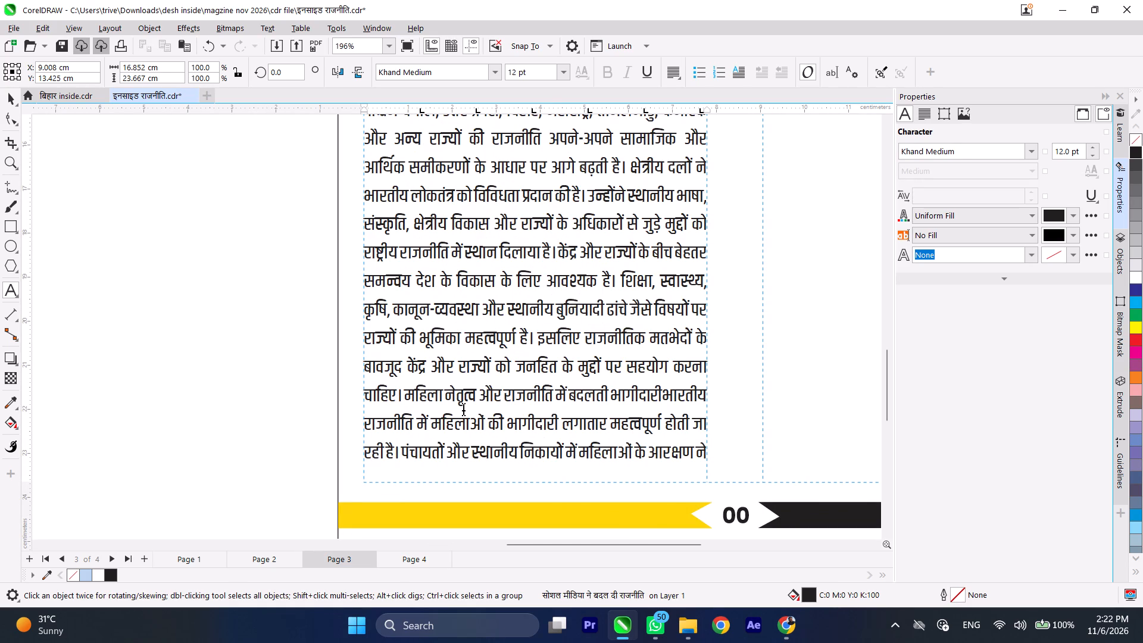
key("Return")
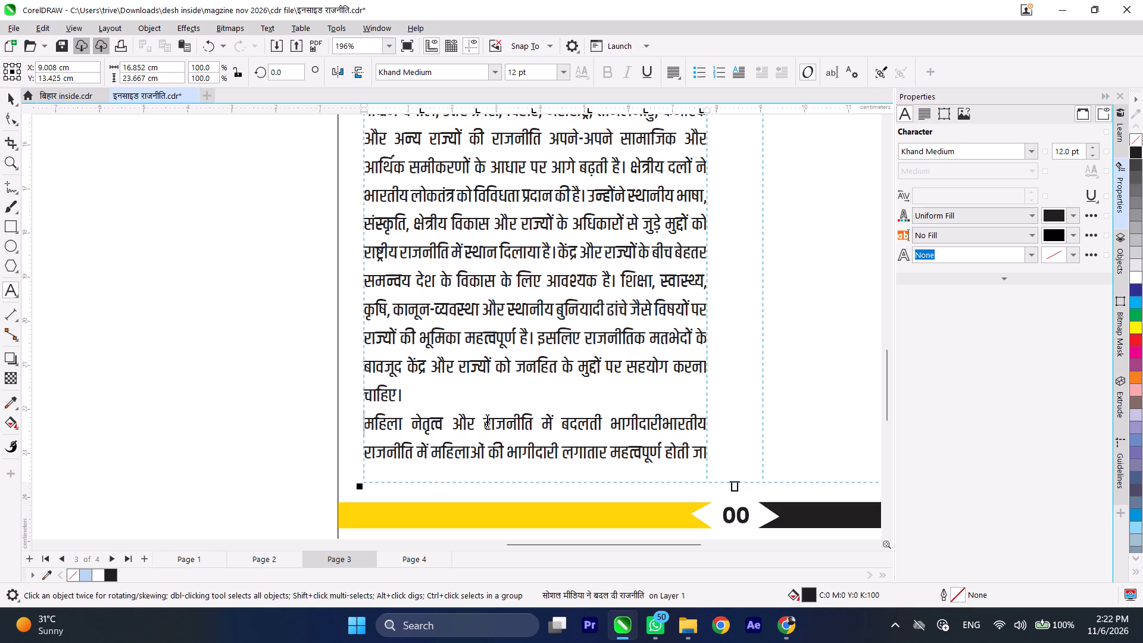
left_click(664, 420)
key("Return")
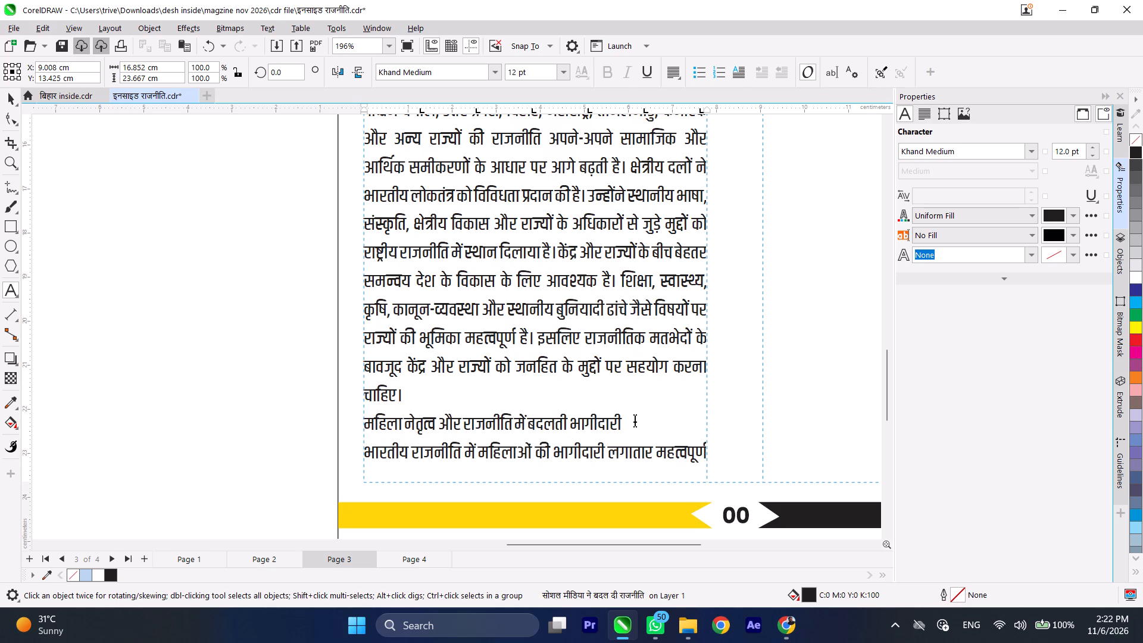
Format the heading महिला नेतृत्व और राजनीति में बदलती भागीदारी in Poppins Bold, 14 pt, left-aligned.
left_click_drag(635, 419, 313, 420)
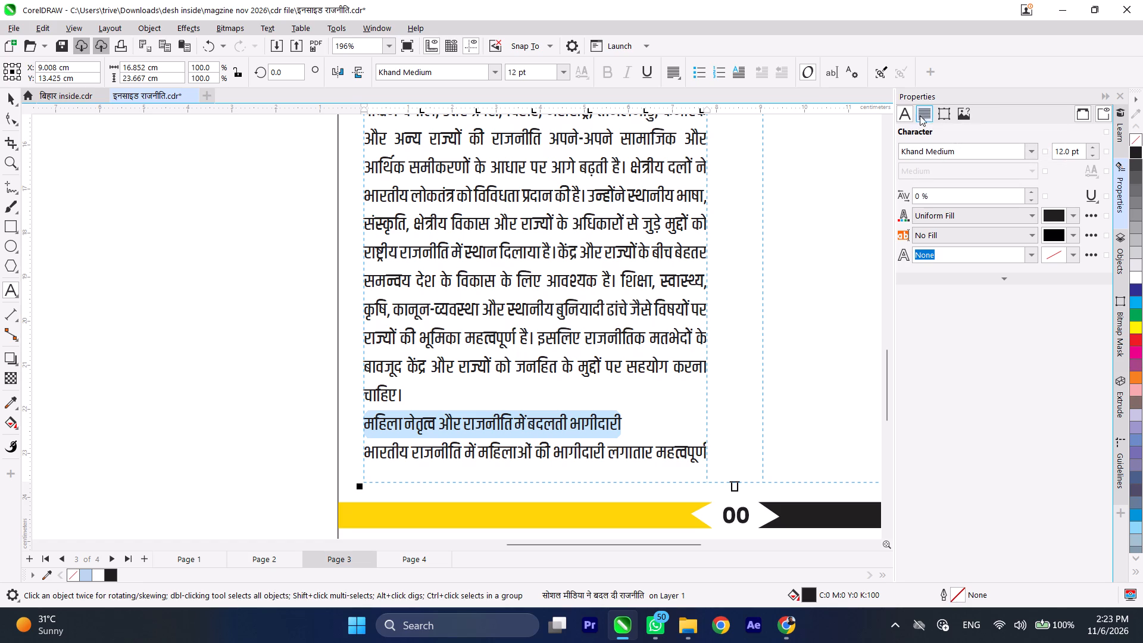
left_click(1029, 155)
left_click(995, 190)
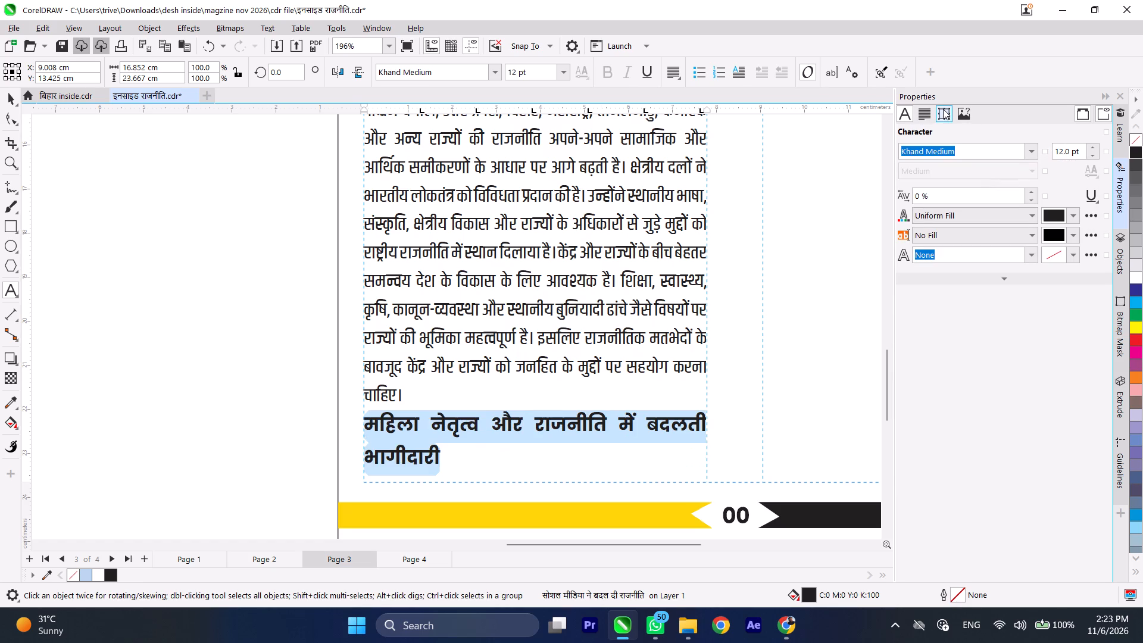
left_click(931, 112)
left_click(930, 148)
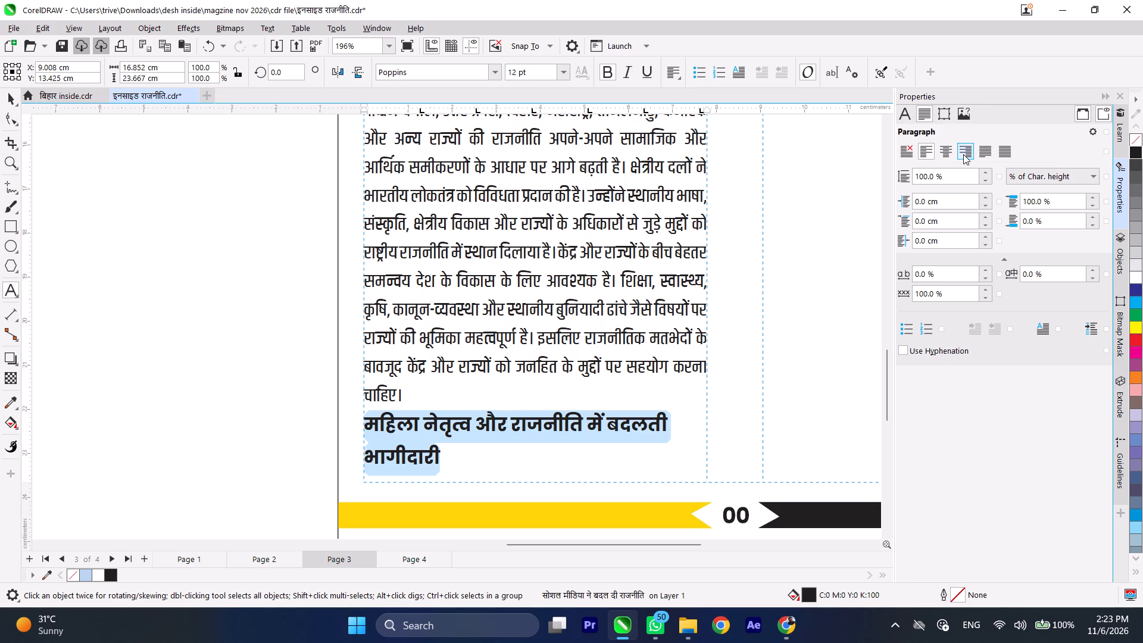
left_click(927, 143)
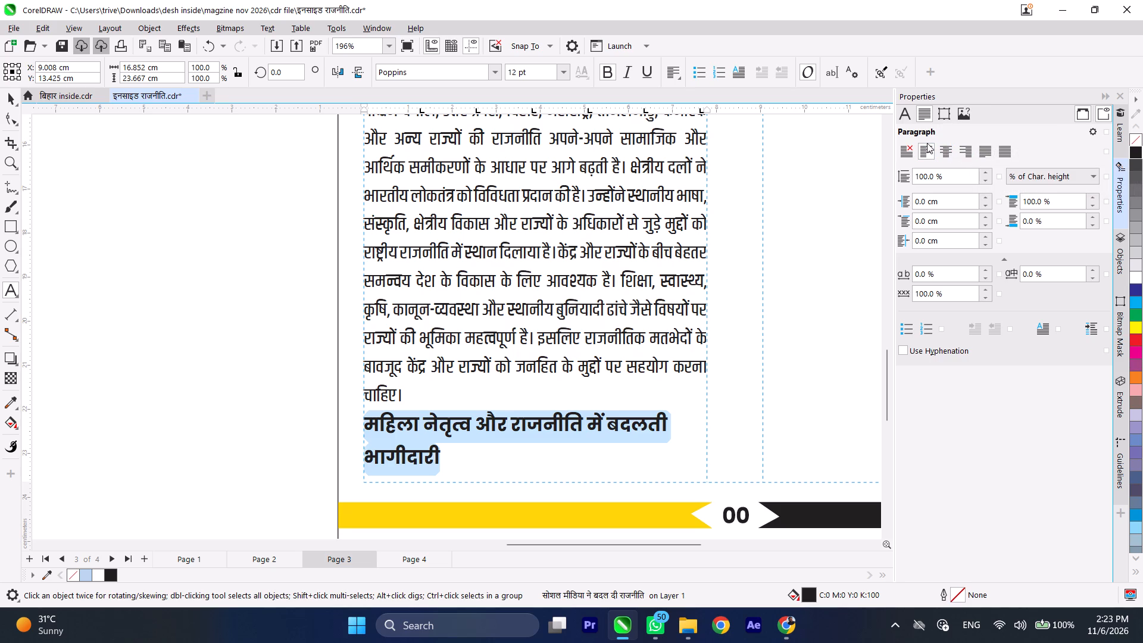
left_click(926, 148)
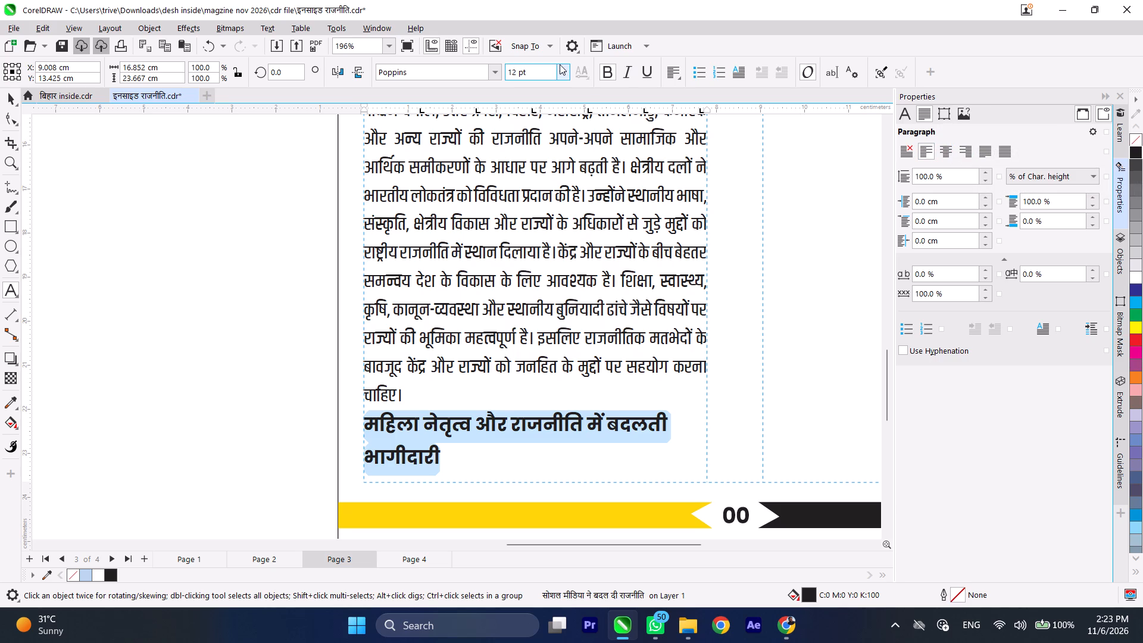
left_click(561, 71)
left_click(536, 186)
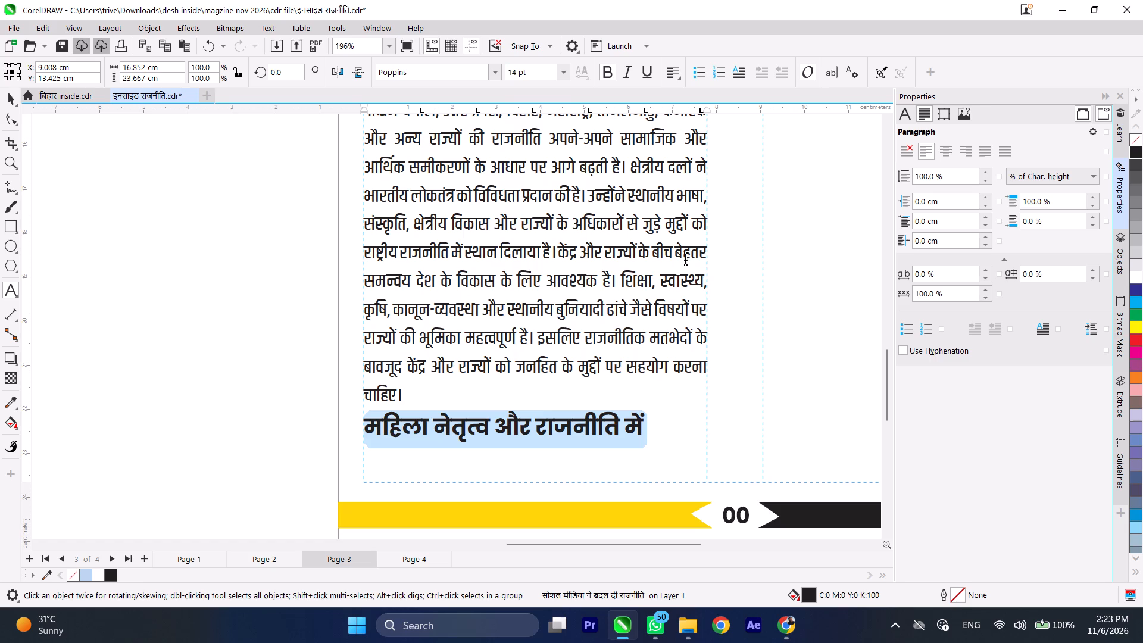
Add a line break before the महिला नेतृत्व heading so the whole heading starts at the top of the second column.
scroll(389, 419, "down", 2)
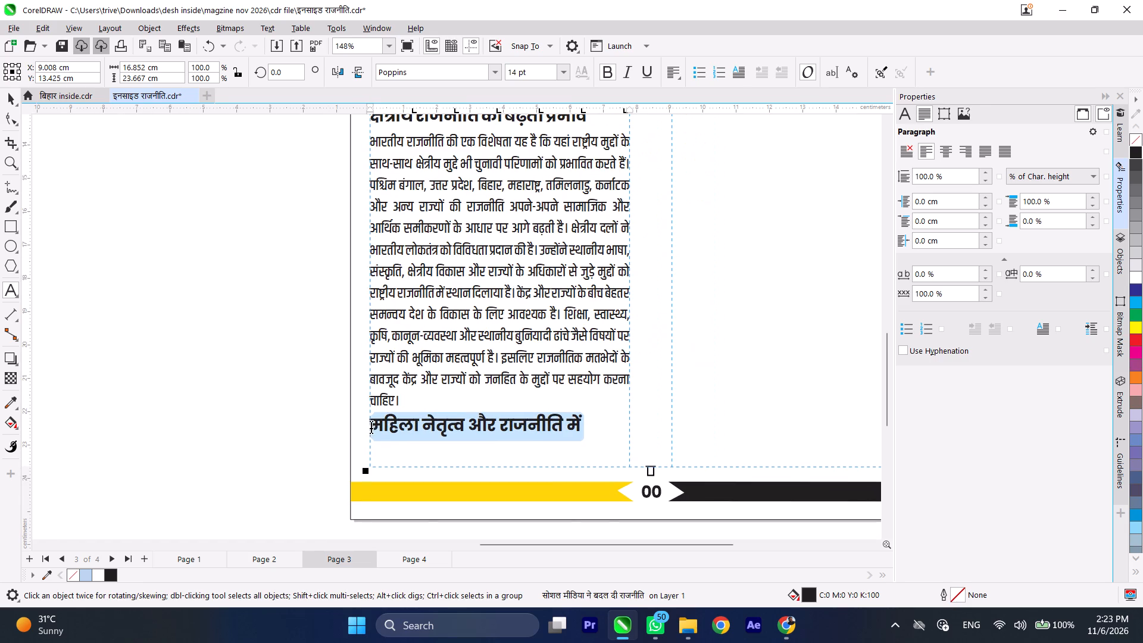
scroll(401, 404, "down", 9)
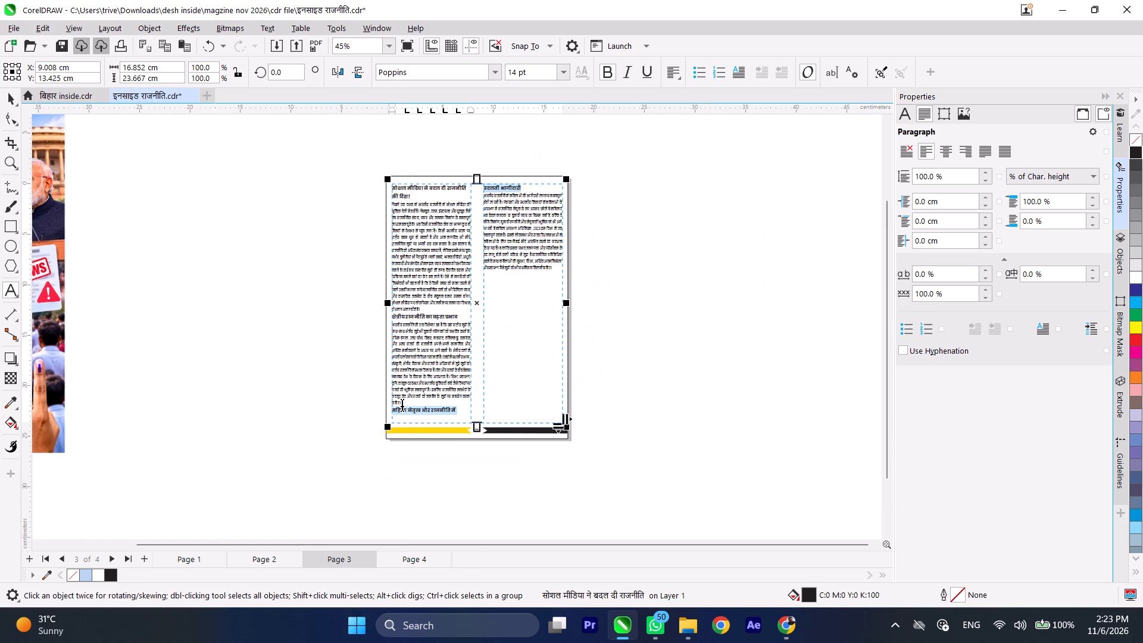
scroll(402, 404, "up", 4)
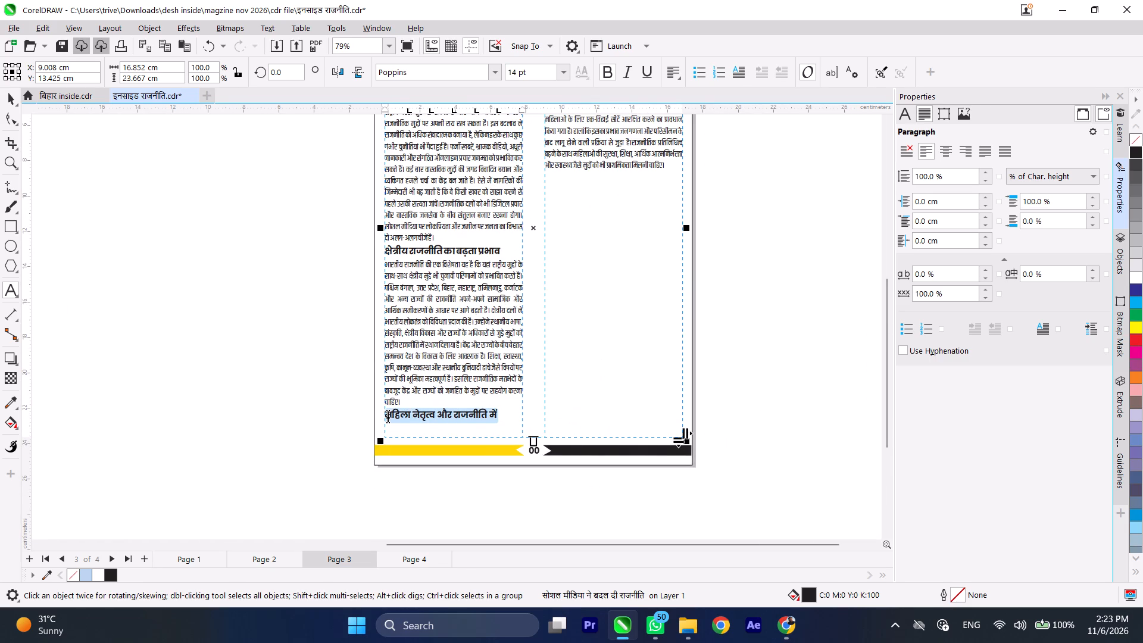
left_click(388, 415)
key("Return")
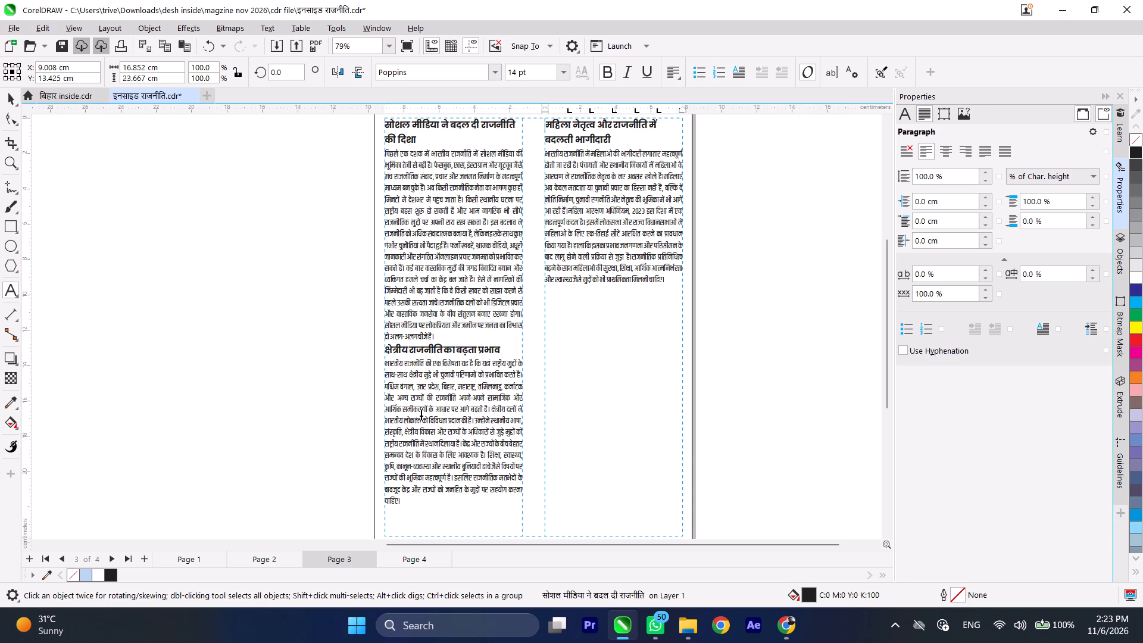
Insert the missing spaces before the sentences starting महिलाएं अब, महिला आरक्षण and राजनीतिक प्रतिनिधित्व in the women's leadership article, and finish editing the text.
scroll(502, 337, "down", 3)
scroll(579, 197, "up", 2)
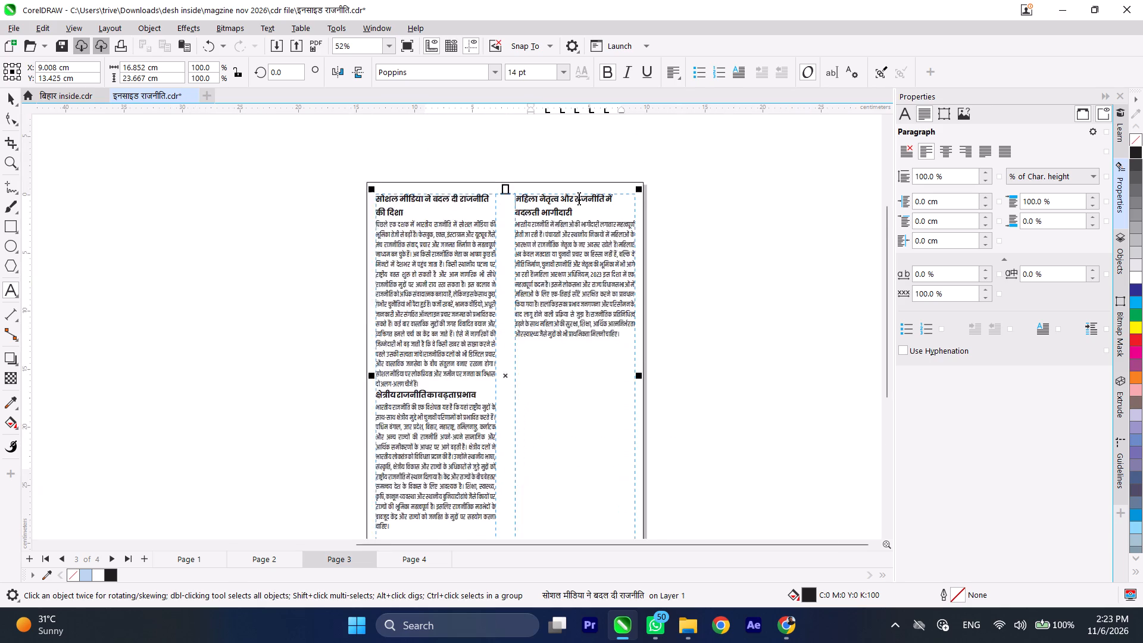
scroll(579, 197, "up", 4)
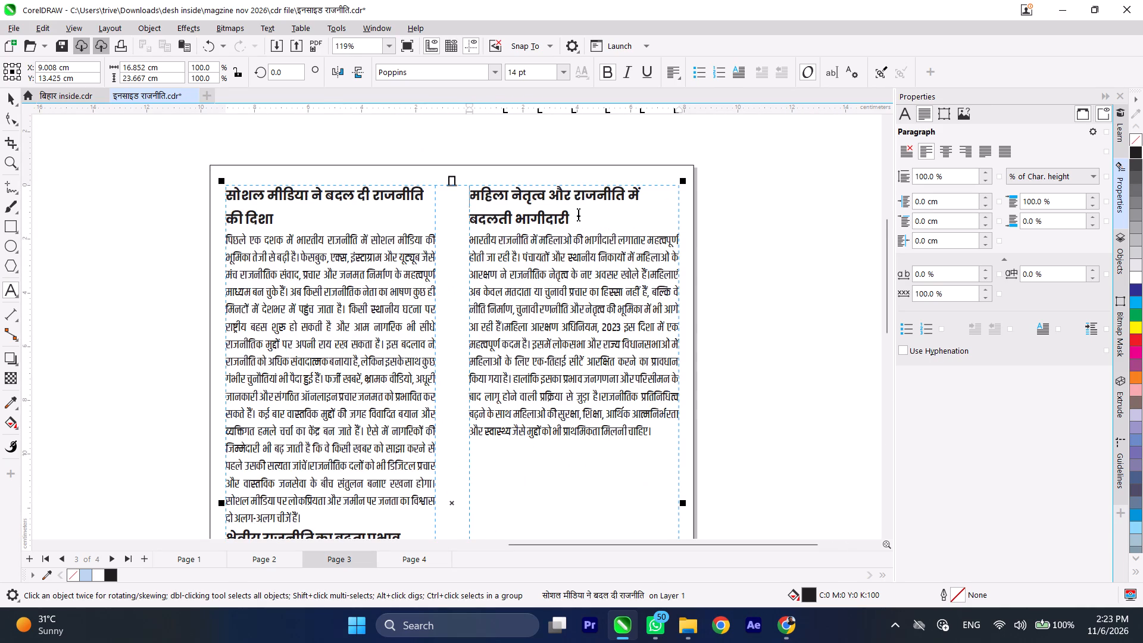
scroll(578, 213, "up", 1)
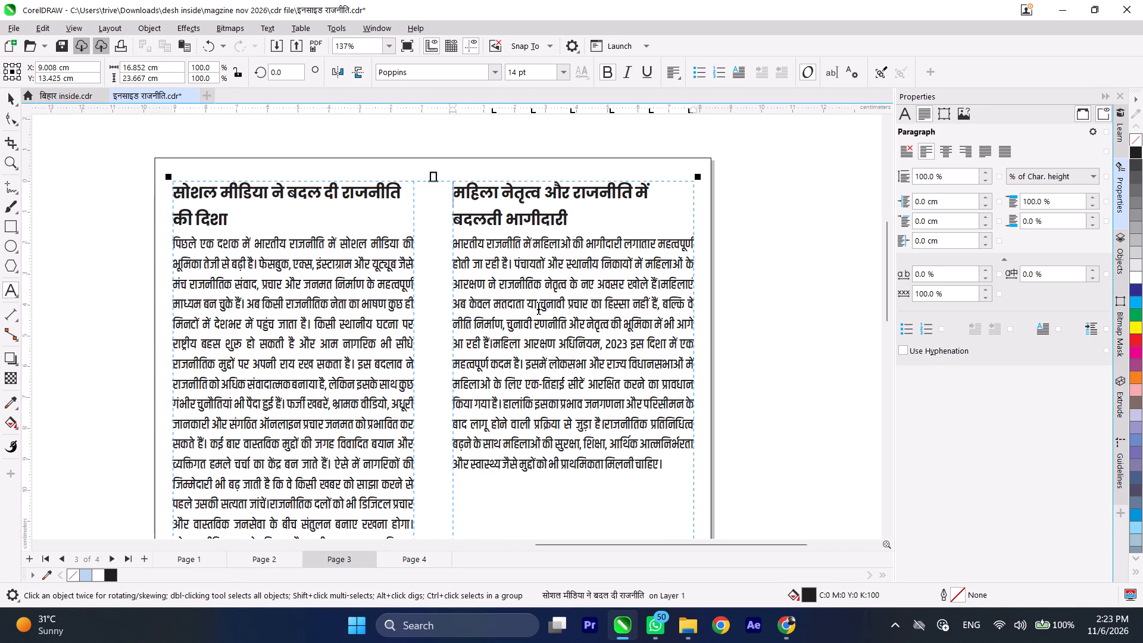
left_click(661, 282)
key("space")
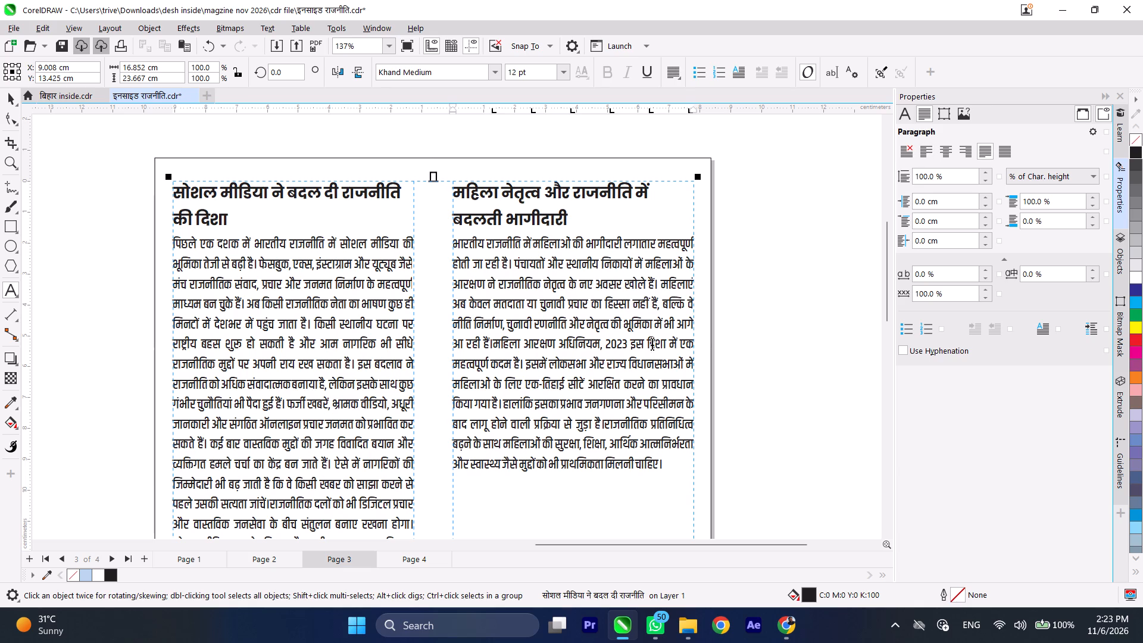
left_click(492, 341)
key("space")
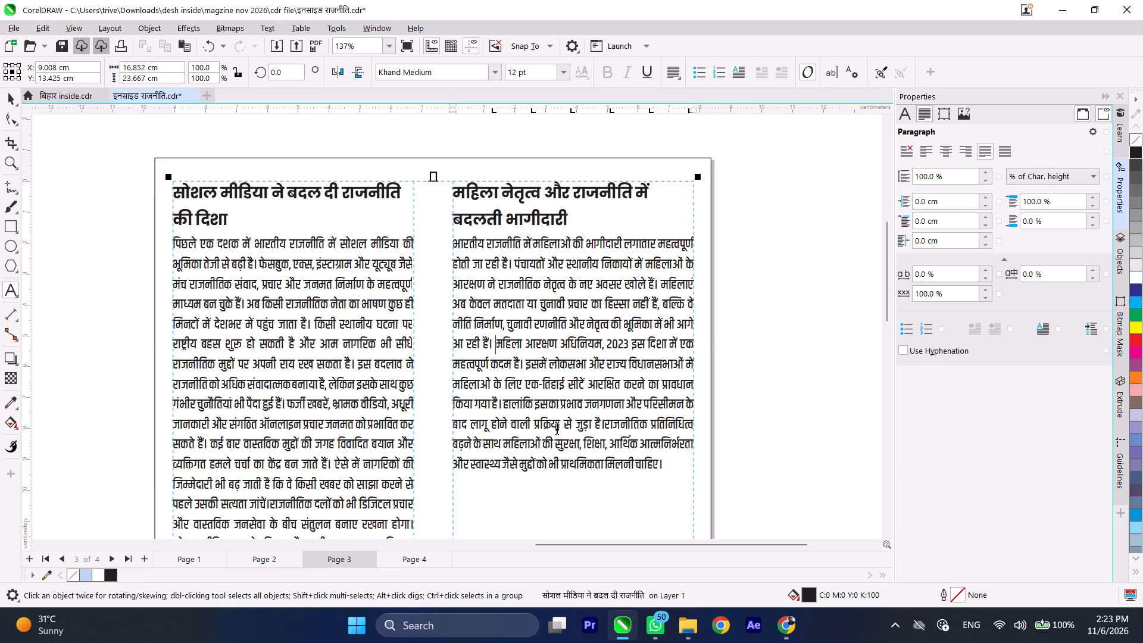
left_click(604, 424)
key("space")
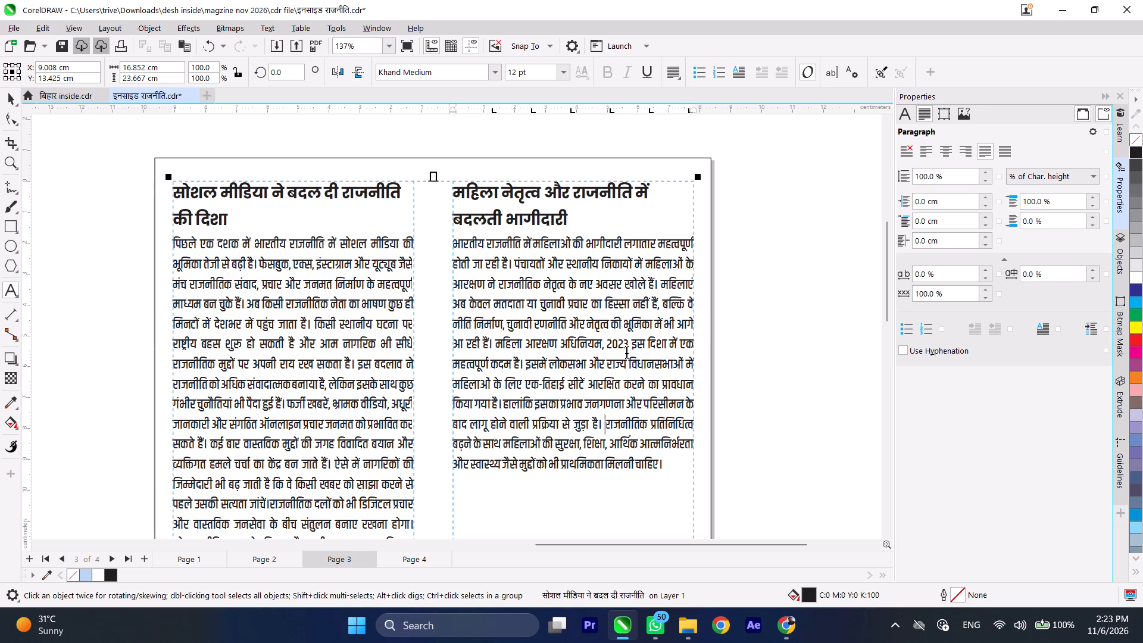
scroll(626, 351, "down", 4)
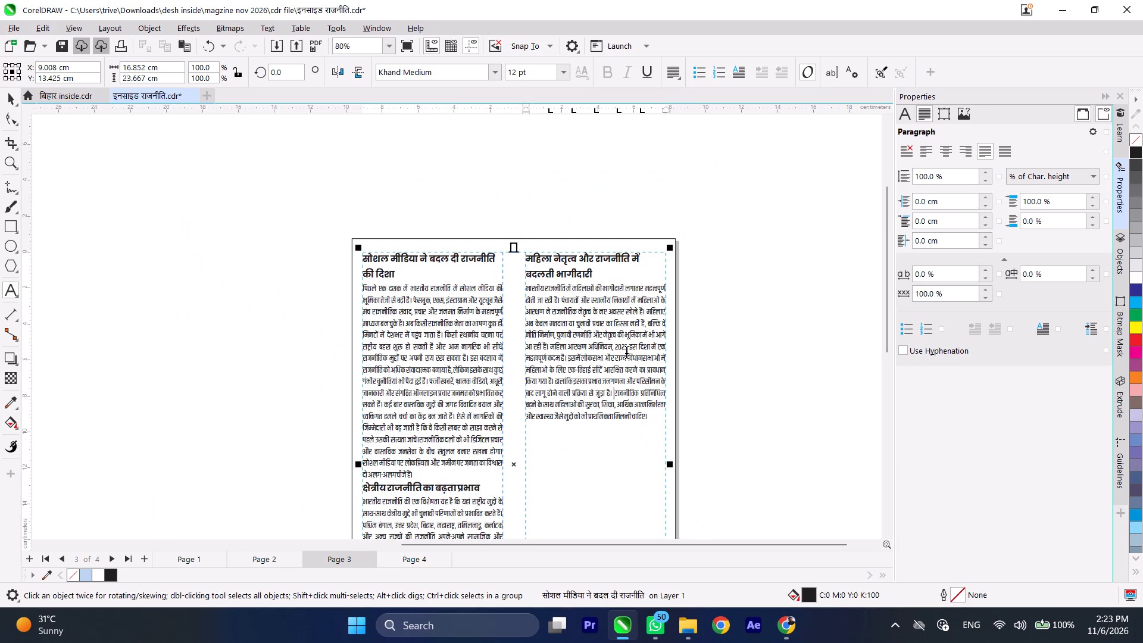
scroll(561, 268, "down", 4)
left_click(2, 93)
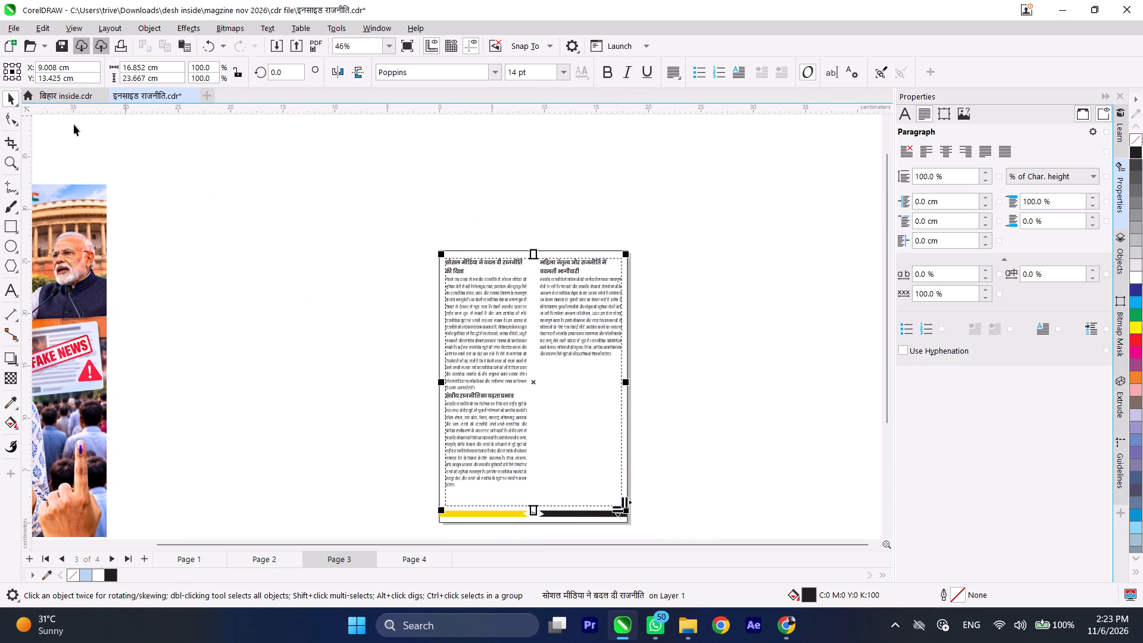
On page 4, remove the ## before भारतीय राजनीति के सामने सबसे बड़ी चुनौती and separate this heading onto its own line.
left_click(251, 178)
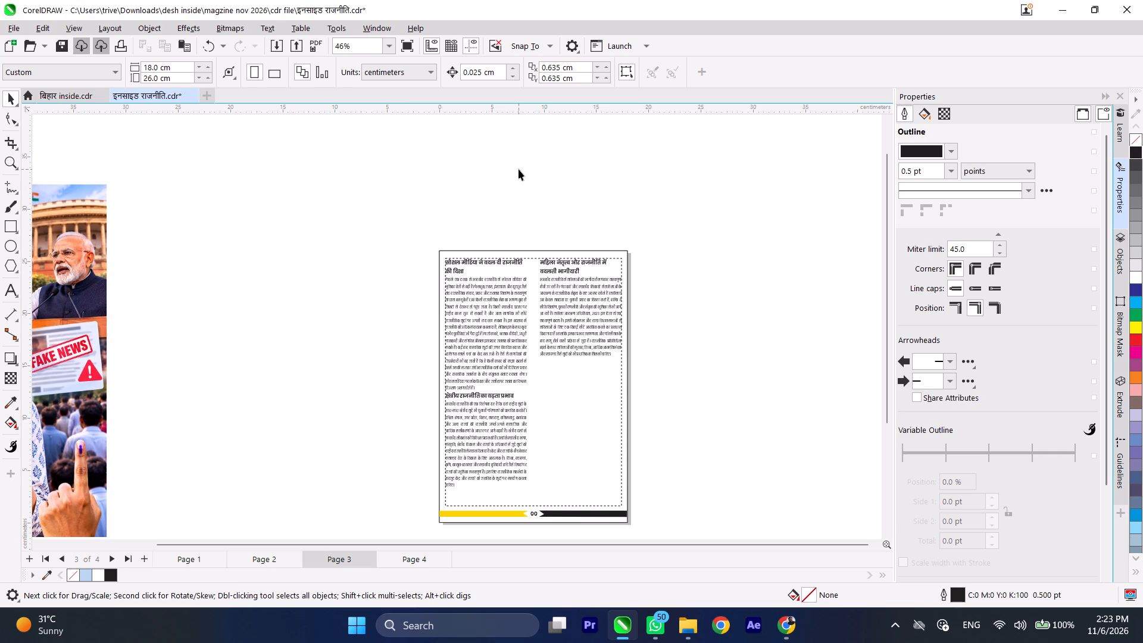
scroll(434, 179, "down", 3)
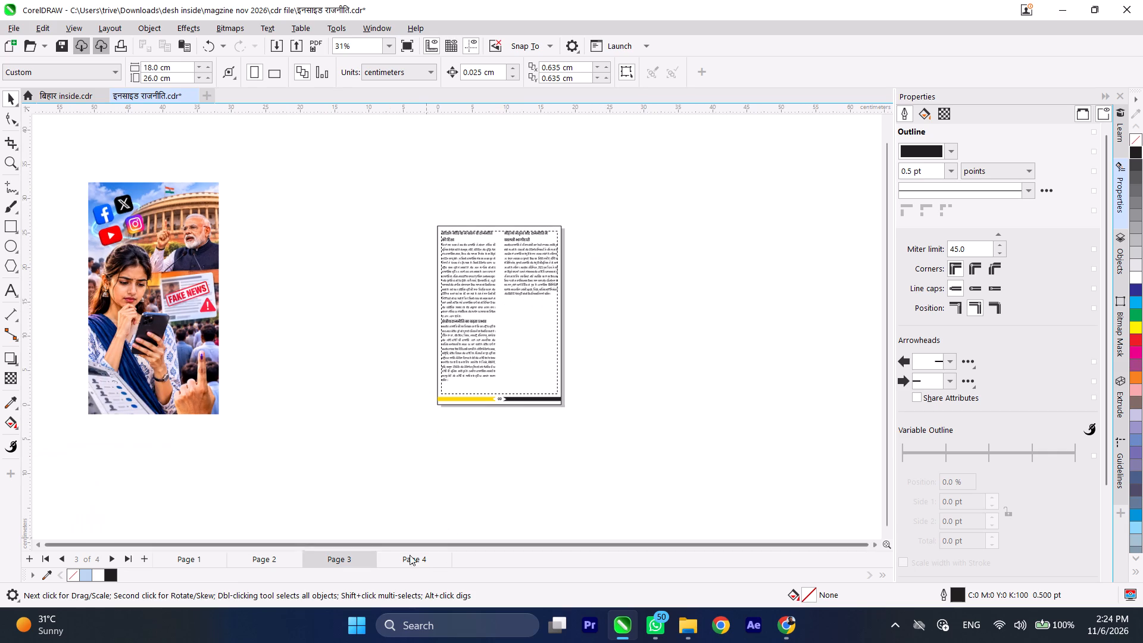
left_click(417, 565)
scroll(486, 248, "up", 5)
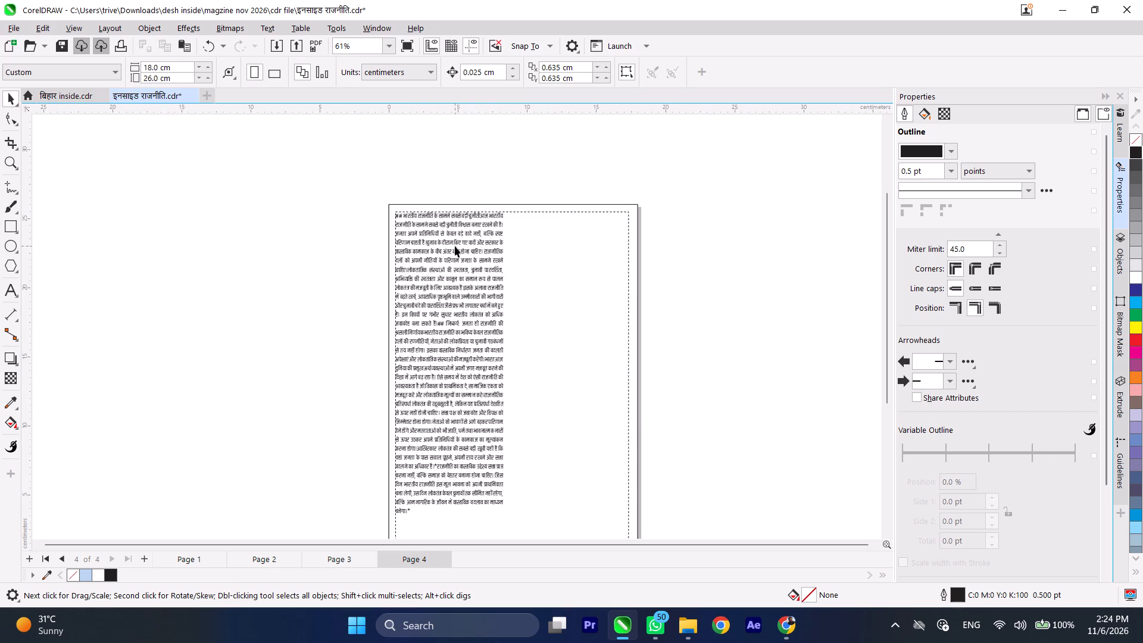
scroll(455, 246, "up", 4)
scroll(384, 210, "up", 6)
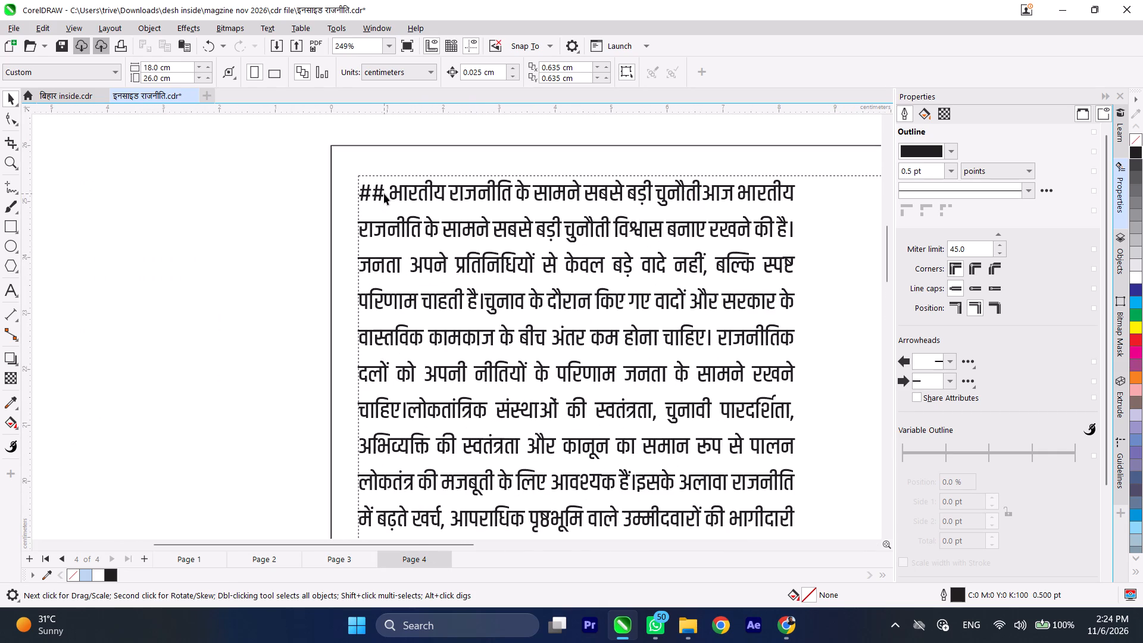
double_click(390, 191)
left_click_drag(390, 191, 350, 191)
key("BackSpace")
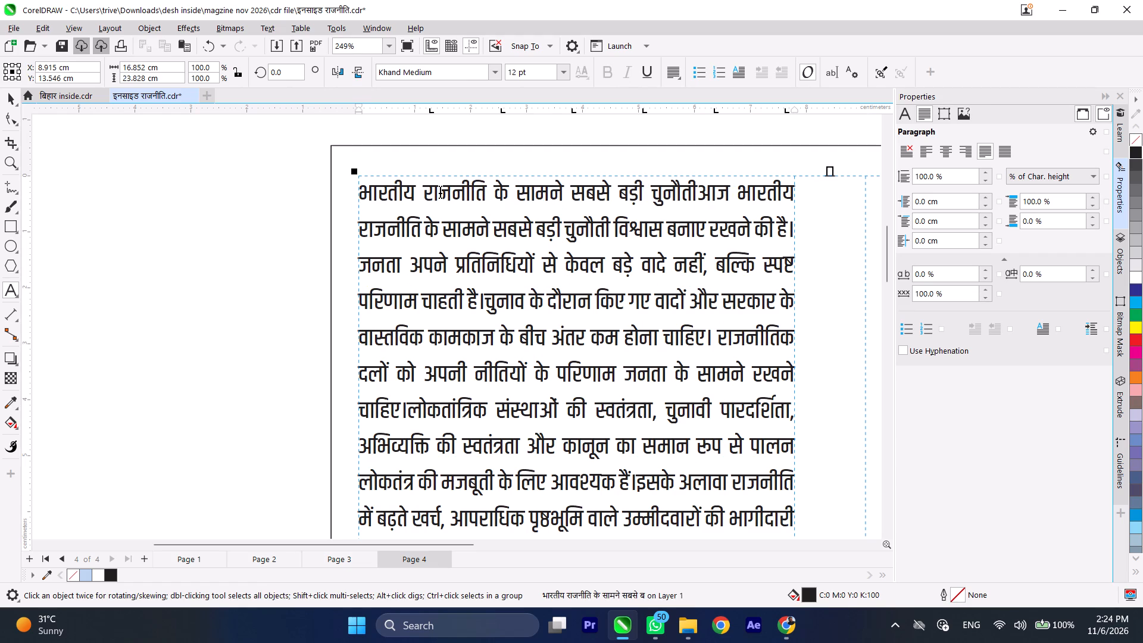
left_click(699, 188)
key("Return")
Format the heading भारतीय राजनीति के सामने सबसे बड़ी चुनौती in Poppins Bold, 14 pt.
left_click_drag(696, 192, 307, 193)
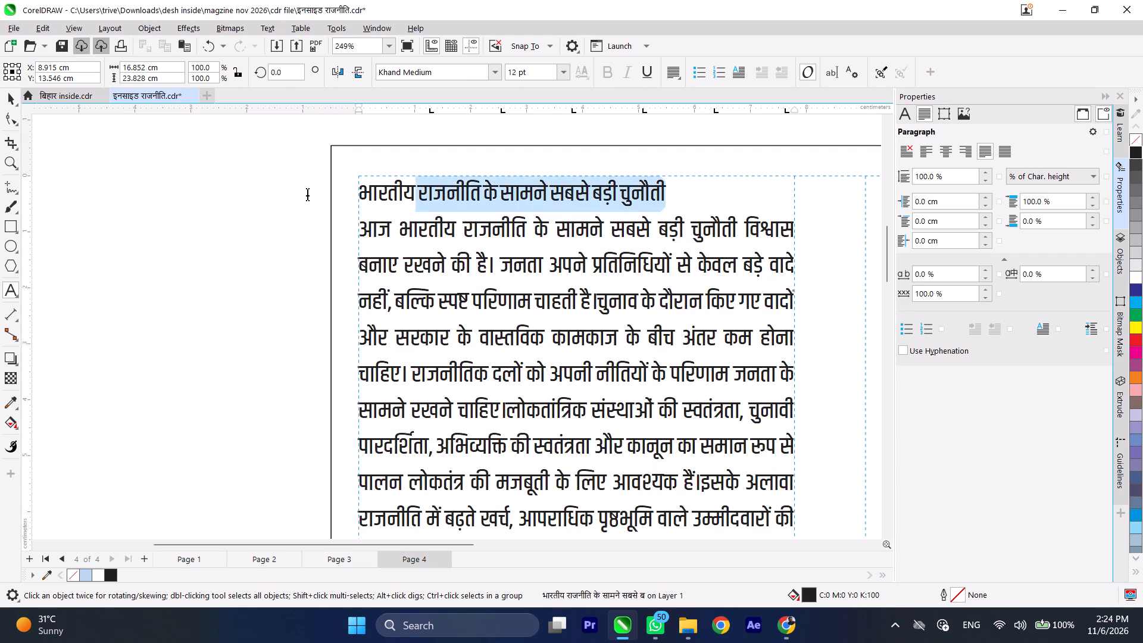
left_click_drag(307, 193, 306, 193)
left_click(565, 68)
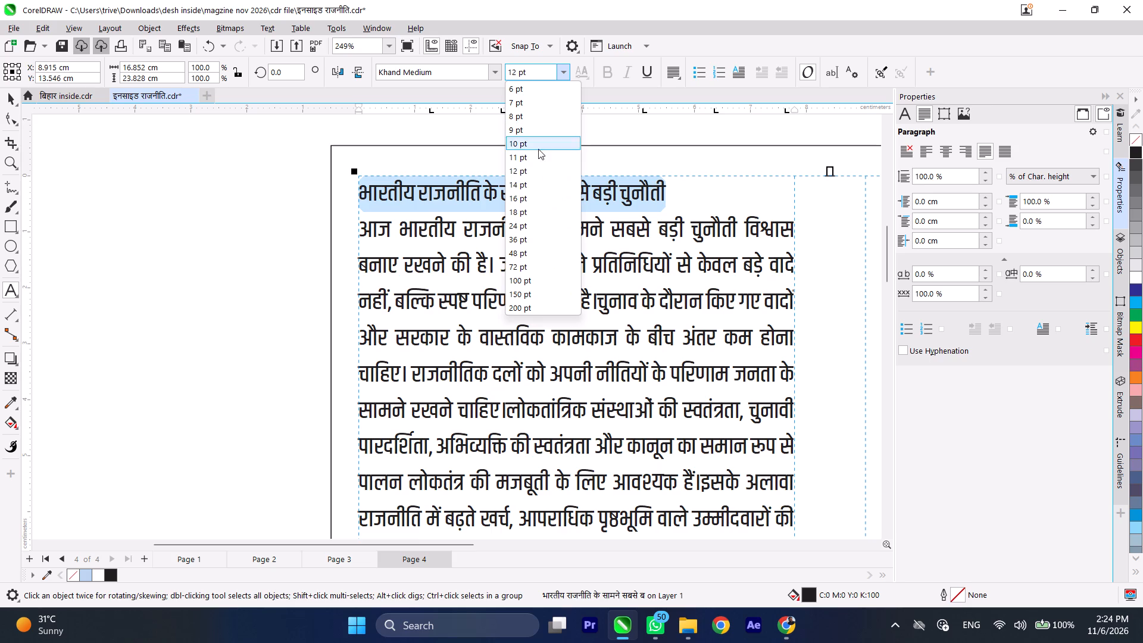
left_click(534, 186)
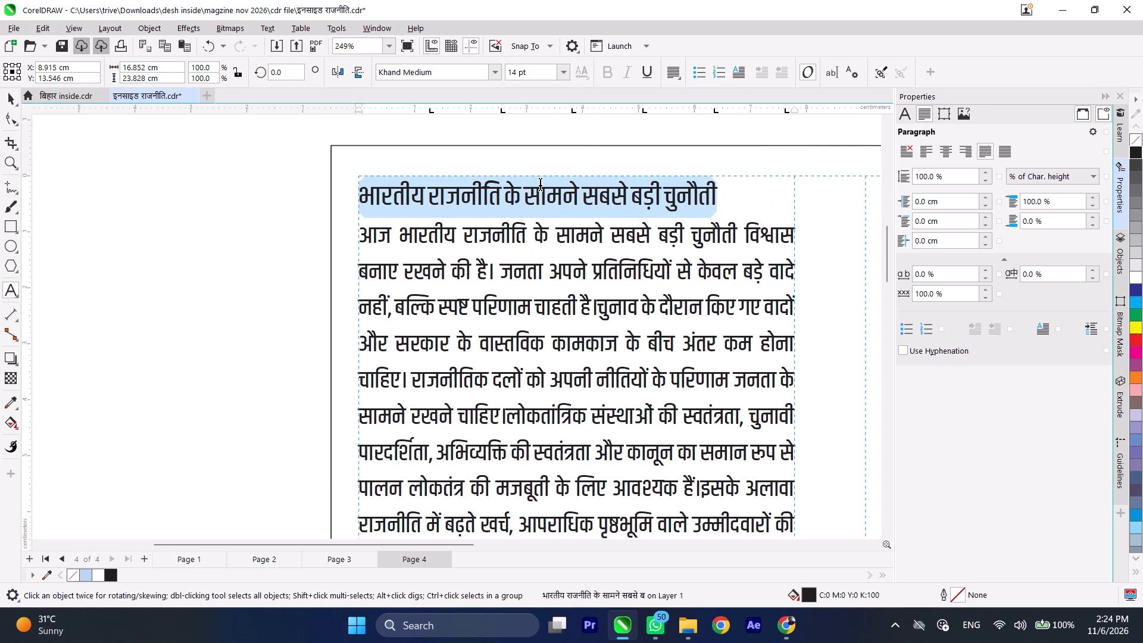
left_click(911, 120)
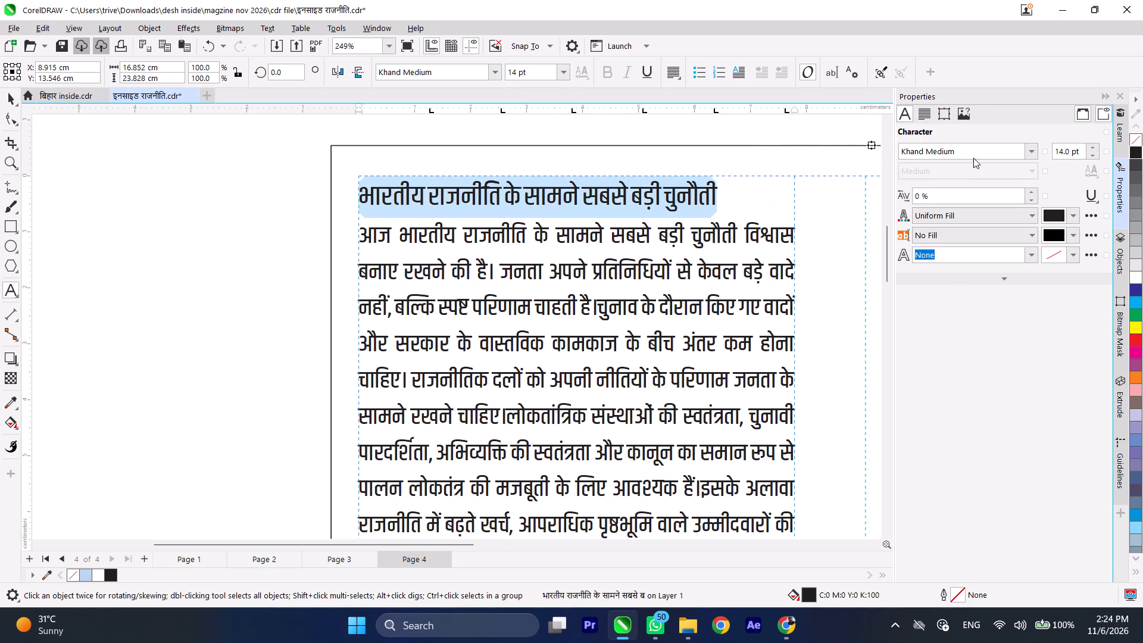
left_click(1029, 148)
left_click(989, 186)
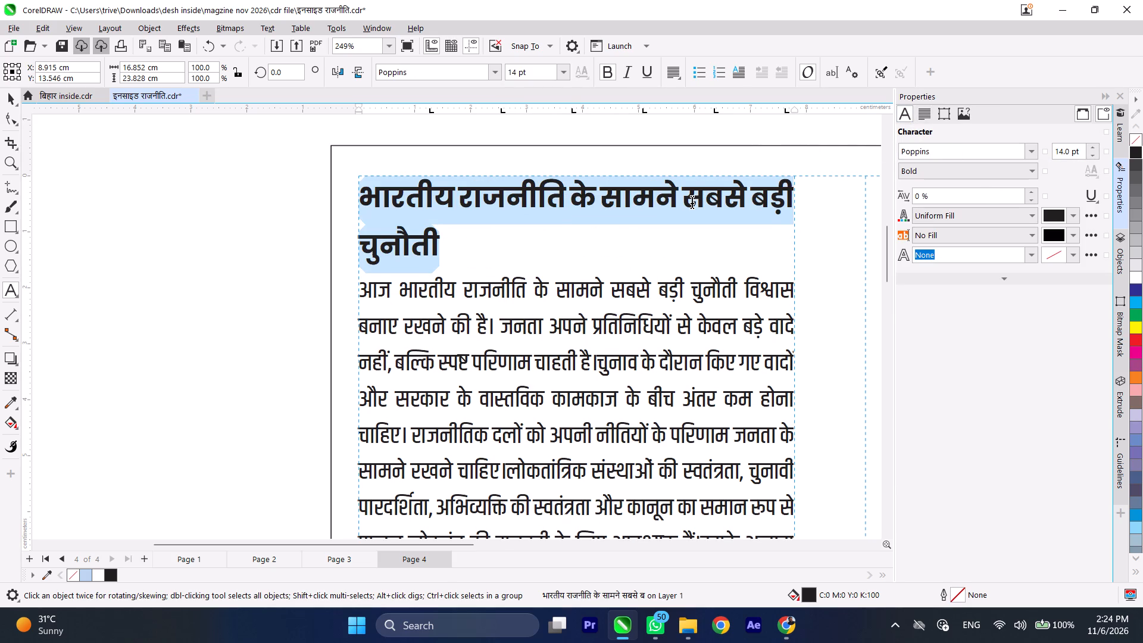
Insert the missing spaces before the sentences starting चुनाव के दौरान, लोकतांत्रिक संस्थाओं and इसके अलावा in the page 4 article.
scroll(692, 201, "down", 4)
scroll(622, 357, "up", 2)
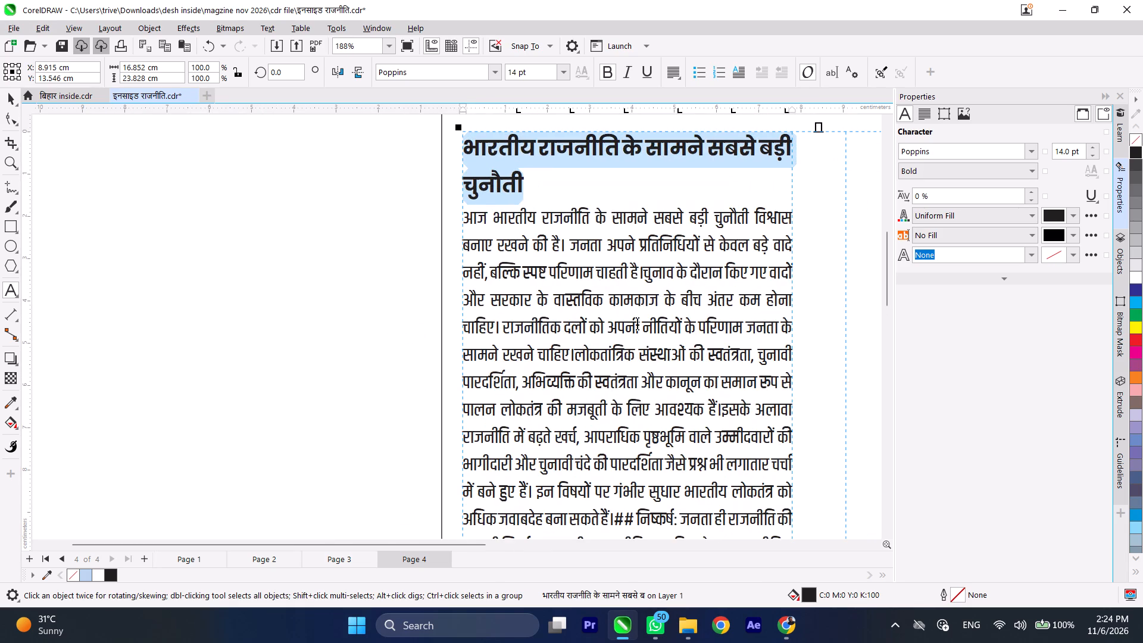
left_click(644, 276)
key("space")
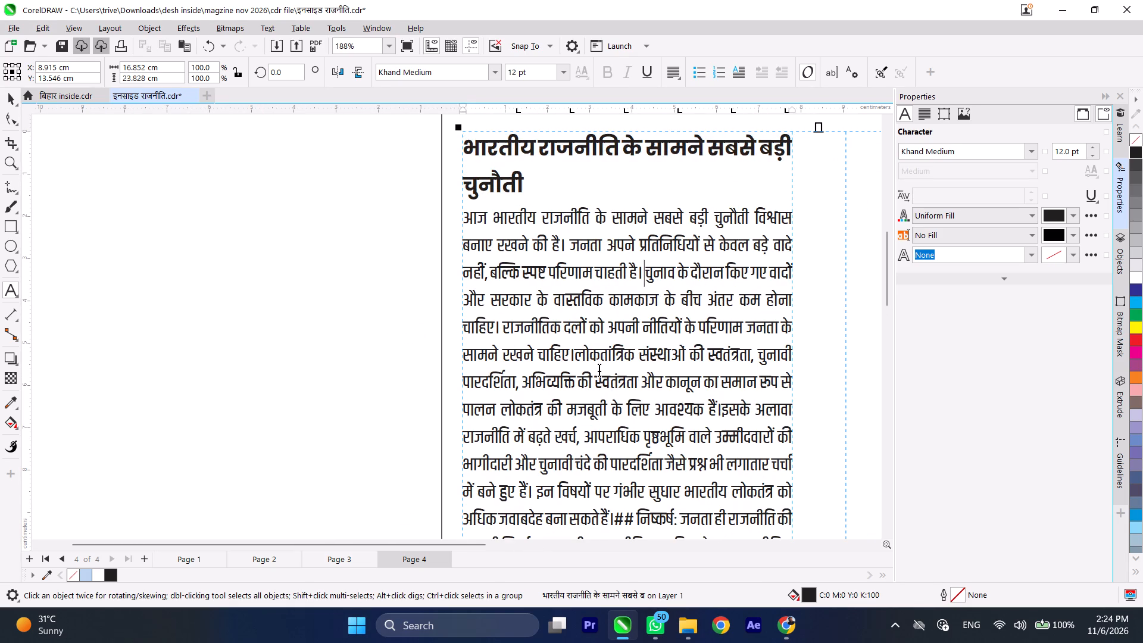
left_click(574, 358)
key("space")
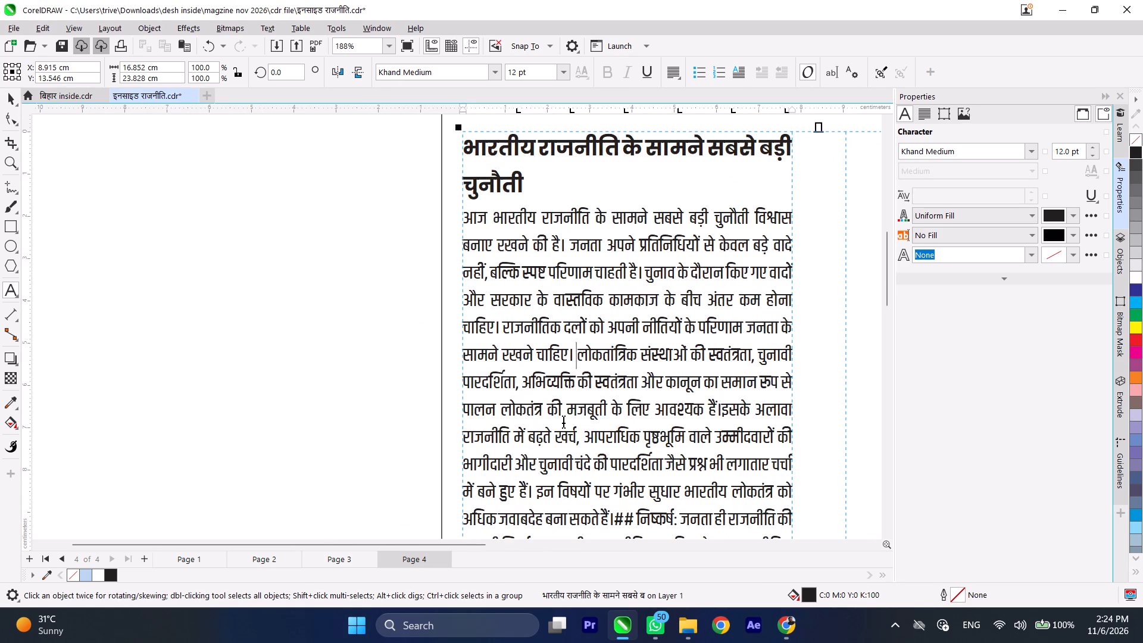
left_click(723, 404)
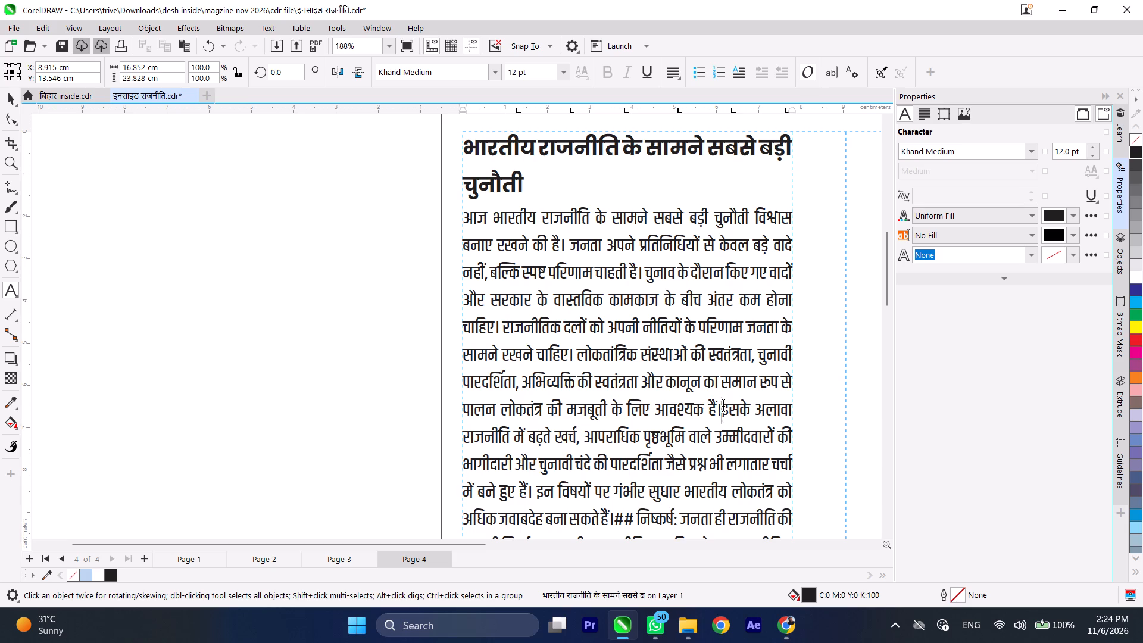
key("space")
Remove the ## and the extra space before निष्कर्ष: जनता ही राजनीति की असली निर्णायक and start this heading on a new line.
scroll(678, 276, "down", 6)
scroll(676, 417, "up", 5)
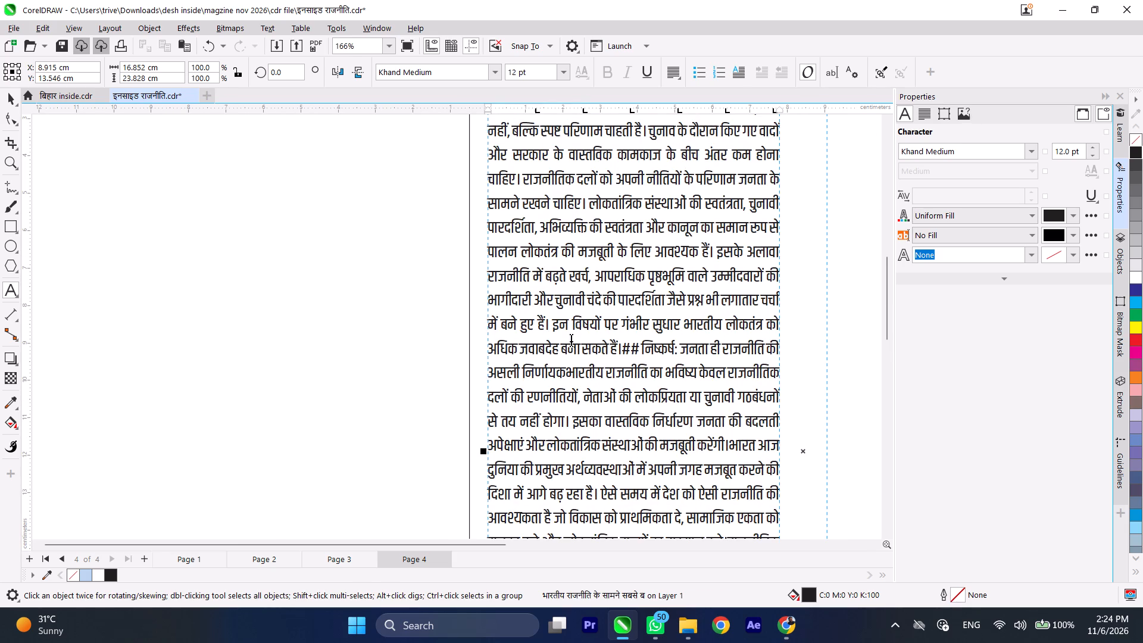
left_click_drag(639, 351, 626, 351)
left_click_drag(626, 351, 620, 351)
key("BackSpace")
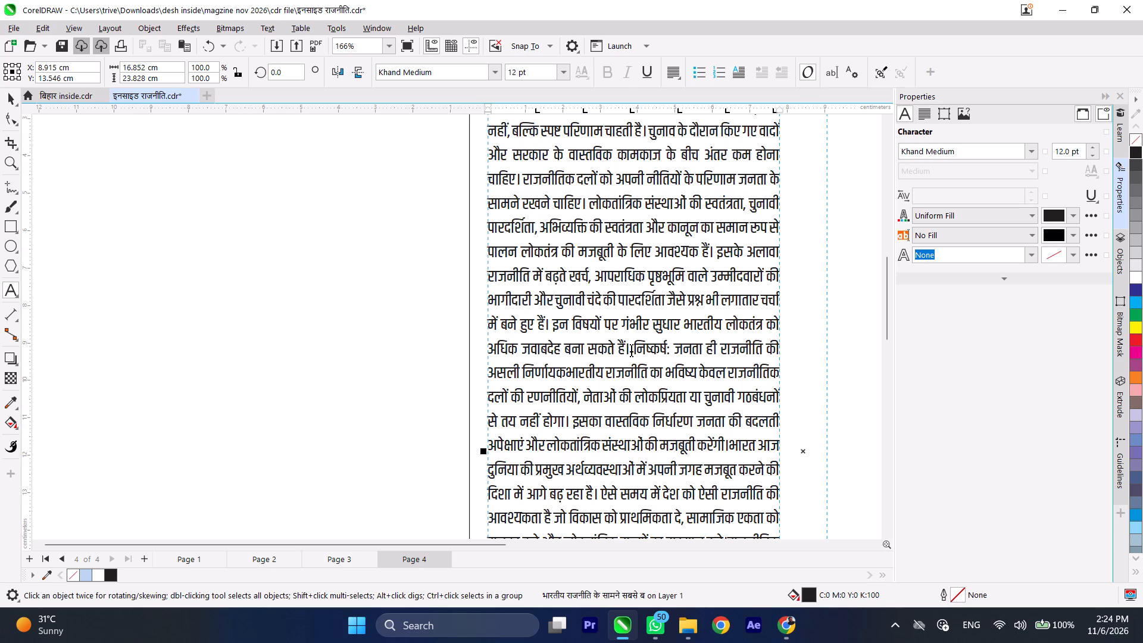
left_click(635, 348)
key("BackSpace")
key("Return")
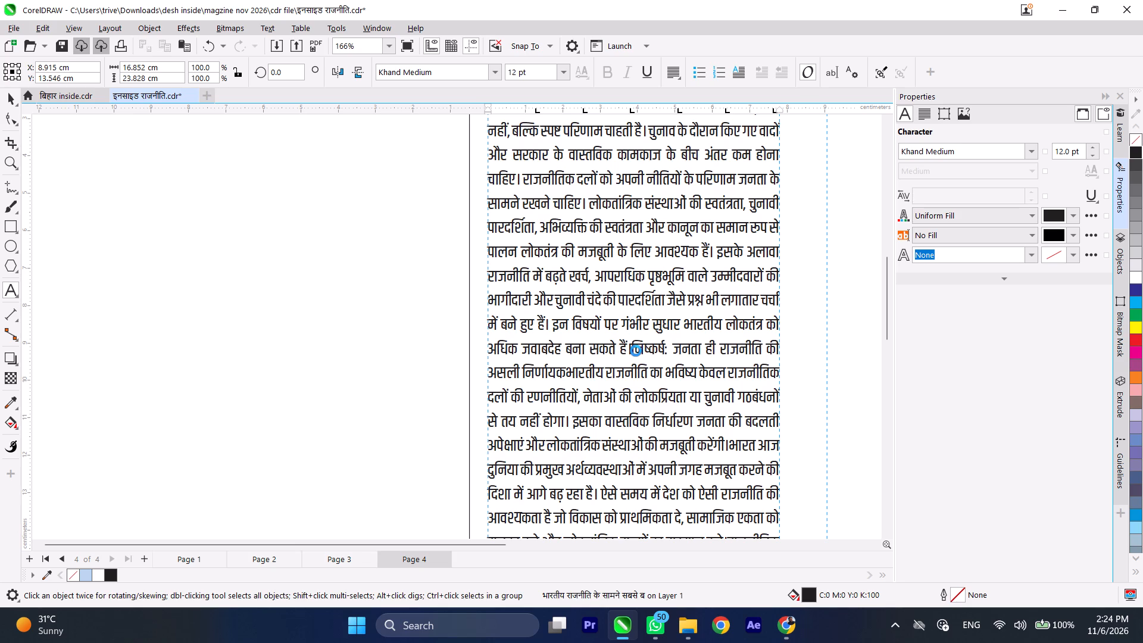
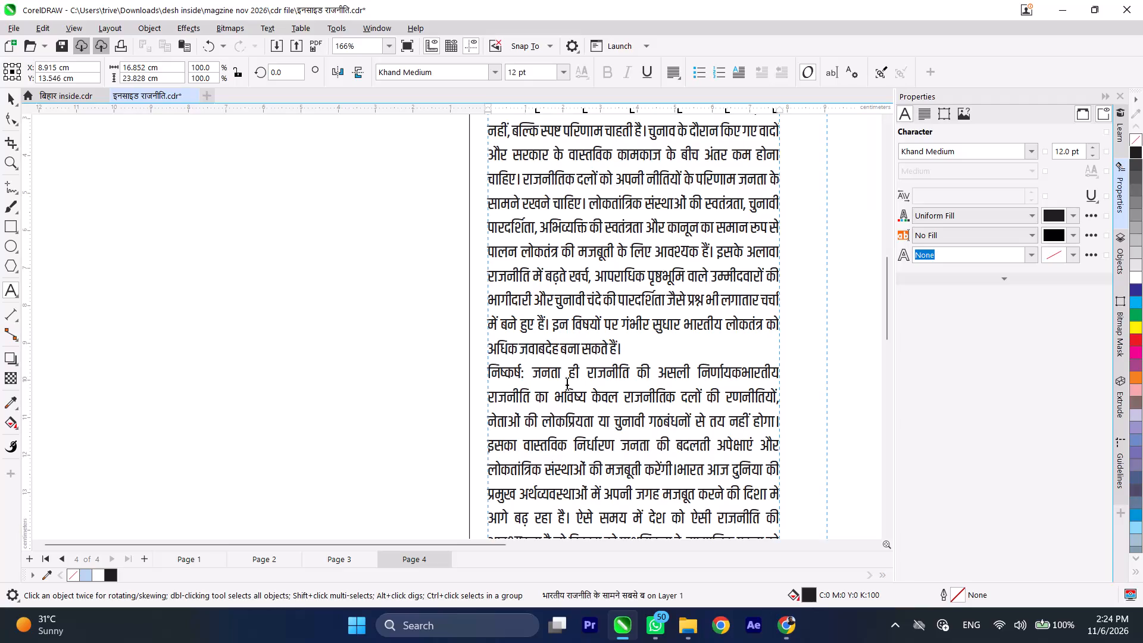
Insert an empty line above the paragraph starting निष्कर्ष: जनता ही राजनीति on page 4.
scroll(574, 217, "down", 1)
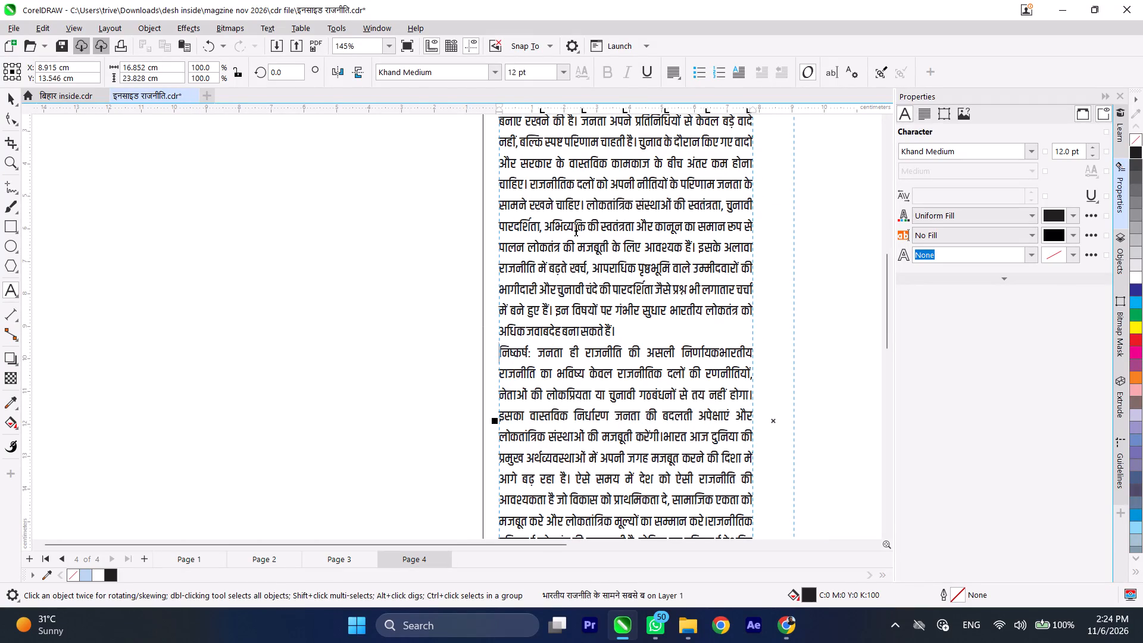
key("Return")
In the निष्कर्ष paragraph, insert missing spaces before भारत आज, राजनीतिक प्रतिस्पर्धा and आखिरकार, and retype the space before ऐसे समय.
scroll(525, 189, "down", 3)
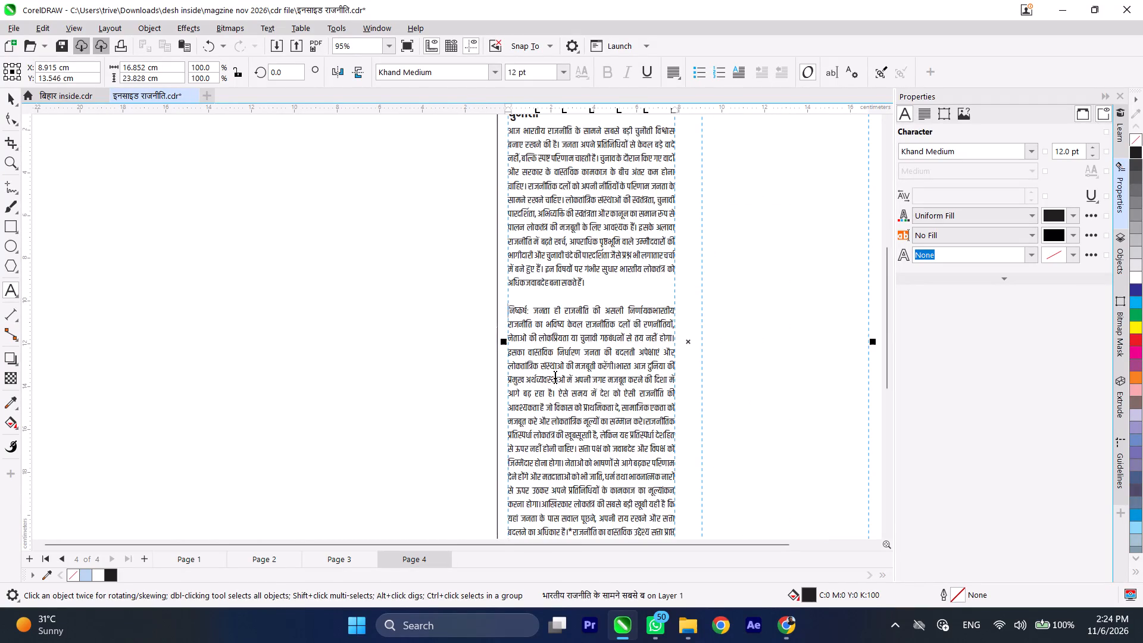
scroll(555, 376, "up", 4)
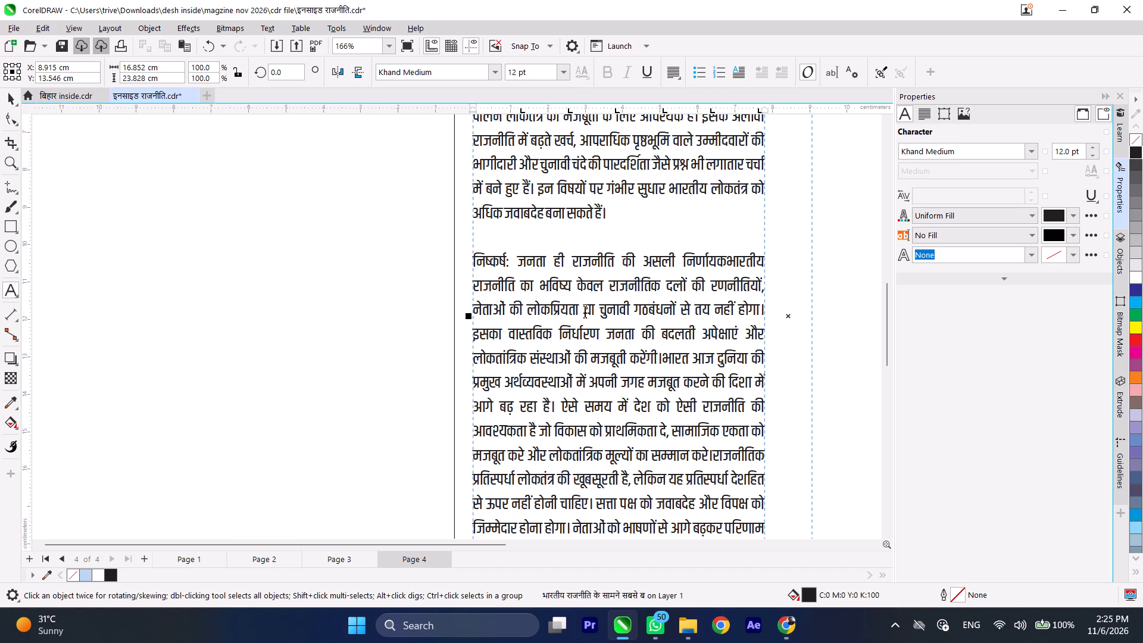
left_click(665, 353)
key("space")
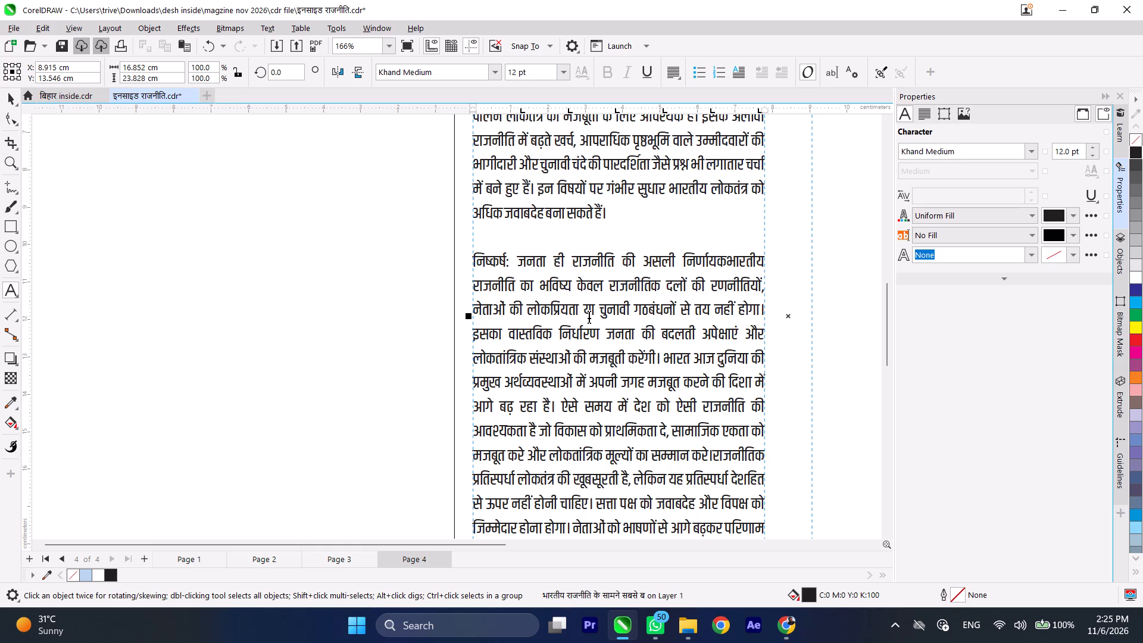
scroll(589, 316, "down", 1)
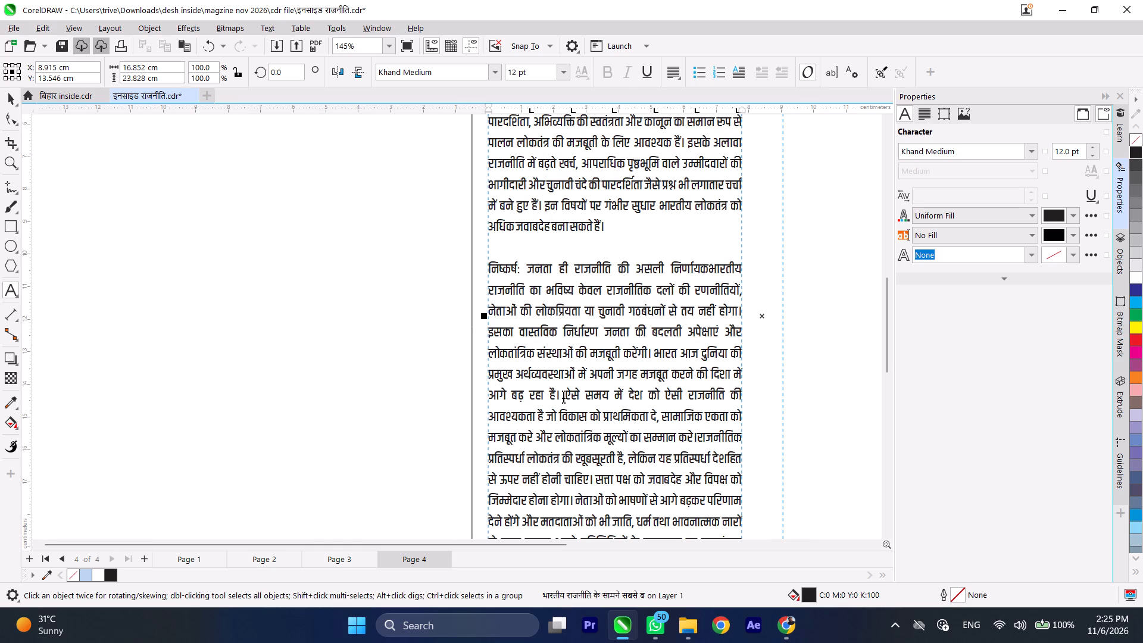
left_click(563, 395)
key("BackSpace")
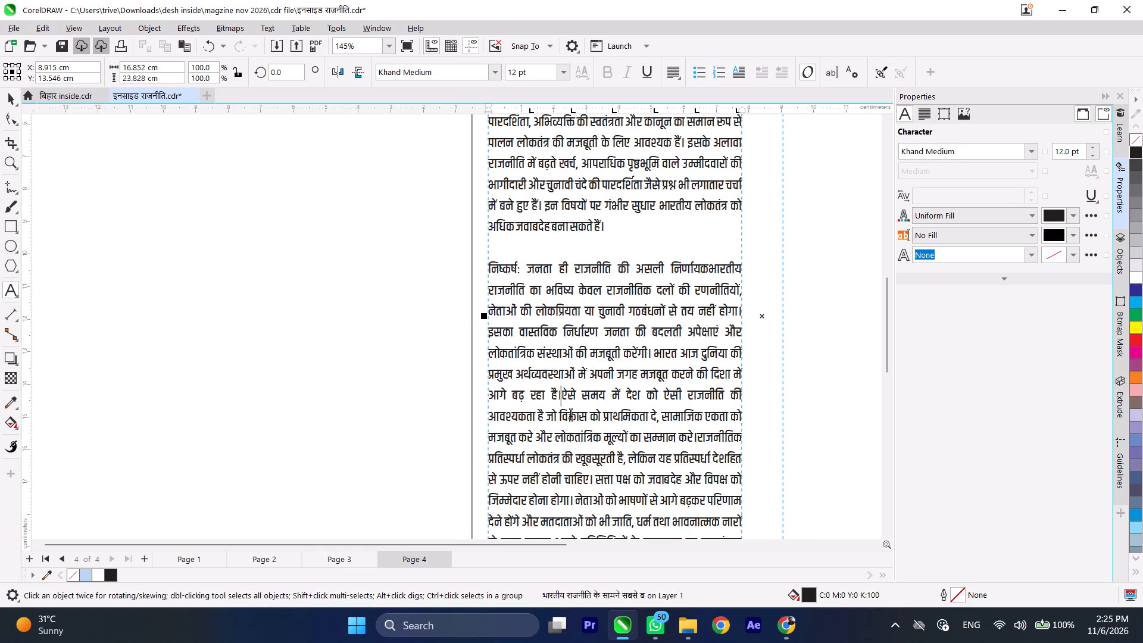
key("v")
key("BackSpace")
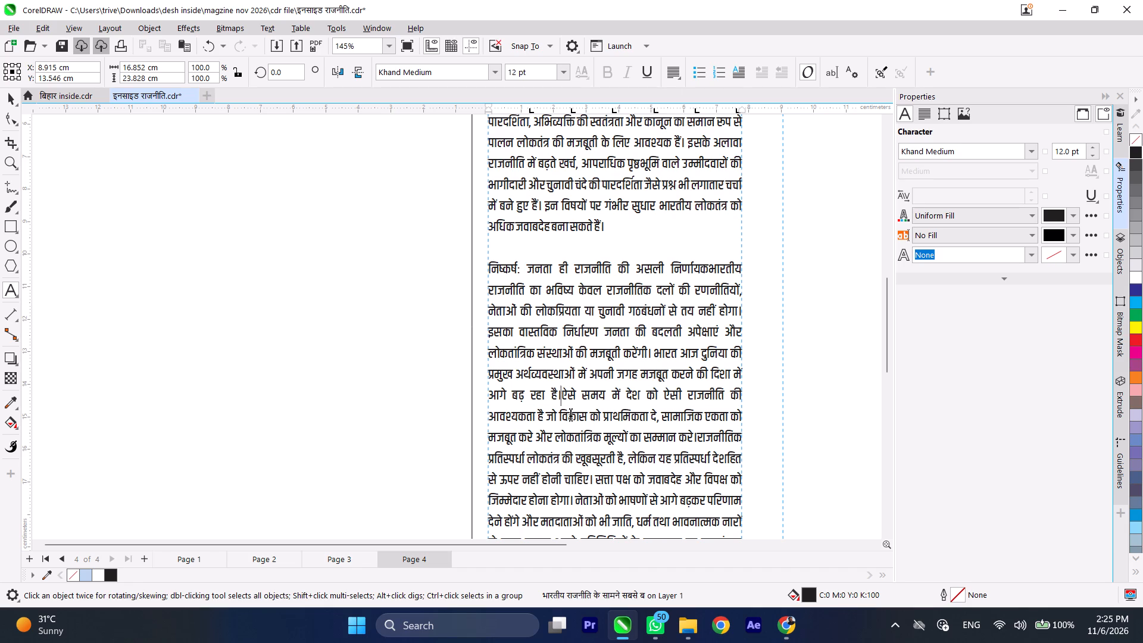
key("space")
scroll(583, 254, "down", 5)
scroll(593, 404, "up", 5)
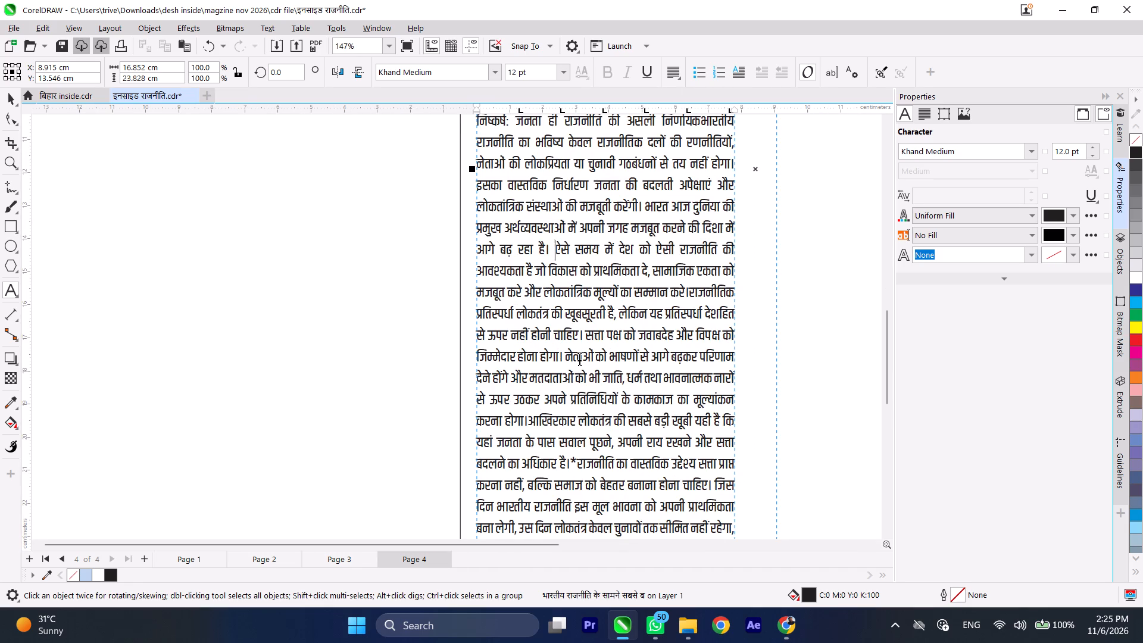
left_click(690, 290)
key("space")
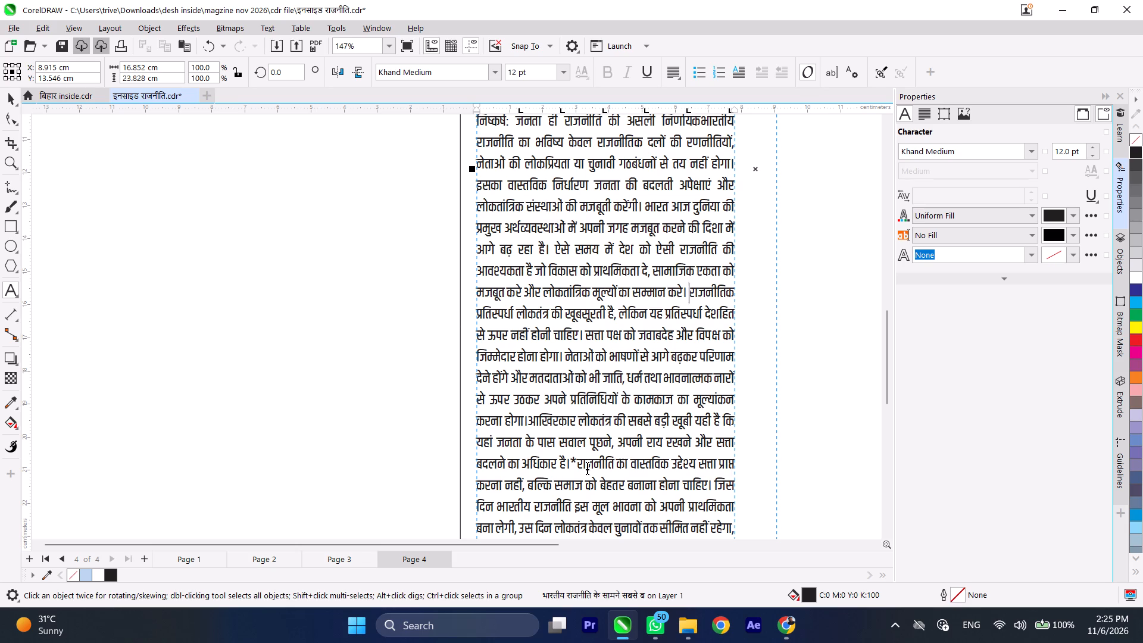
scroll(607, 306, "down", 4)
scroll(592, 387, "up", 5)
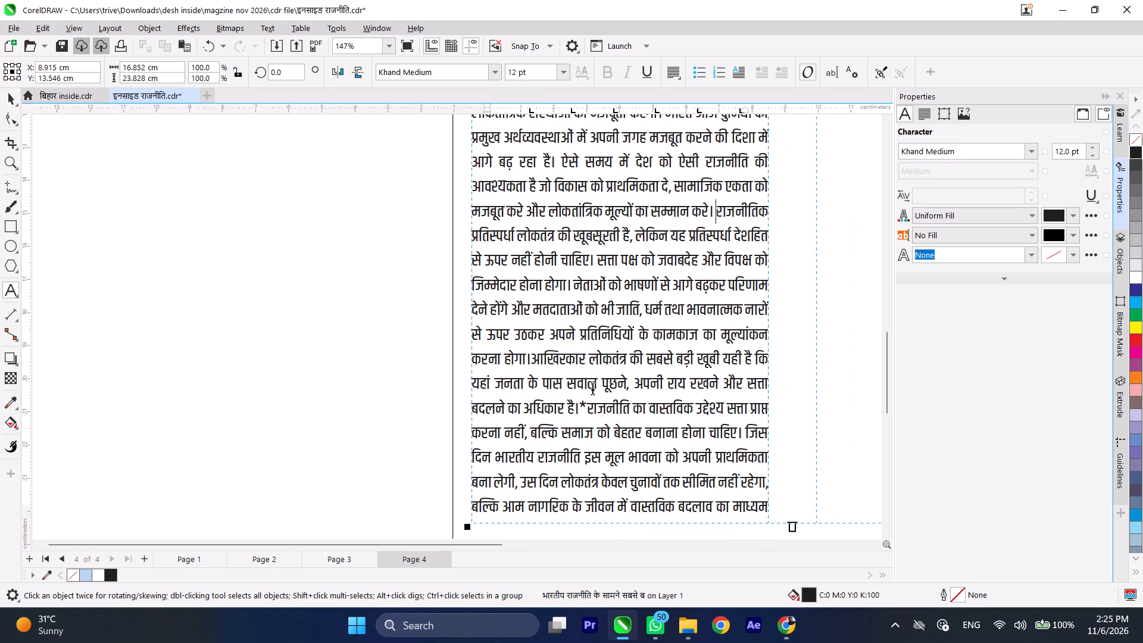
left_click(530, 356)
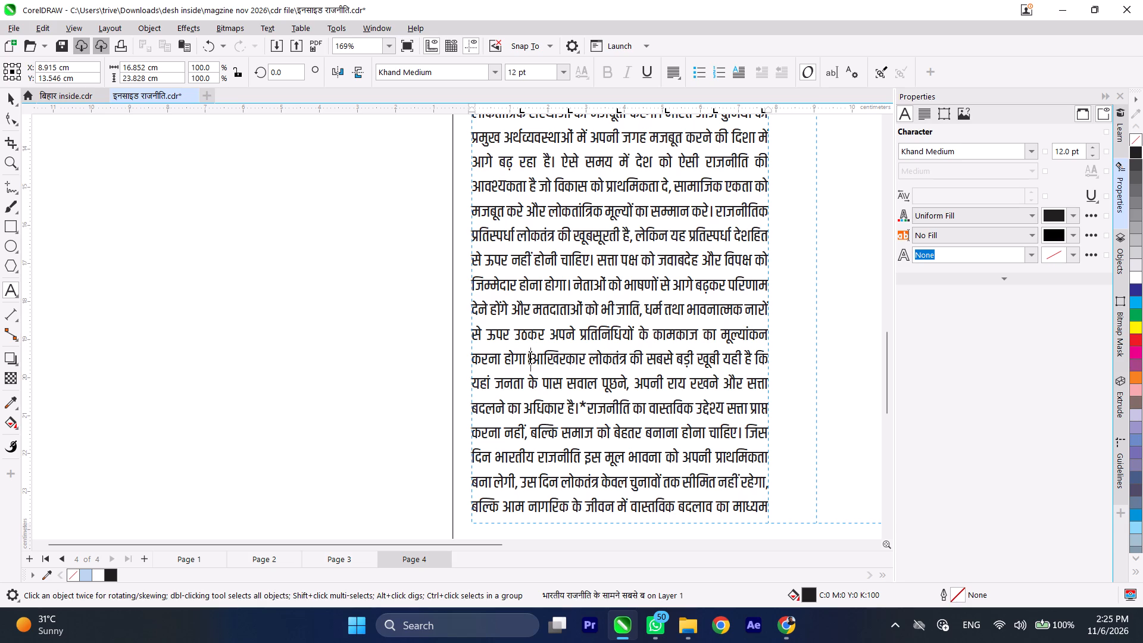
key("space")
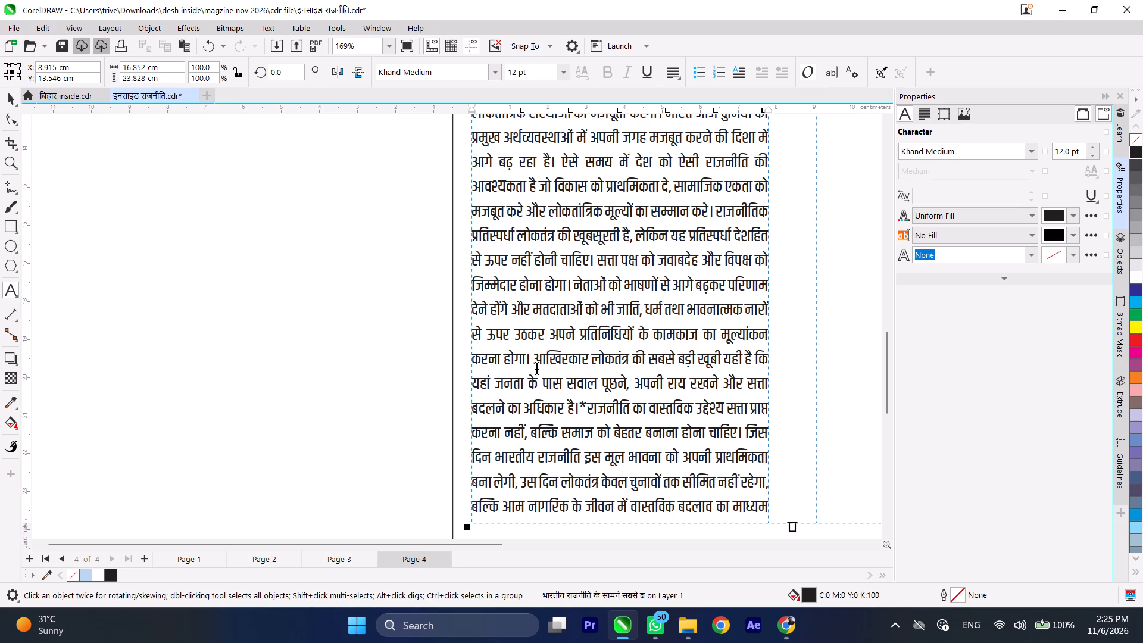
Remove the asterisk before राजनीति का वास्तविक उद्देश्य and start this sentence on a new line.
left_click(588, 405)
key("BackSpace")
key("space")
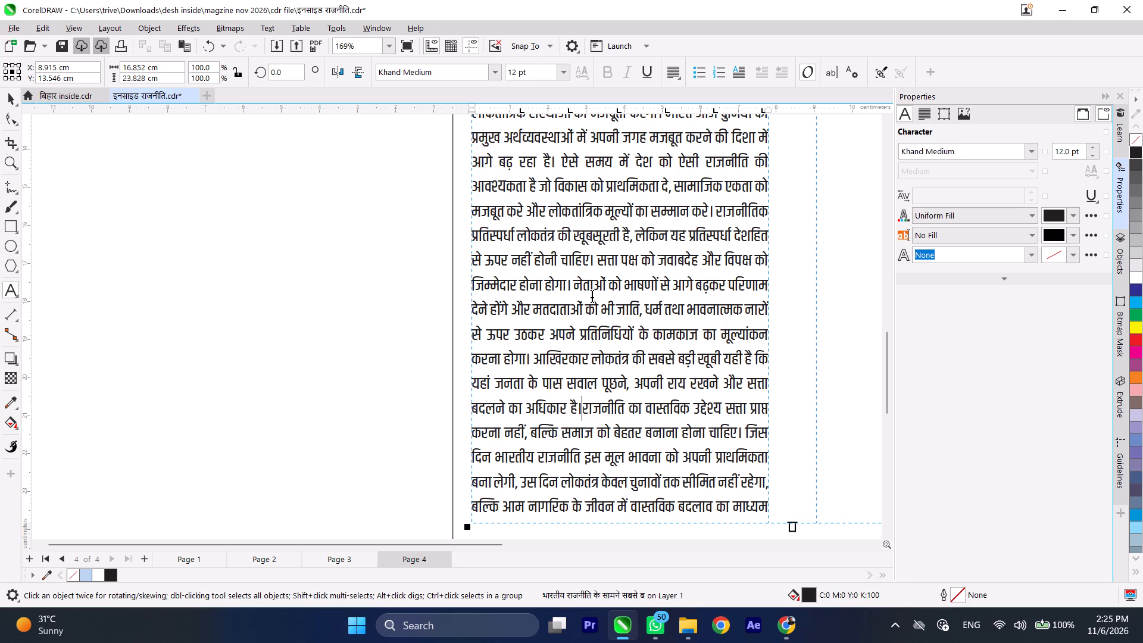
key("Return")
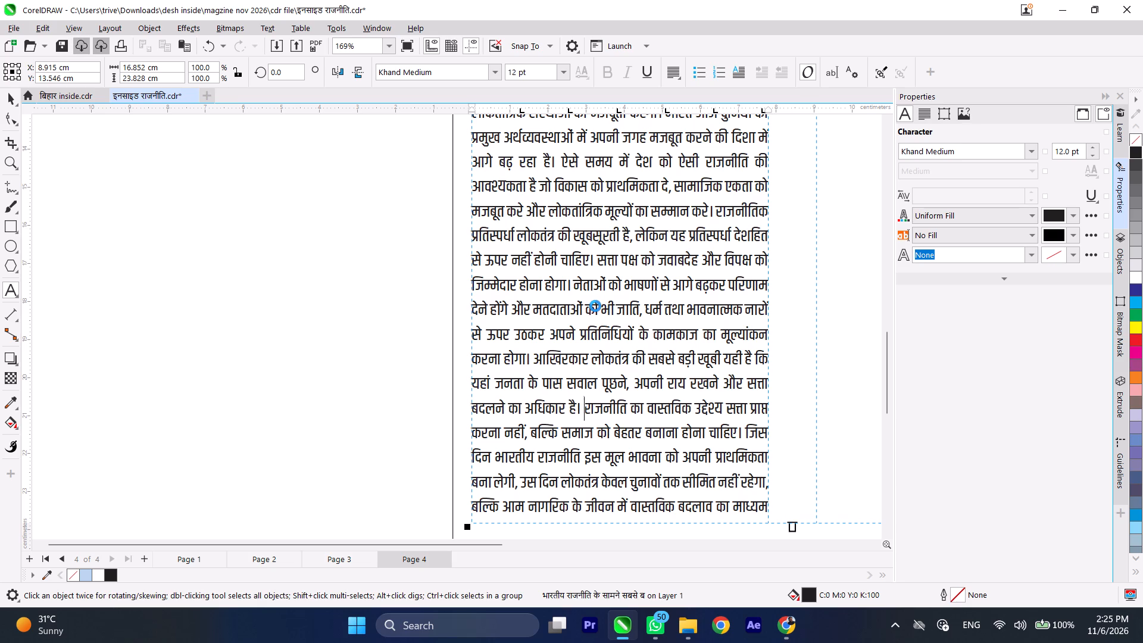
scroll(589, 236, "down", 4)
scroll(610, 386, "up", 4)
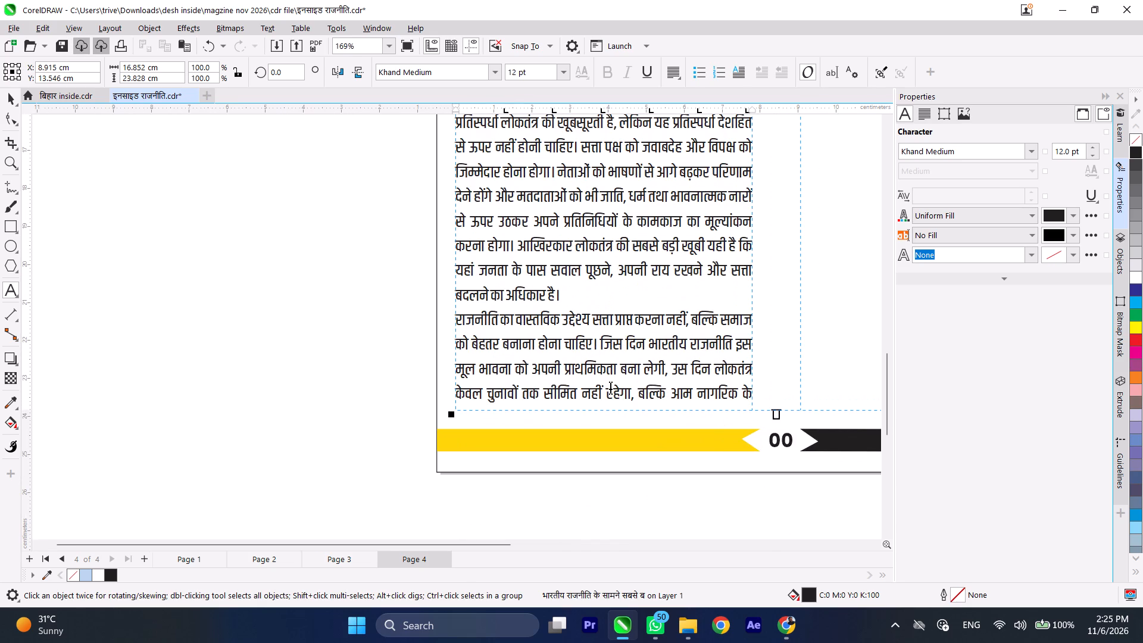
Delete the closing asterisk after माध्यम बनेगा। at the end of the page 4 article.
scroll(566, 417, "down", 3)
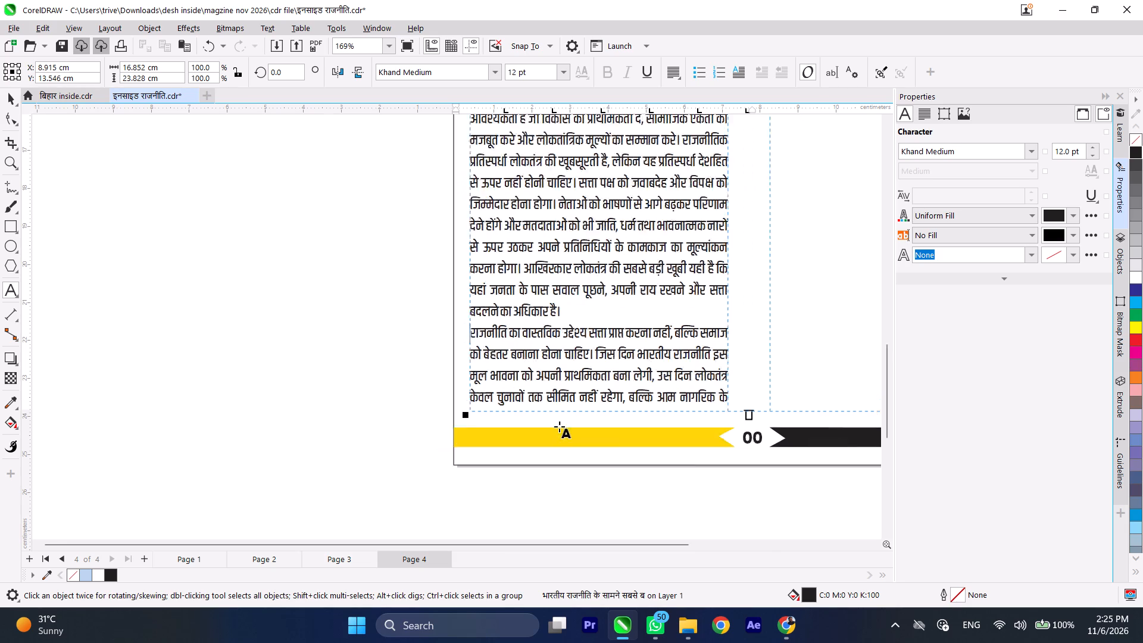
scroll(559, 426, "down", 6)
scroll(699, 154, "up", 3)
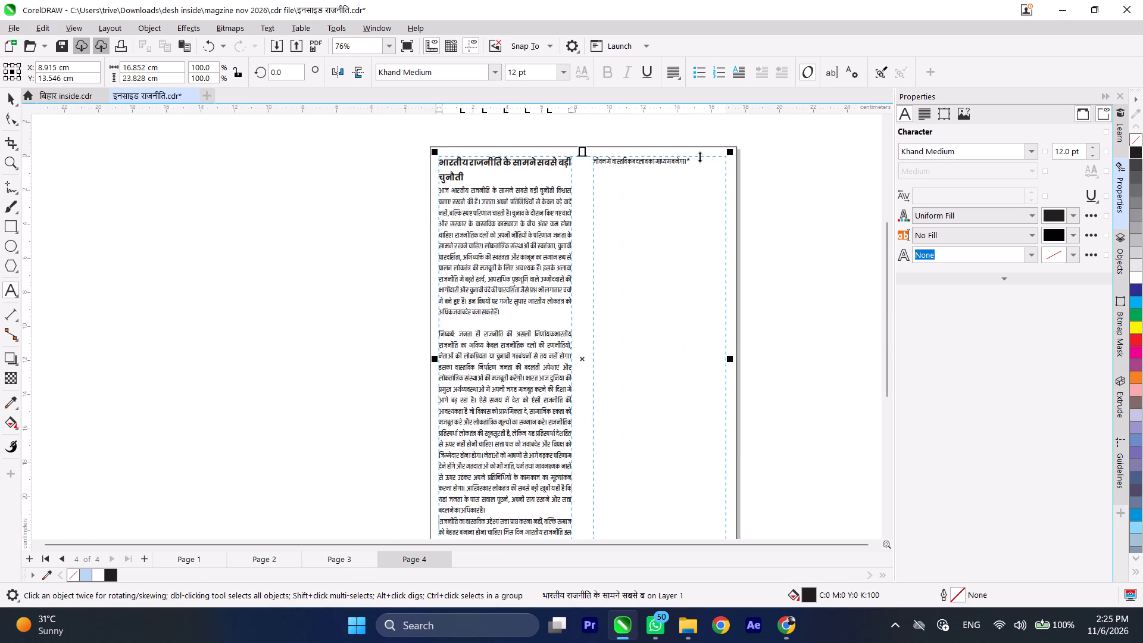
scroll(699, 157, "up", 3)
left_click(692, 165)
key("BackSpace")
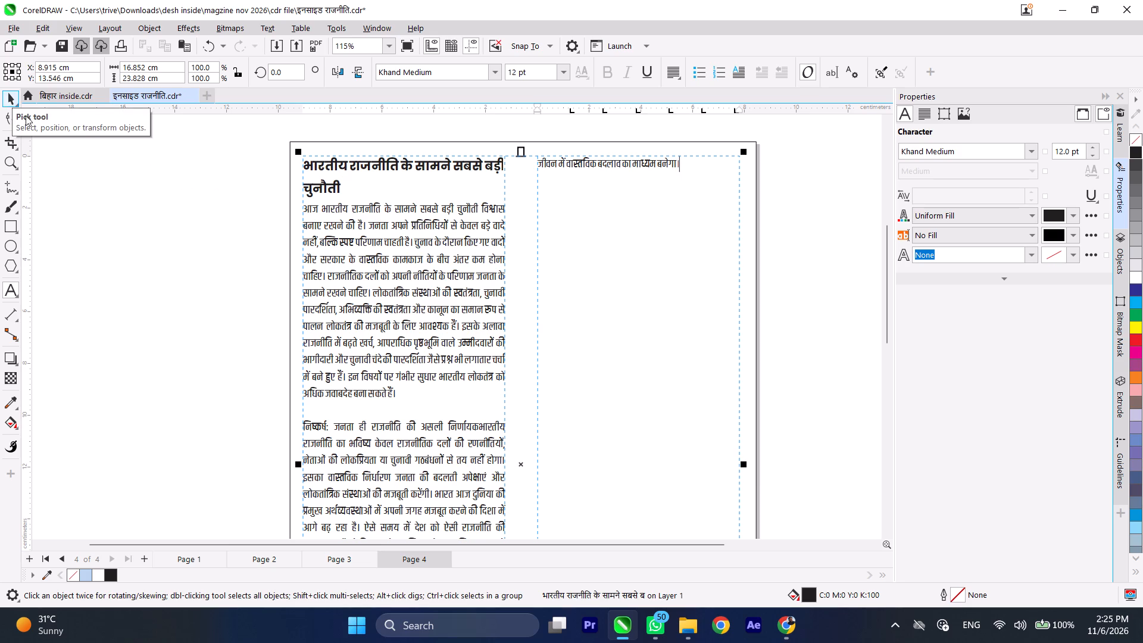
Format the word निष्कर्ष: at the start of the conclusion in Poppins Bold, 14 pt.
scroll(296, 432, "up", 8)
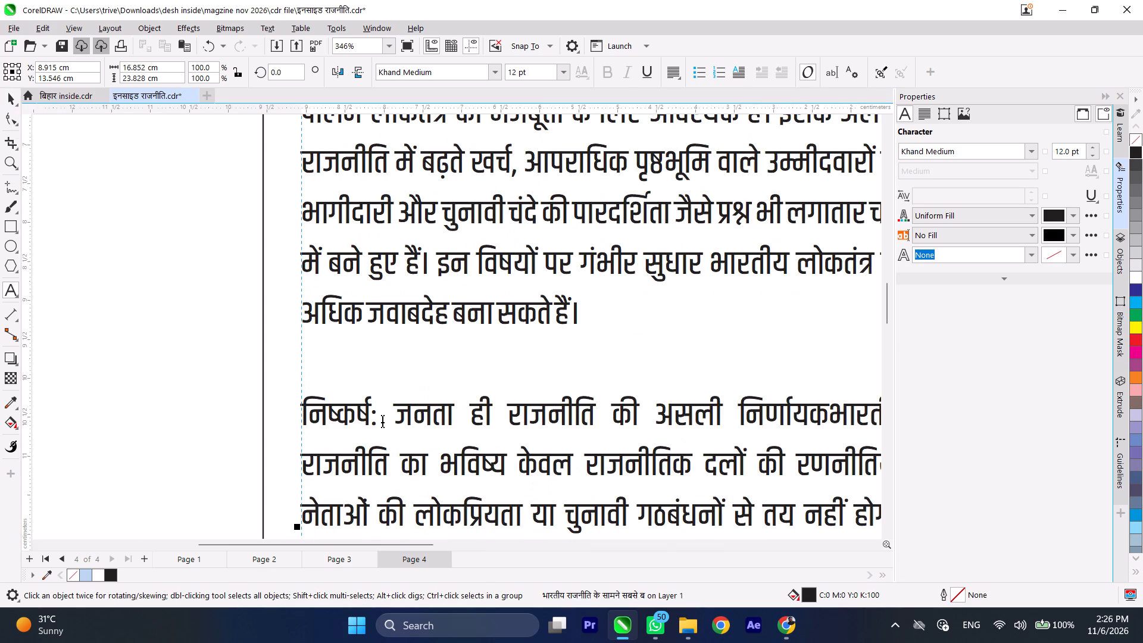
left_click_drag(379, 420, 282, 407)
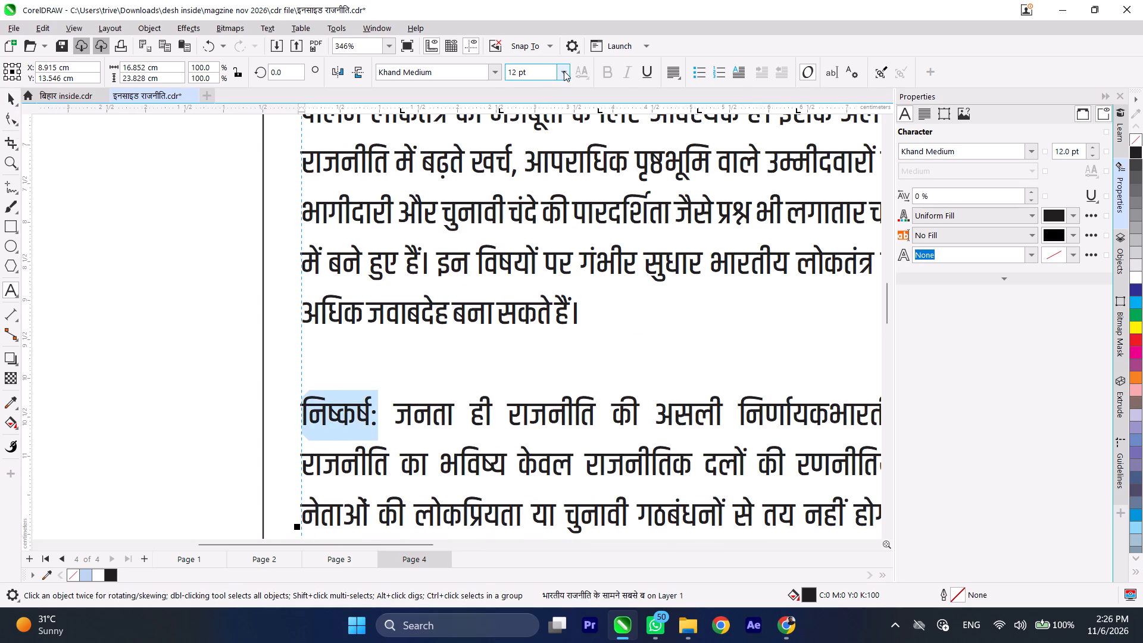
left_click(564, 71)
left_click(555, 188)
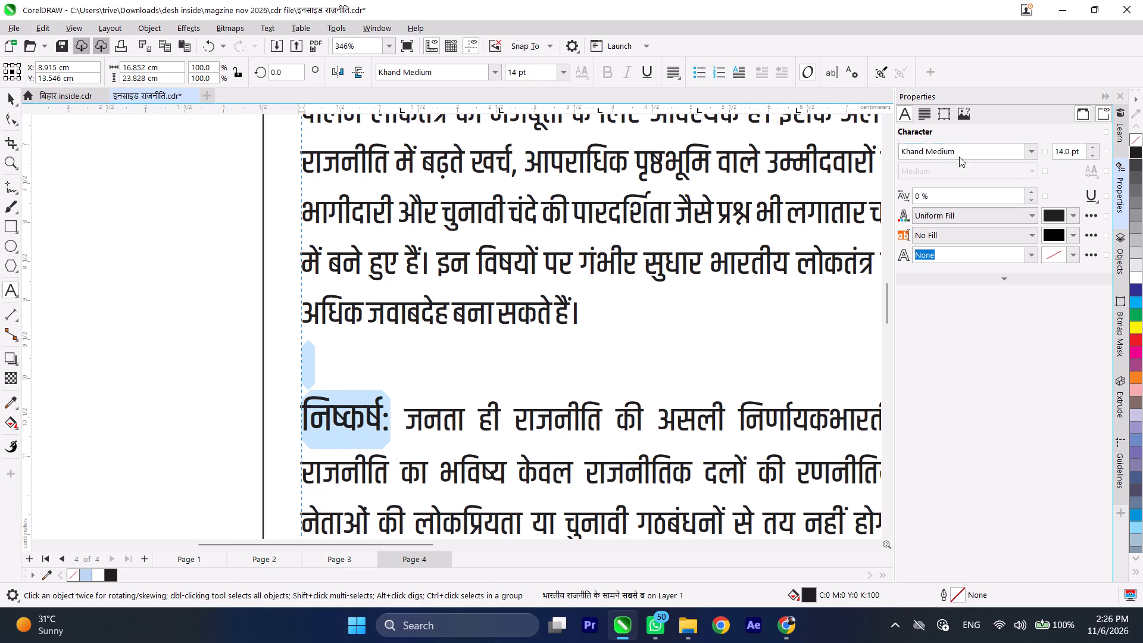
left_click(1033, 151)
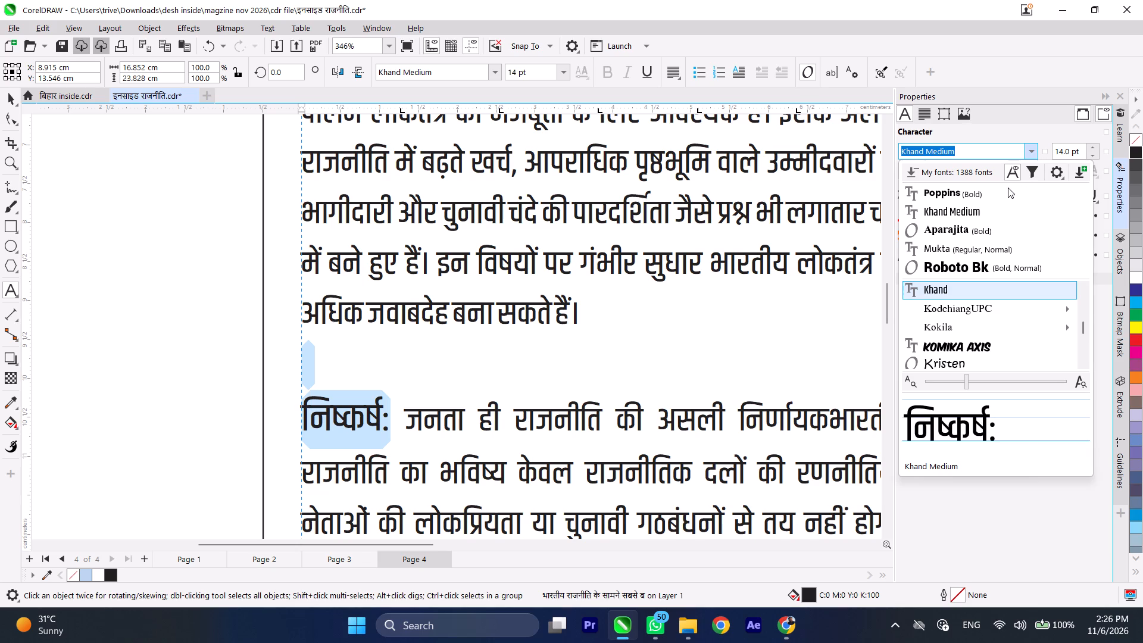
left_click(1006, 188)
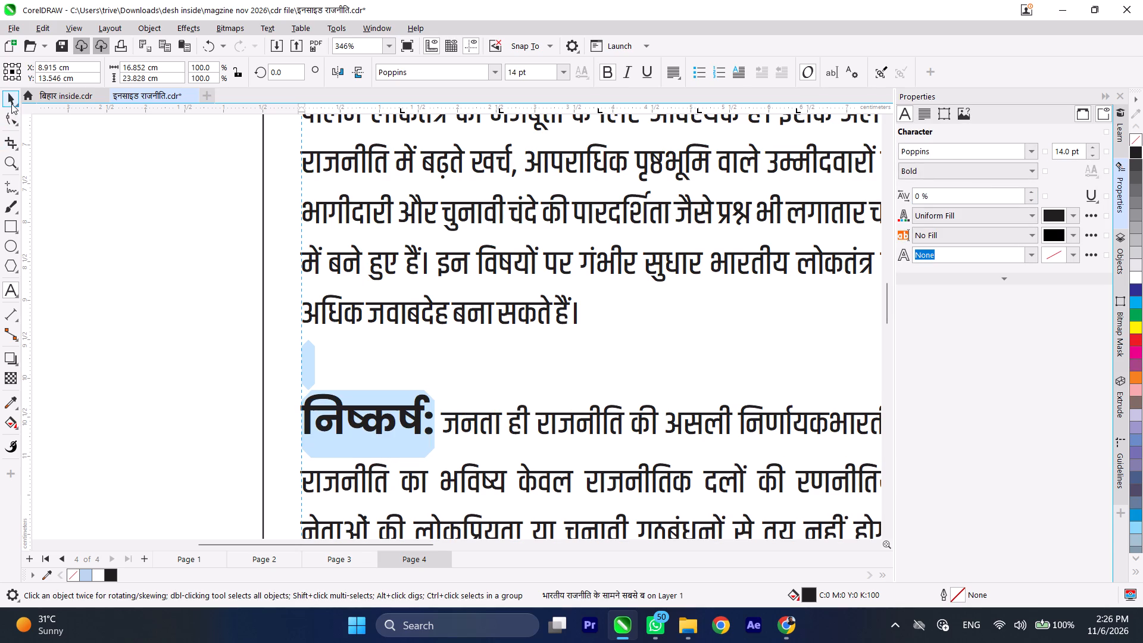
left_click(11, 104)
scroll(305, 235, "down", 8)
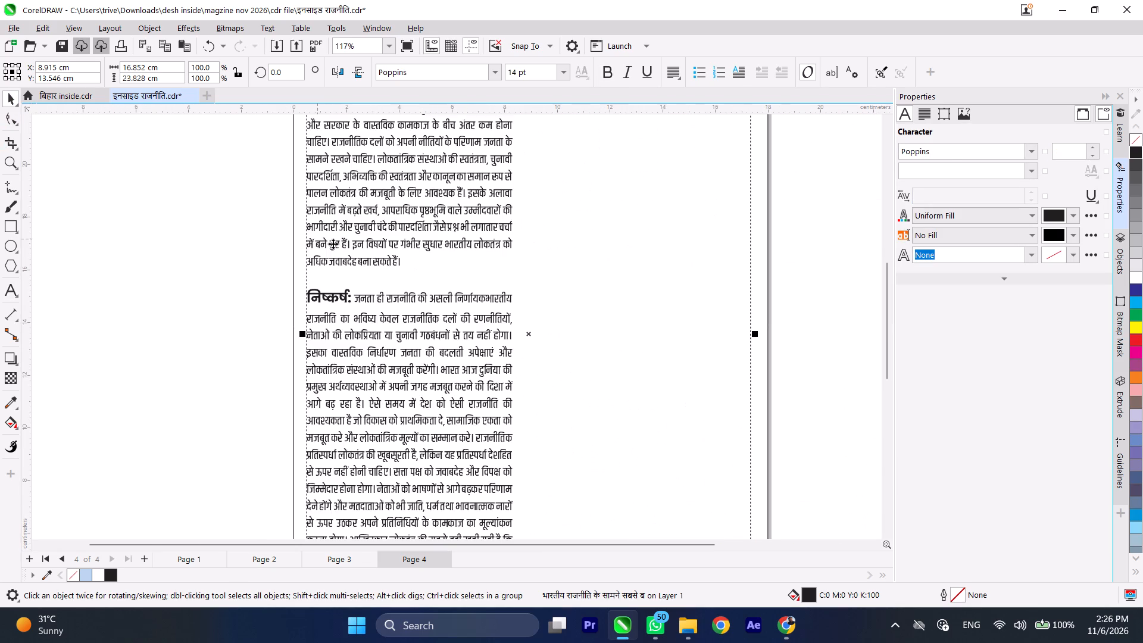
scroll(468, 276, "down", 3)
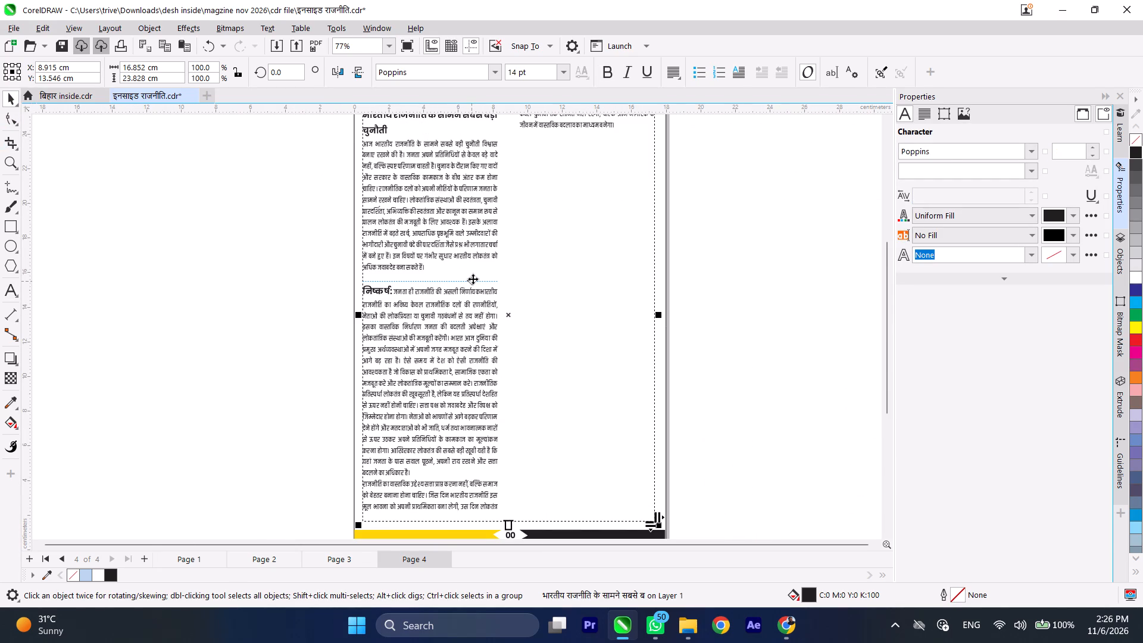
scroll(479, 283, "down", 2)
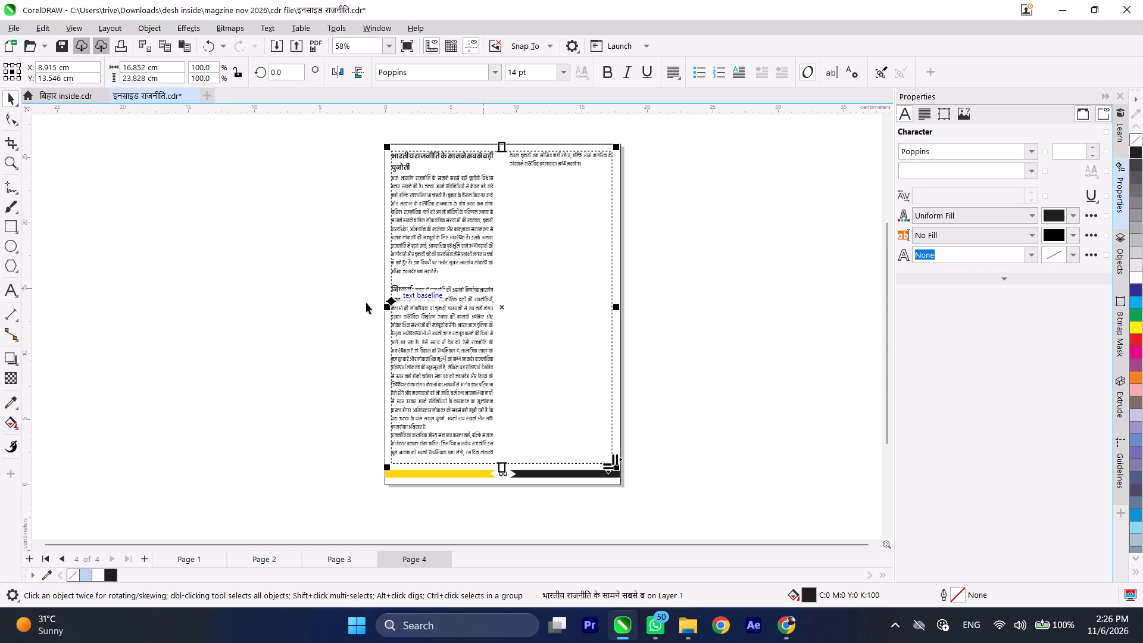
left_click(338, 301)
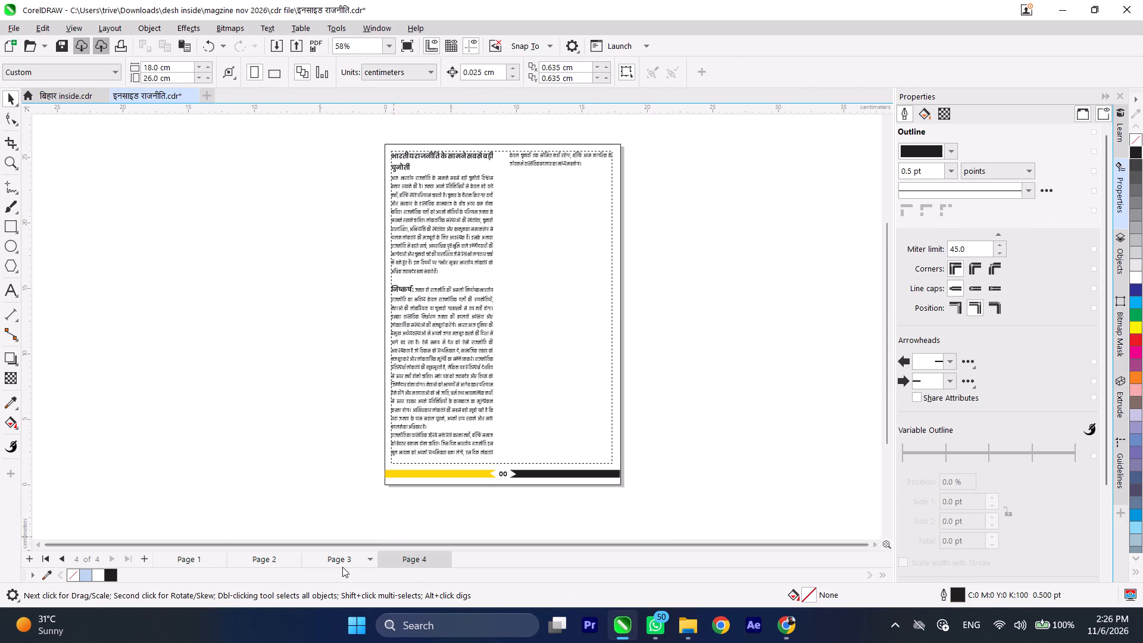
On page 3, scale the social media picture down to about 3.8 by 6.7 cm and place it below the महिला नेतृत्व article.
left_click(342, 565)
scroll(479, 441, "down", 5)
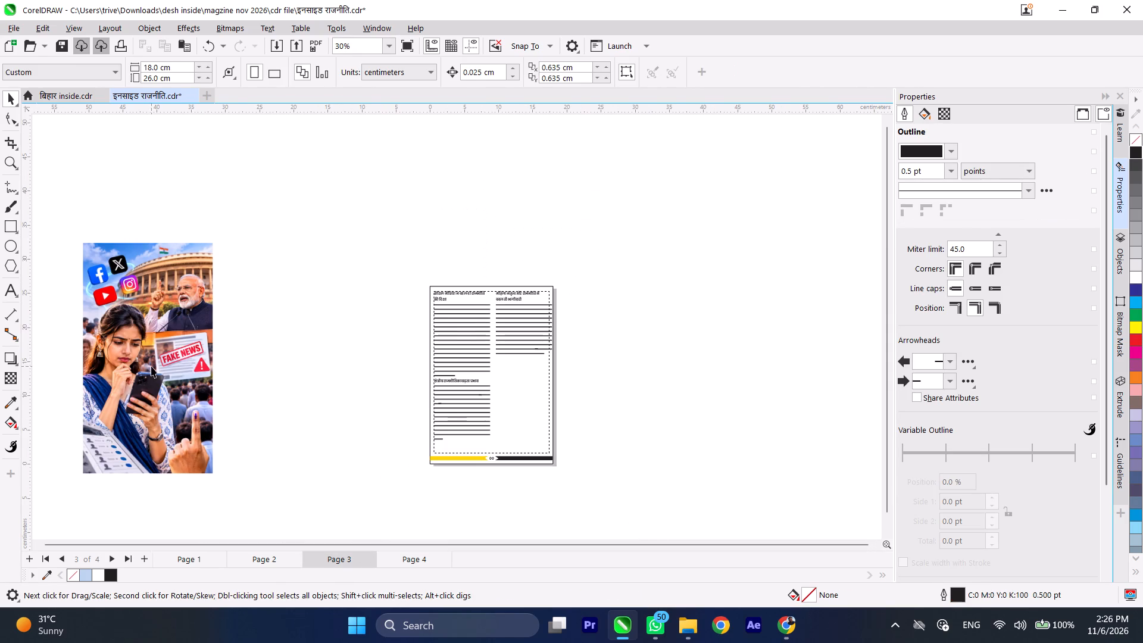
left_click(145, 365)
left_click_drag(146, 349, 327, 352)
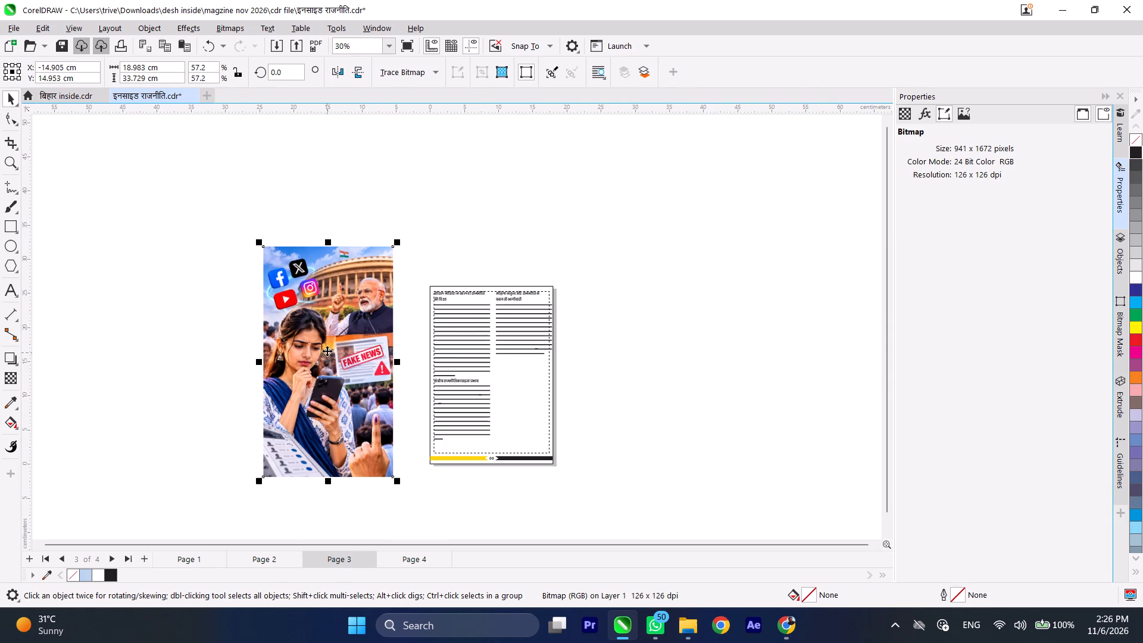
left_click_drag(258, 245, 364, 408)
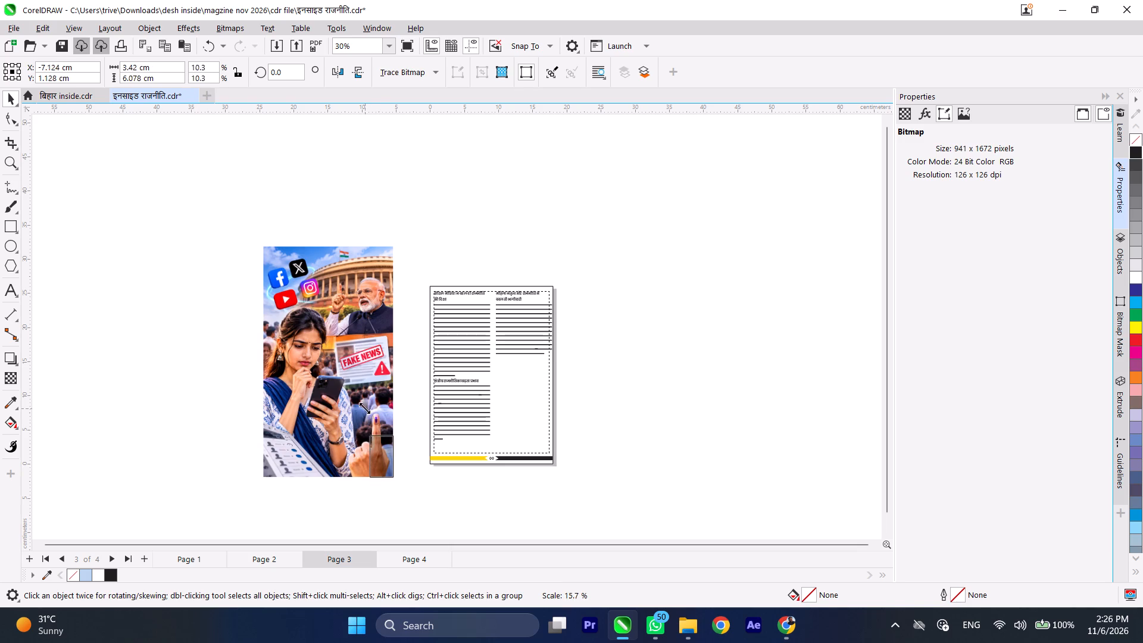
left_click_drag(364, 408, 362, 407)
left_click_drag(385, 461, 523, 393)
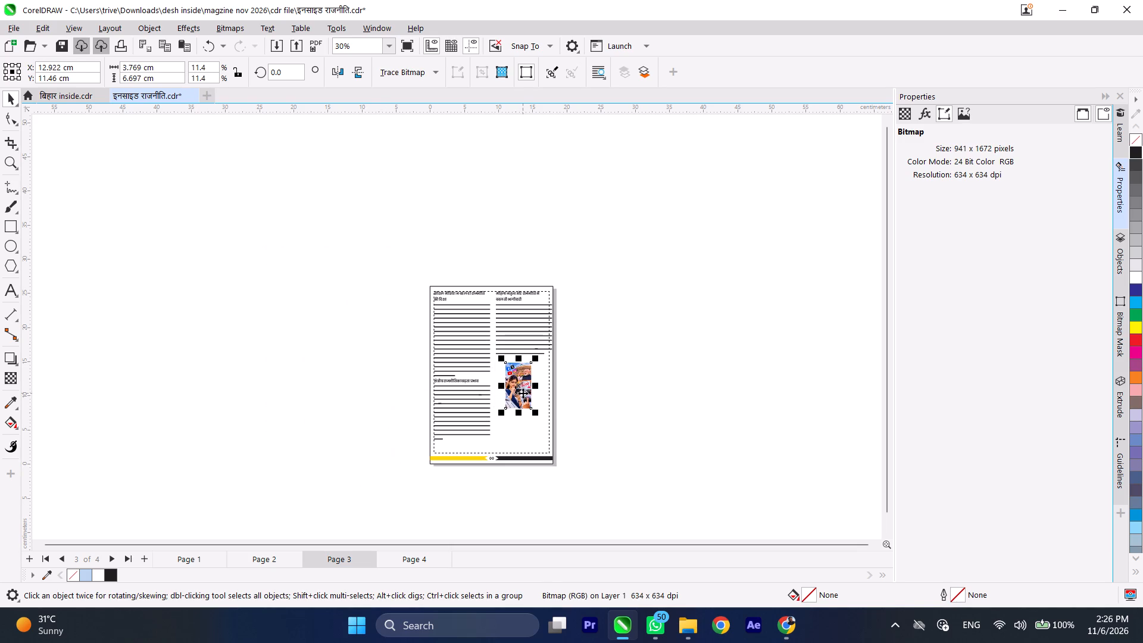
Move the picture so its lower-right corner sits exactly on the lower-right corner of the dashed page margin.
scroll(517, 391, "up", 5)
scroll(507, 279, "down", 3)
scroll(509, 354, "up", 5)
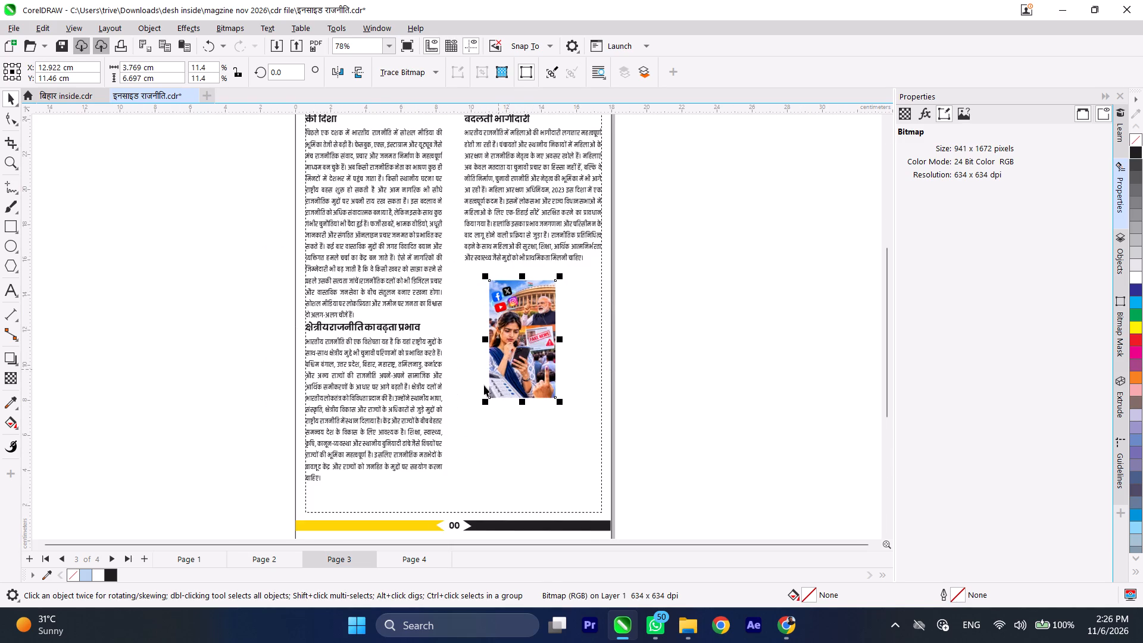
scroll(484, 385, "down", 3)
scroll(480, 386, "up", 2)
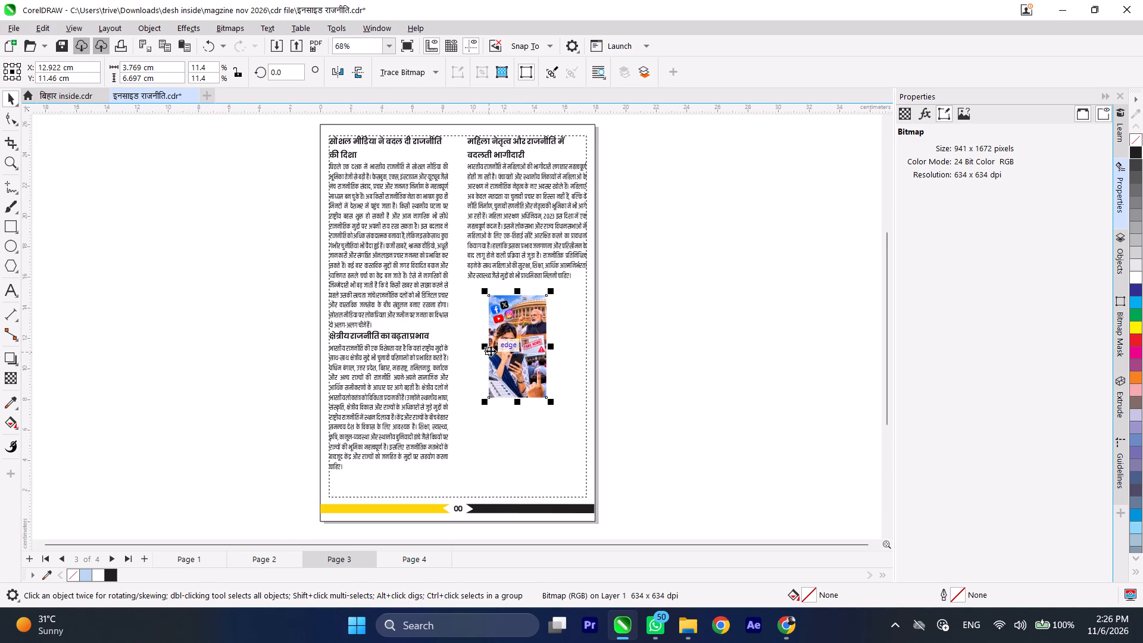
scroll(496, 336, "up", 4)
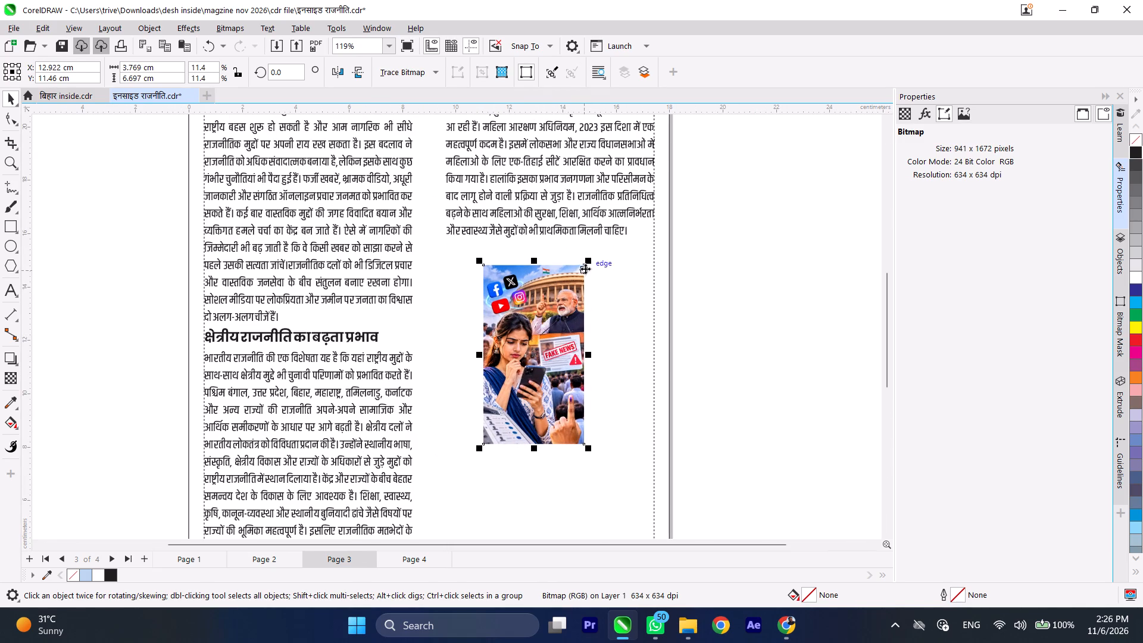
scroll(502, 271, "down", 3)
scroll(553, 414, "up", 2)
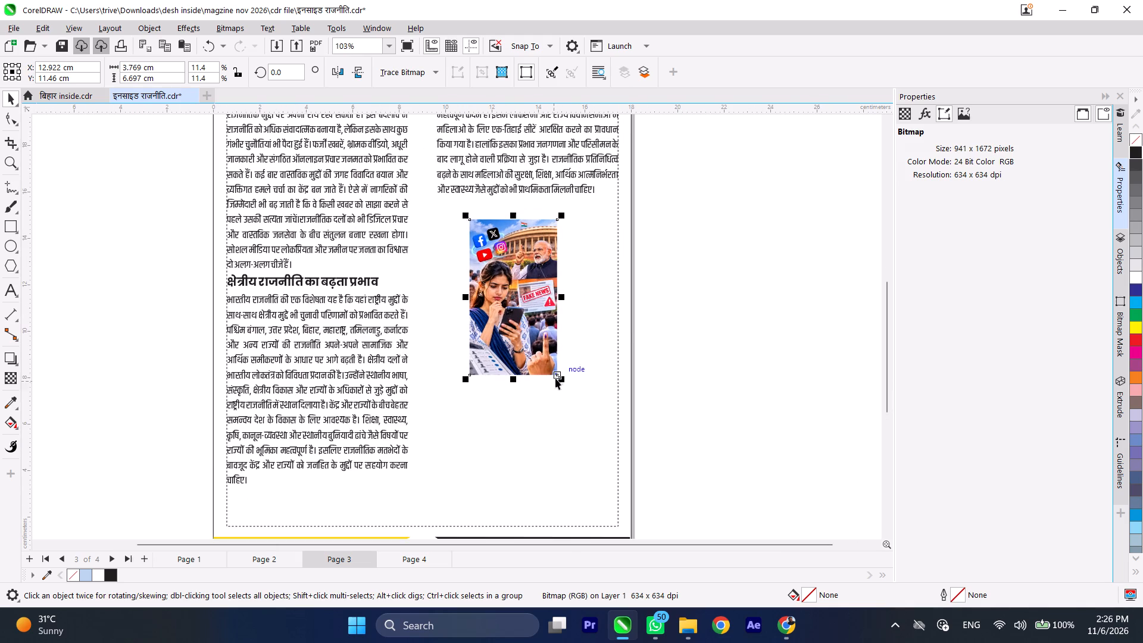
scroll(535, 340, "down", 3)
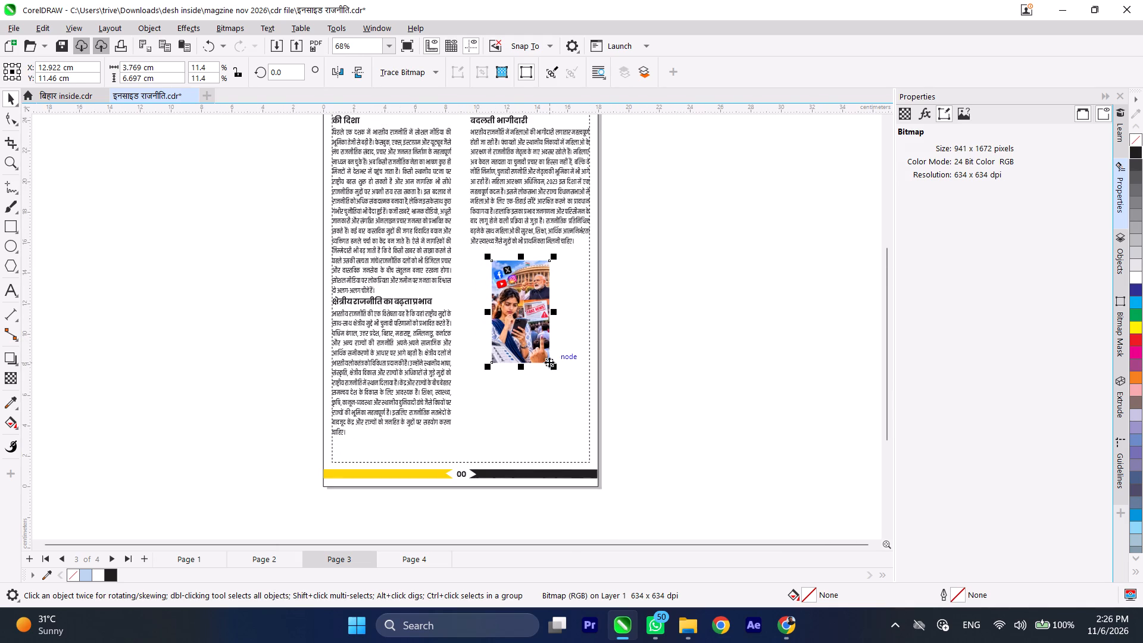
left_click_drag(549, 362, 589, 463)
scroll(589, 463, "up", 3)
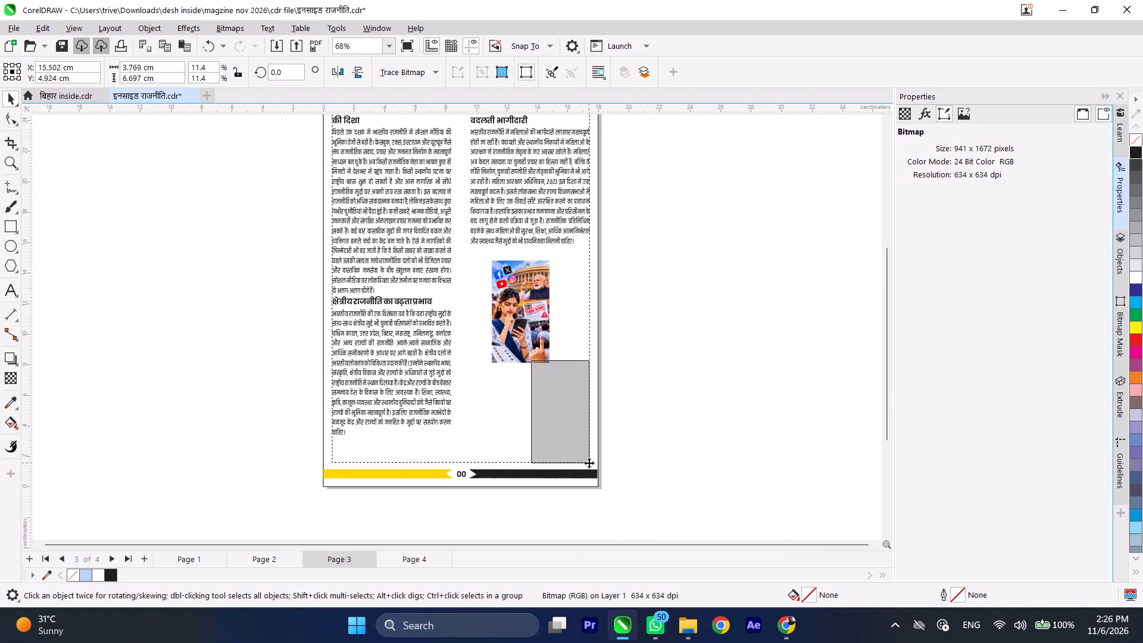
scroll(589, 463, "up", 8)
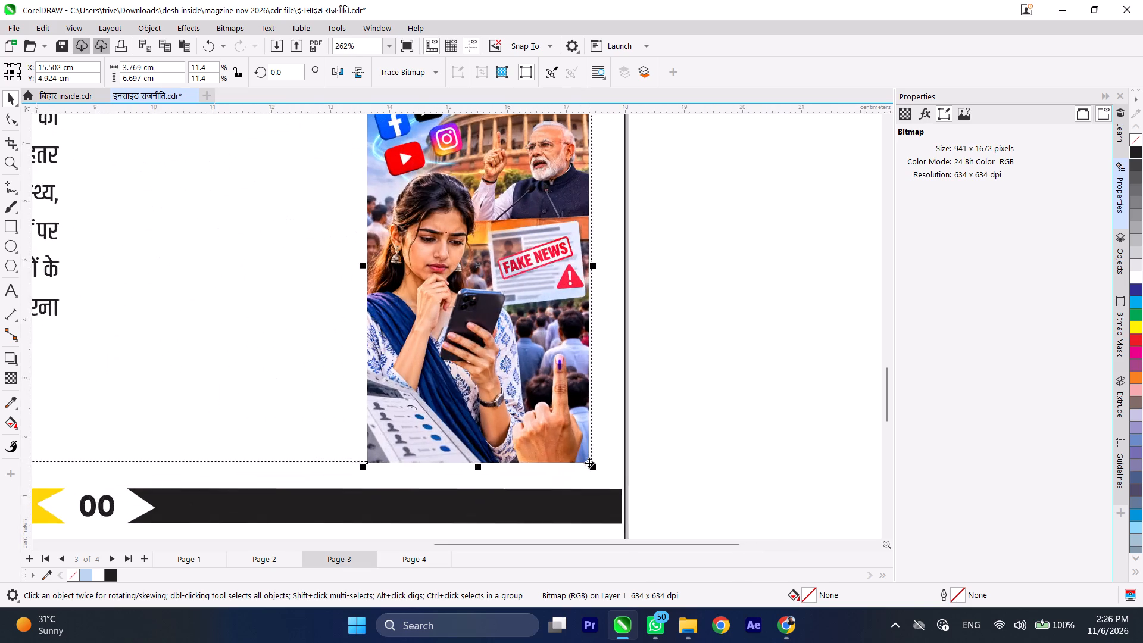
scroll(589, 463, "up", 12)
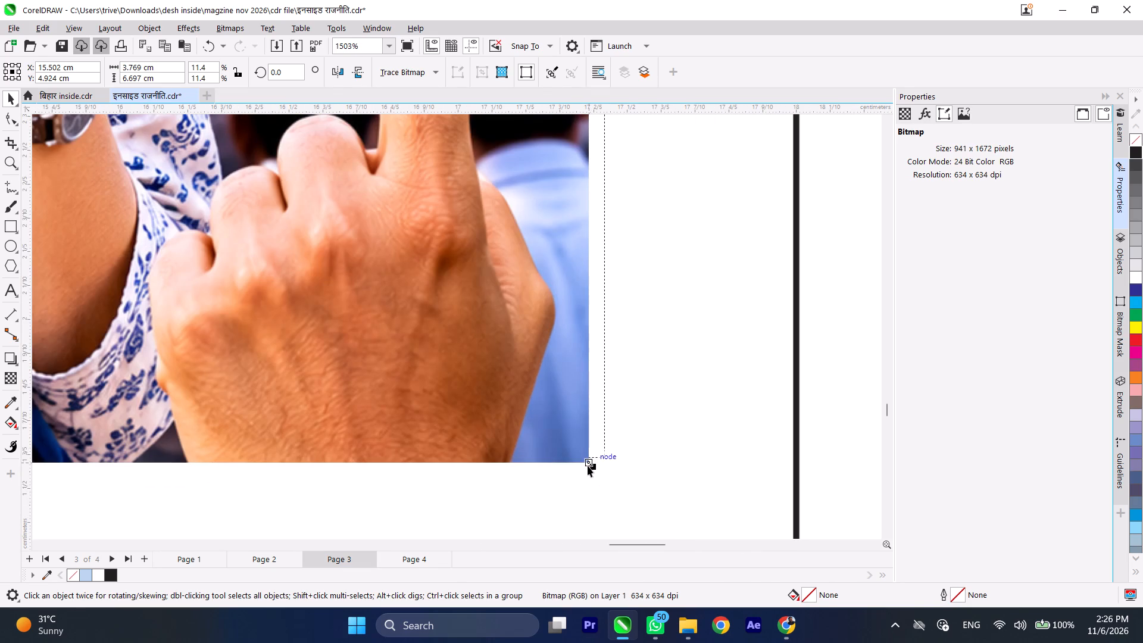
left_click_drag(589, 464, 605, 456)
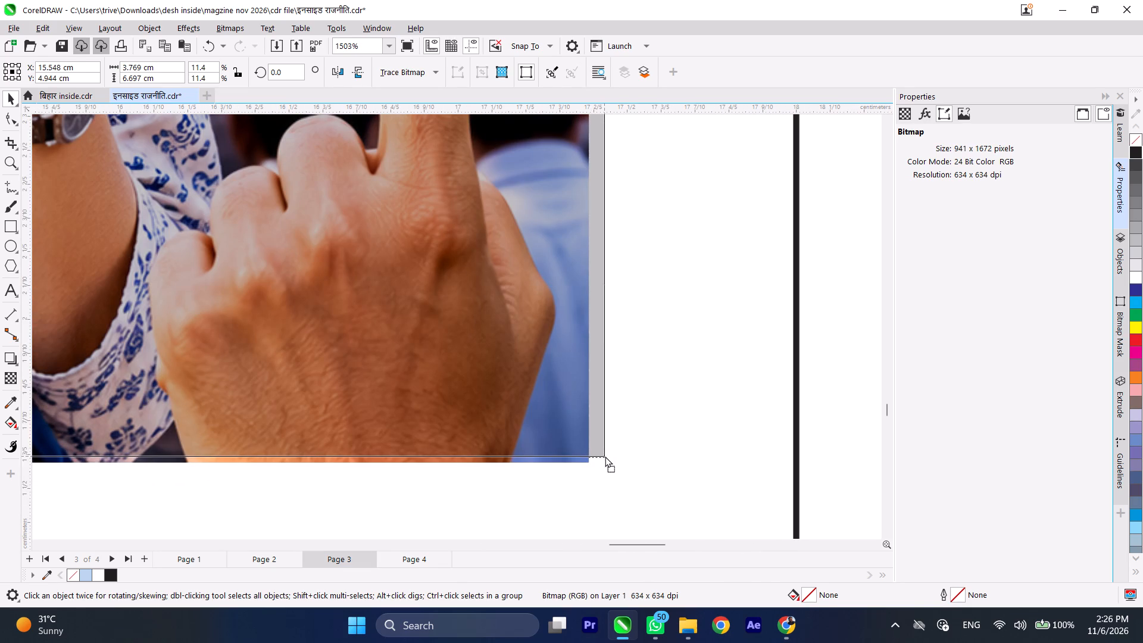
left_click_drag(605, 456, 605, 457)
Enlarge the picture proportionally from its upper-left corner to about 8 by 14.3 cm, filling the space below the महिला नेतृत्व article.
scroll(603, 469, "down", 16)
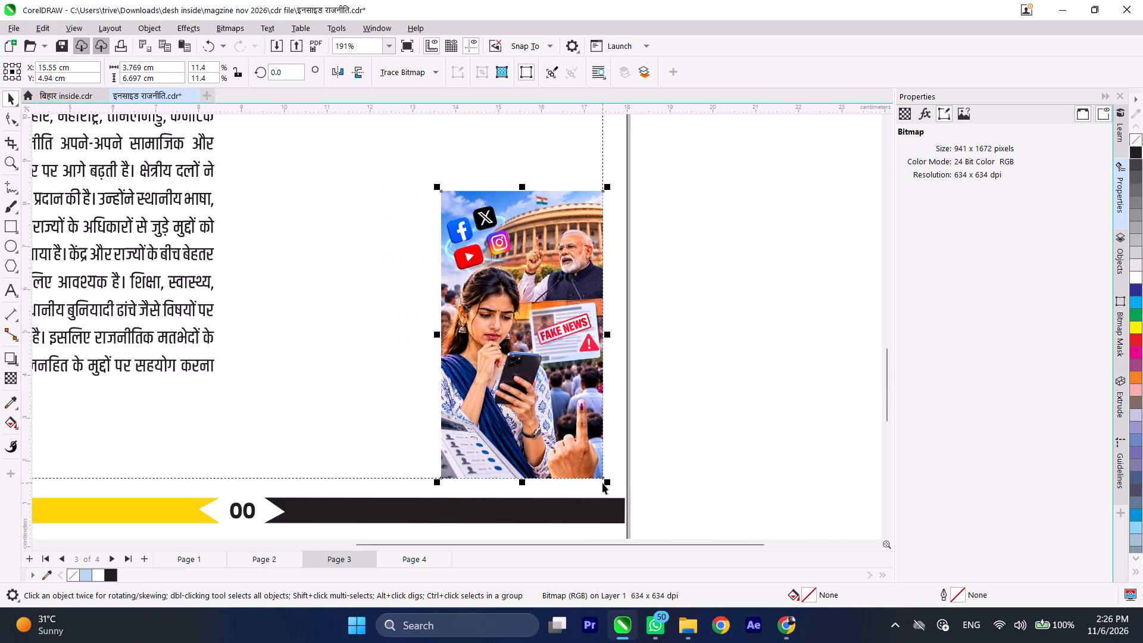
scroll(602, 483, "down", 1)
scroll(582, 436, "down", 8)
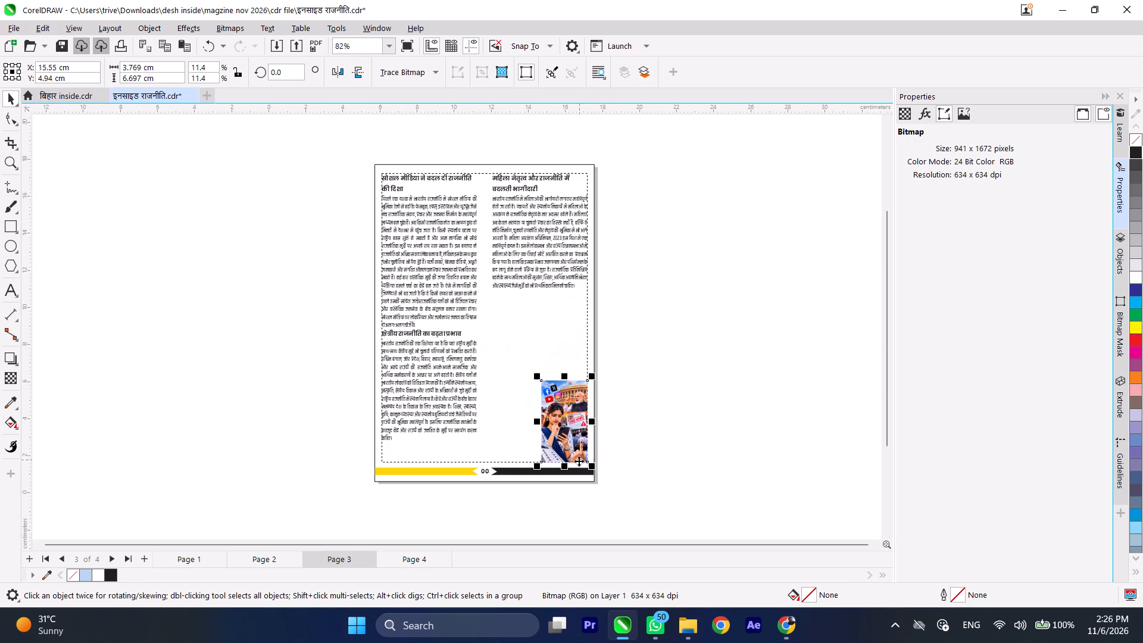
scroll(542, 352, "up", 9)
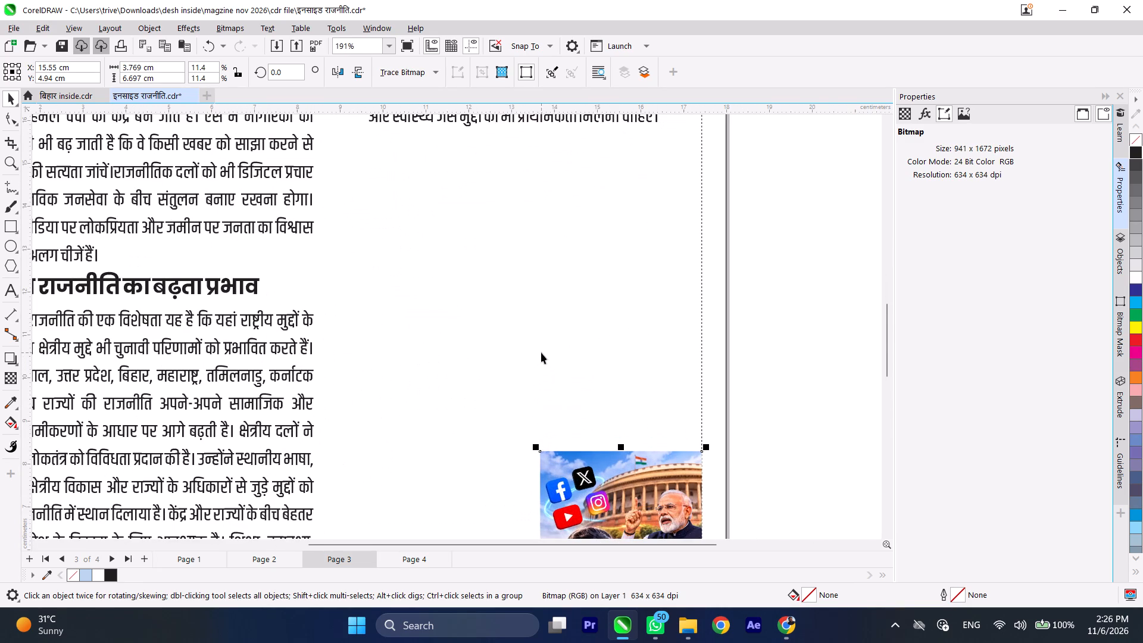
left_click_drag(538, 445, 488, 385)
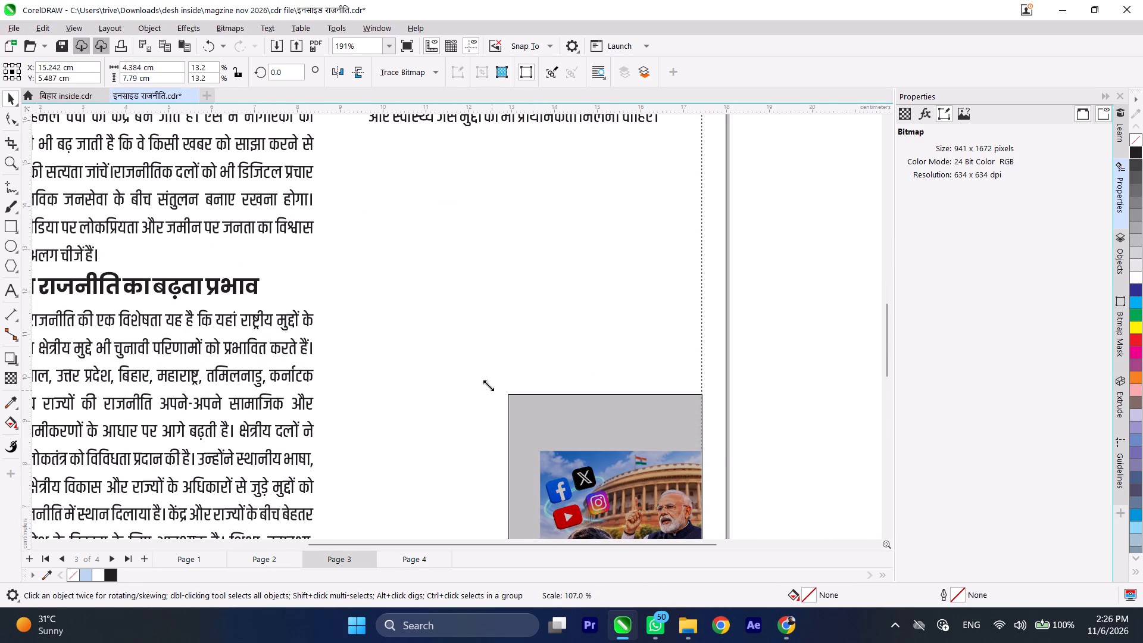
left_click_drag(488, 385, 322, 121)
scroll(494, 216, "down", 5)
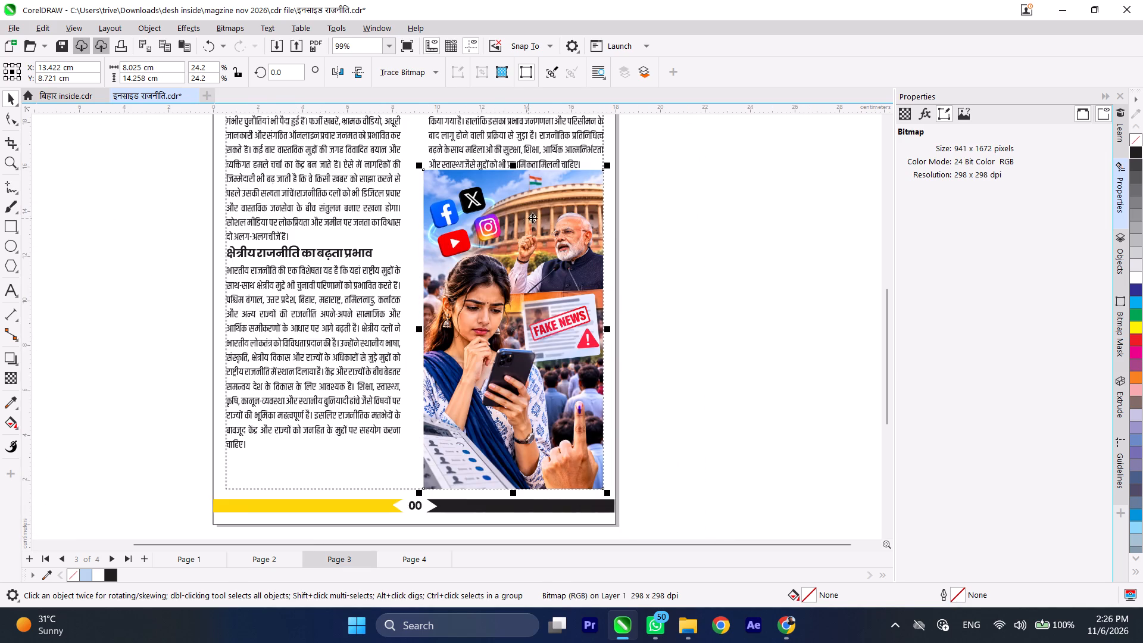
scroll(552, 218, "down", 3)
scroll(589, 408, "down", 4)
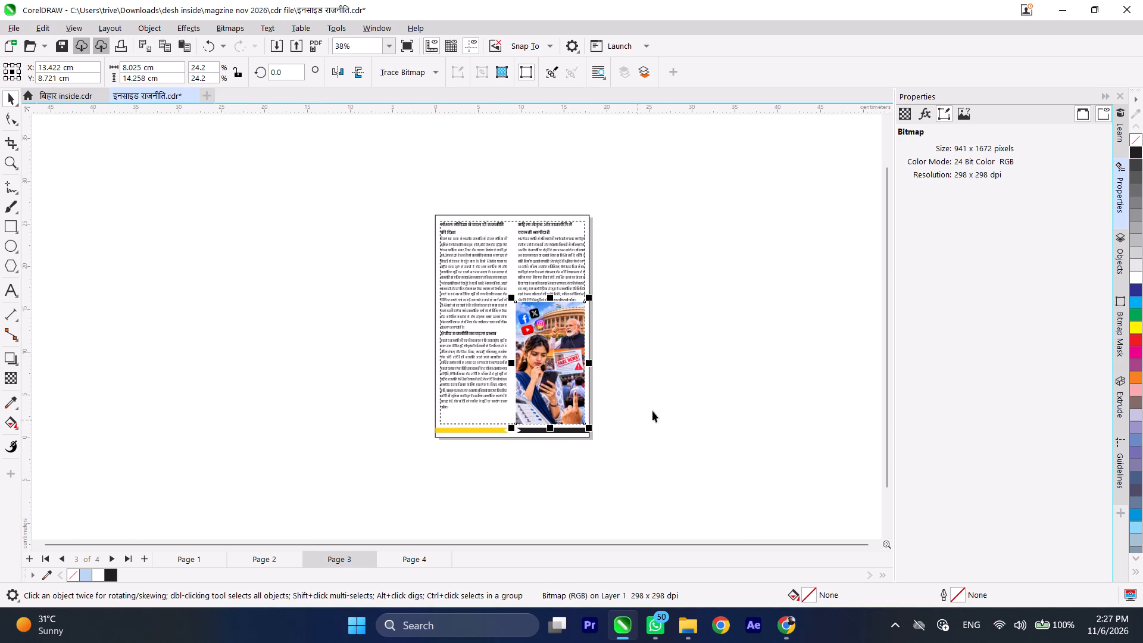
left_click(666, 402)
Examine the page 3 layout, checking how the enlarged picture sits against the two text columns.
scroll(615, 479, "down", 1)
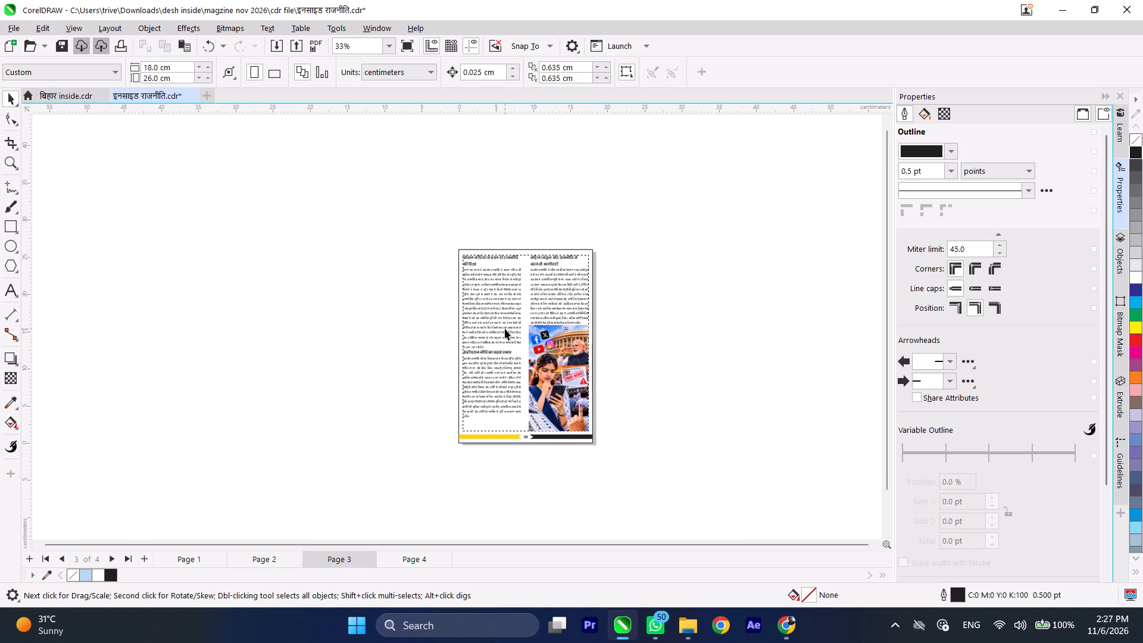
scroll(514, 424, "down", 1)
scroll(535, 304, "up", 3)
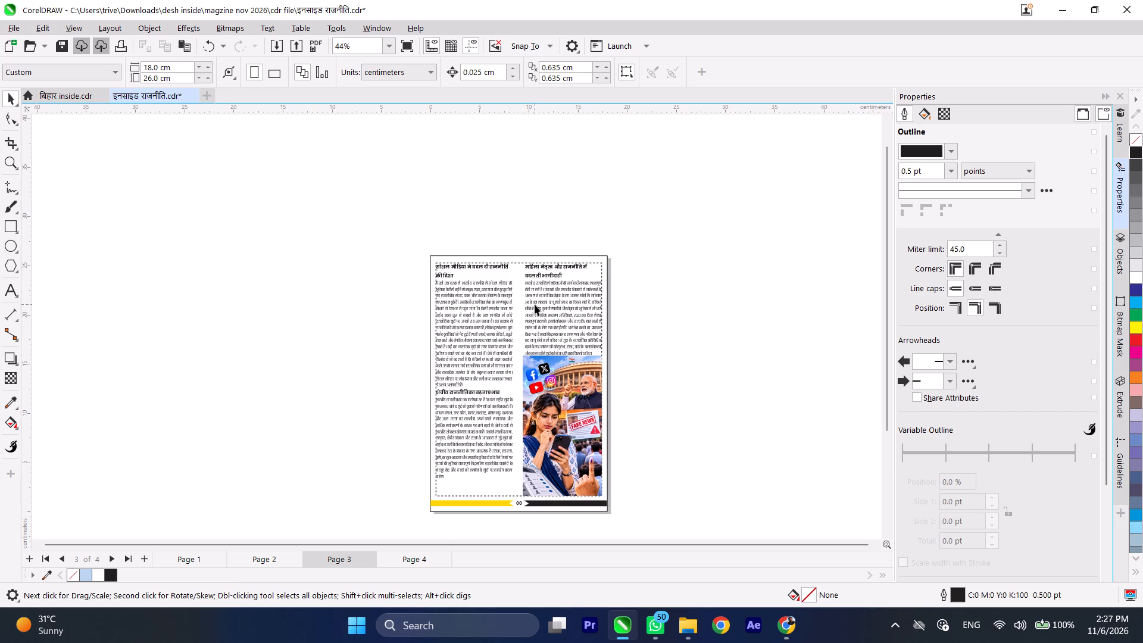
scroll(546, 291, "down", 1)
scroll(493, 415, "up", 3)
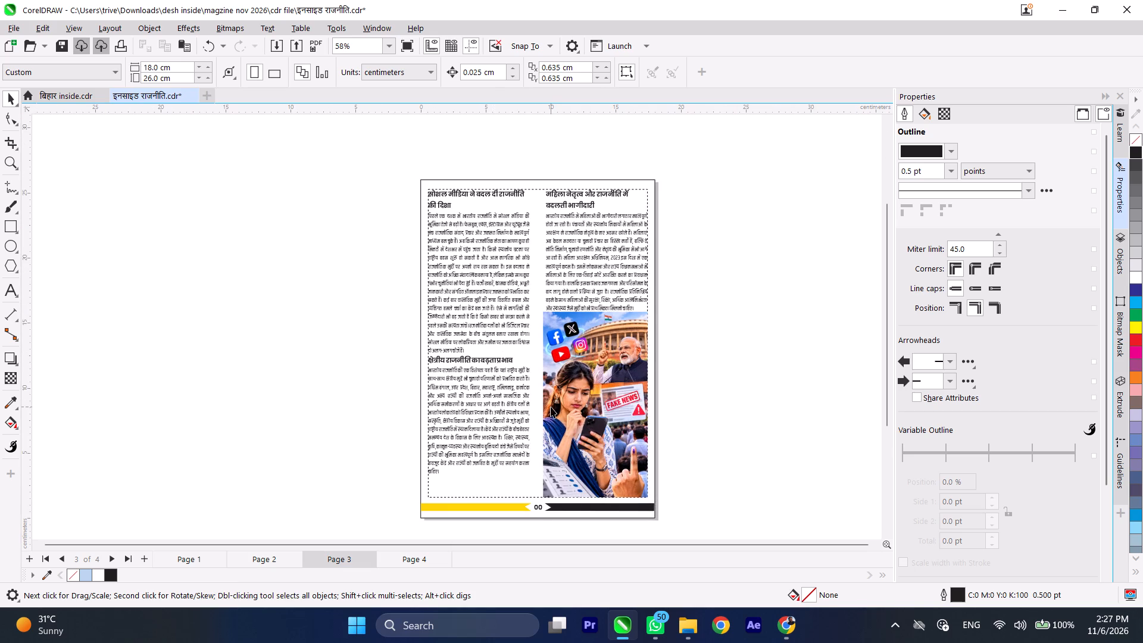
scroll(551, 407, "up", 2)
scroll(601, 307, "down", 1)
scroll(549, 429, "down", 1)
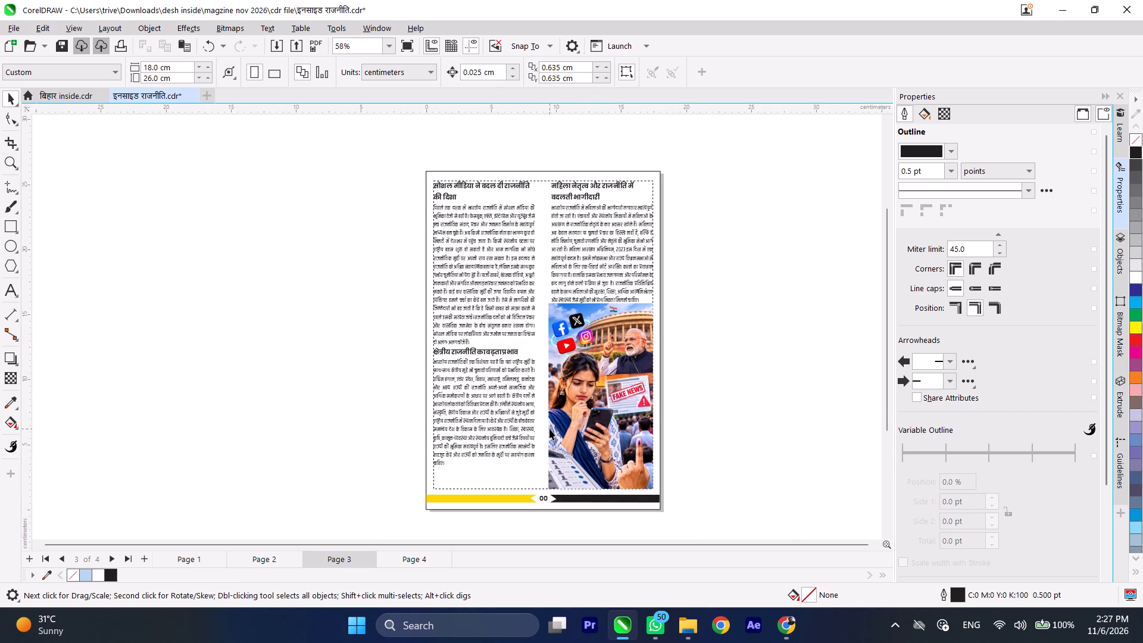
scroll(593, 323, "up", 1)
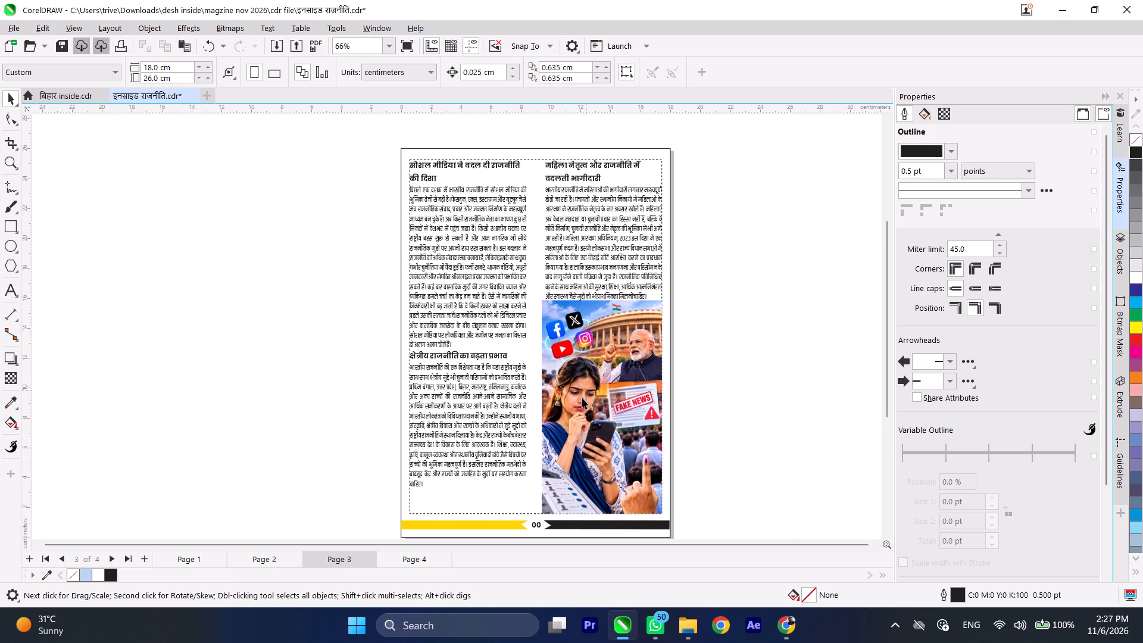
scroll(579, 408, "down", 1)
scroll(506, 481, "down", 1)
scroll(593, 320, "up", 2)
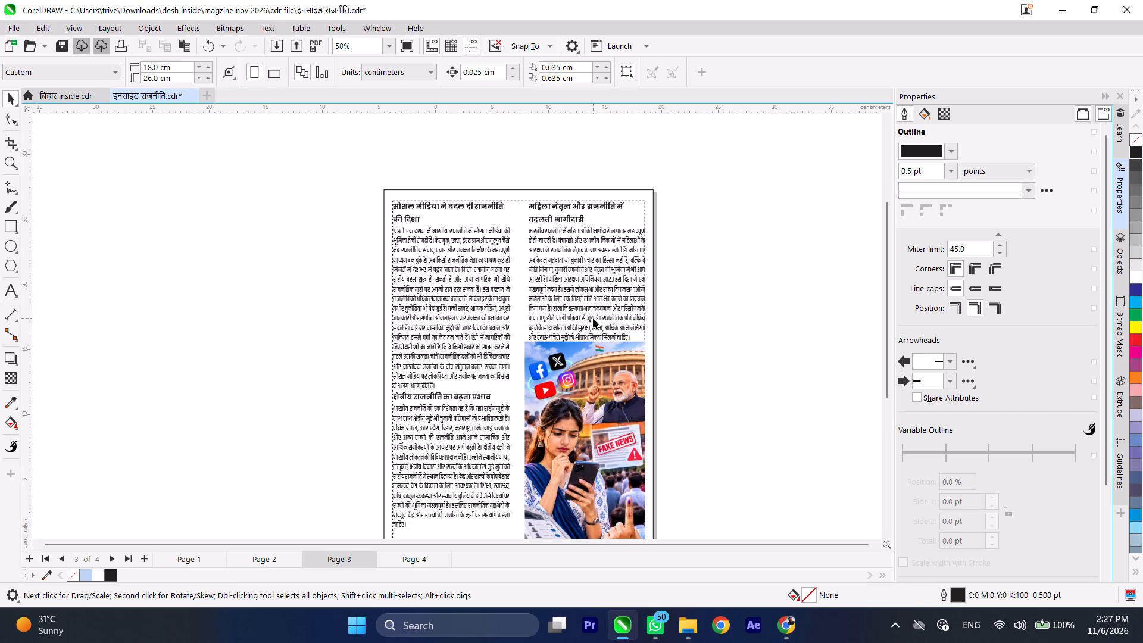
scroll(591, 323, "down", 2)
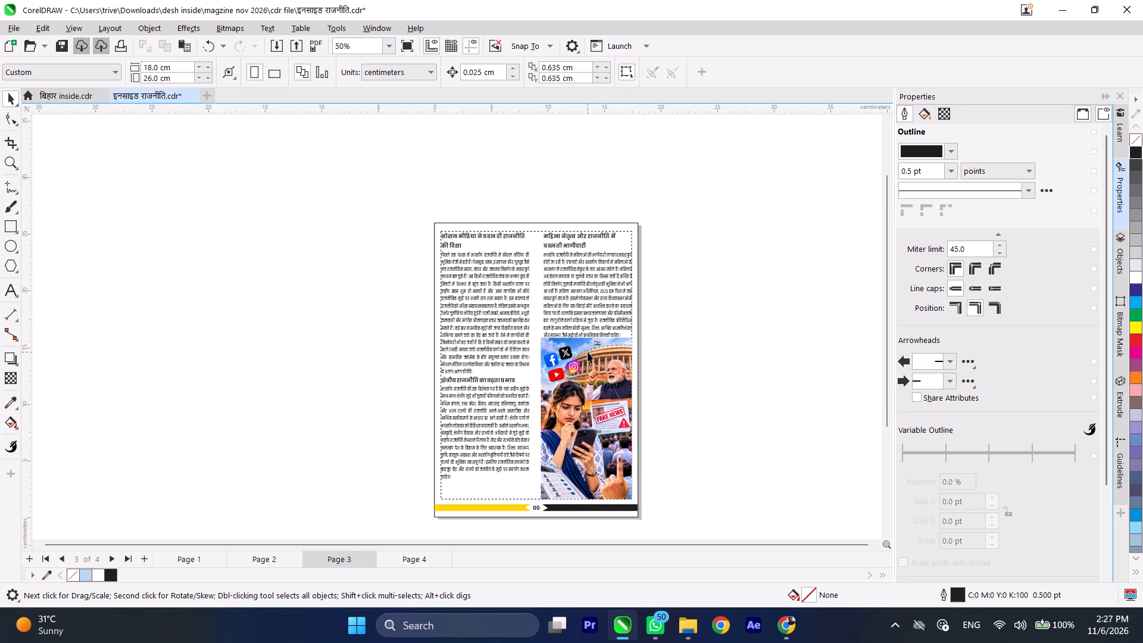
Move the picture straight up the second column to the top margin of page 3, over the महिला नेतृत्व article.
left_click(588, 352)
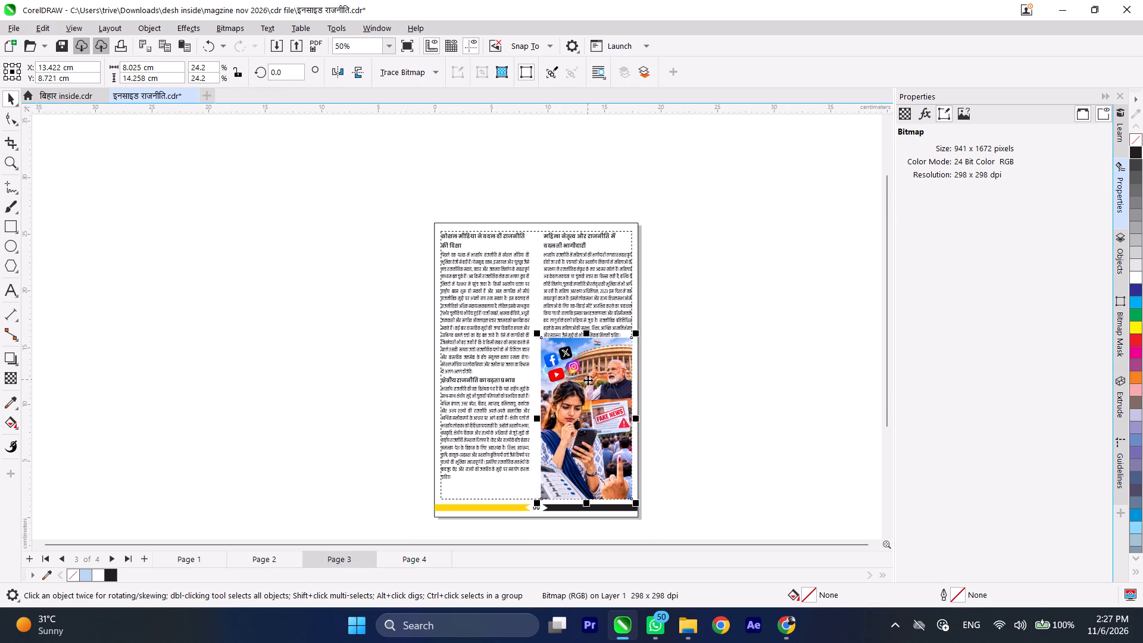
key("shift+Up")
key("shift+Up")
key("shift+Up")
key("shift+Up")
key("shift+Up")
key("shift+Up")
key("shift+Up")
key("shift+Up")
key("shift+Up")
key("shift+Up")
key("shift+Up")
key("shift+Up")
key("shift+Up")
key("shift+Up")
key("shift+Up")
key("shift+Up")
key("shift+Up")
key("shift+Up")
key("shift+Up")
key("shift+Up")
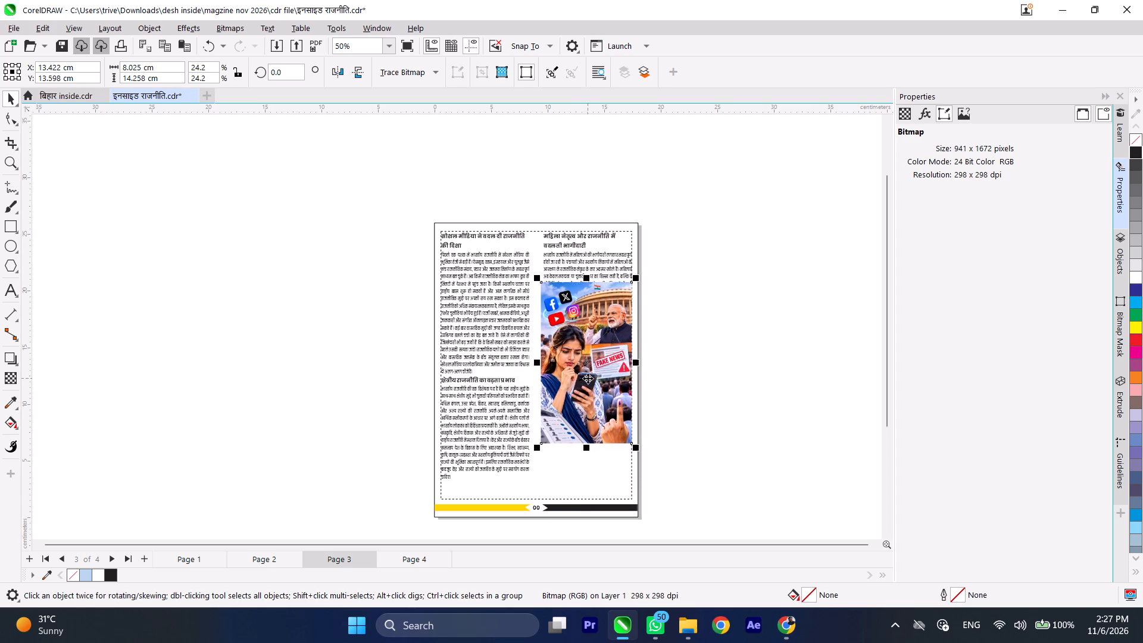
key("Up")
key("shift+Up")
key("shift+Up")
key("shift+Up")
key("shift+Up")
key("shift+Up")
key("shift+Up")
key("shift+Up")
key("shift+Up")
key("shift+Up")
key("shift+Up")
key("shift+Up")
key("shift+Up")
key("shift+Up")
key("shift+Up")
key("shift+Up")
key("shift+Up")
key("shift+Up")
key("shift+Up")
key("shift+Up")
key("shift+Up")
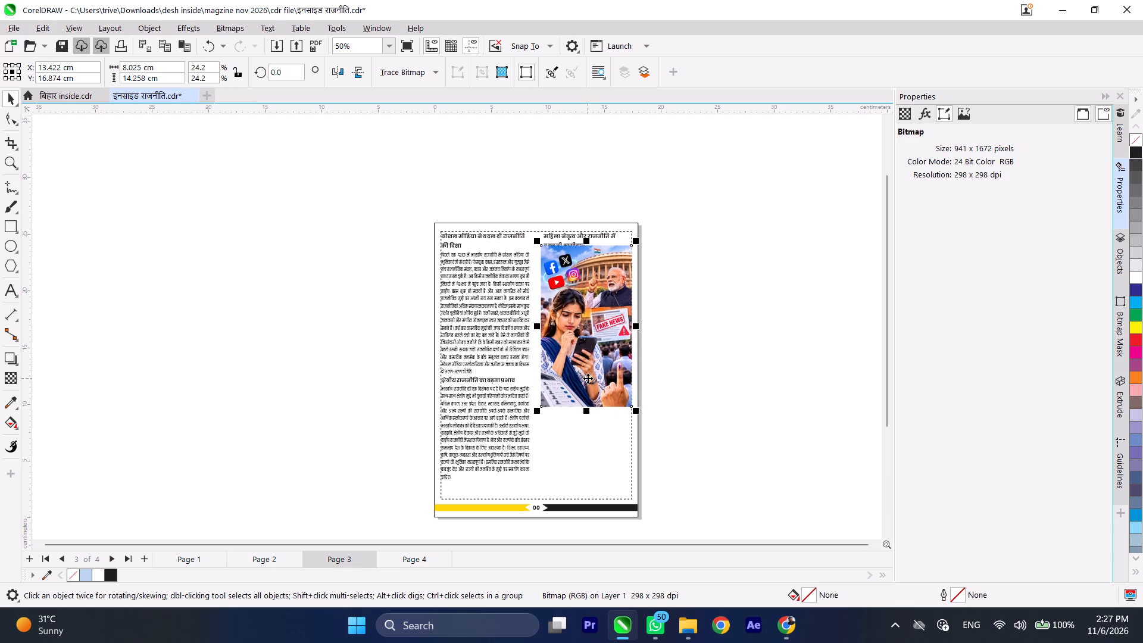
key("shift+Up")
key("shift+Up")
key("shift+Up")
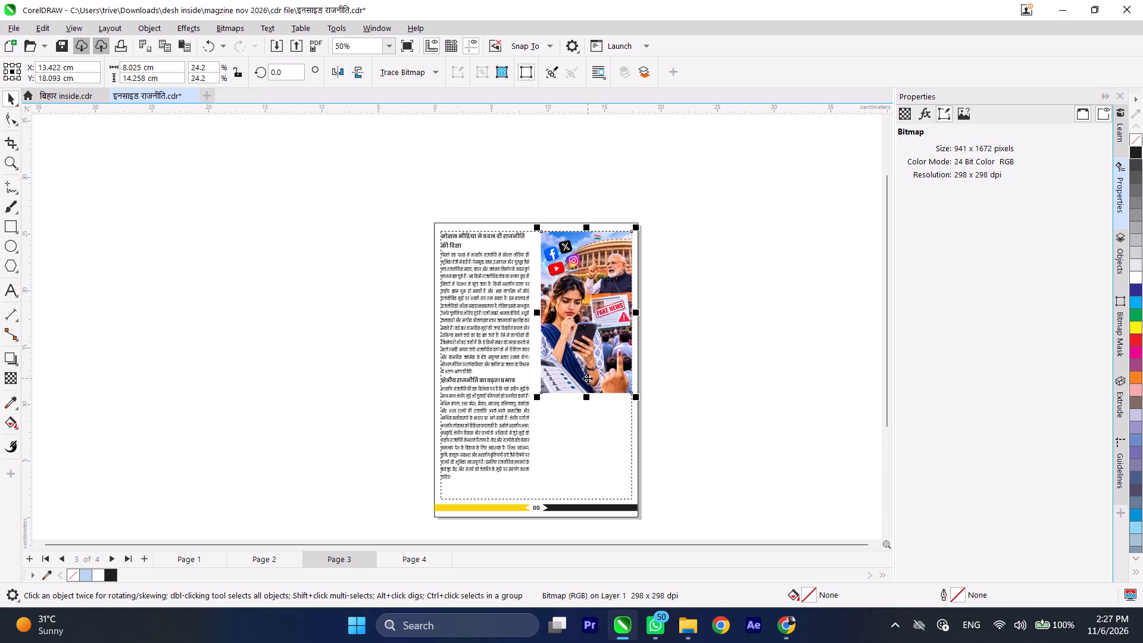
key("shift+Up")
key("shift+Up")
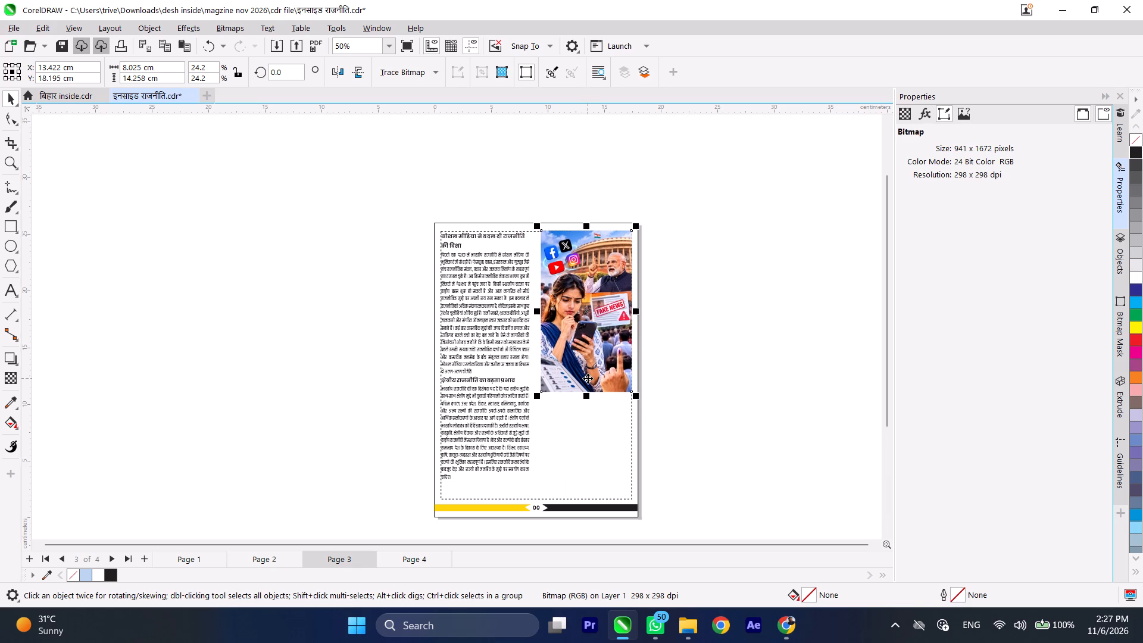
Nudge the picture down so its top edge aligns with the dashed top margin, at Y 18.119 cm.
scroll(583, 367, "up", 3)
scroll(561, 163, "up", 9)
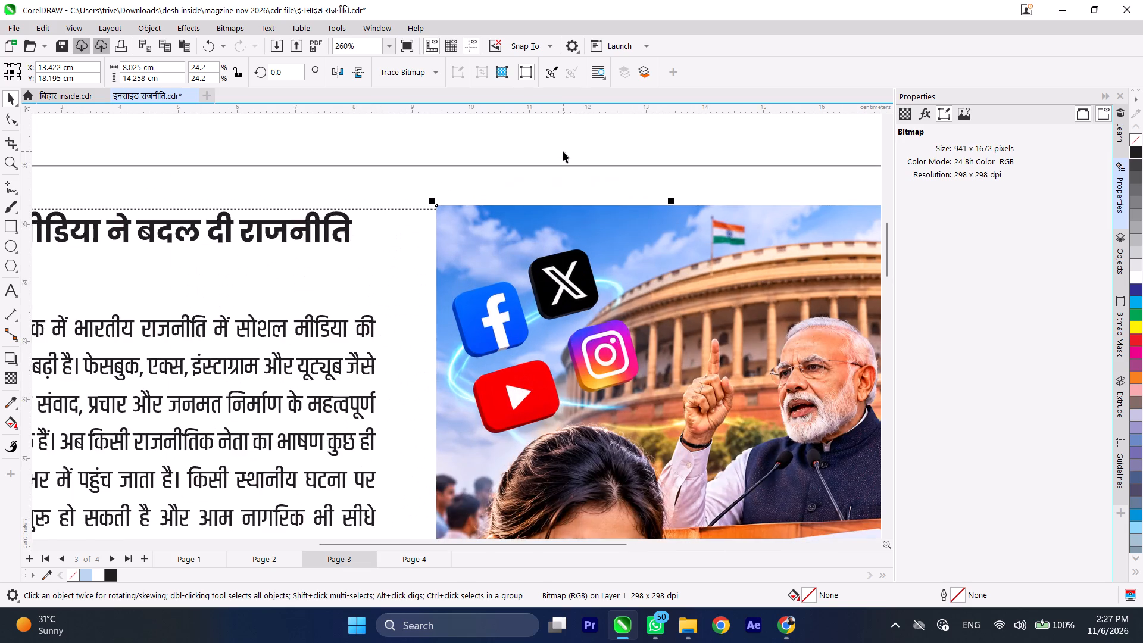
scroll(563, 151, "up", 2)
key("Down")
key("Down")
key("Down")
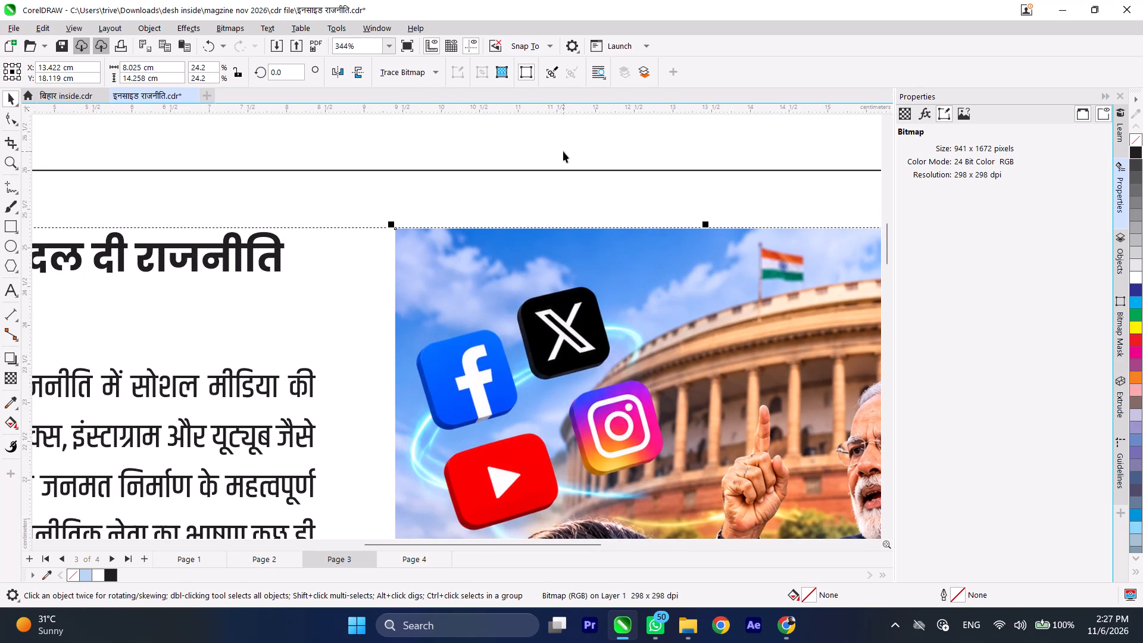
key("Up")
key("Down")
right_click_drag(498, 188, 488, 199)
scroll(495, 186, "down", 7)
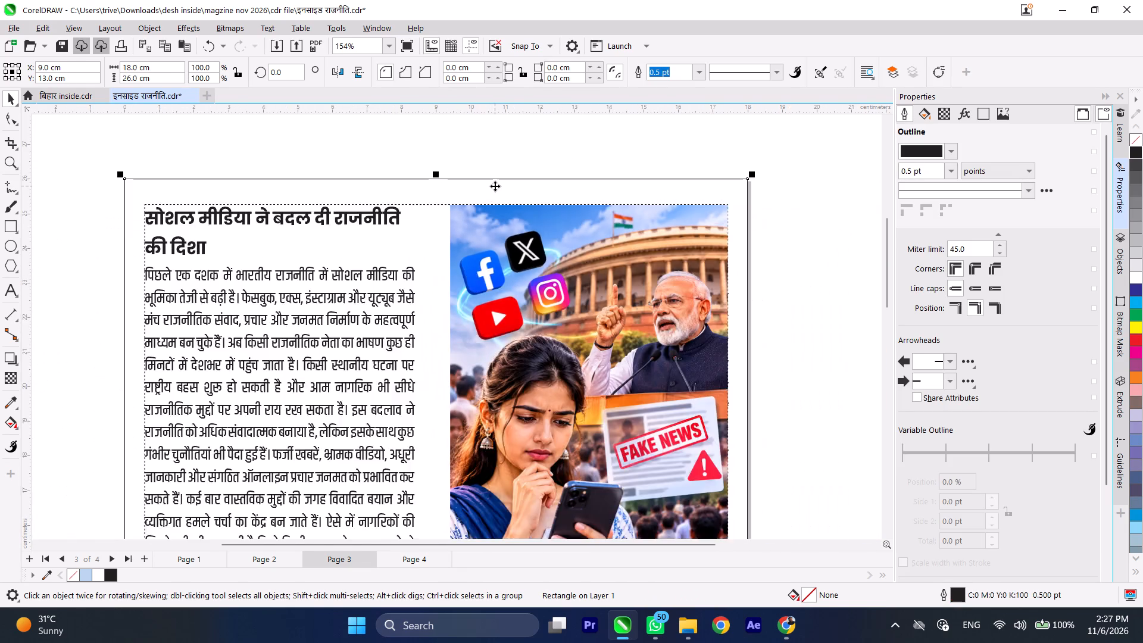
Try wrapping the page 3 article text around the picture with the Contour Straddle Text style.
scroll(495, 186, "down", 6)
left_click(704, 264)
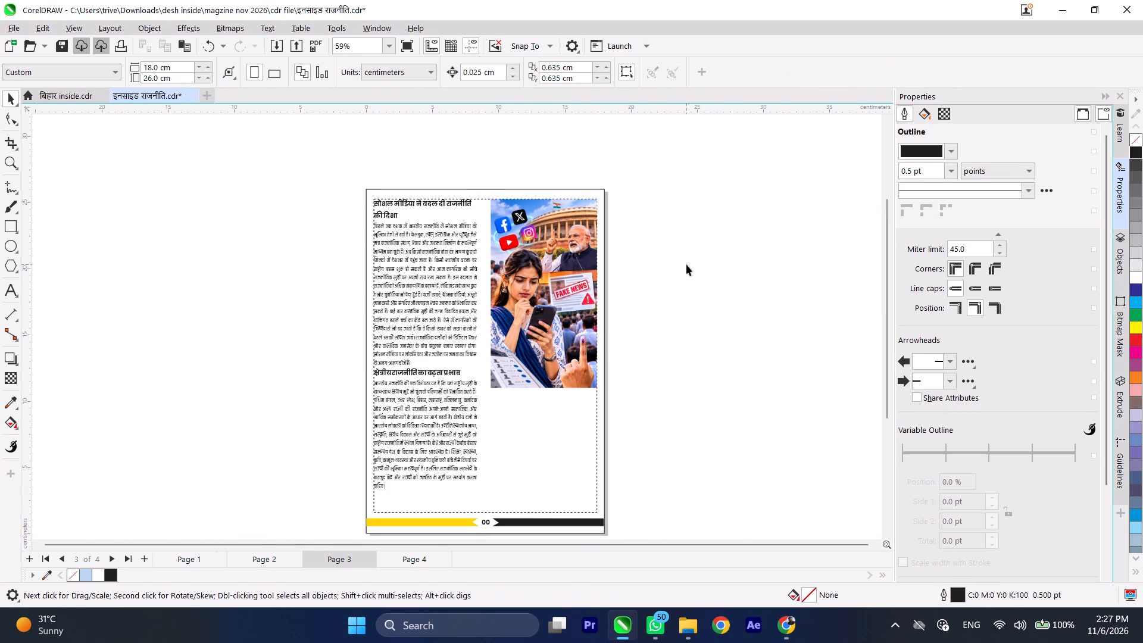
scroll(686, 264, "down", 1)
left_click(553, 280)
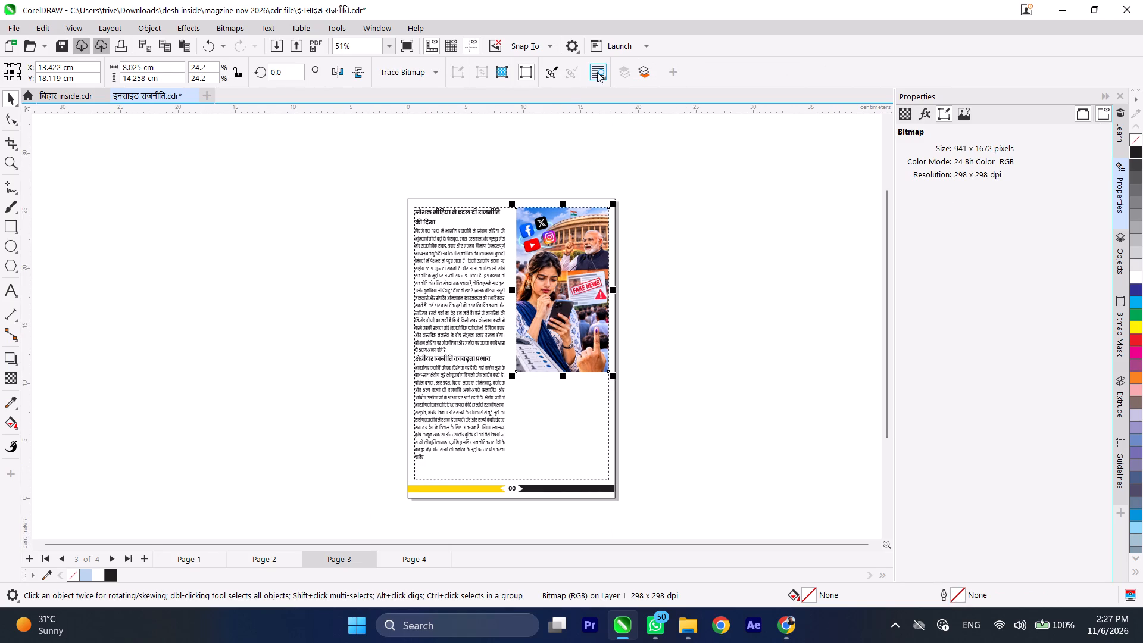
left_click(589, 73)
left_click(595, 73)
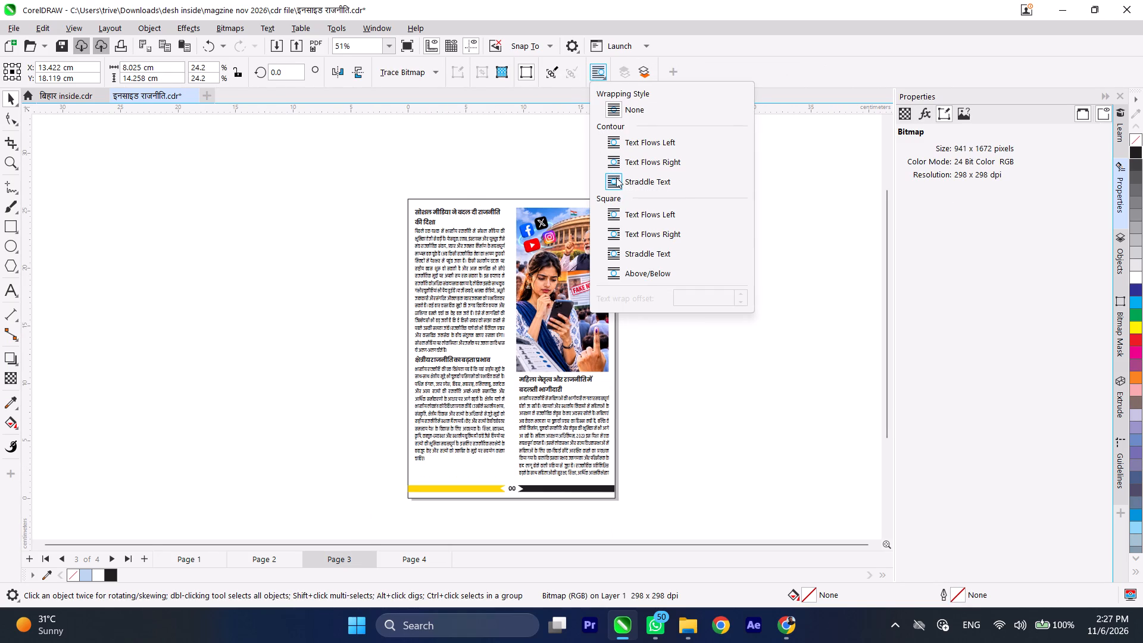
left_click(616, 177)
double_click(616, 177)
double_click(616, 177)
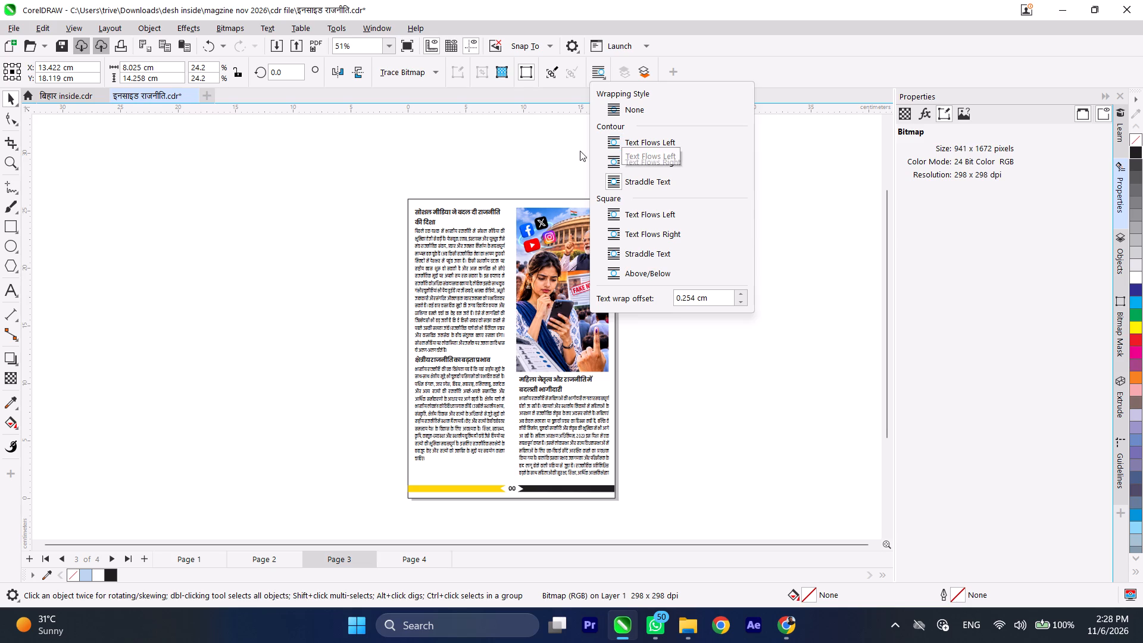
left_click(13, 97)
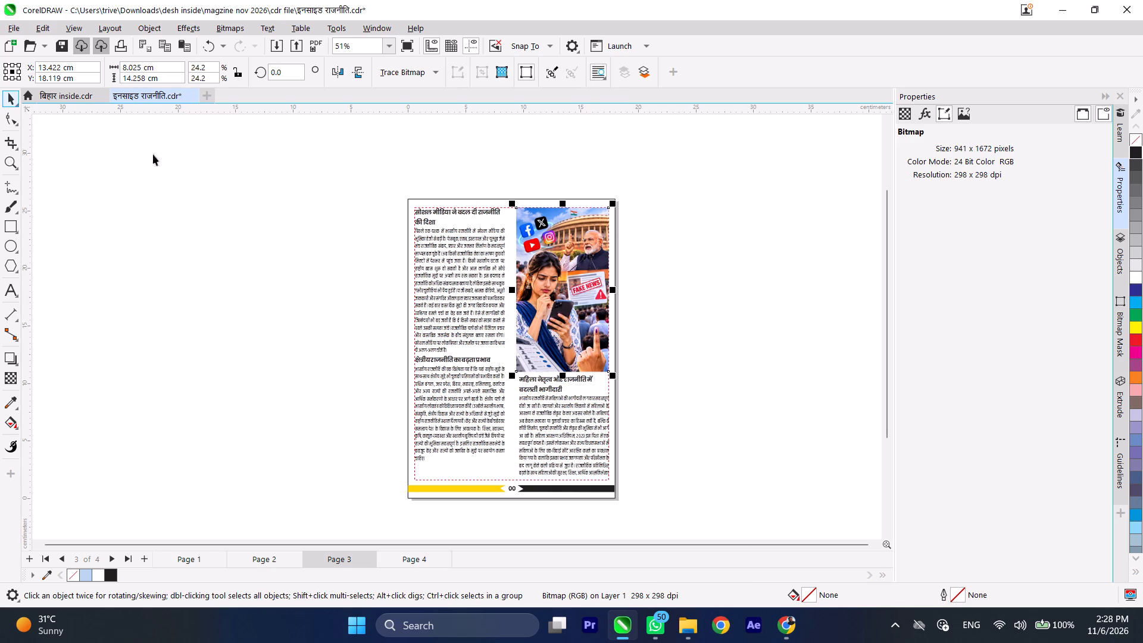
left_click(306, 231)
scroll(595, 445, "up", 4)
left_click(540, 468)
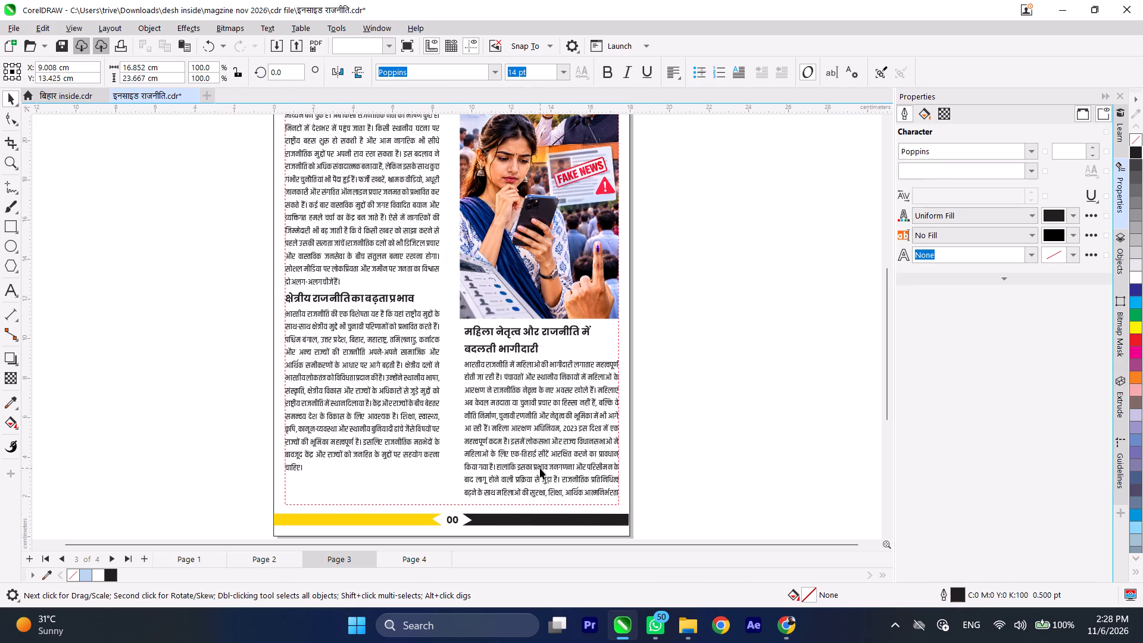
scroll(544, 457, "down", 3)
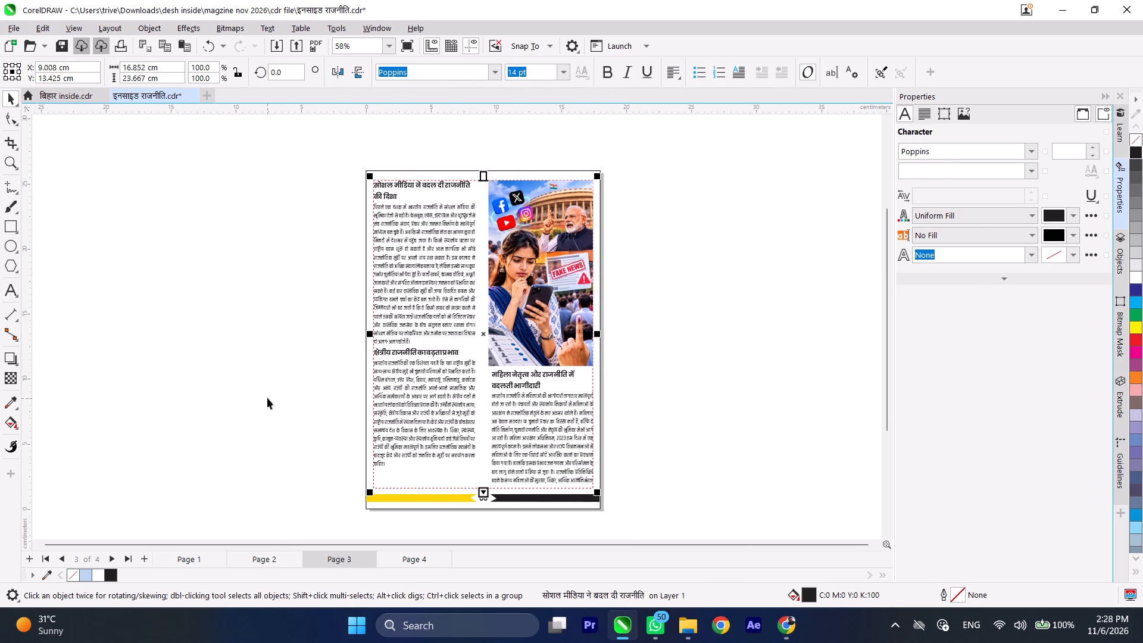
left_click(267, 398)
Undo the text wrap, the downward nudge and the picture's move up the second column of page 3.
key("ctrl+z")
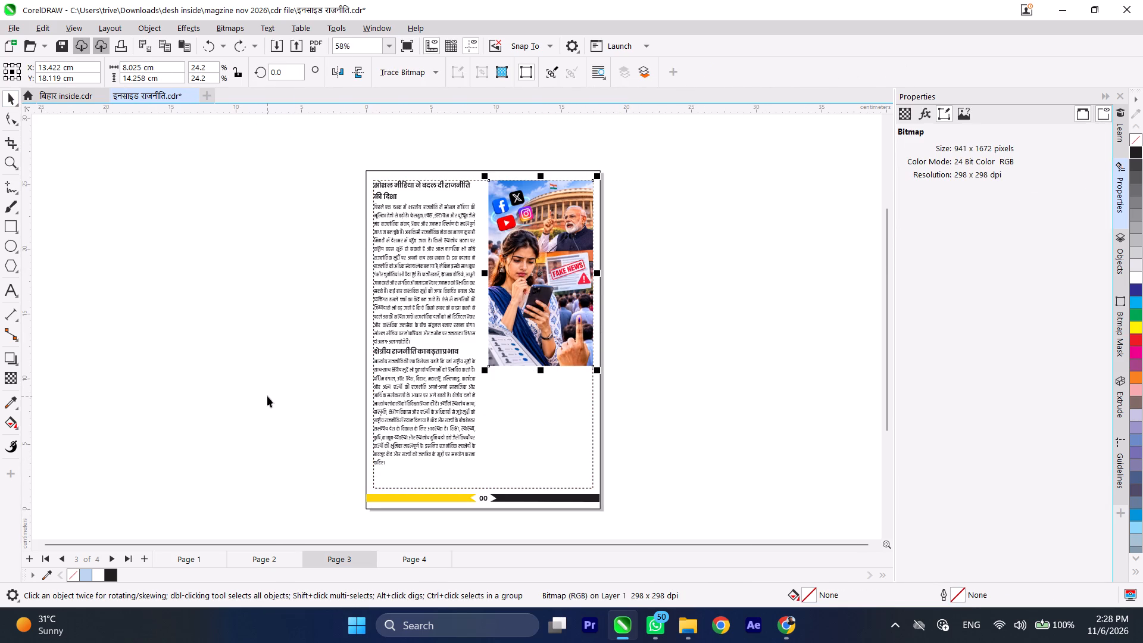
key("ctrl+z")
key("ctrl+z")
key("ctrl+z")
key("ctrl+z")
key("ctrl+z")
key("ctrl+z")
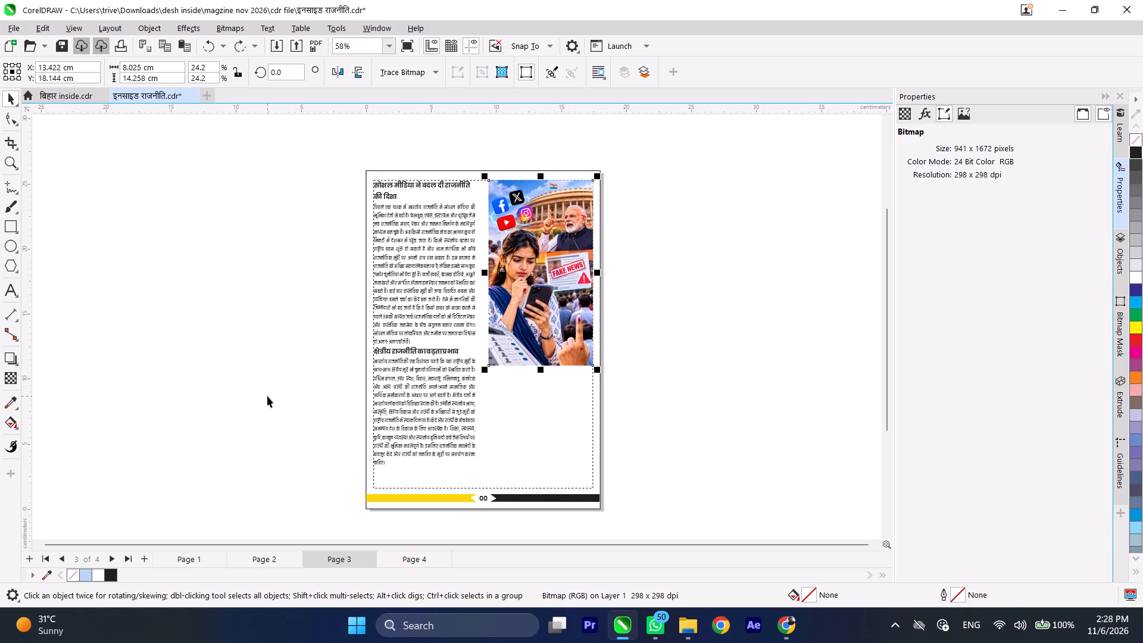
key("ctrl+z")
key("ctrl+z")
key("ctrl+z")
key("ctrl+z")
key("ctrl+z")
key("ctrl+z")
key("ctrl+z")
key("ctrl+z")
key("ctrl+z")
key("ctrl+z")
key("ctrl+z")
key("ctrl+z")
key("ctrl+z")
key("ctrl+z")
key("ctrl+z")
key("ctrl+z")
key("ctrl+z")
key("ctrl+z")
key("ctrl+z")
key("ctrl+z")
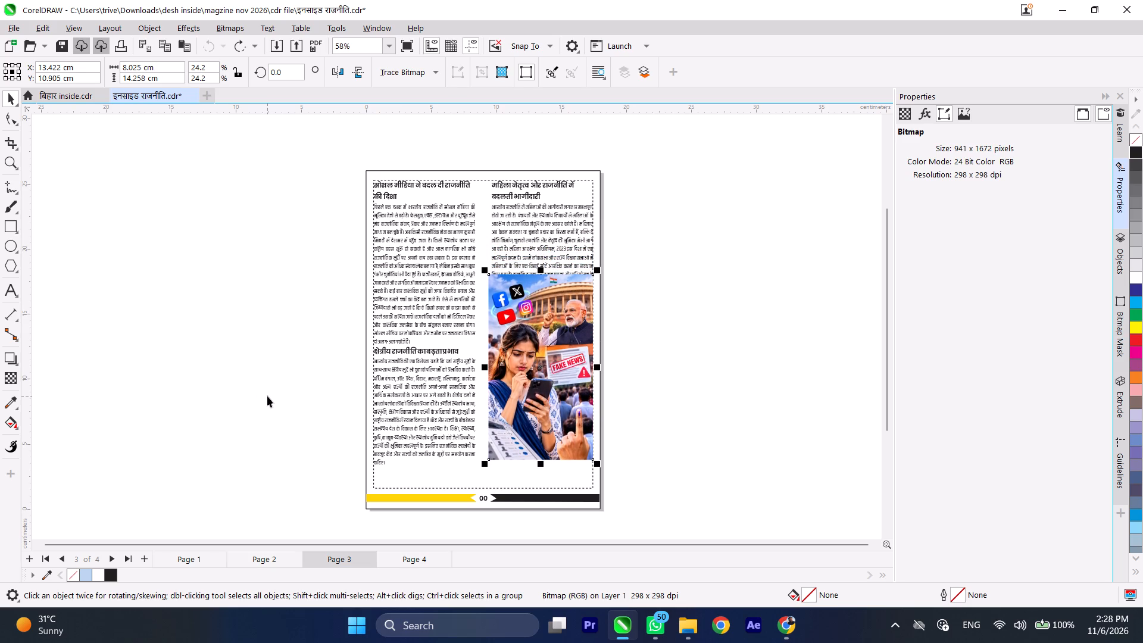
key("ctrl+z")
key("ctrl+z")
key("ctrl+z")
key("ctrl+z")
Nudge the picture straight down the second column to the bottom margin of page 3, at Y 8.645 cm.
key("Down")
key("shift+Down")
key("shift+Down")
key("shift+Down")
key("shift+Down")
key("shift+Down")
key("shift+Down")
key("shift+Down")
key("shift+Down")
key("shift+Down")
key("shift+Down")
key("shift+Down")
key("shift+Down")
key("shift+Down")
key("shift+Down")
key("shift+Down")
key("shift+Down")
key("shift+Down")
key("shift+Down")
key("shift+Down")
key("shift+Down")
key("shift+Down")
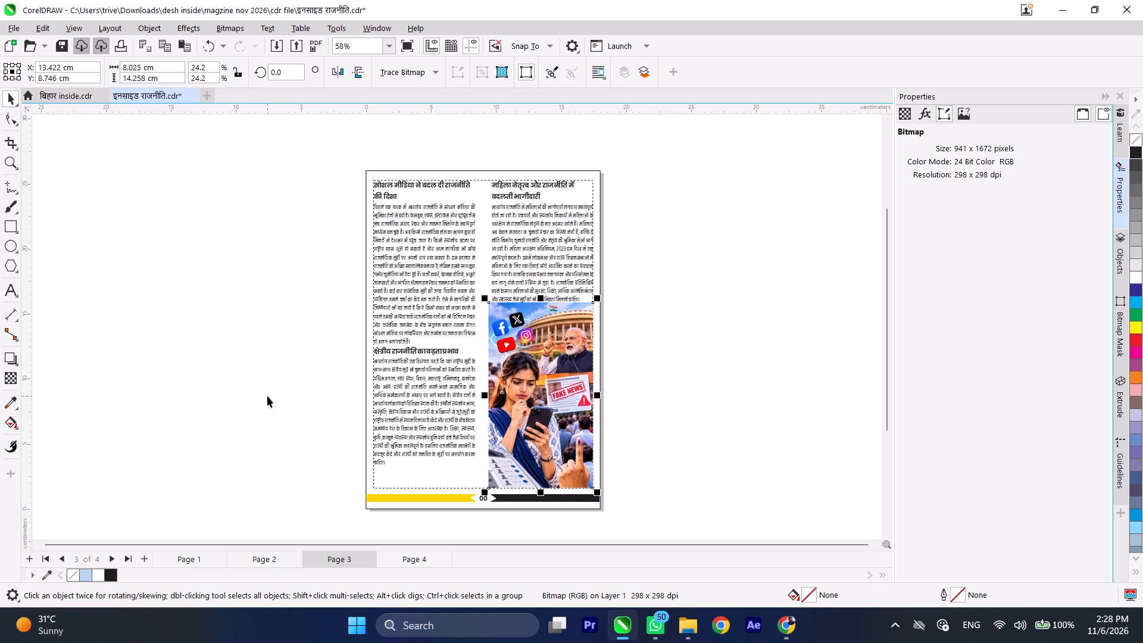
key("shift+Down")
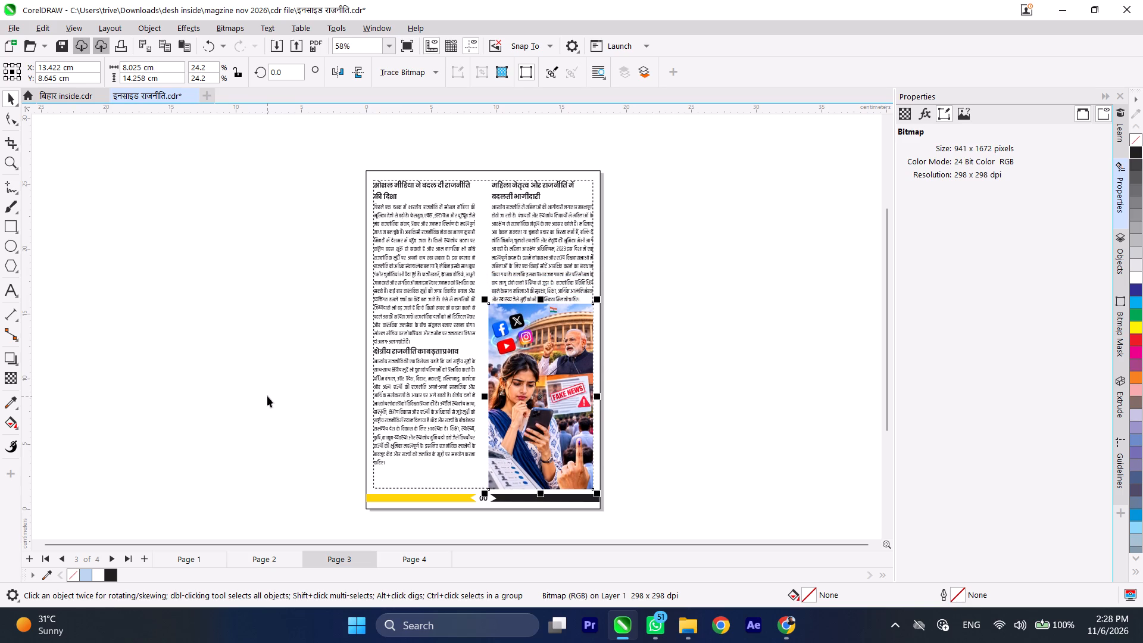
Examine how the picture sits against the bottom margin, the footer and the महिला नेतृत्व text above it.
scroll(595, 482, "up", 11)
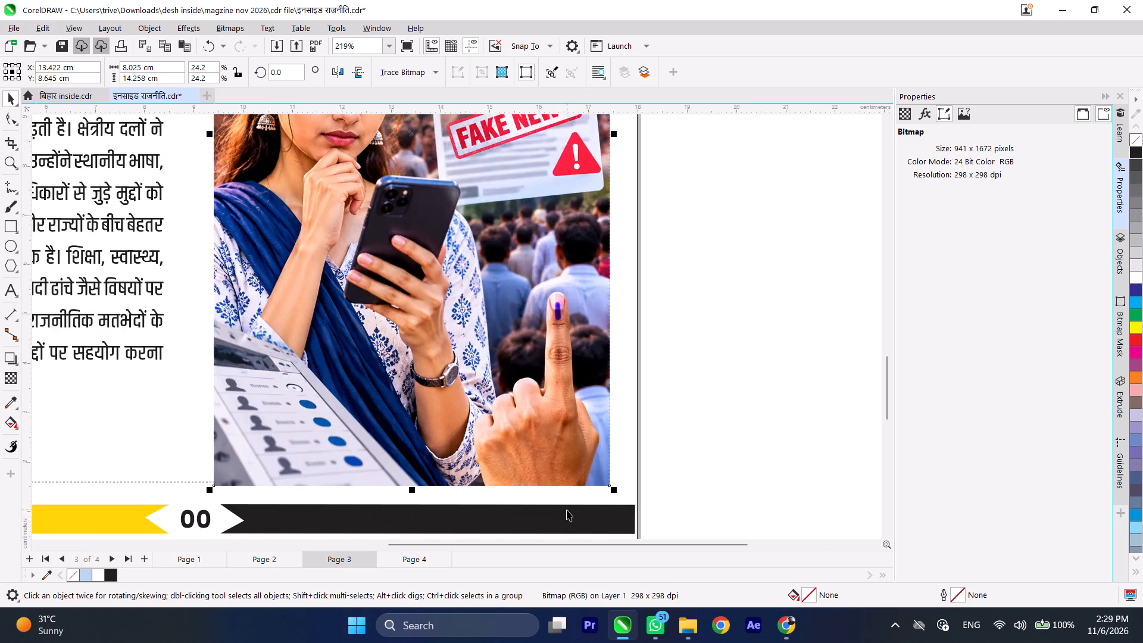
scroll(567, 510, "up", 4)
scroll(566, 510, "down", 13)
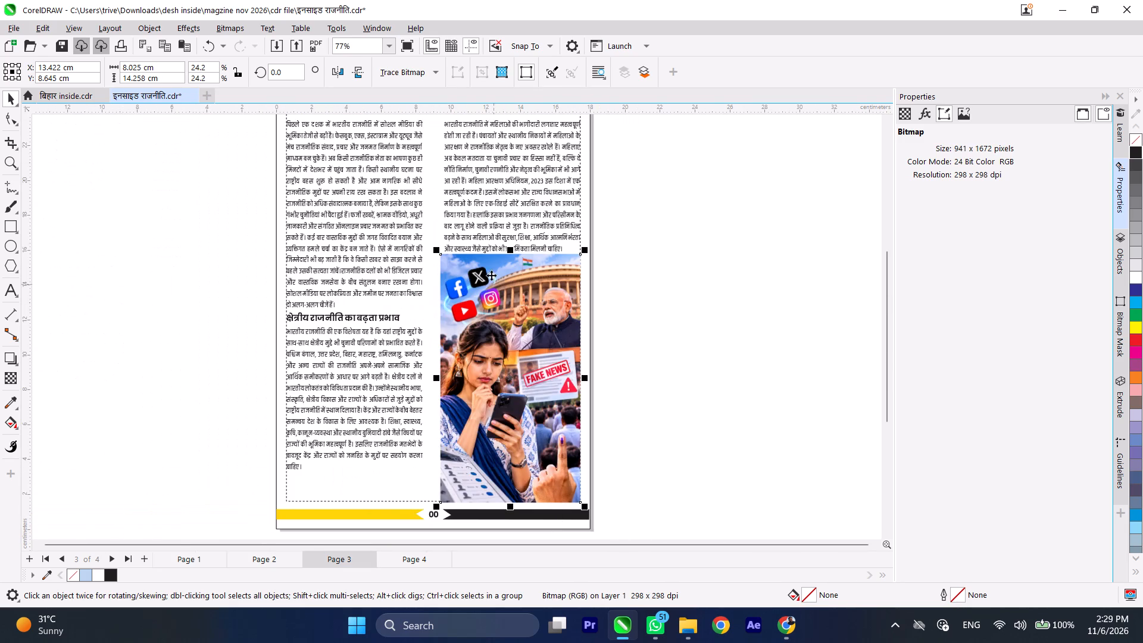
scroll(479, 234, "up", 3)
scroll(576, 205, "down", 3)
left_click(769, 276)
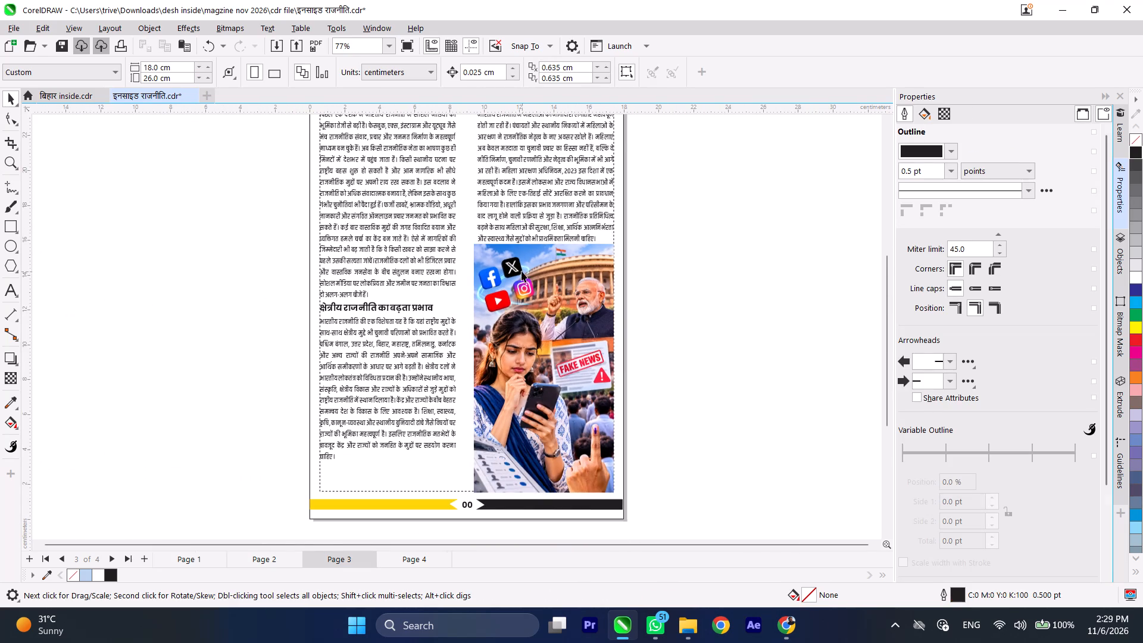
scroll(521, 271, "down", 4)
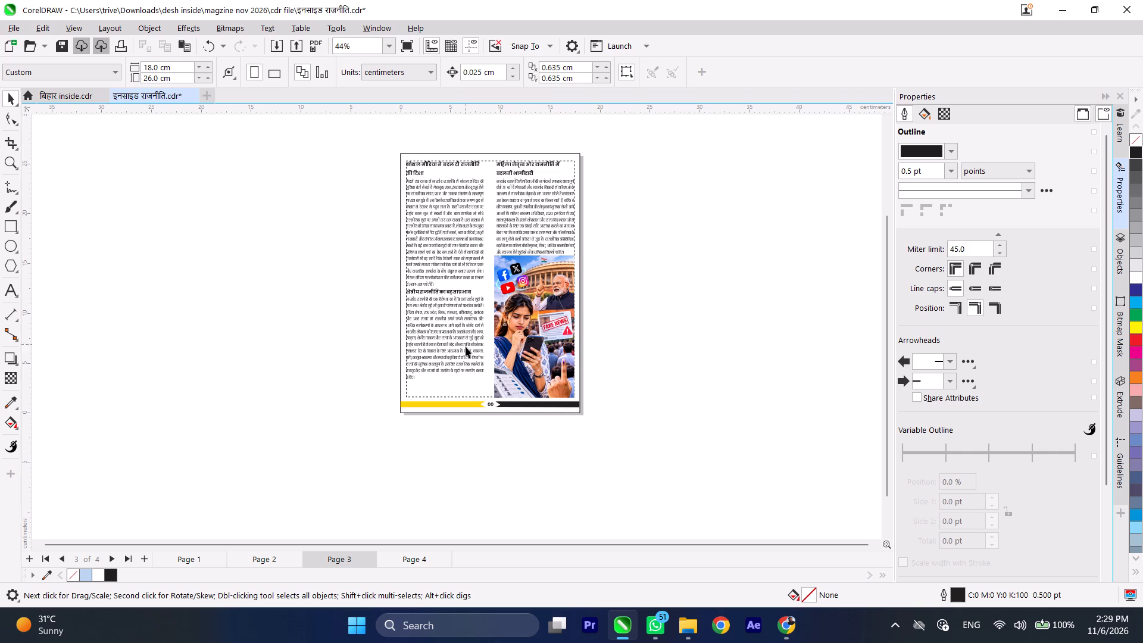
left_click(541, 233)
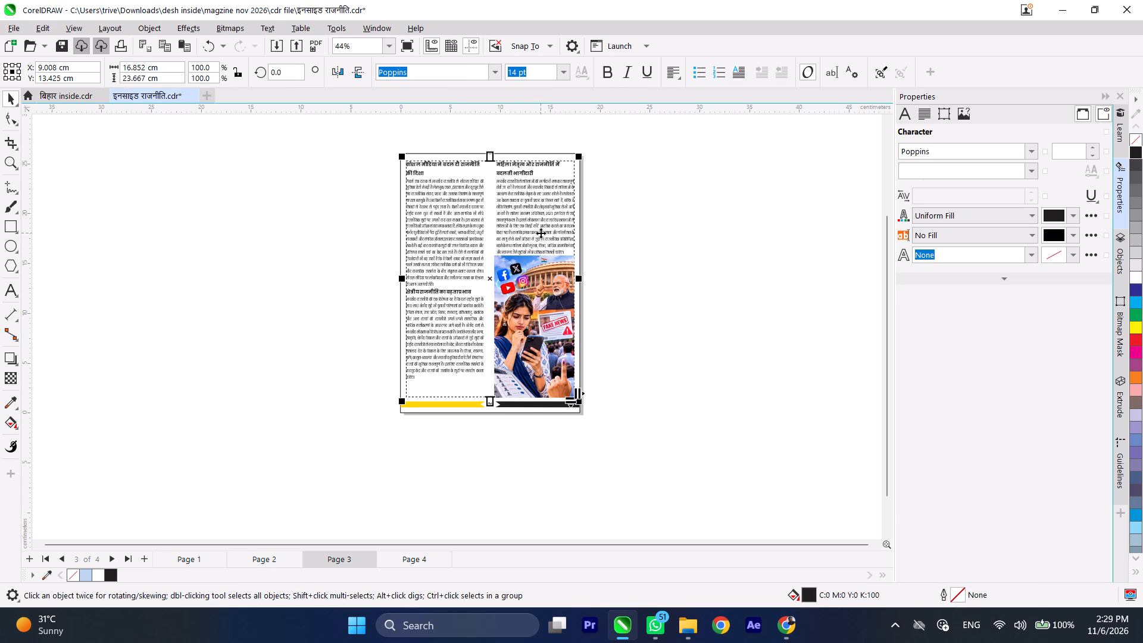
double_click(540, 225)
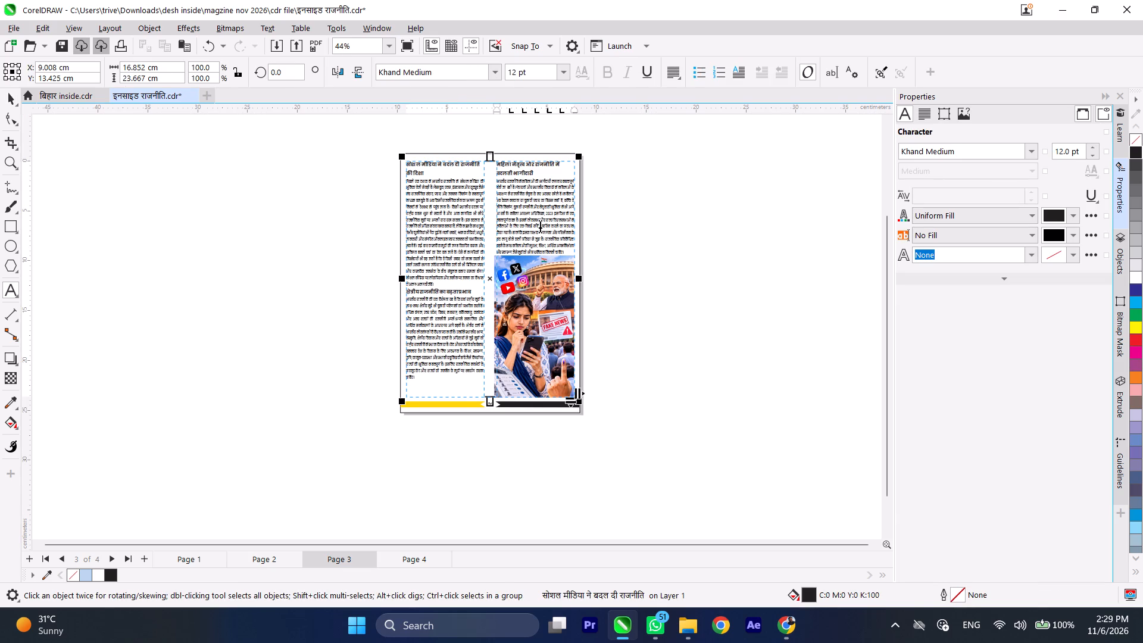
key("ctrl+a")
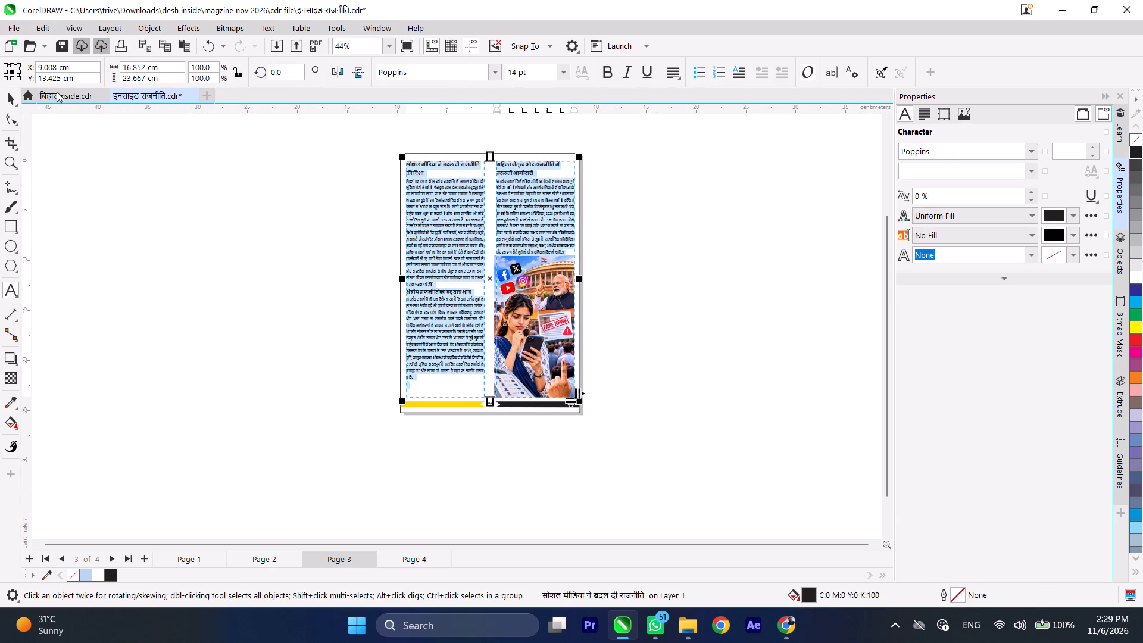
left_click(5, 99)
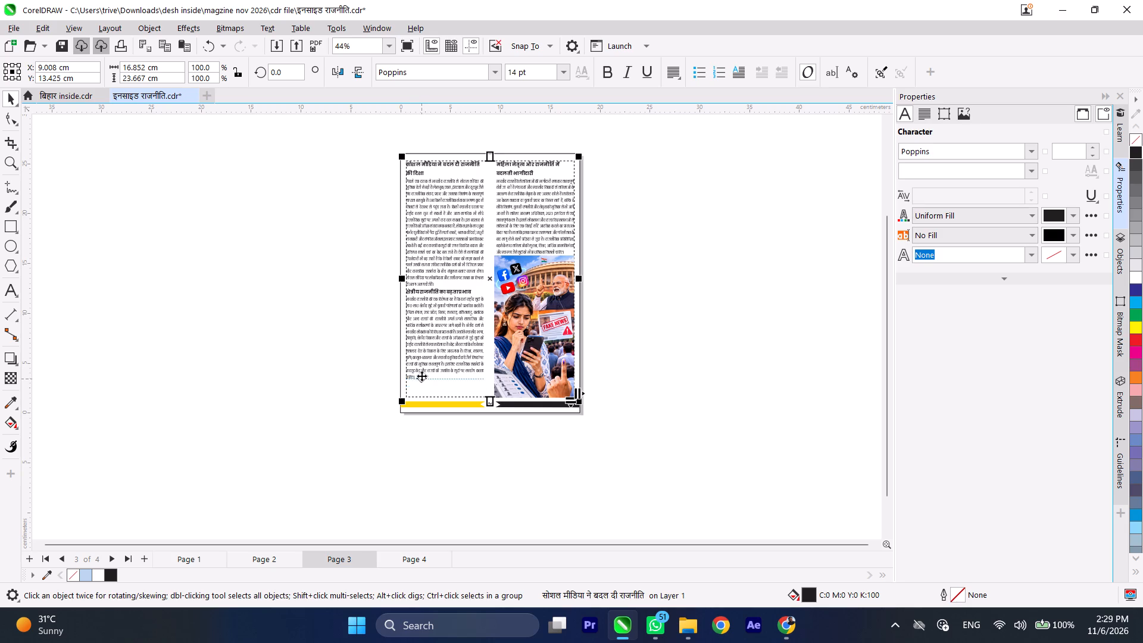
Set the line spacing of all the first-column text on page 3 to 105% of character height.
double_click(421, 374)
left_click_drag(421, 377, 383, 176)
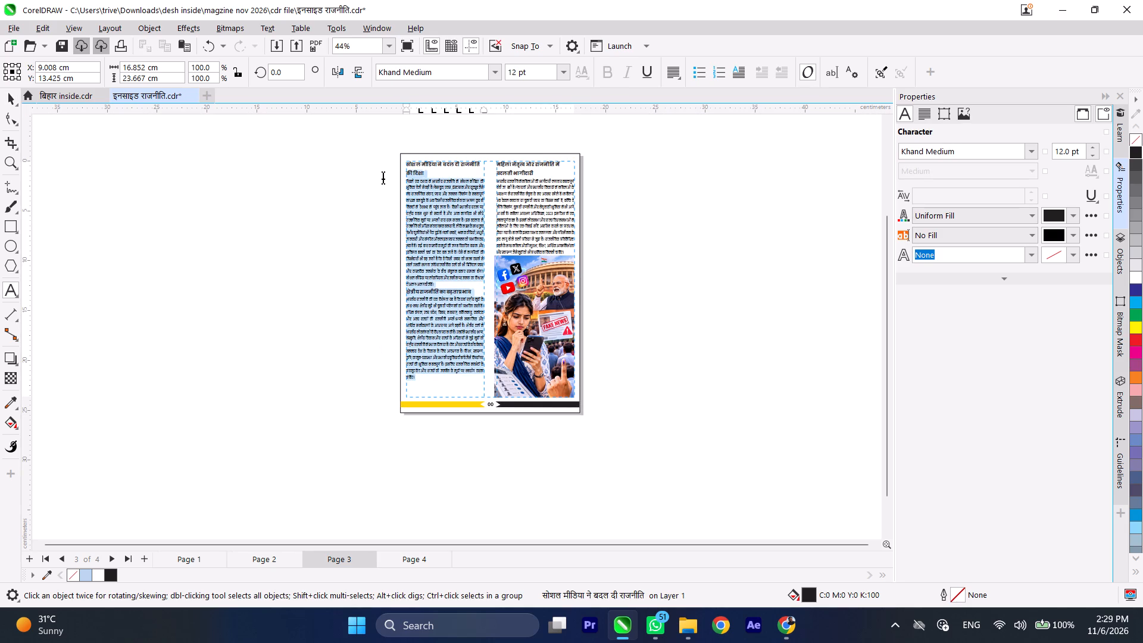
left_click_drag(383, 176, 389, 164)
left_click(921, 113)
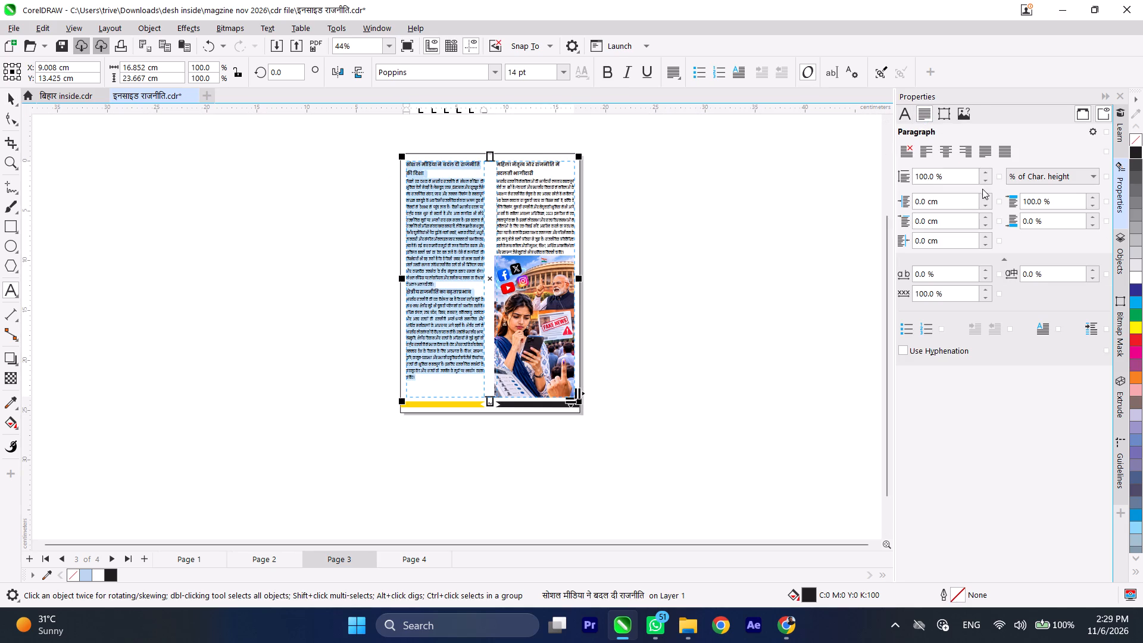
left_click(987, 173)
triple_click(987, 173)
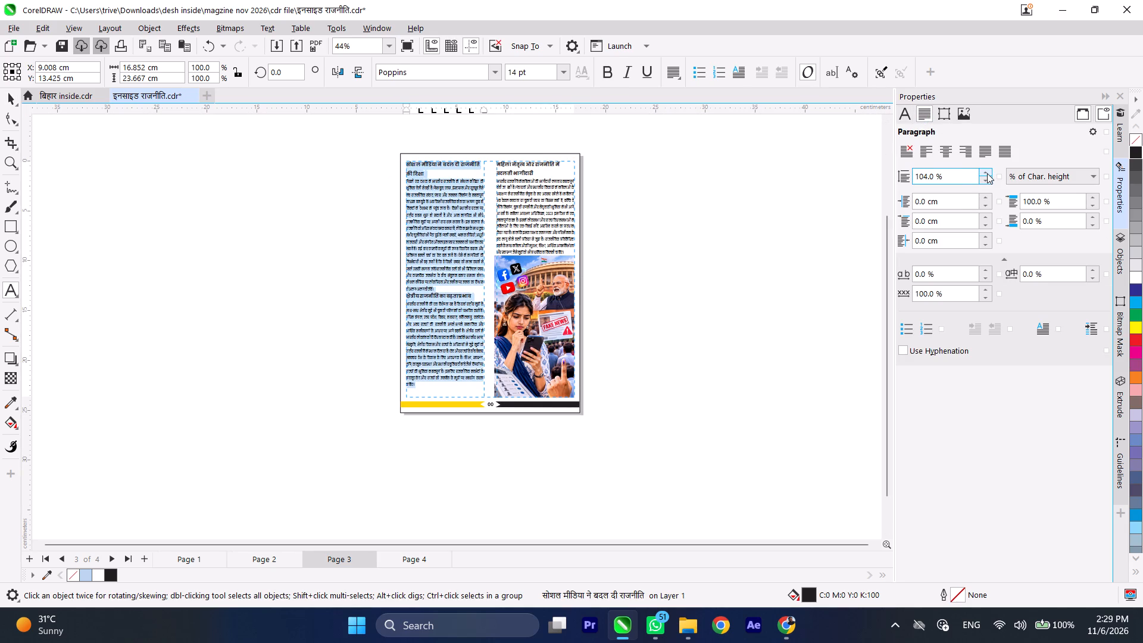
double_click(987, 173)
left_click(987, 173)
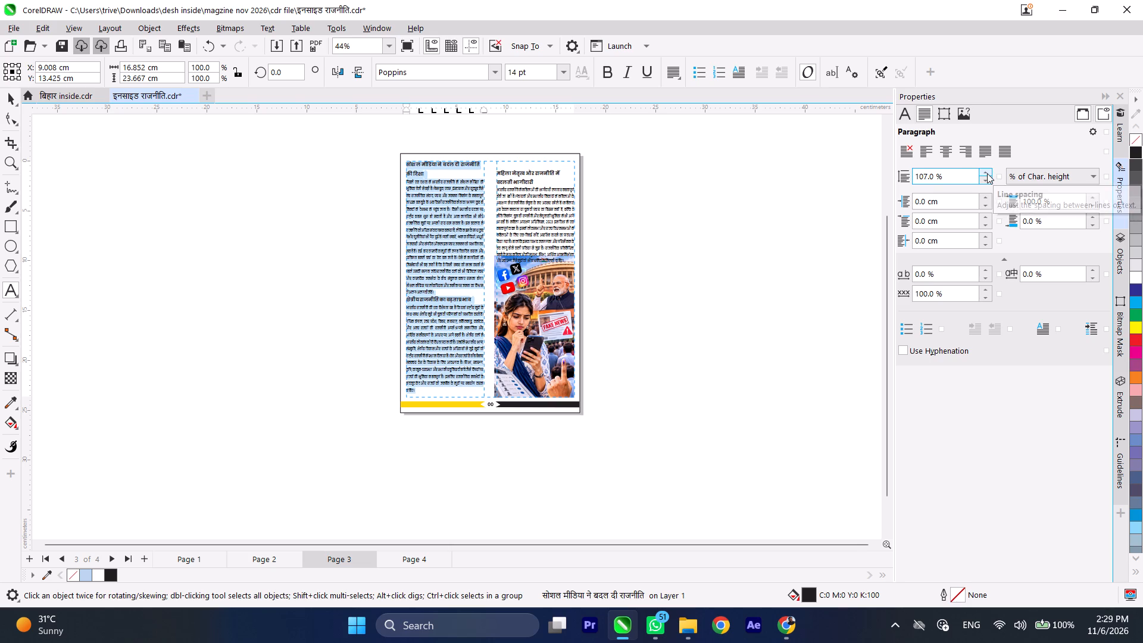
left_click(983, 182)
left_click(983, 182)
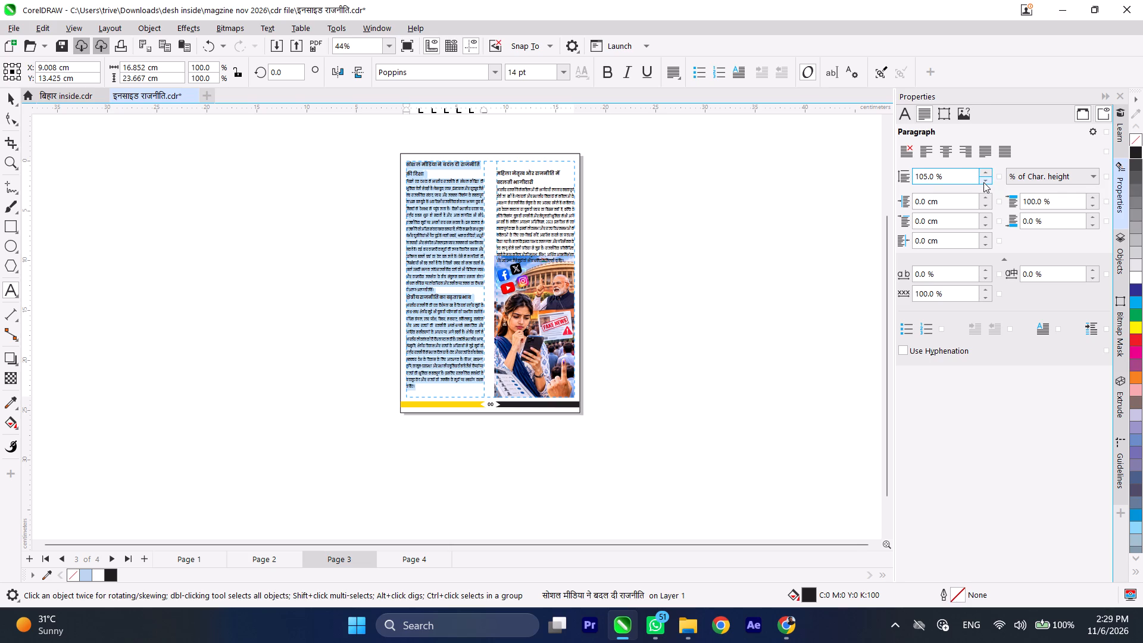
left_click(983, 182)
left_click(982, 171)
Delete the empty line above the महिला नेतृत्व heading and finish editing the text.
scroll(499, 173, "up", 7)
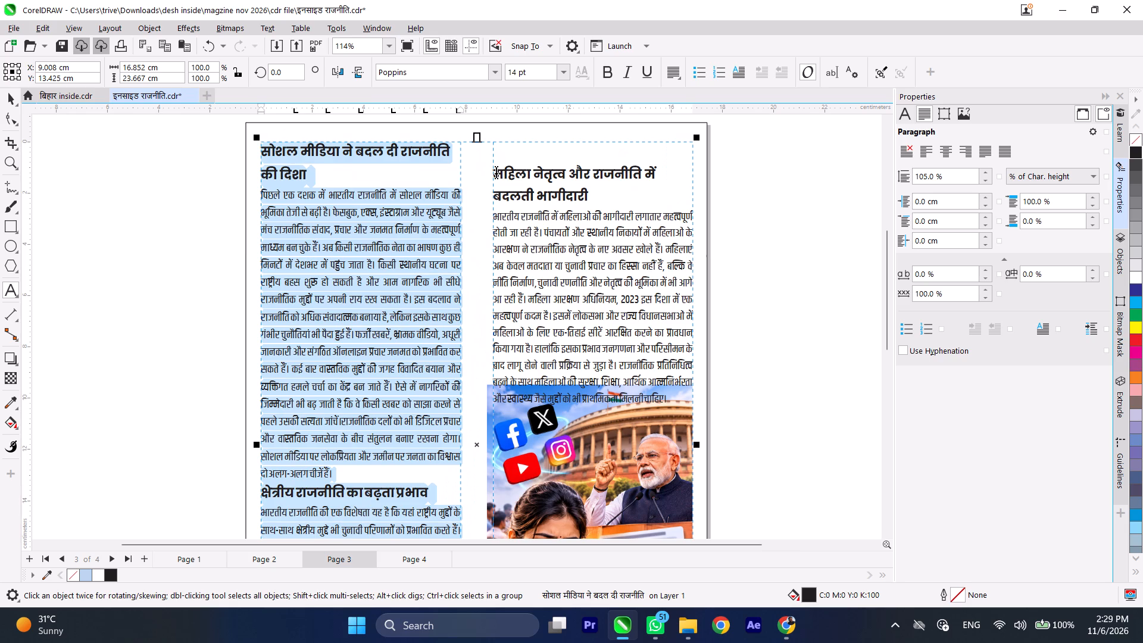
left_click(496, 171)
key("BackSpace")
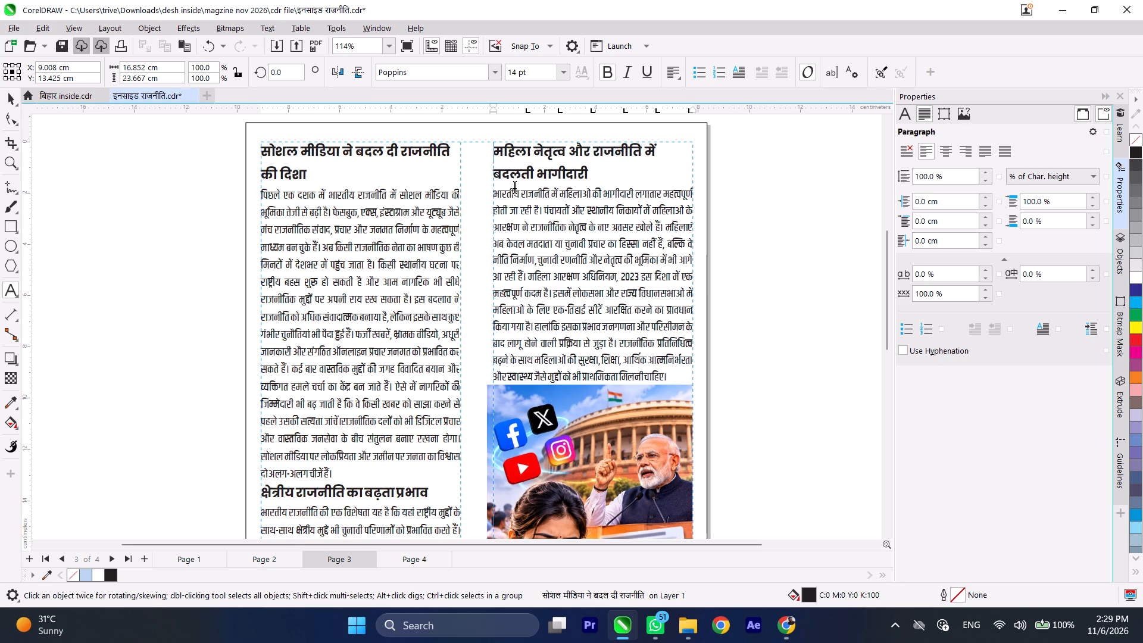
scroll(516, 173, "down", 4)
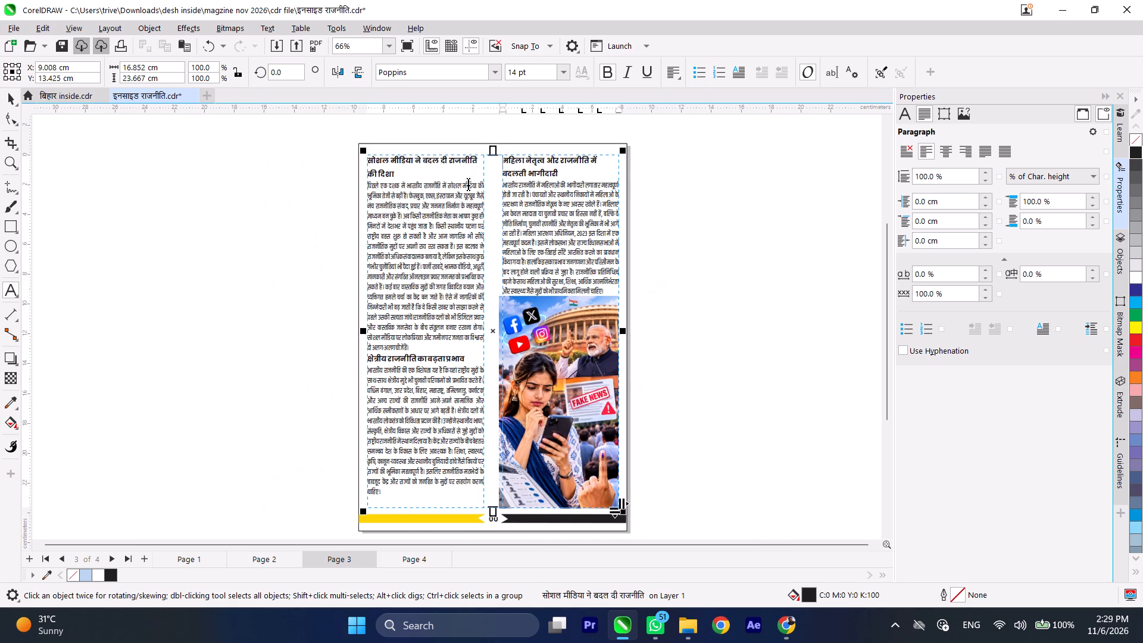
left_click(7, 101)
left_click(122, 189)
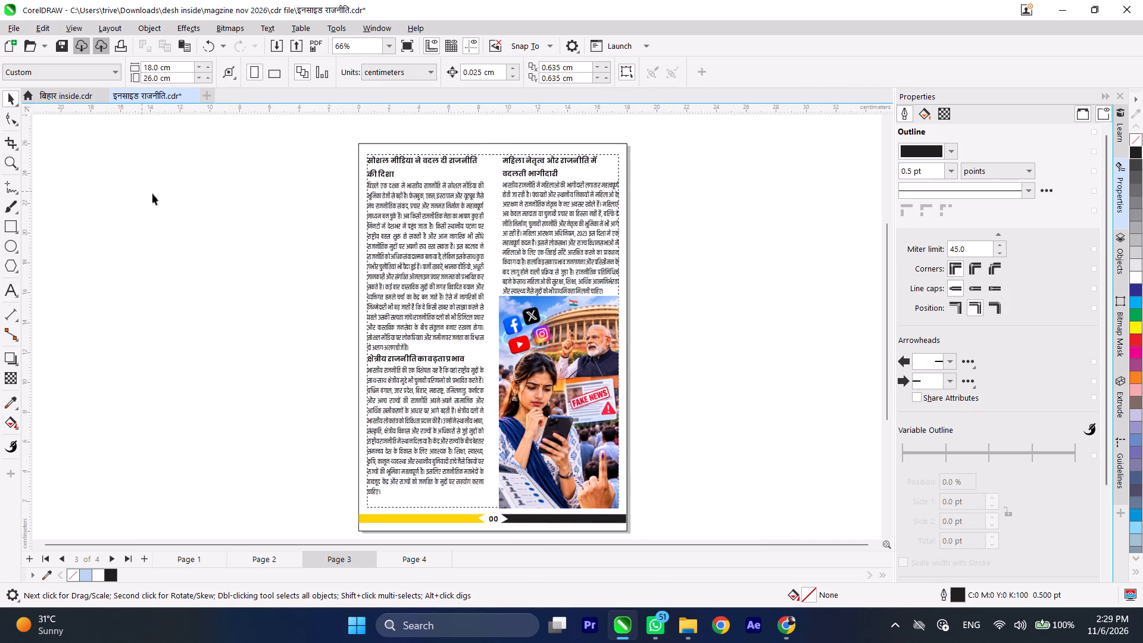
Undo the recent page 3 edits back through the heading's line deletion, the first-column line spacing change and the last picture nudges.
scroll(409, 217, "down", 1)
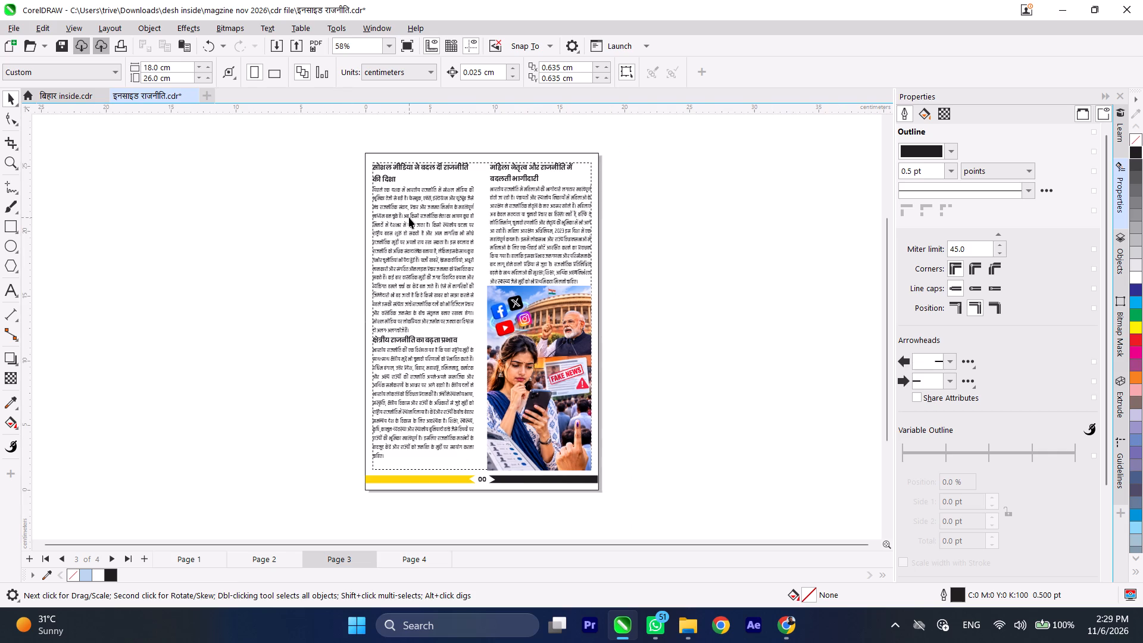
scroll(408, 214, "down", 3)
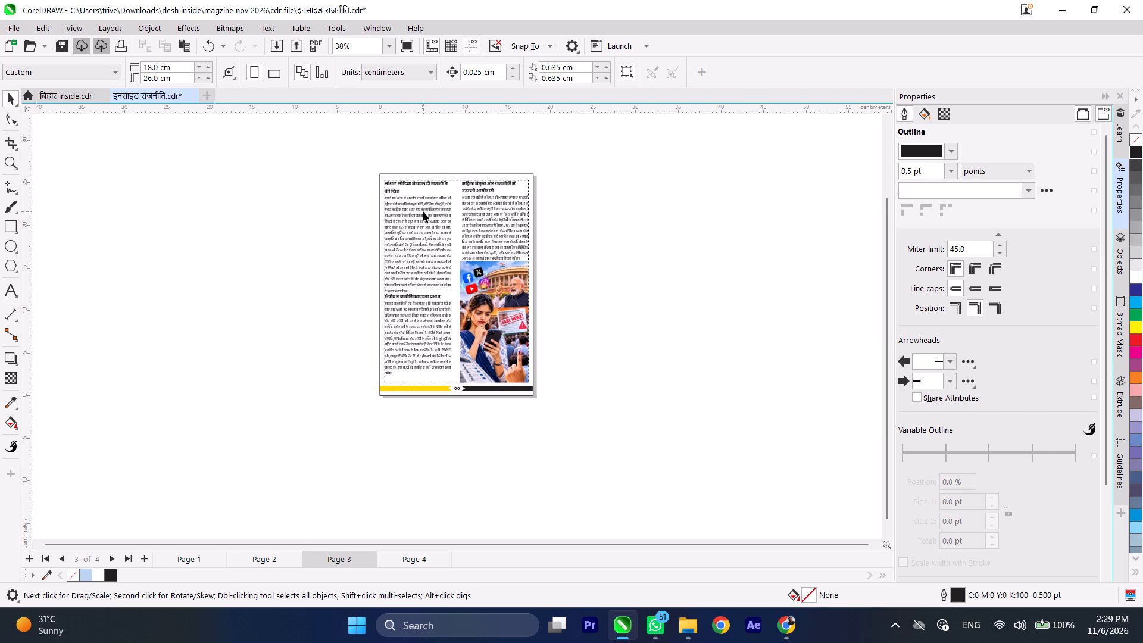
scroll(422, 219, "up", 4)
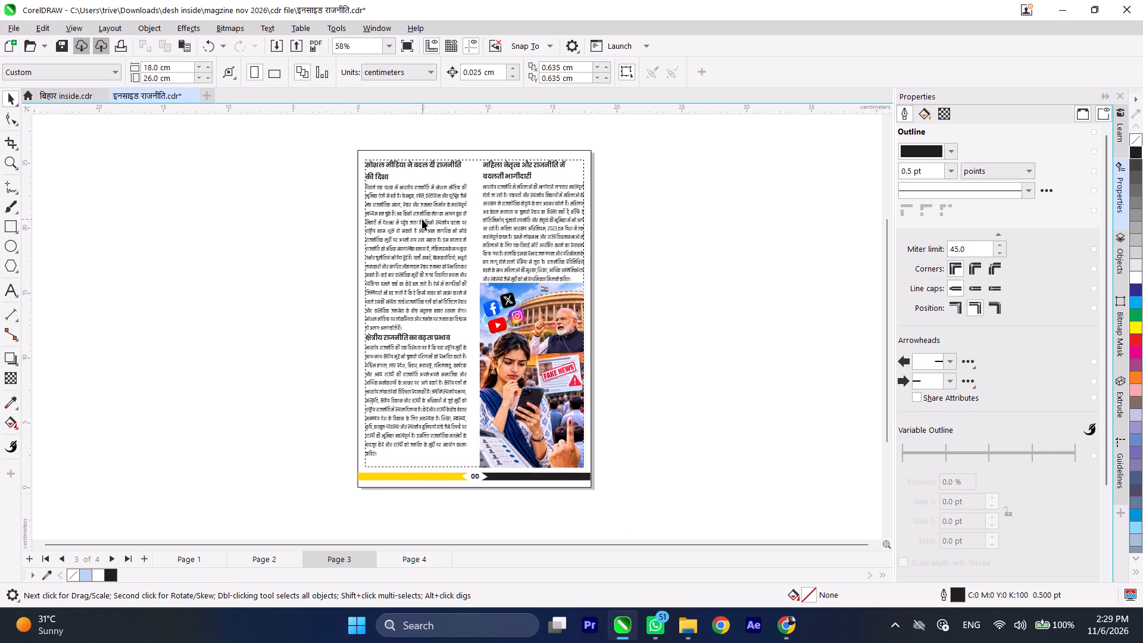
scroll(422, 219, "up", 1)
key("ctrl+z")
key("ctrl+z")
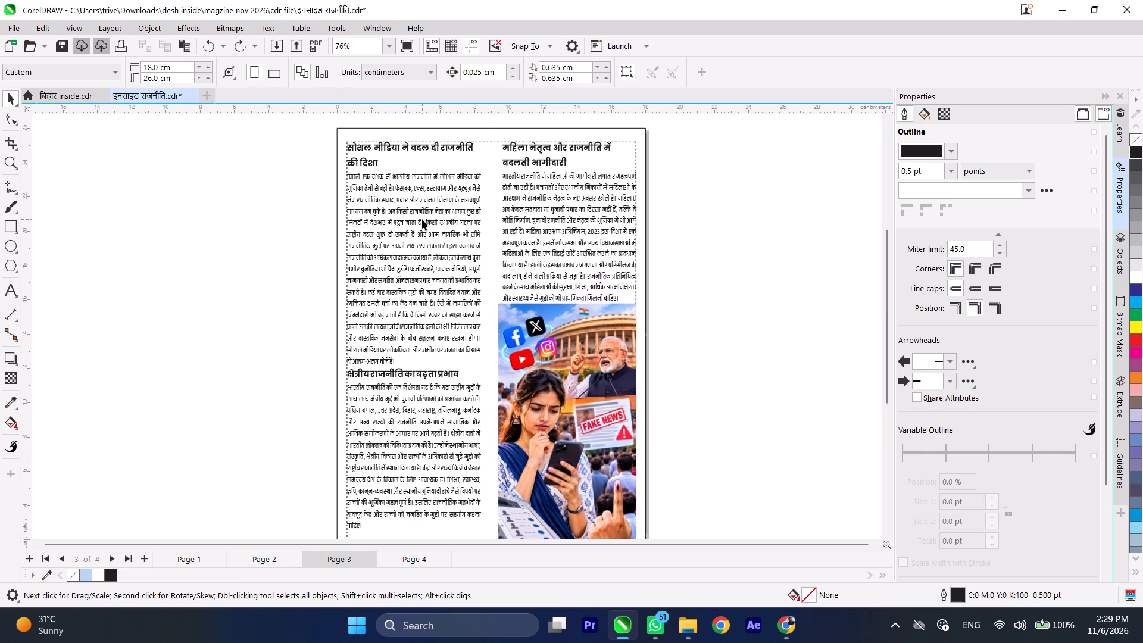
key("ctrl+z")
key("ctrl+z")
key("ctrl+z")
key("ctrl+z")
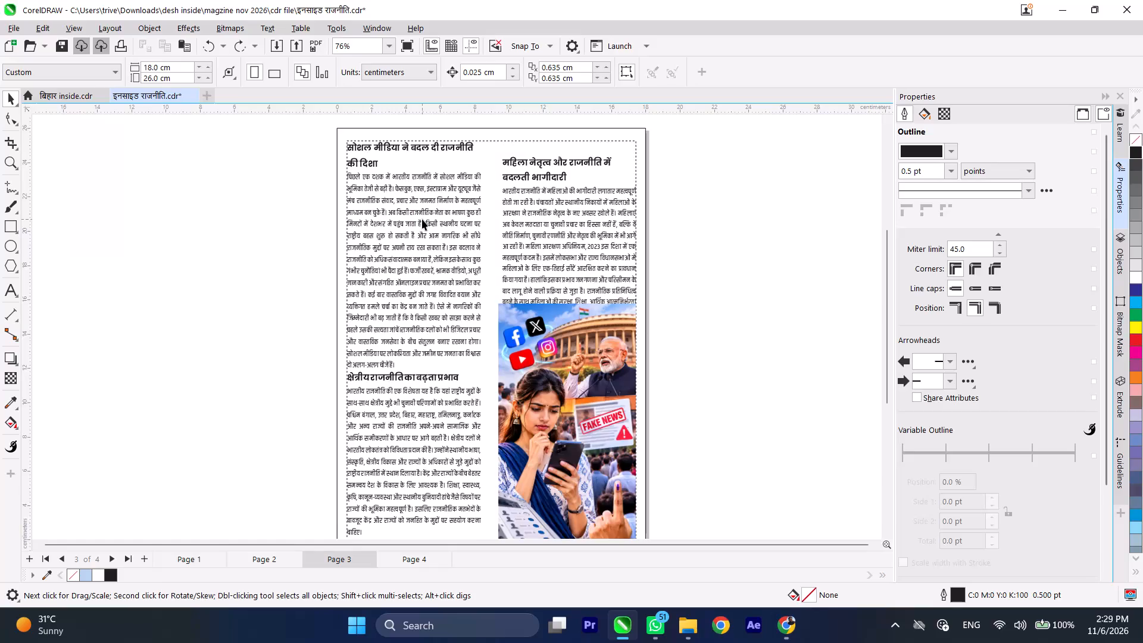
key("ctrl+z")
key("ctrl+z")
key("ctrl+z")
key("ctrl+z")
key("ctrl+z")
key("ctrl+z")
key("ctrl+z")
key("ctrl+z")
key("ctrl+z")
key("ctrl+z")
key("ctrl+z")
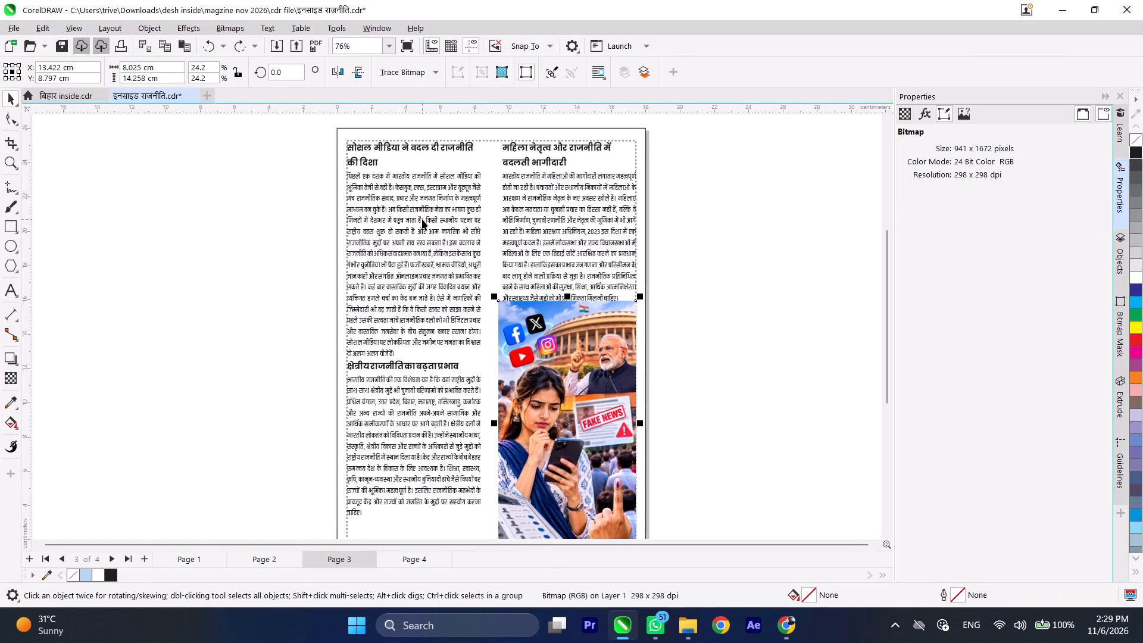
Redo the picture's downward nudges to Y 8.645 cm, leaving the first-column line spacing change undone, and clear the selection.
key("ctrl+shift+z")
key("ctrl+shift+z")
key("ctrl+shift+z")
key("ctrl+shift+z")
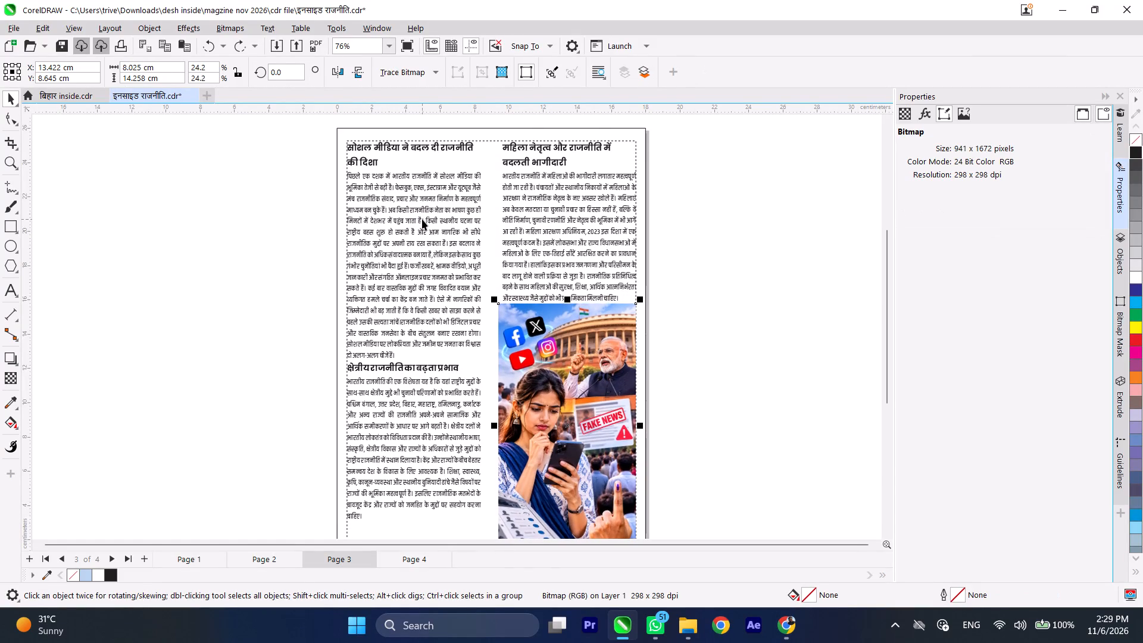
key("ctrl+z")
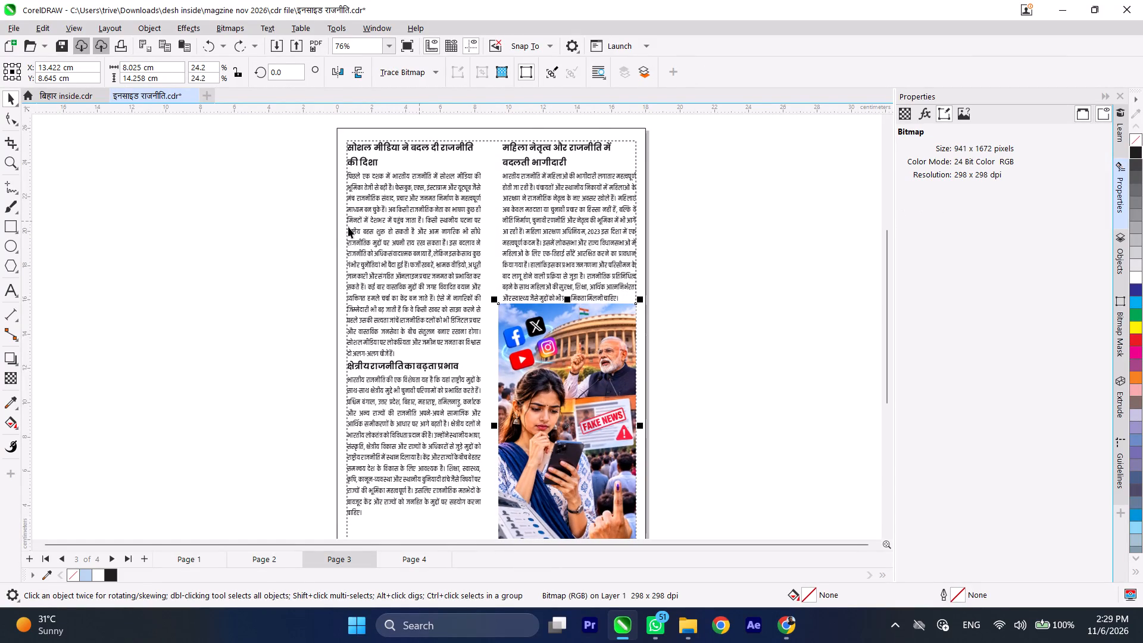
left_click(309, 229)
Group all the objects on page 3, including the article text, picture and footer, and save the document.
scroll(395, 218, "down", 3)
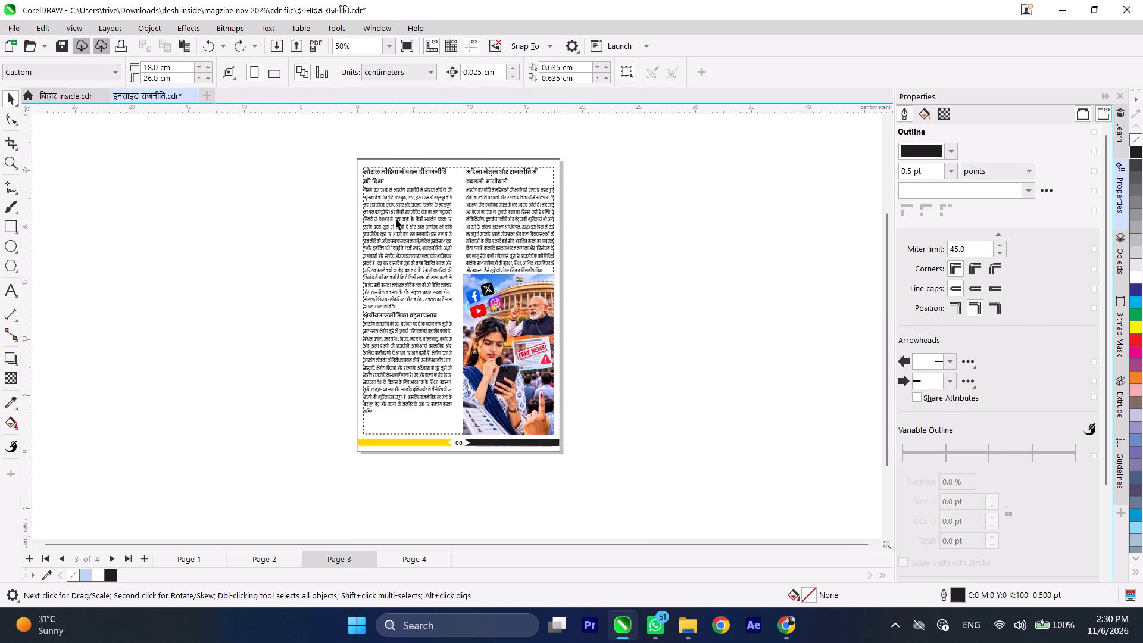
scroll(316, 426, "up", 4)
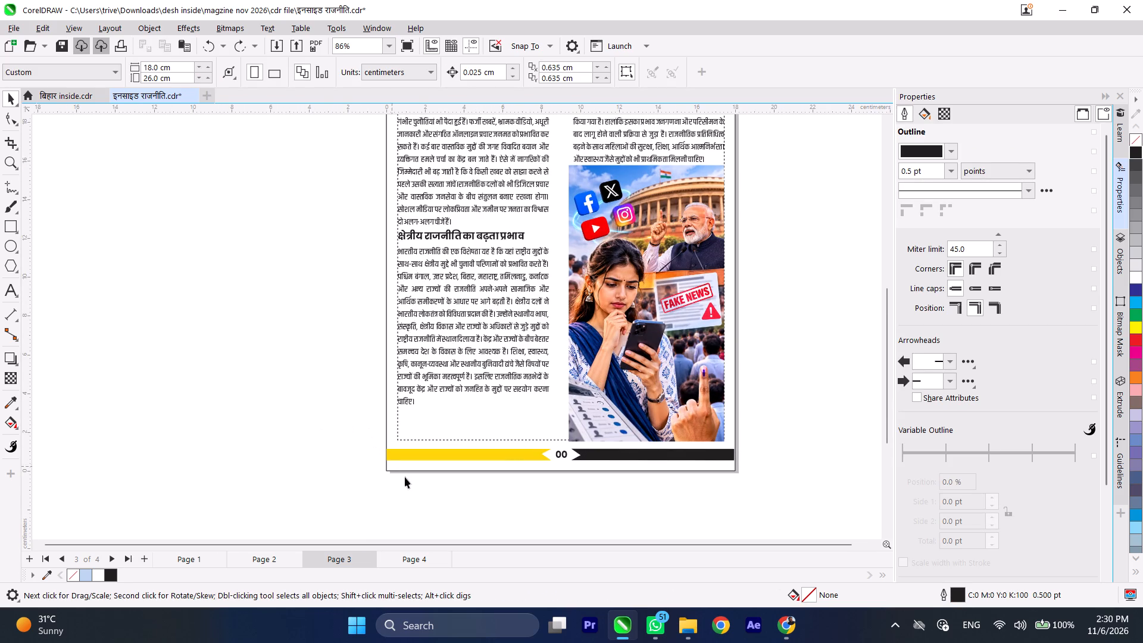
scroll(436, 495, "down", 4)
scroll(453, 472, "up", 1)
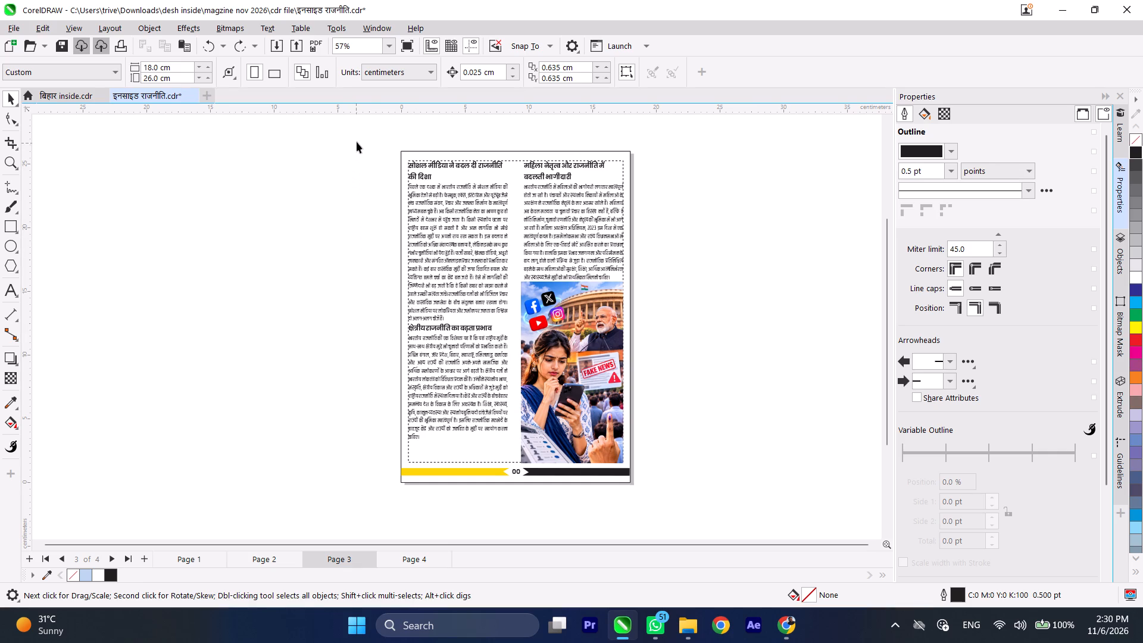
left_click_drag(358, 141, 719, 499)
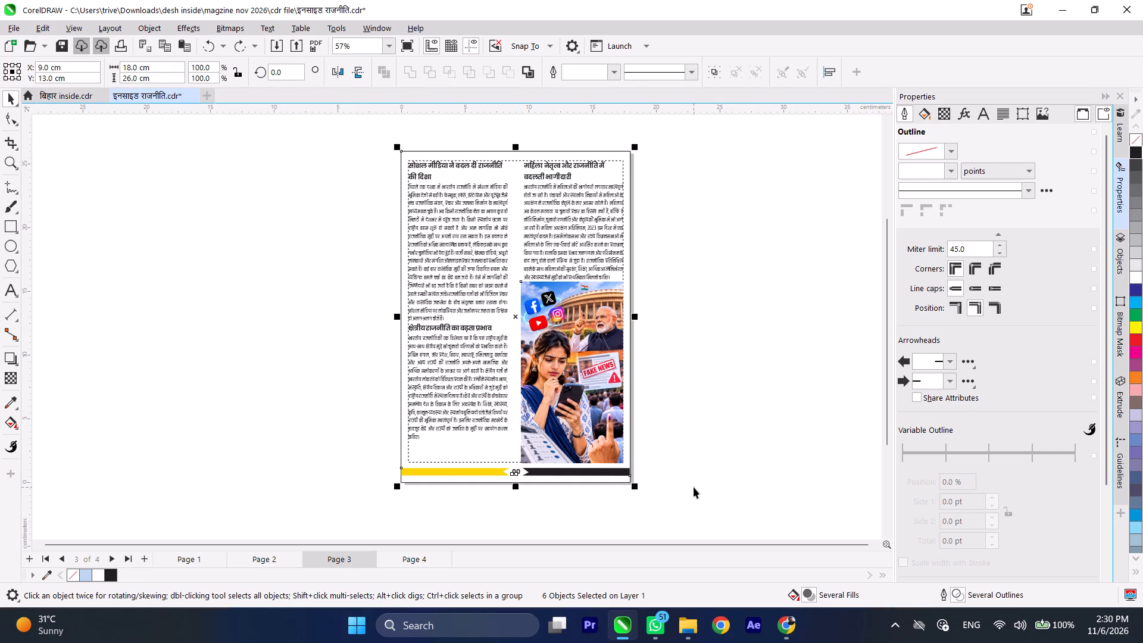
key("ctrl+g")
key("ctrl+s")
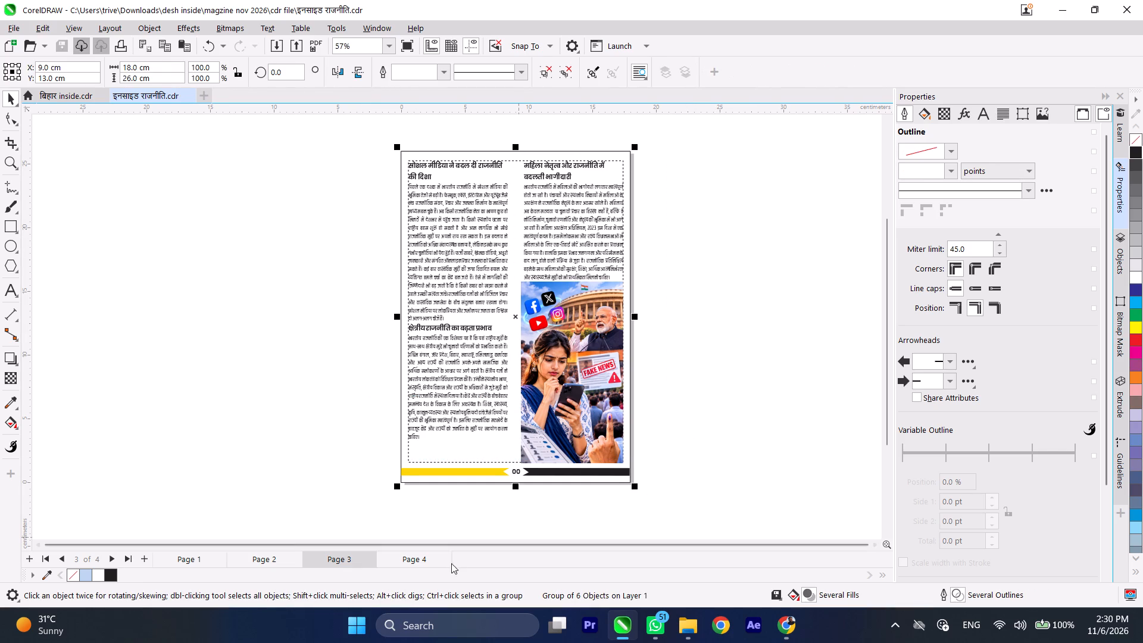
On page 4, save the document and copy the full article text from both columns.
left_click(402, 554)
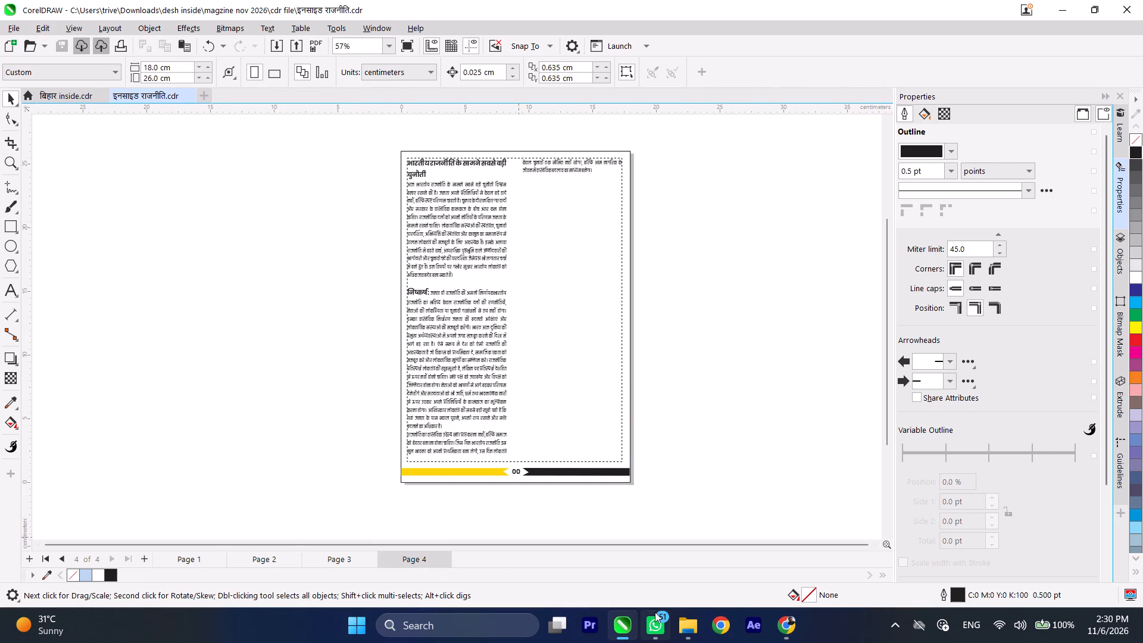
double_click(476, 352)
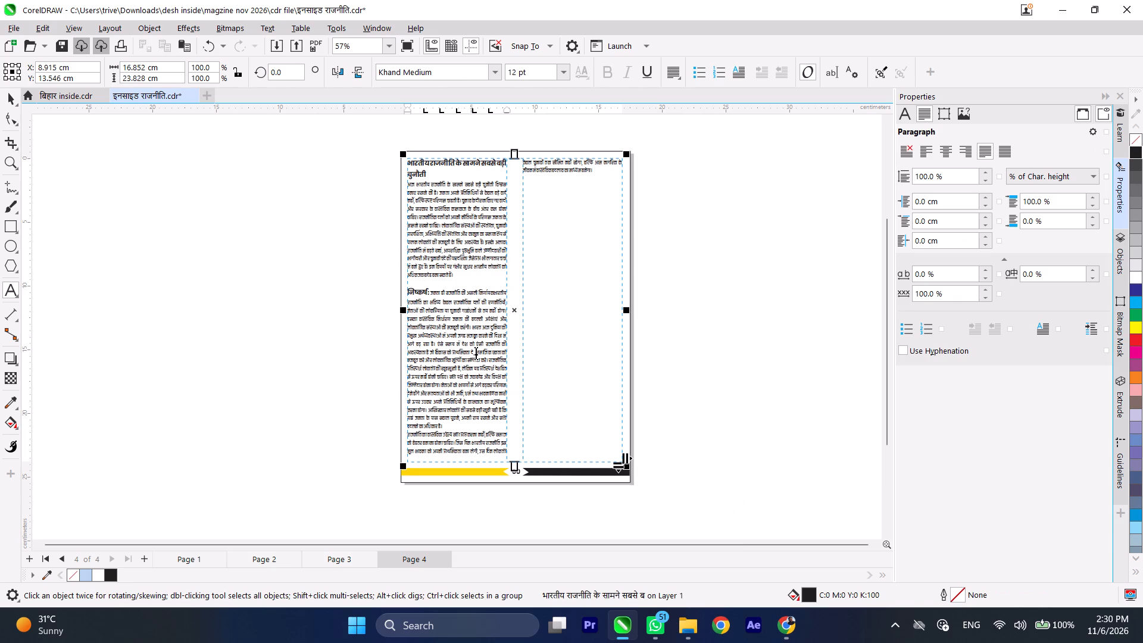
key("ctrl+s")
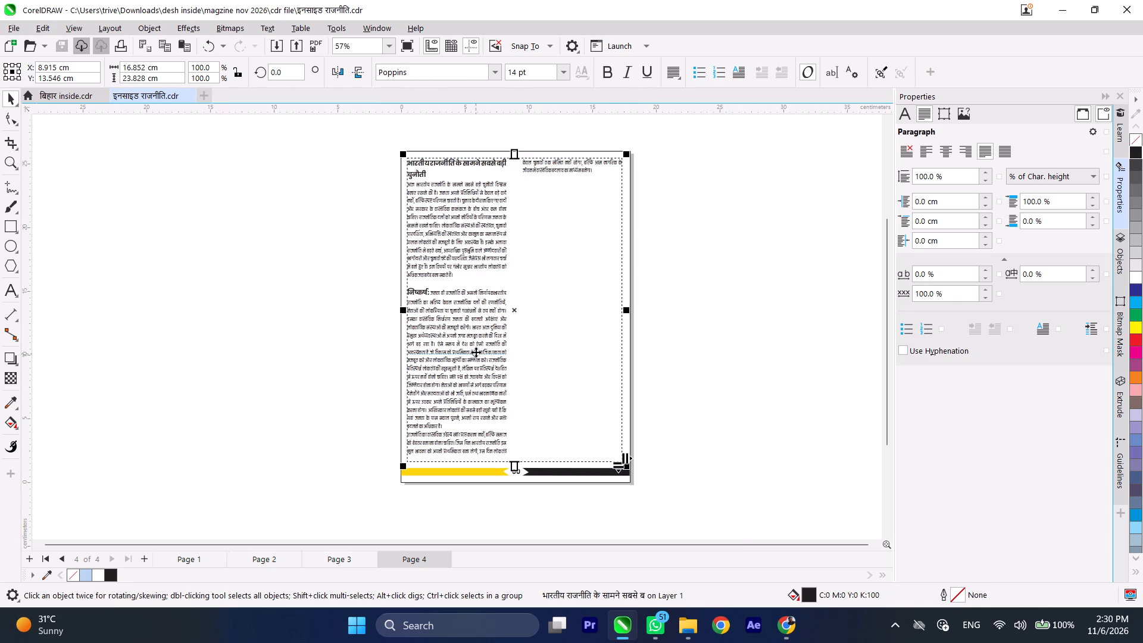
double_click(476, 352)
left_click(476, 352)
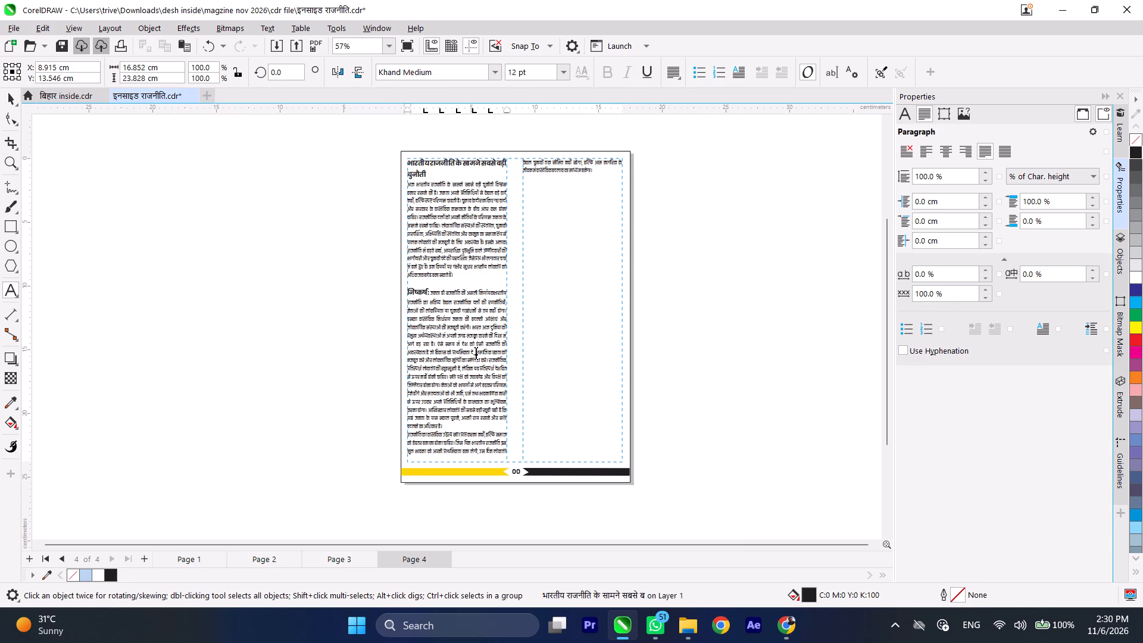
key("ctrl+a")
key("ctrl+c")
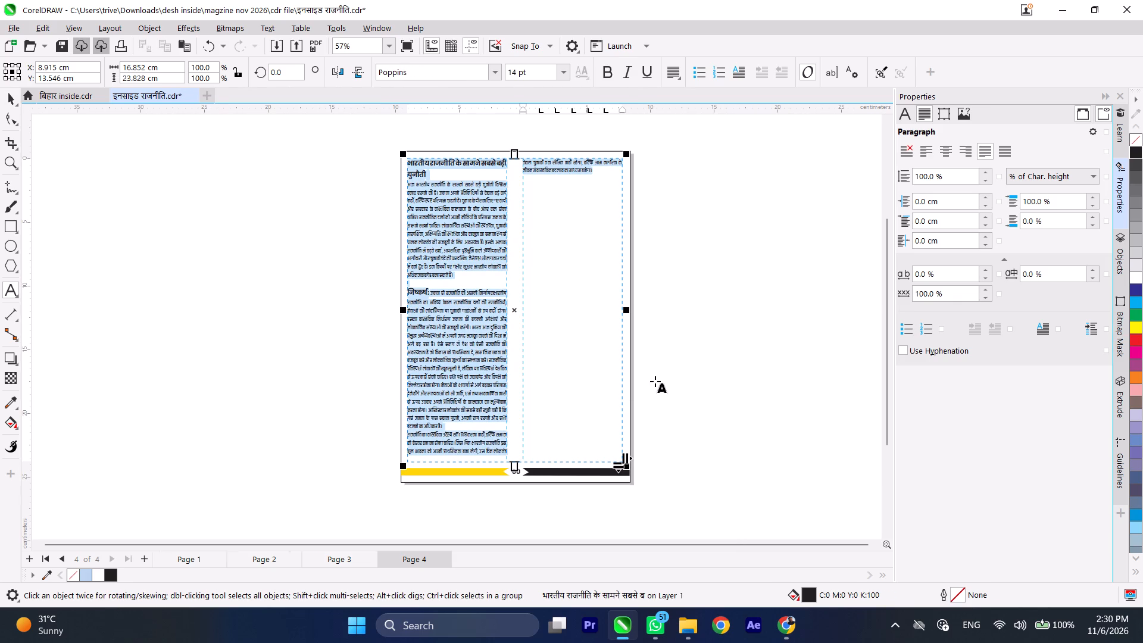
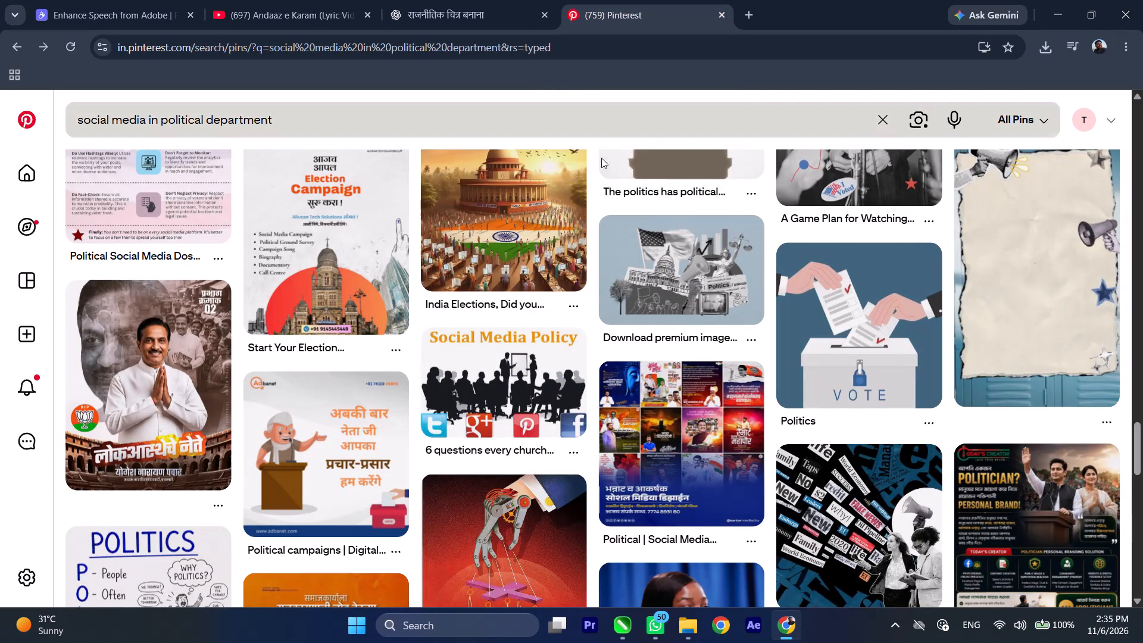
scroll(699, 370, "down", 9)
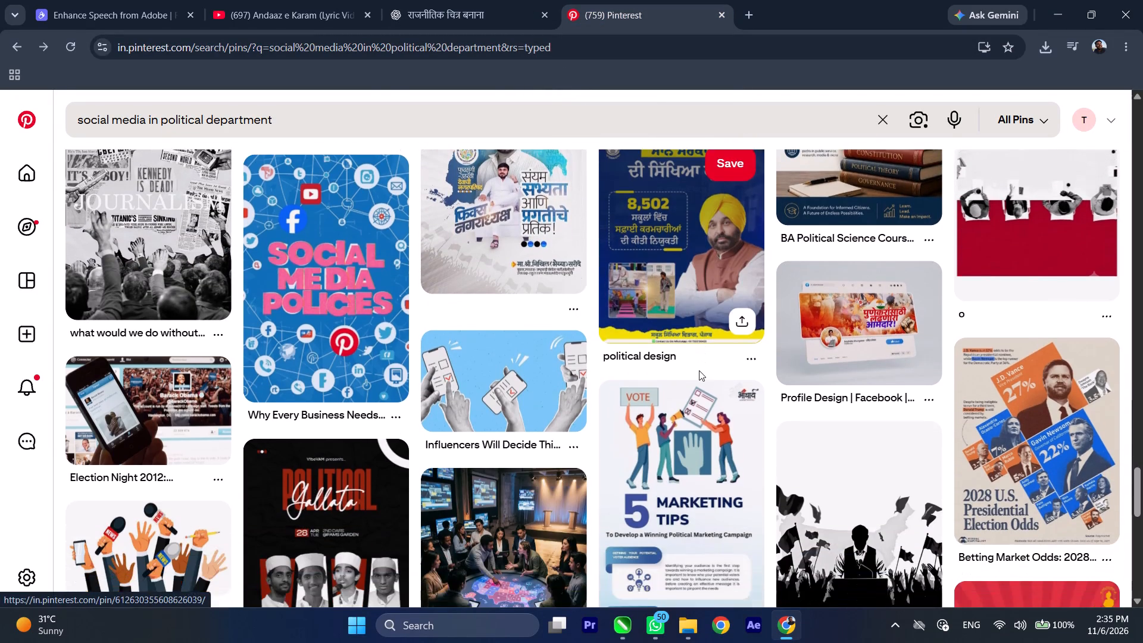
scroll(699, 368, "up", 8)
scroll(698, 314, "down", 7)
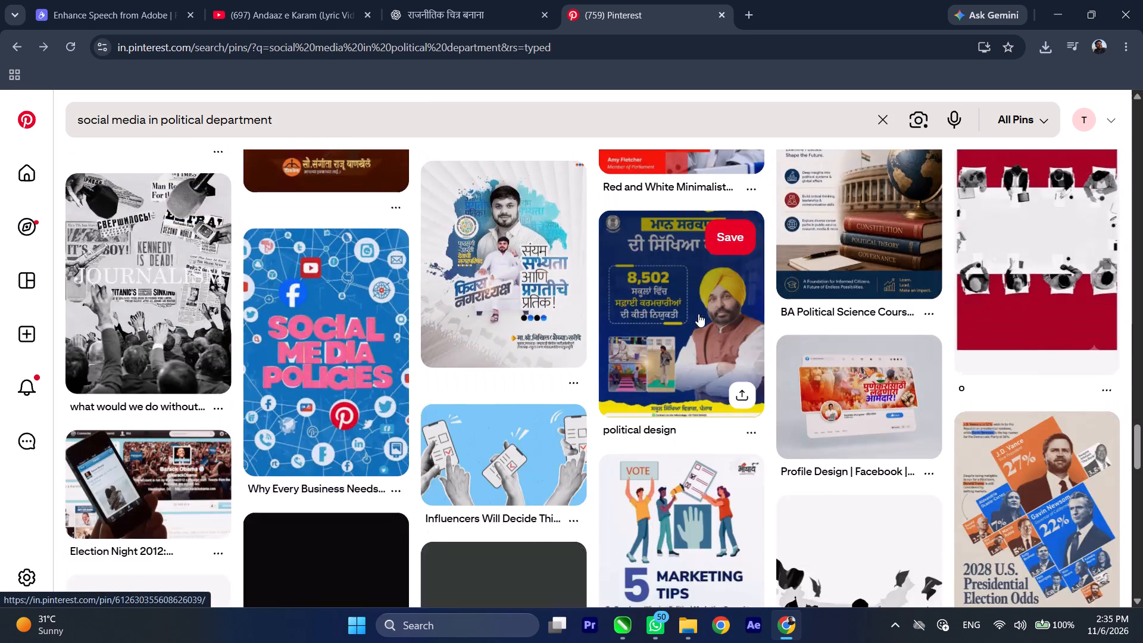
scroll(698, 314, "down", 4)
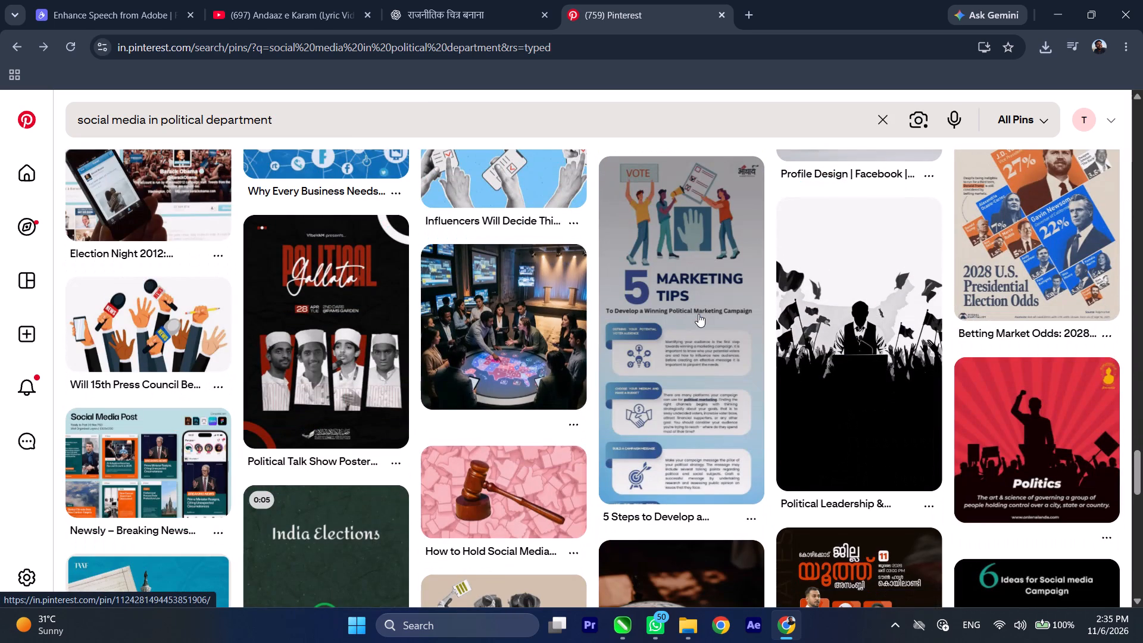
scroll(698, 314, "down", 8)
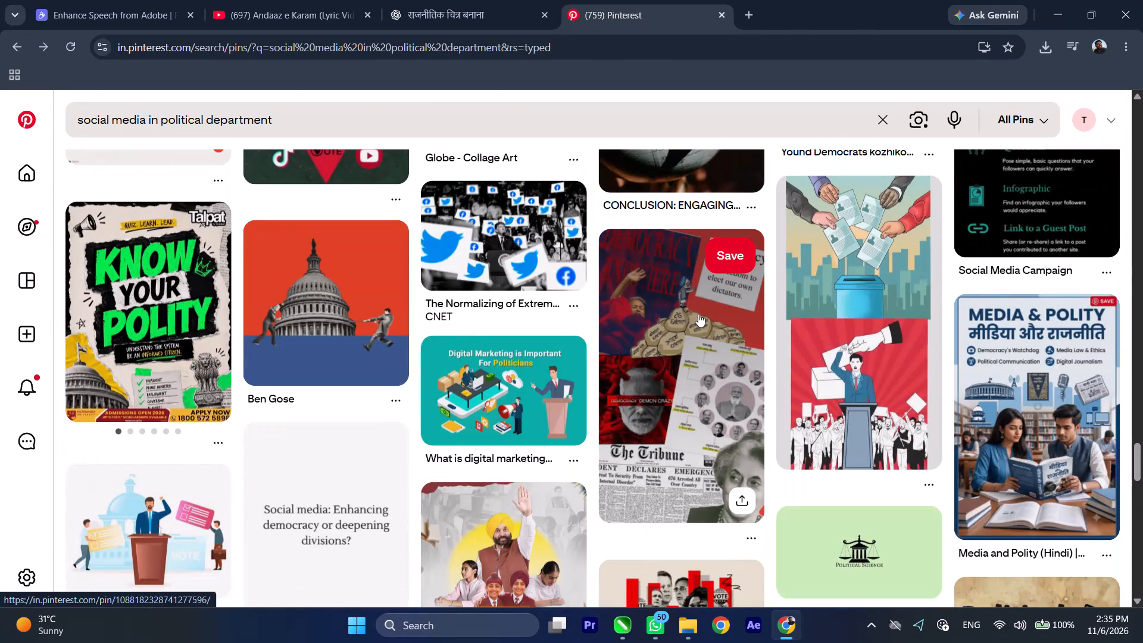
scroll(698, 314, "down", 6)
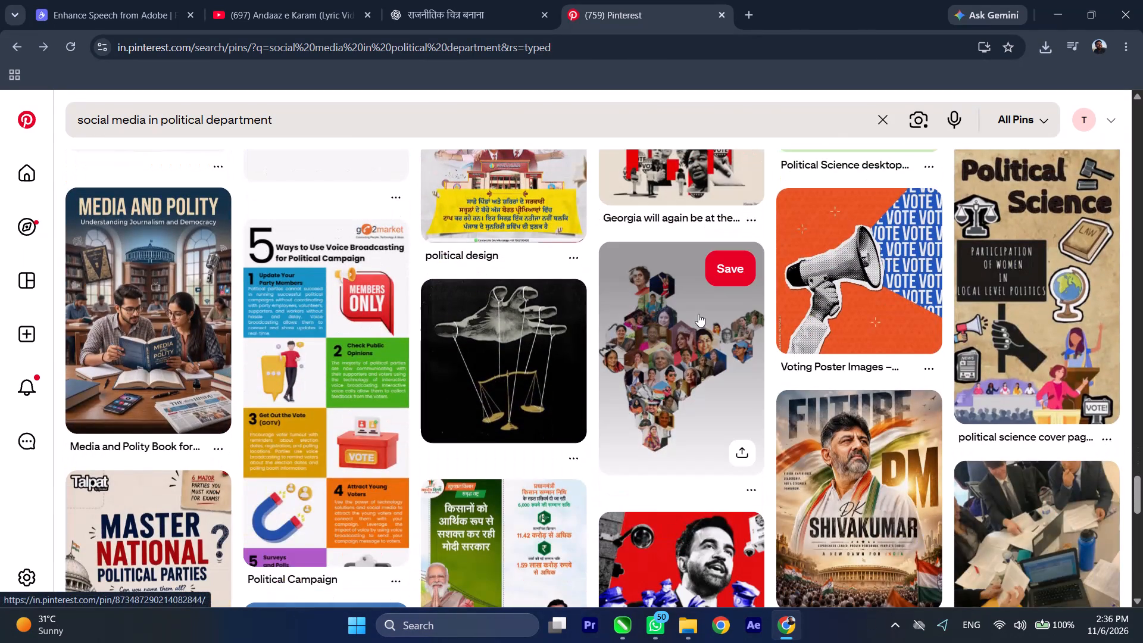
scroll(698, 314, "down", 3)
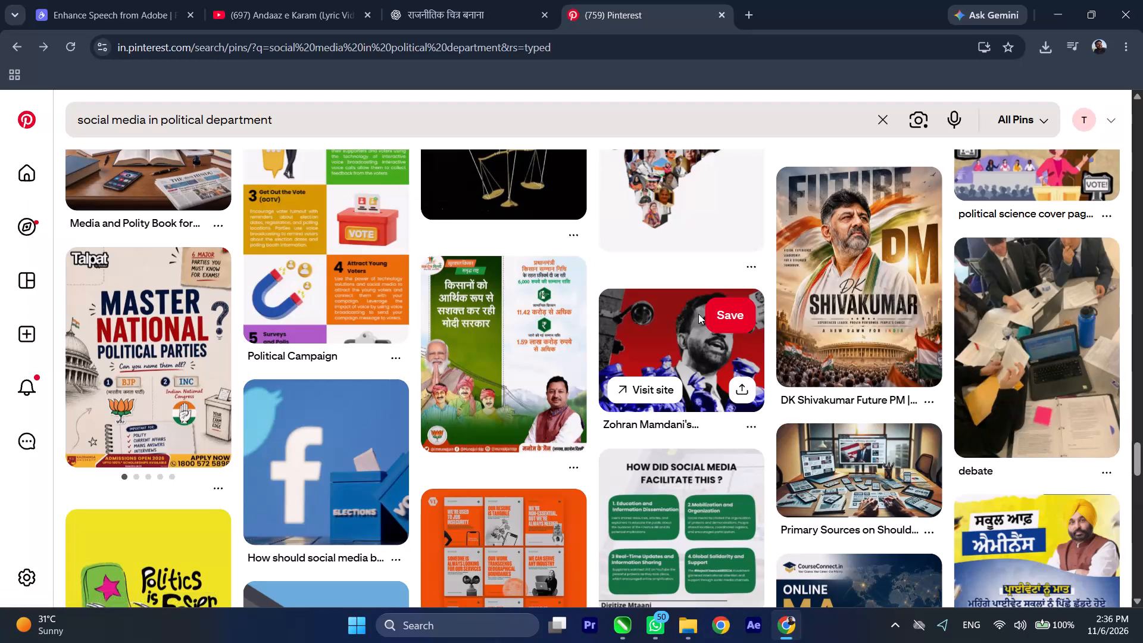
Replace the Pinterest search with "loktantra".
left_click_drag(308, 123, 103, 123)
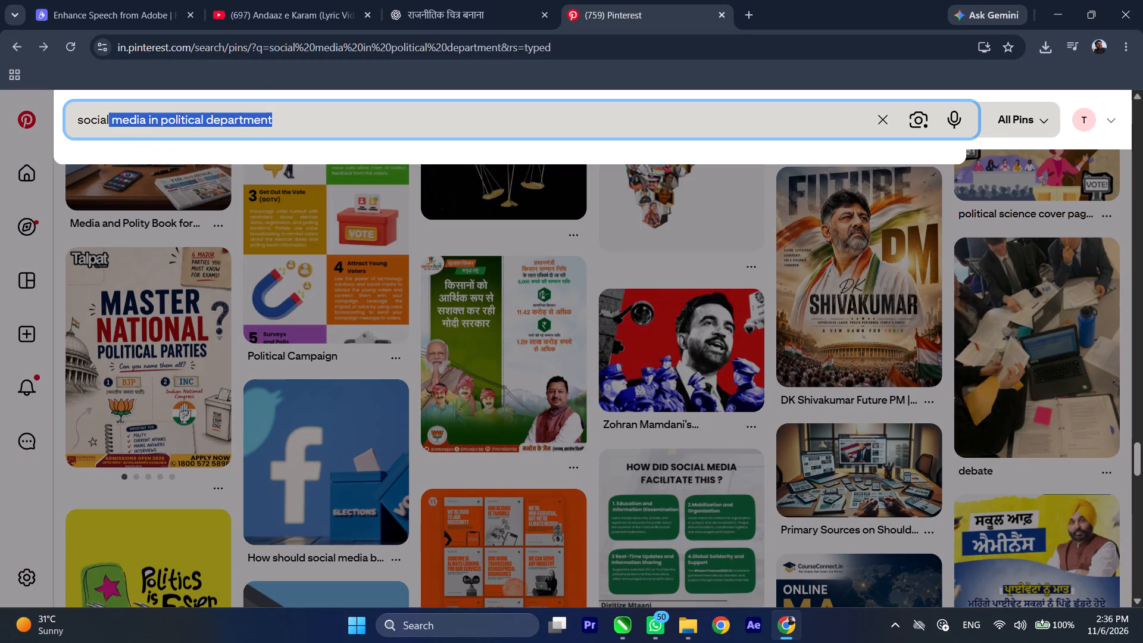
left_click_drag(103, 123, 68, 123)
type("lok")
type("tantra")
key("Return")
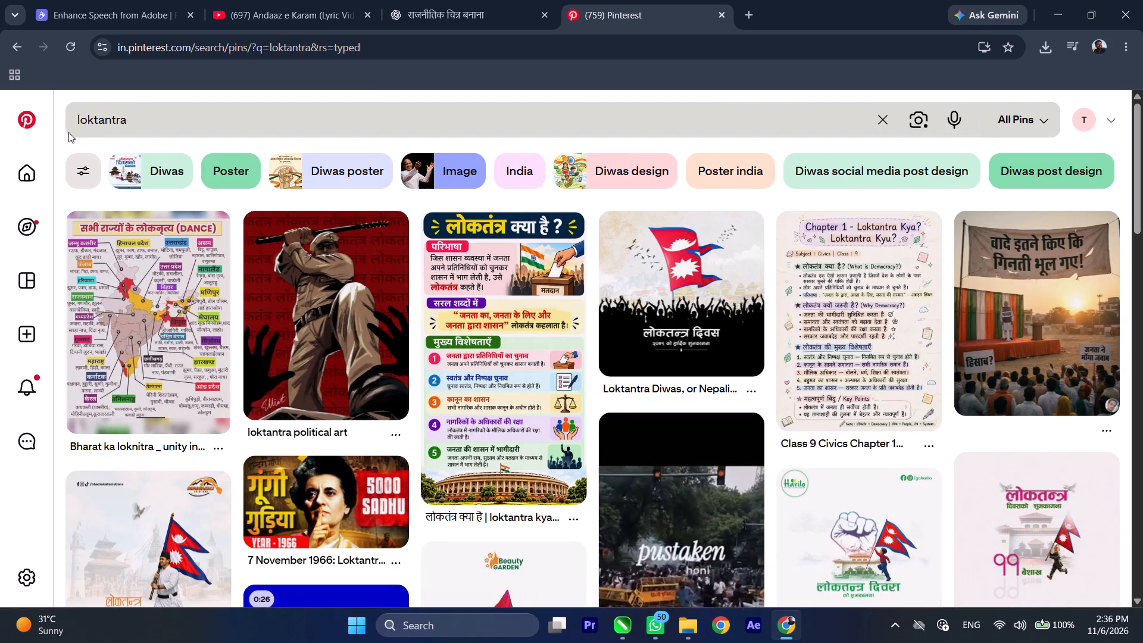
Search Pinterest for the suggested term "democracy" and look through the pins.
left_click_drag(157, 123, 36, 121)
type("demo")
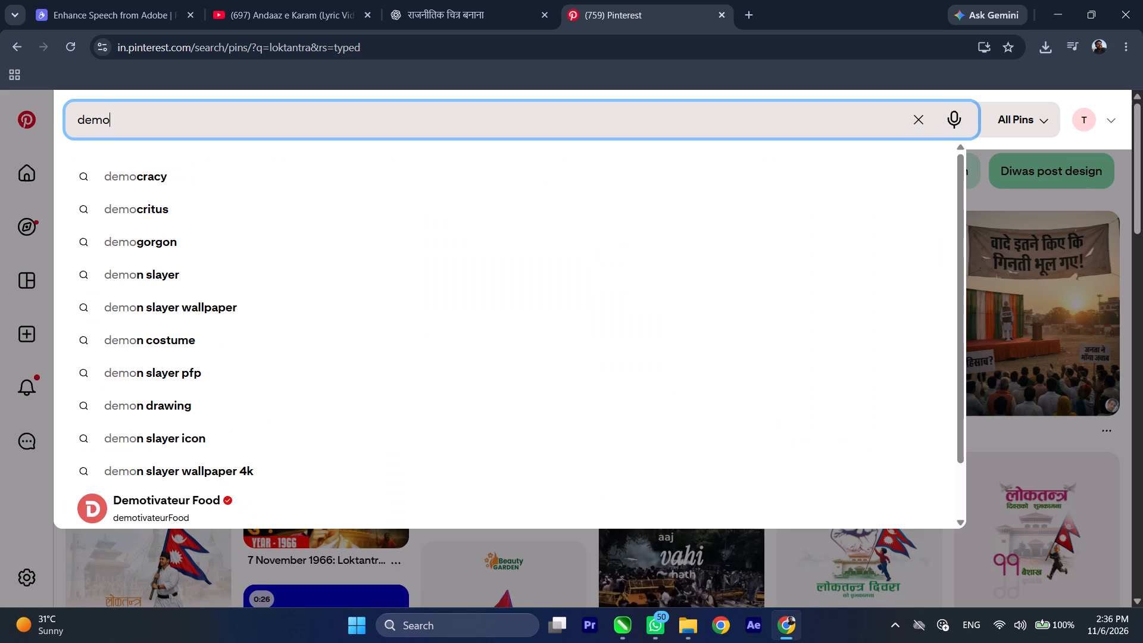
left_click(132, 165)
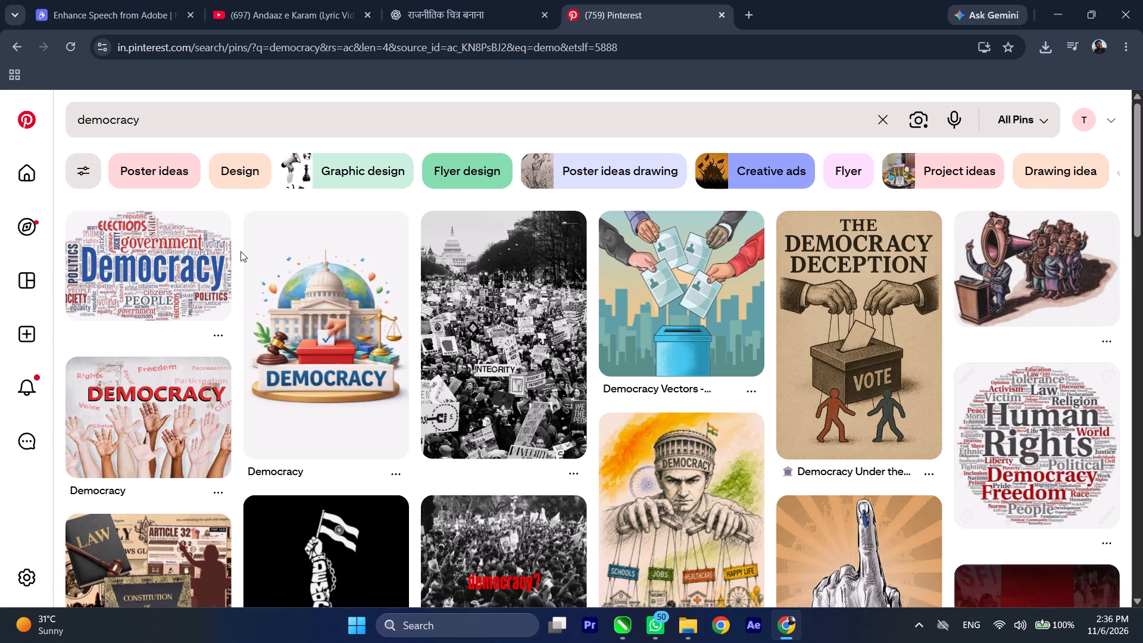
scroll(271, 272, "down", 2)
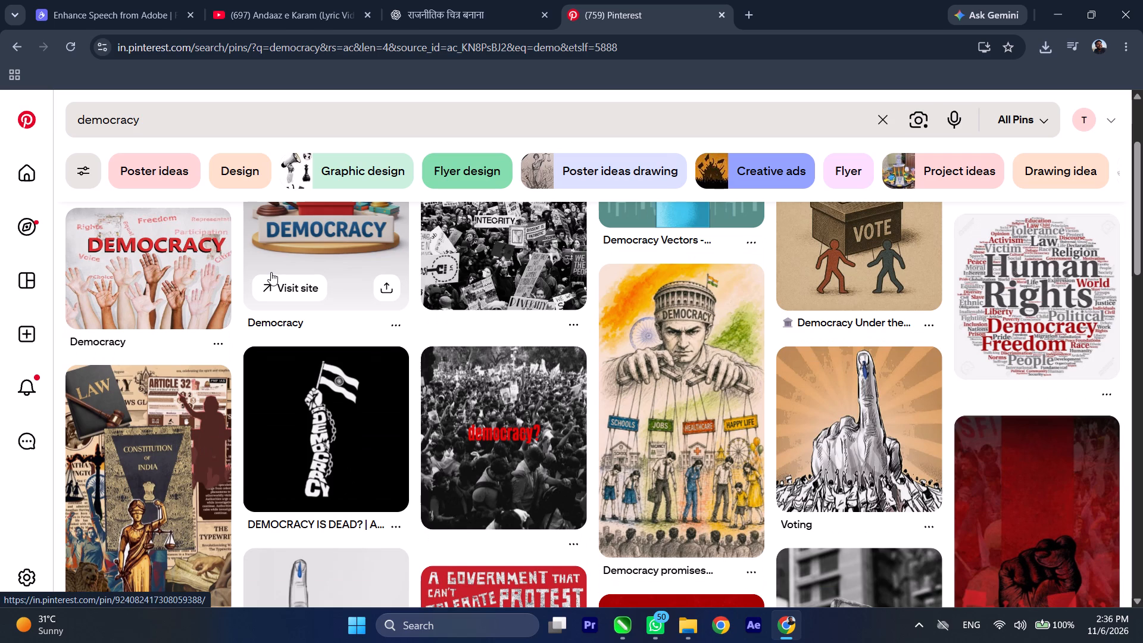
scroll(271, 272, "down", 3)
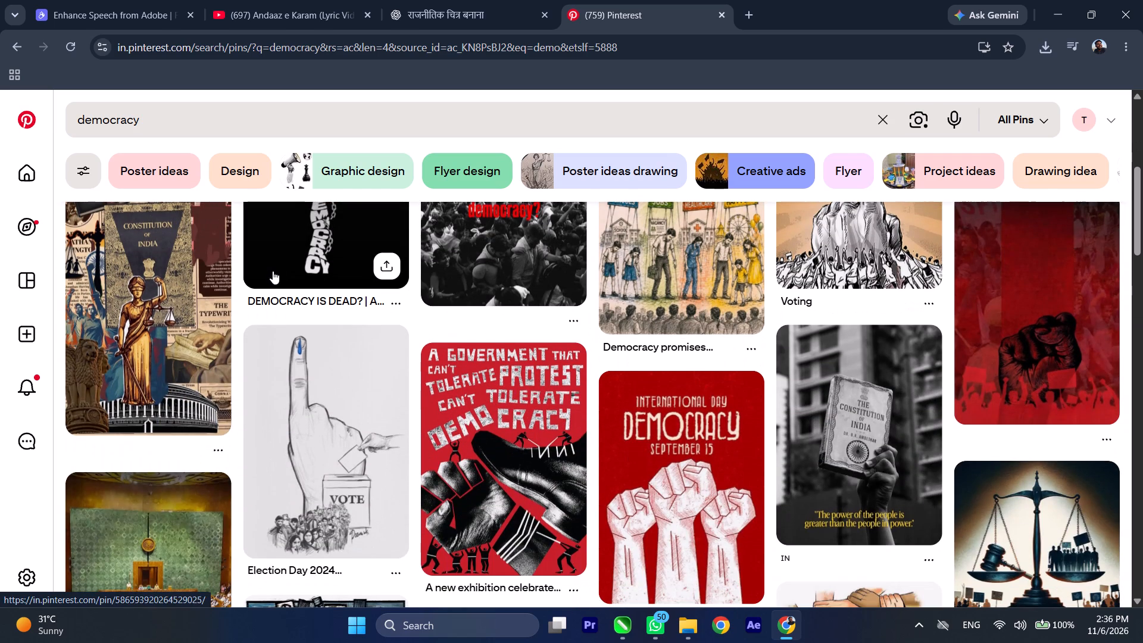
scroll(273, 271, "down", 6)
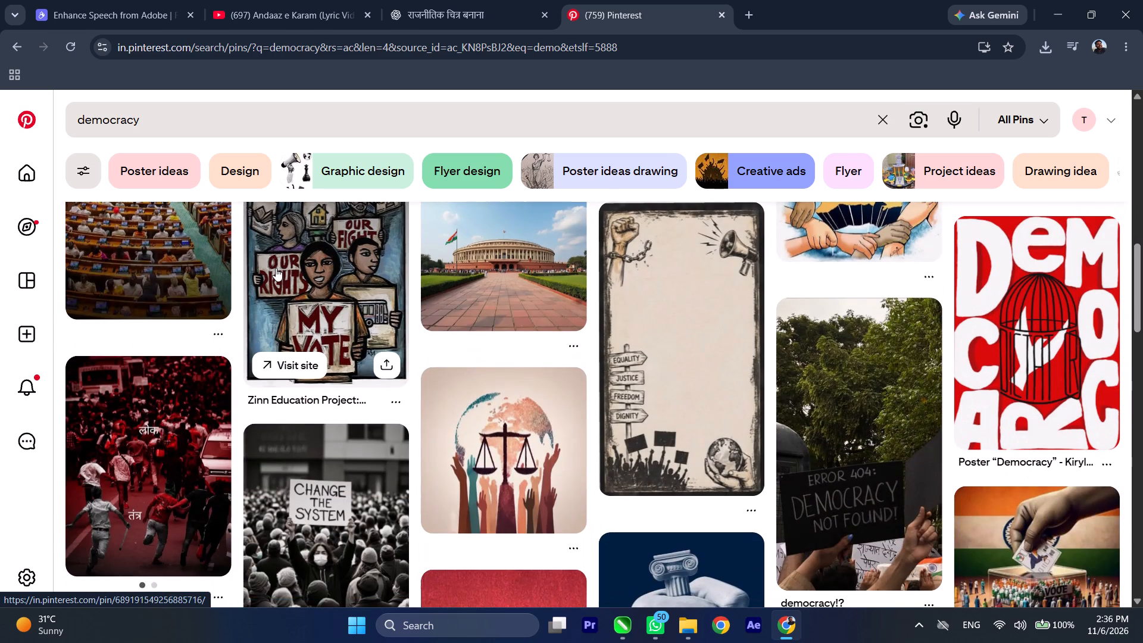
scroll(276, 268, "down", 2)
scroll(276, 268, "up", 9)
Show the search filters and narrow the democracy results with the Design suggestion.
left_click(93, 164)
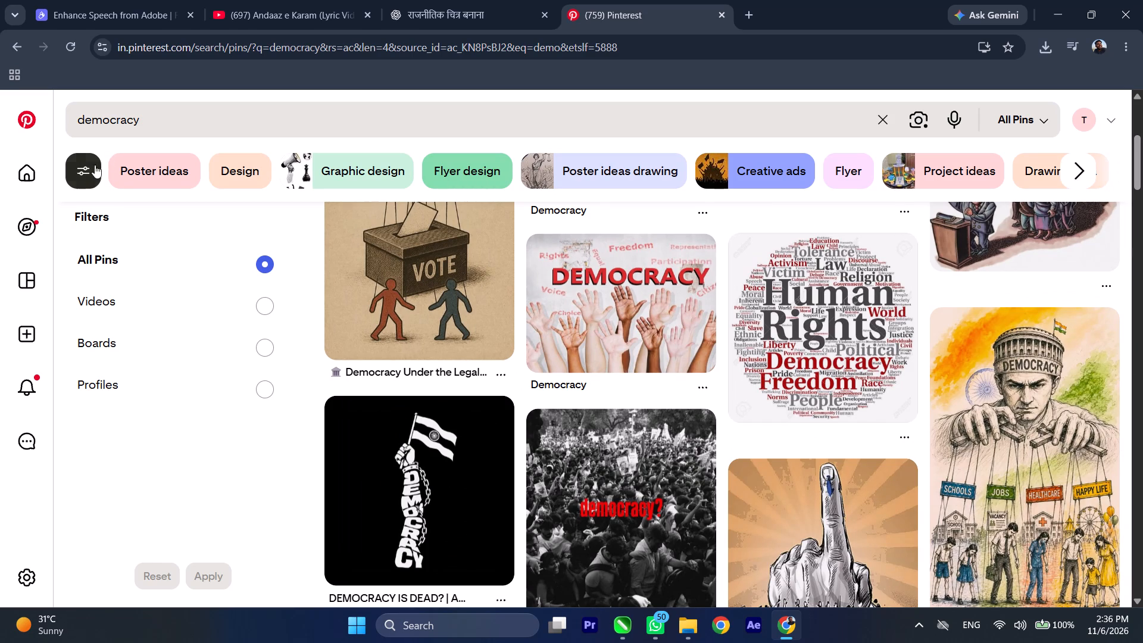
left_click(232, 173)
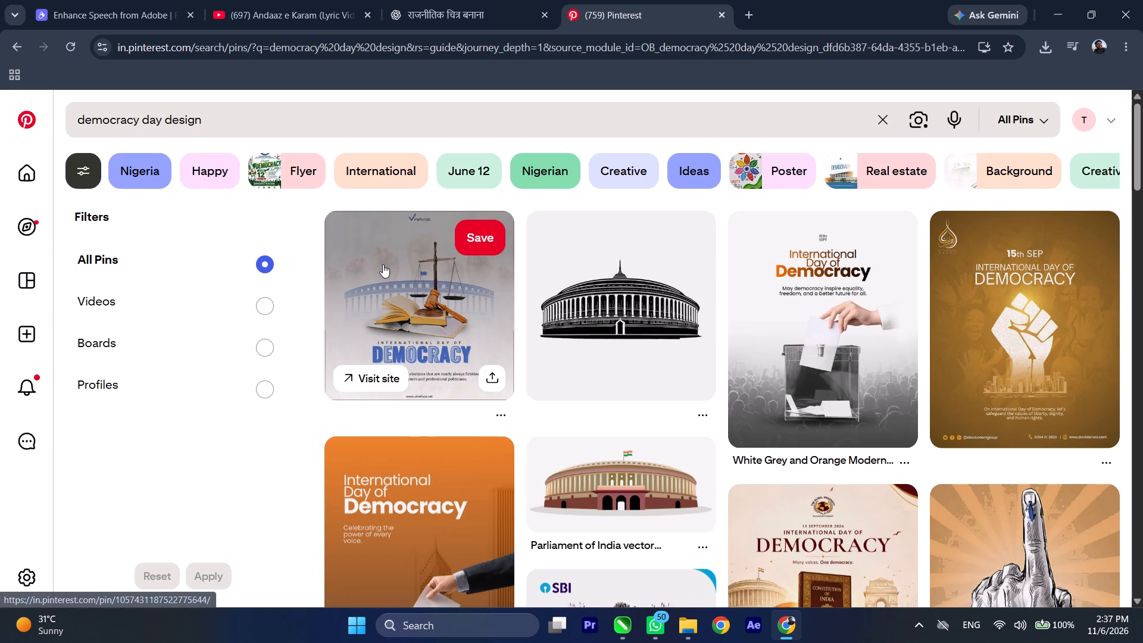
Download the black protest-crowd silhouette with placards and megaphones from the democracy day design results, and return to the results.
scroll(383, 264, "down", 1)
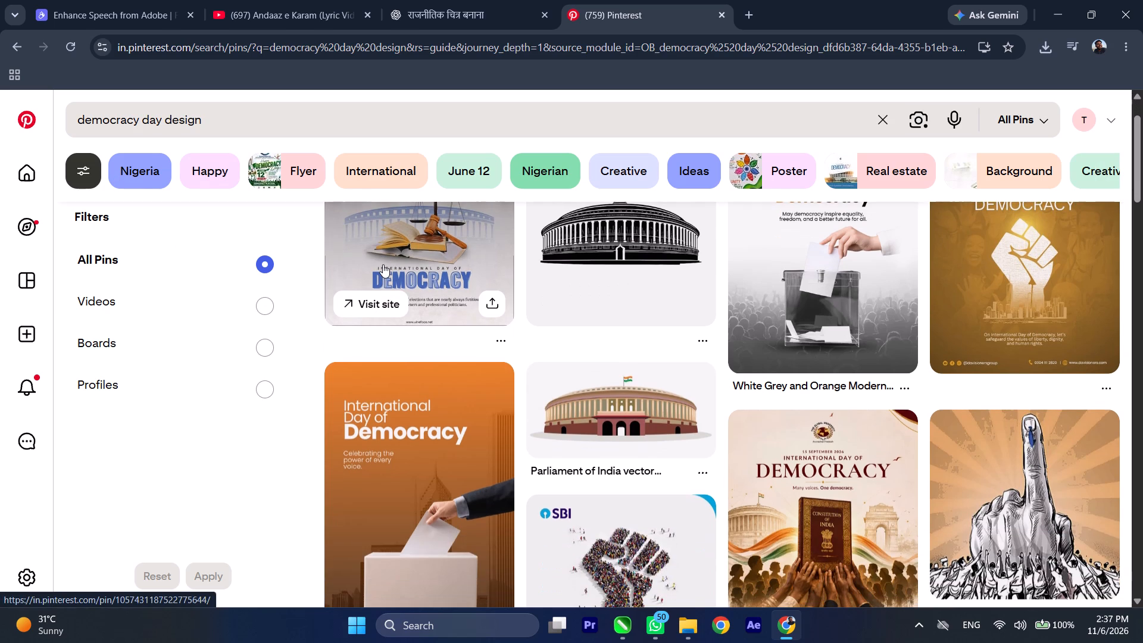
scroll(383, 264, "down", 8)
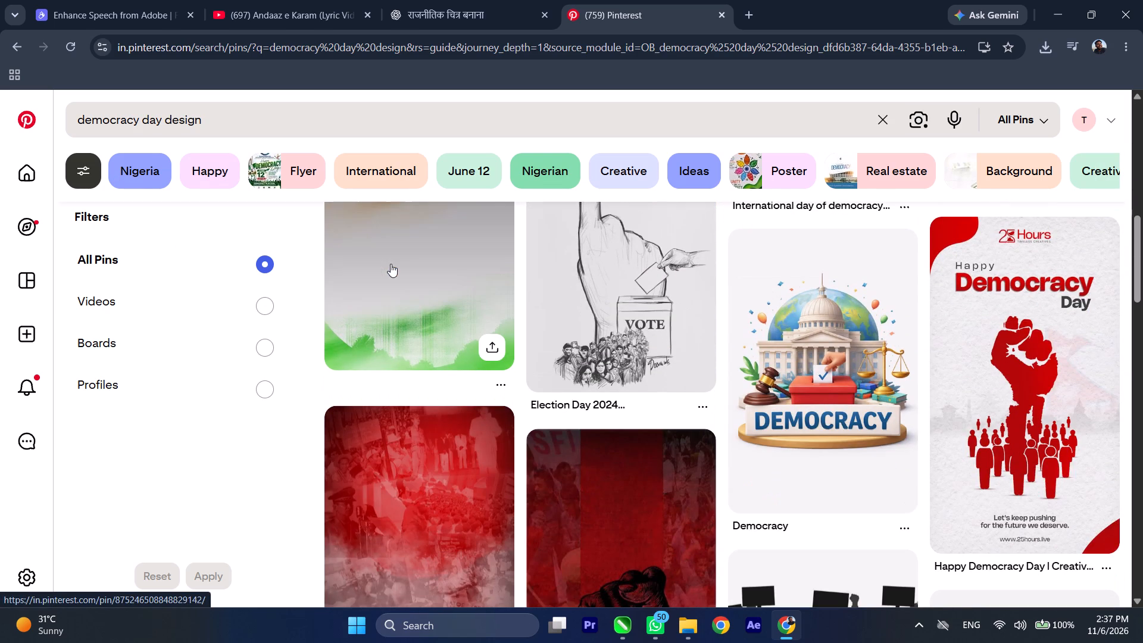
scroll(391, 264, "down", 3)
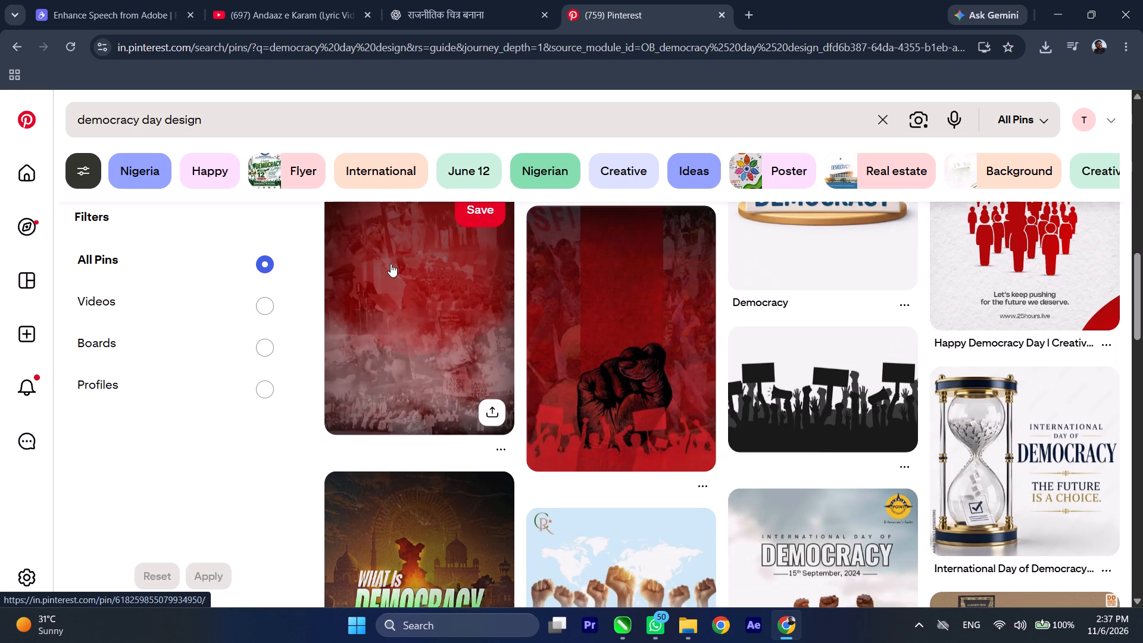
scroll(391, 264, "down", 4)
scroll(391, 264, "up", 3)
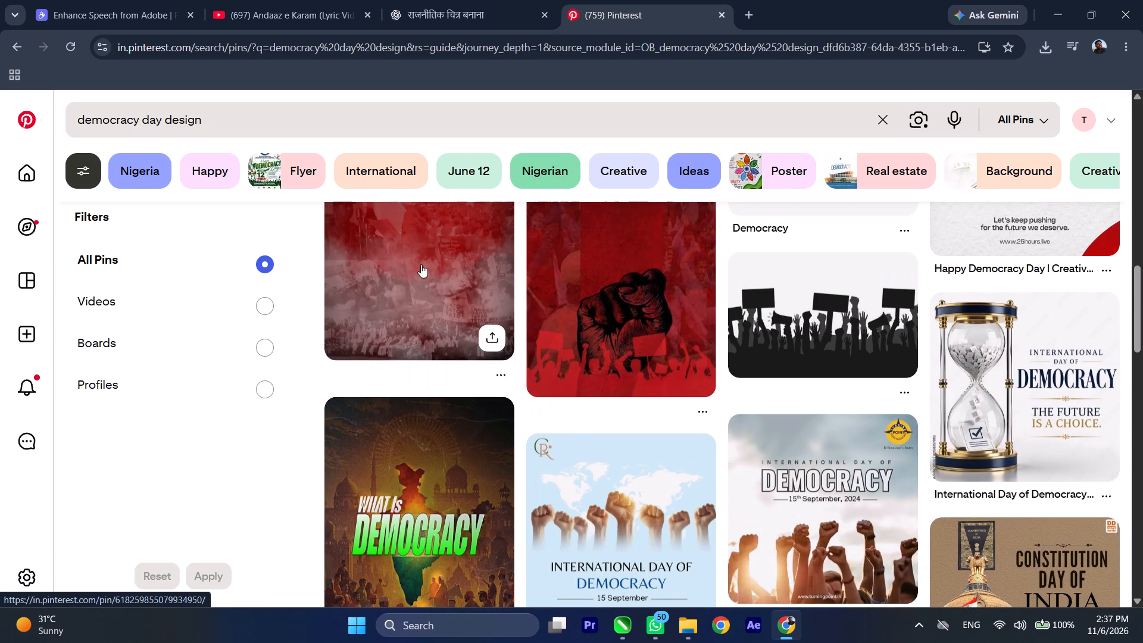
left_click(764, 327)
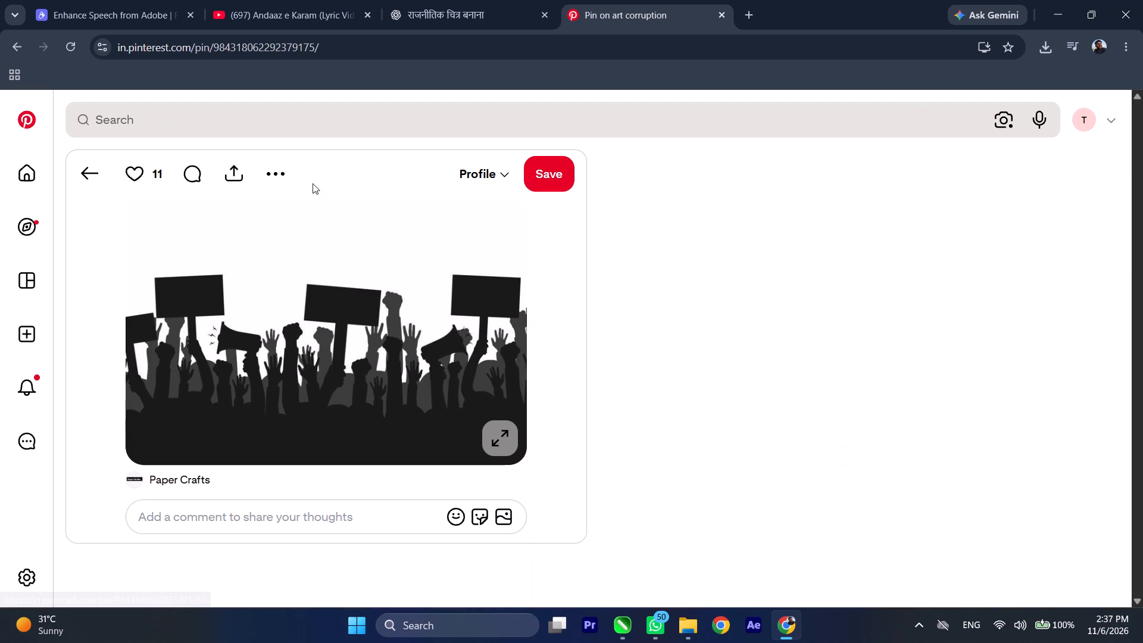
left_click(276, 170)
left_click(297, 216)
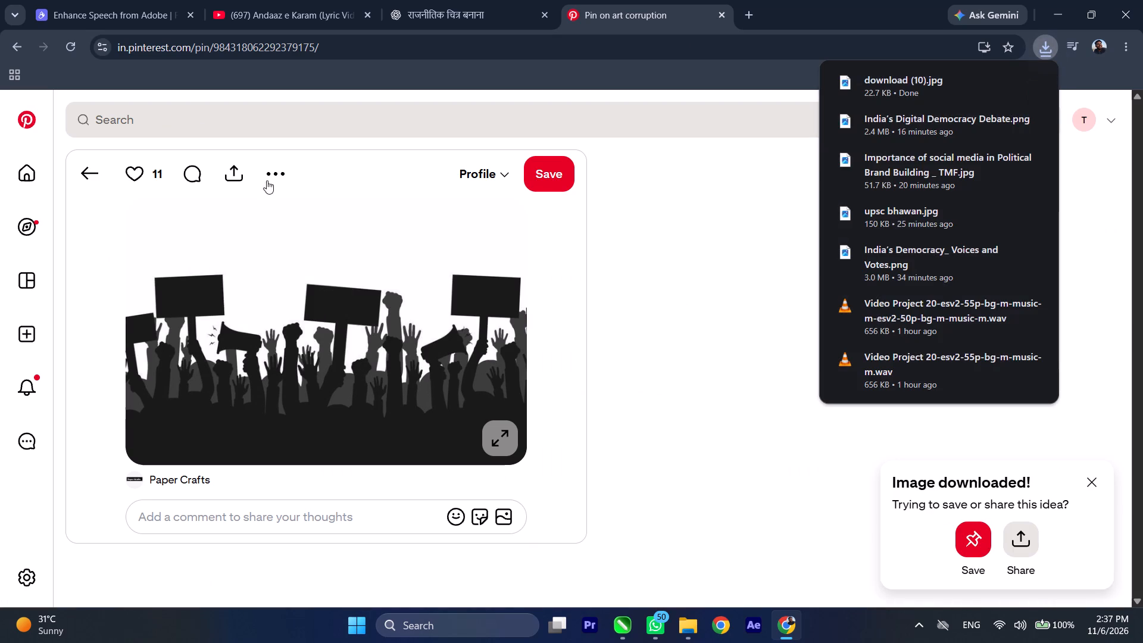
left_click(86, 174)
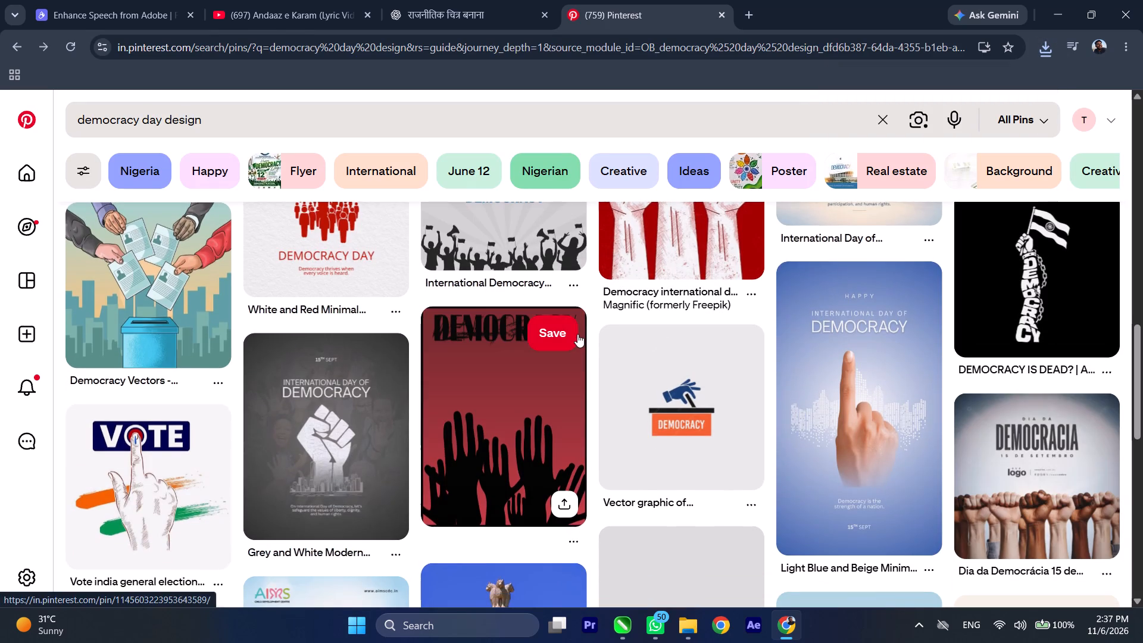
Look through more democracy day design pins, view the black-and-white Parliament building pin, and return to the results.
scroll(577, 334, "down", 3)
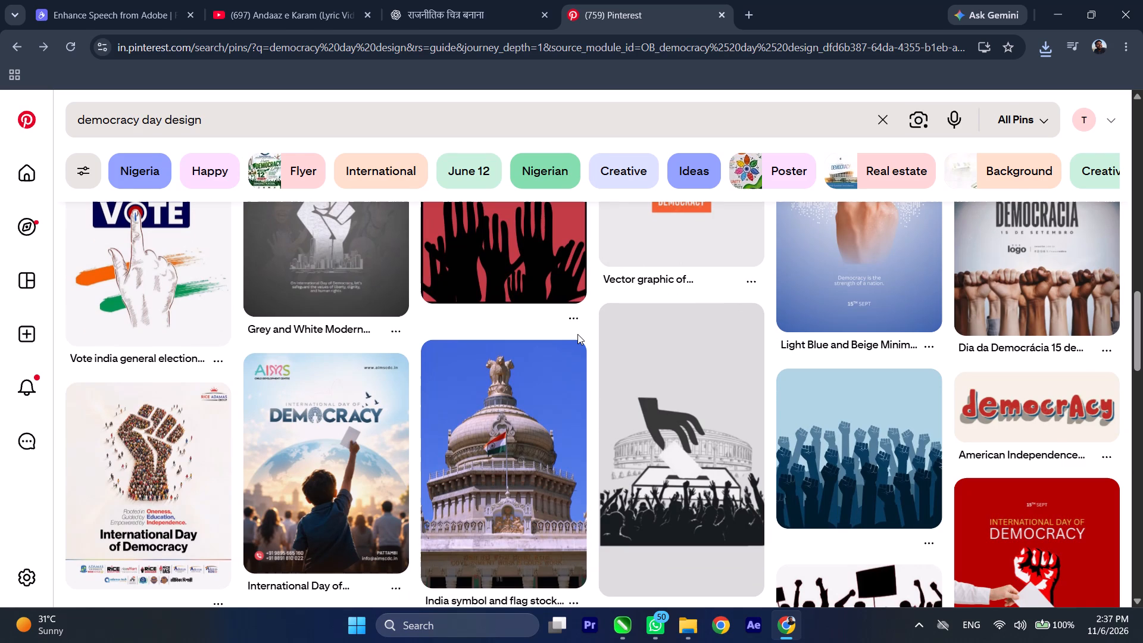
scroll(577, 334, "down", 7)
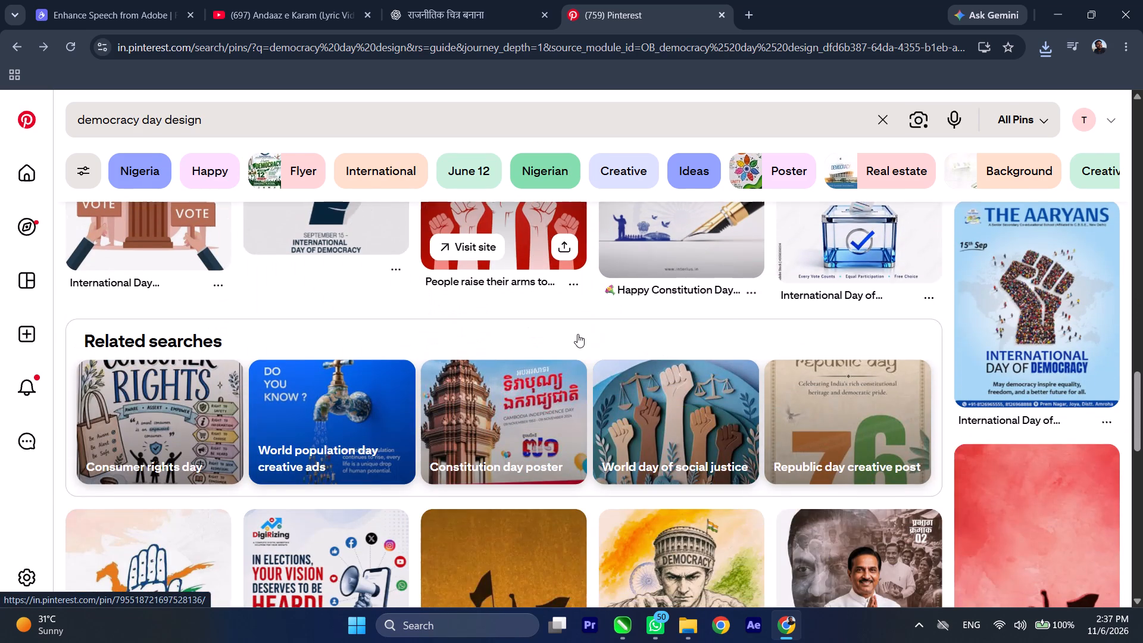
scroll(577, 334, "down", 6)
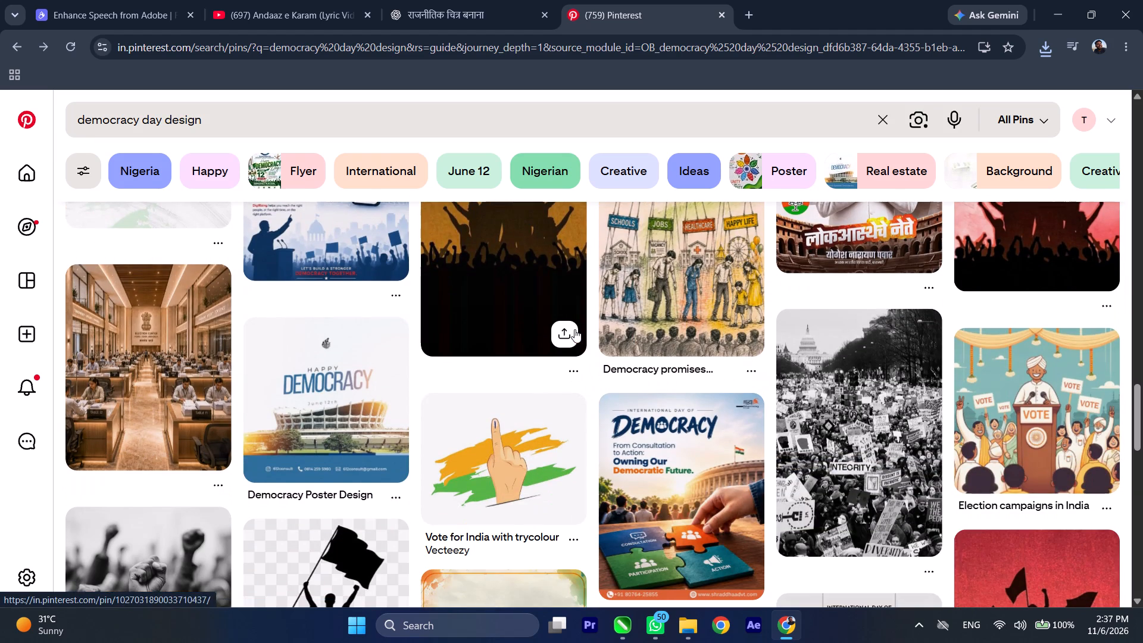
scroll(574, 329, "up", 16)
scroll(574, 329, "up", 7)
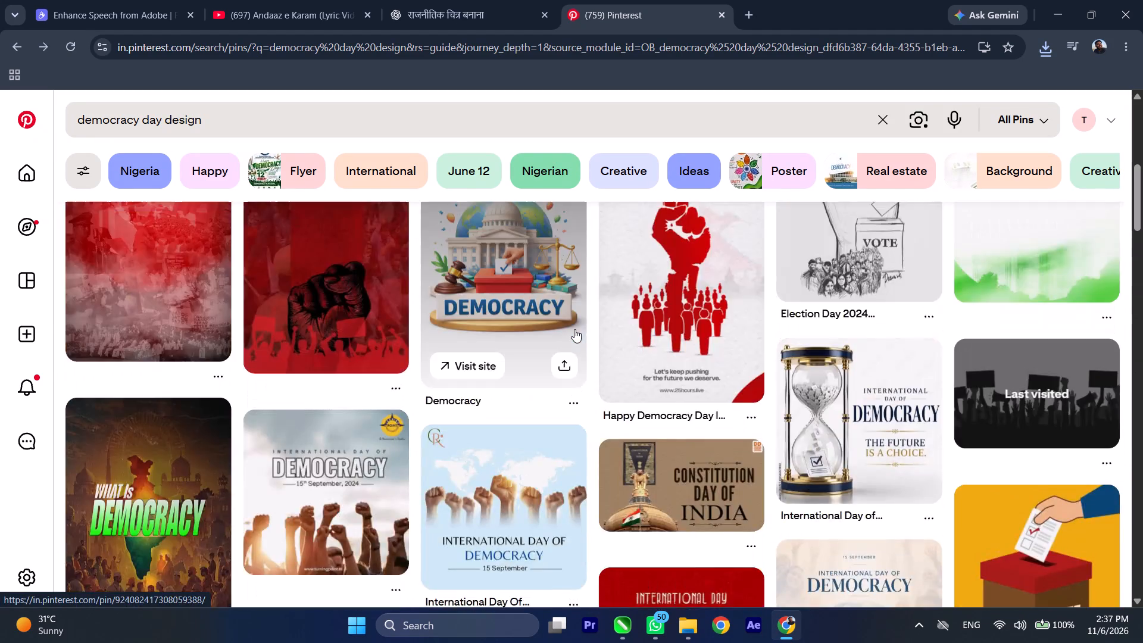
scroll(574, 329, "up", 11)
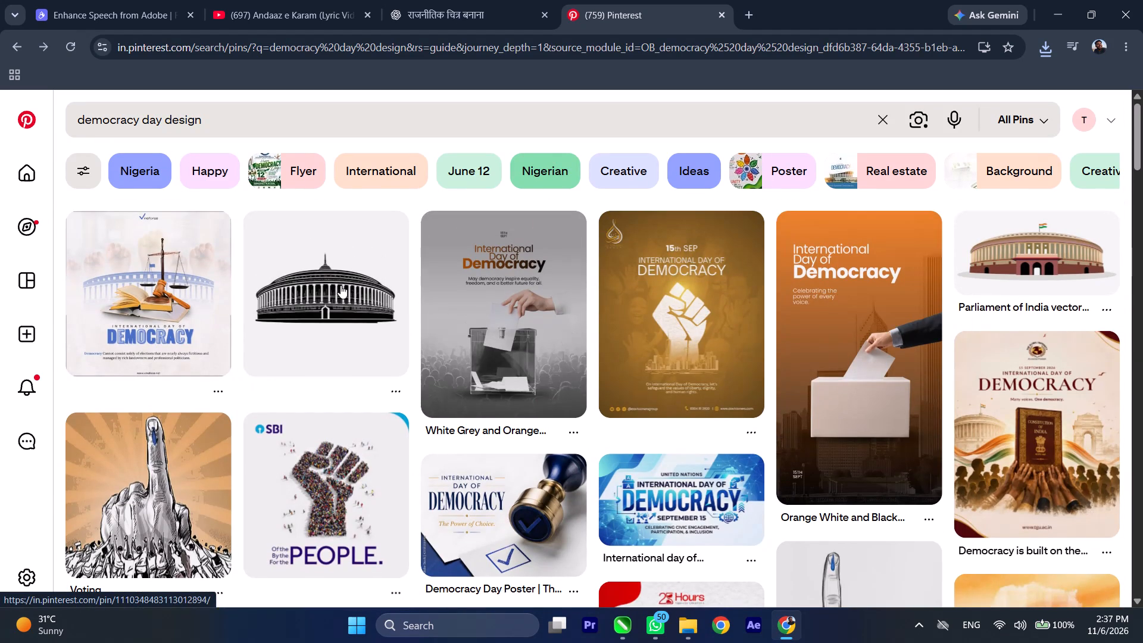
left_click(341, 285)
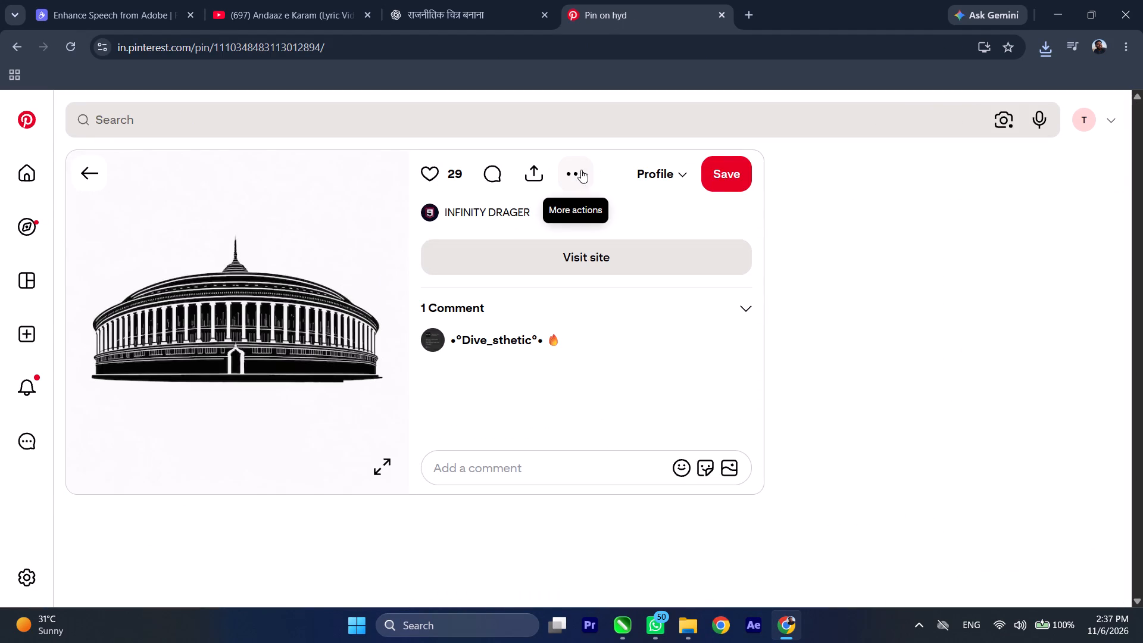
left_click(94, 173)
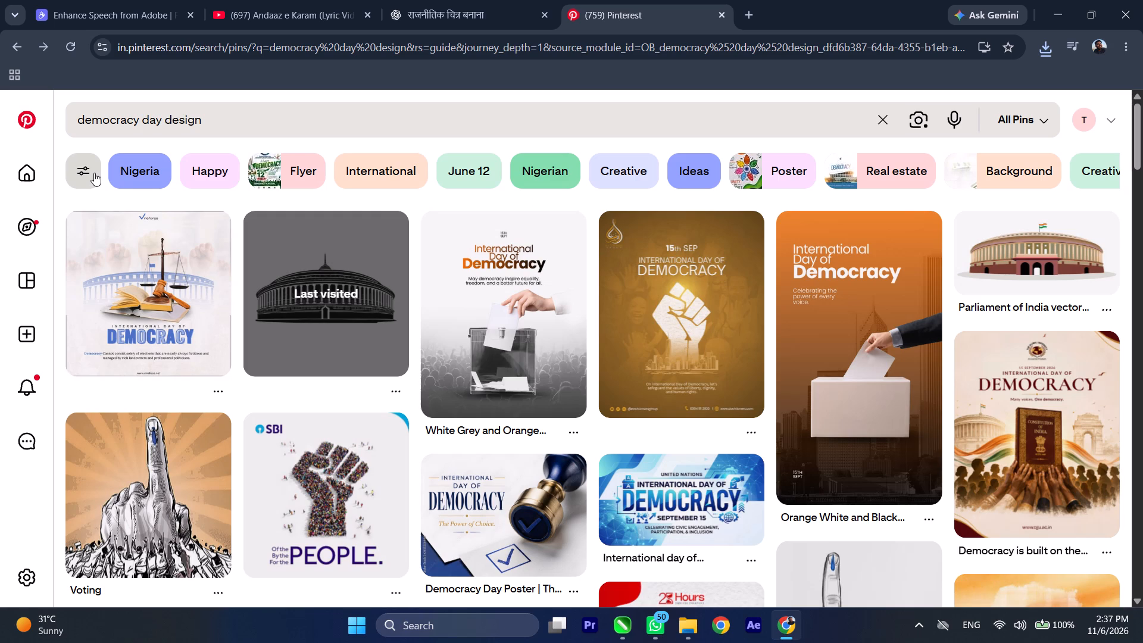
Look over the democracy day design pins again and reopen the black-and-white Parliament building pin.
scroll(428, 334, "down", 6)
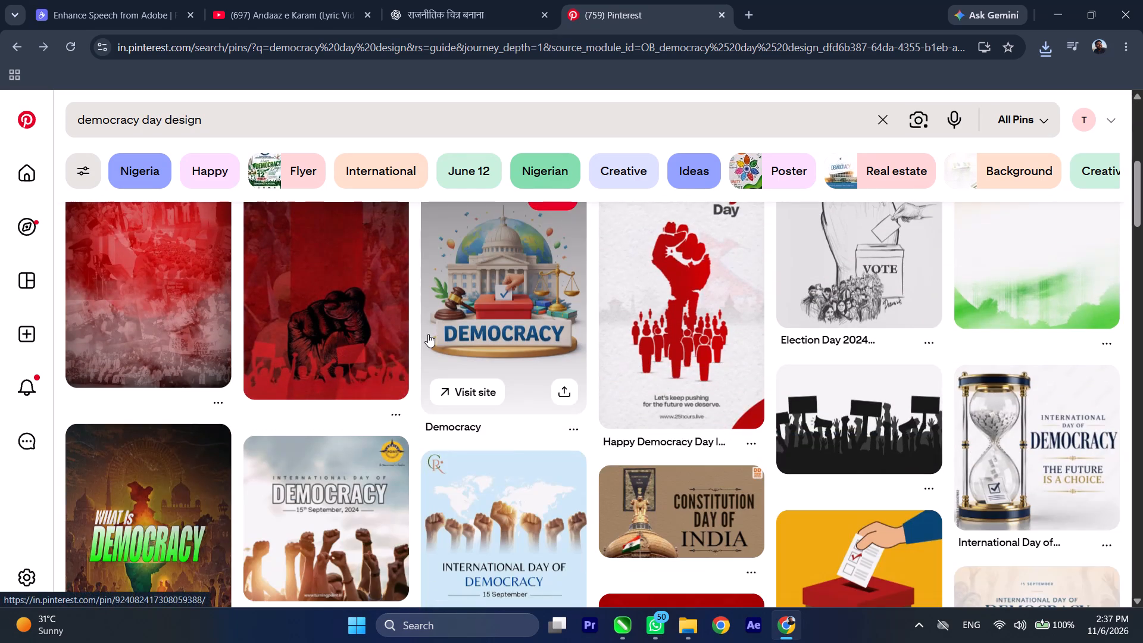
scroll(428, 334, "down", 4)
scroll(428, 334, "up", 8)
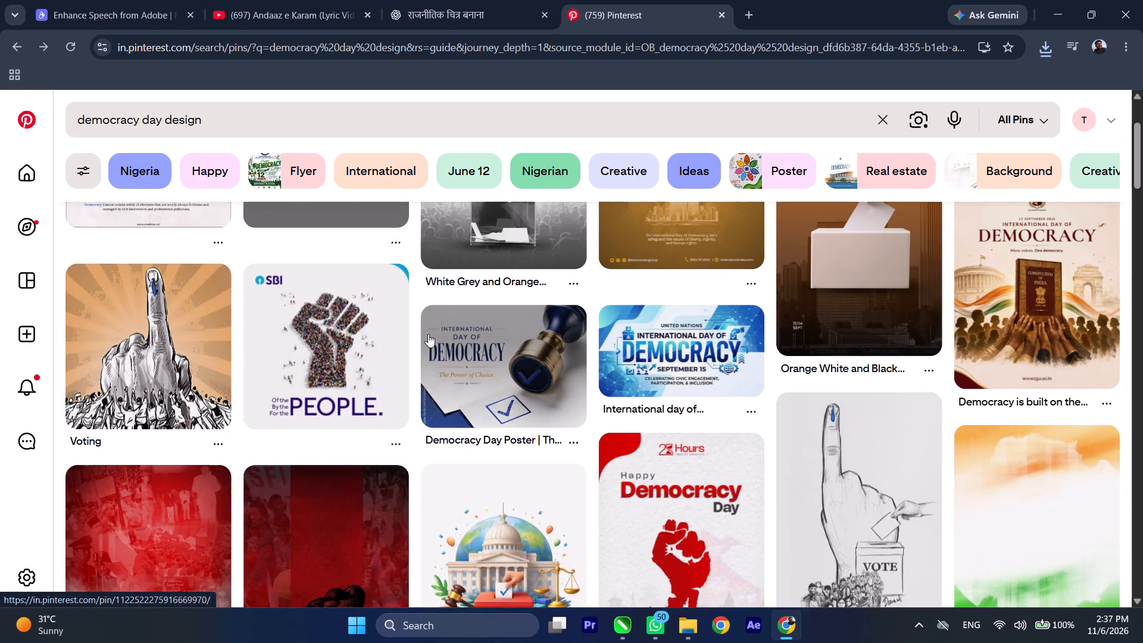
scroll(428, 334, "up", 4)
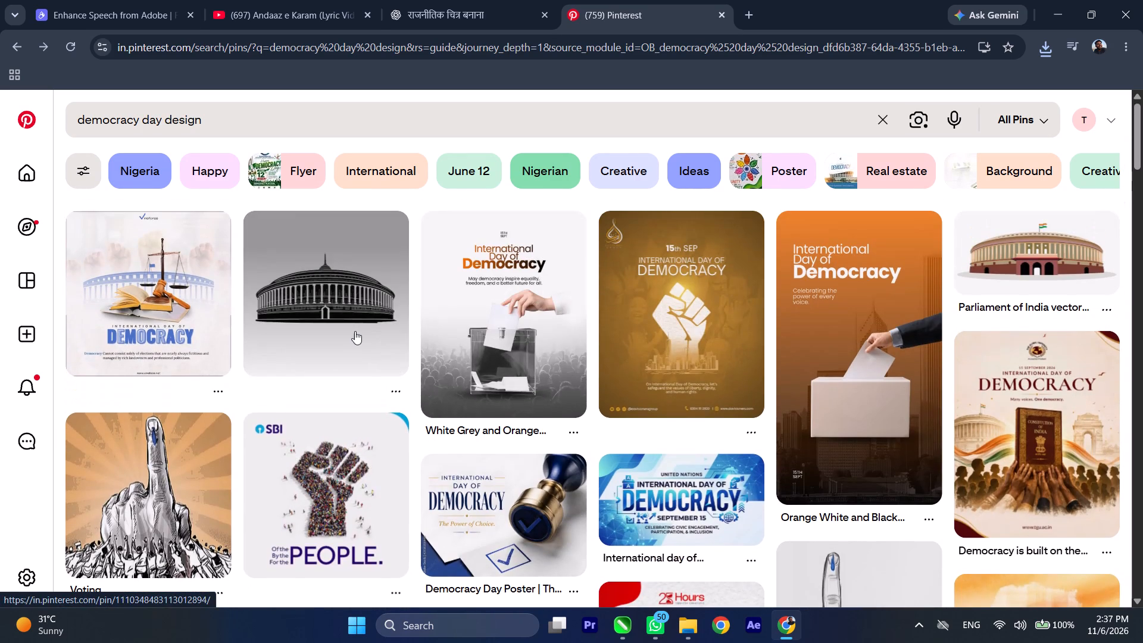
left_click(354, 330)
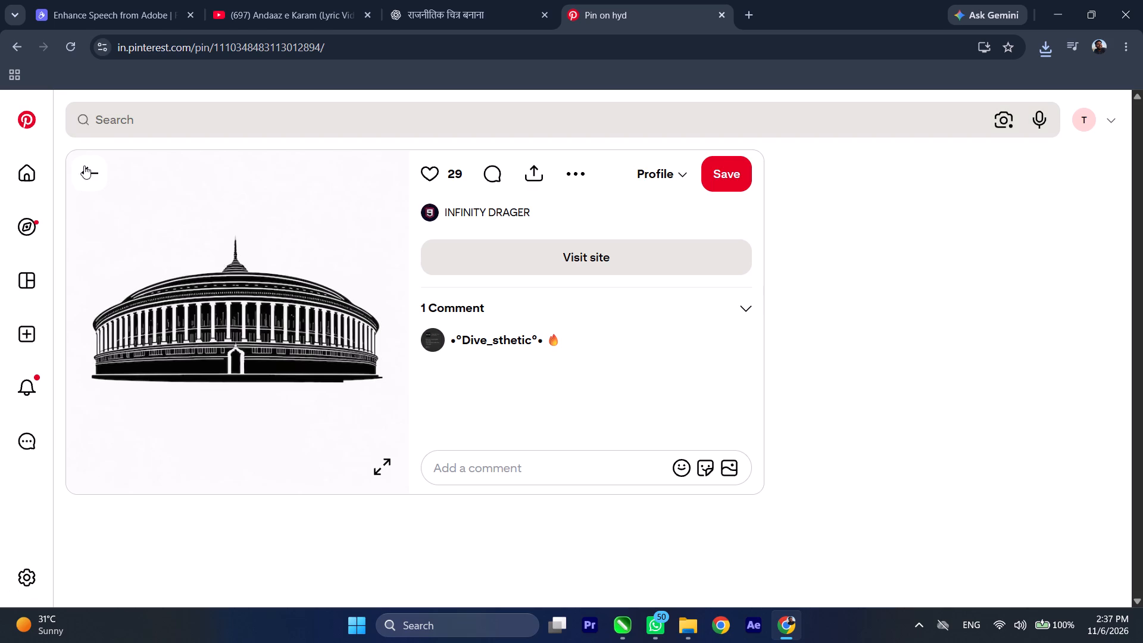
Return to the democracy day design results and look through more pins for usable banner artwork.
left_click(84, 166)
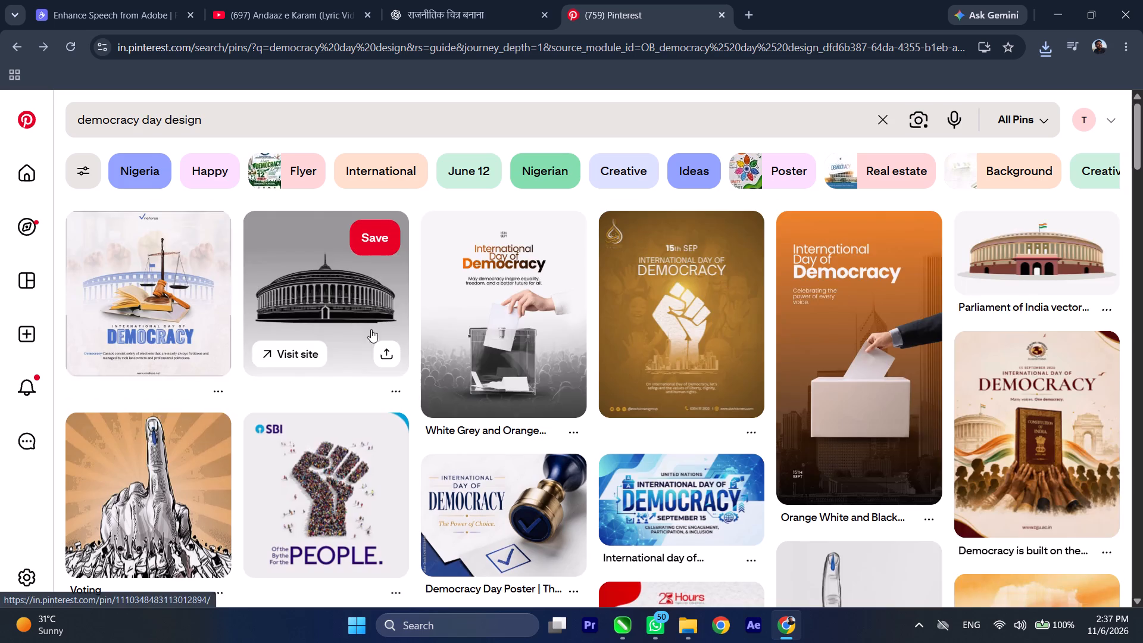
scroll(386, 338, "down", 8)
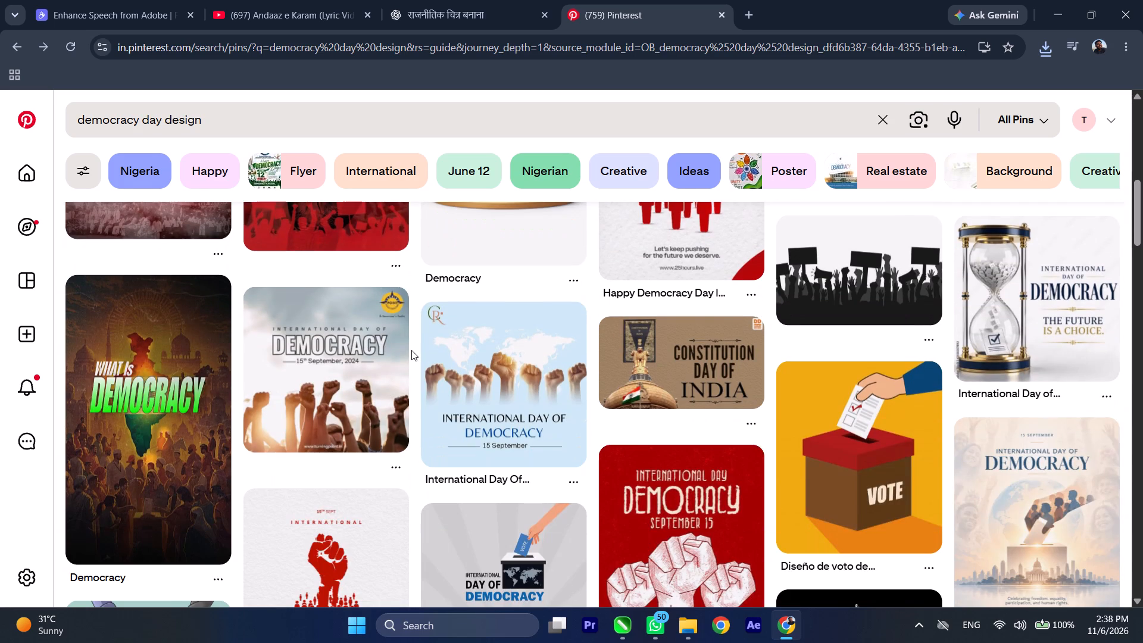
scroll(411, 350, "down", 3)
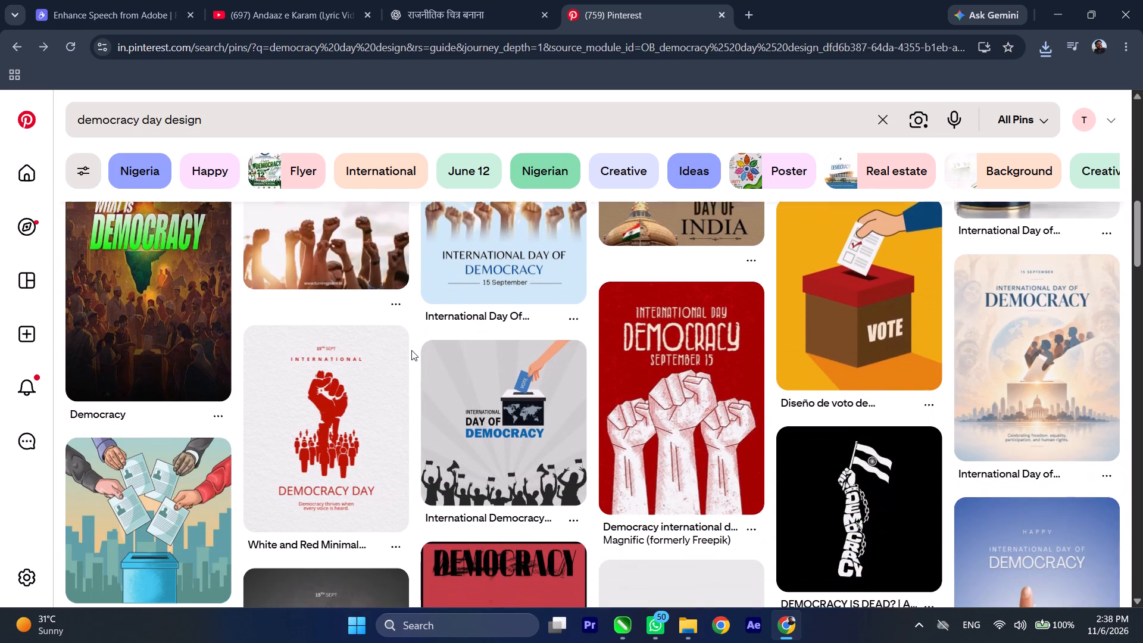
scroll(411, 350, "down", 2)
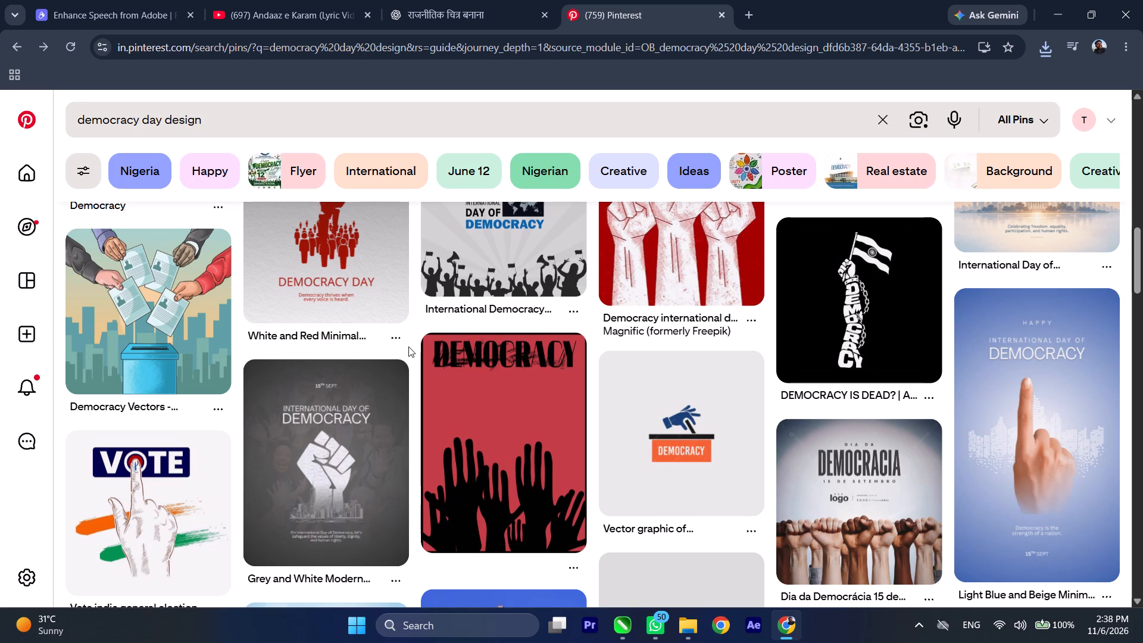
scroll(408, 347, "up", 1)
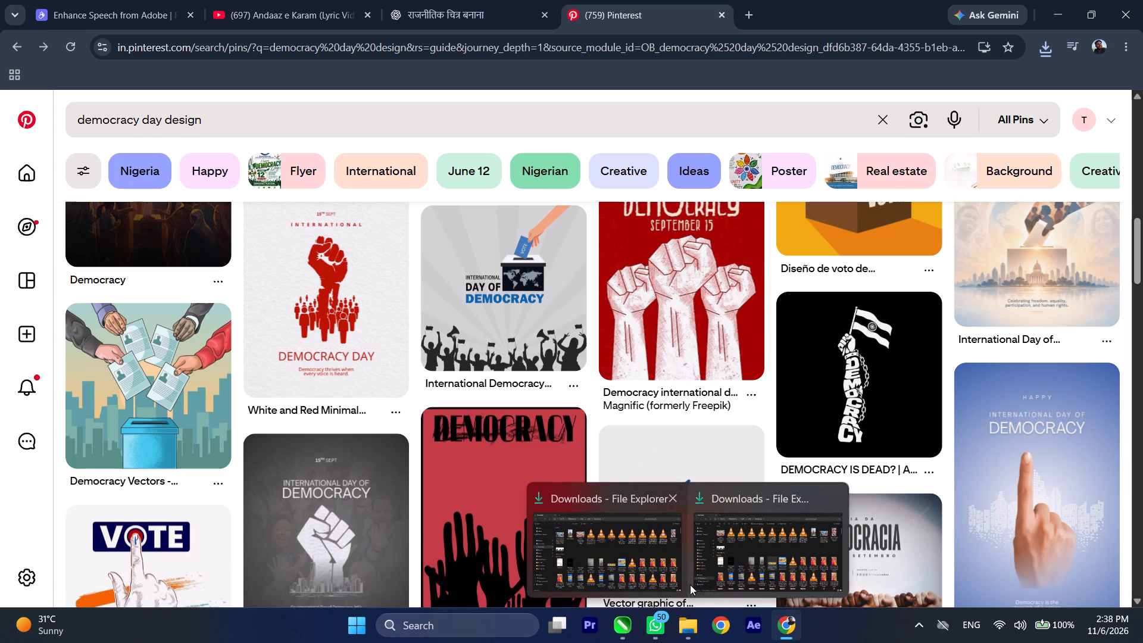
Open the protest-crowd silhouette download (10) from the Downloads folder in Photos and remove its background.
left_click(726, 551)
double_click(233, 277)
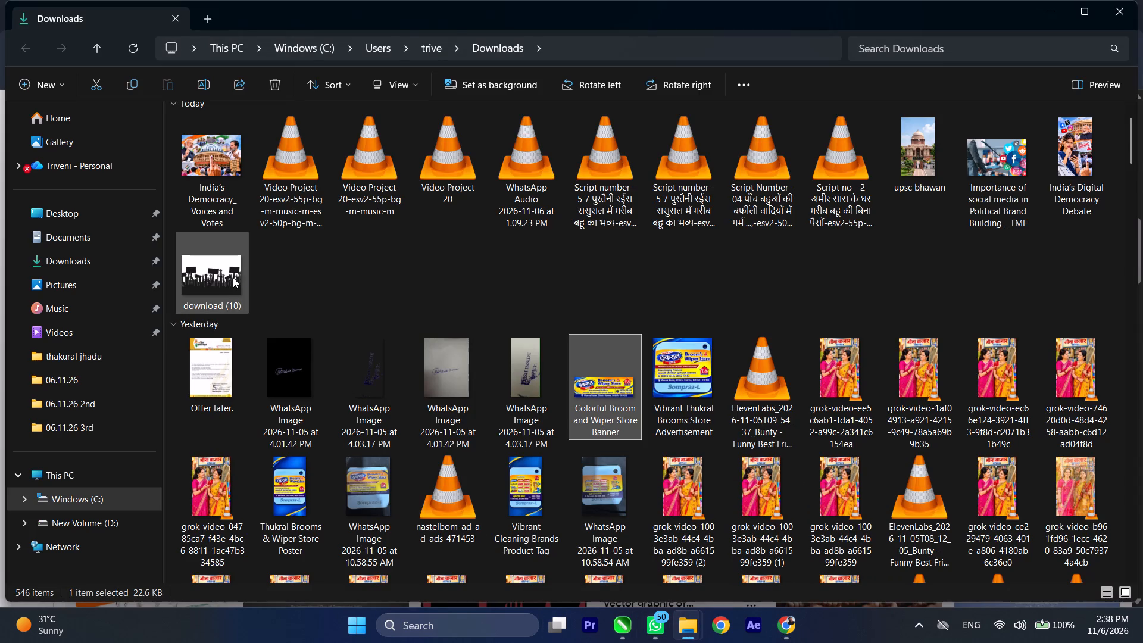
left_click(70, 35)
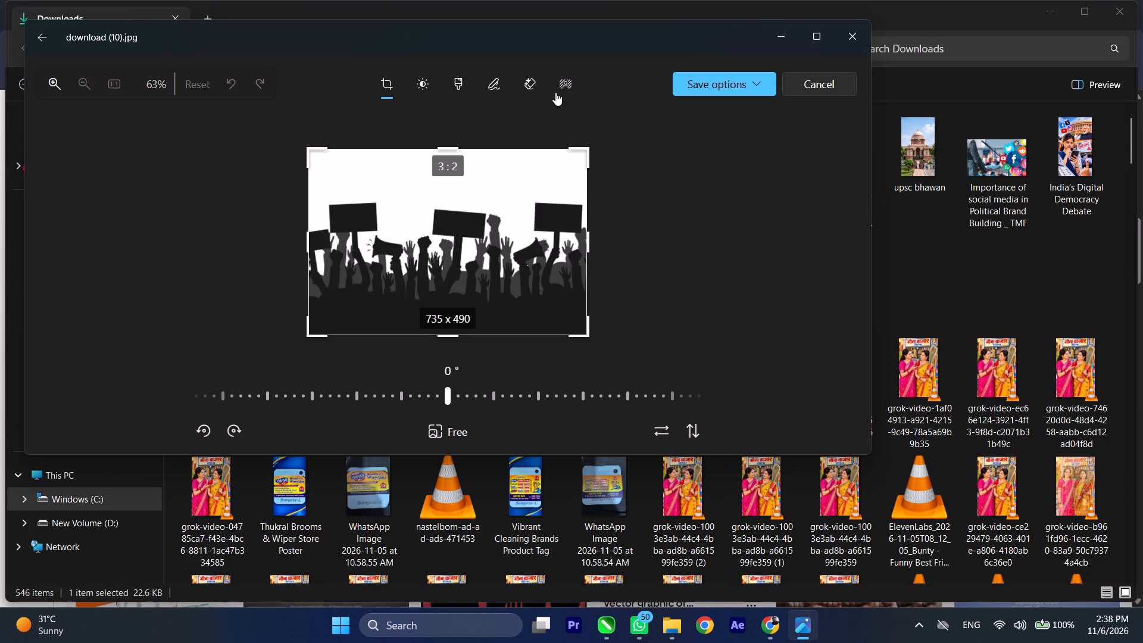
left_click(559, 90)
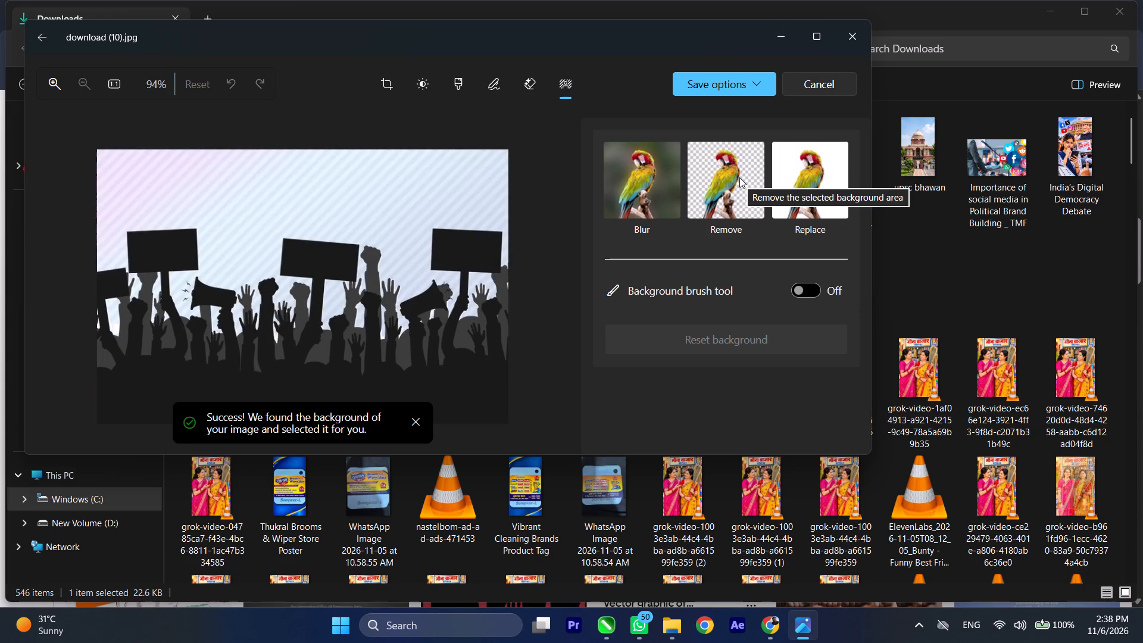
left_click(739, 177)
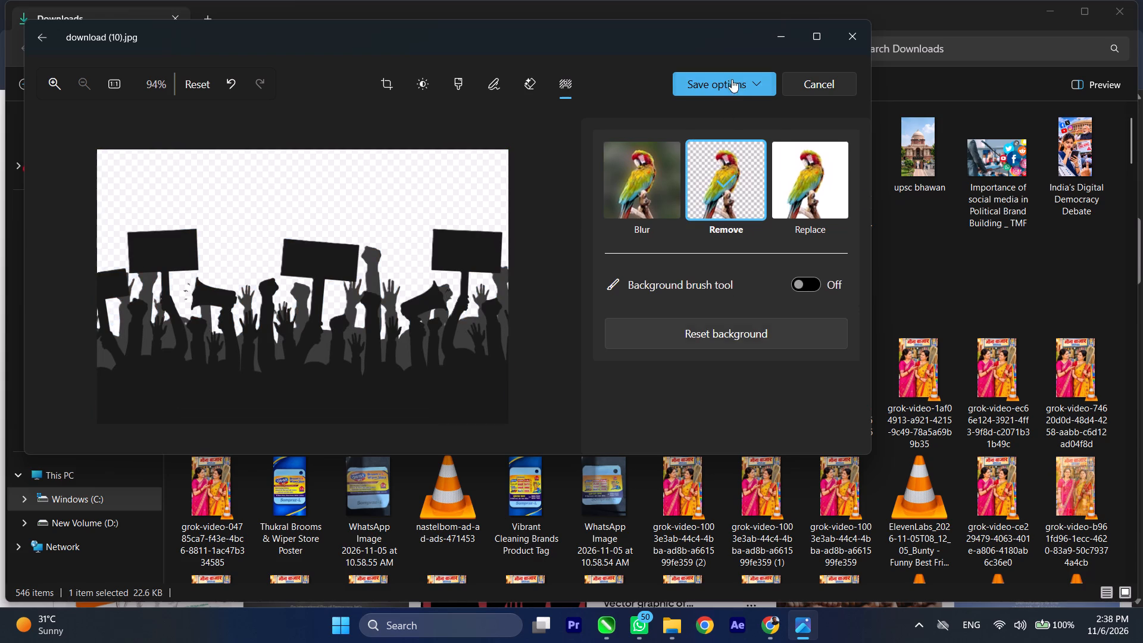
Save the background-free crowd silhouette as a PNG copy in the Downloads folder.
left_click(732, 79)
left_click(722, 110)
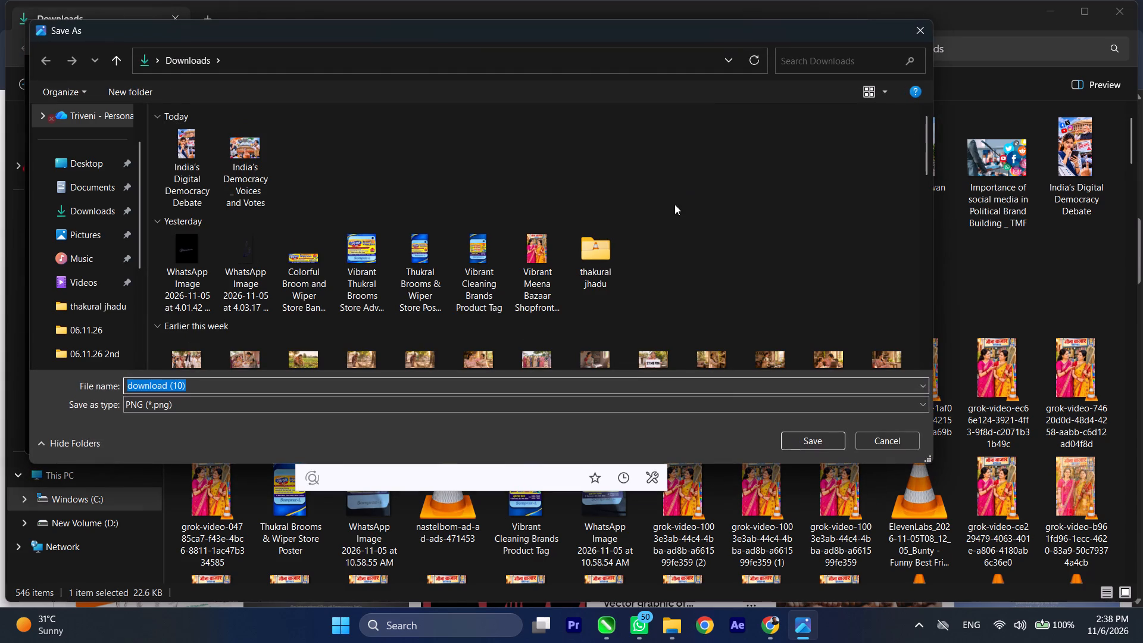
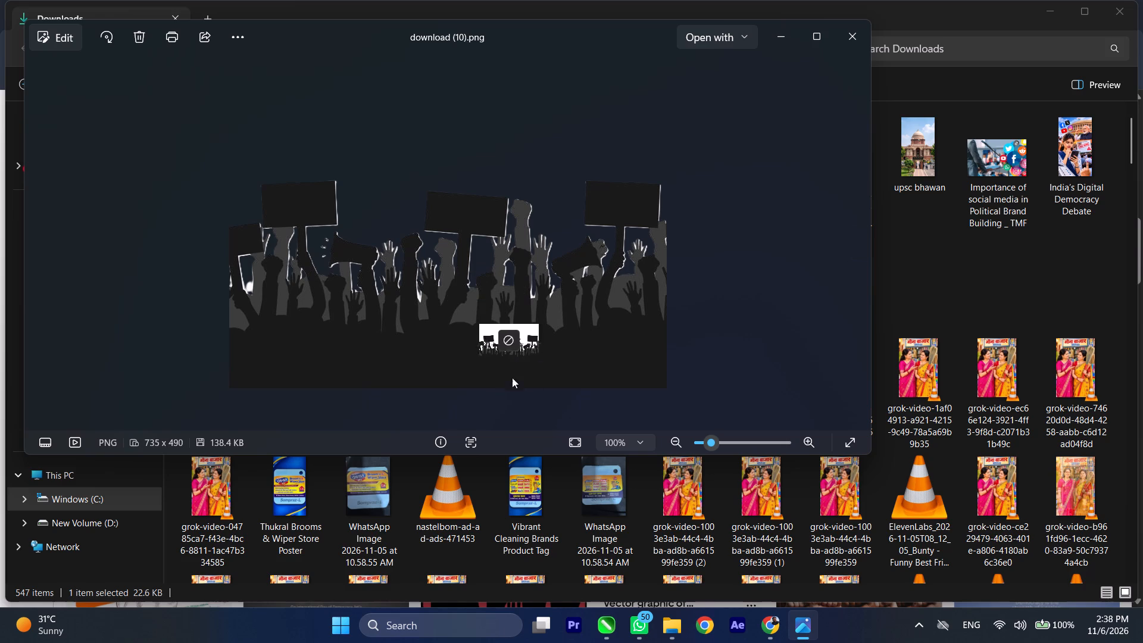
Bring the background-free crowd silhouette, download (10), into page 4 of the CorelDRAW magazine file and place it on the empty area beside the page.
left_click_drag(512, 377, 345, 364)
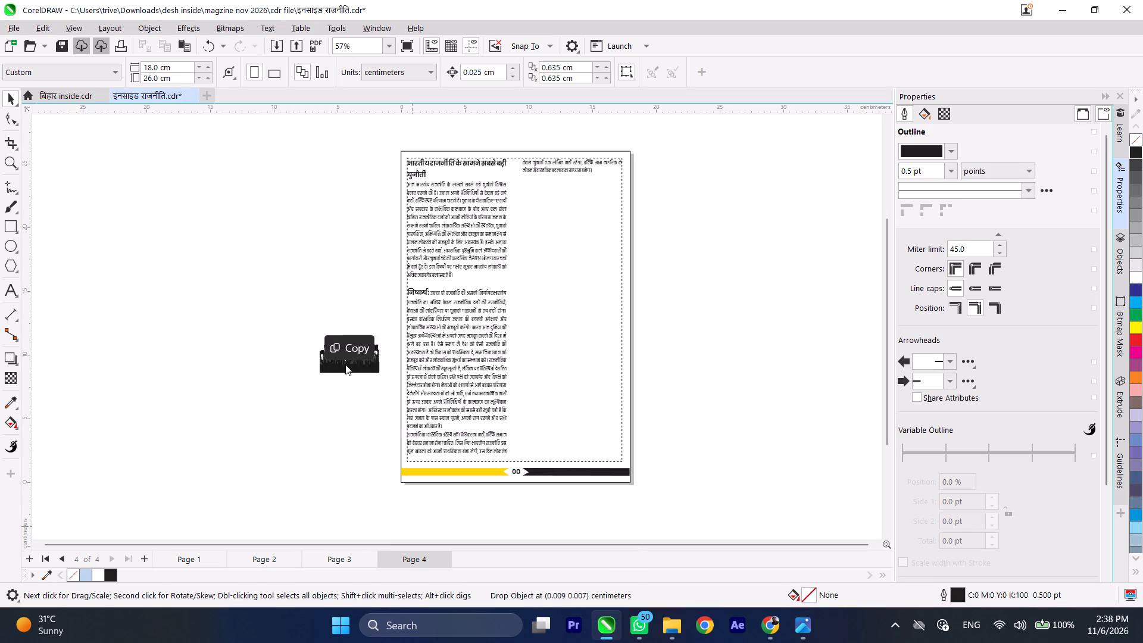
left_click_drag(345, 364, 239, 332)
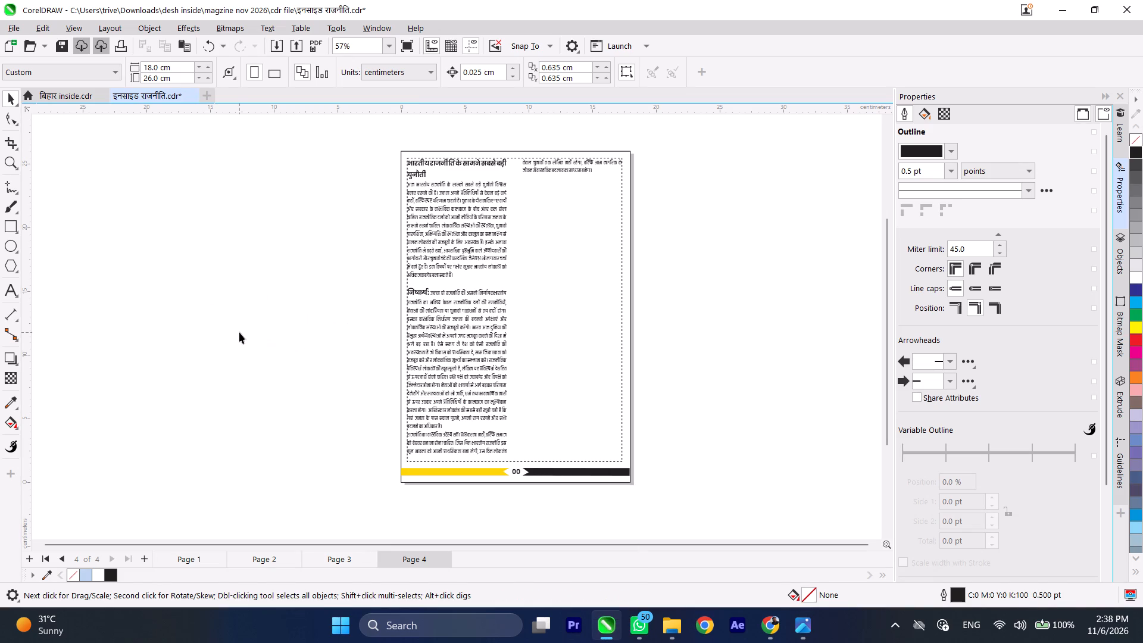
left_click(642, 574)
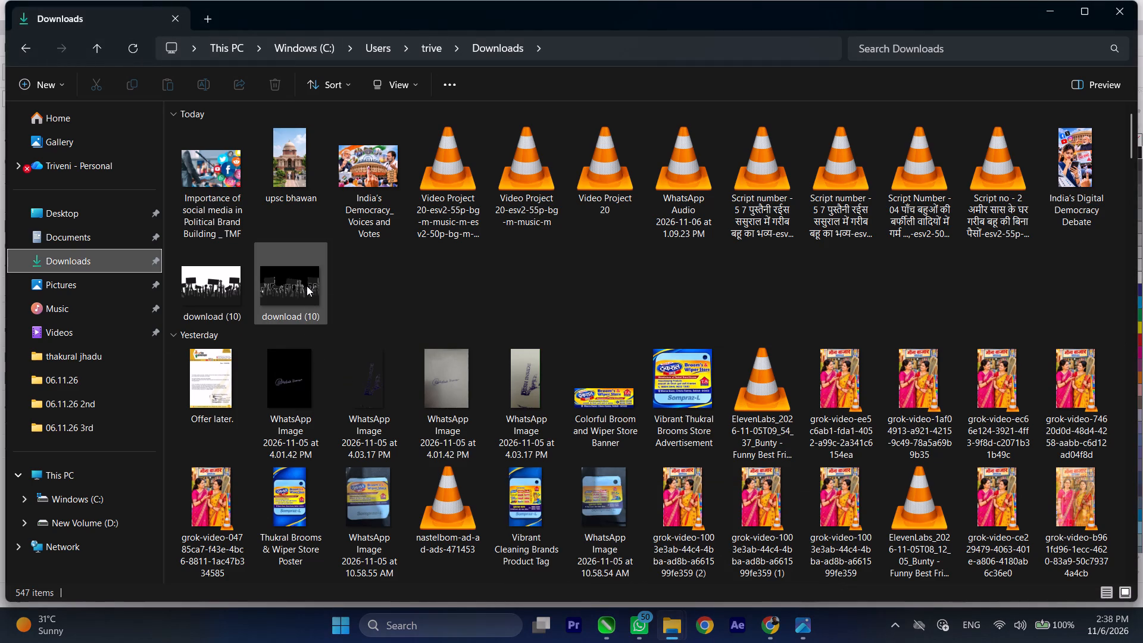
left_click_drag(307, 286, 361, 331)
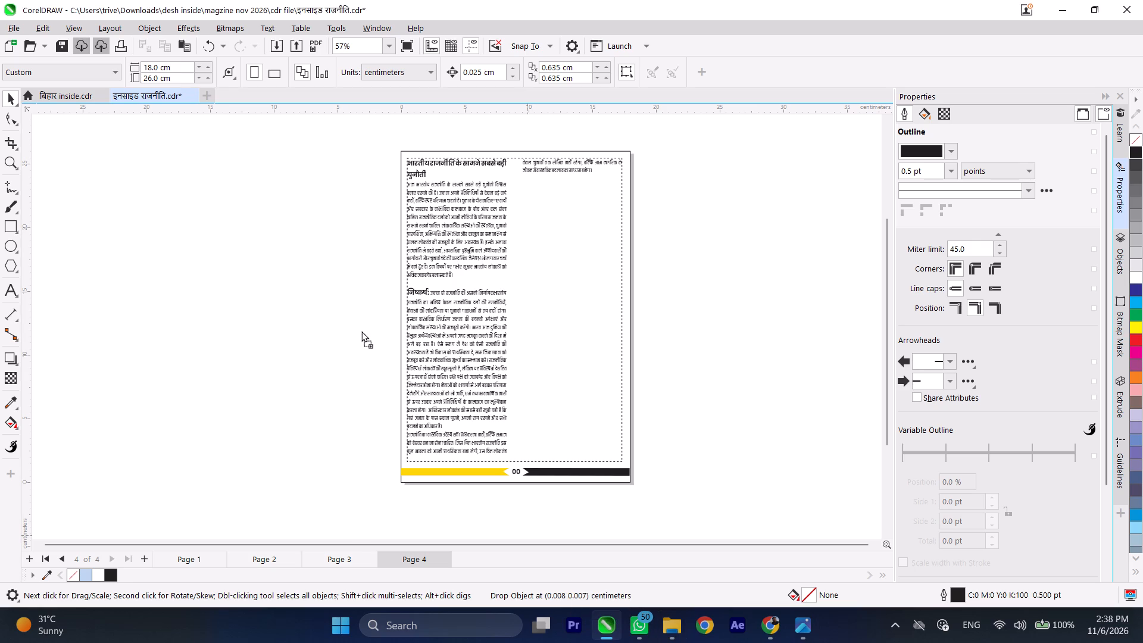
left_click_drag(361, 331, 248, 321)
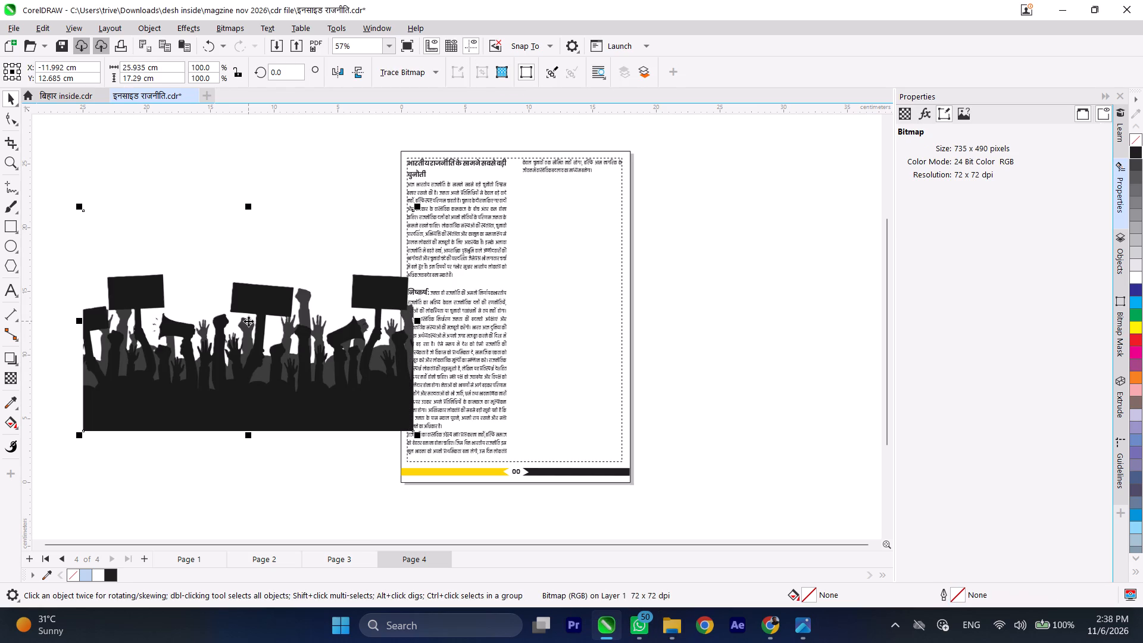
scroll(288, 373, "down", 2)
scroll(586, 402, "down", 2)
scroll(354, 360, "up", 2)
left_click_drag(353, 360, 262, 316)
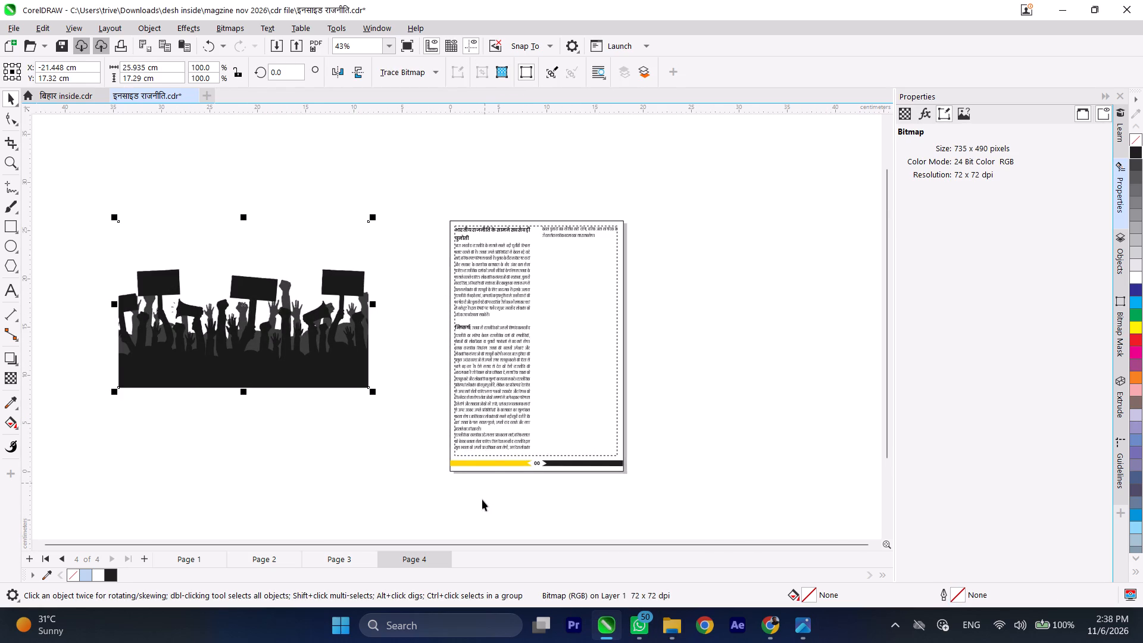
Lower the top edge of page 4's two-column article text frame to a height of about 12.8 cm, fitting the whole article above the footer.
scroll(480, 514, "down", 3)
scroll(517, 317, "up", 5)
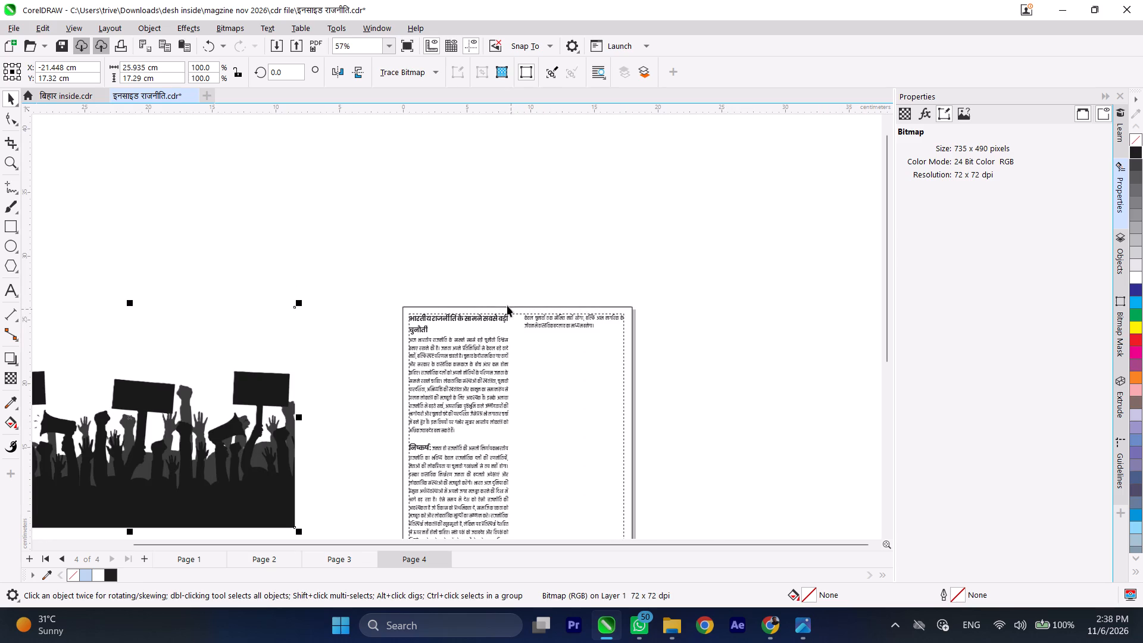
scroll(499, 316, "up", 3)
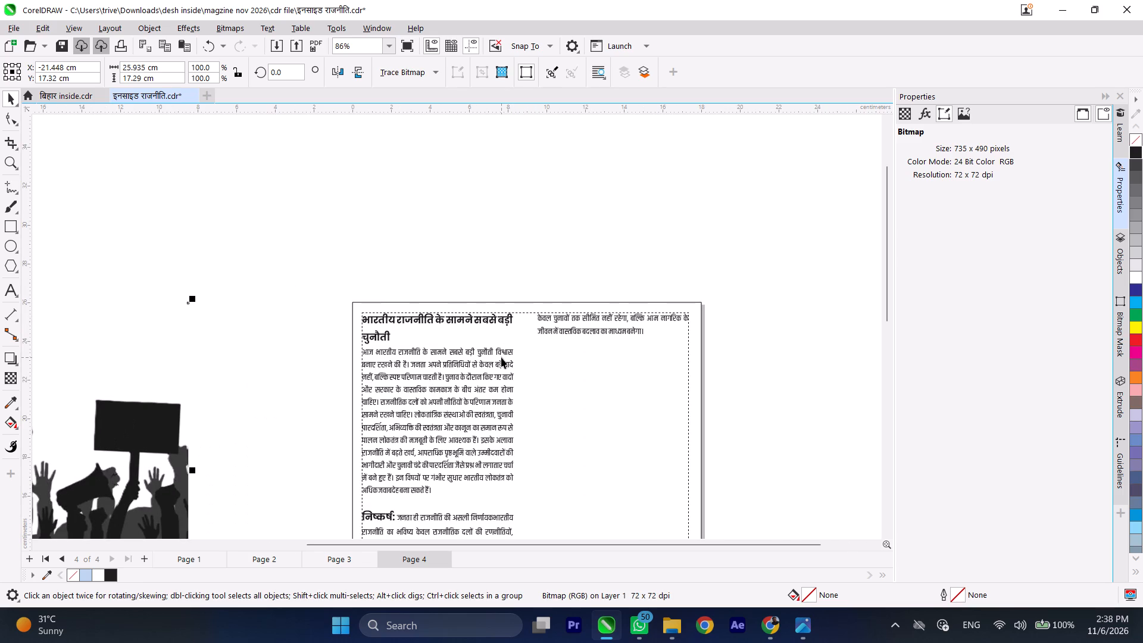
left_click(501, 357)
scroll(524, 251, "down", 3)
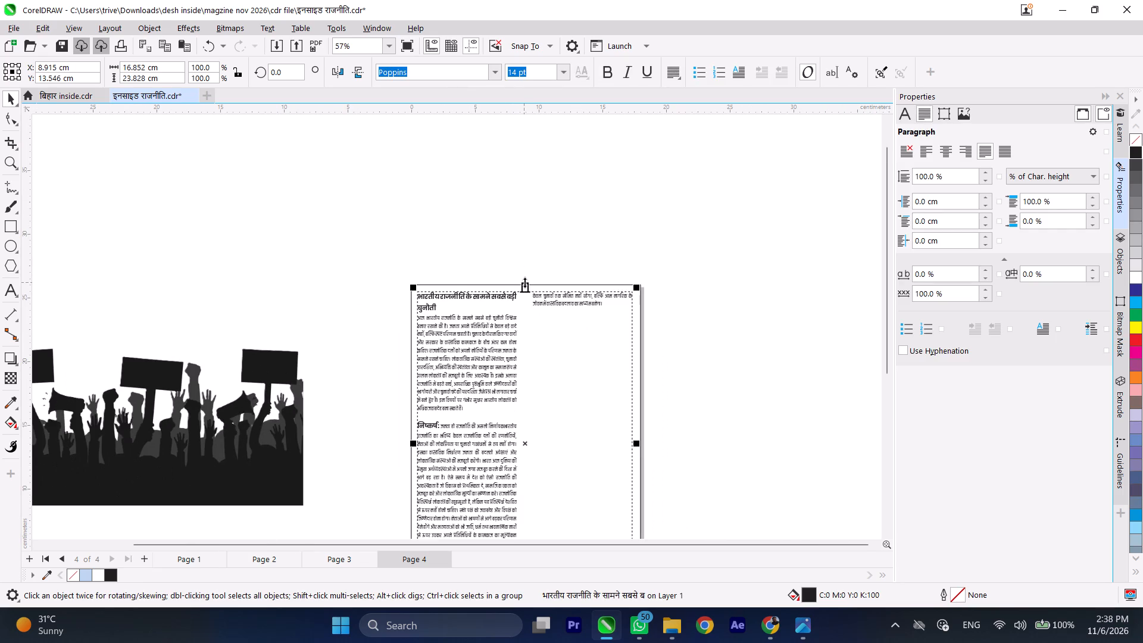
left_click_drag(524, 282, 523, 459)
scroll(524, 354, "down", 4)
scroll(526, 393, "up", 4)
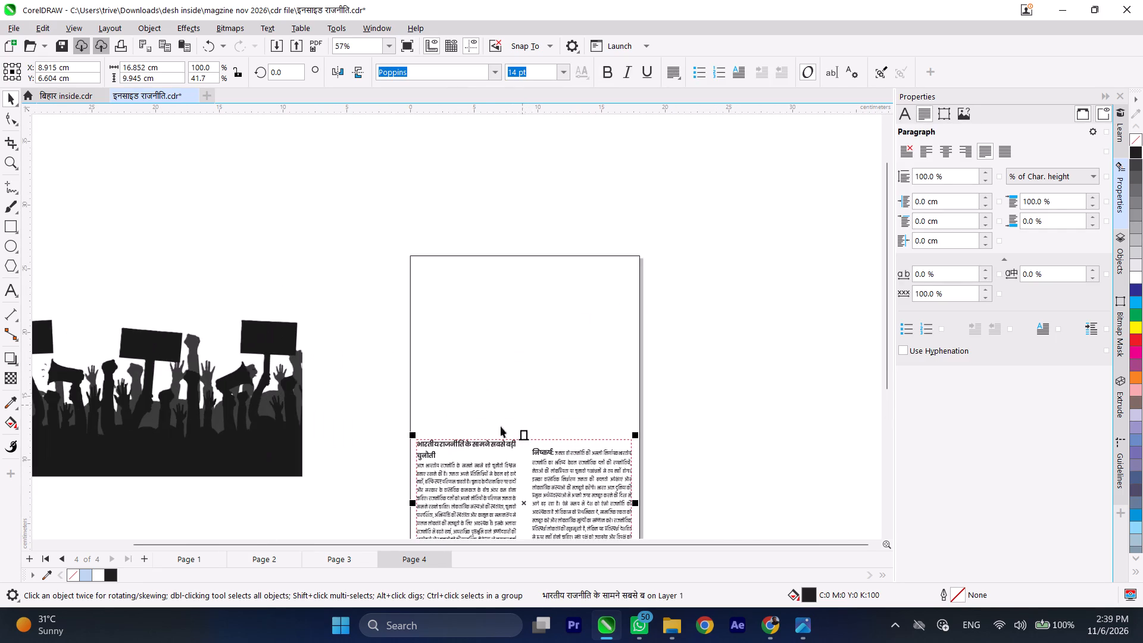
scroll(485, 439, "up", 4)
scroll(535, 282, "down", 4)
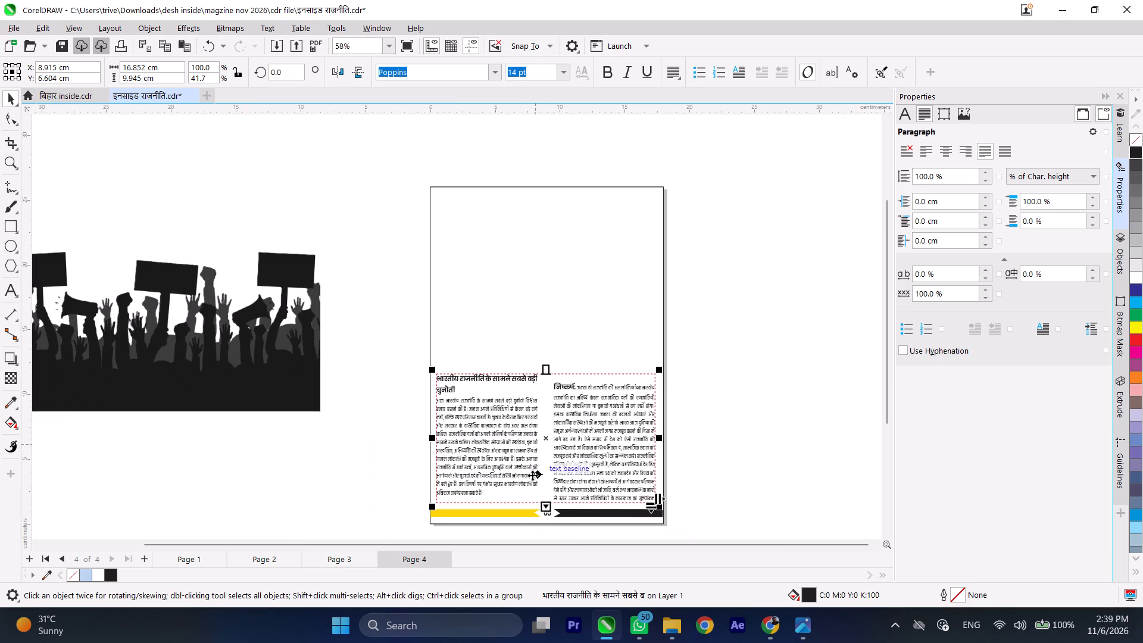
scroll(539, 531, "up", 5)
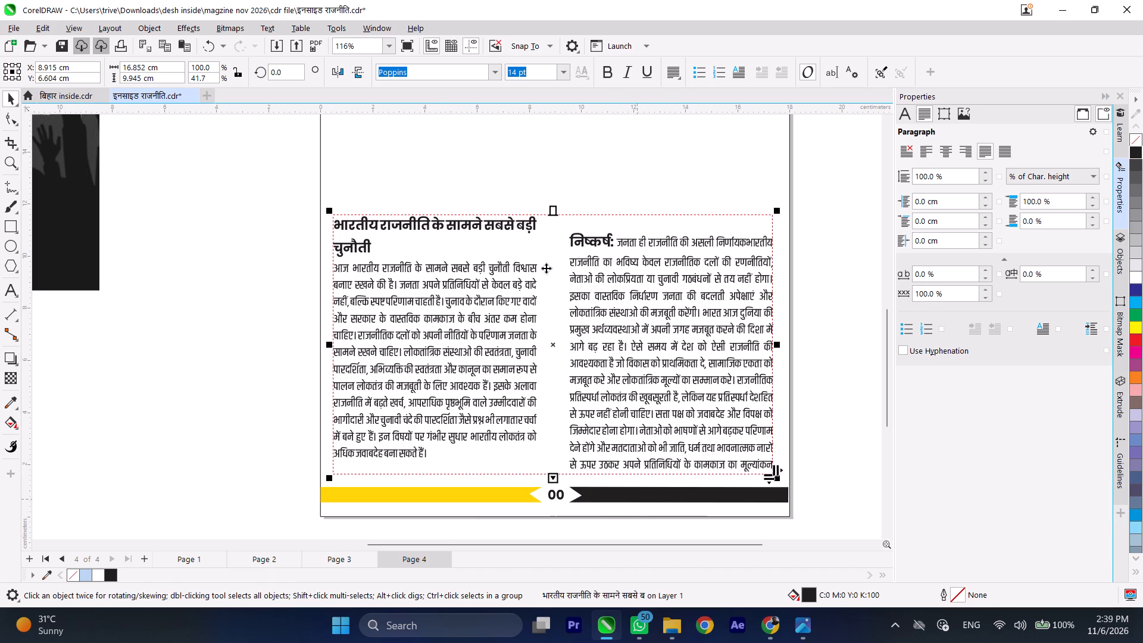
left_click_drag(551, 205, 554, 174)
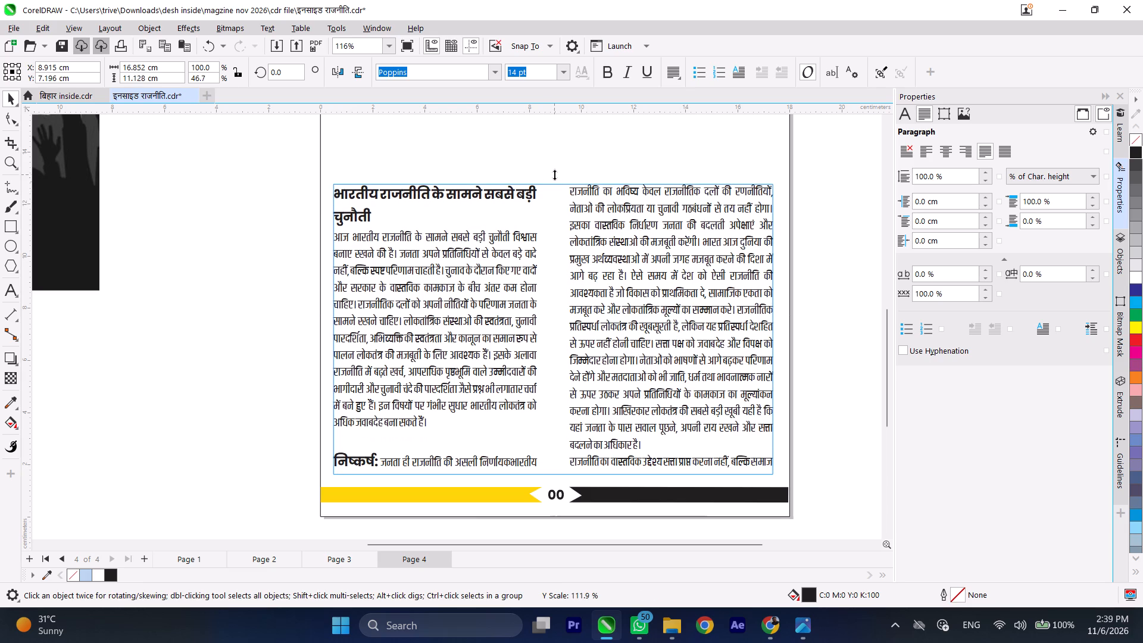
left_click_drag(554, 174, 564, 148)
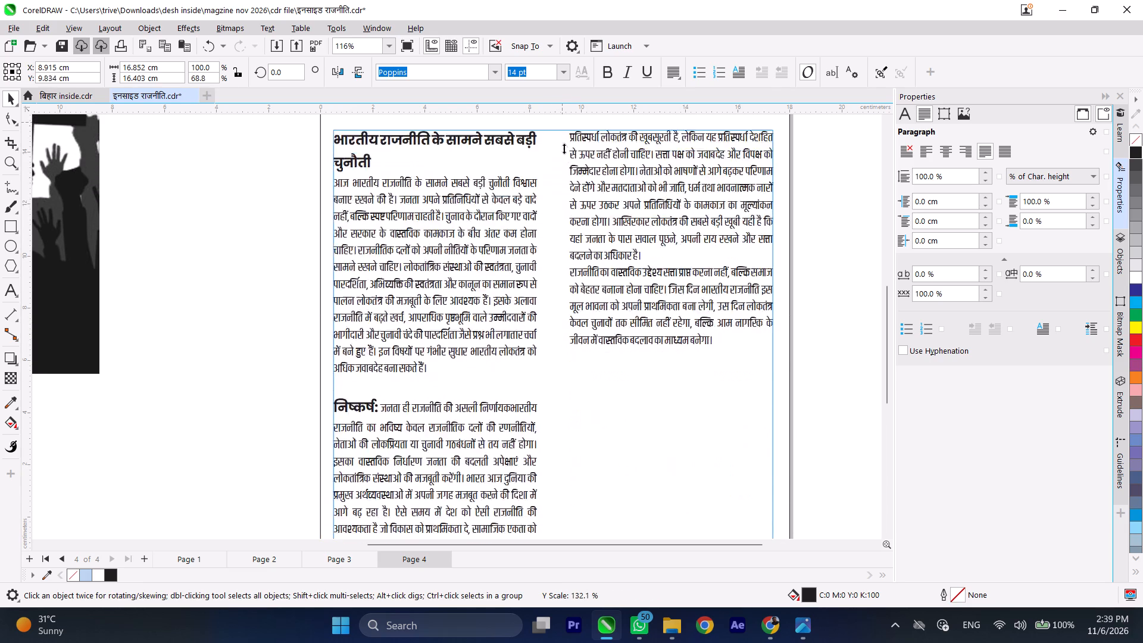
left_click_drag(564, 148, 571, 197)
scroll(586, 152, "down", 5)
scroll(573, 310, "up", 1)
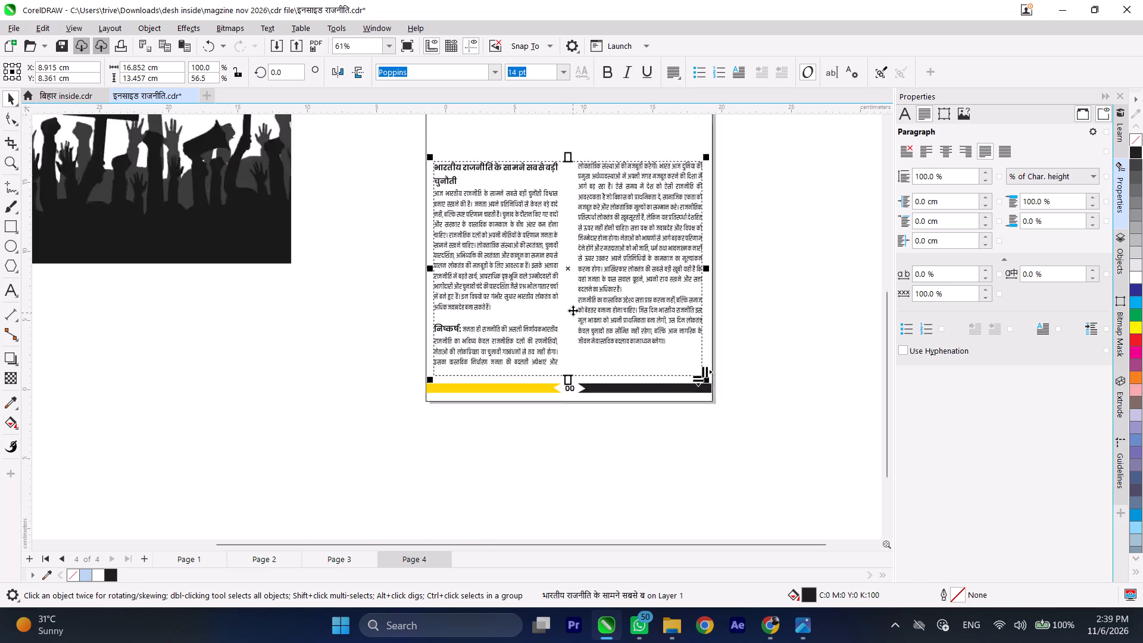
scroll(573, 310, "up", 2)
scroll(555, 275, "down", 2)
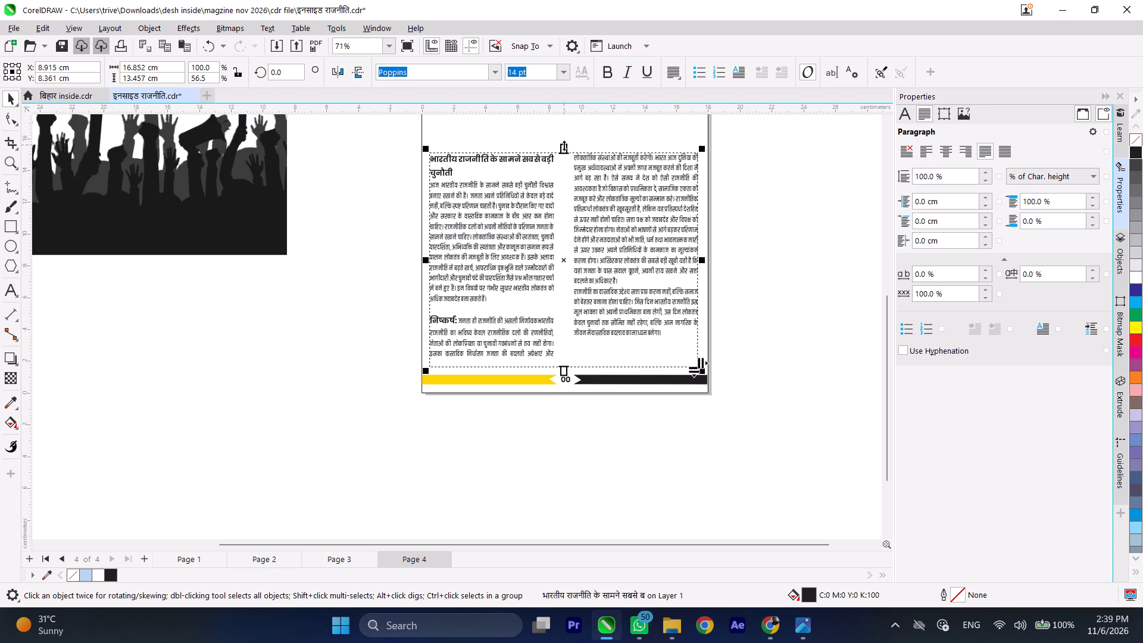
left_click_drag(564, 145, 566, 156)
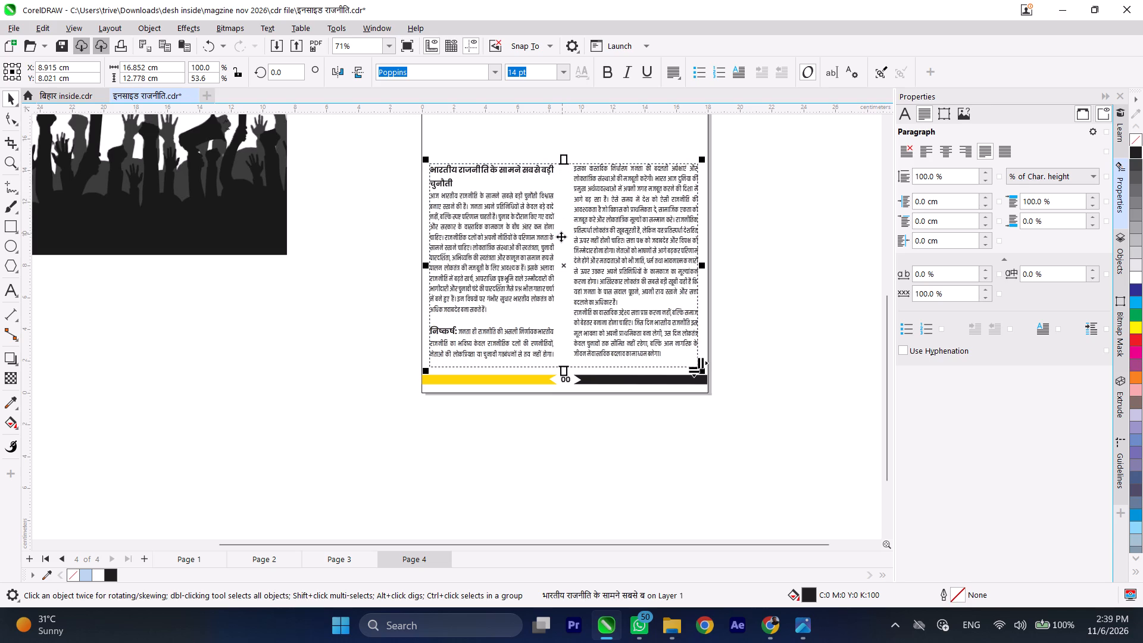
left_click(10, 101)
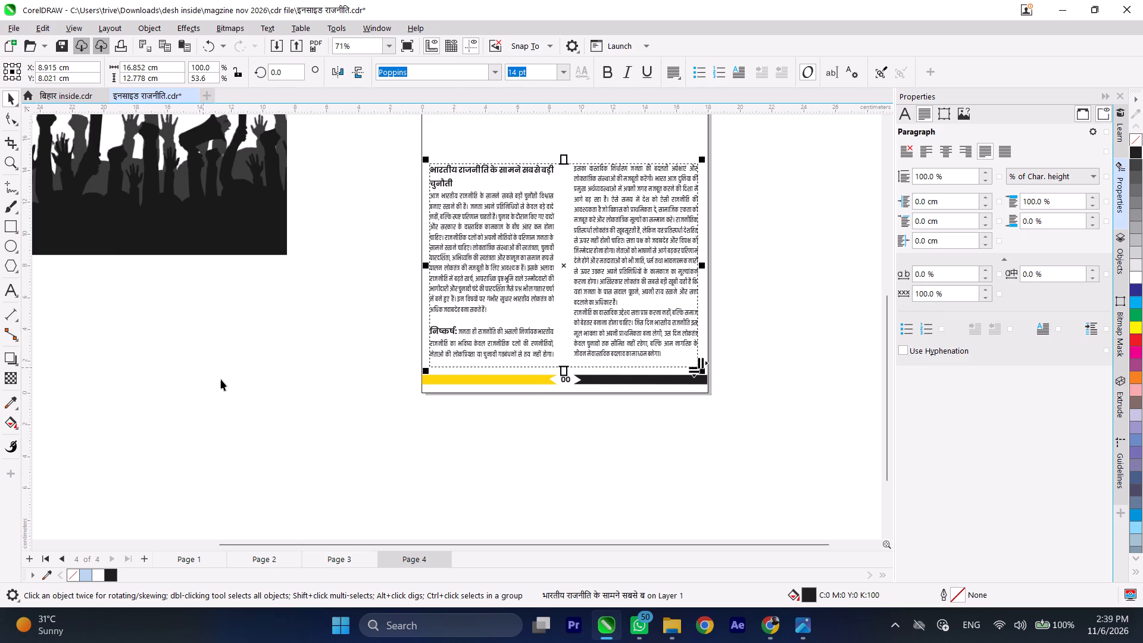
left_click(221, 379)
Crop the empty strip off the top of the crowd silhouette, keeping an area of about 25.9 × 14.9 cm.
scroll(513, 445, "down", 4)
scroll(524, 245, "up", 1)
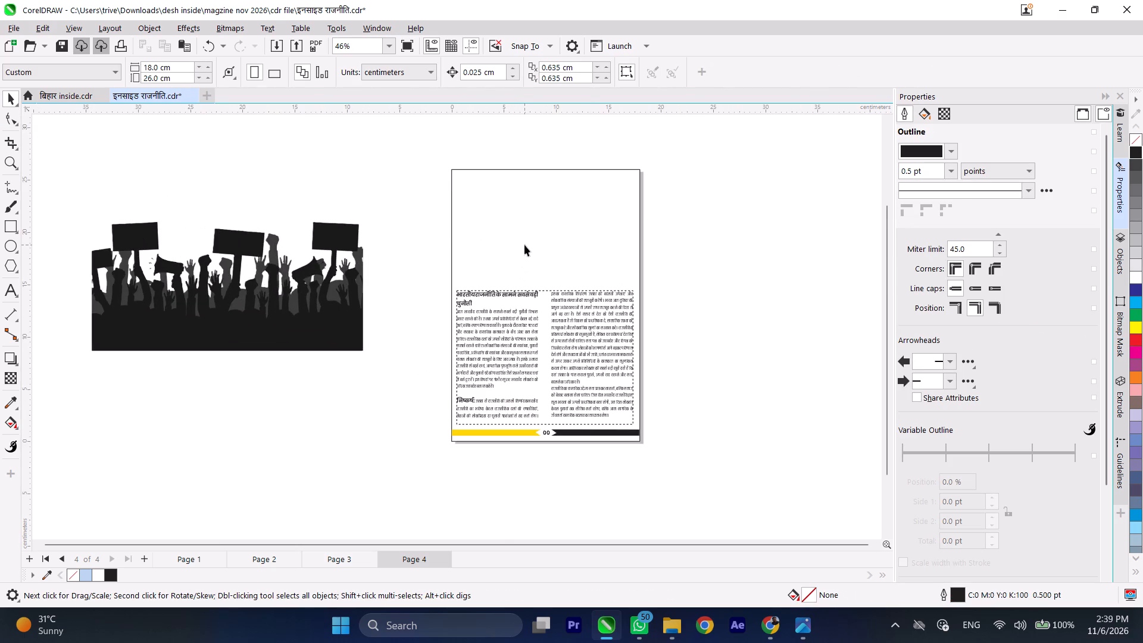
scroll(448, 346, "down", 1)
left_click(279, 302)
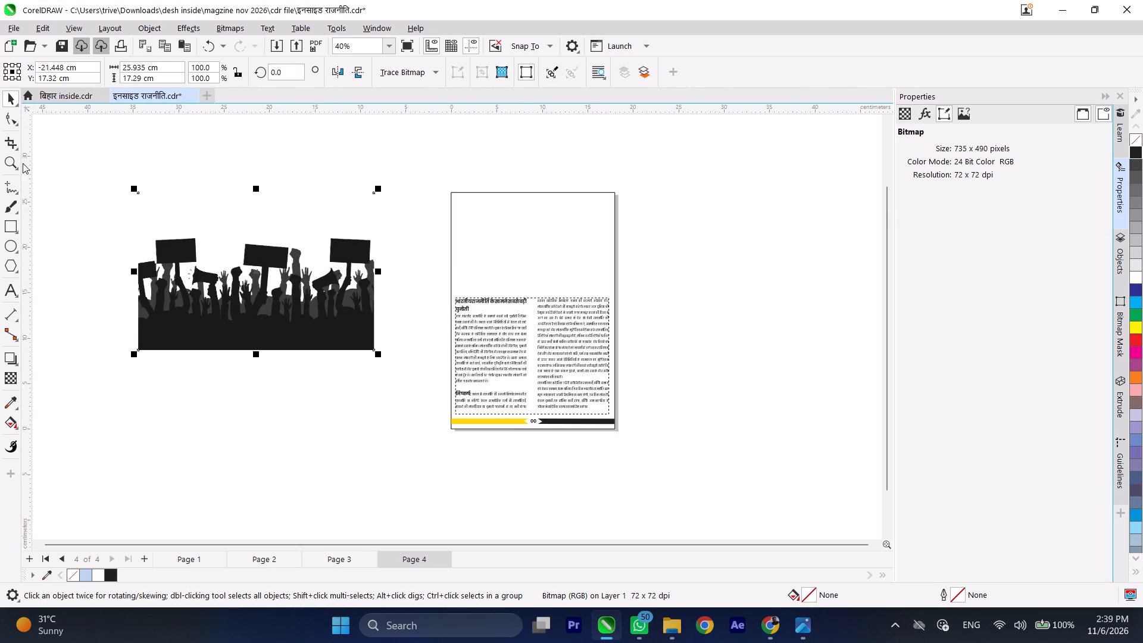
left_click(13, 141)
left_click_drag(116, 214, 385, 371)
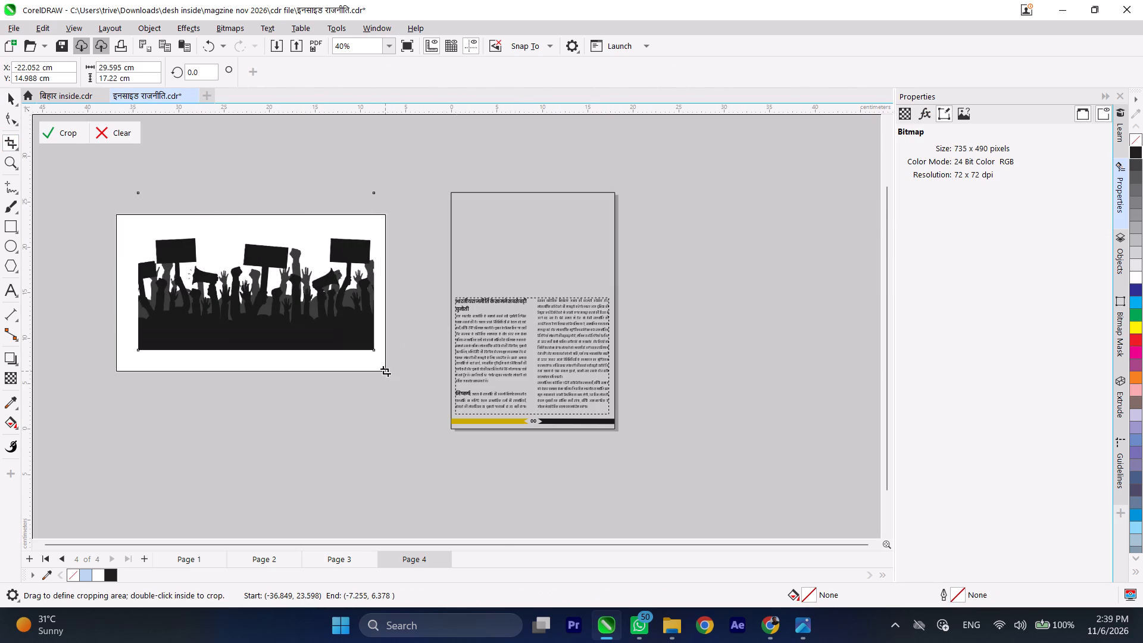
left_click_drag(385, 371, 374, 352)
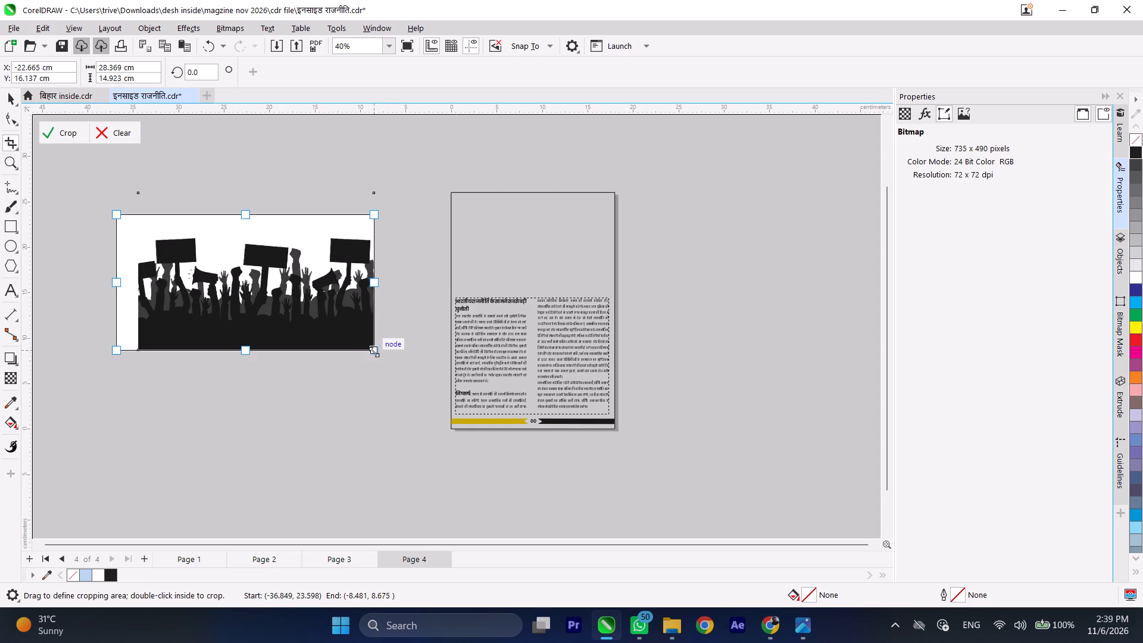
left_click_drag(117, 284, 138, 285)
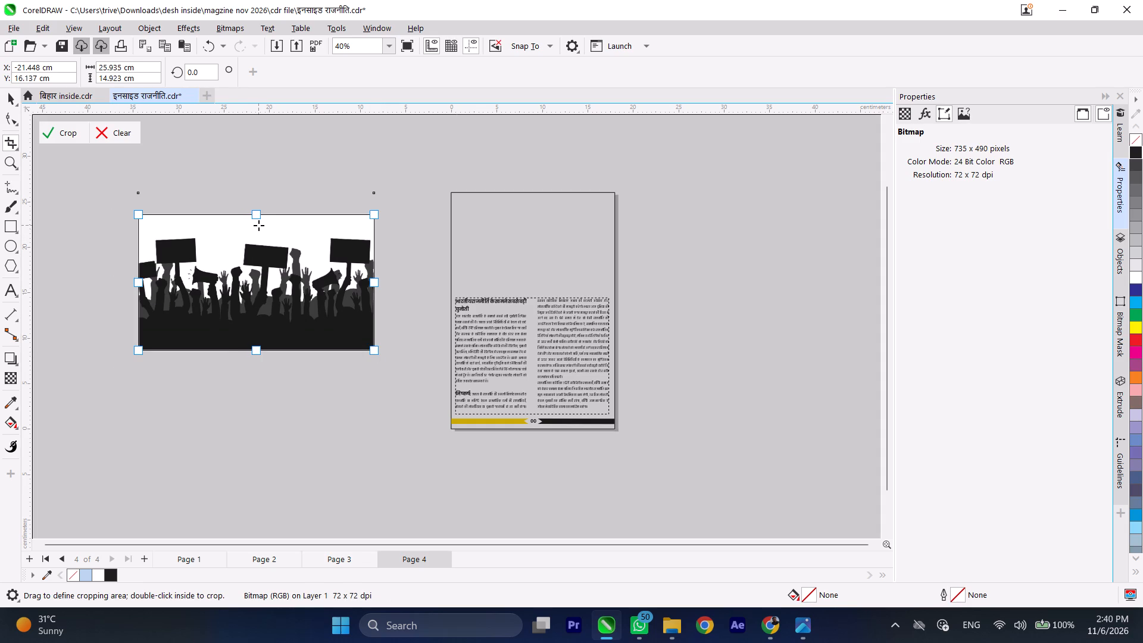
right_click(258, 225)
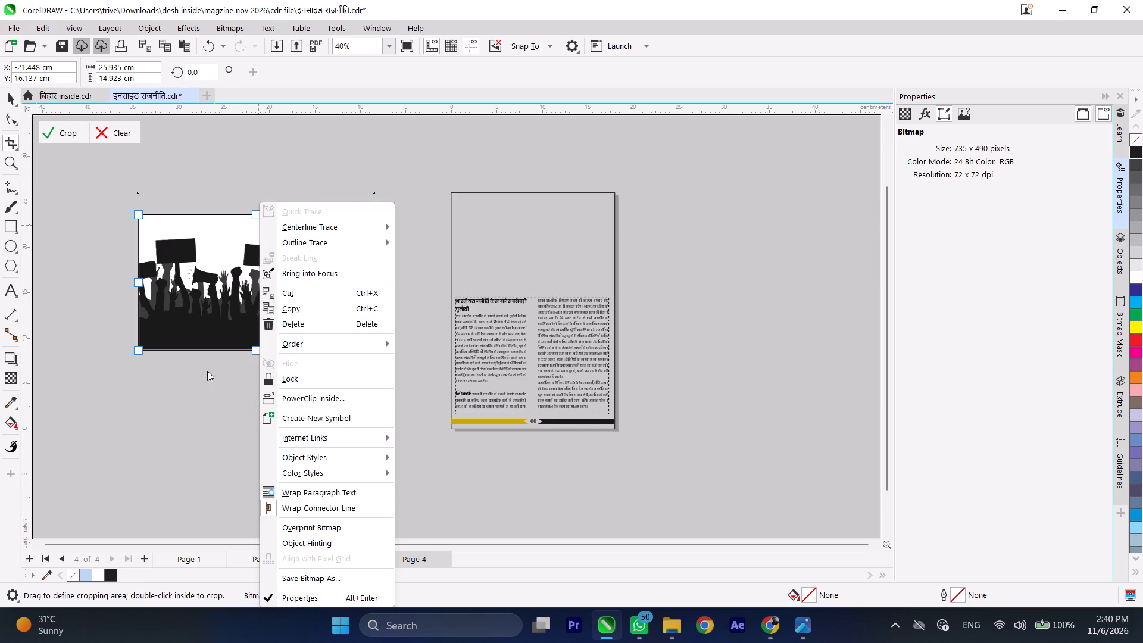
left_click(207, 371)
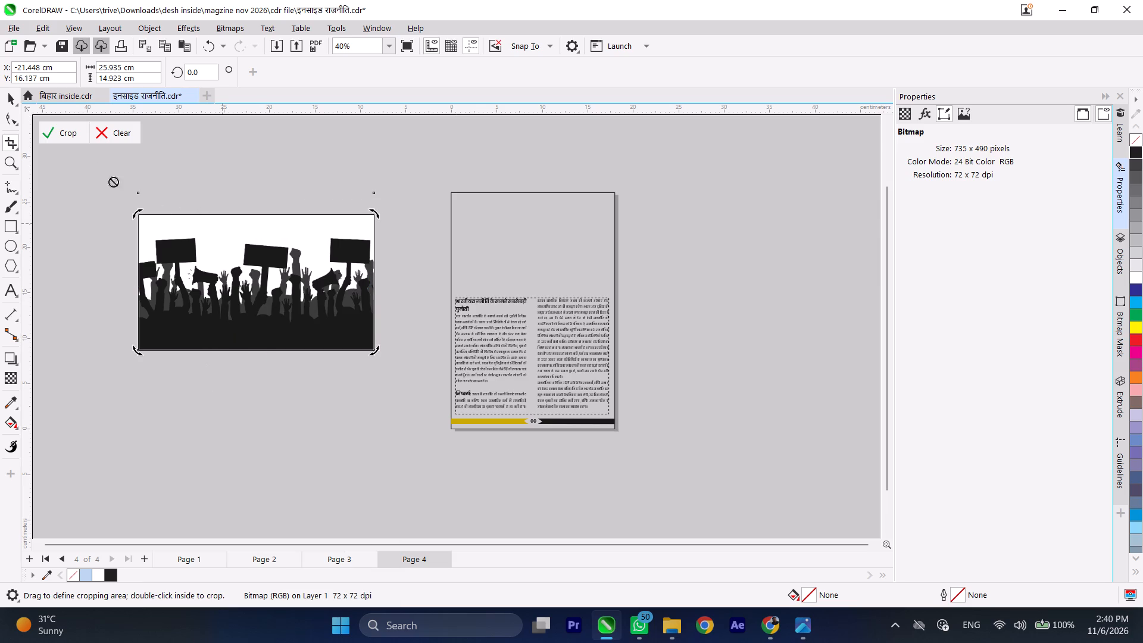
left_click(70, 136)
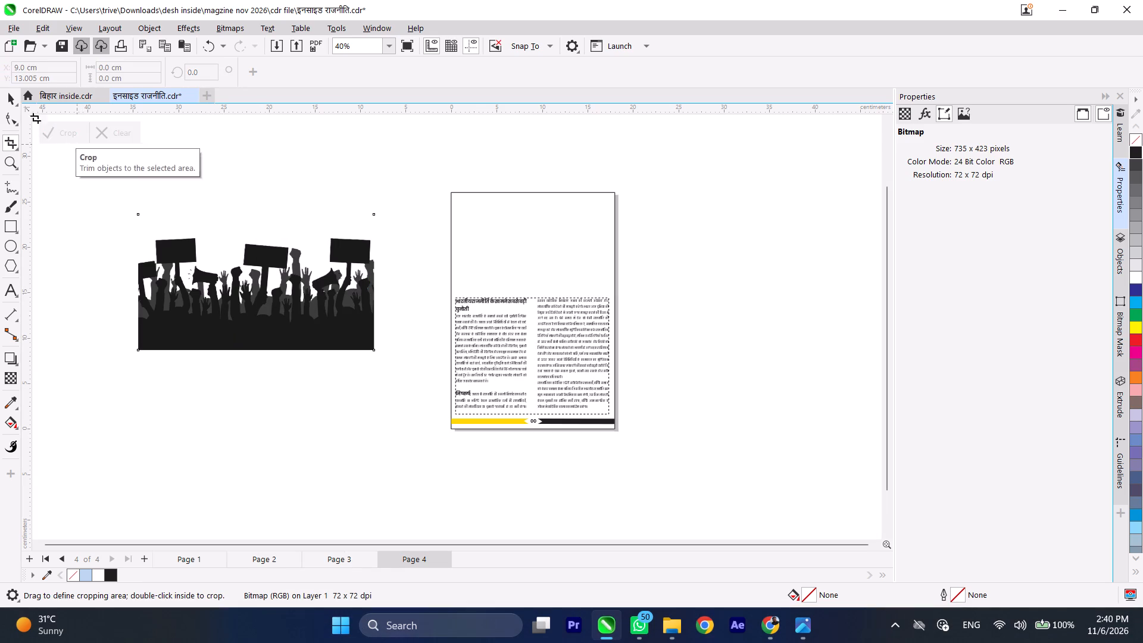
left_click(15, 102)
Move the cropped crowd silhouette onto page 4 and scale it proportionally to 63%, about 16.3 × 9.4 cm.
left_click(236, 263)
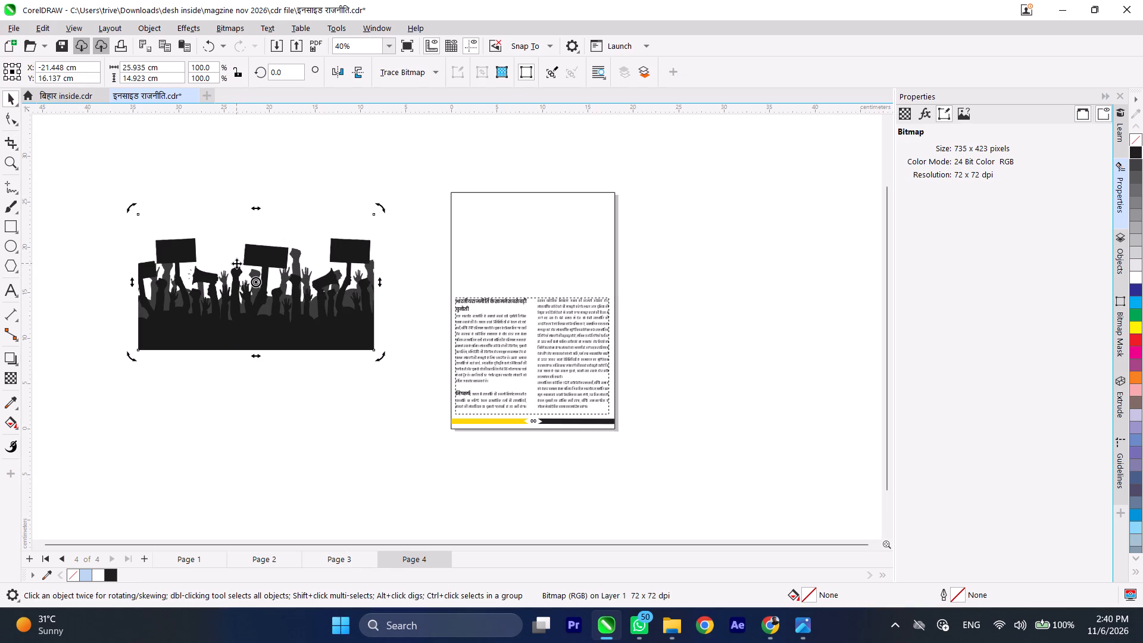
left_click_drag(236, 263, 511, 243)
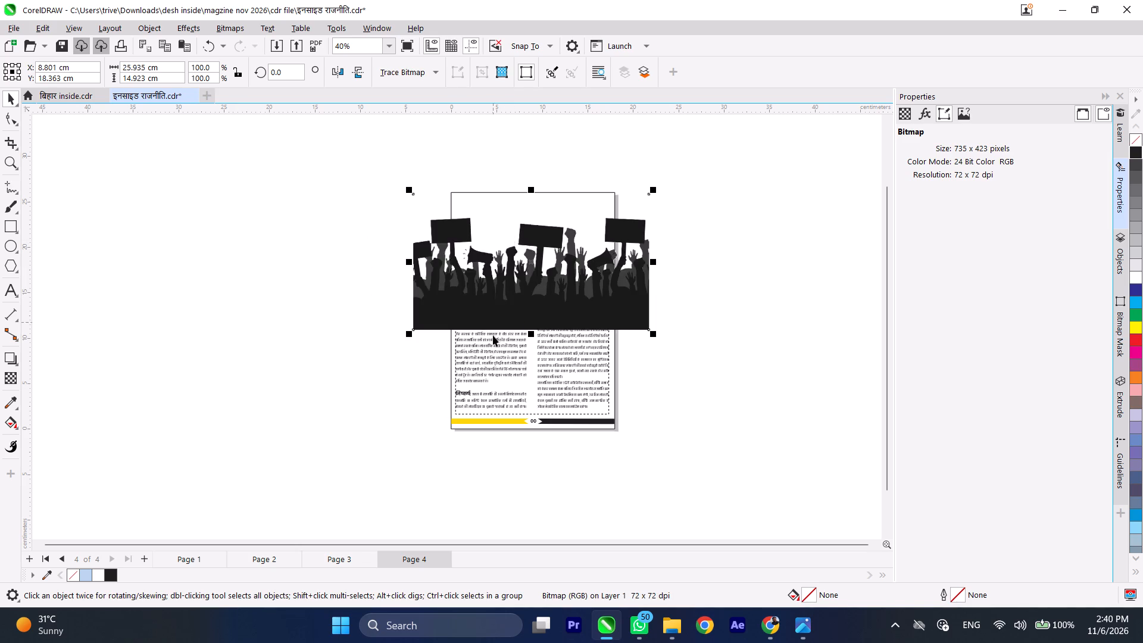
scroll(493, 335, "down", 4)
scroll(496, 252, "up", 8)
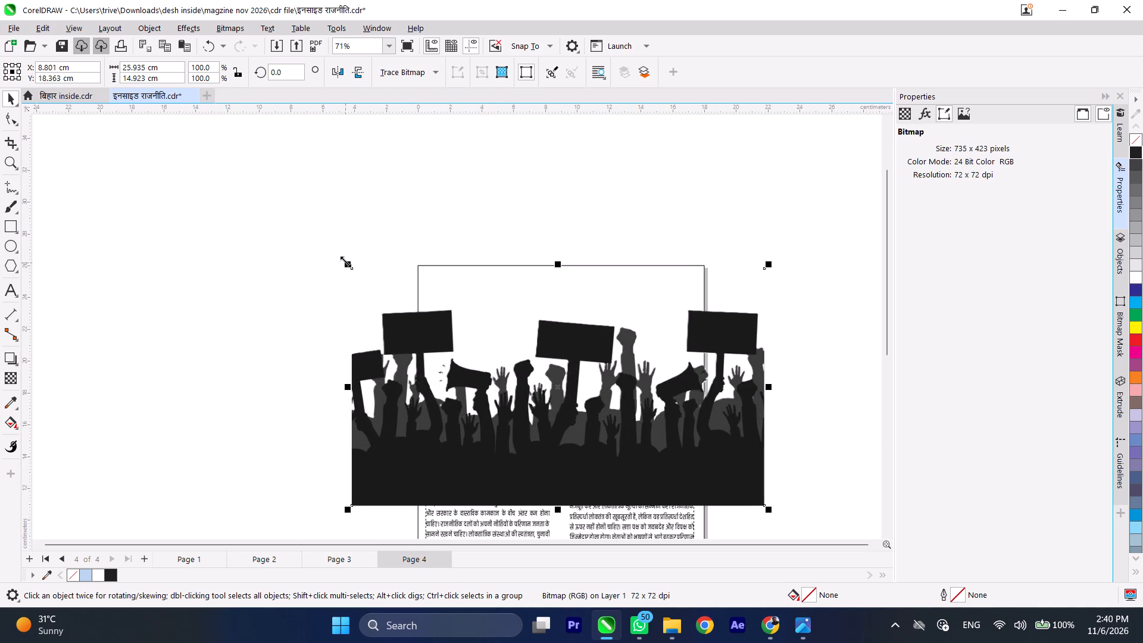
left_click_drag(345, 261, 498, 317)
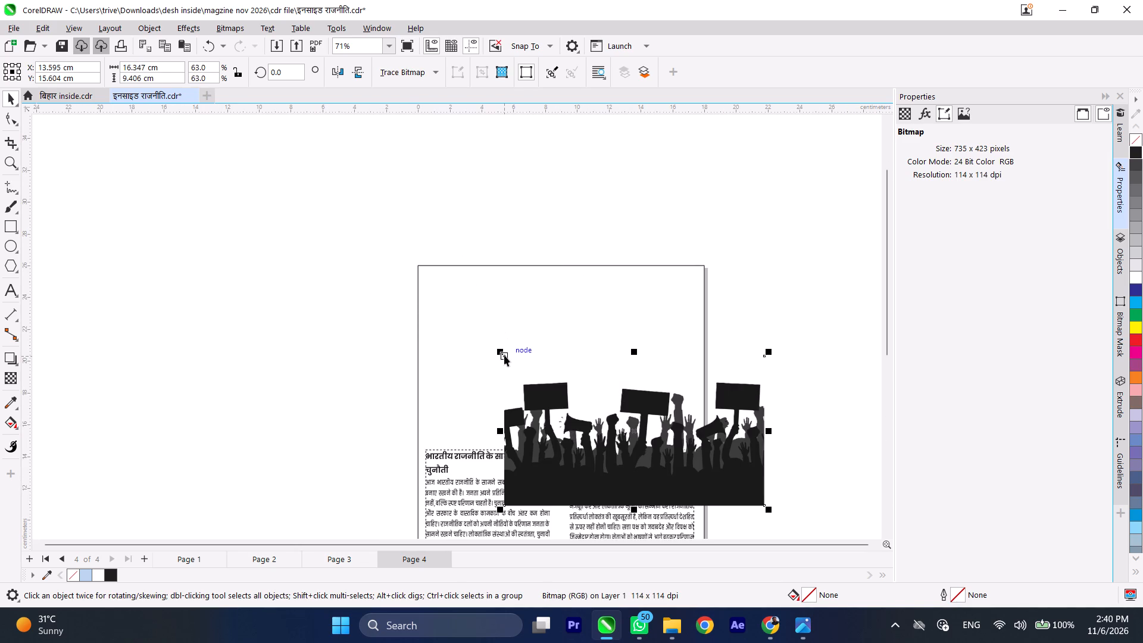
Align the crowd silhouette with page 4's left edge just above the article text and scale it proportionally to the page width, 18 × 10.357 cm.
left_click_drag(504, 355, 415, 262)
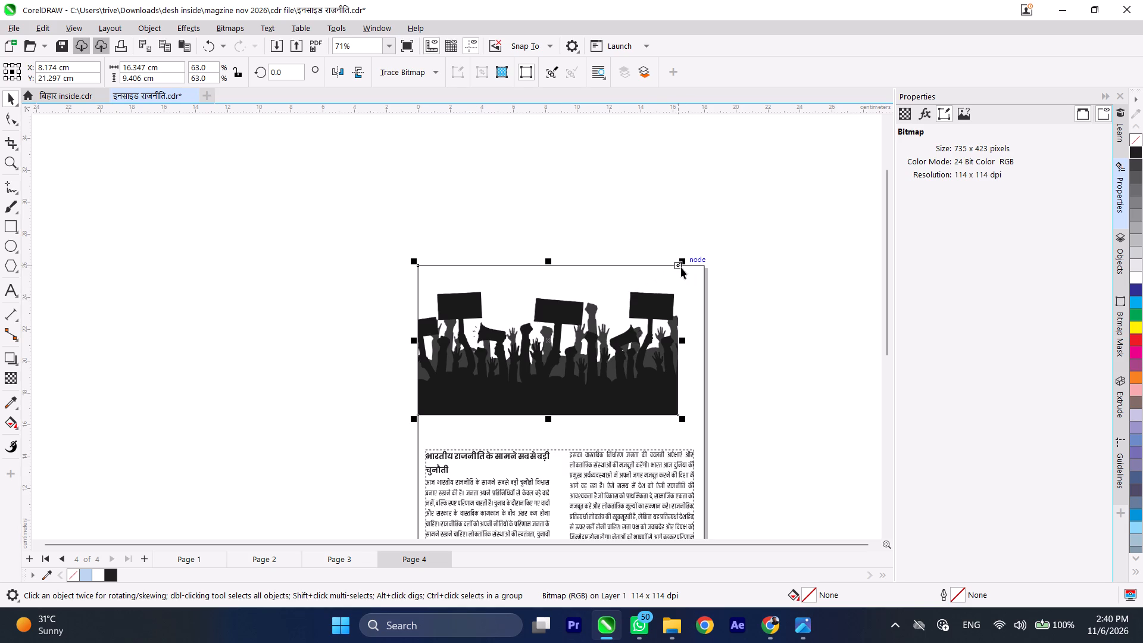
left_click_drag(676, 265, 677, 265)
left_click_drag(677, 265, 698, 265)
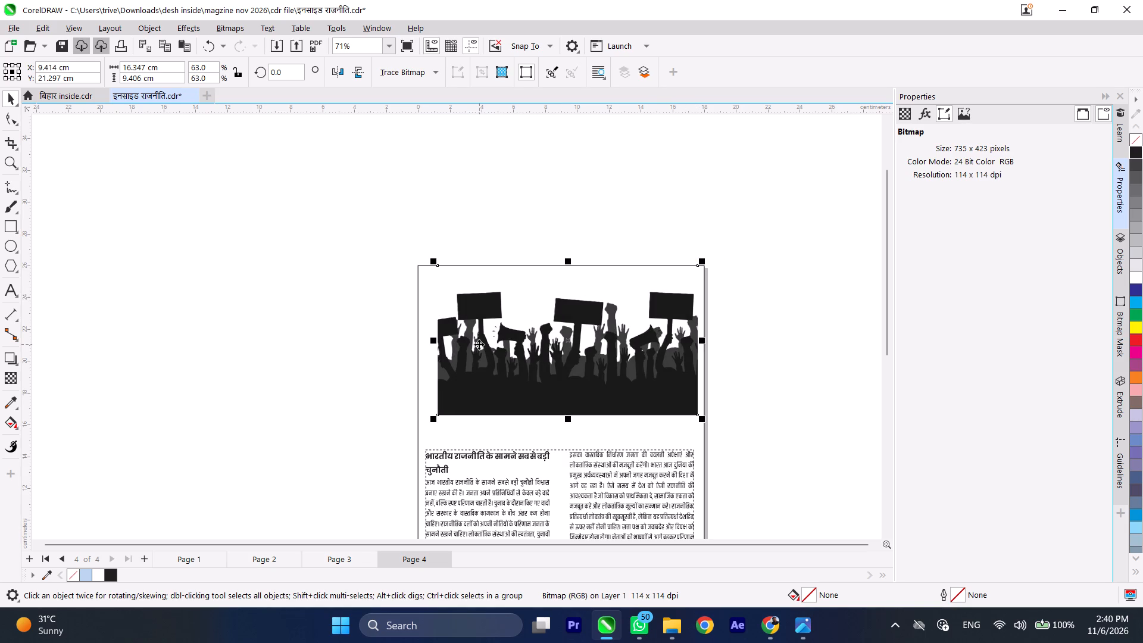
scroll(407, 383, "up", 5)
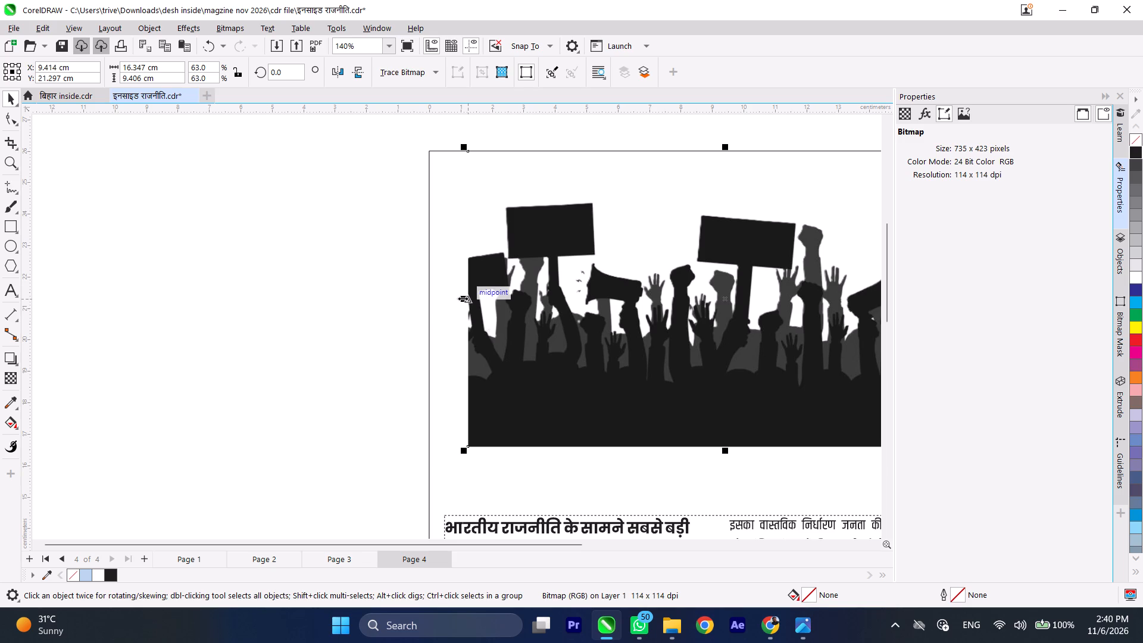
scroll(456, 302, "down", 4)
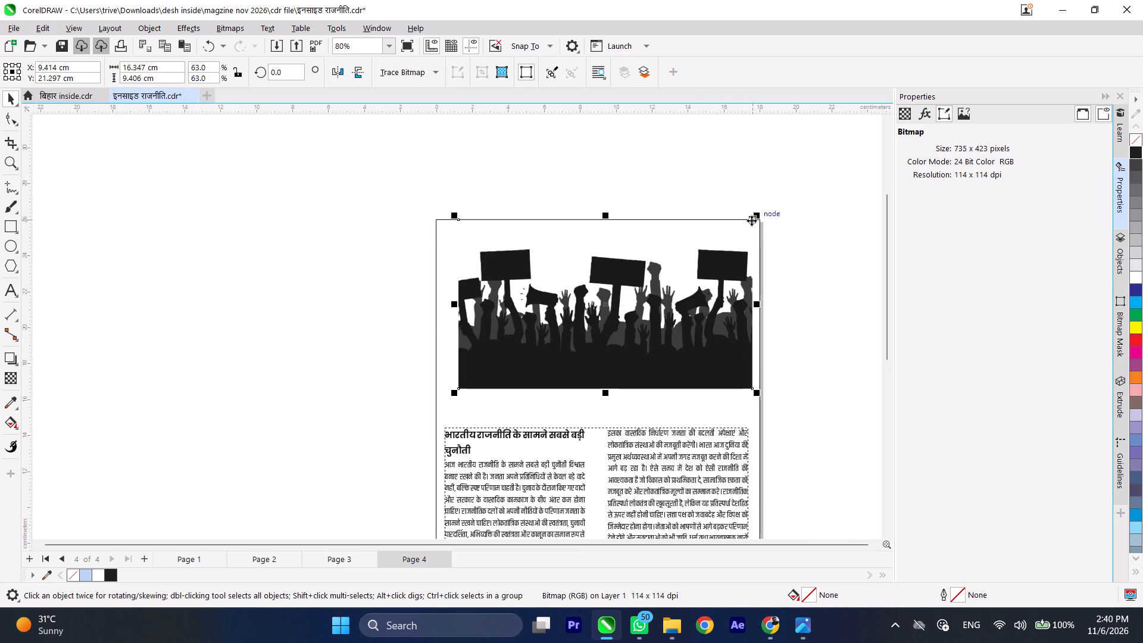
left_click_drag(457, 388, 448, 400)
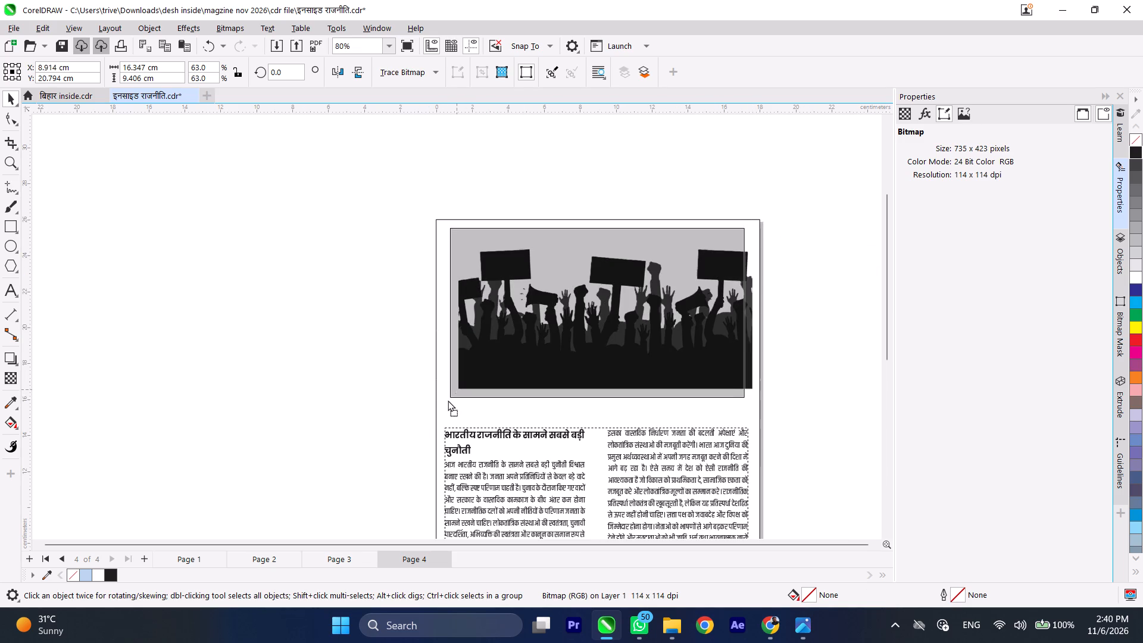
left_click_drag(448, 400, 436, 417)
left_click_drag(738, 244, 812, 182)
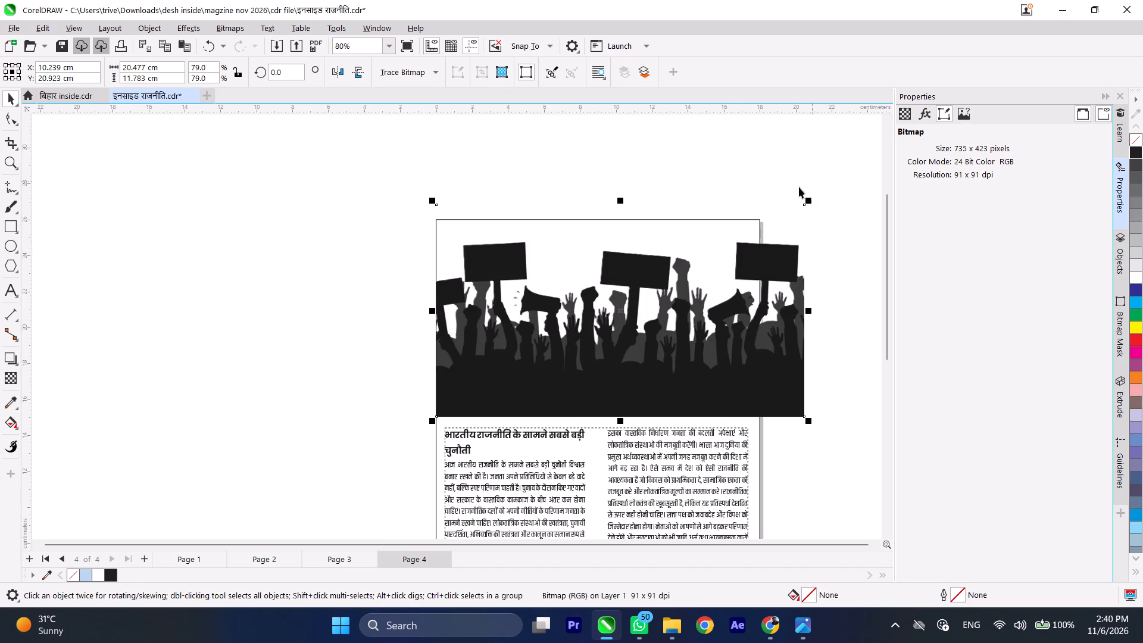
scroll(419, 276, "down", 3)
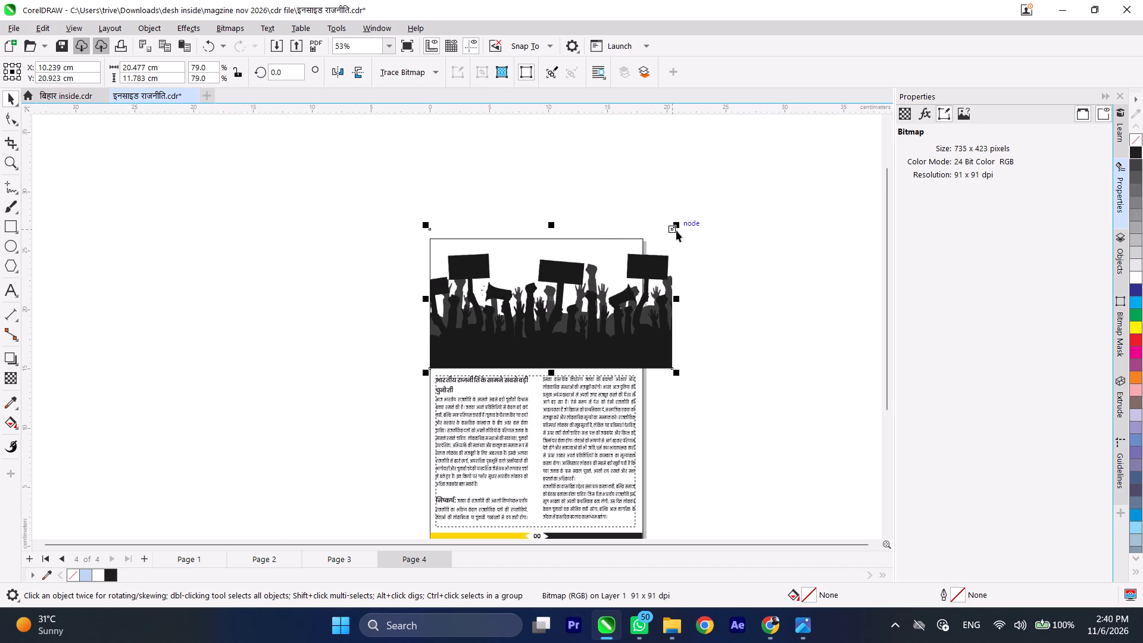
left_click_drag(678, 224, 646, 237)
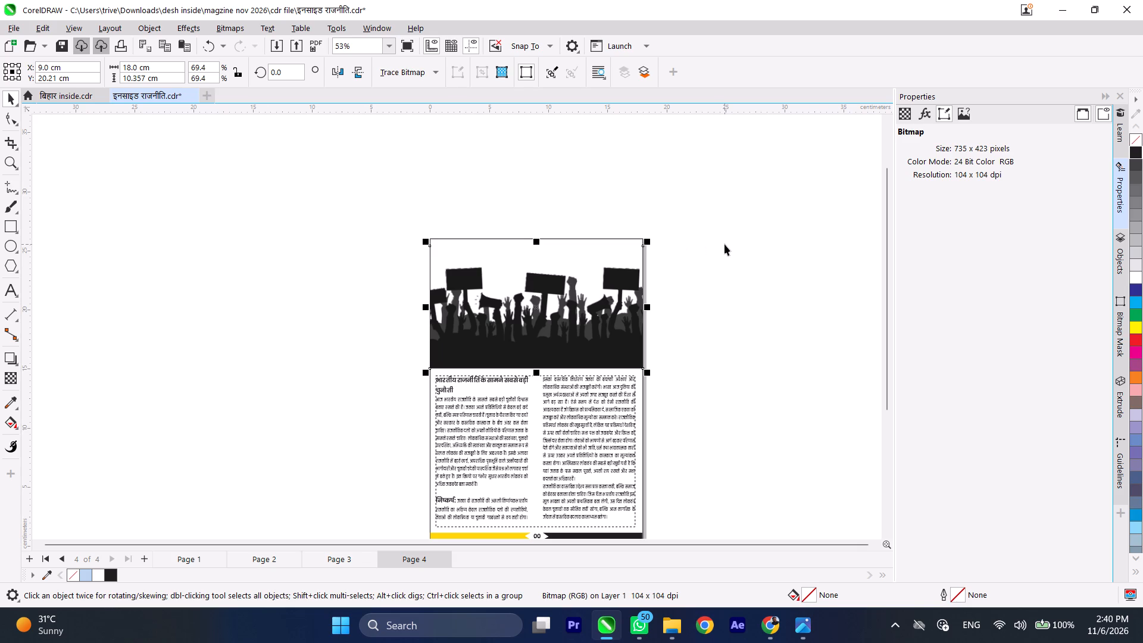
Nudge the crowd silhouette straight up to a vertical position of about 21.9 cm, pushing its empty top strip past the page's top edge.
key("shift+Up")
key("shift+Up")
key("shift+Up")
key("shift+Up")
key("shift+Up")
key("shift+Up")
key("shift+Up")
key("shift+Up")
key("shift+Up")
key("shift+Up")
key("shift+Up")
key("shift+Up")
key("shift+Up")
key("shift+Up")
key("shift+Up")
key("shift+Up")
key("shift+Up")
key("shift+Up")
key("shift+Up")
key("shift+Up")
key("shift+Up")
key("shift+Up")
key("shift+Up")
key("shift+Up")
key("shift+Up")
key("shift+Up")
key("shift+Up")
key("shift+Up")
key("shift+Up")
key("shift+Up")
key("shift+Up")
key("shift+Up")
key("shift+Up")
key("shift+Up")
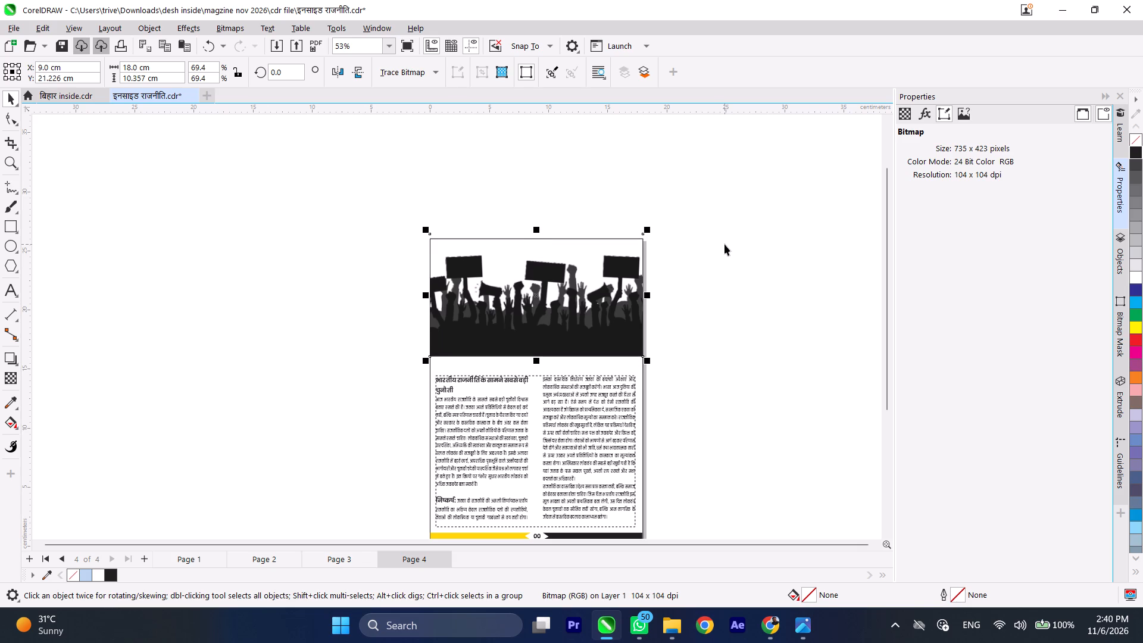
key("shift+Up")
key("shift+Up")
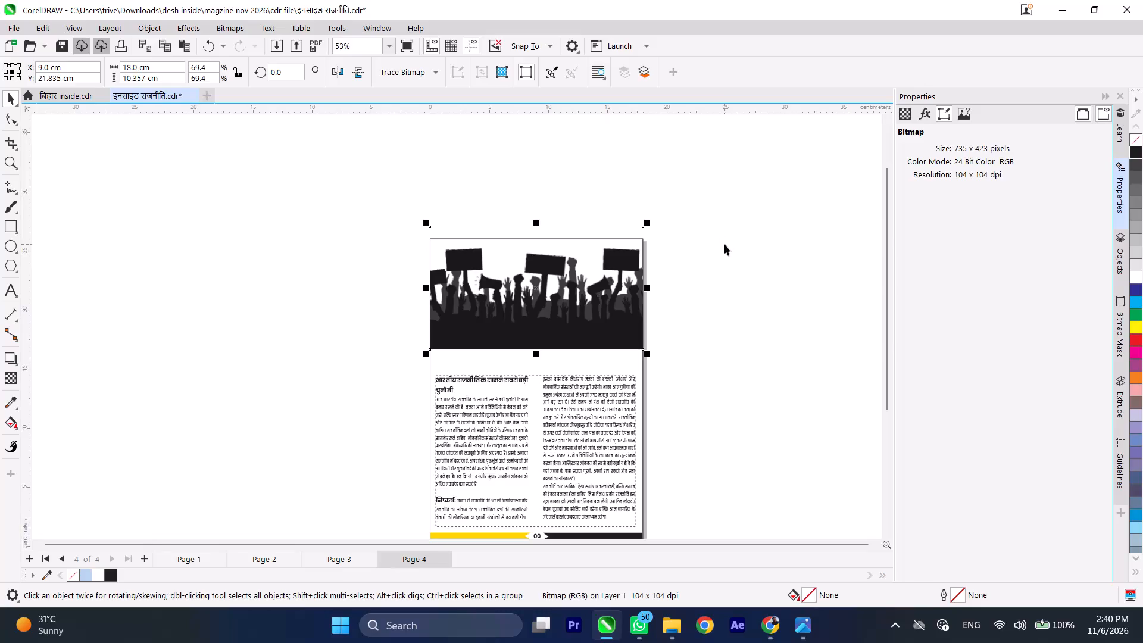
key("shift+Up")
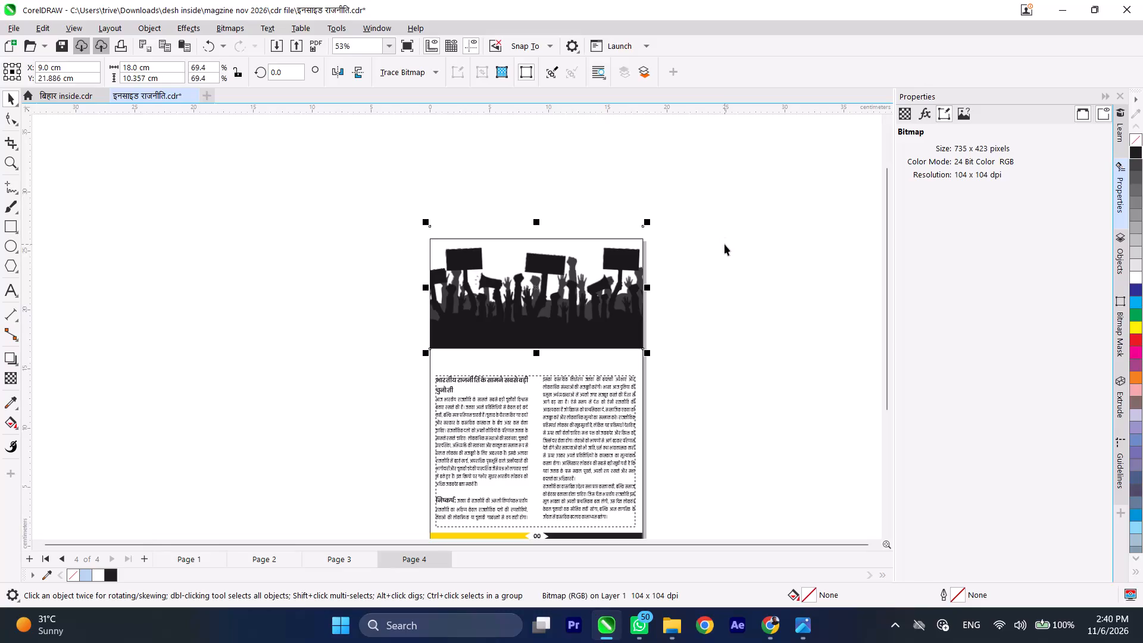
left_click(767, 236)
Move page 4's two-column article text frame straight up to a vertical position of about 9.875 cm, just below the crowd silhouette.
scroll(760, 201, "down", 2)
scroll(558, 377, "up", 3)
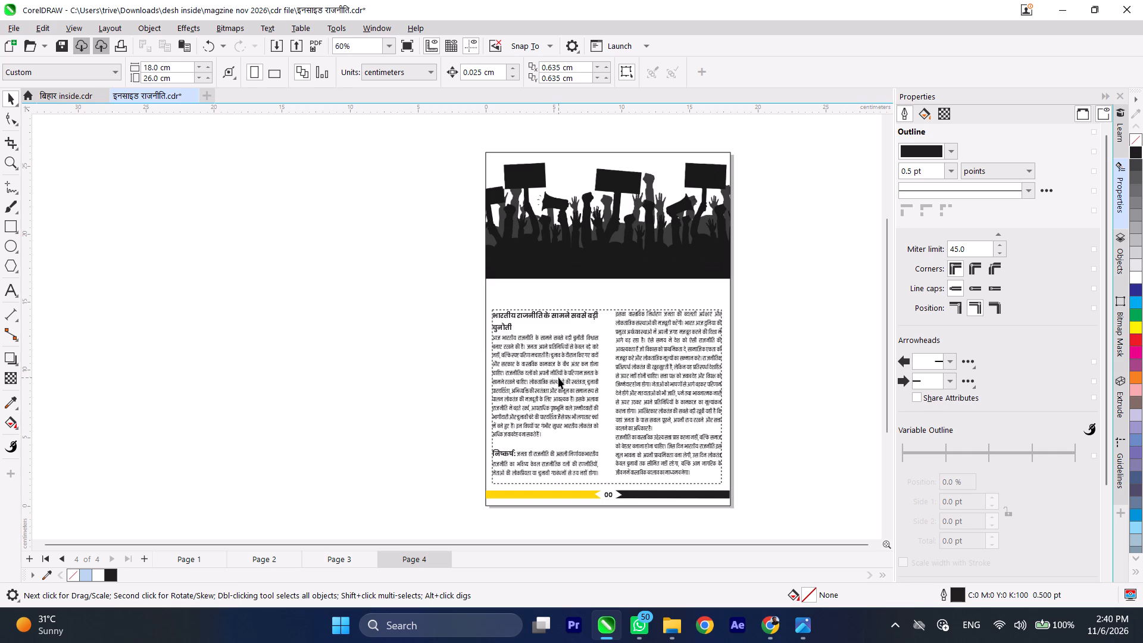
left_click(558, 377)
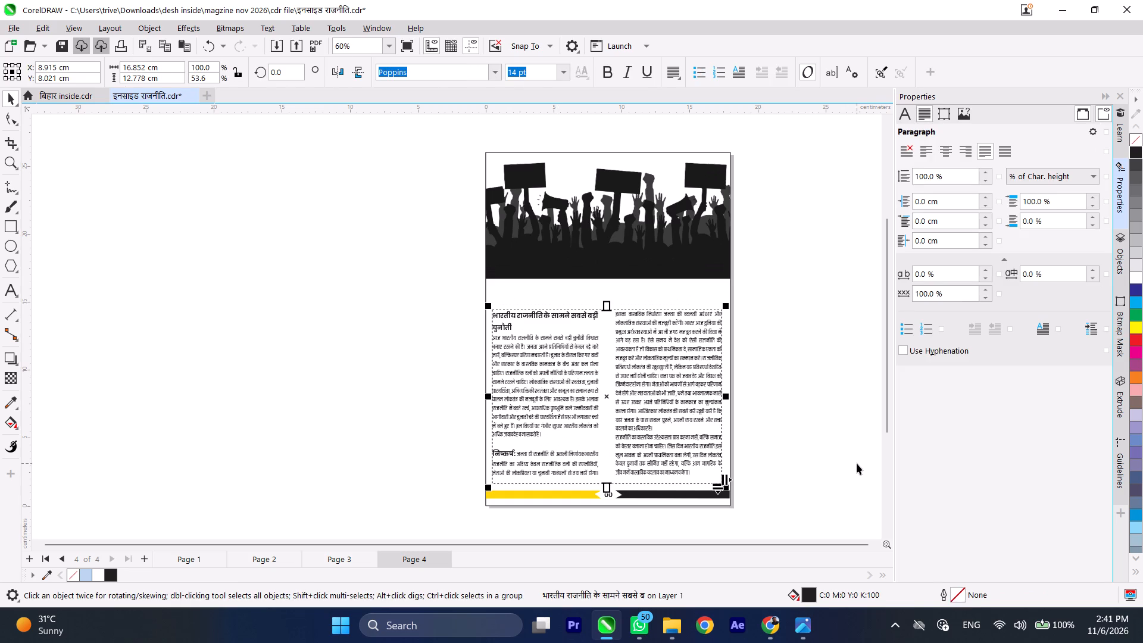
key("shift+Up")
key("shift+Up")
key("shift+Up")
key("shift+Up")
key("shift+Up")
key("shift+Up")
key("shift+Up")
key("shift+Up")
key("shift+Up")
key("shift+Up")
key("shift+Up")
key("shift+Up")
key("shift+Up")
key("shift+Up")
key("shift+Up")
key("shift+Up")
key("shift+Up")
key("shift+Up")
key("shift+Up")
key("shift+Up")
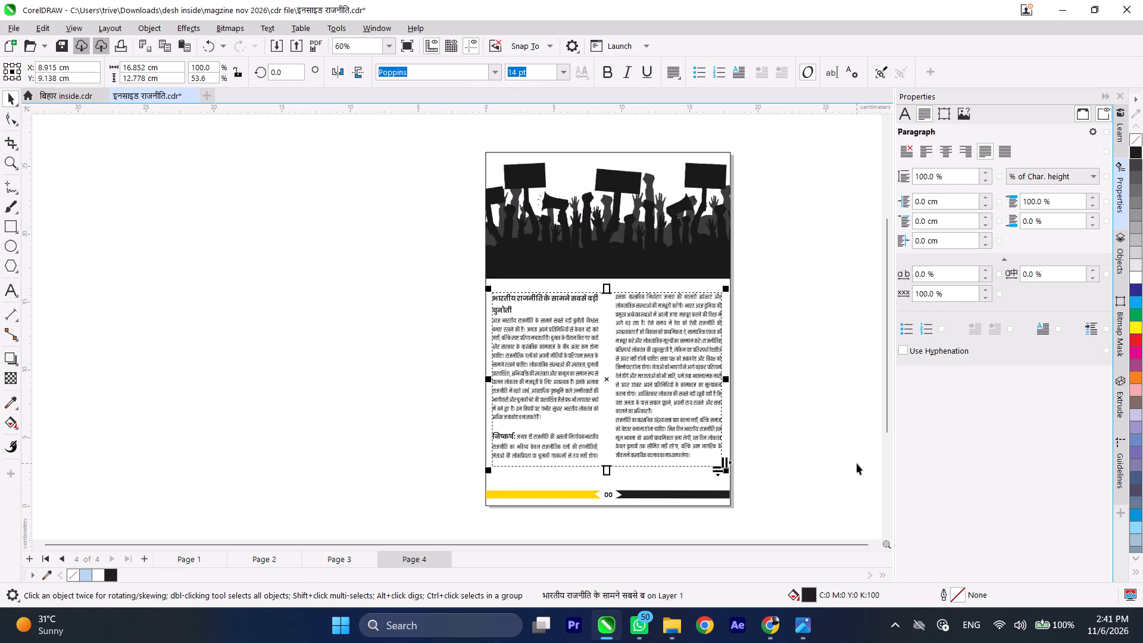
key("shift+Up")
key("shift+Up")
key("shift+Up")
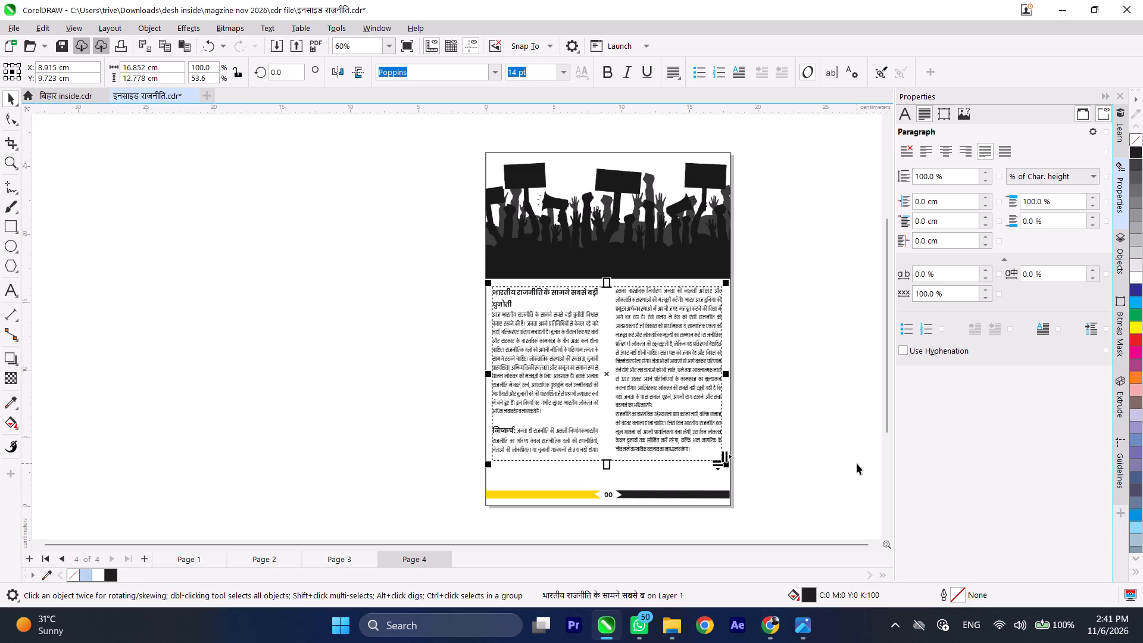
key("shift+Up")
key("shift+Up")
key("shift+Up")
key("shift+Up")
key("shift+Up")
key("shift+Up")
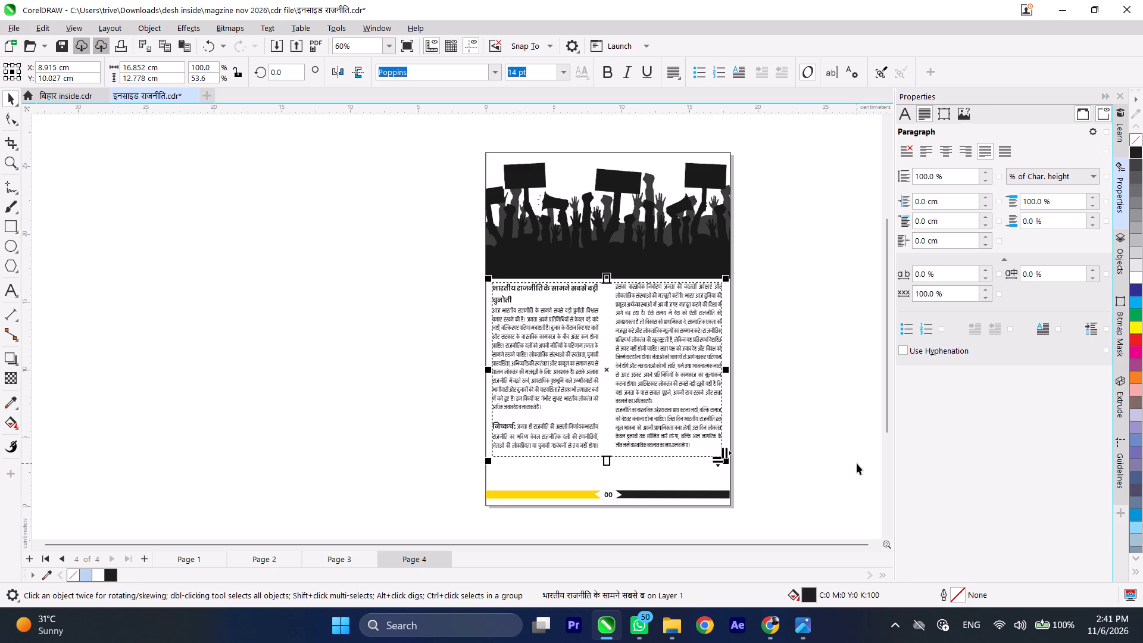
key("shift+Down")
key("shift+Down")
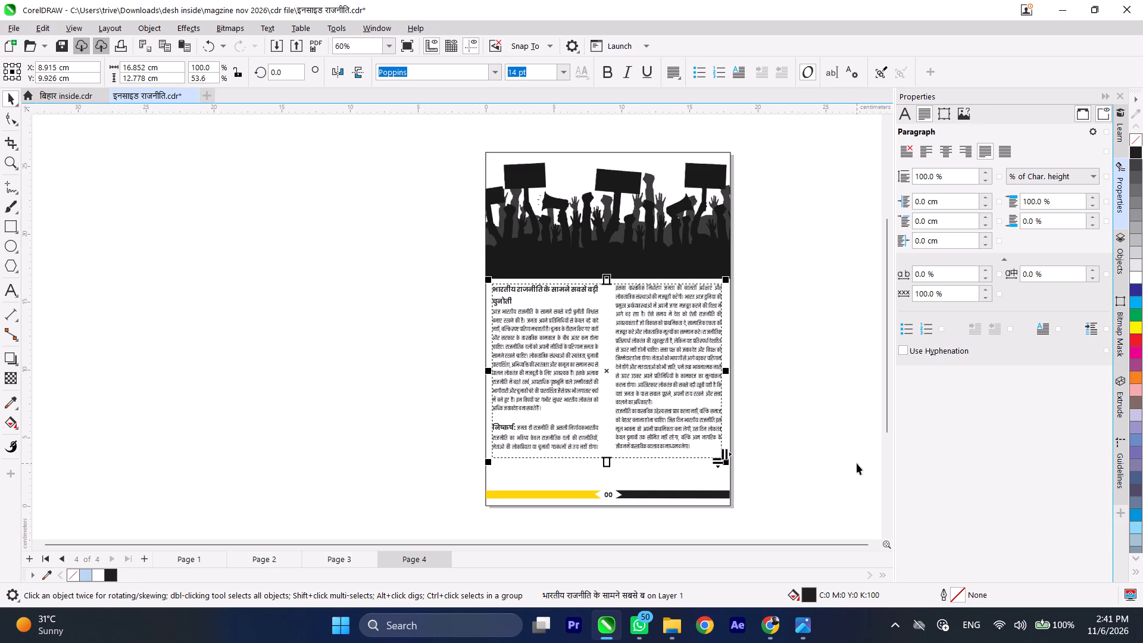
key("shift+Down")
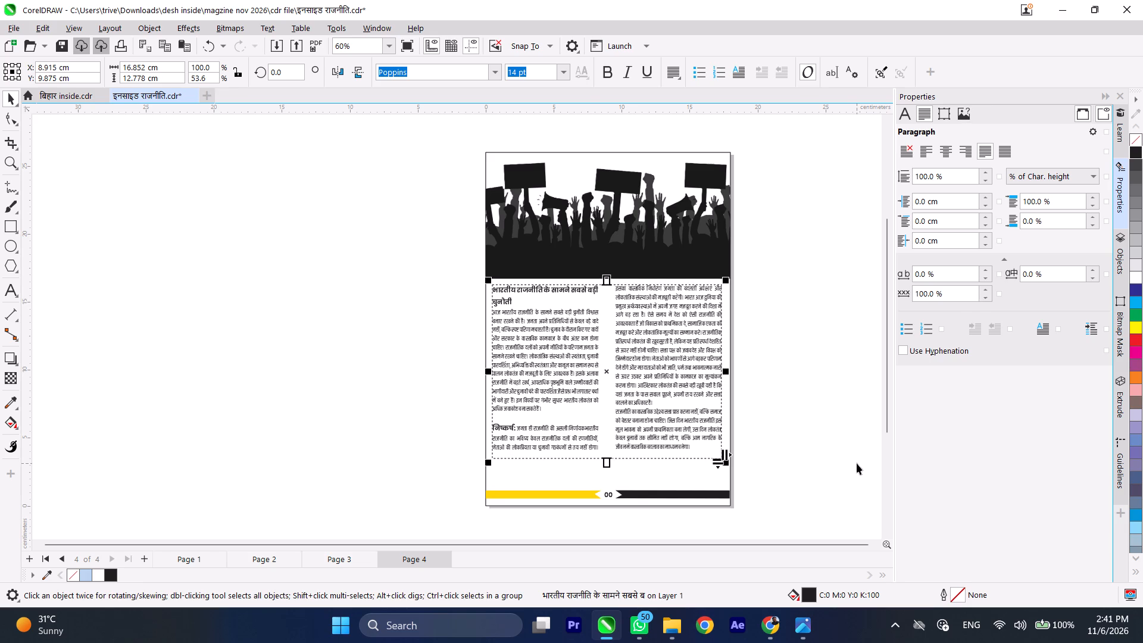
left_click(857, 463)
scroll(754, 382, "up", 3)
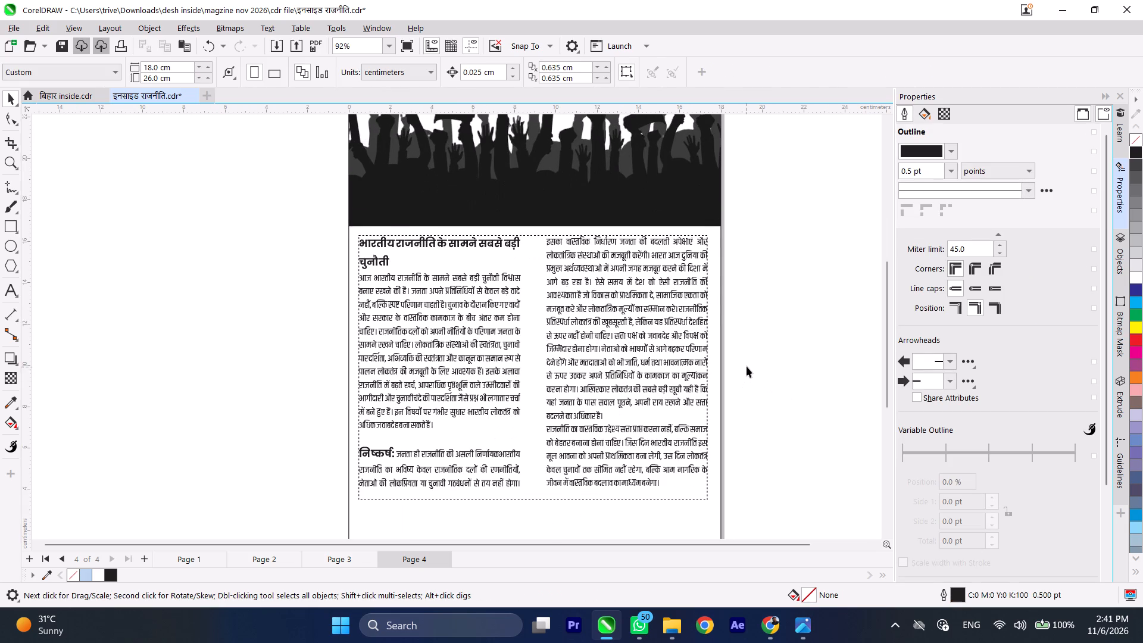
scroll(747, 363, "down", 1)
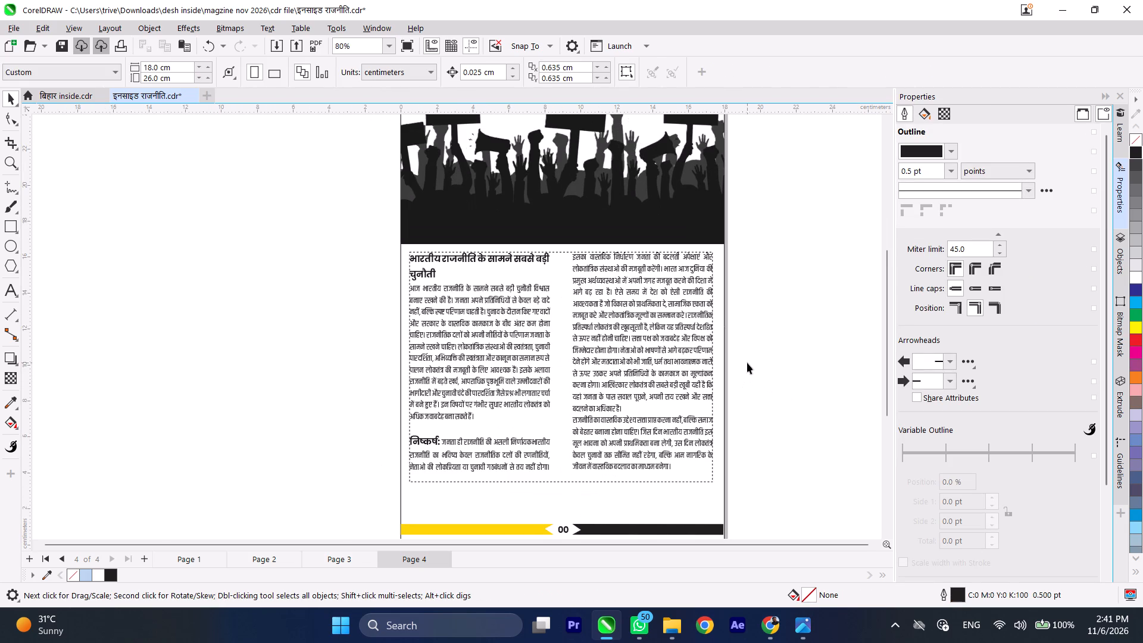
scroll(623, 405, "down", 3)
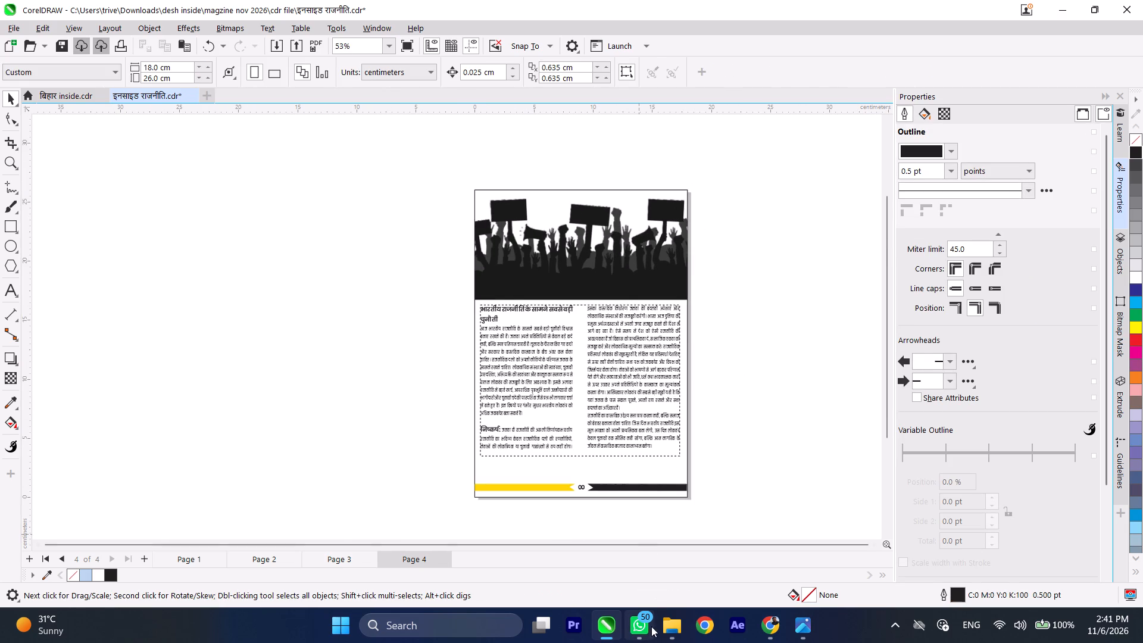
Switch to Pinterest in Chrome, browse the democracy day design results against page 4, and open the crowd silhouette pin with three flags.
left_click(765, 624)
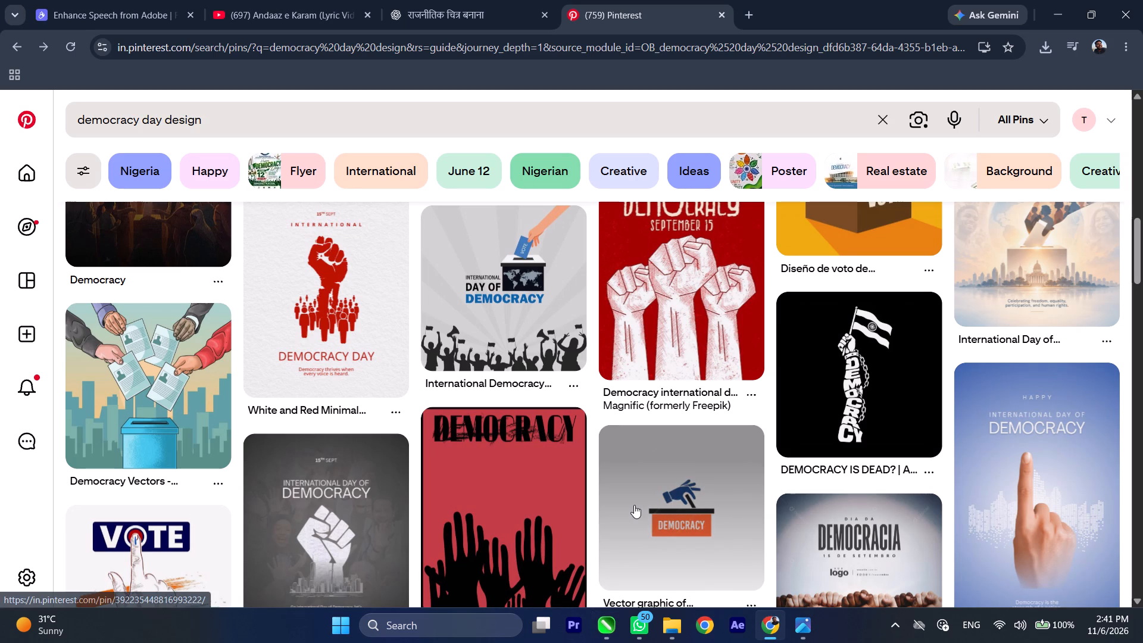
scroll(634, 505, "down", 3)
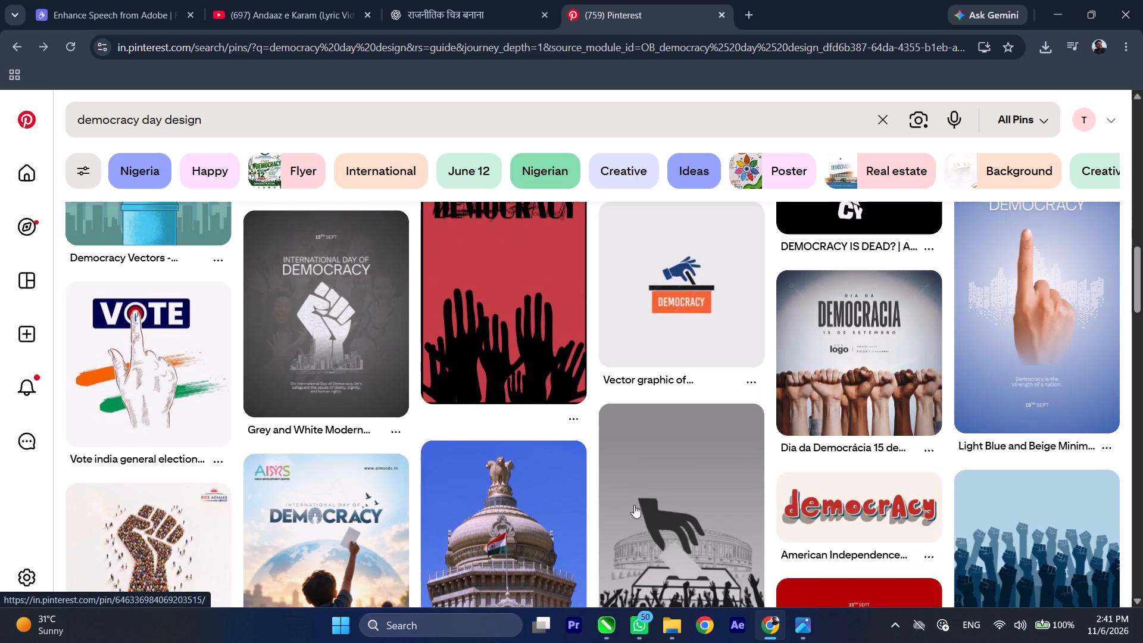
scroll(634, 505, "down", 2)
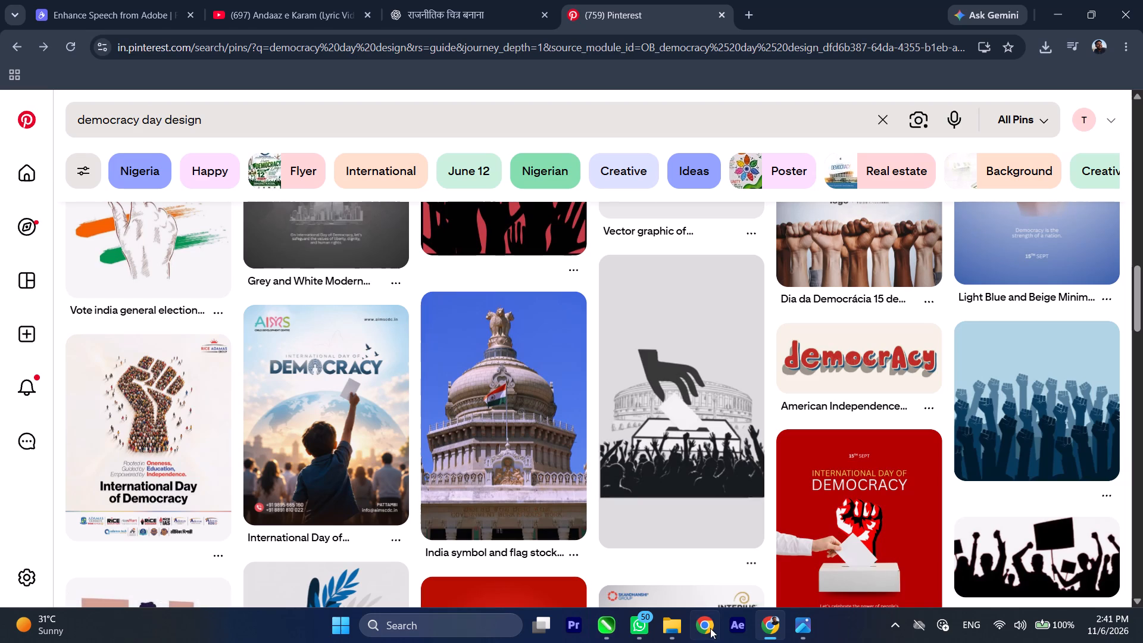
left_click(617, 620)
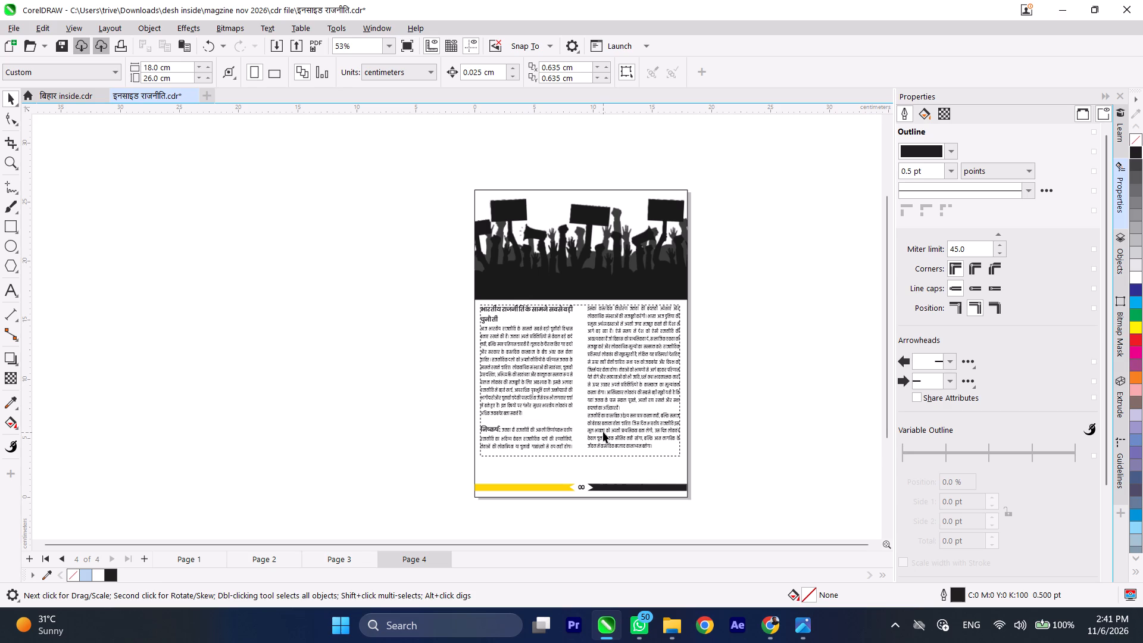
left_click(592, 435)
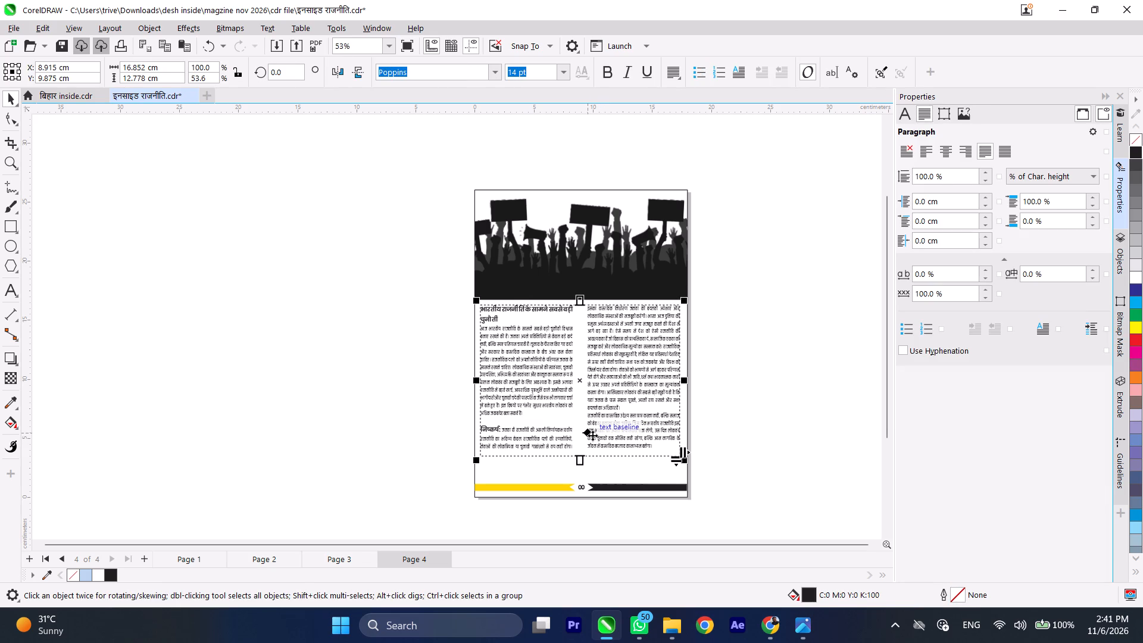
left_click(714, 423)
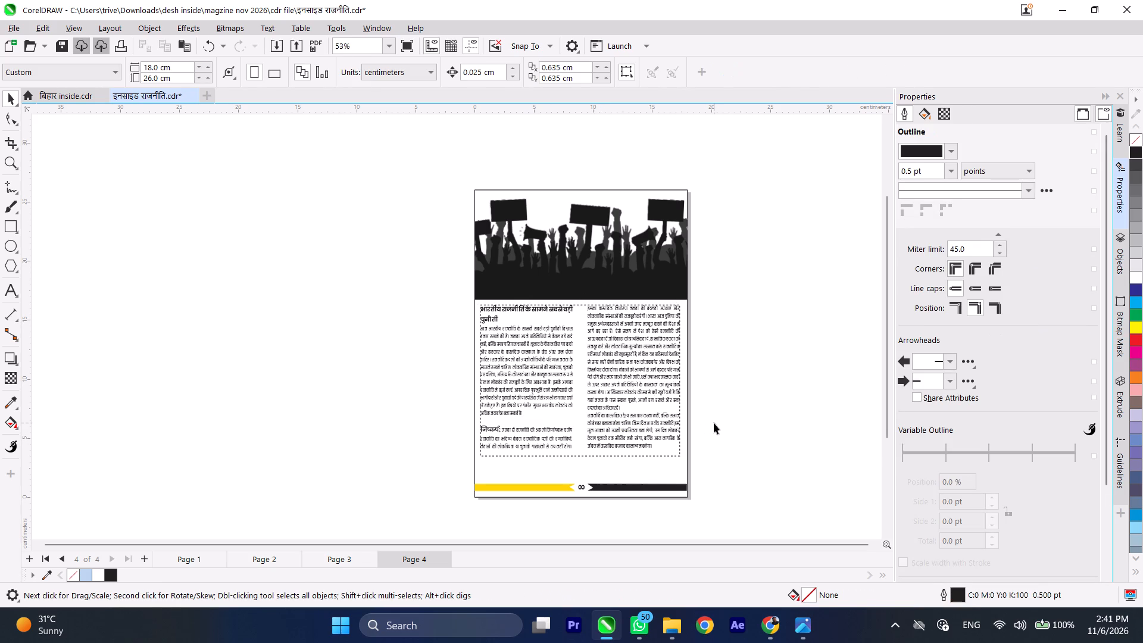
left_click(773, 628)
scroll(594, 500, "down", 3)
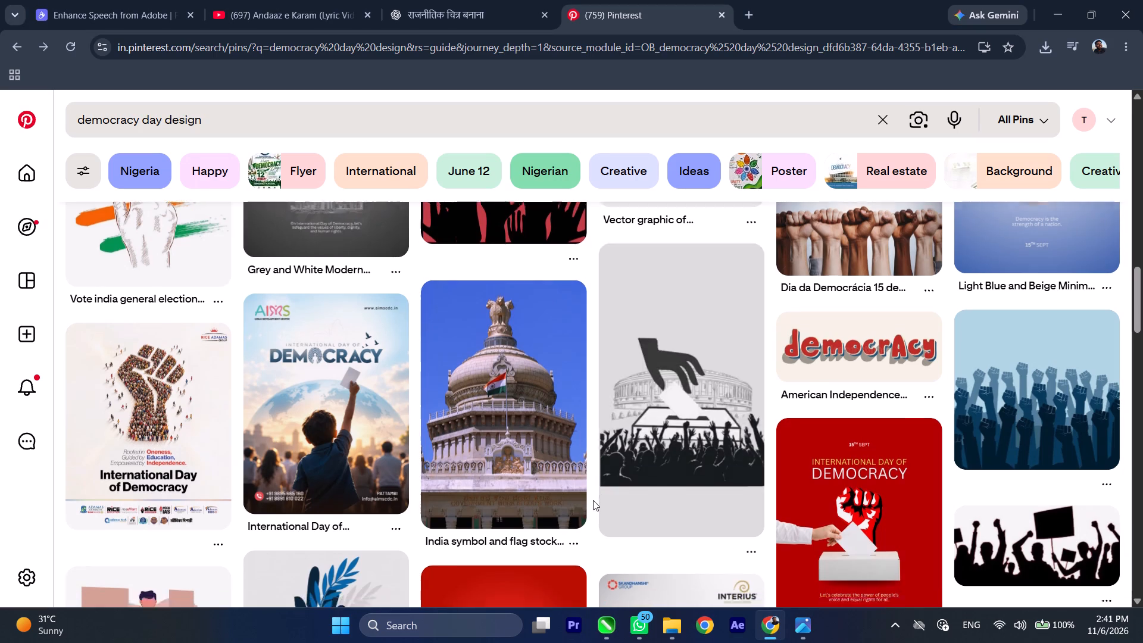
scroll(593, 500, "down", 10)
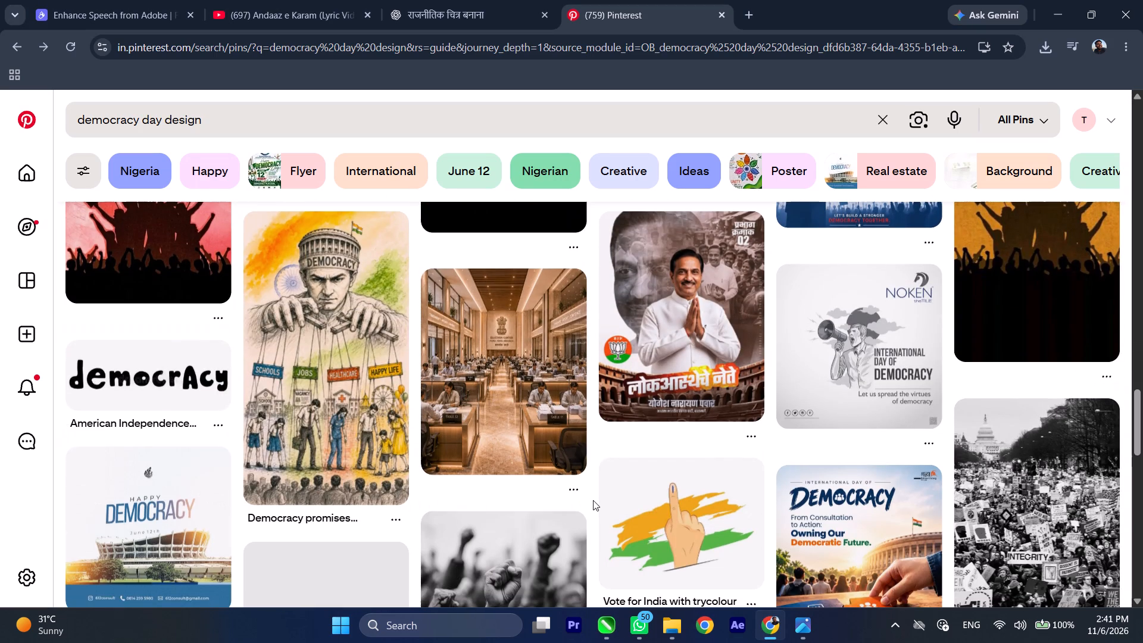
scroll(593, 500, "down", 4)
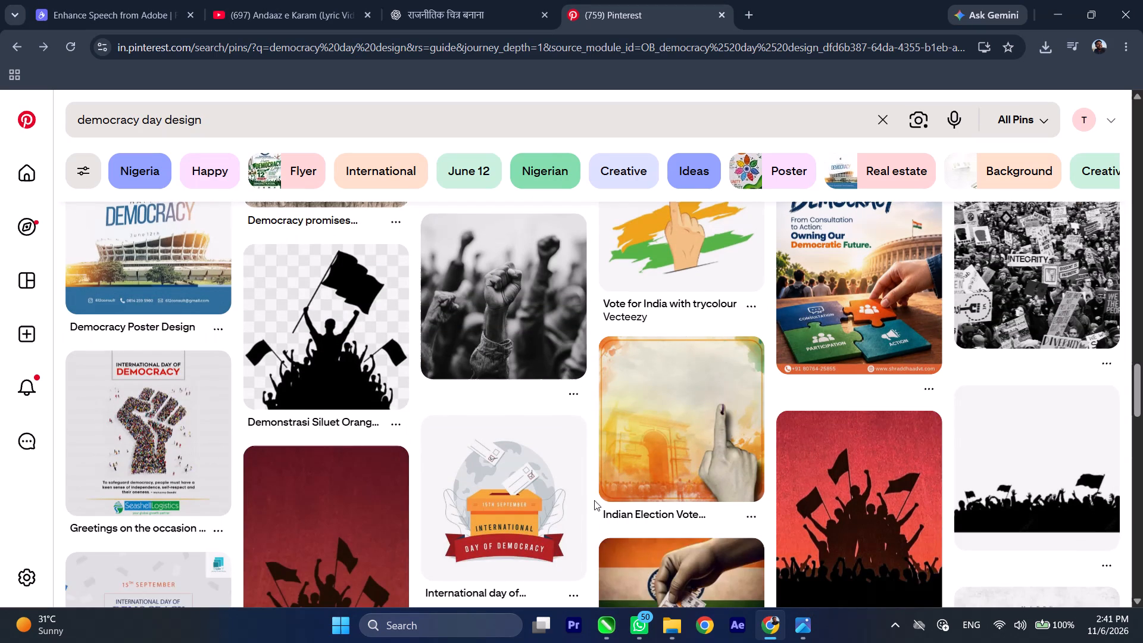
scroll(603, 502, "down", 3)
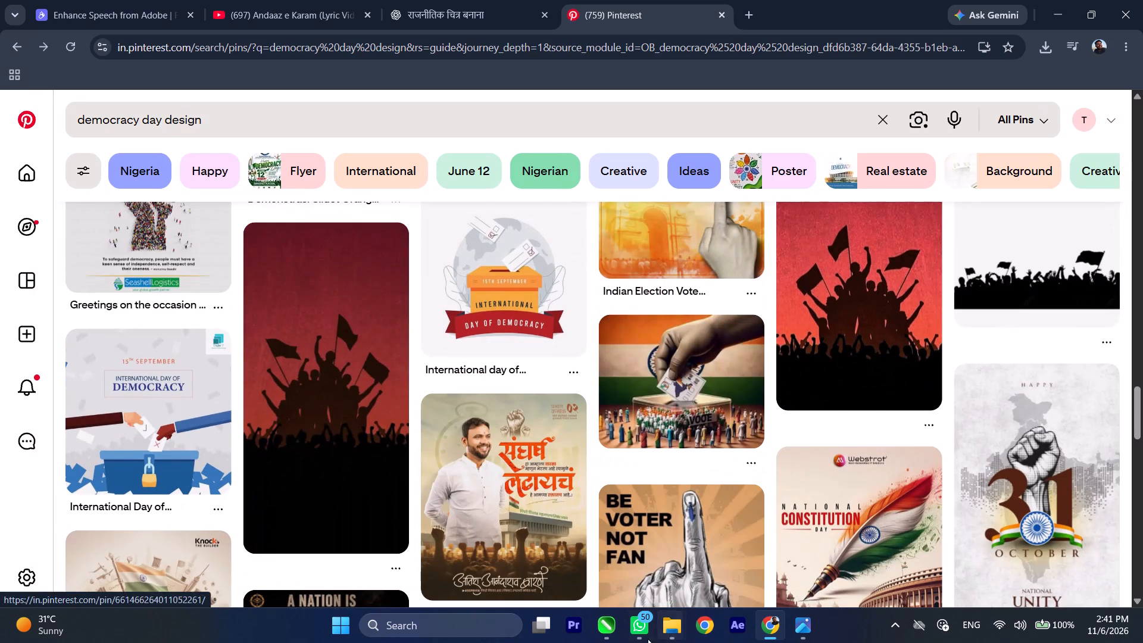
left_click(619, 630)
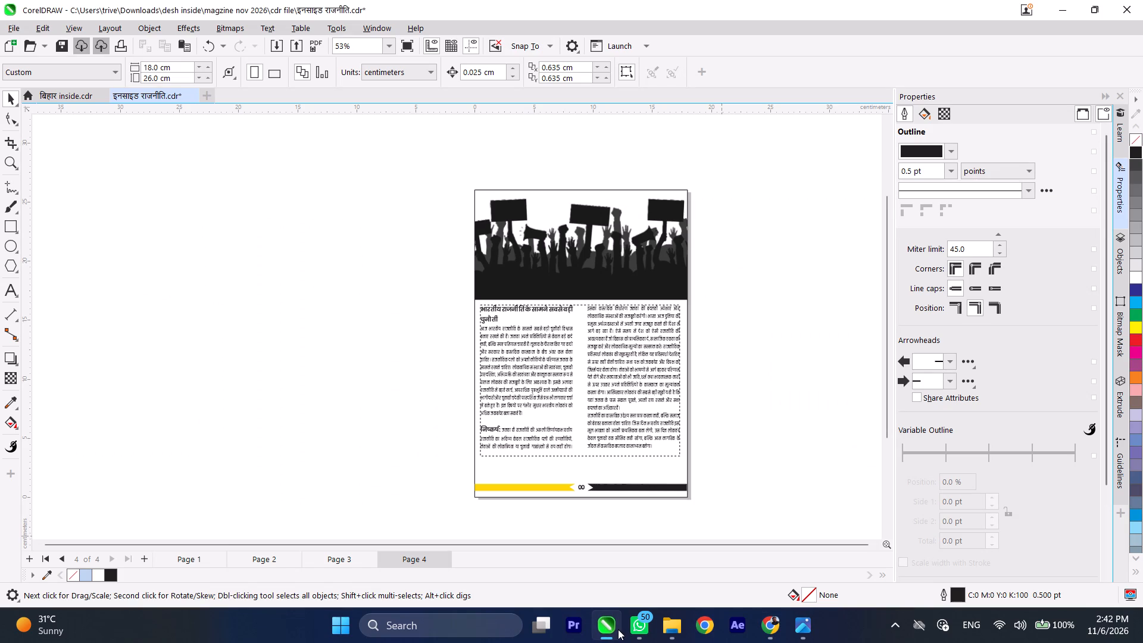
left_click(769, 621)
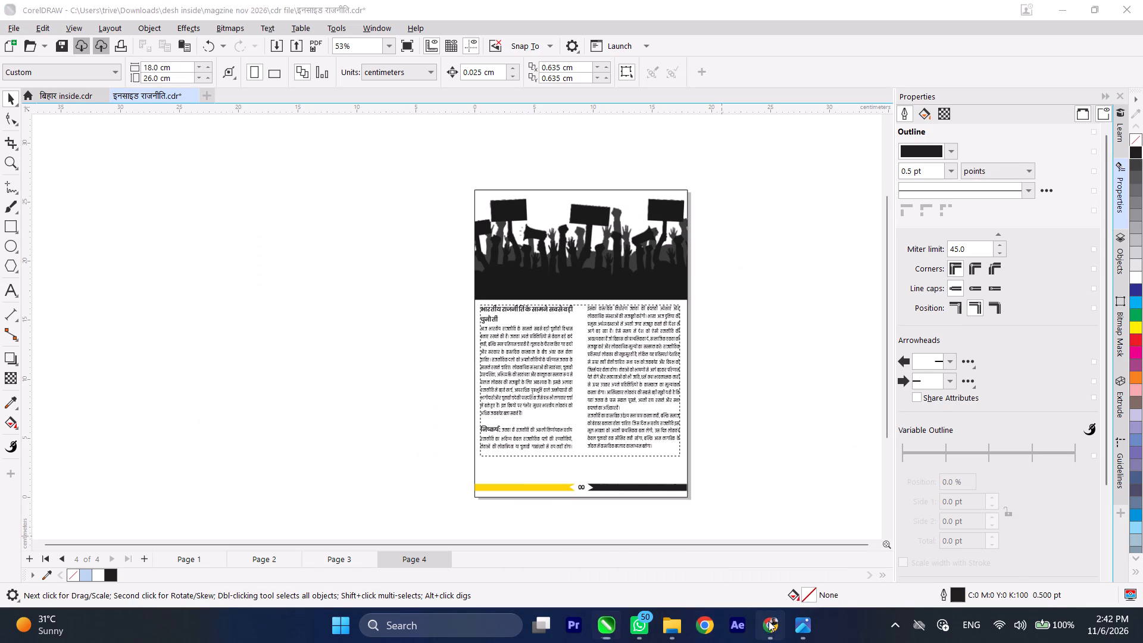
left_click(1047, 297)
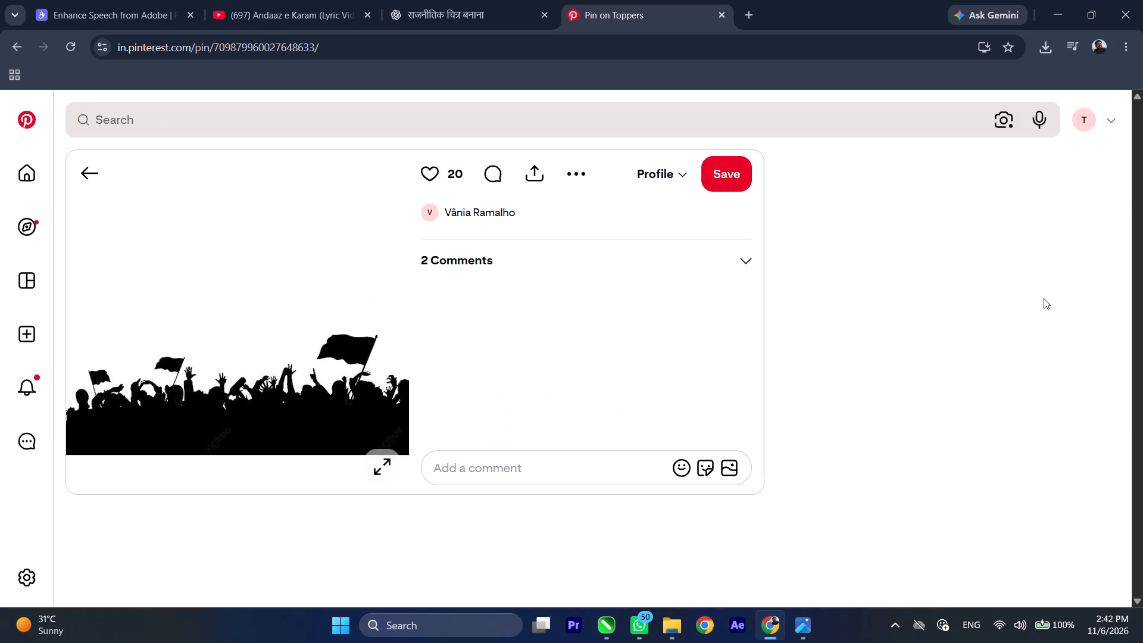
Download the three-flag crowd silhouette image from the pin and show it in the Downloads folder.
left_click(573, 170)
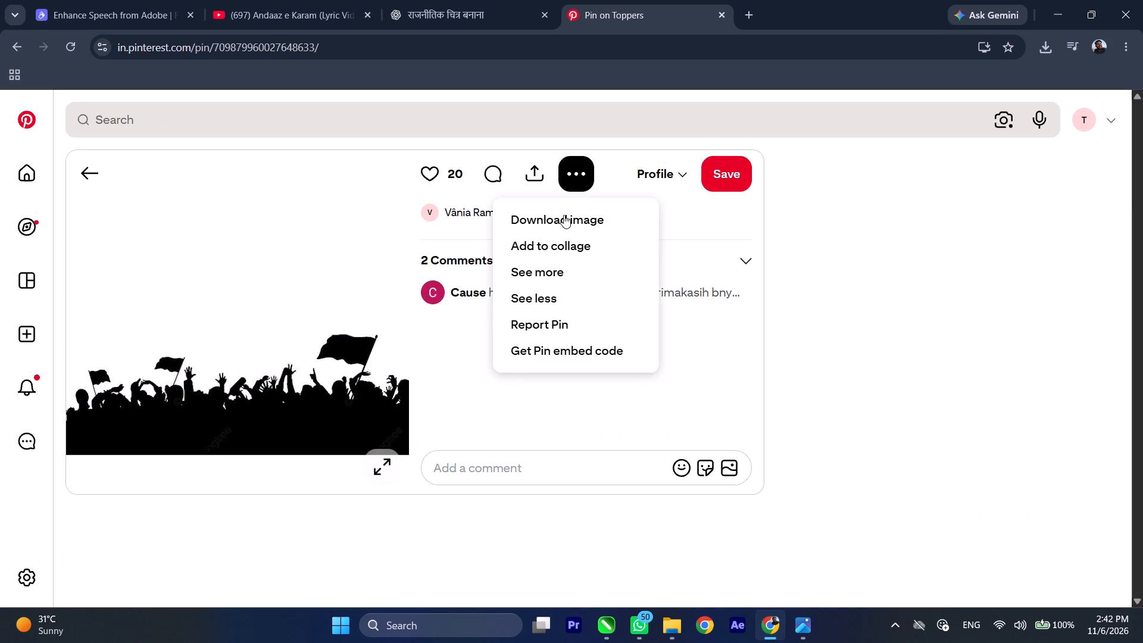
left_click(564, 215)
left_click(991, 89)
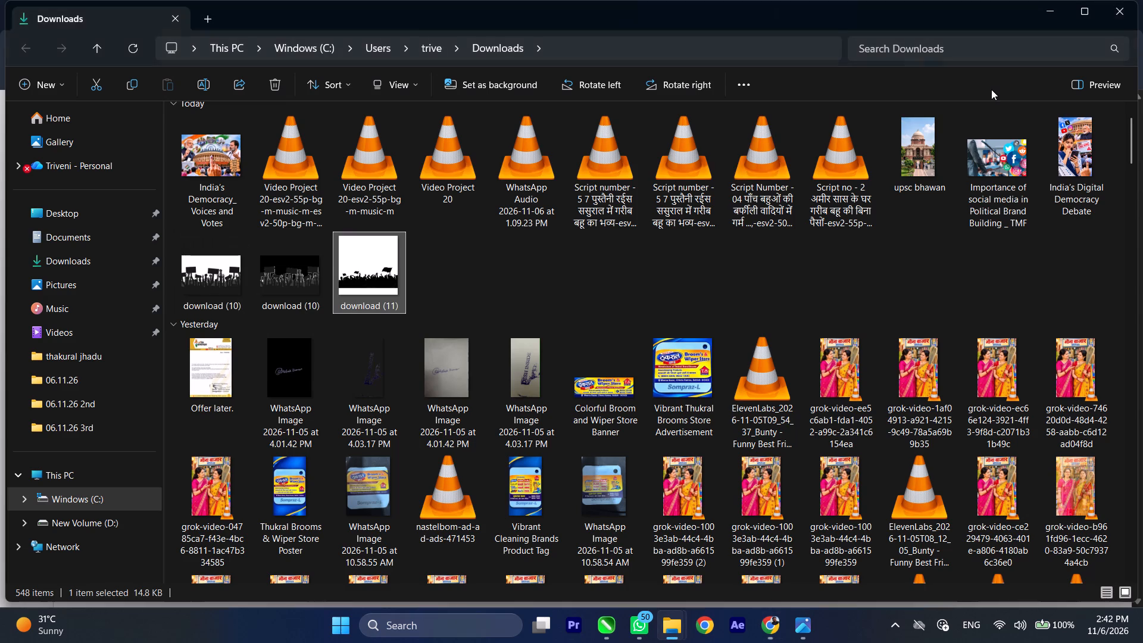
Open the downloaded JPG download (11) in Photos, remove its background and save the result in Downloads as PNG download (11).
double_click(342, 266)
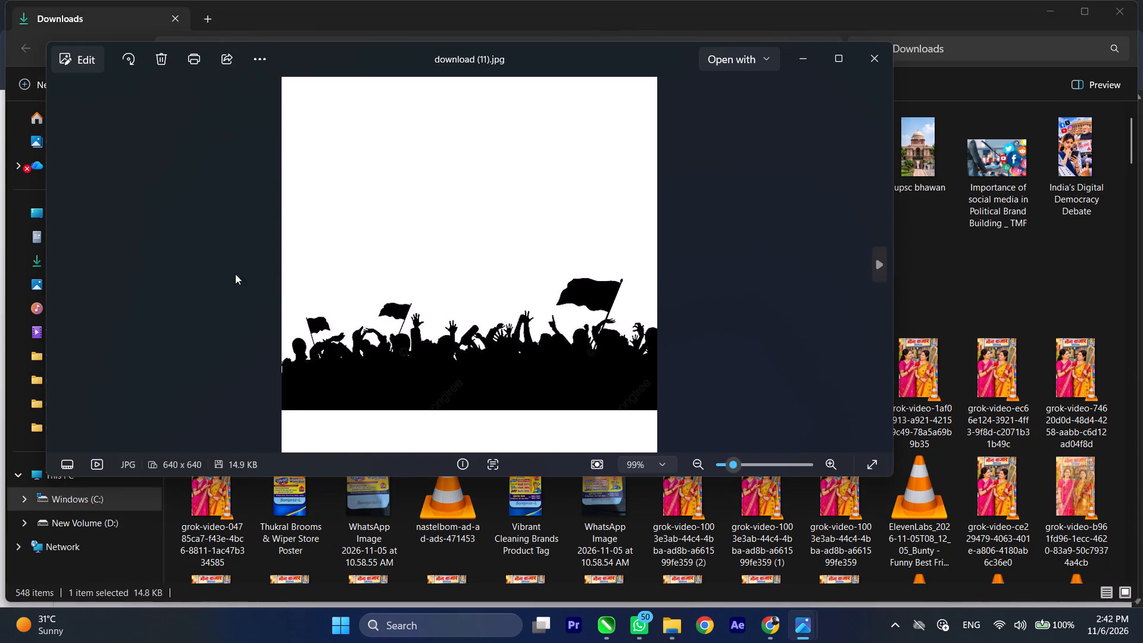
left_click(100, 51)
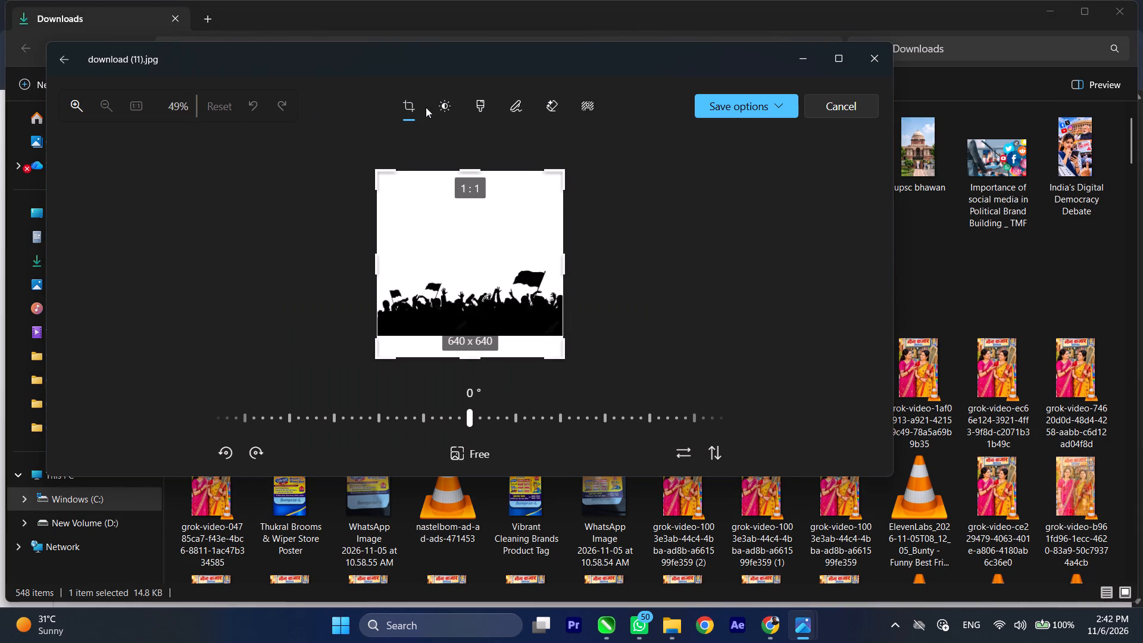
left_click(589, 105)
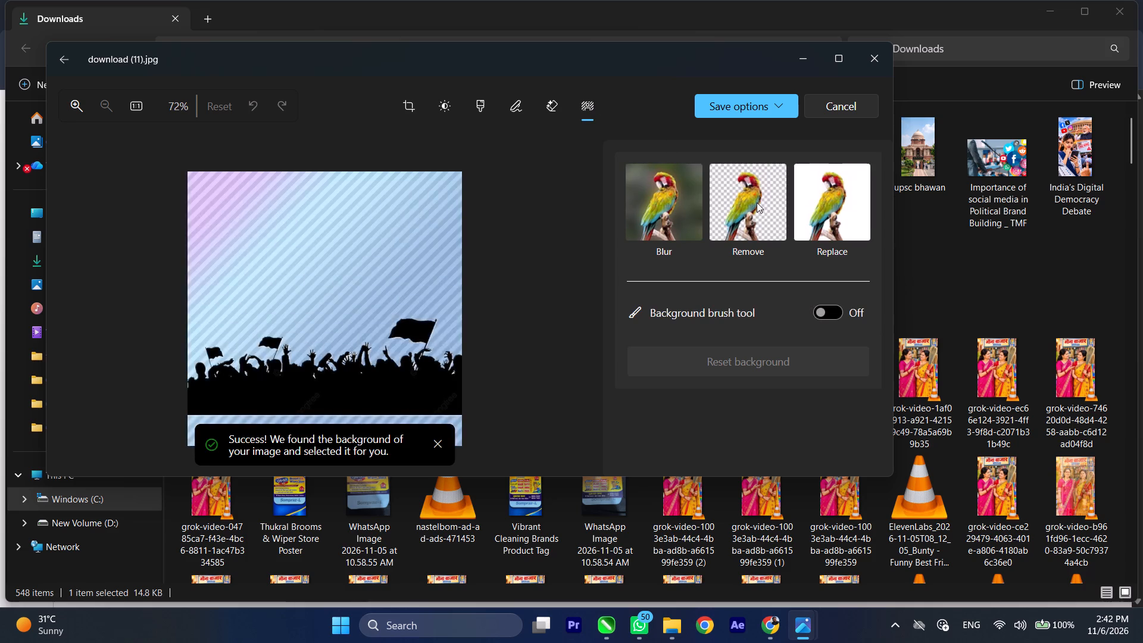
left_click(757, 202)
left_click(779, 105)
left_click(756, 135)
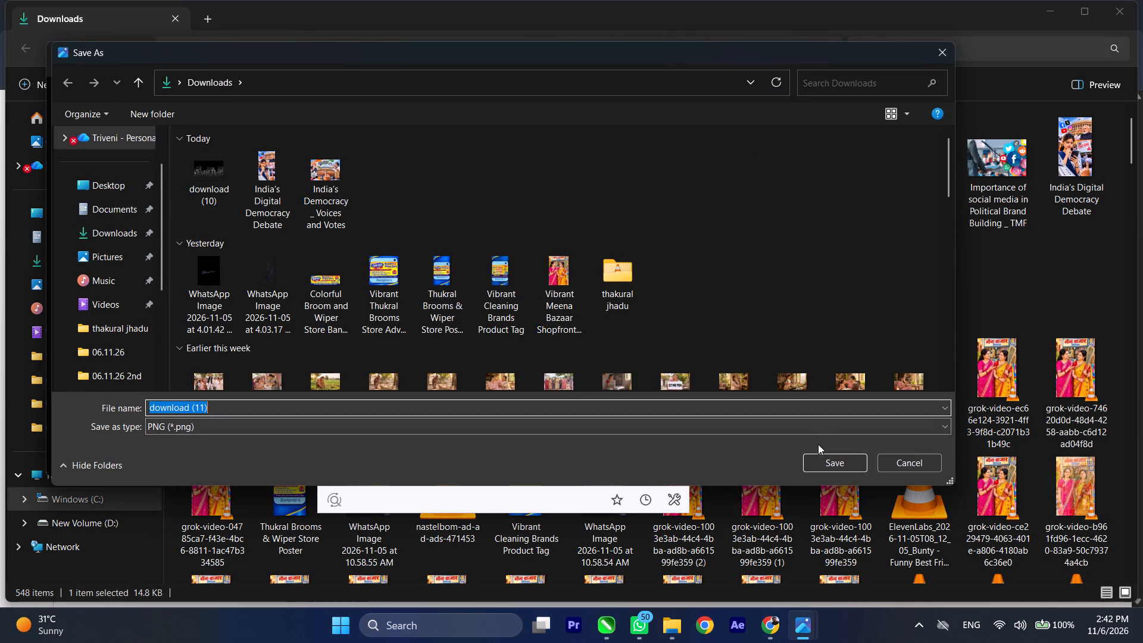
left_click(823, 463)
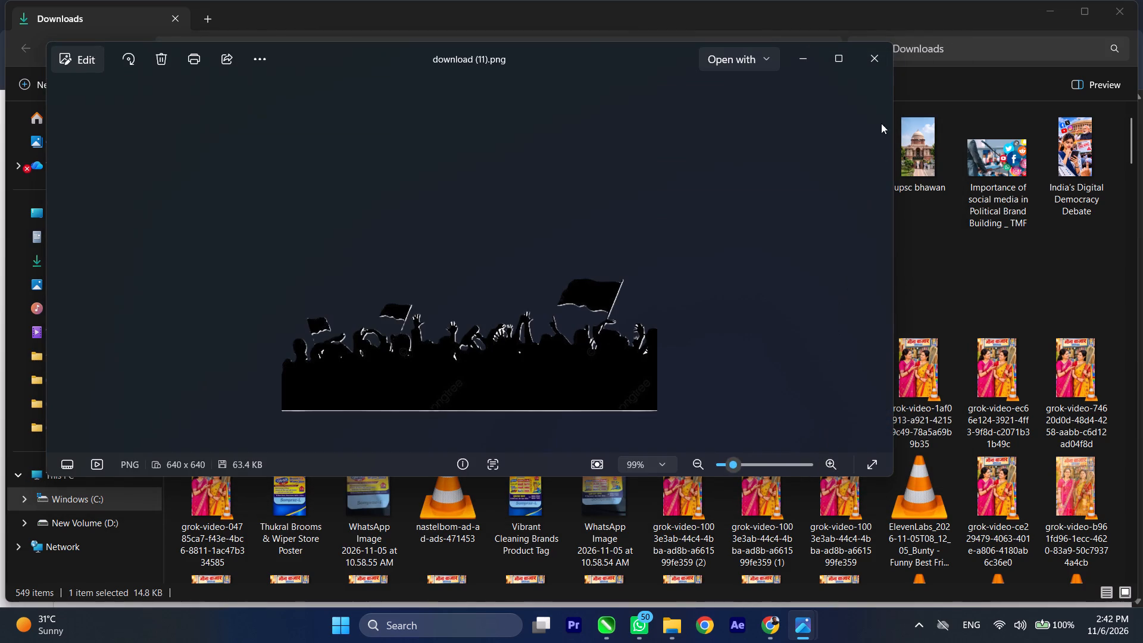
left_click(885, 65)
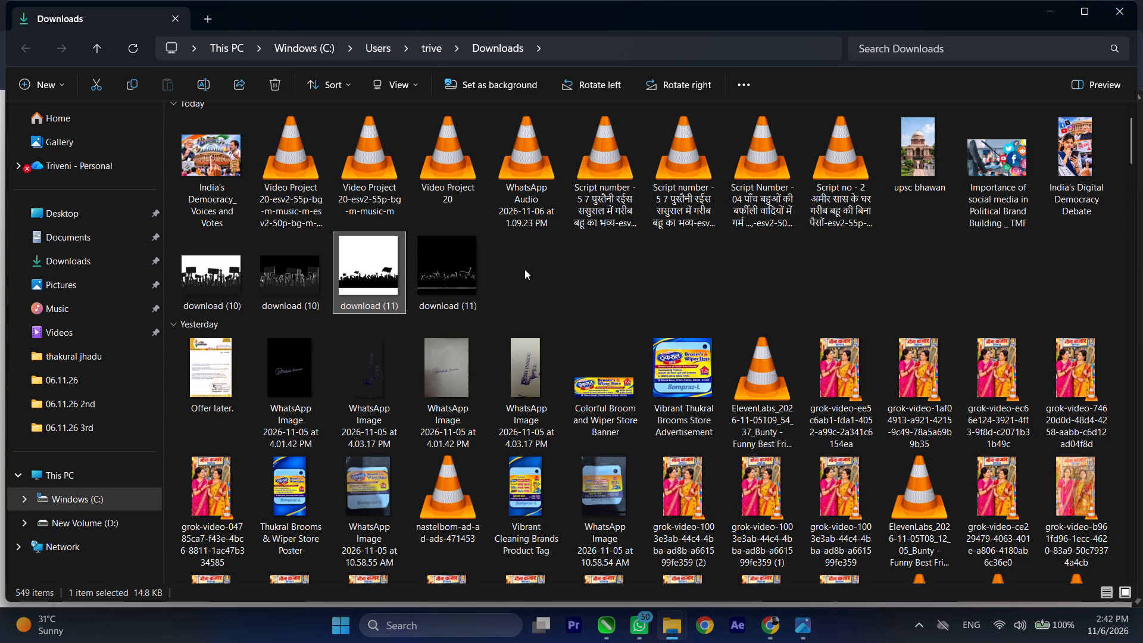
Import PNG download (11) into the CorelDRAW document, move it over page 4's lower right corner and scale it proportionally to 14.833 cm.
left_click_drag(449, 259, 602, 634)
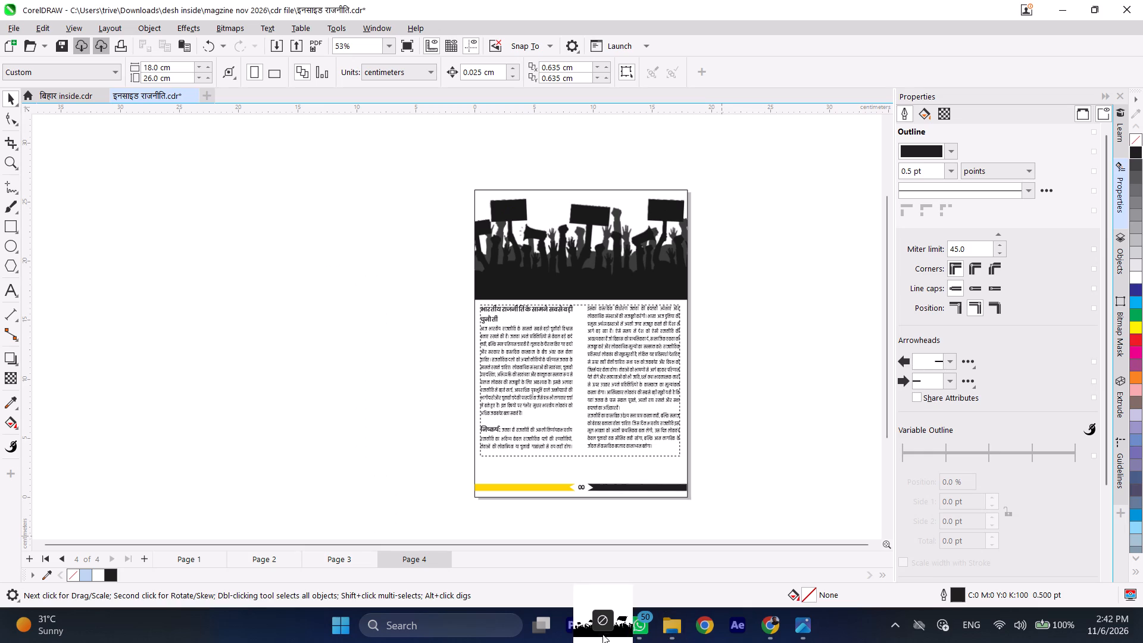
left_click_drag(602, 634, 292, 372)
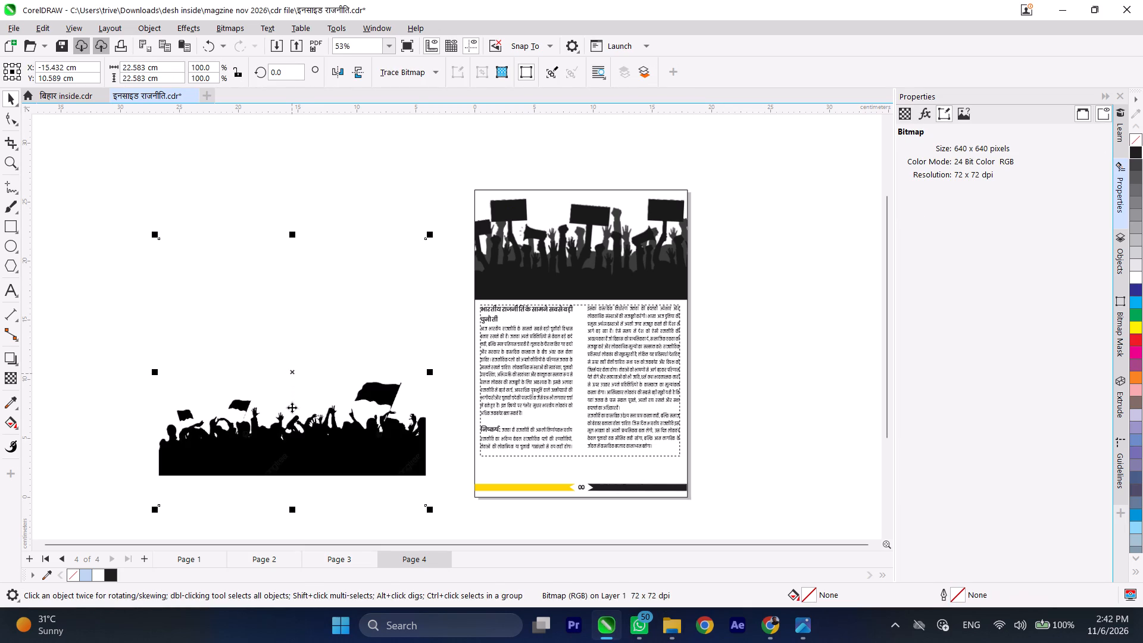
left_click_drag(423, 507, 685, 501)
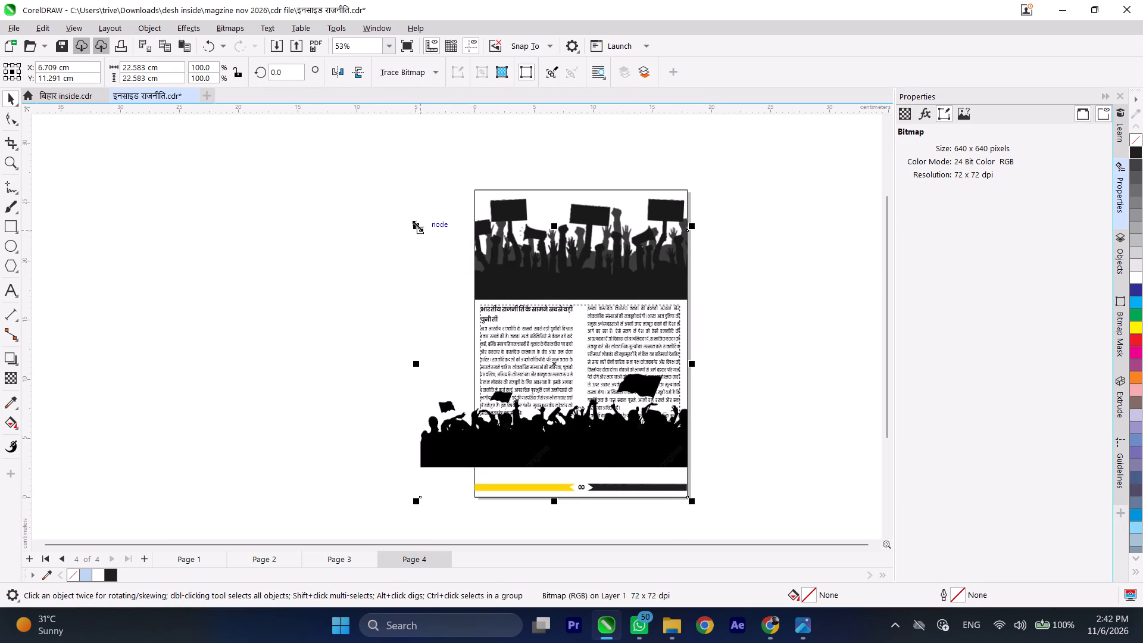
left_click_drag(417, 226, 503, 320)
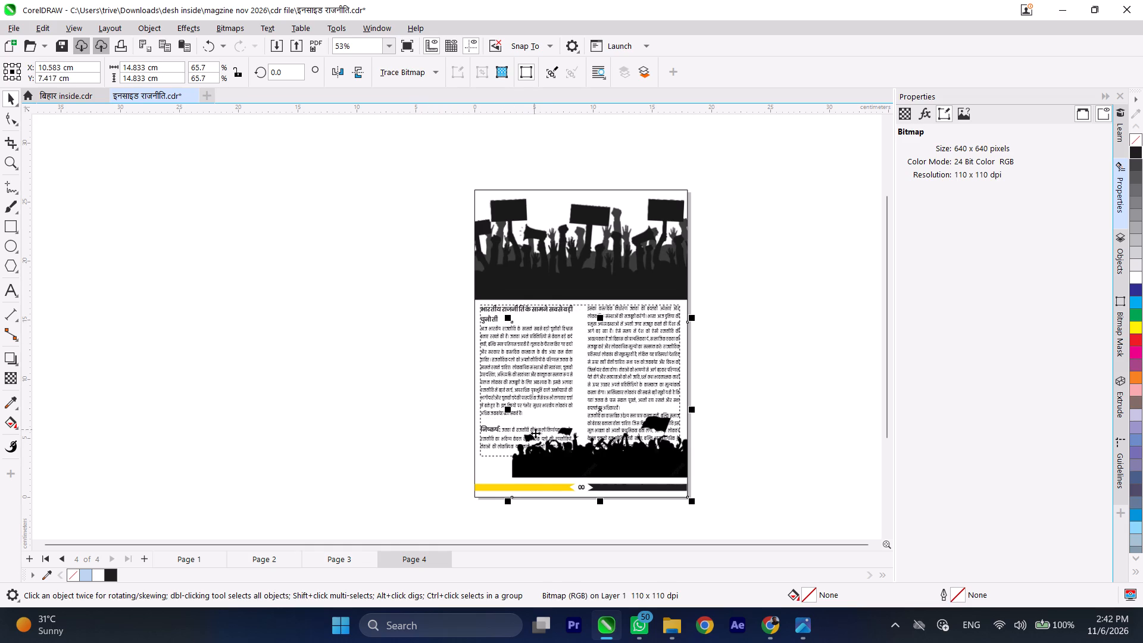
Move the flag crowd silhouette against page 4's left edge and nudge it down to the page bottom, at a vertical position of 5.765 cm.
scroll(542, 480, "up", 3)
scroll(768, 478, "up", 3)
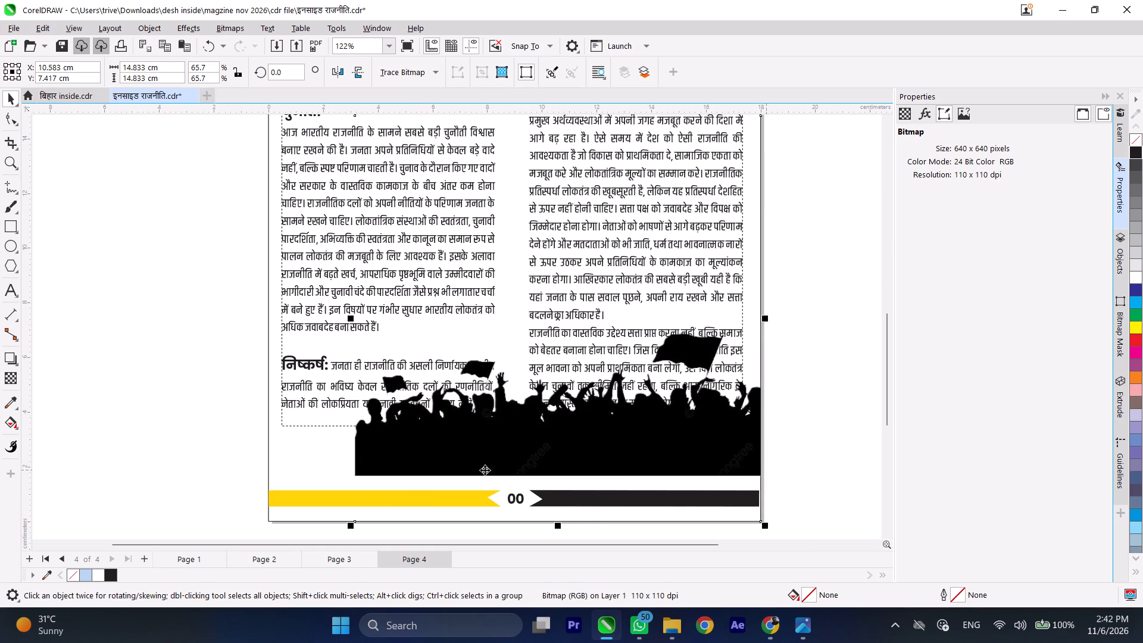
left_click(388, 457)
left_click(399, 452)
left_click_drag(404, 448, 317, 486)
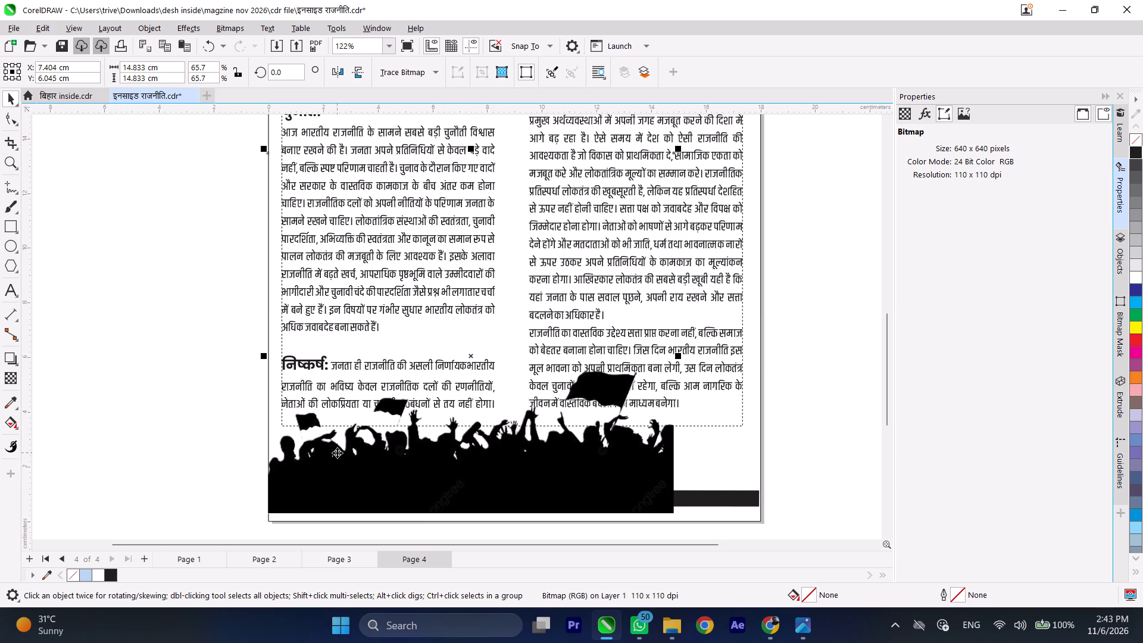
key("Down")
key("Down")
key("Down")
key("Down")
key("Down")
key("Down")
key("Down")
key("Down")
key("Down")
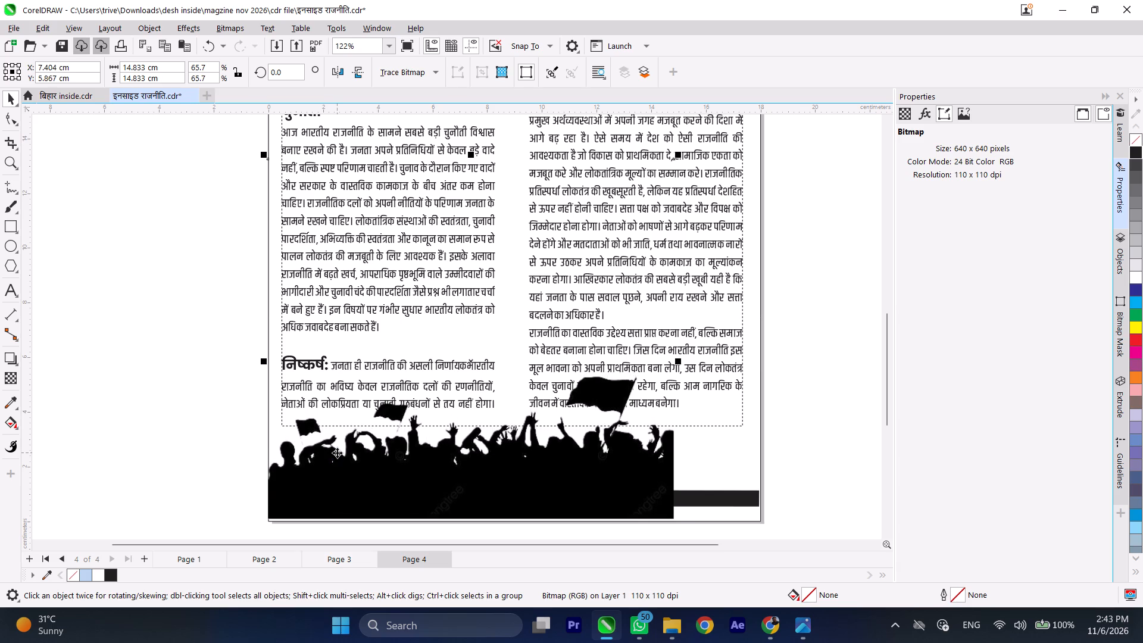
key("Down")
key("Down")
key("Down")
key("Down")
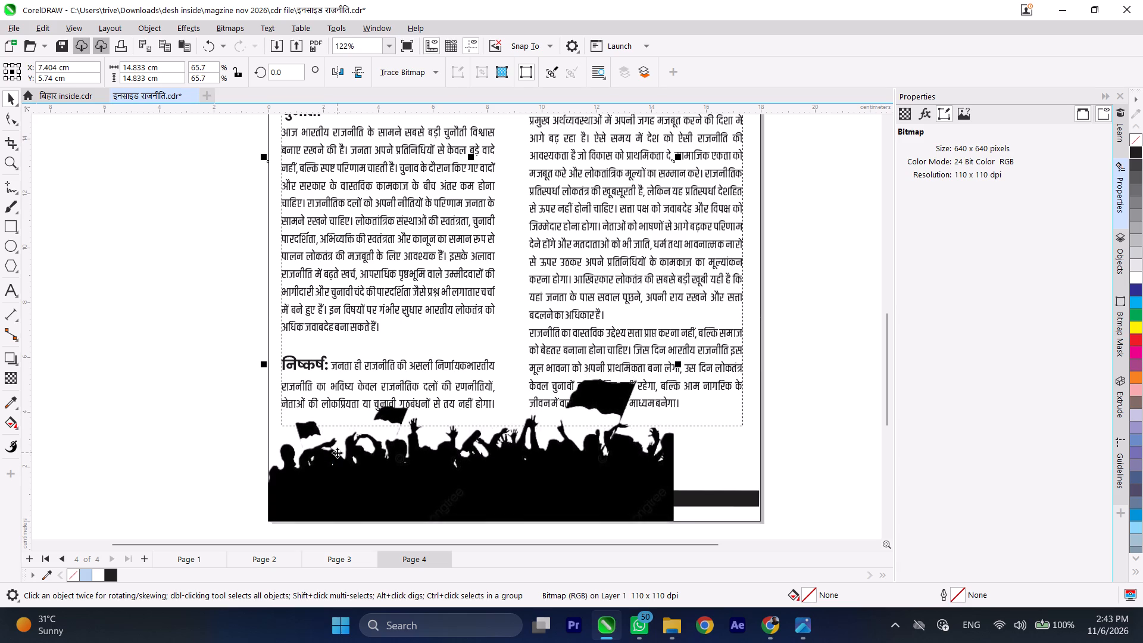
key("Up")
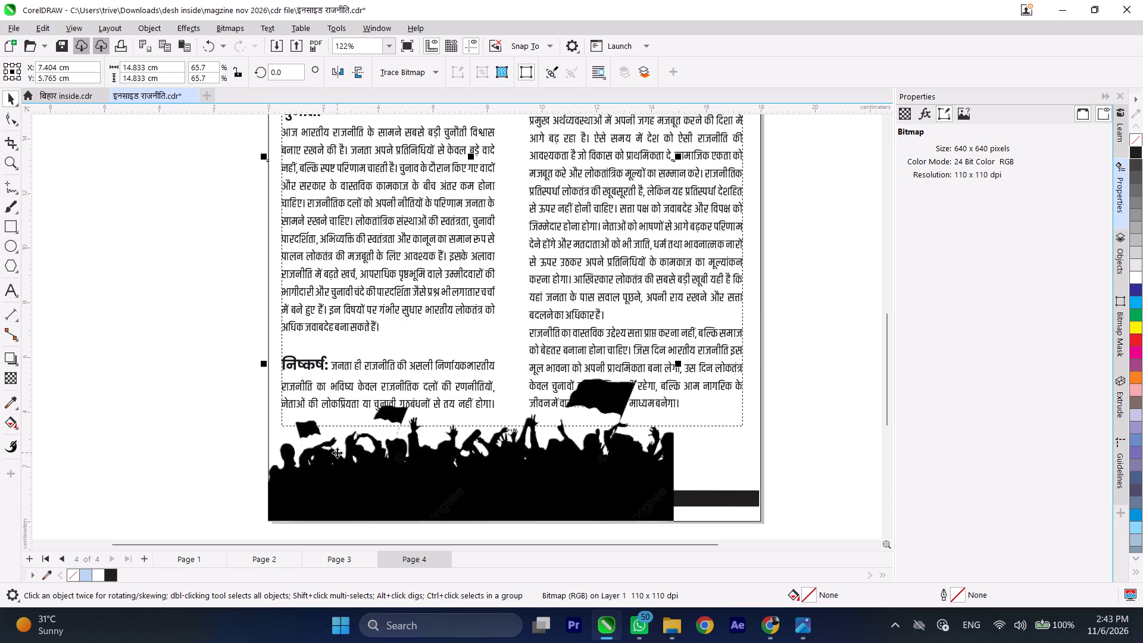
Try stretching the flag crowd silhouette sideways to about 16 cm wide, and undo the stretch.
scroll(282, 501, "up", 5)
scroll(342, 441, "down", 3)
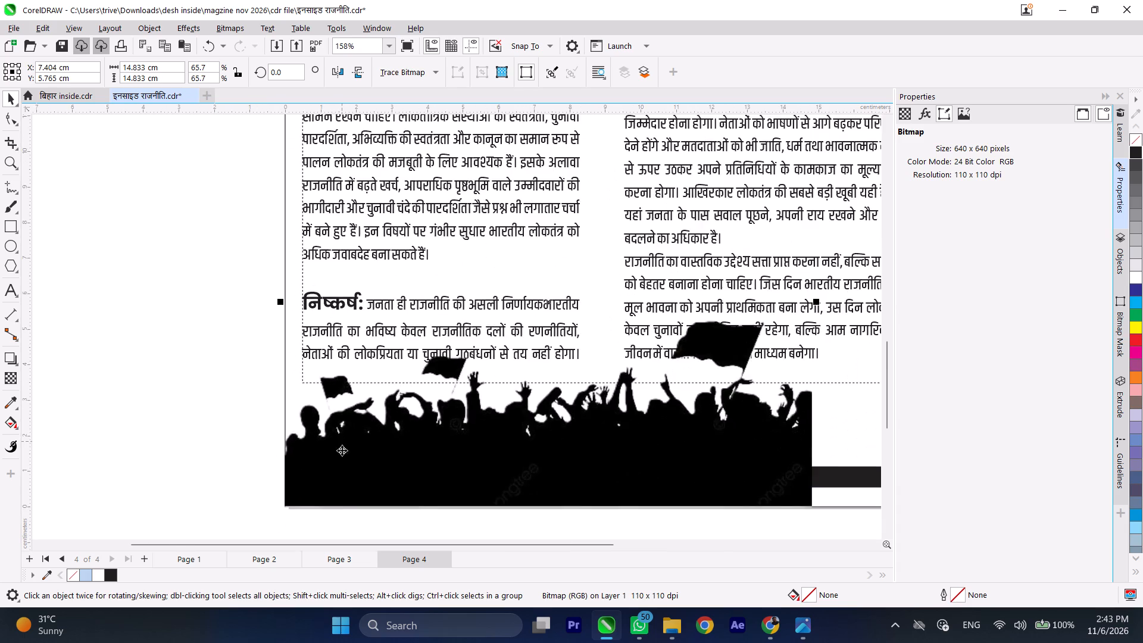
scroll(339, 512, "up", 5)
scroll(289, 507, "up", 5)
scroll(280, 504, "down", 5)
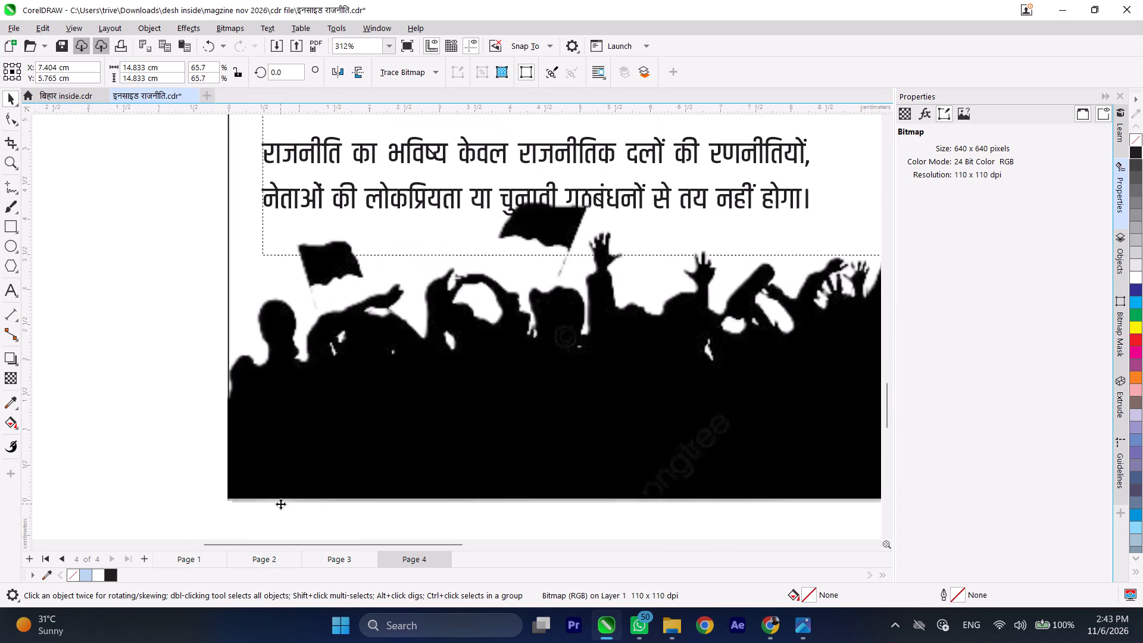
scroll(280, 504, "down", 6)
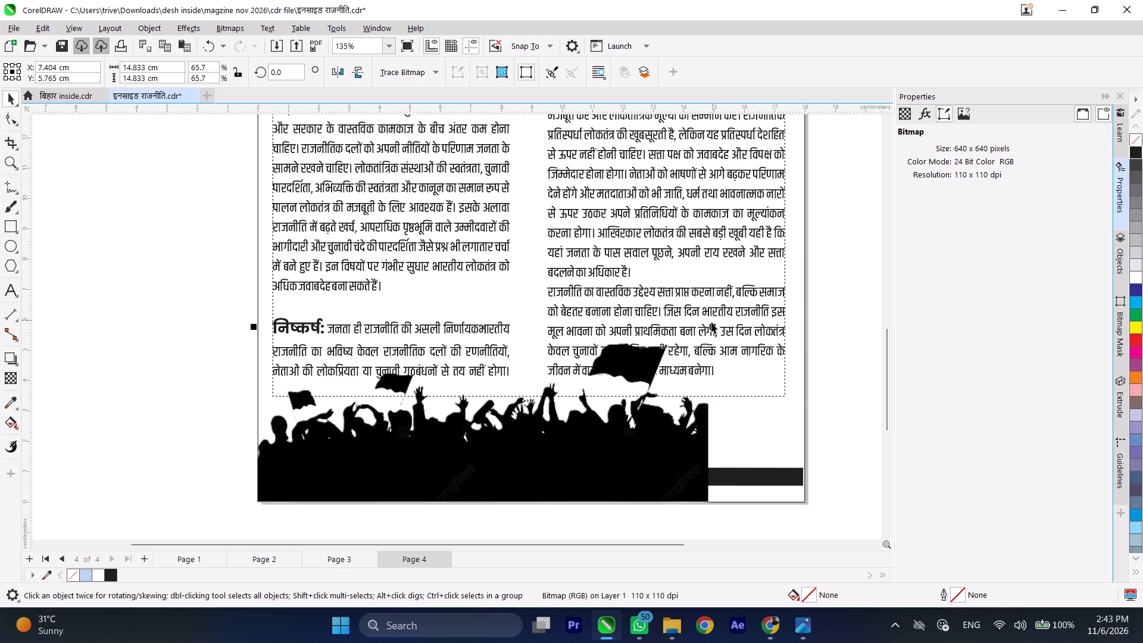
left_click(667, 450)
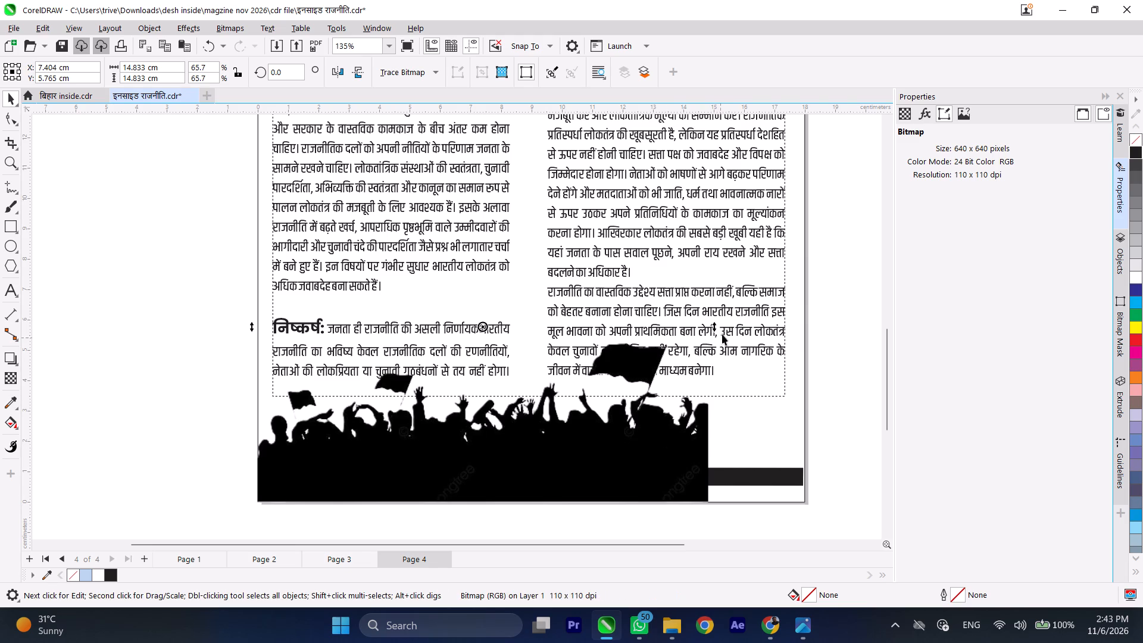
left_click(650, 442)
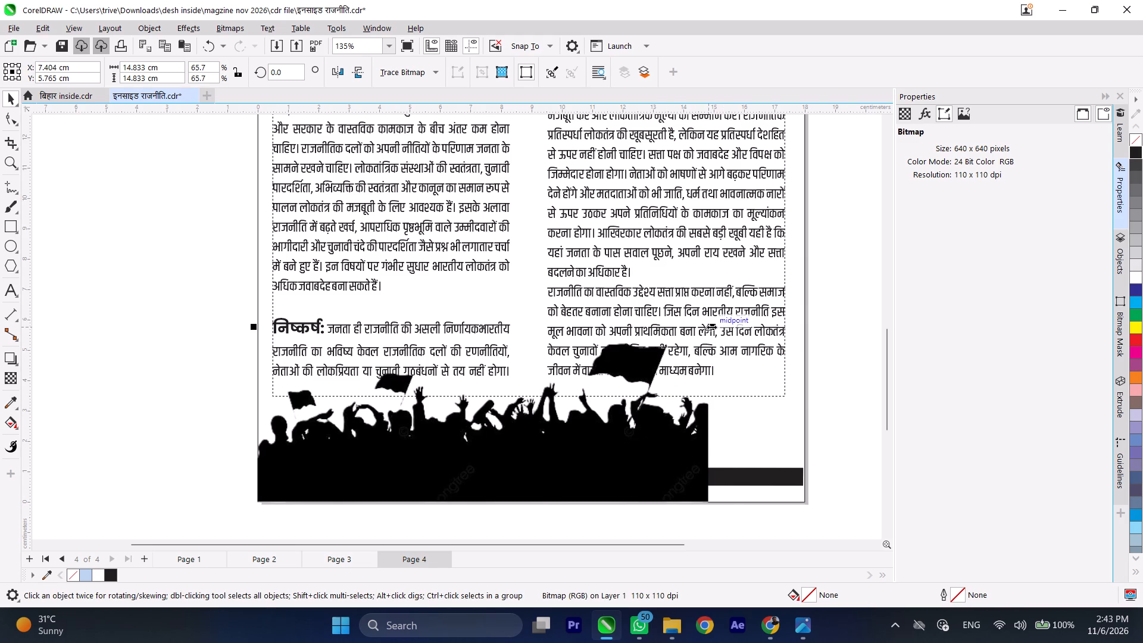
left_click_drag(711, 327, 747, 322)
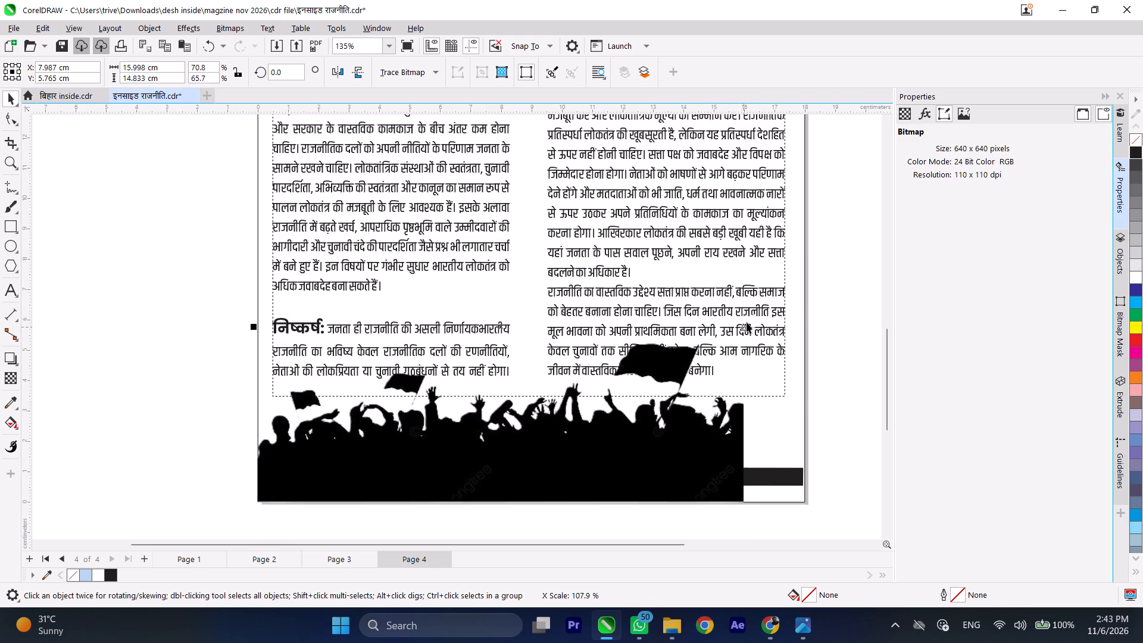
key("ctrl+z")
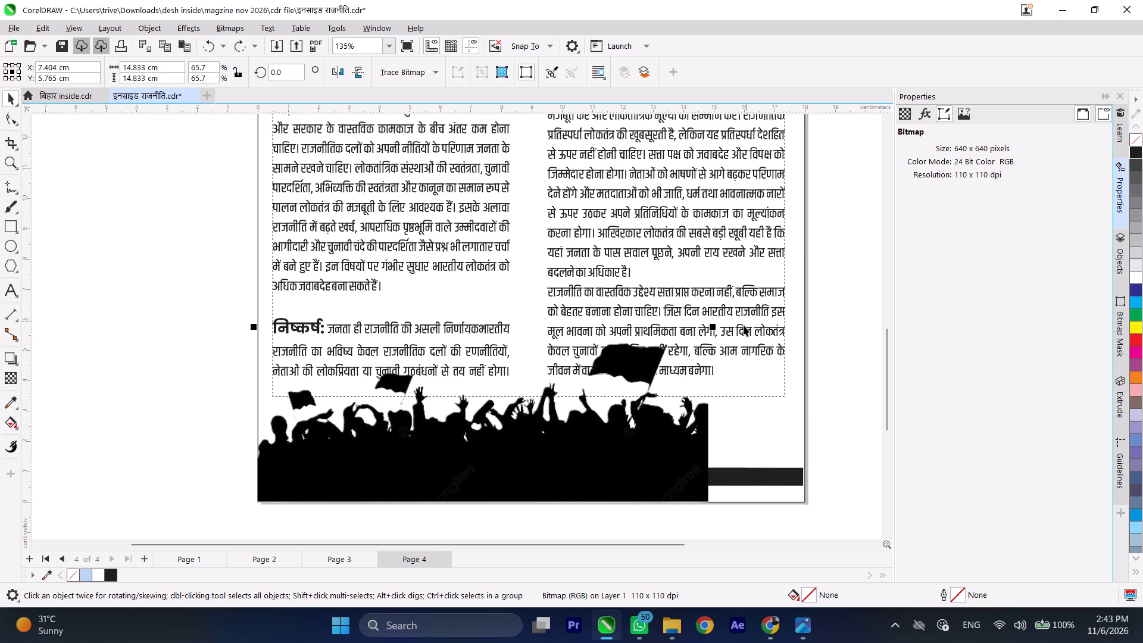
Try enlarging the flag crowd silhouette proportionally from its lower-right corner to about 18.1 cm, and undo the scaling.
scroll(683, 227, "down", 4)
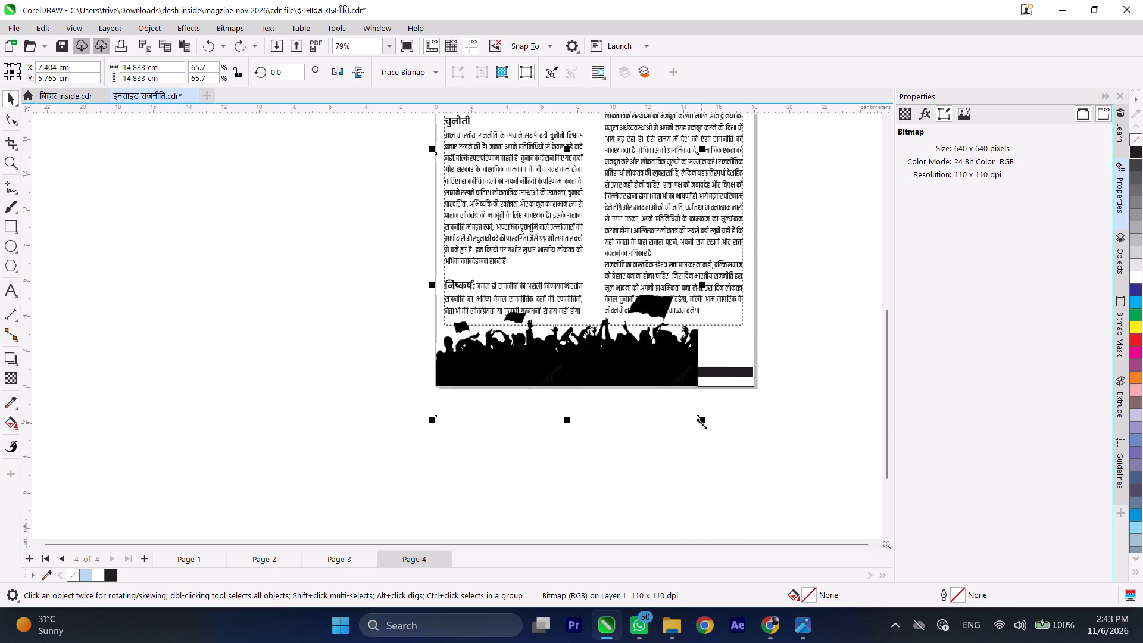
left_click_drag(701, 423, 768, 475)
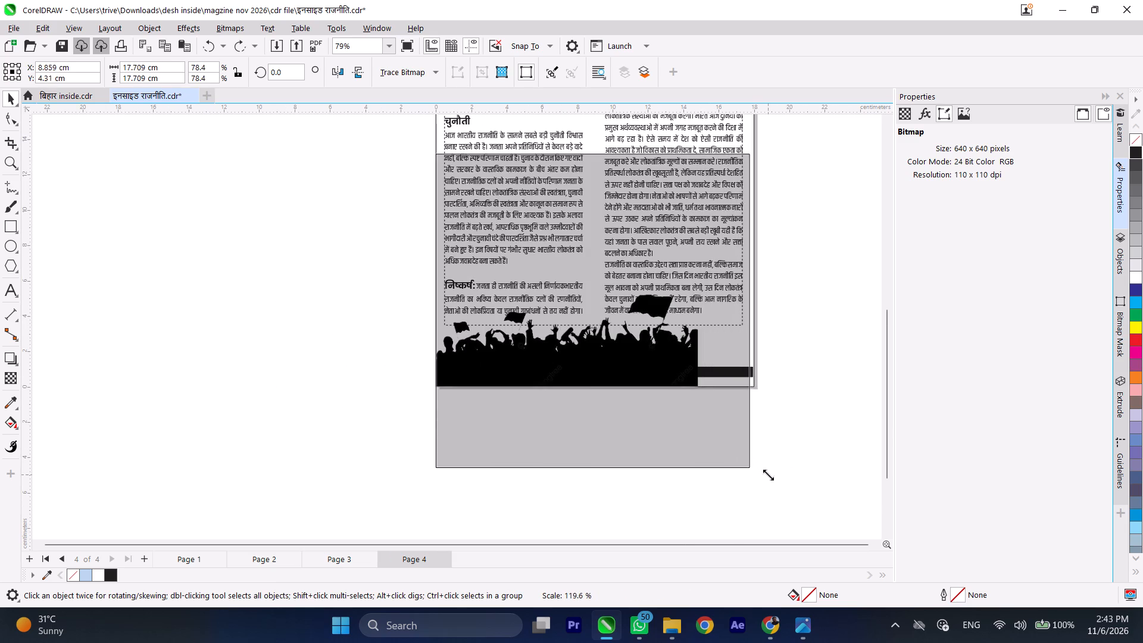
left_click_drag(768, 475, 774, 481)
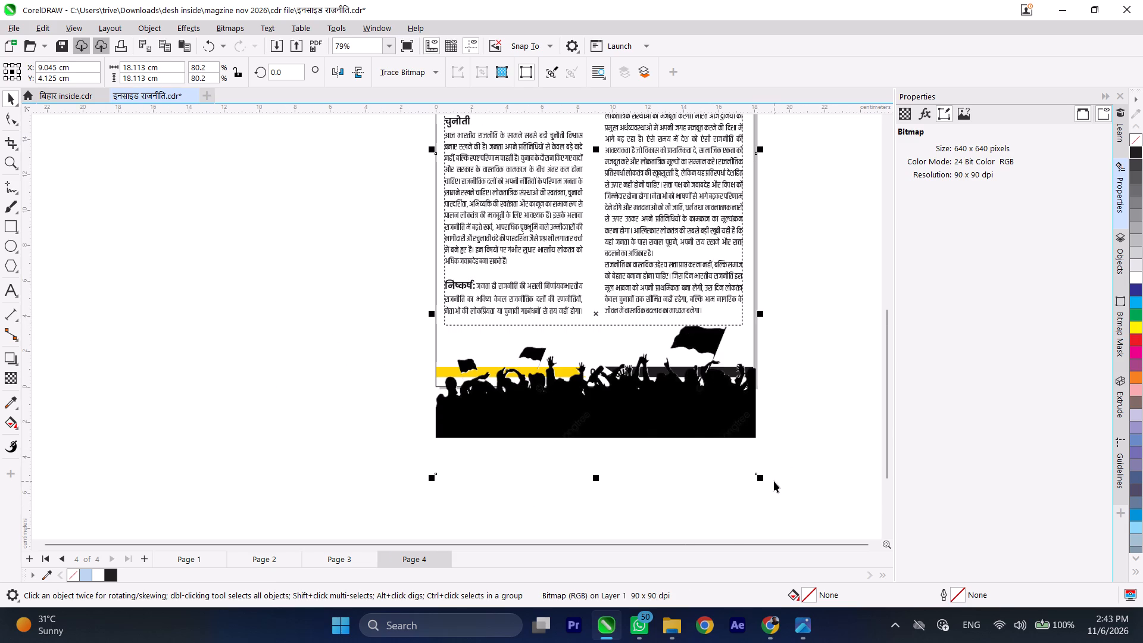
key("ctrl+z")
Scale the flag crowd silhouette proportionally from its upper-right corner to match page 4's width, about 17.978 cm.
scroll(585, 401, "down", 5)
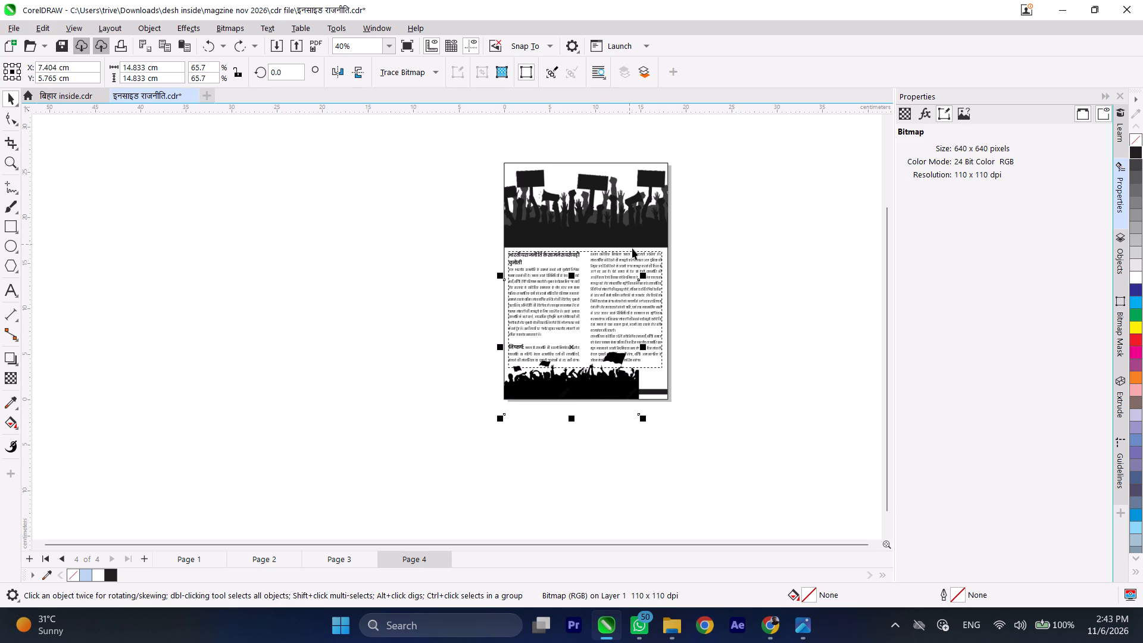
left_click_drag(647, 273, 698, 244)
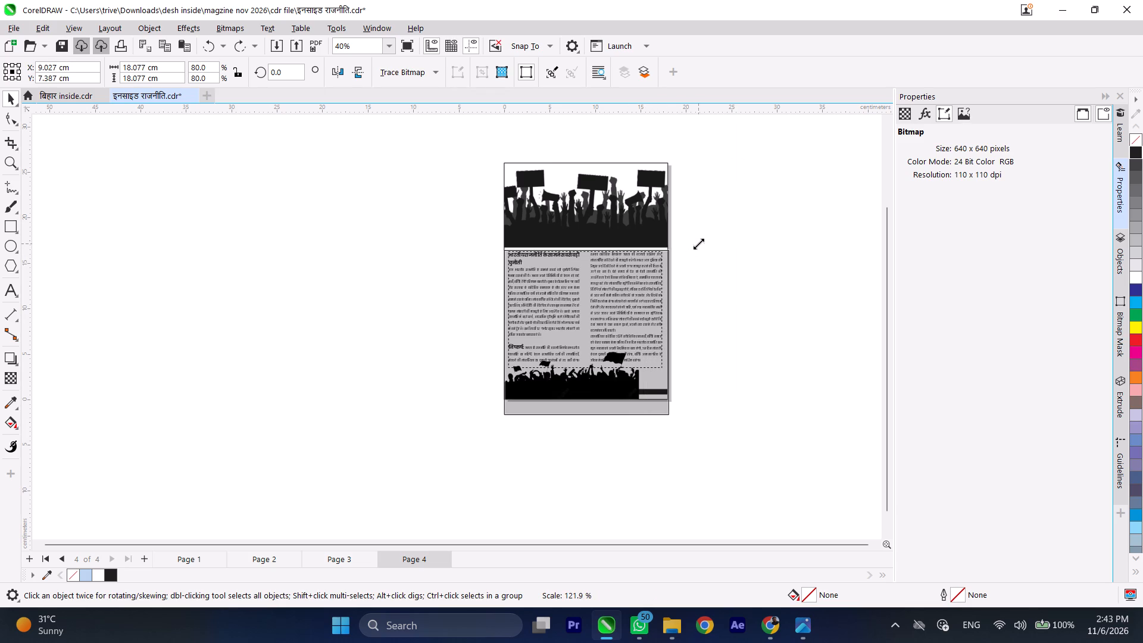
left_click_drag(698, 244, 697, 243)
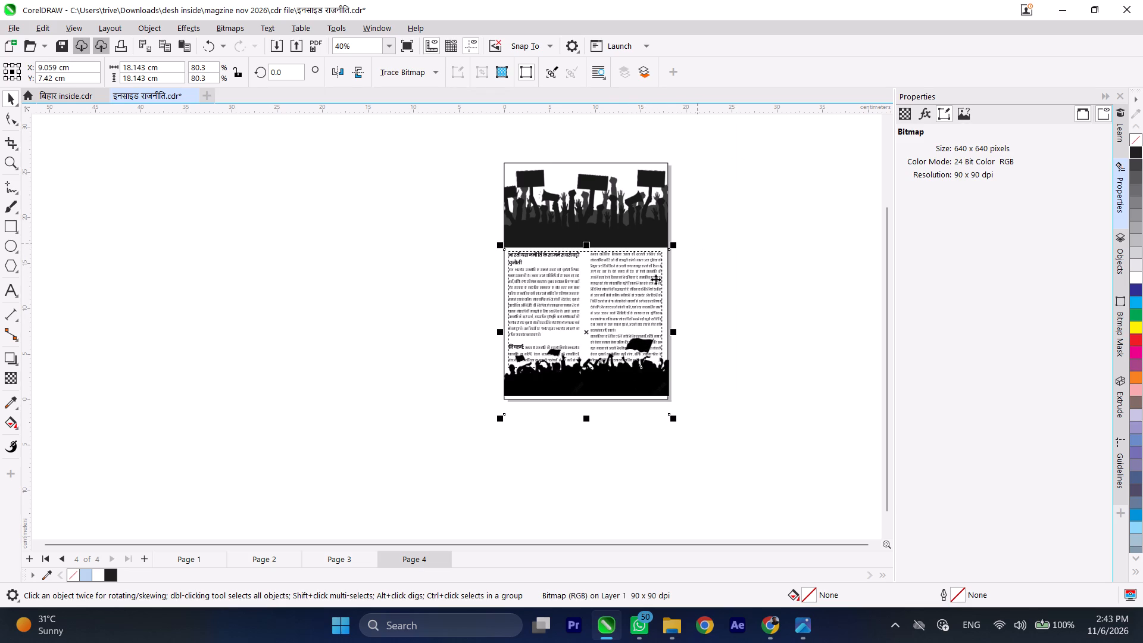
scroll(618, 361, "up", 4)
scroll(696, 361, "up", 4)
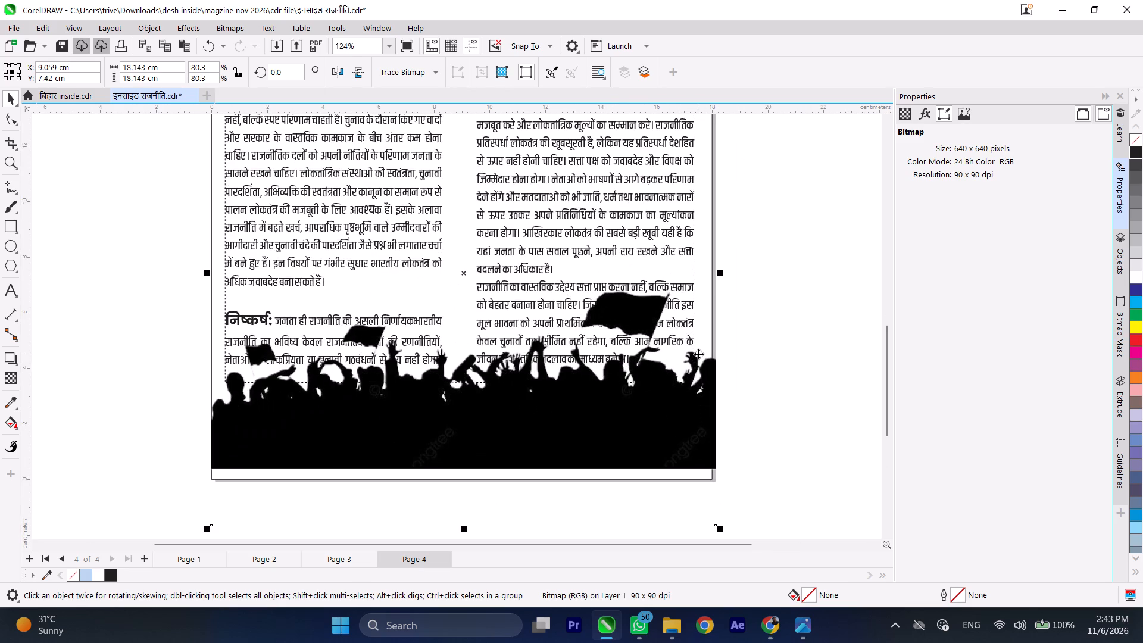
scroll(696, 433, "down", 5)
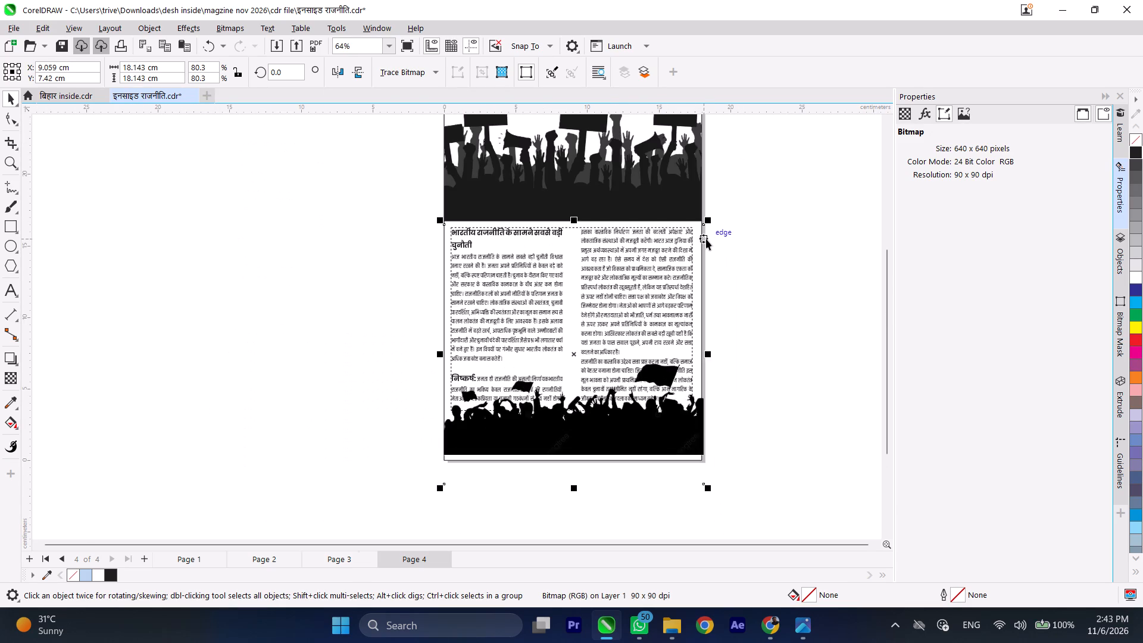
scroll(707, 238, "up", 3)
left_click(707, 214)
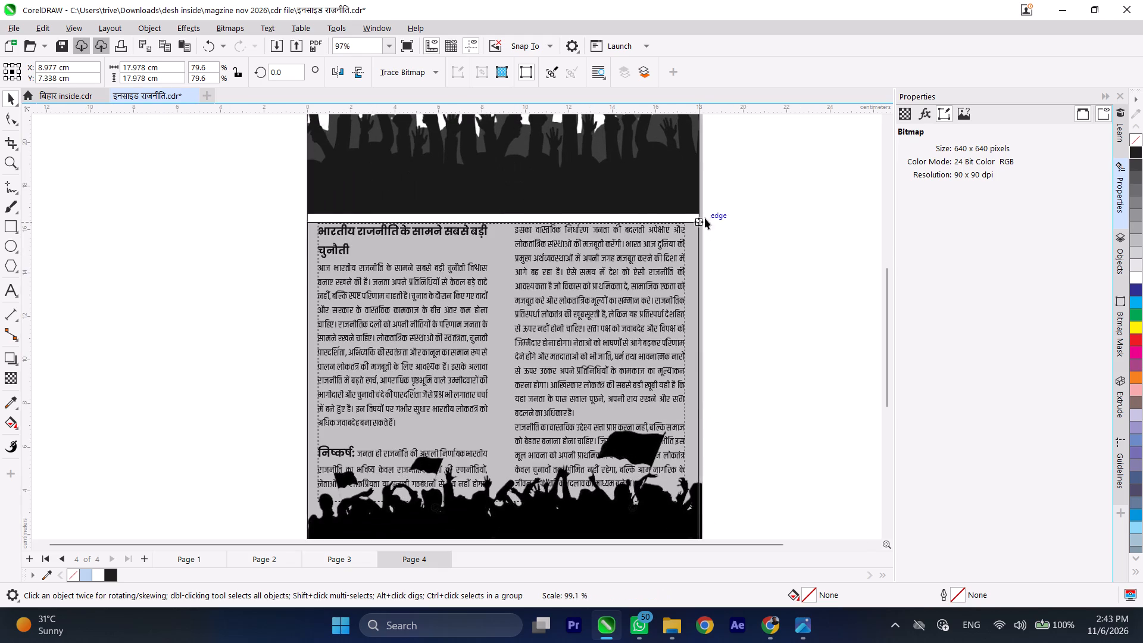
scroll(699, 501, "up", 5)
scroll(701, 492, "down", 4)
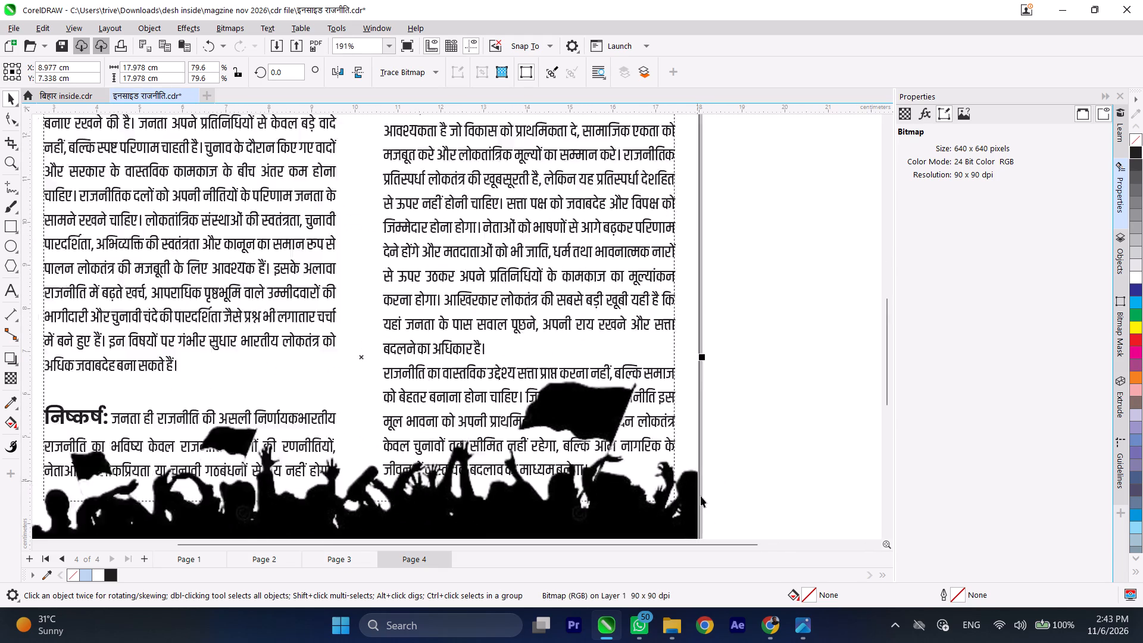
Scale the flag crowd silhouette proportionally from its upper-right corner past page 4's edge line, to about 18.007 cm.
scroll(704, 188, "up", 16)
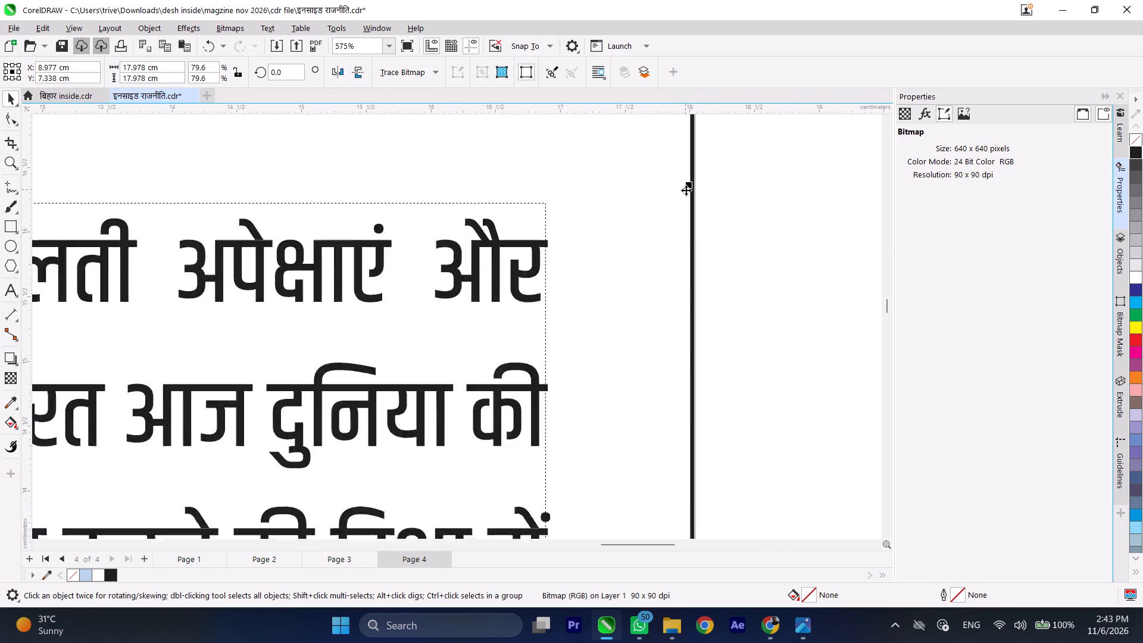
scroll(686, 190, "up", 6)
left_click_drag(685, 182, 707, 175)
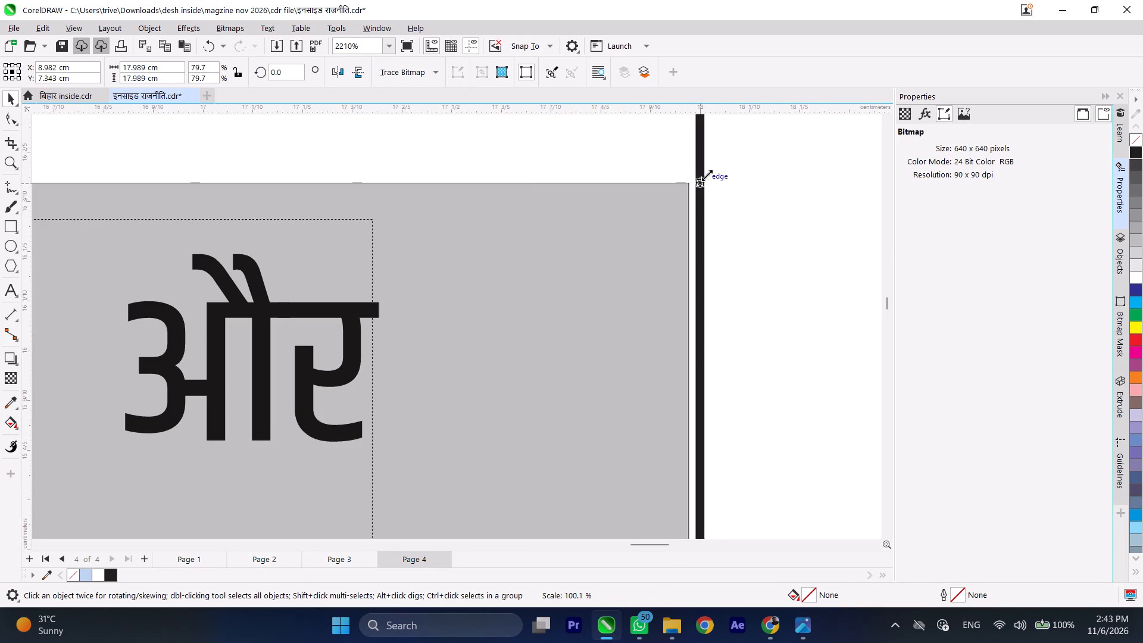
left_click_drag(707, 175, 720, 167)
Nudge the flag crowd silhouette straight down so its black base meets page 4's bottom edge, at a vertical position of 6.946 cm.
scroll(720, 168, "down", 15)
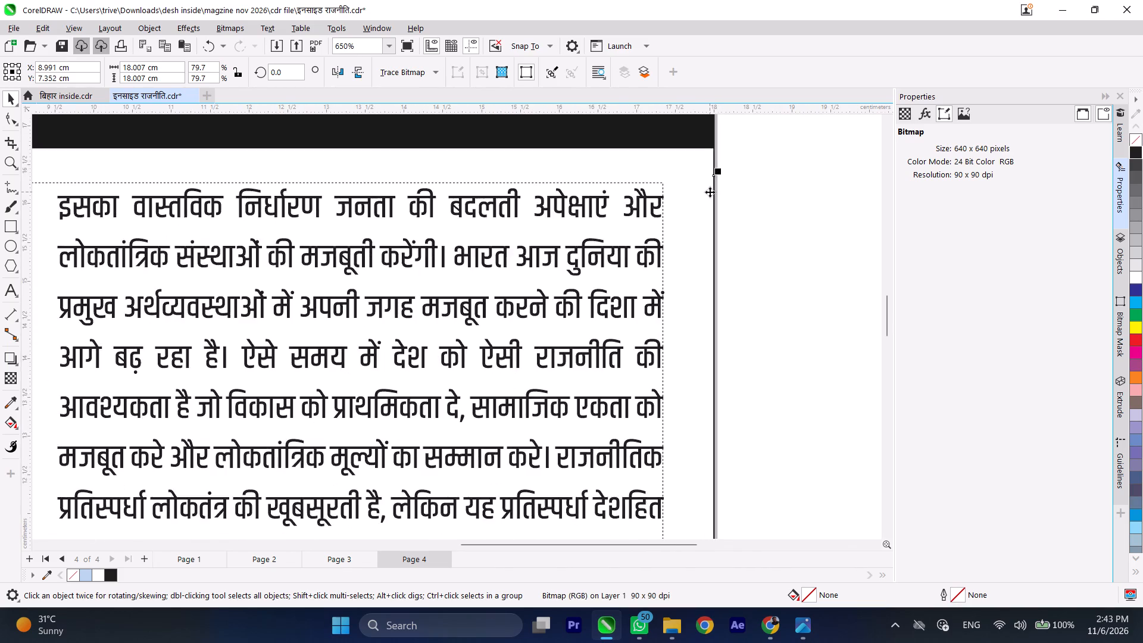
scroll(710, 192, "down", 12)
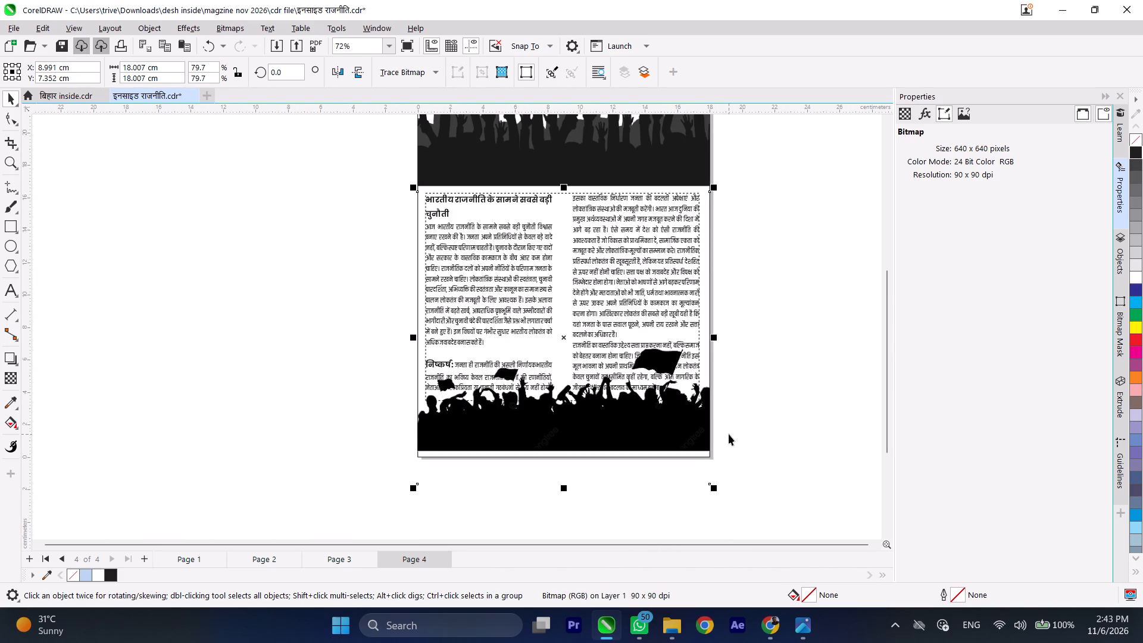
key("shift+Down")
key("shift+Down")
key("shift+Down")
key("shift+Down")
key("shift+Down")
key("shift+Down")
key("shift+Down")
key("shift+Down")
key("shift+Down")
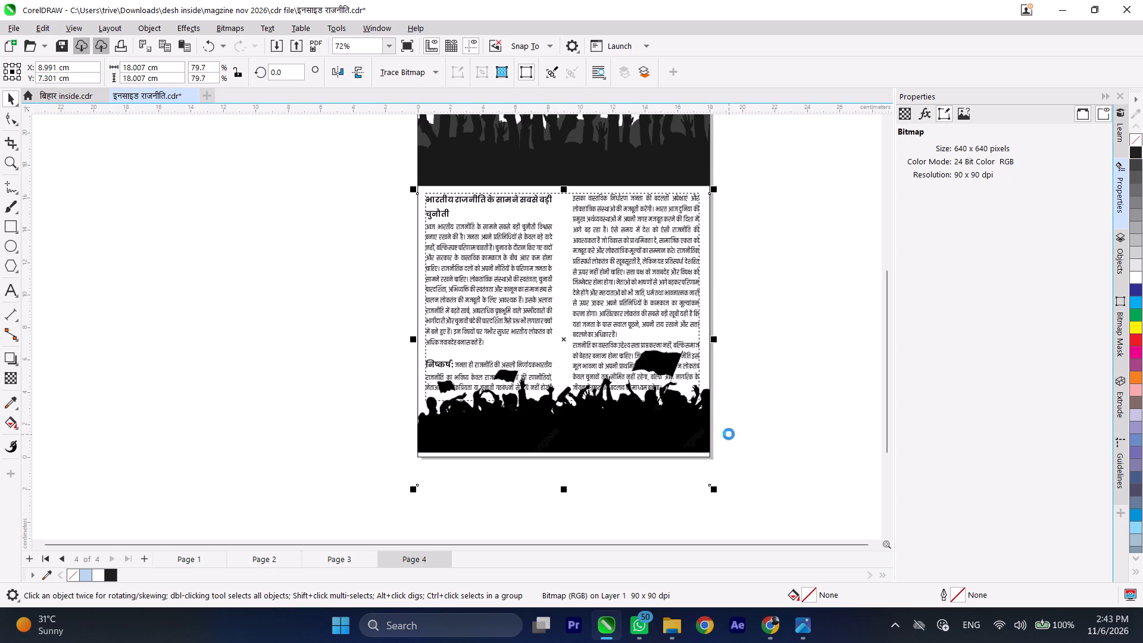
Lower the flag crowd silhouette below page 4's bottom edge in small nudges, to a vertical position of 6.26 cm.
scroll(598, 448, "up", 4)
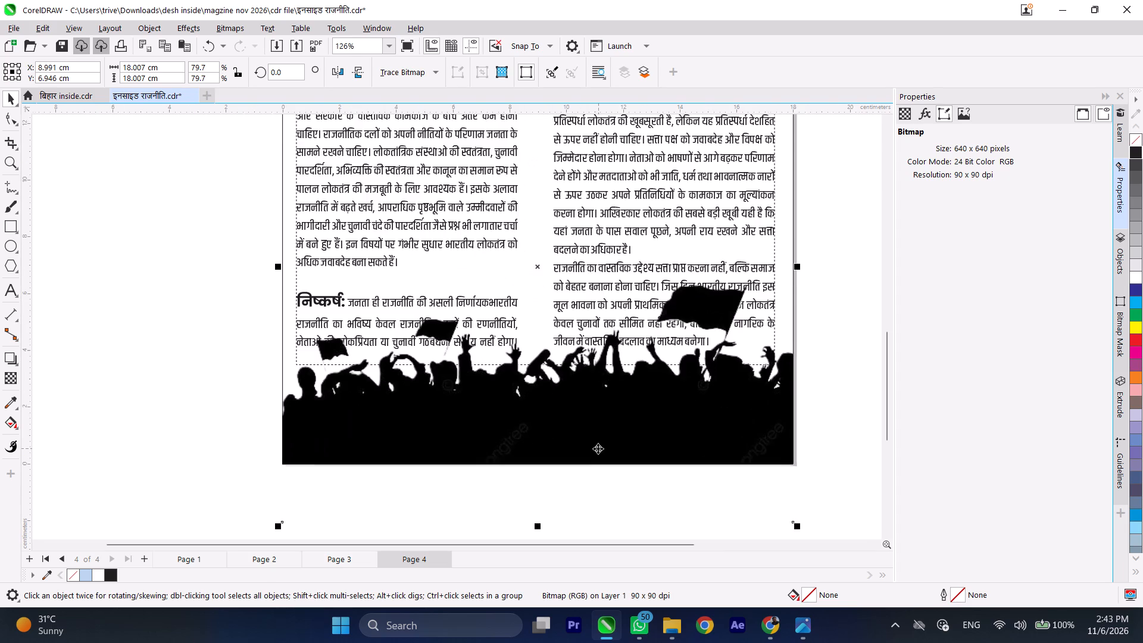
scroll(597, 452, "up", 3)
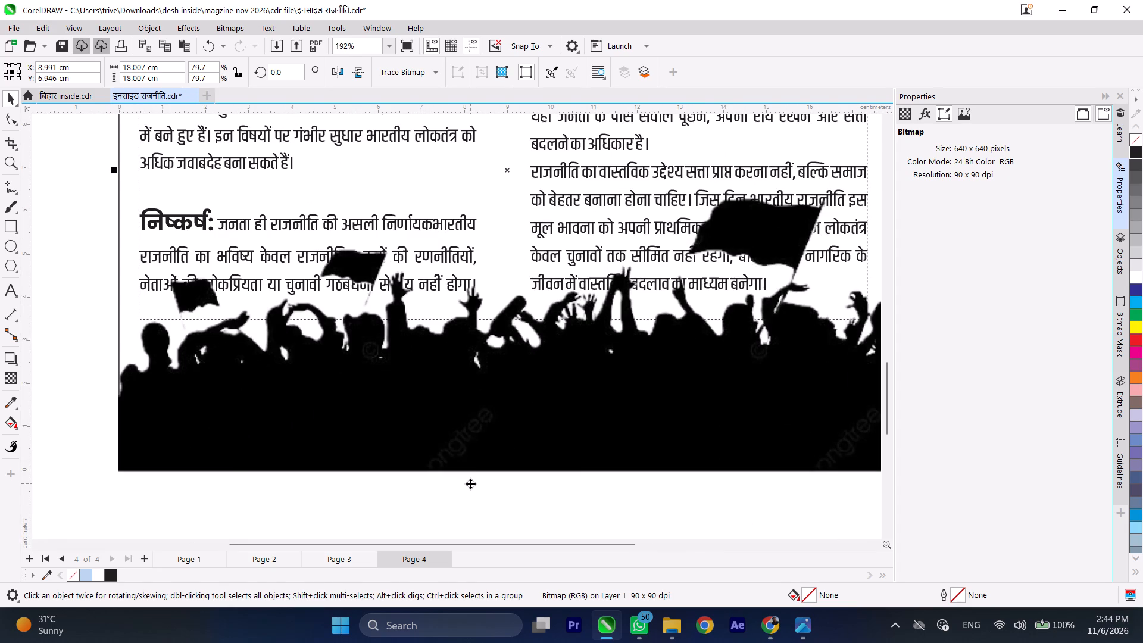
key("Up")
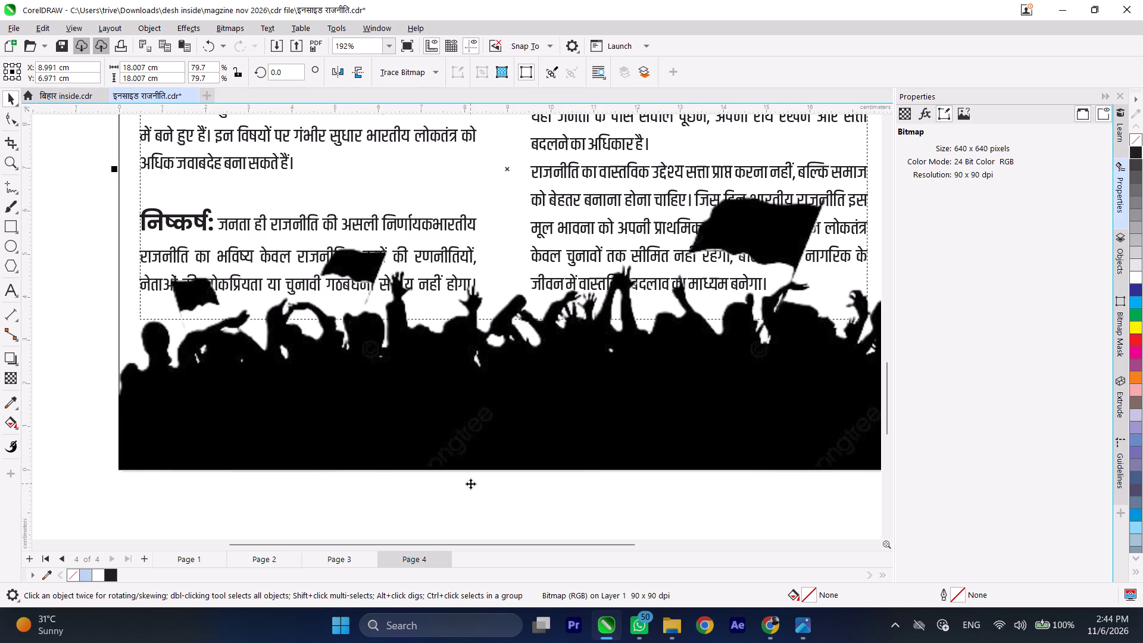
key("Down")
key("Down")
key("Down")
key("Down")
key("Down")
key("Down")
key("Down")
key("Down")
key("Down")
key("Down")
key("Down")
key("Down")
key("Down")
key("Down")
key("Down")
key("Down")
key("Down")
key("Down")
key("Down")
key("Down")
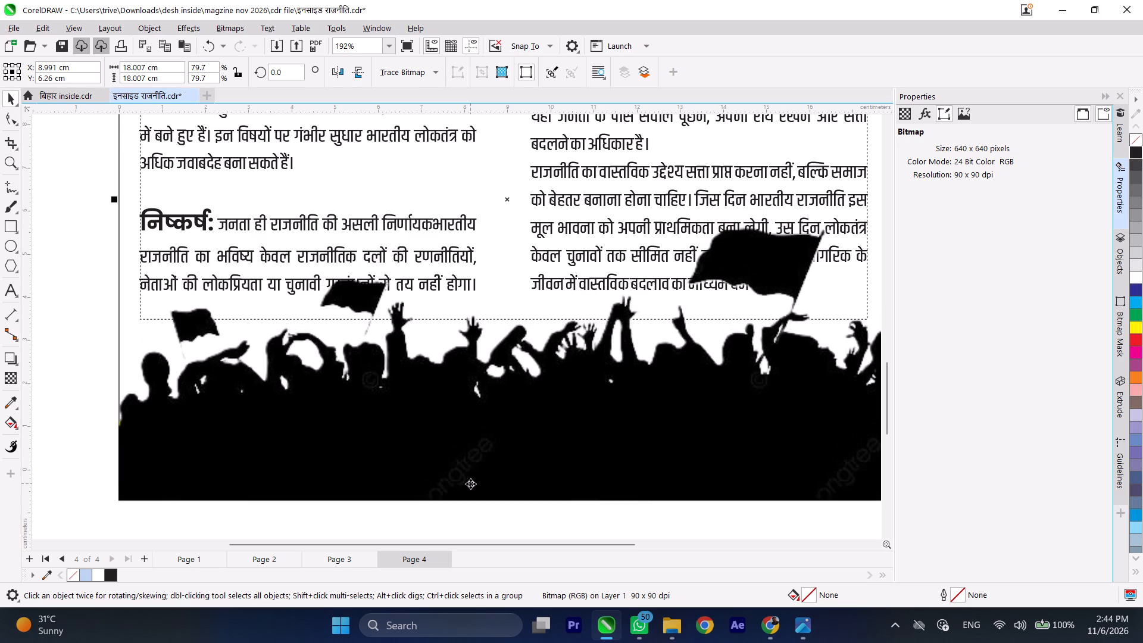
Crop the flag crowd silhouette to page width, trimming its lower black base and empty top, to about 17.995 by 4.971 cm.
scroll(442, 441, "down", 5)
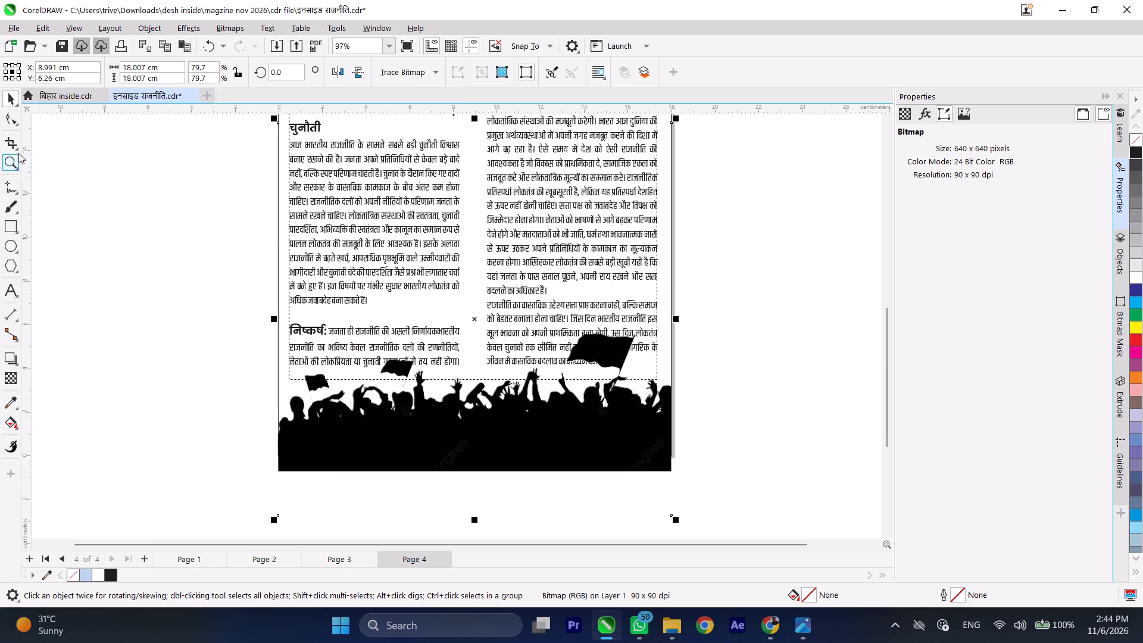
left_click(15, 146)
left_click_drag(162, 266, 857, 441)
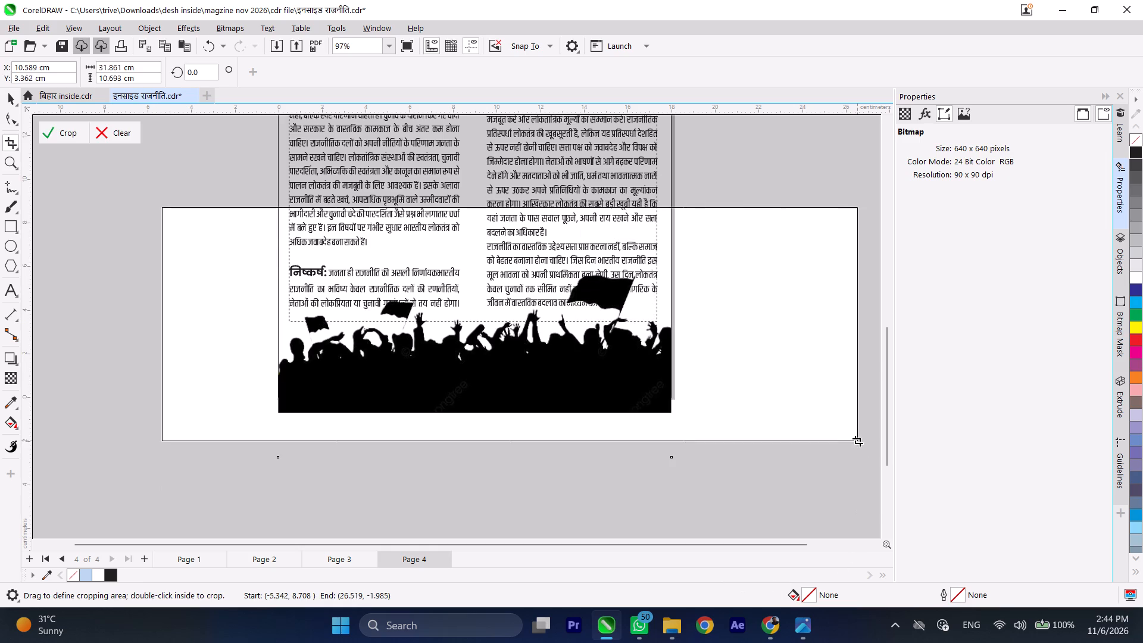
left_click_drag(857, 441, 811, 449)
scroll(606, 433, "up", 3)
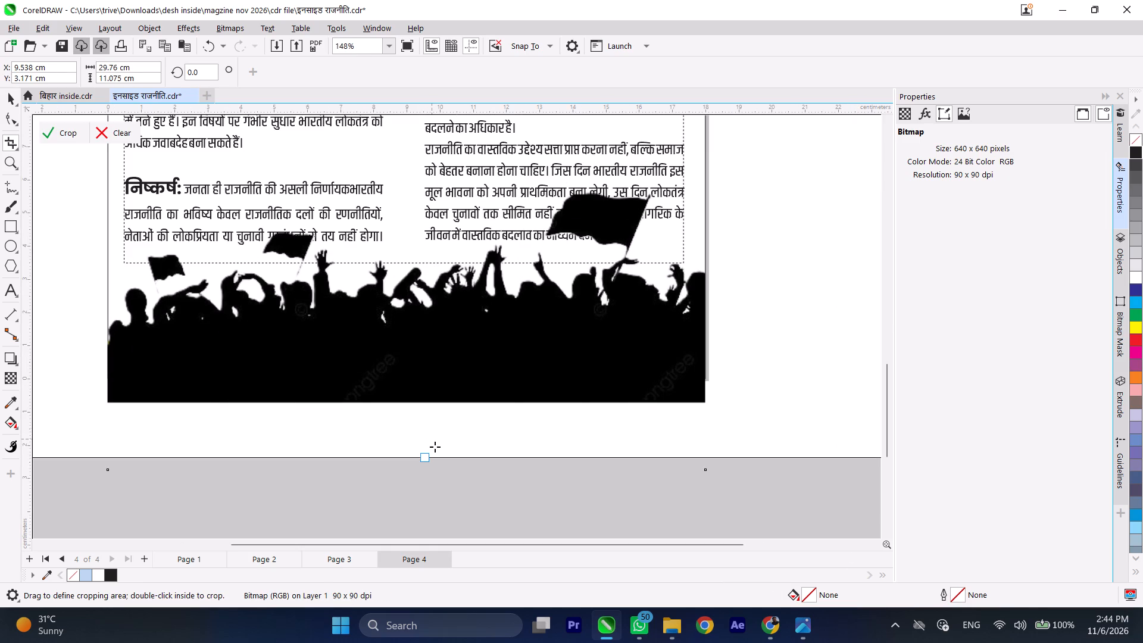
left_click_drag(422, 458, 439, 345)
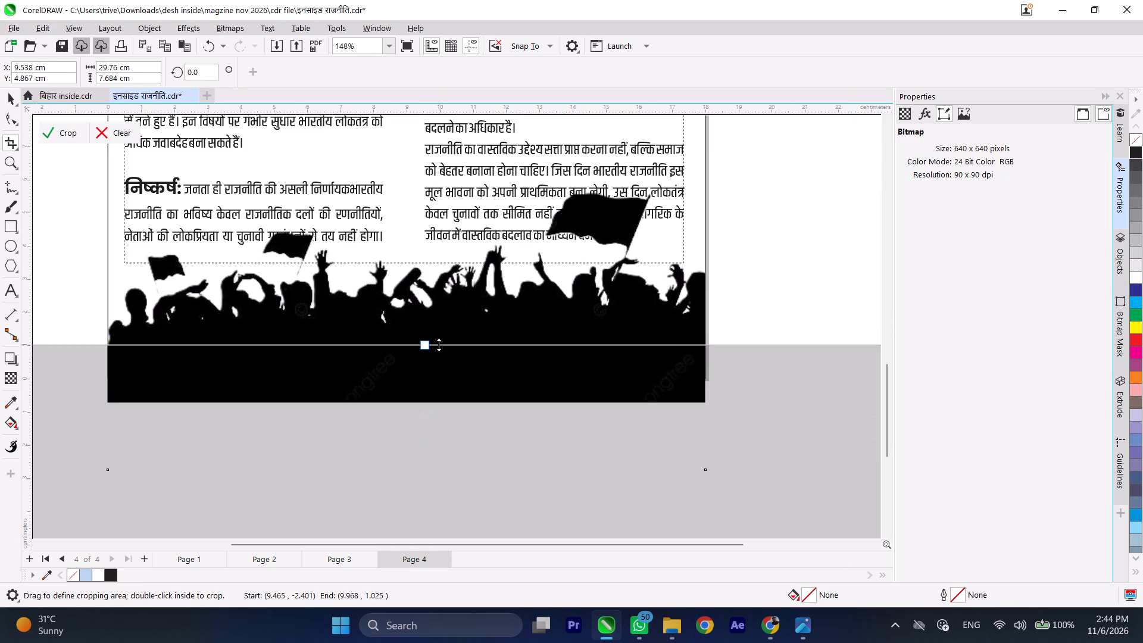
left_click_drag(439, 345, 439, 342)
scroll(456, 379, "down", 5)
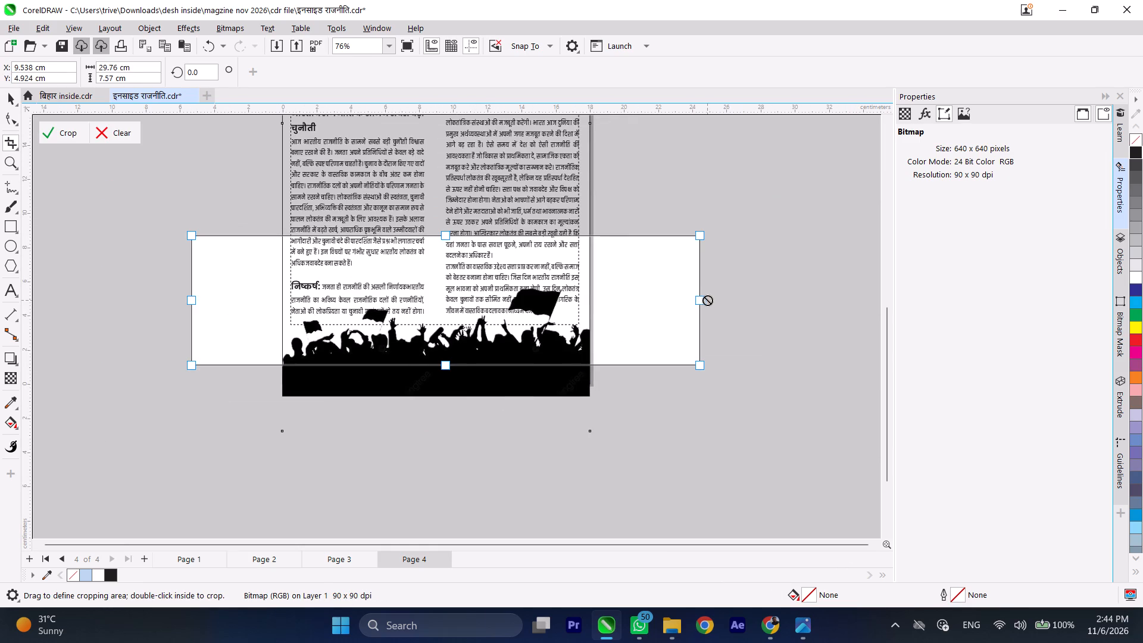
left_click_drag(701, 300, 589, 307)
left_click_drag(190, 302, 285, 302)
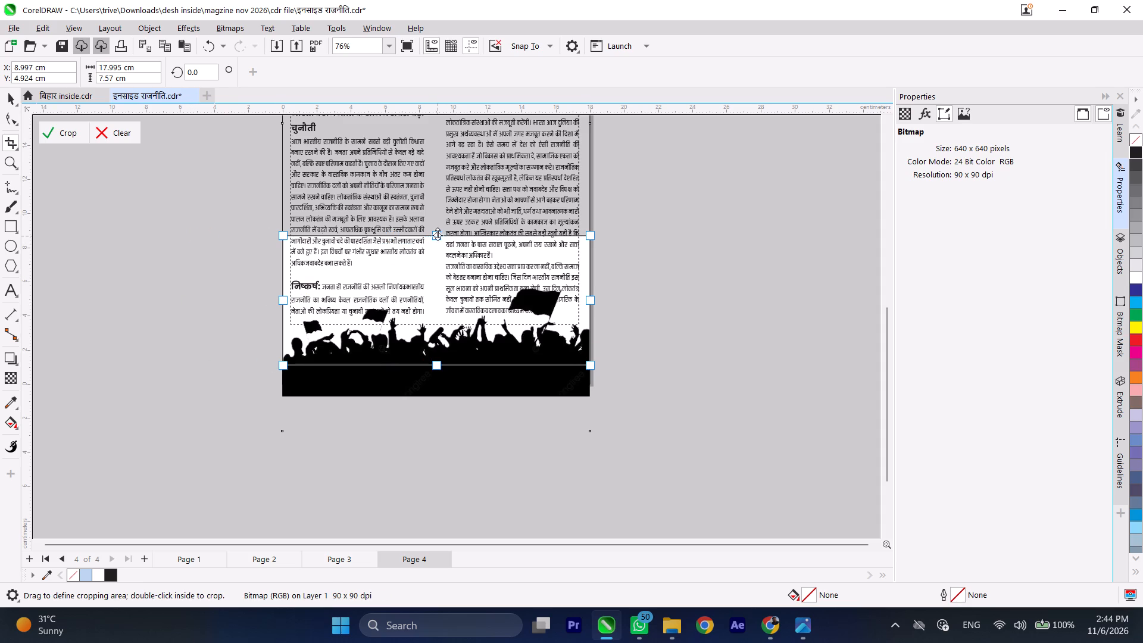
left_click_drag(433, 237, 444, 274)
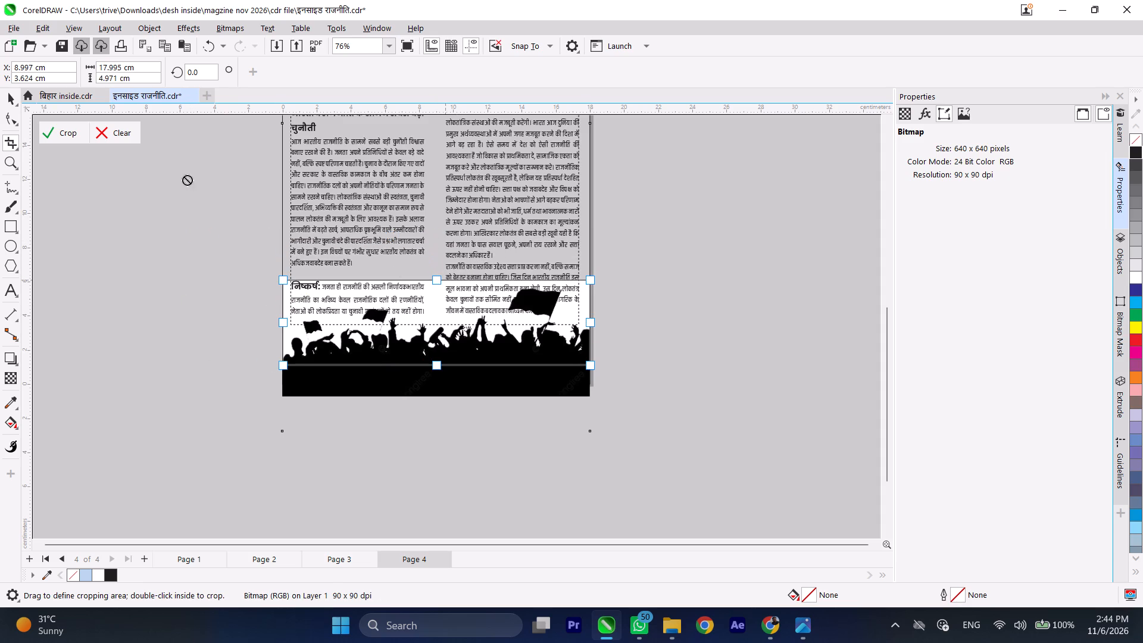
left_click(62, 142)
left_click(62, 136)
left_click(7, 100)
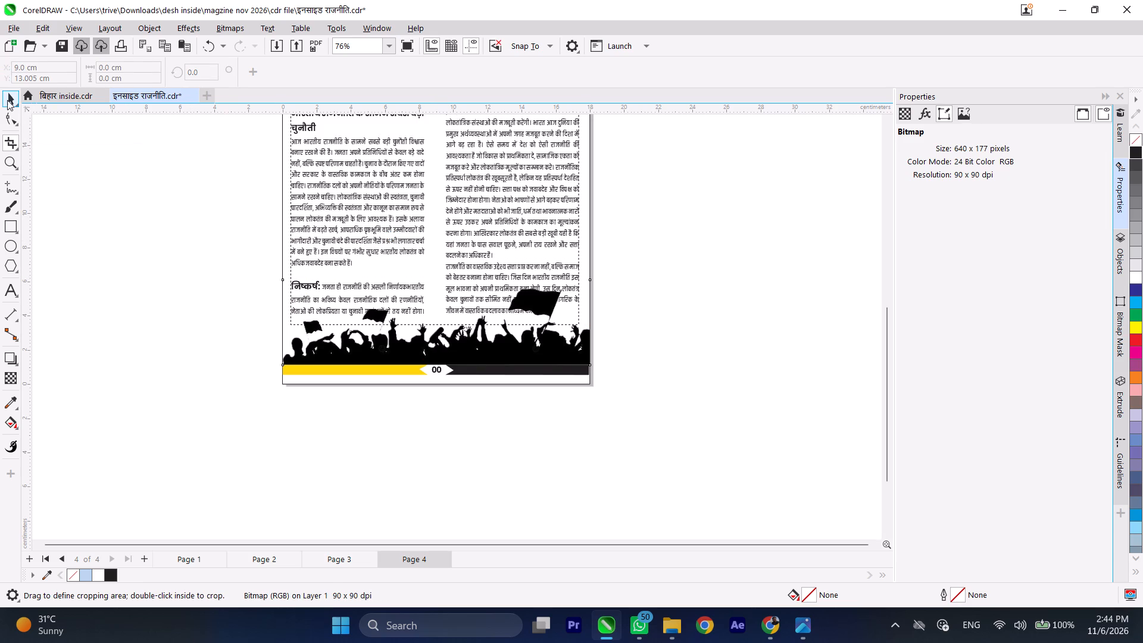
Nudge the cropped flag crowd silhouette down flush with page 4's bottom edge, at a vertical position of 2.481 cm.
scroll(402, 376, "up", 7)
scroll(402, 376, "down", 2)
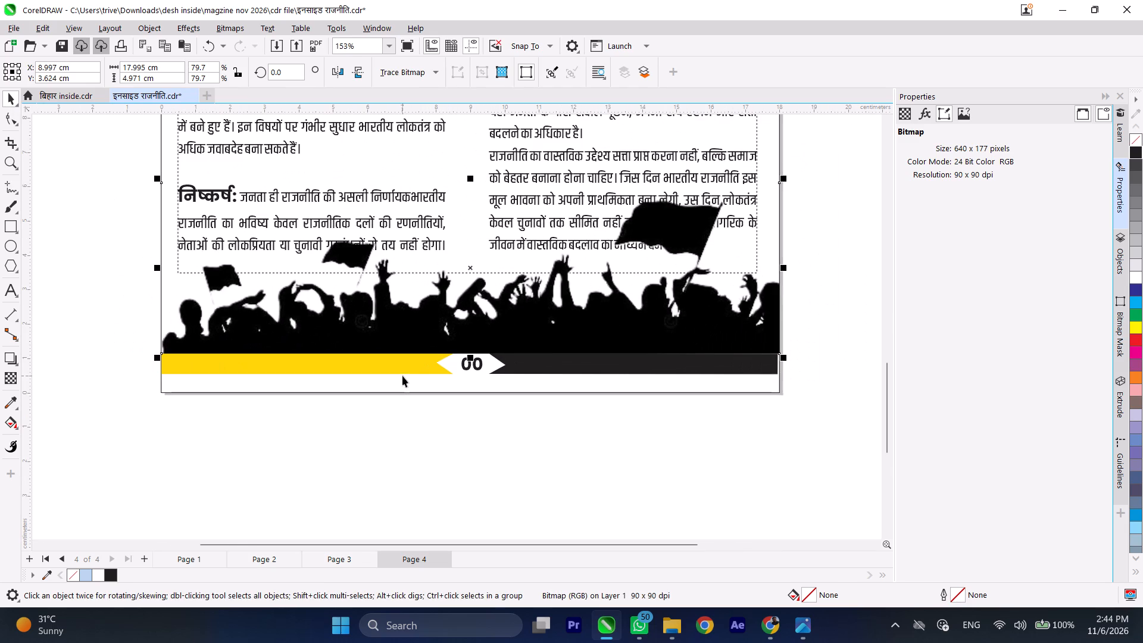
scroll(755, 379, "up", 2)
scroll(756, 379, "down", 1)
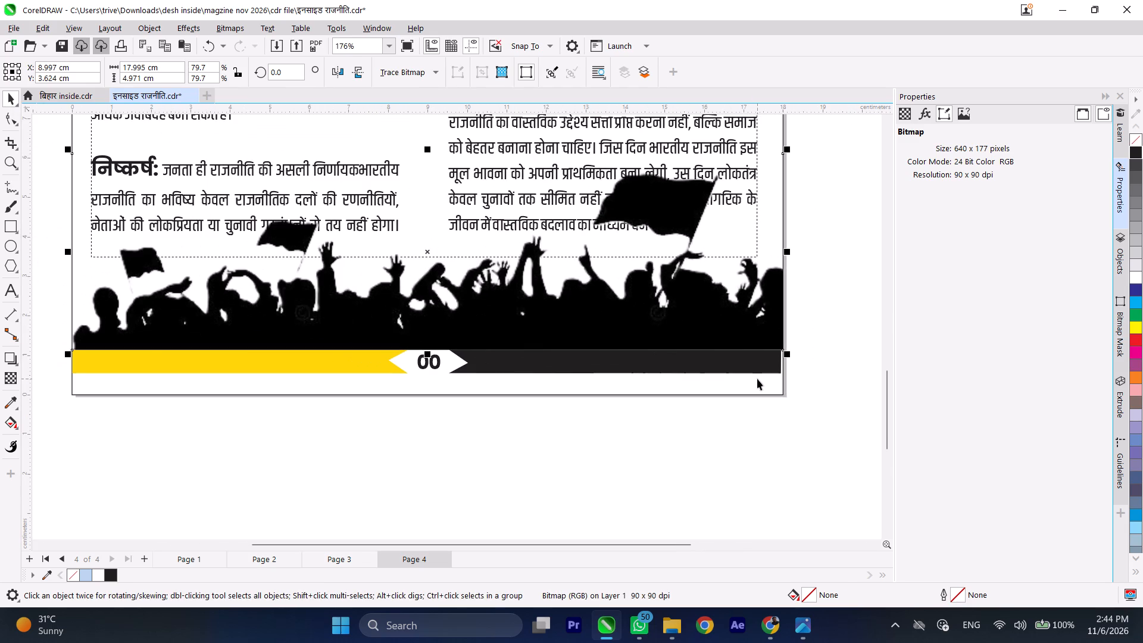
key("shift+Down")
key("shift+Down")
key("shift+Down")
key("shift+Down")
key("shift+Down")
key("shift+Down")
key("shift+Down")
key("shift+Down")
key("shift+Down")
key("shift+Down")
key("shift+Down")
key("shift+Down")
key("shift+Down")
key("shift+Down")
key("shift+Down")
key("shift+Down")
key("shift+Down")
key("shift+Down")
key("shift+Down")
key("shift+Down")
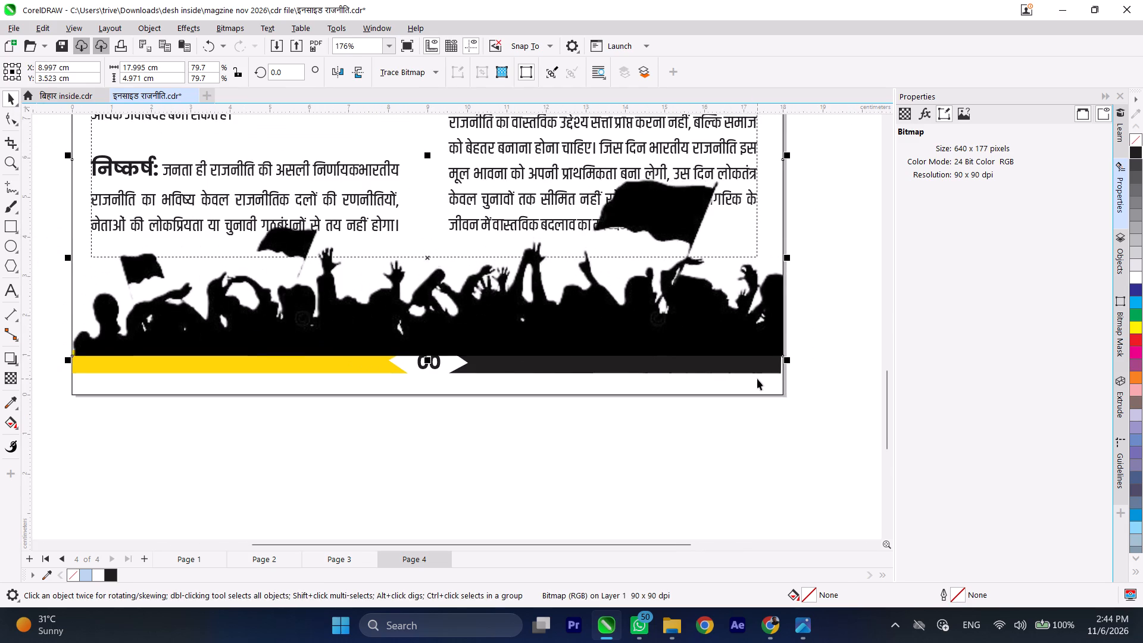
key("shift+Down")
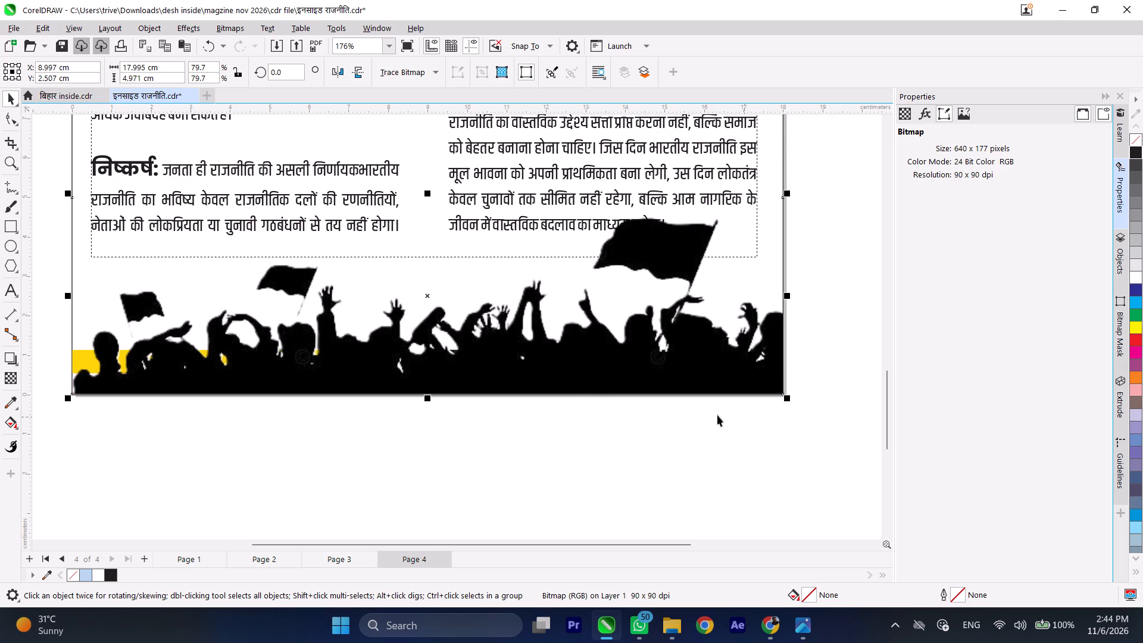
scroll(561, 388, "up", 5)
scroll(471, 397, "up", 10)
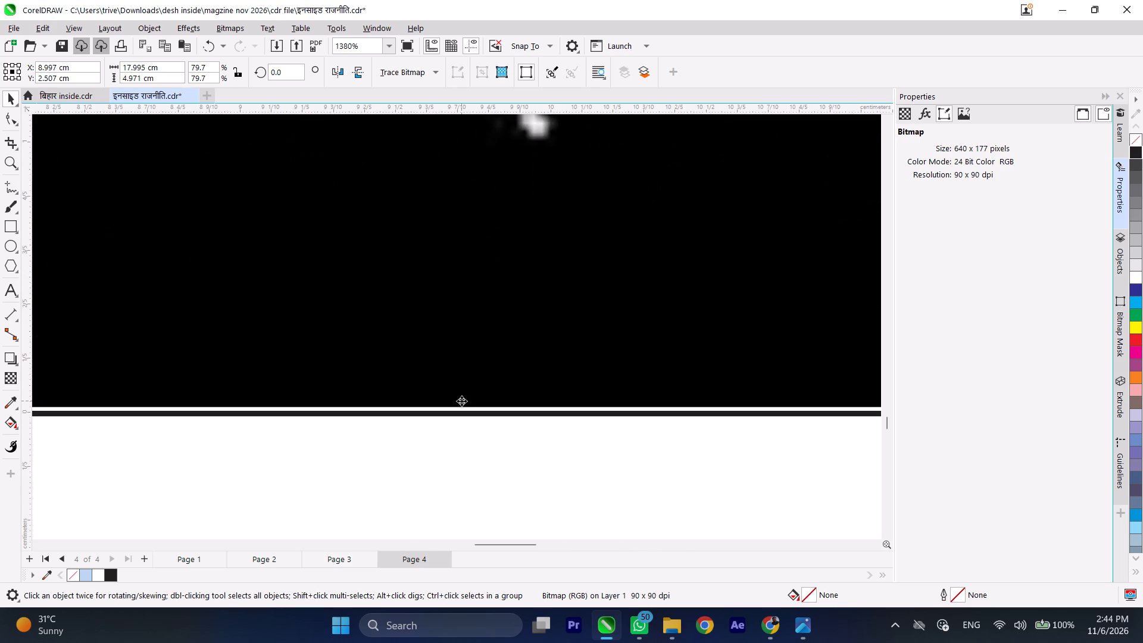
key("Down")
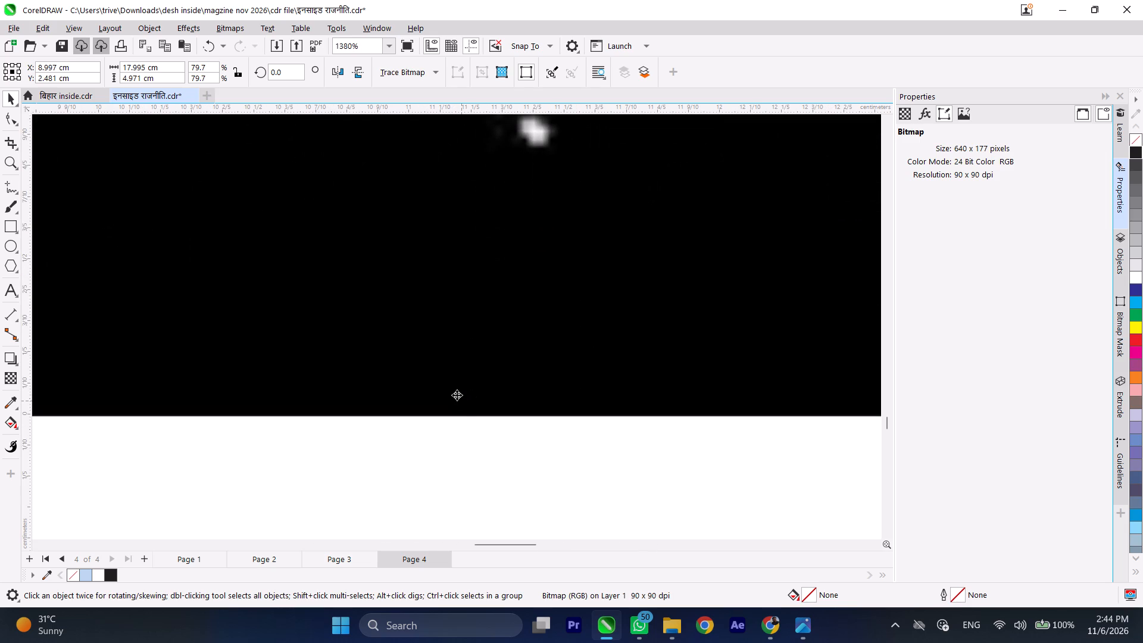
Send the cropped flag crowd silhouette to the back, behind page 4's text and footer bar.
scroll(467, 371, "down", 16)
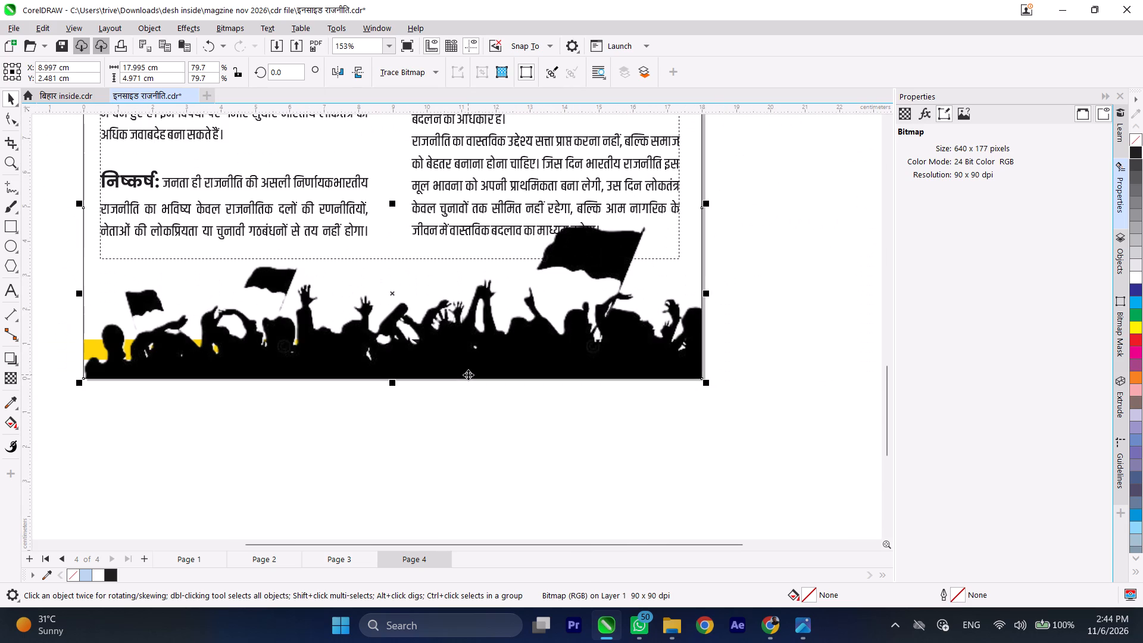
scroll(468, 374, "down", 1)
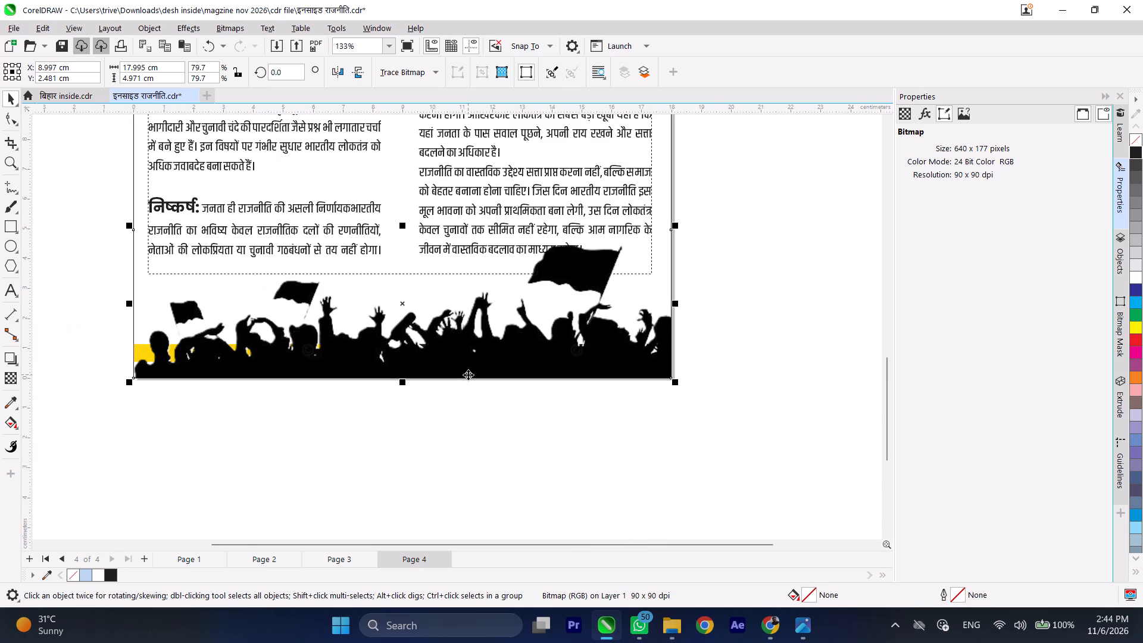
scroll(468, 374, "down", 1)
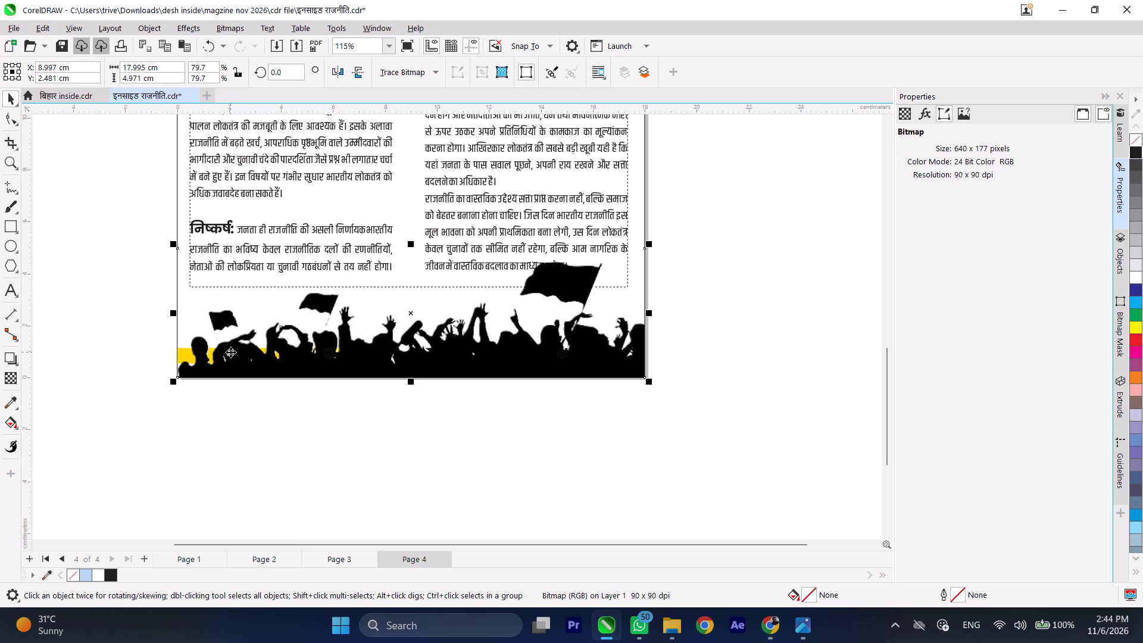
key("shift+Page_Down")
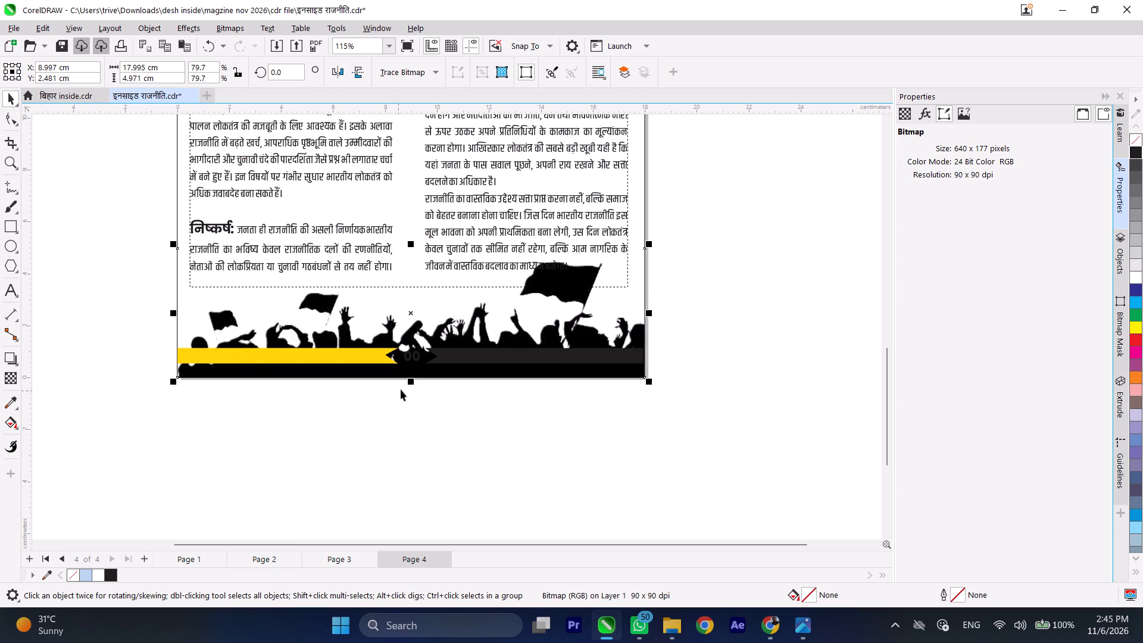
Cut the flag crowd silhouette from the bottom of page 4.
scroll(558, 423, "down", 4)
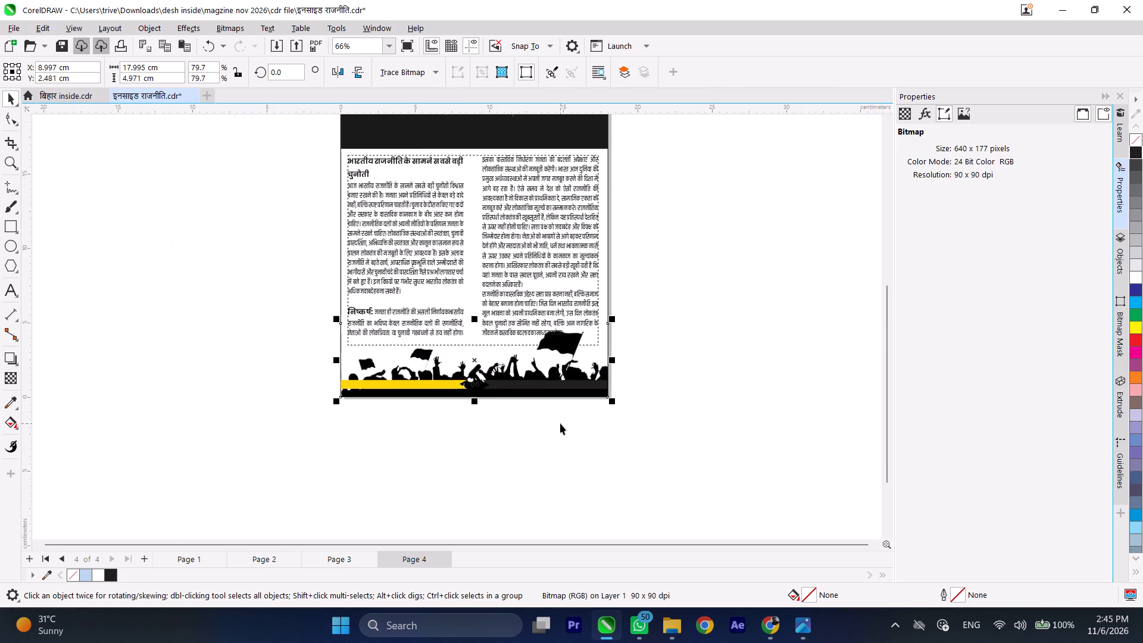
scroll(560, 423, "down", 3)
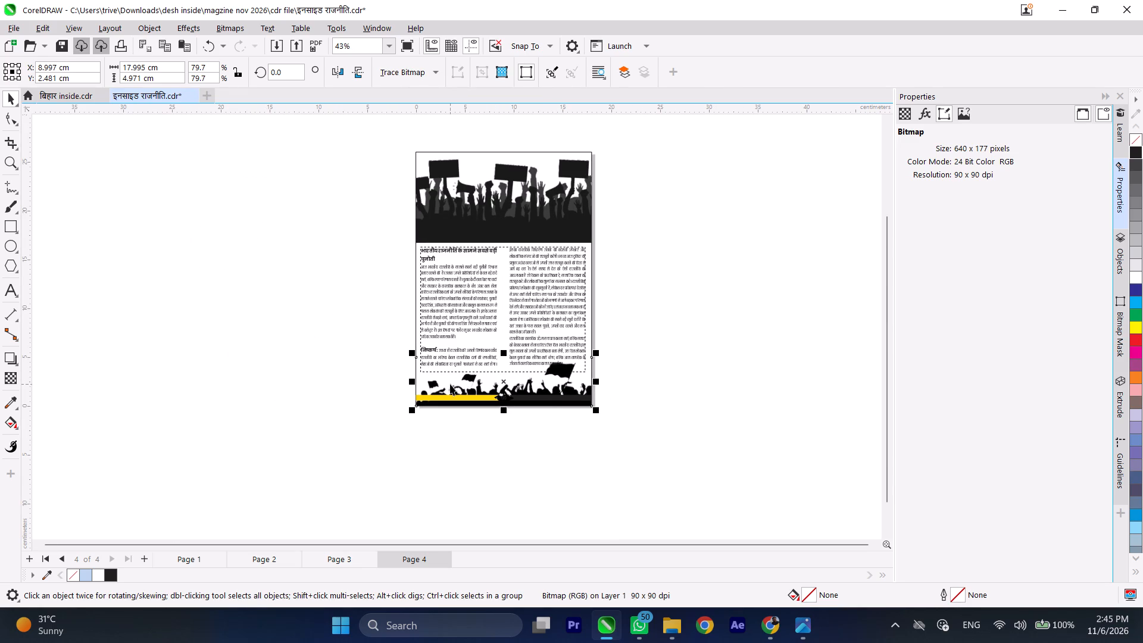
key("ctrl+x")
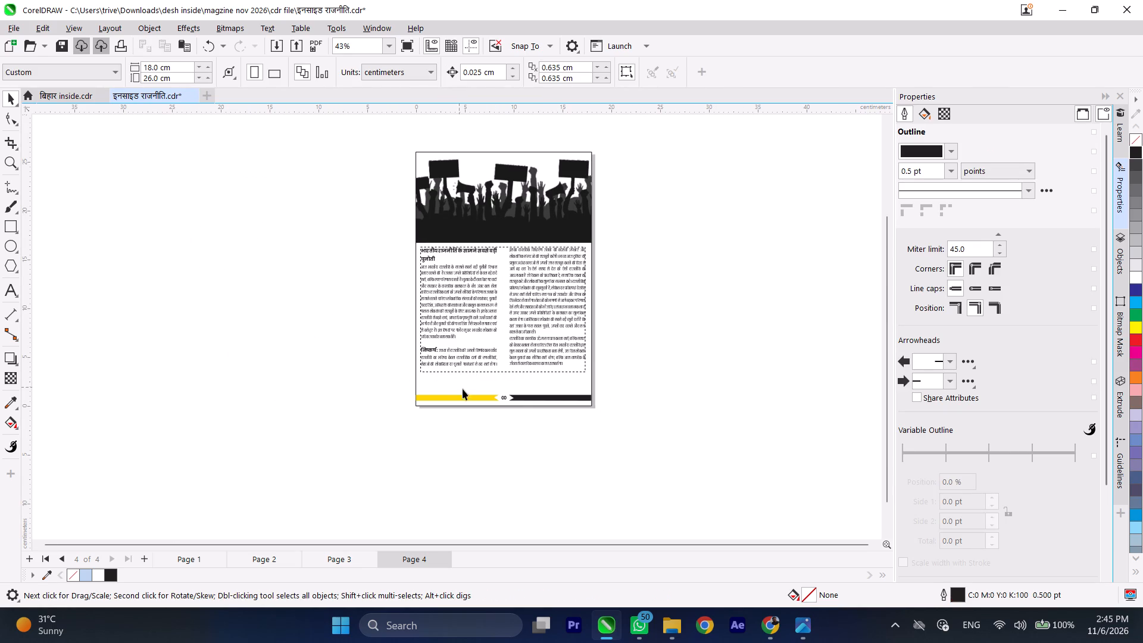
Nudge page 4's black footer bar right to meet the page edge, at a horizontal position of 13.796 cm, and deselect it.
scroll(586, 395, "up", 15)
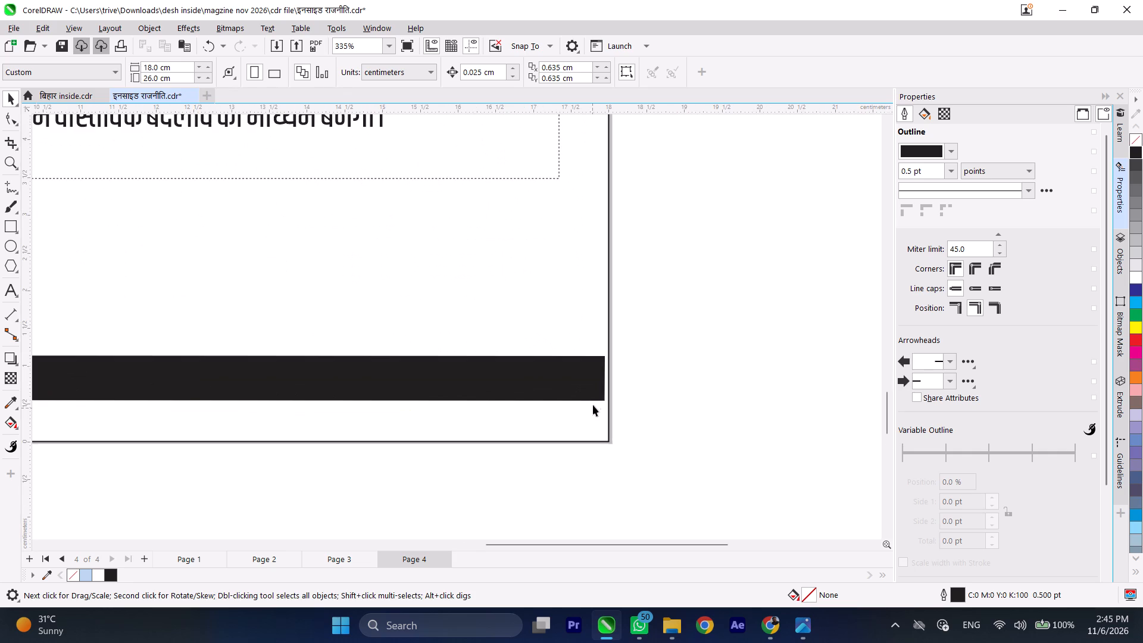
left_click(598, 398)
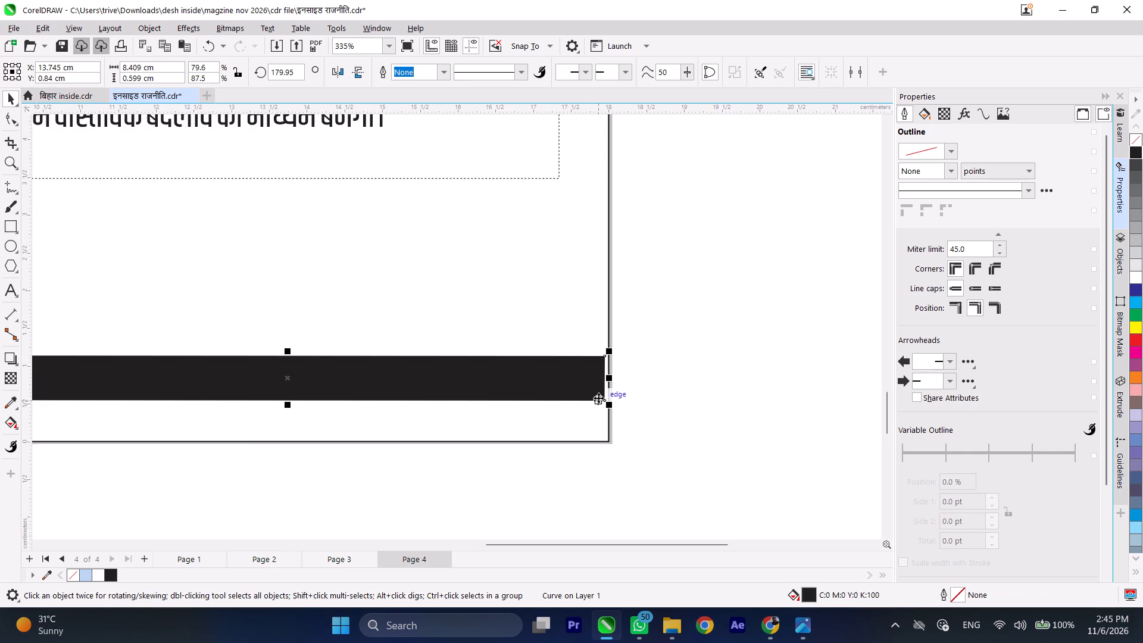
key("Right")
key("Right")
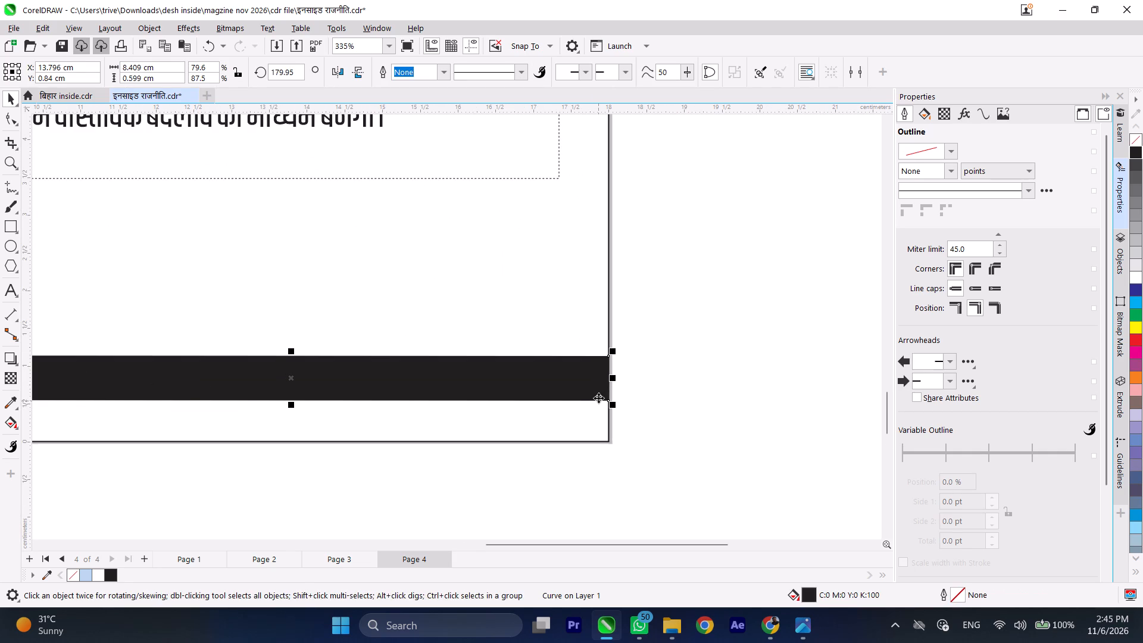
scroll(701, 397, "down", 9)
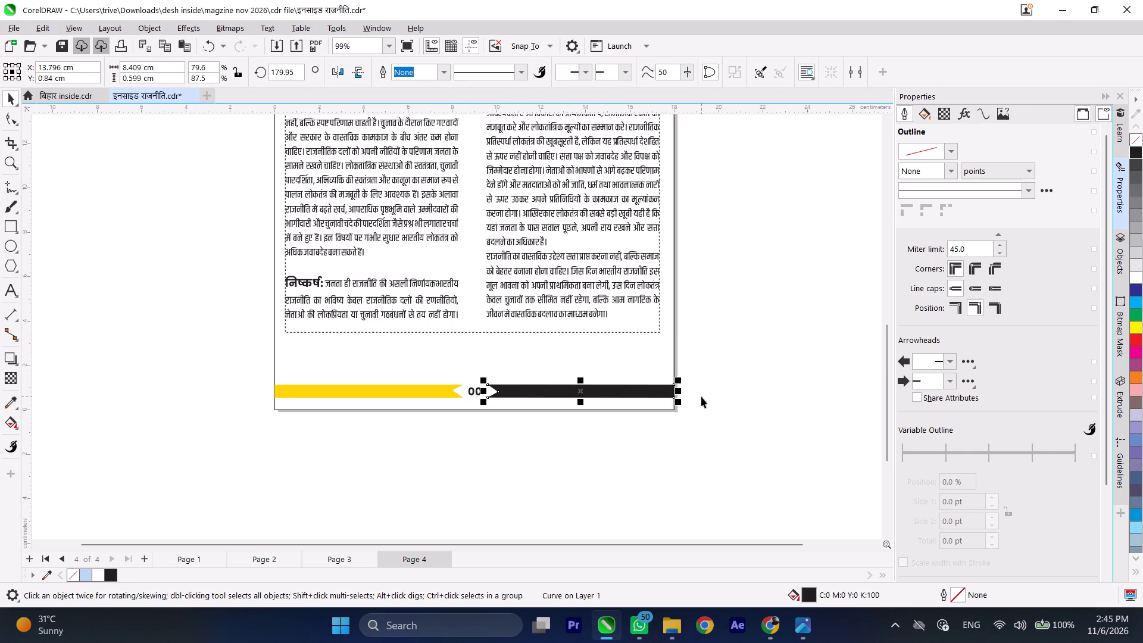
left_click(562, 475)
Ungroup all objects in page 3's page-frame group so its black footer bar can be moved separately.
left_click(351, 561)
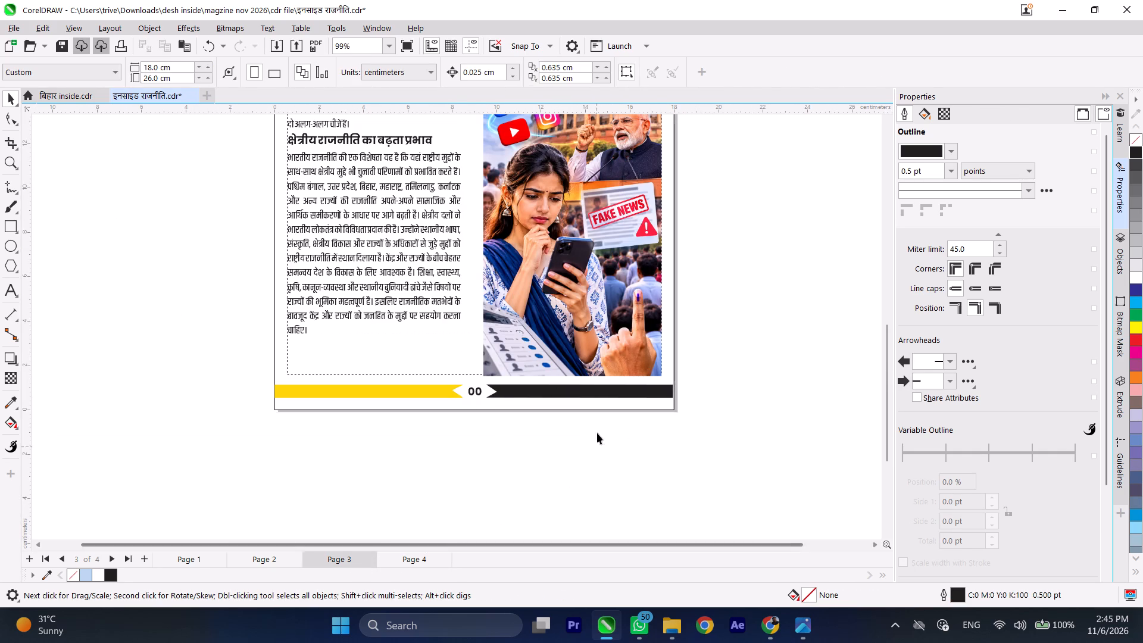
scroll(667, 389, "up", 9)
left_click(675, 397)
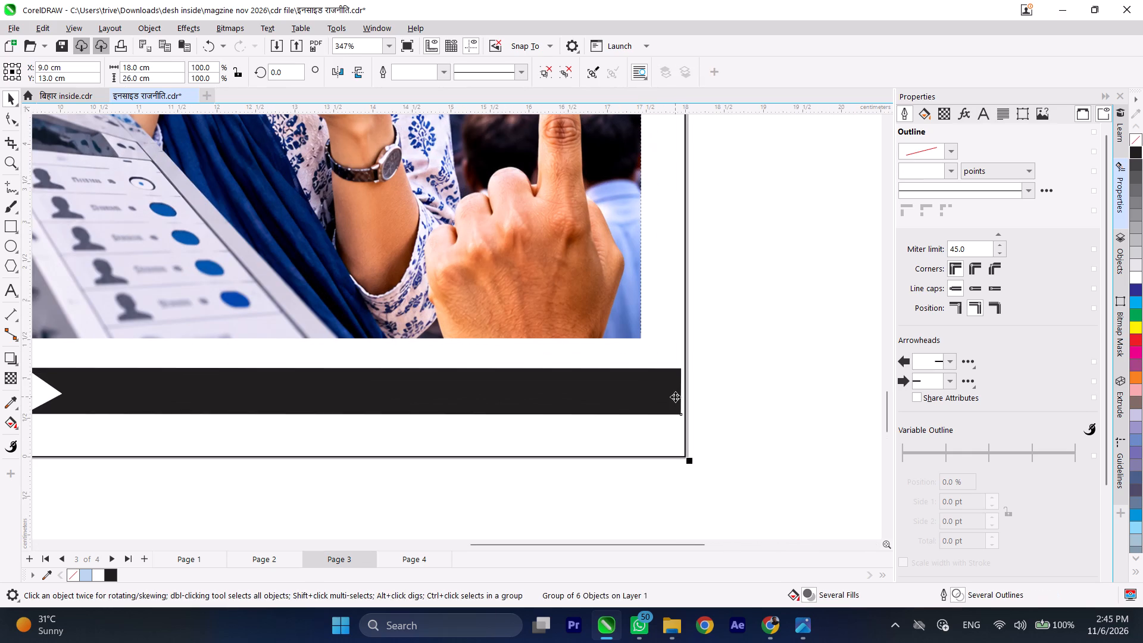
left_click(744, 407)
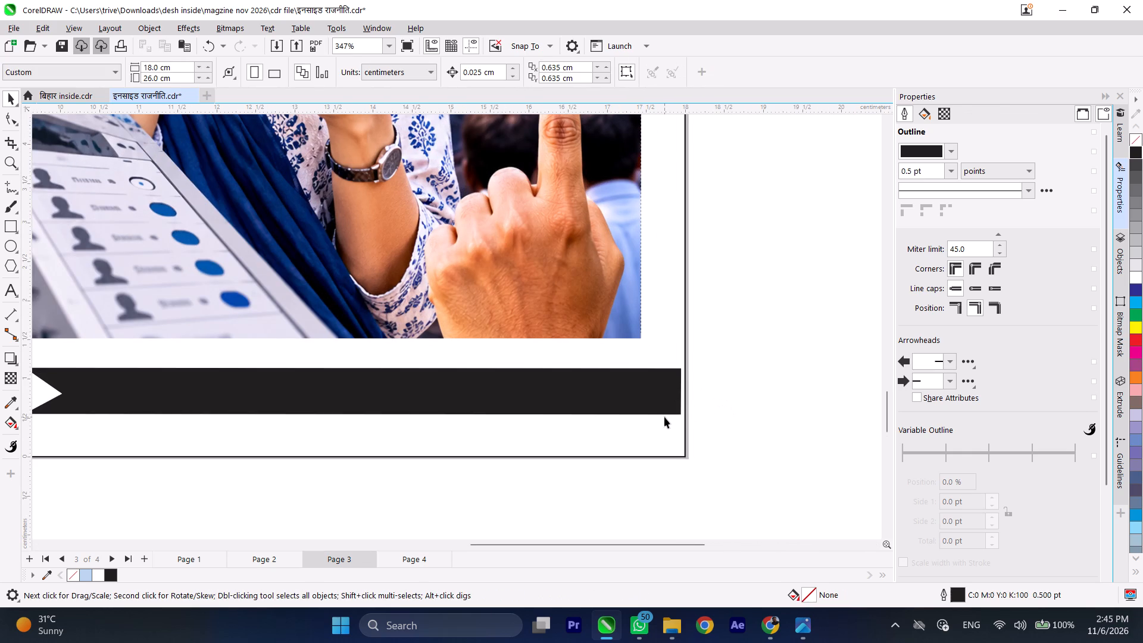
left_click(665, 414)
scroll(665, 414, "up", 4)
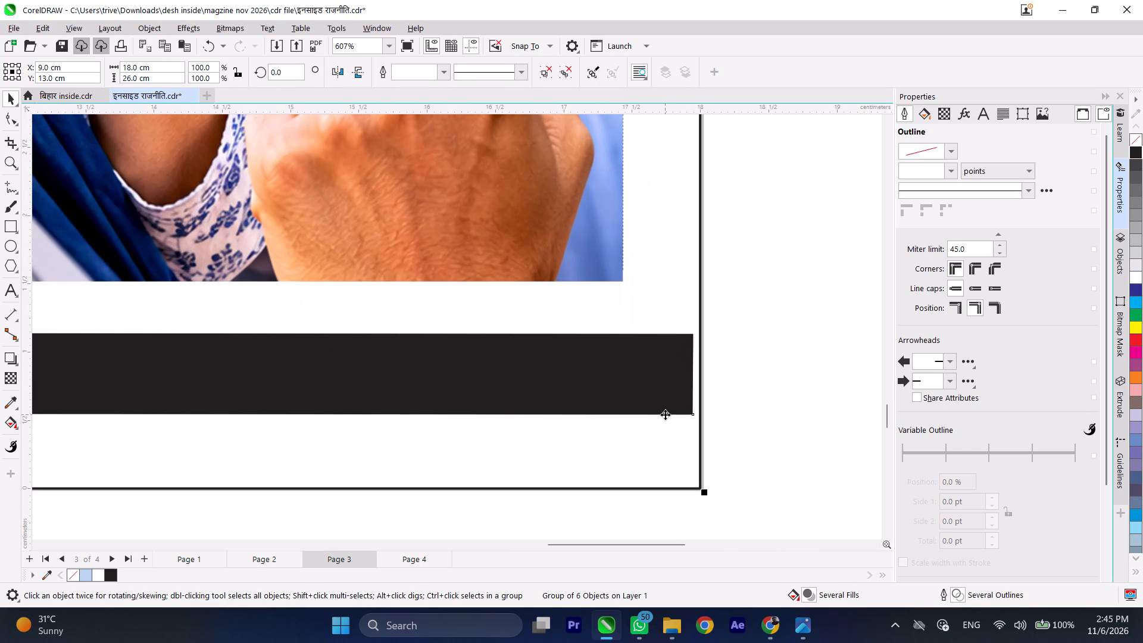
left_click(728, 413)
left_click(672, 411)
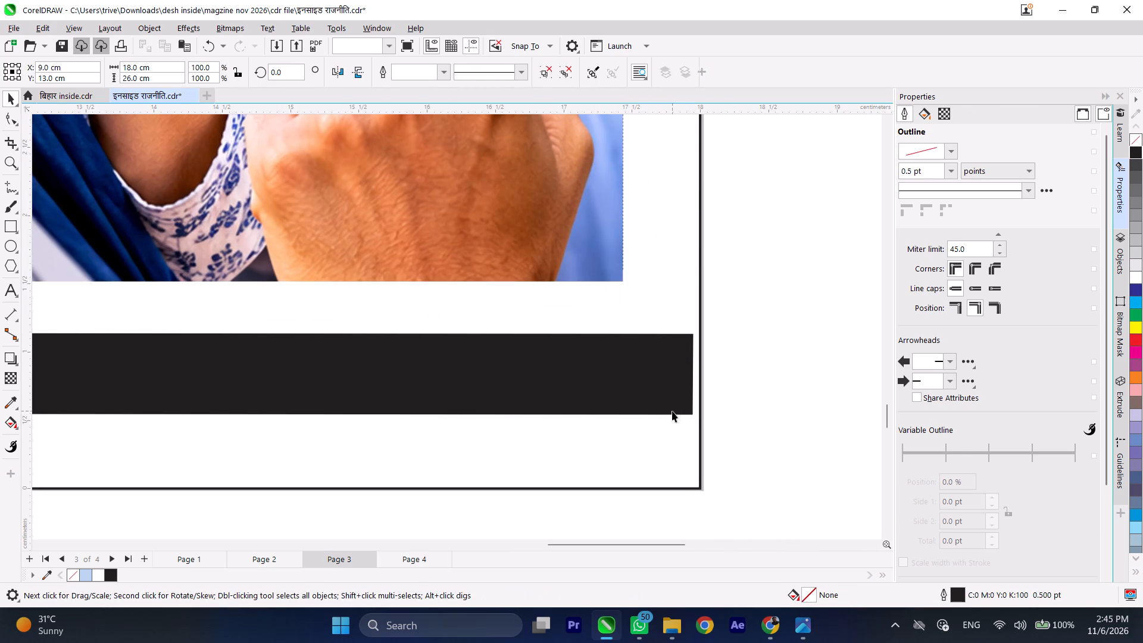
right_click(672, 411)
left_click(727, 246)
left_click(745, 385)
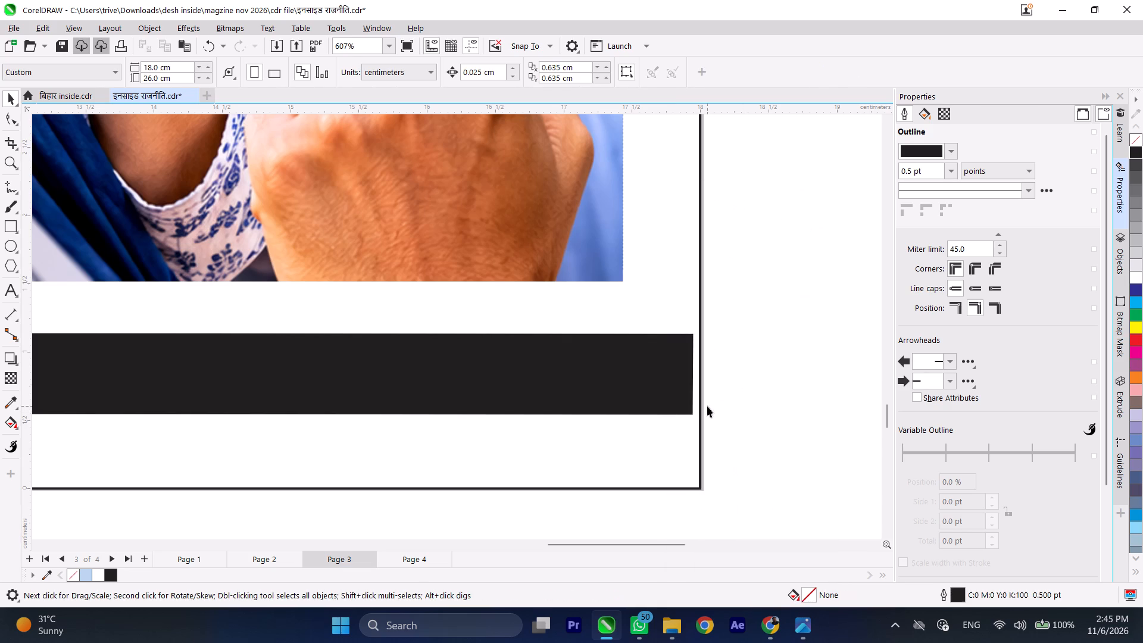
Nudge page 3's black footer bar right to meet the page edge and deselect it.
left_click(689, 414)
key("Right")
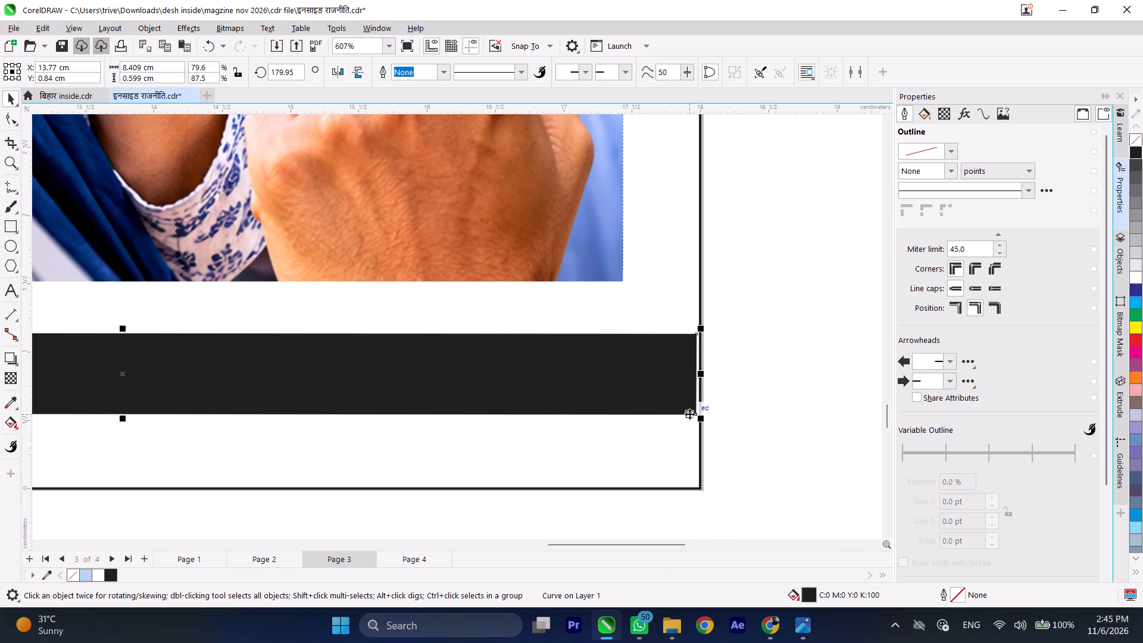
key("Right")
left_click(747, 392)
scroll(745, 385, "down", 11)
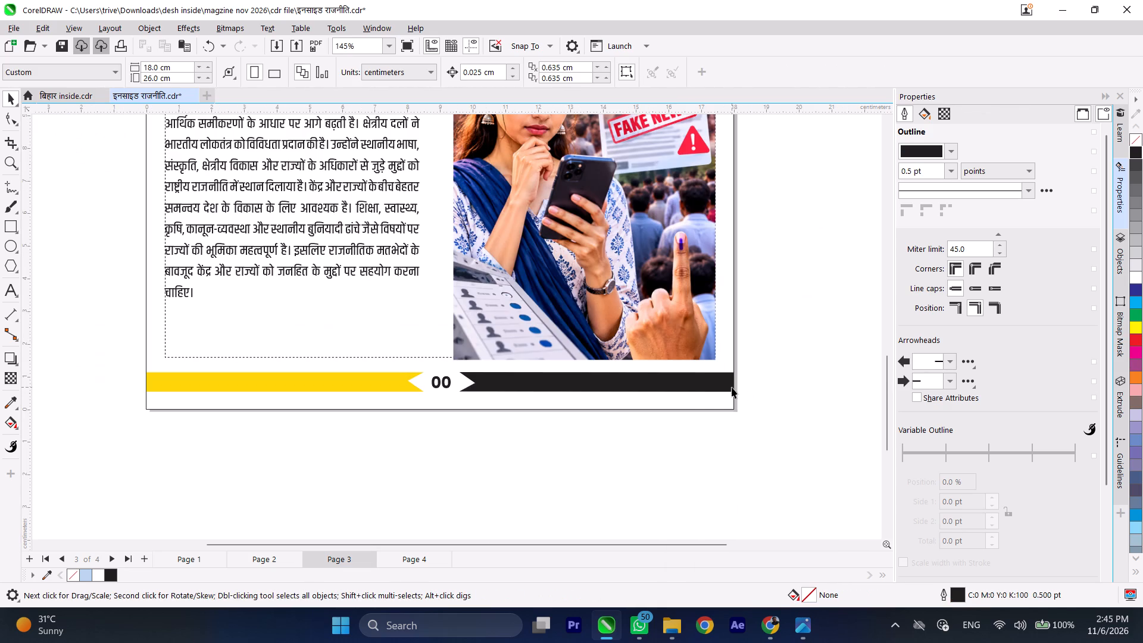
Ungroup all objects in page 2's page-frame group so its black footer bar can be moved separately.
left_click(274, 562)
left_click(573, 336)
right_click(573, 336)
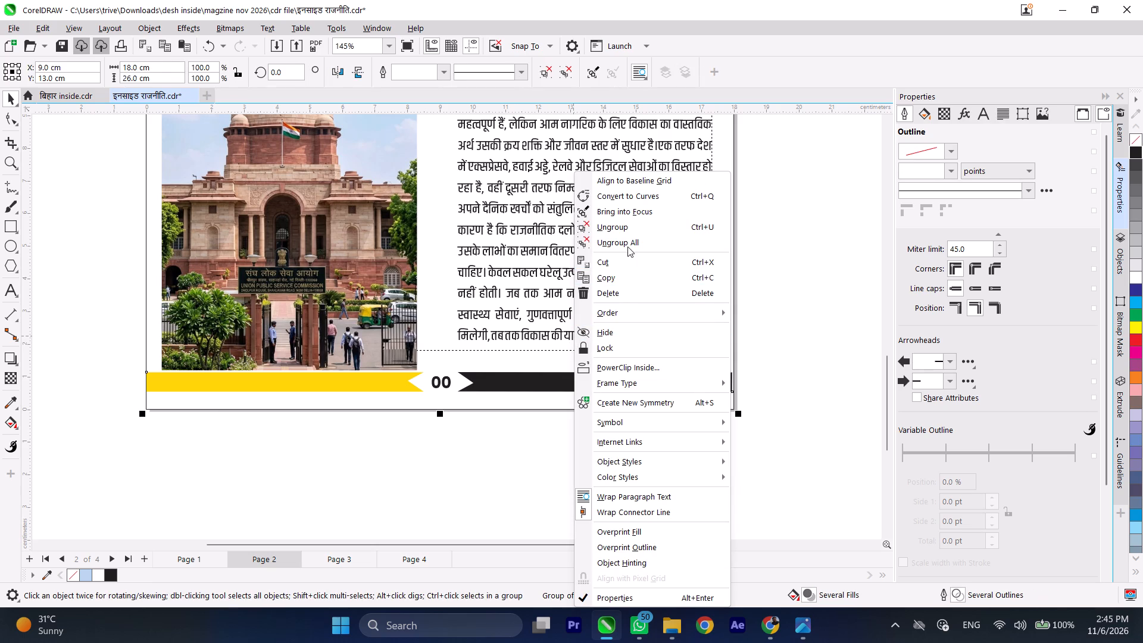
left_click(627, 246)
left_click(805, 404)
Nudge page 2's black footer bar right to meet the page edge, at a horizontal position of 13.796 cm, and deselect it.
scroll(716, 385, "up", 10)
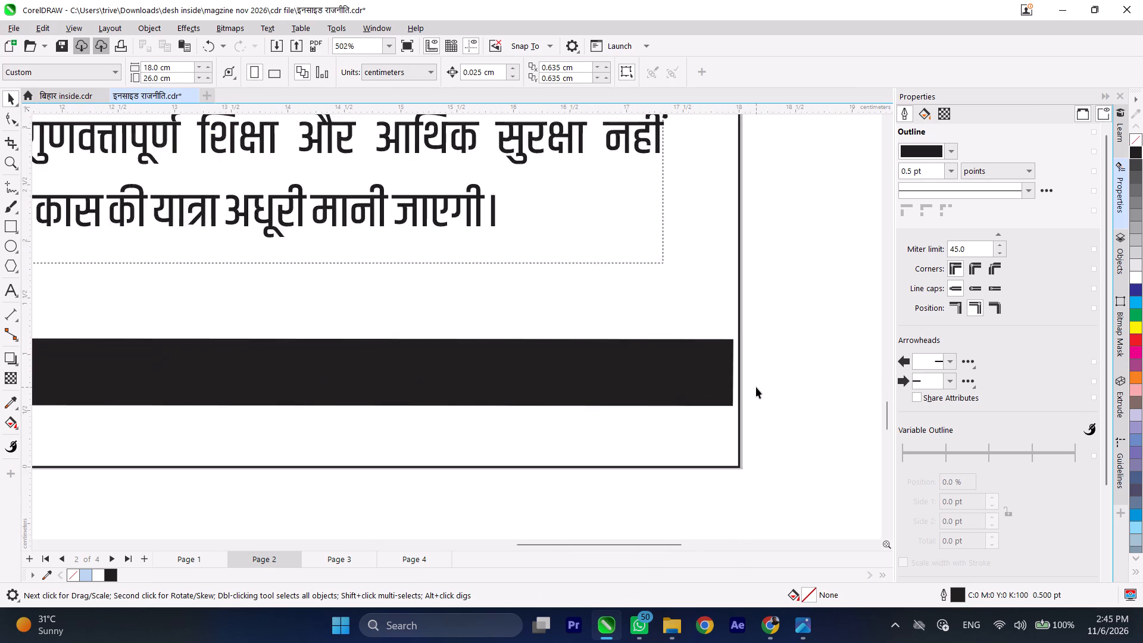
scroll(756, 387, "up", 3)
left_click(714, 419)
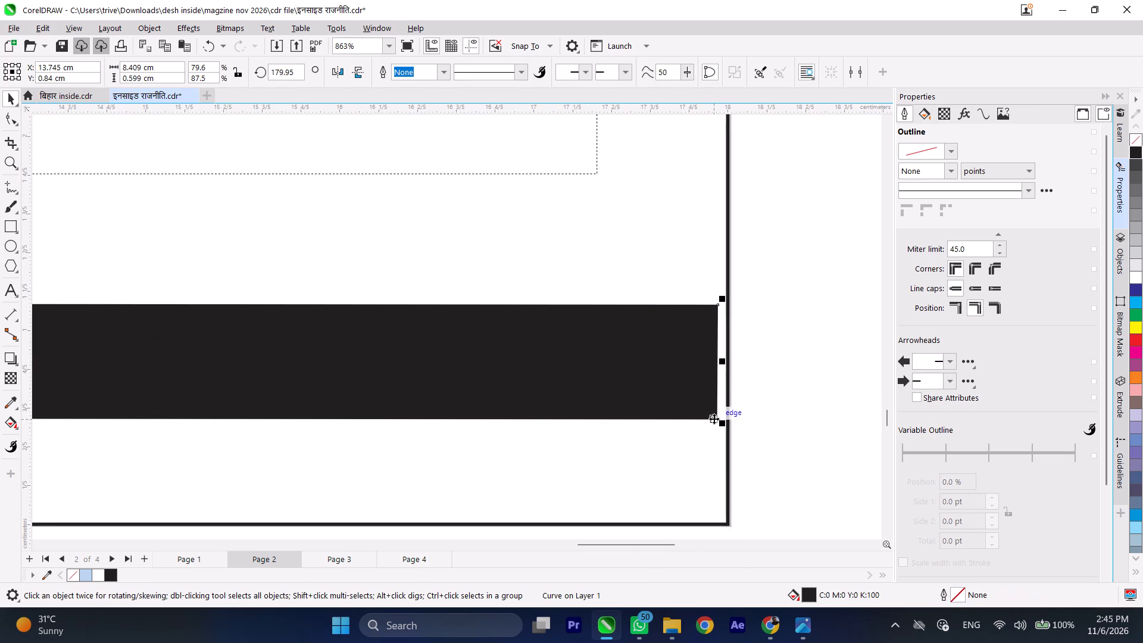
key("Right")
key("Right")
scroll(760, 392, "down", 12)
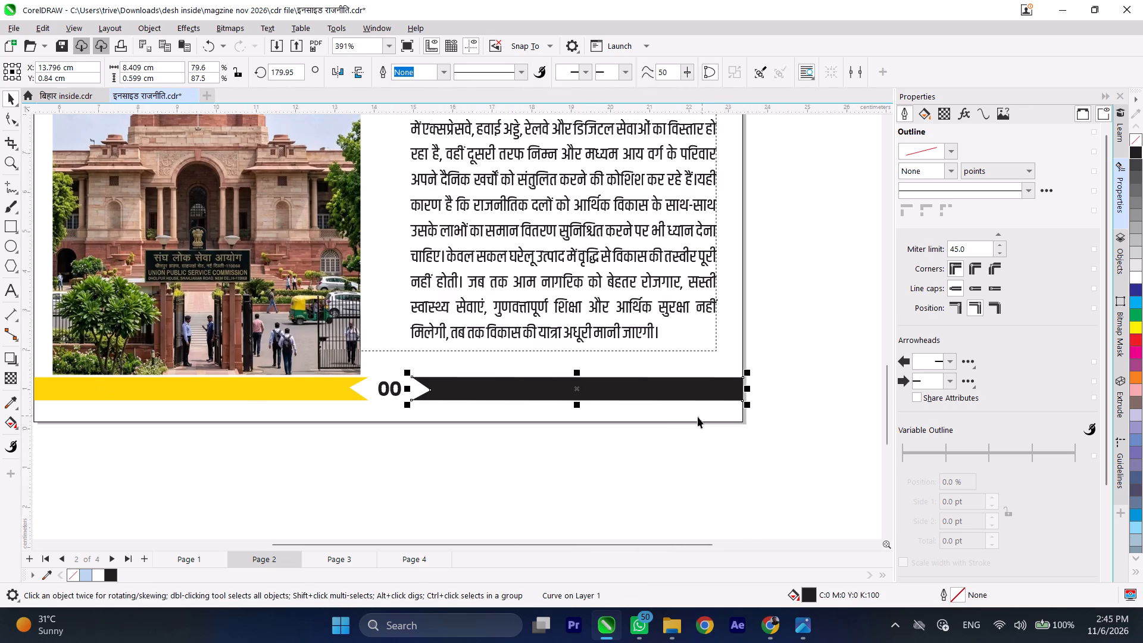
left_click(665, 443)
Ungroup all objects in page 1's page-frame group, keeping the group at its original horizontal position of 9.0 cm.
left_click(207, 558)
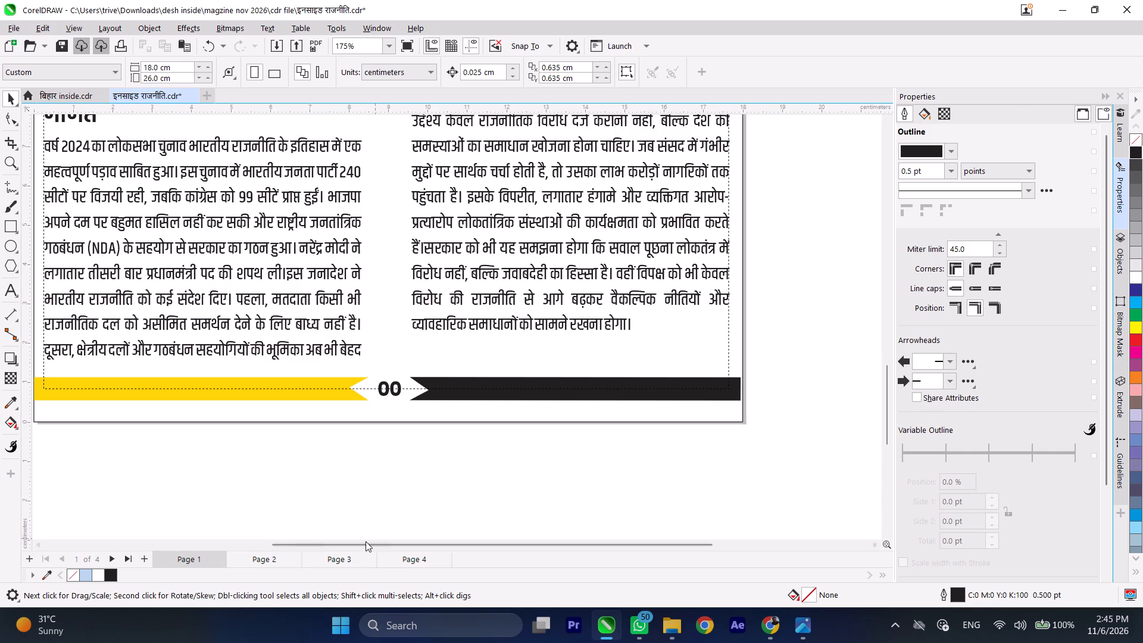
scroll(731, 421, "up", 13)
left_click(773, 370)
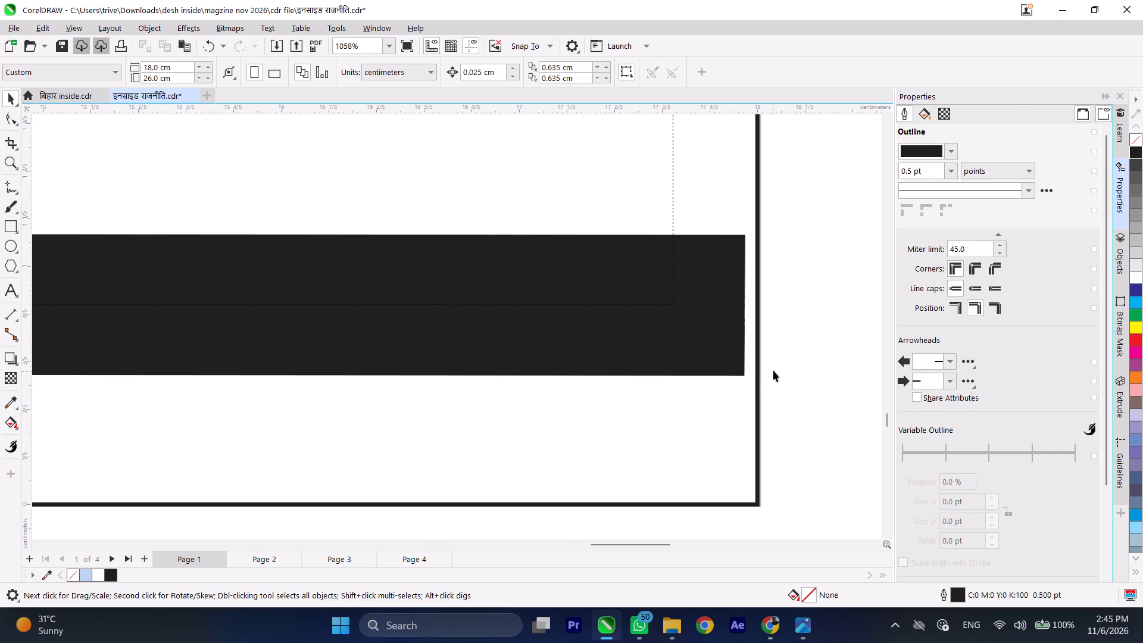
left_click(738, 376)
key("Right")
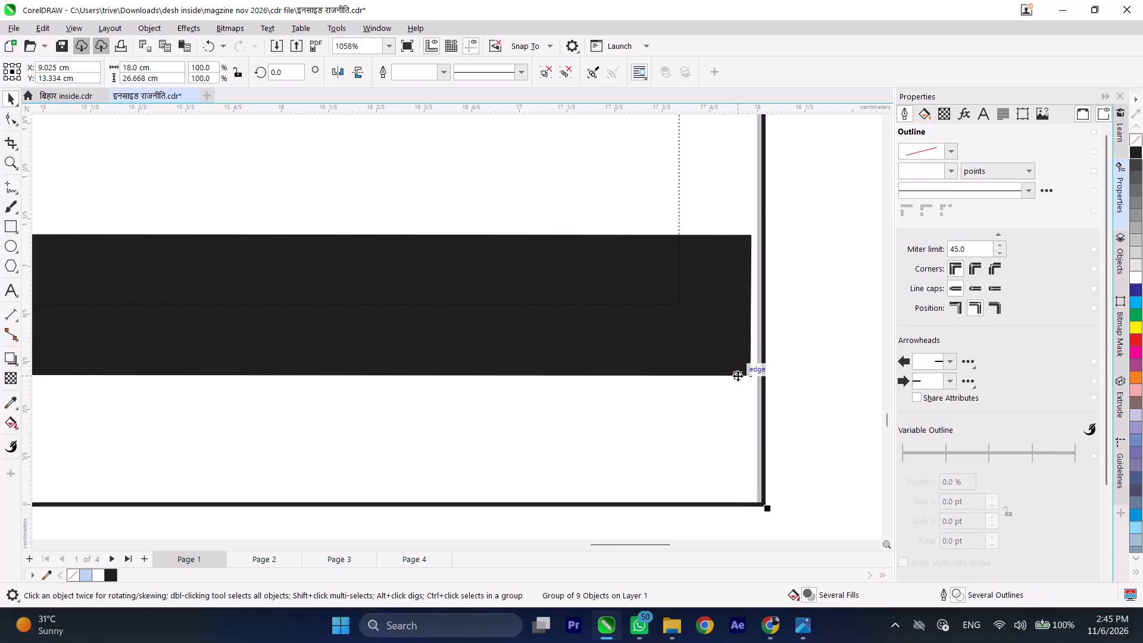
key("Left")
right_click(738, 376)
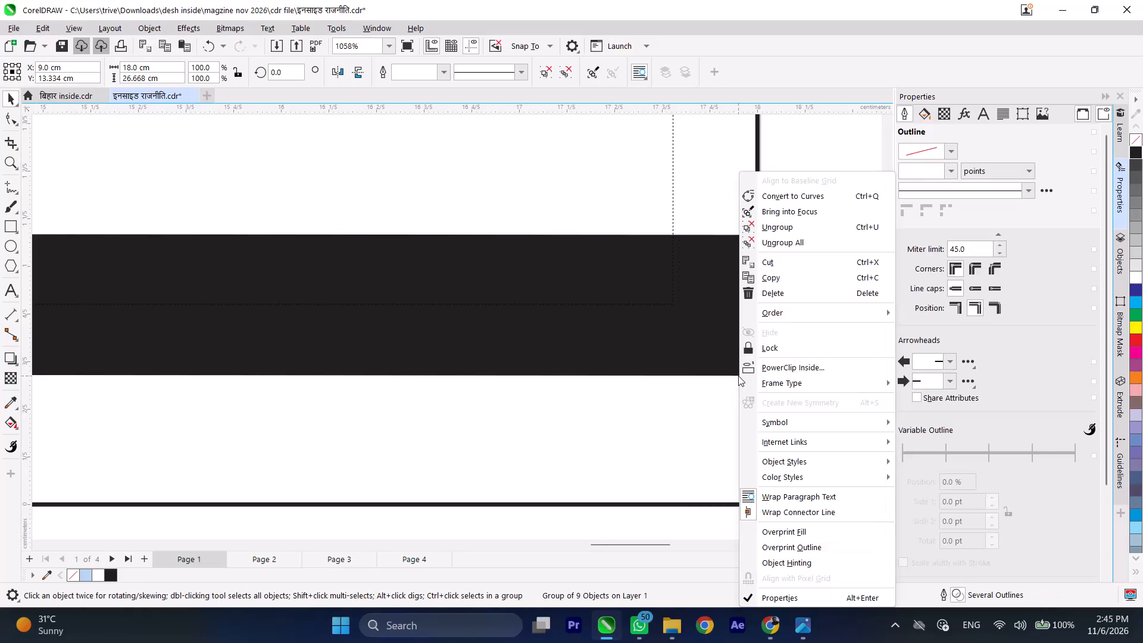
left_click(757, 240)
left_click(798, 319)
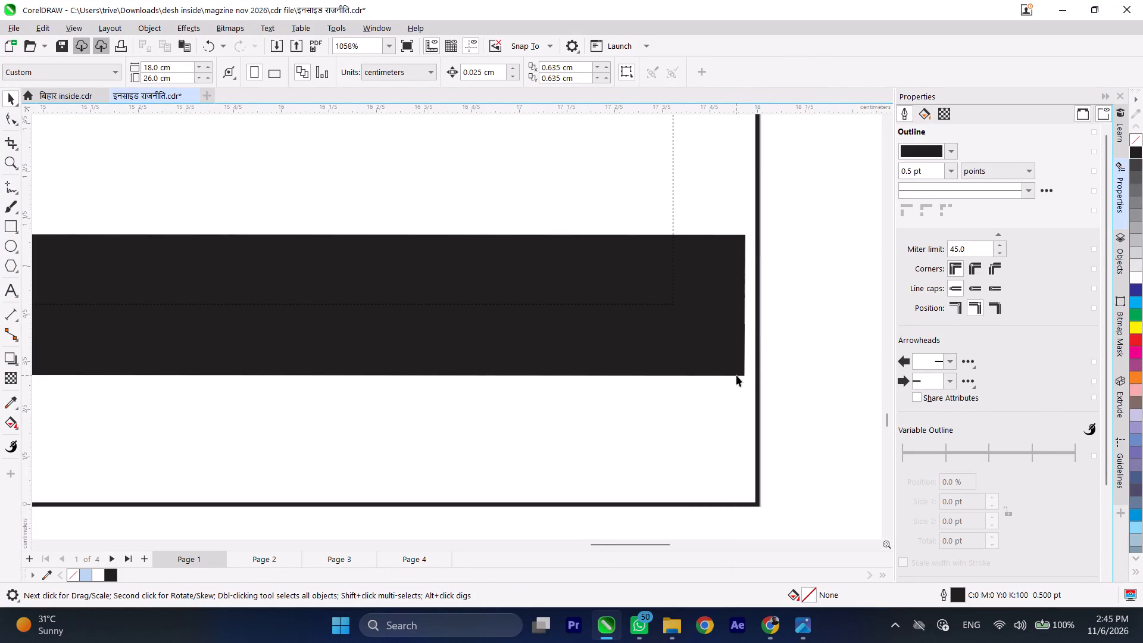
Nudge page 1's black footer bar right to meet the page edge, at a horizontal position of 13.796 cm, and deselect it.
left_click(736, 375)
key("Right")
key("Right")
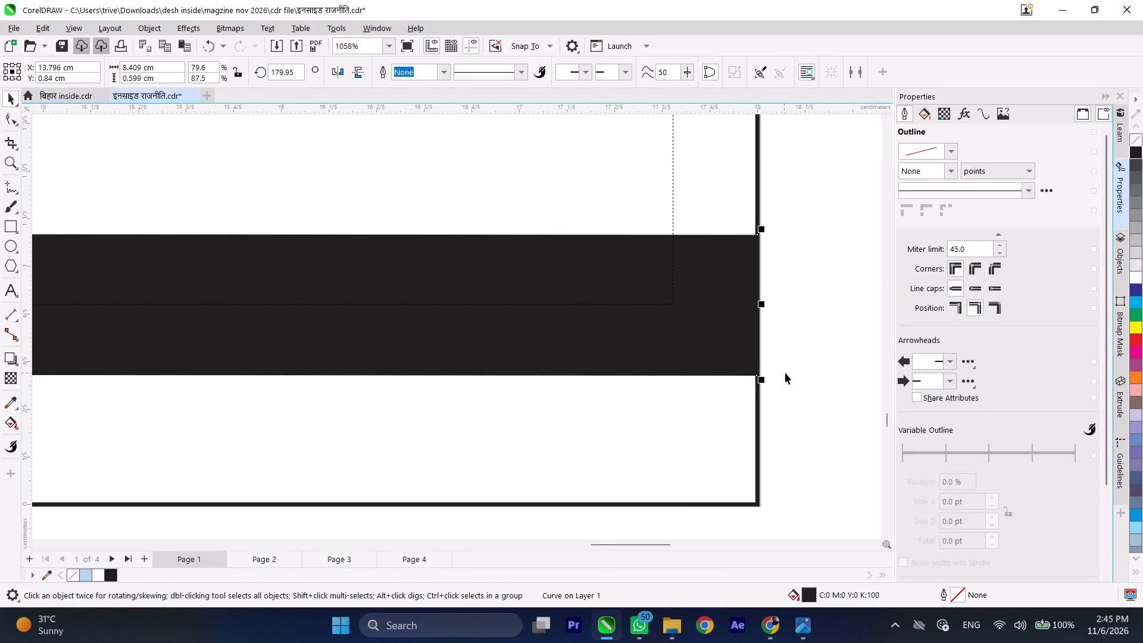
left_click(785, 373)
scroll(632, 404, "down", 6)
scroll(586, 419, "down", 10)
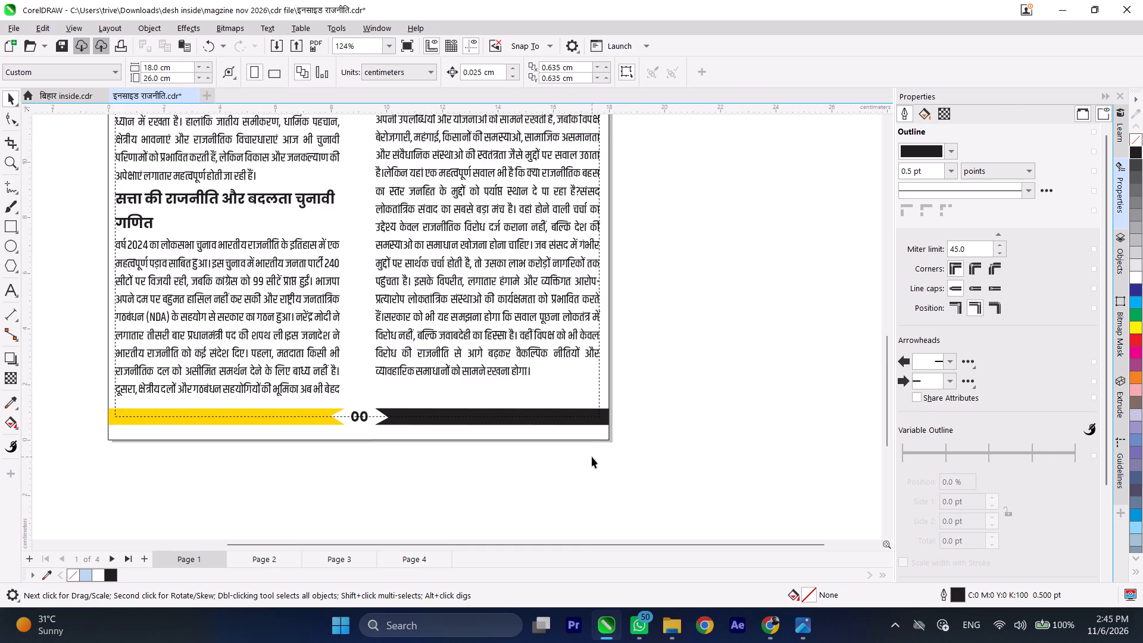
scroll(592, 461, "down", 3)
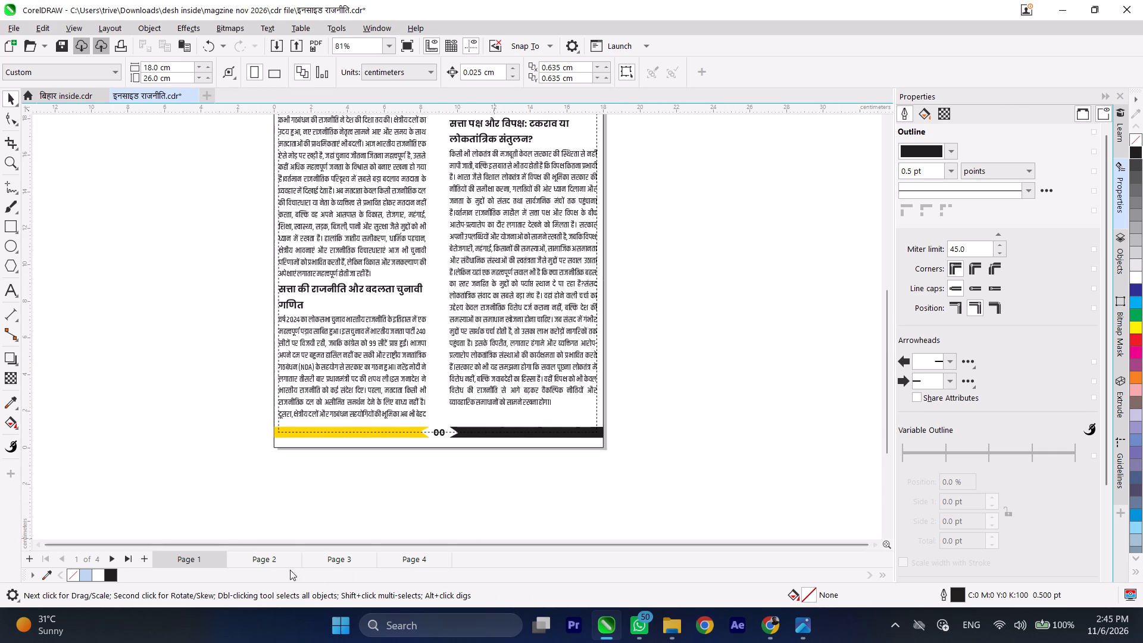
Nudge page 4's two-column text frame down, away from the crowd silhouette, to a vertical position of 9.316 cm.
left_click(270, 560)
left_click(338, 553)
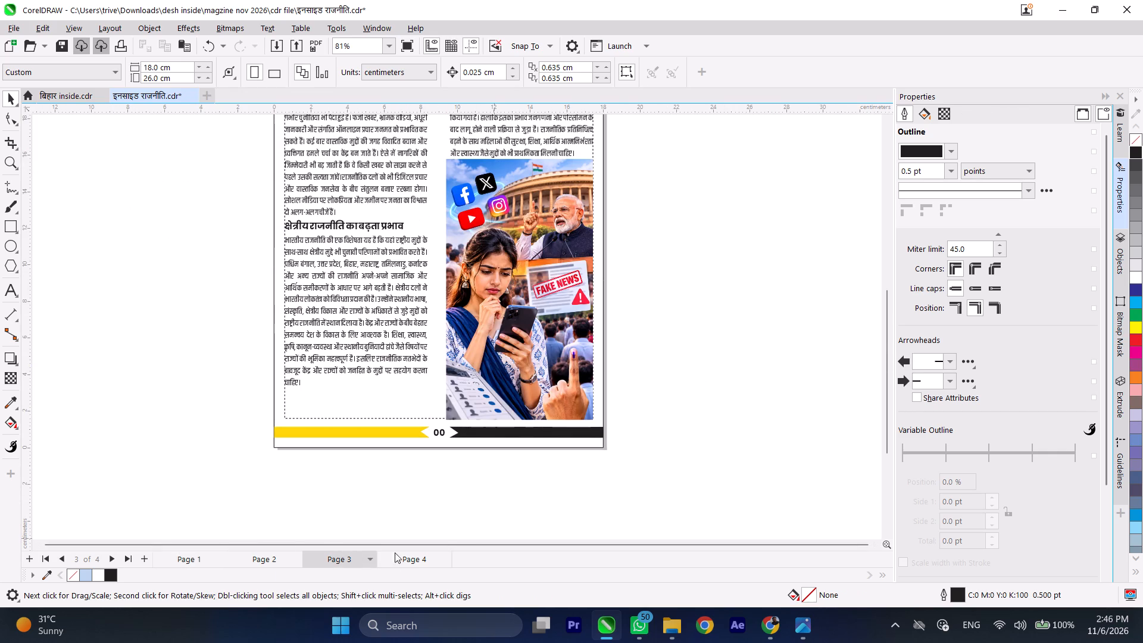
left_click(432, 558)
scroll(577, 483, "down", 4)
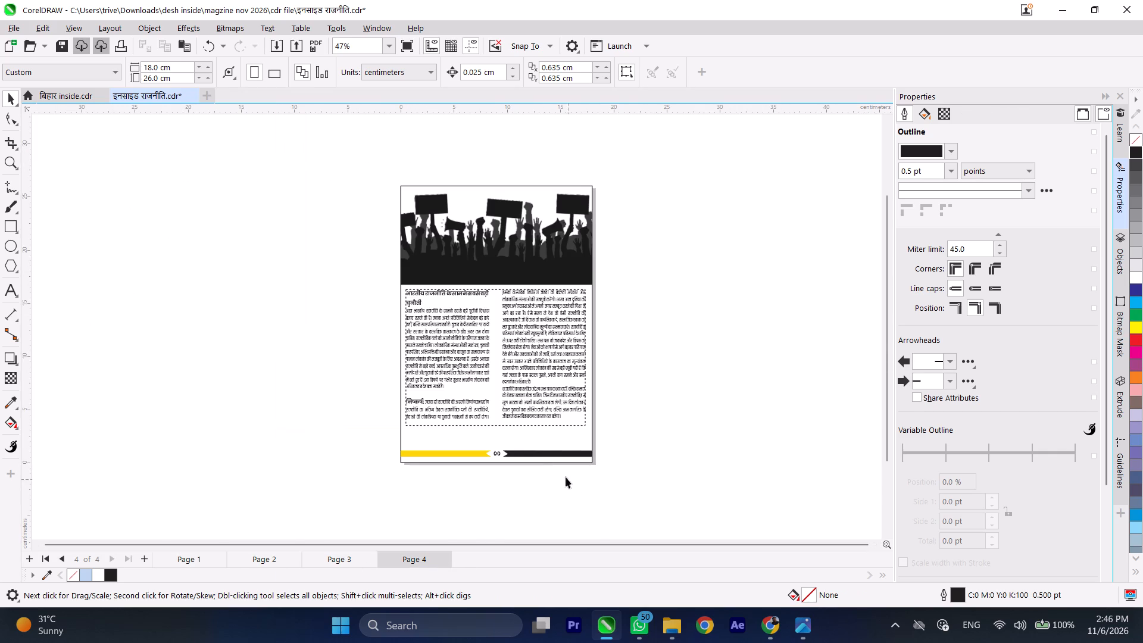
left_click(469, 369)
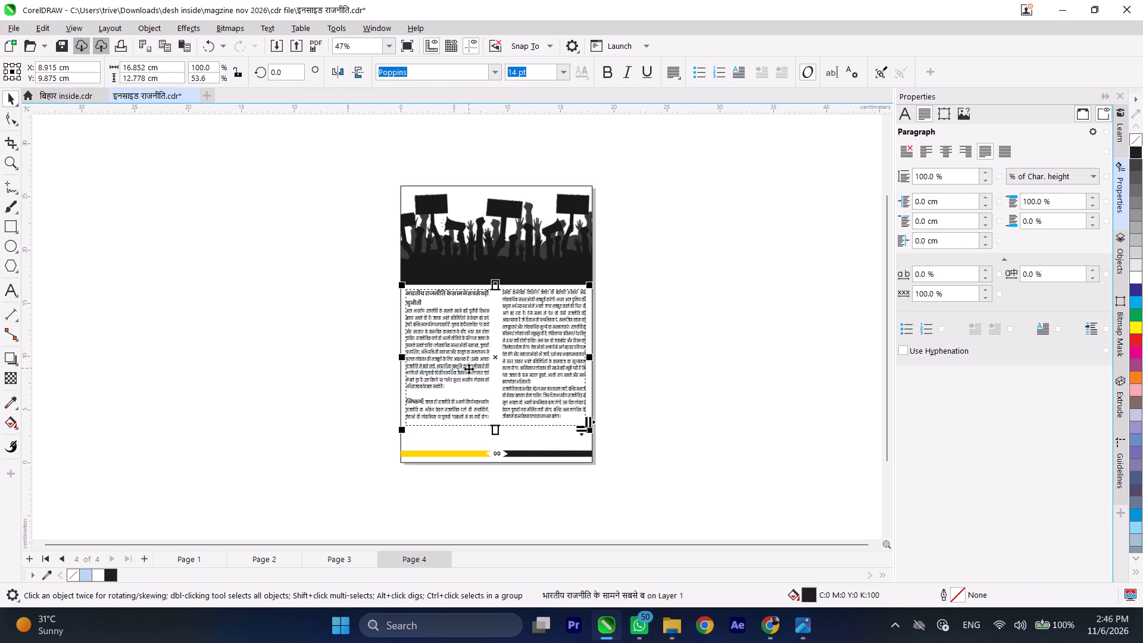
key("shift+Down")
key("shift+Down")
key("shift+Down")
key("shift+Down")
key("shift+Down")
key("shift+Down")
key("shift+Down")
key("shift+Down")
key("shift+Down")
key("shift+Down")
key("shift+Down")
key("shift+Down")
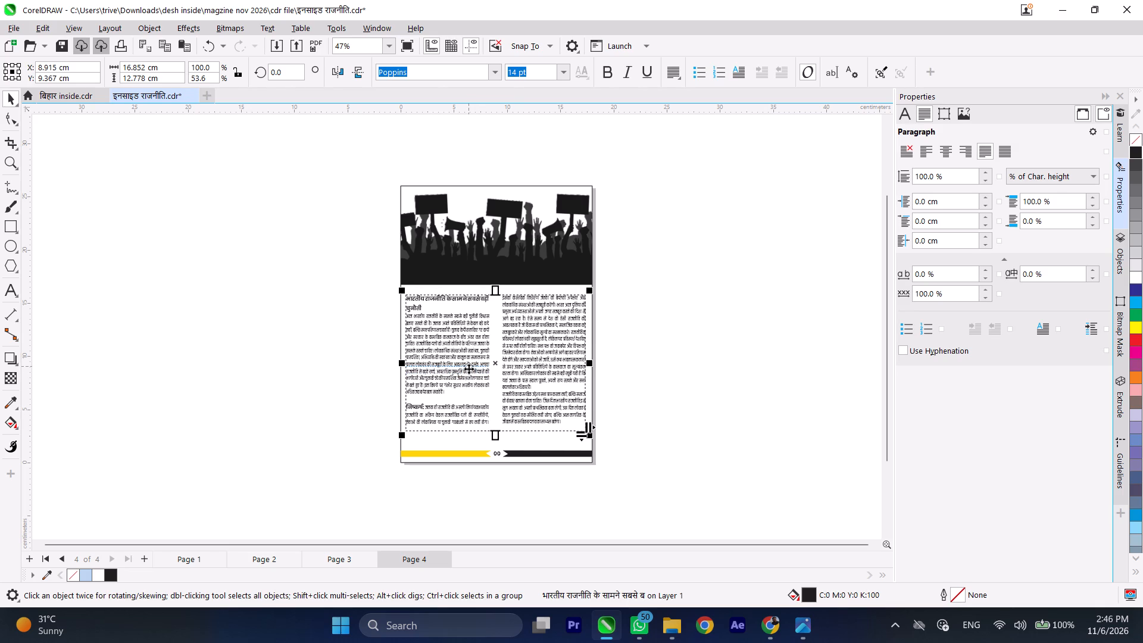
left_click(358, 388)
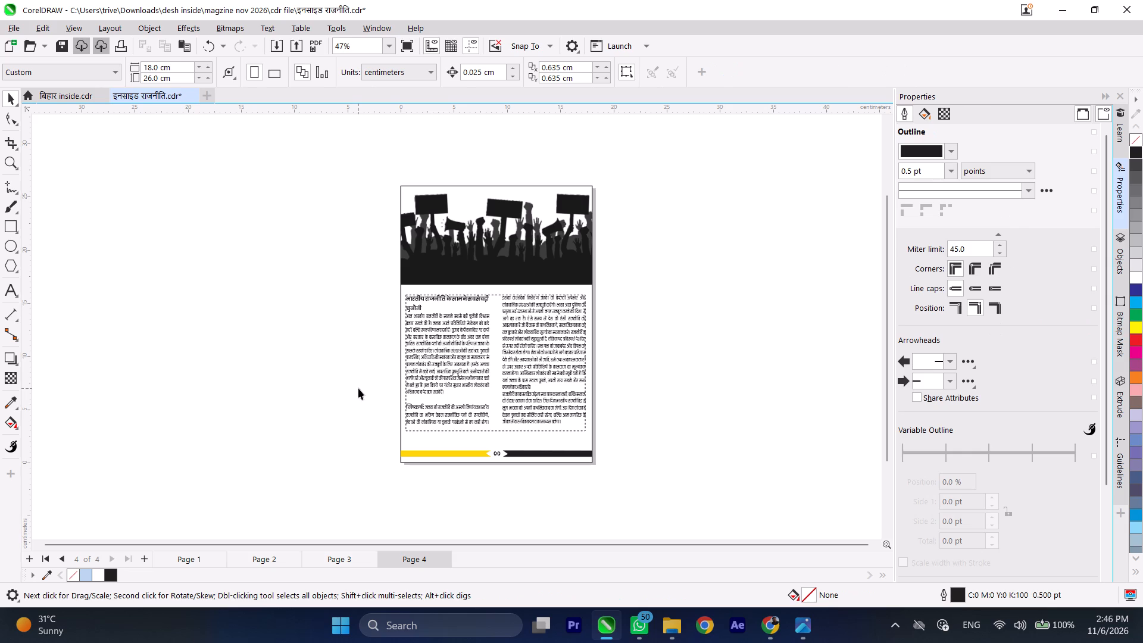
key("shift+Down")
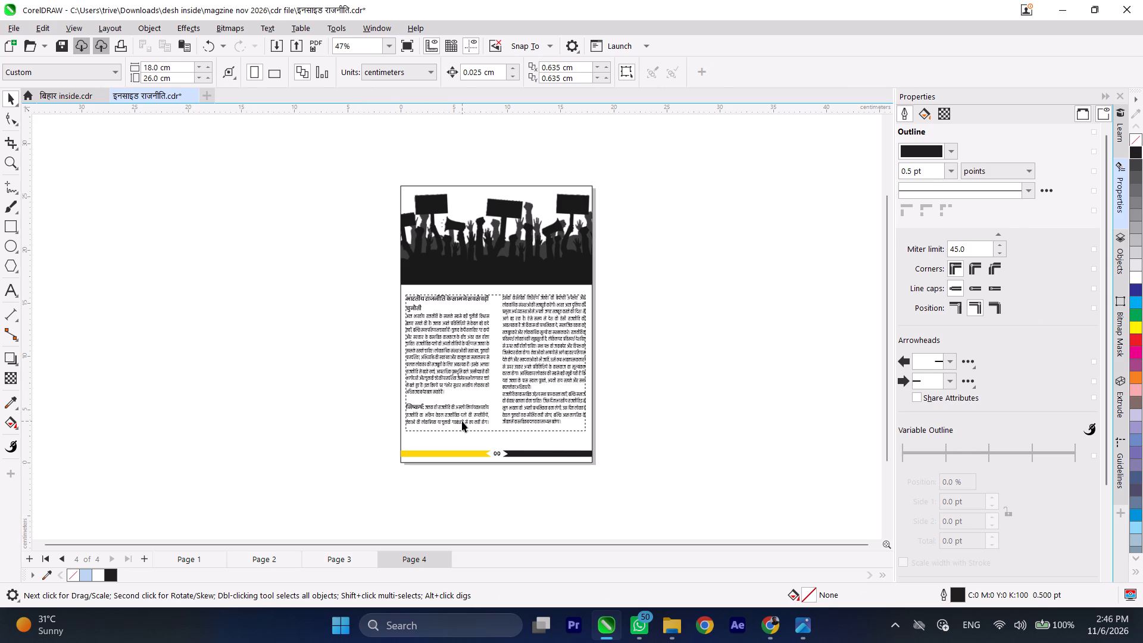
key("shift+Down")
left_click(462, 420)
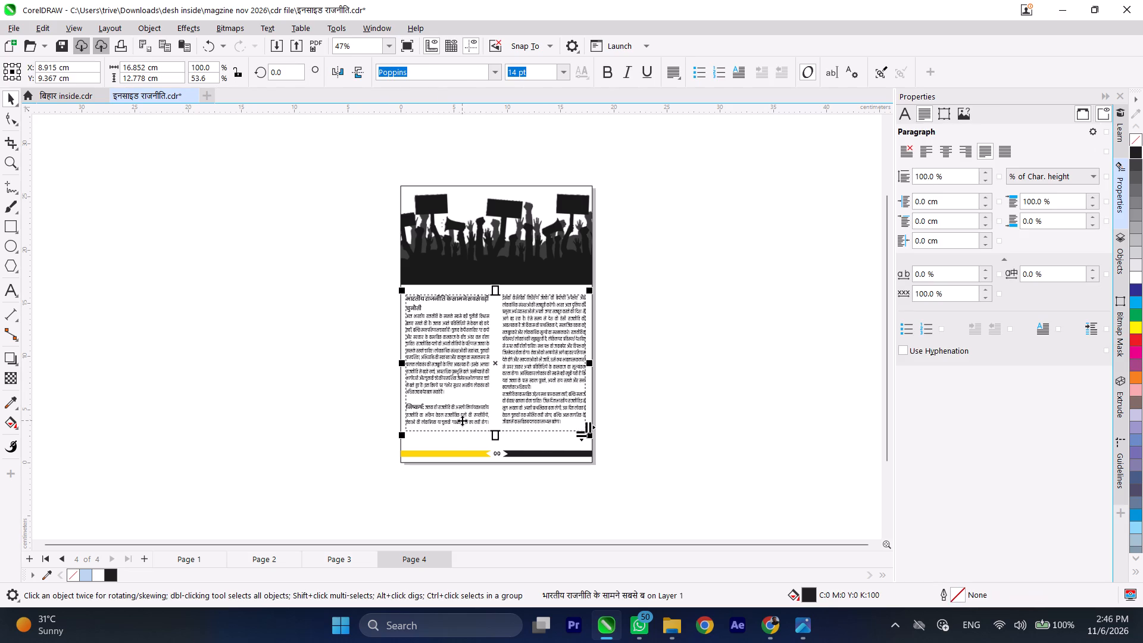
key("shift+Down")
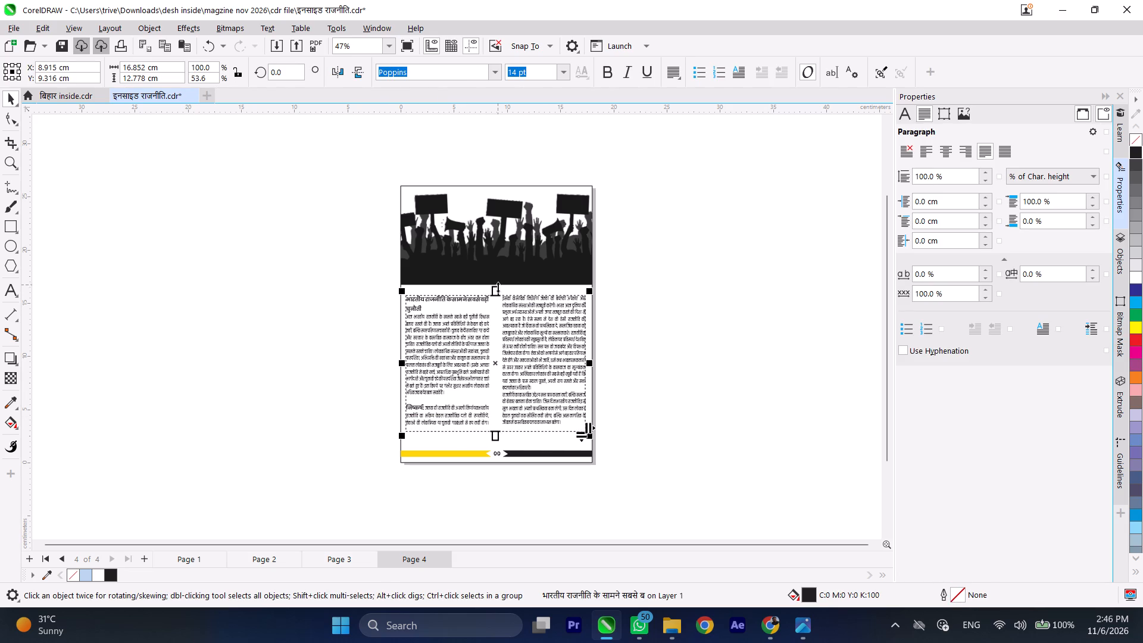
Extend page 4's text frame slightly upward and down to just above the footer bar, to a height of about 14.548 cm.
left_click(496, 290)
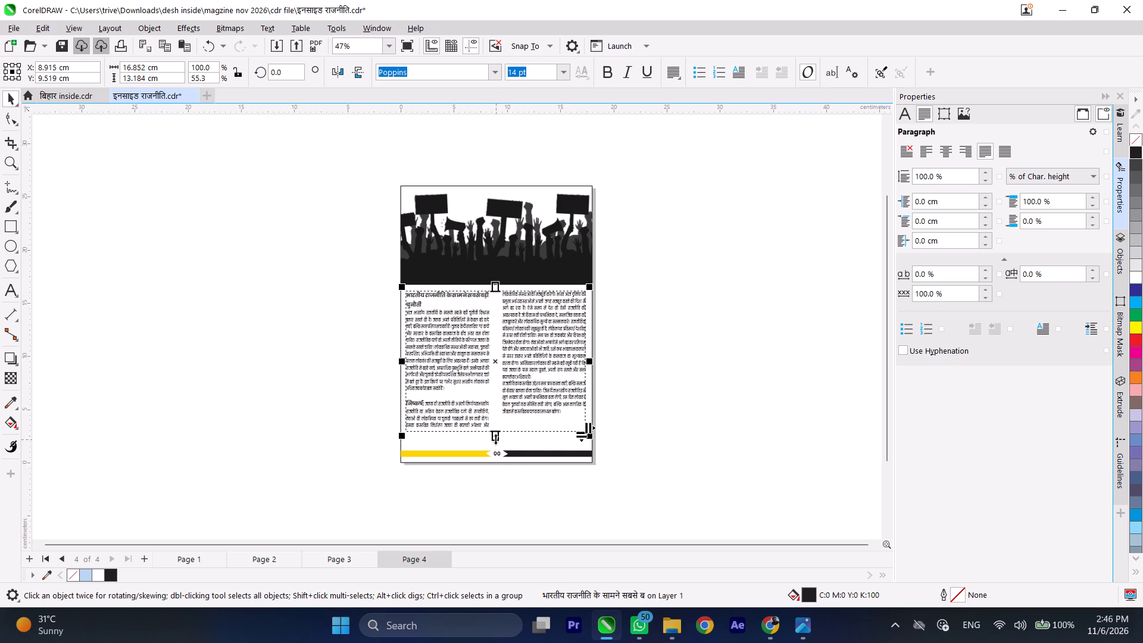
left_click_drag(495, 439, 496, 447)
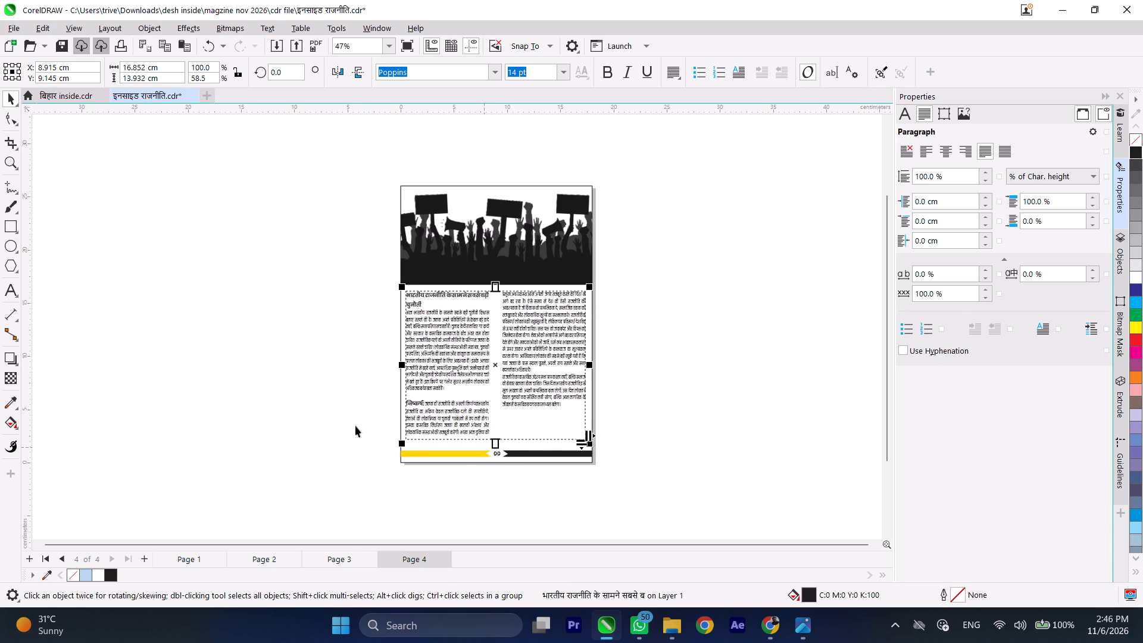
left_click(343, 421)
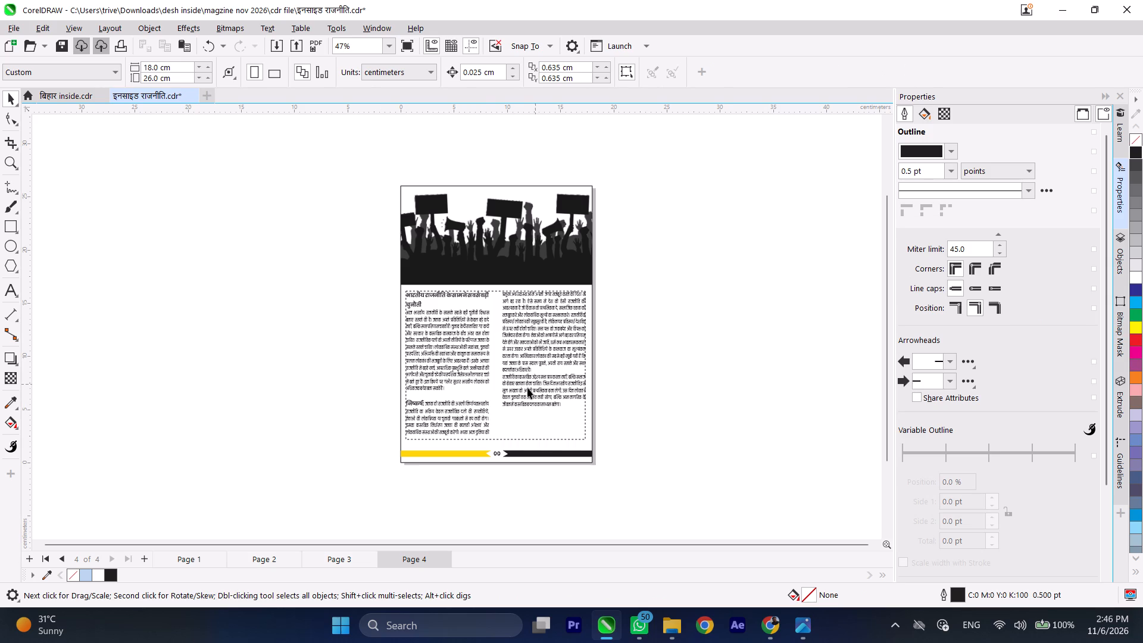
left_click(482, 417)
left_click_drag(496, 447, 496, 454)
left_click(329, 441)
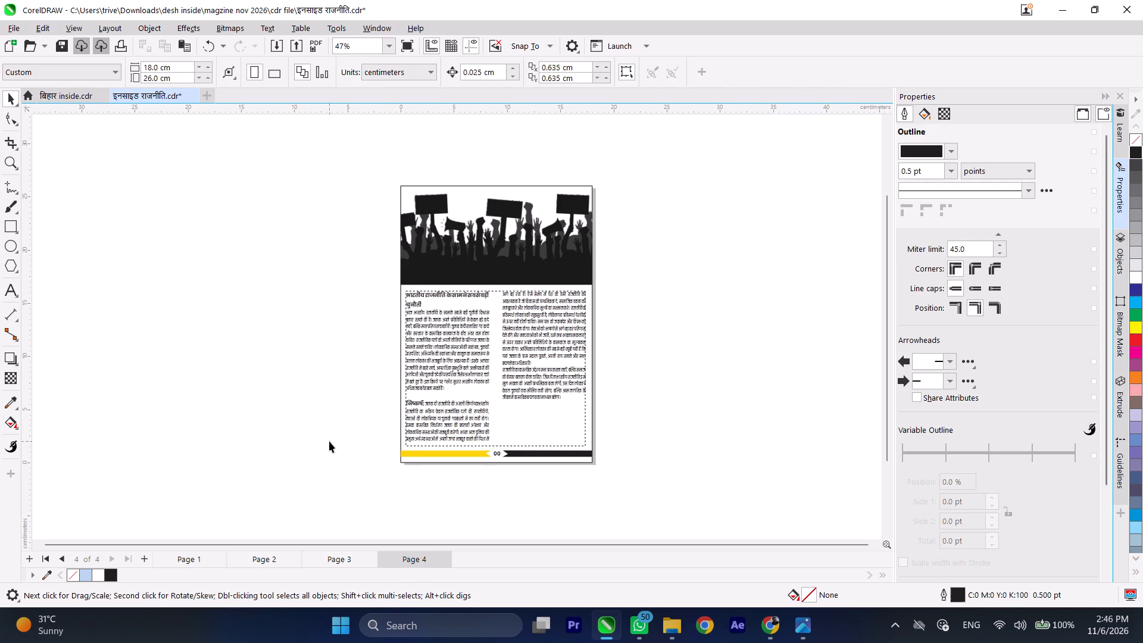
Set the line spacing of page 4's two-column text frame to 111% of character height and deselect it.
left_click(446, 380)
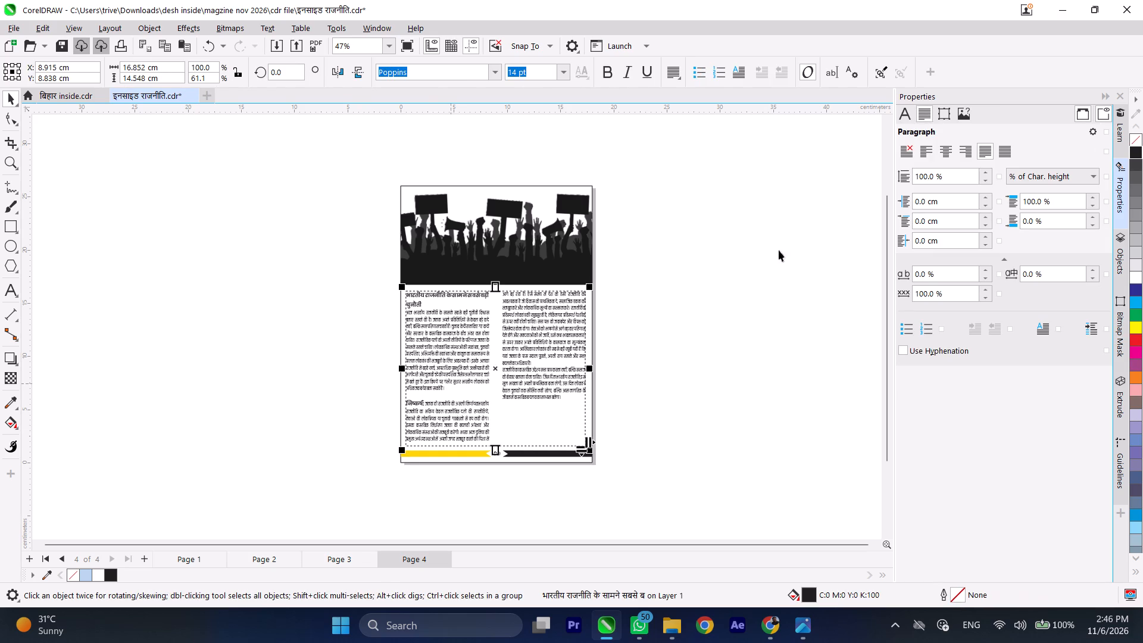
triple_click(984, 172)
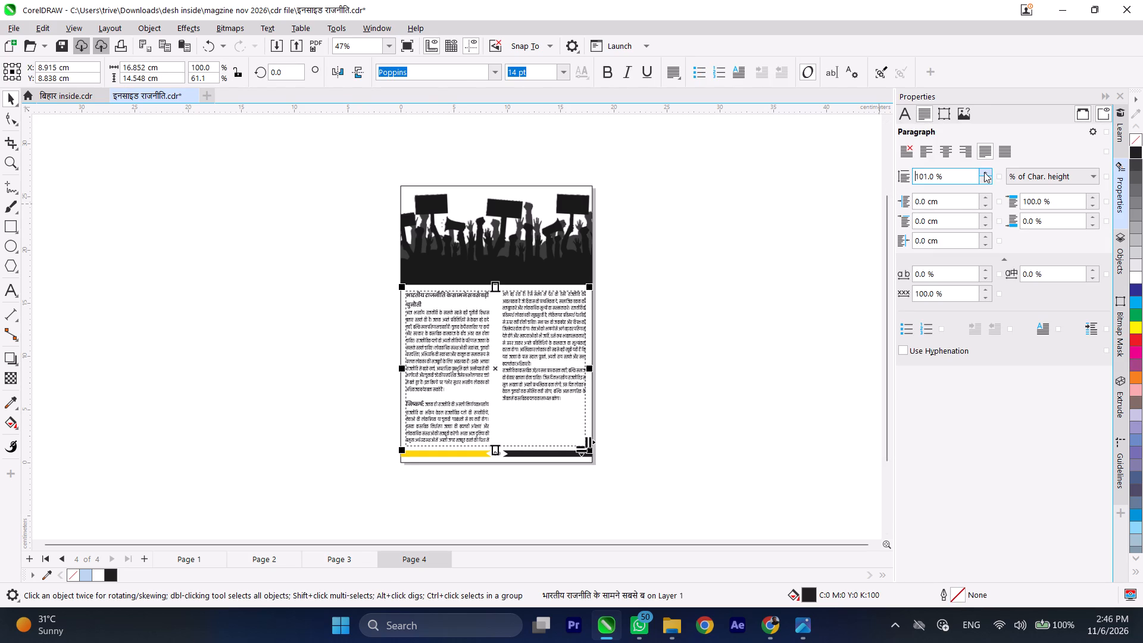
triple_click(984, 172)
triple_click(984, 172)
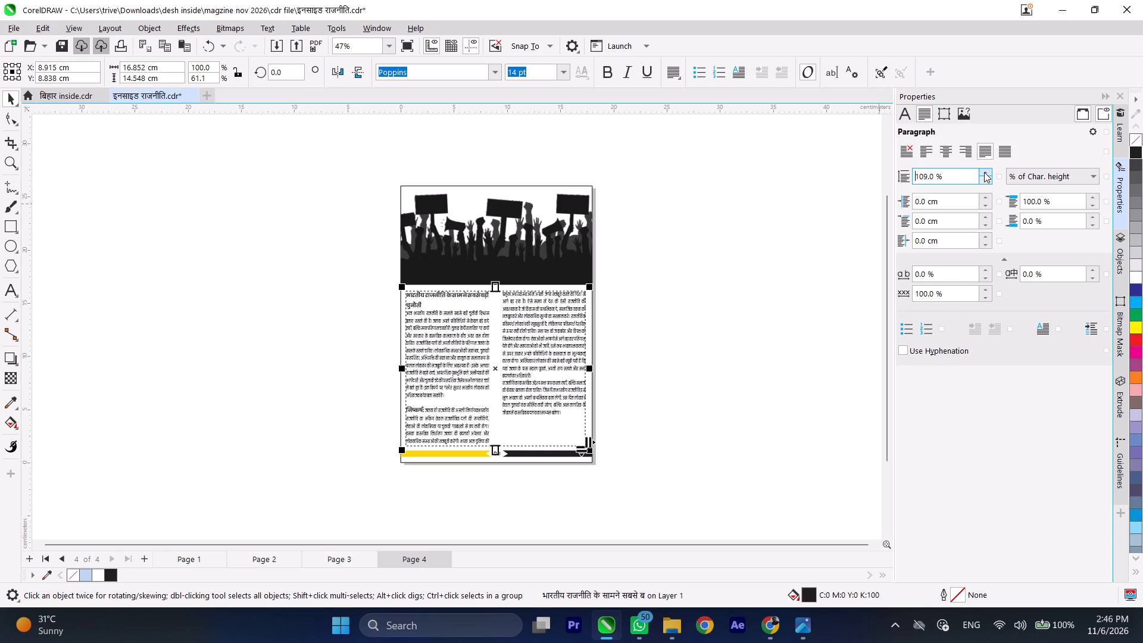
left_click(984, 172)
left_click(984, 172)
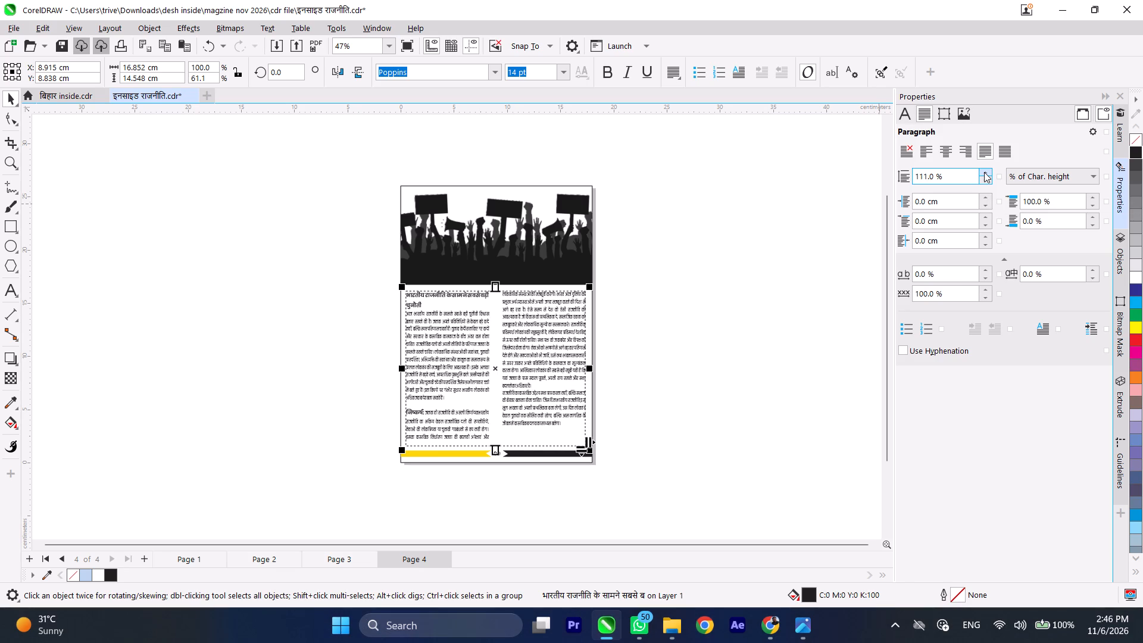
left_click(664, 318)
Insert a blank line above the "क्षेत्रीय राजनीति का बढ़ता प्रभाव" heading in page 3's first column.
scroll(528, 392, "up", 3)
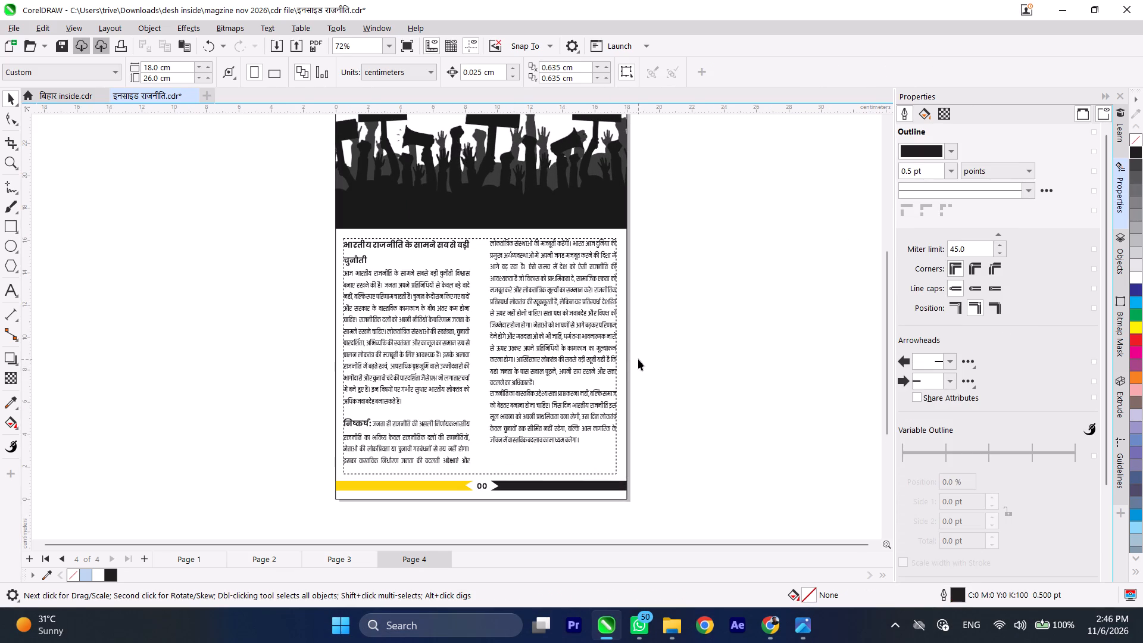
scroll(638, 359, "down", 2)
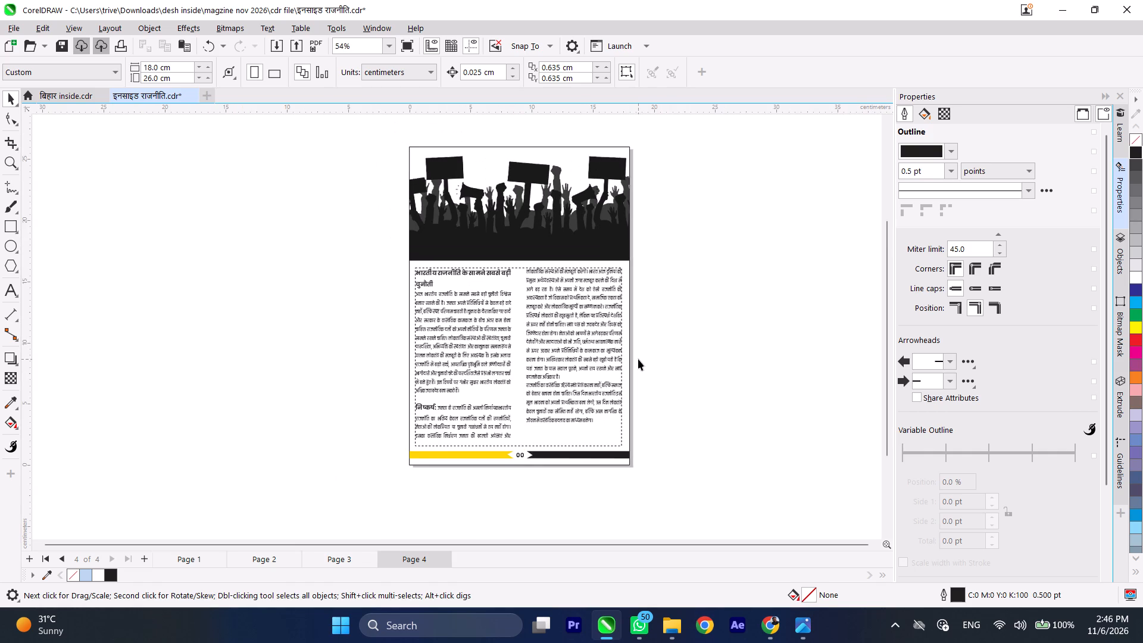
scroll(638, 359, "down", 1)
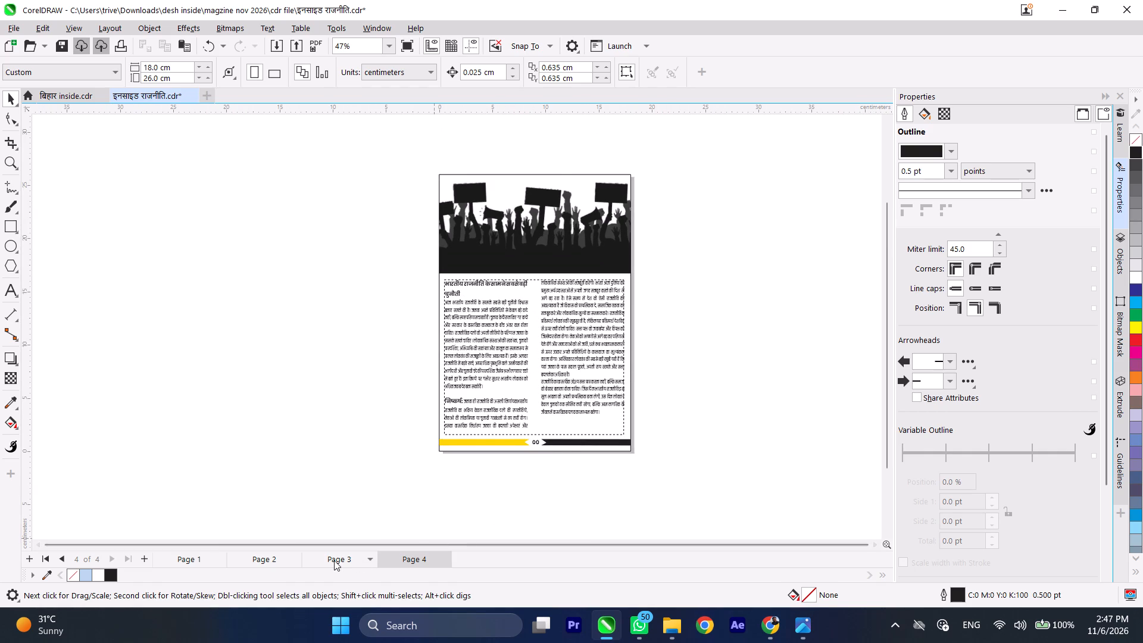
left_click(334, 560)
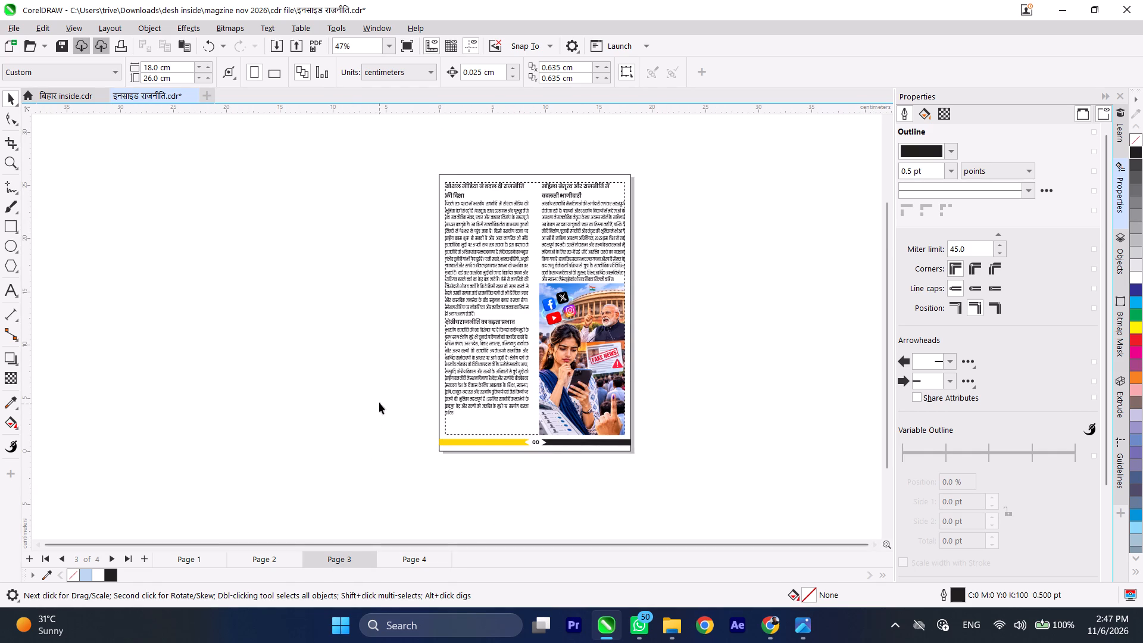
scroll(442, 335, "up", 4)
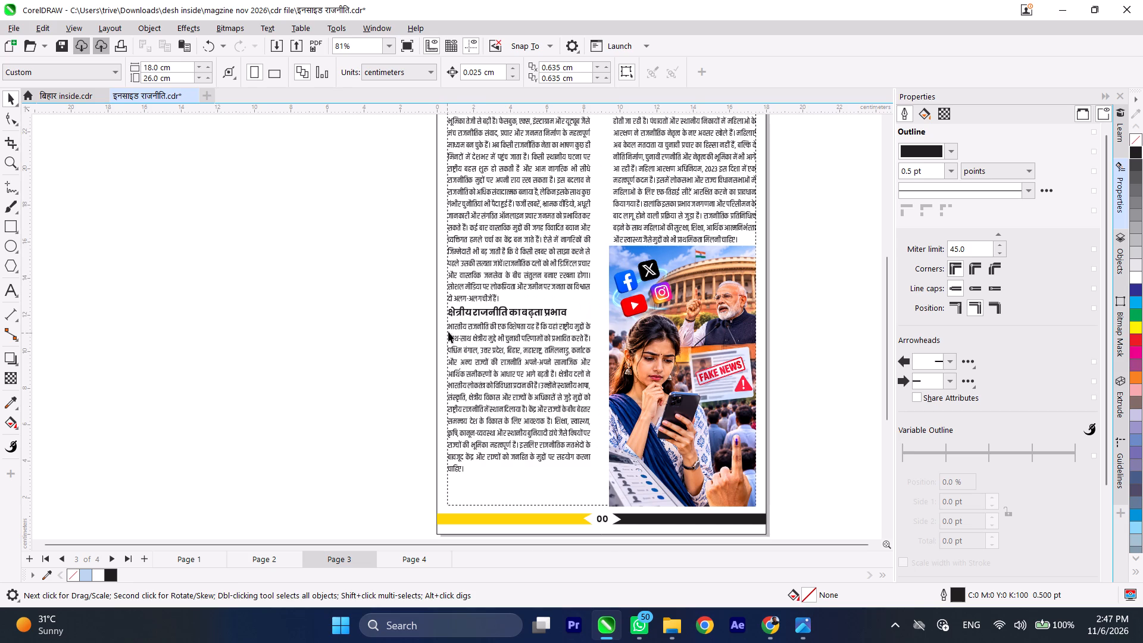
scroll(451, 324, "up", 3)
double_click(448, 305)
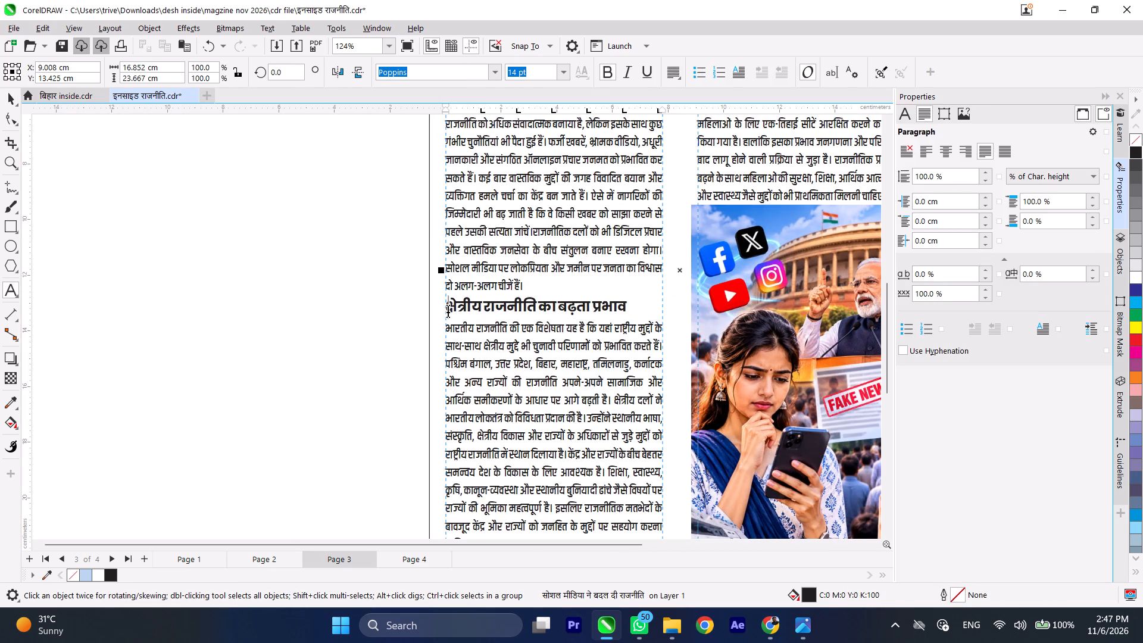
left_click(448, 308)
key("Left")
key("Return")
Remove the blank line above the "महिला नेतृत्व और राजनीति में बदलती भागीदारी" heading in page 3's second column, and deselect the text frame.
scroll(503, 319, "down", 4)
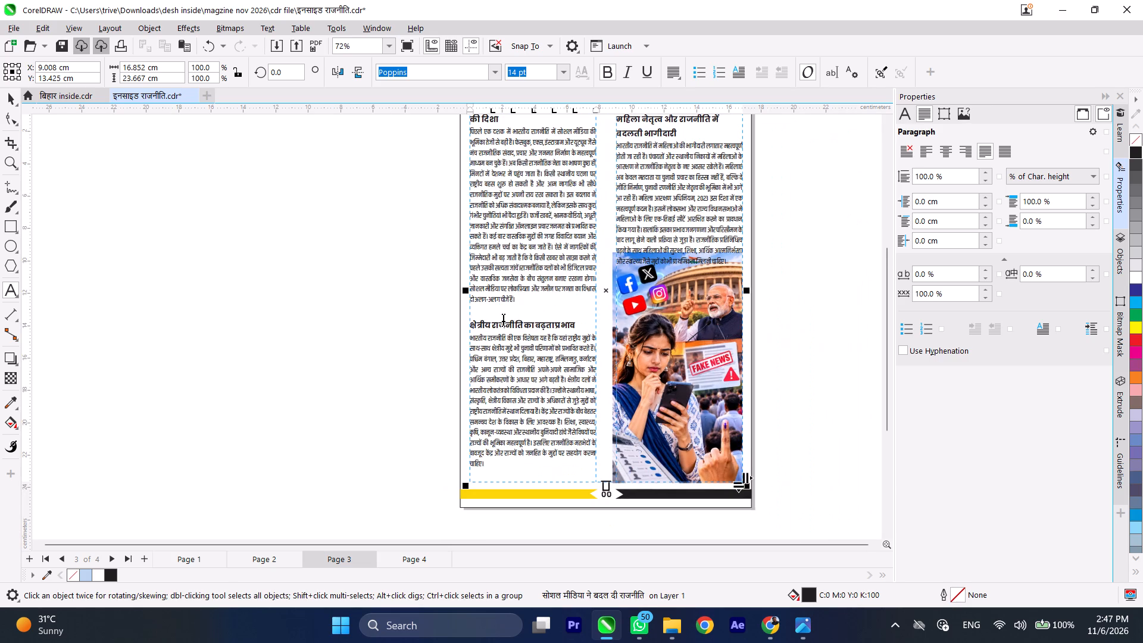
scroll(507, 336, "down", 2)
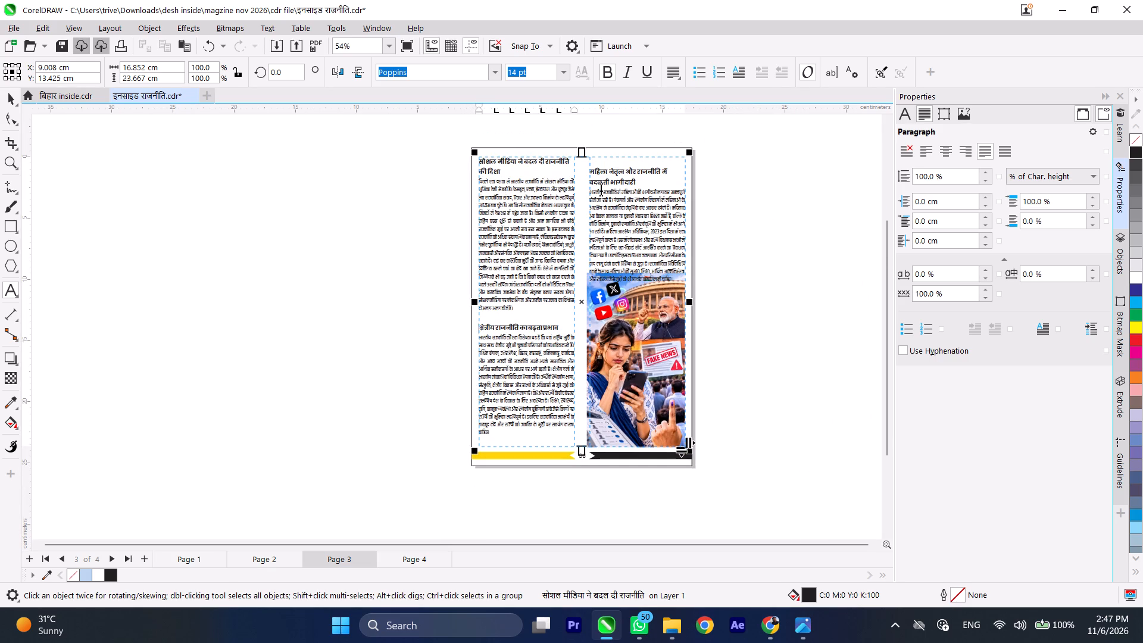
scroll(591, 164, "up", 11)
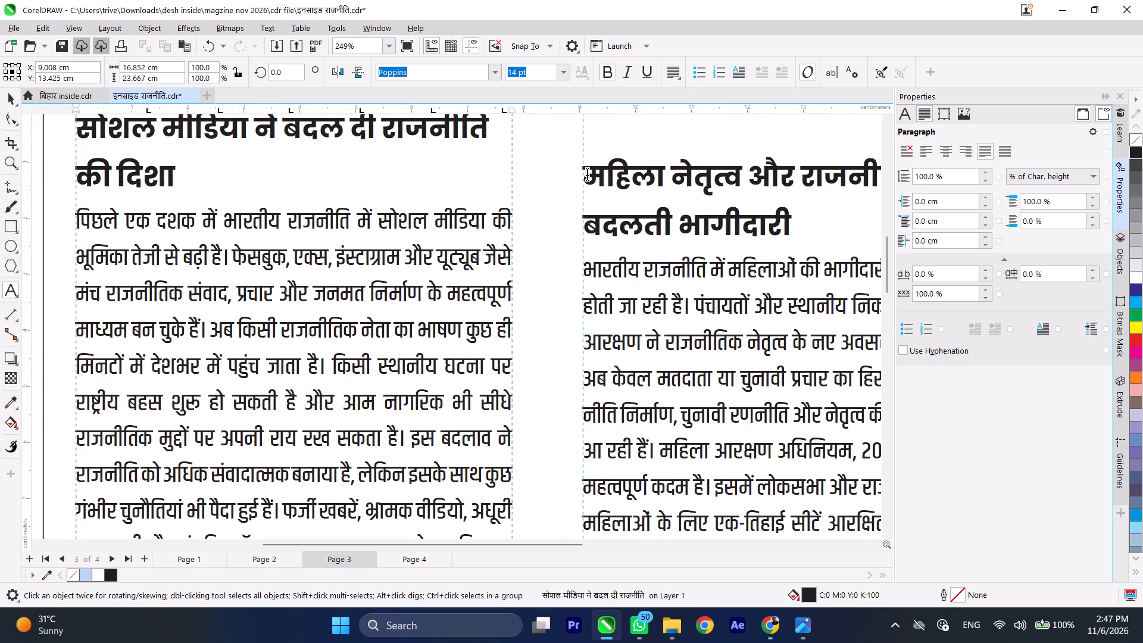
left_click(587, 173)
key("BackSpace")
scroll(601, 207, "down", 5)
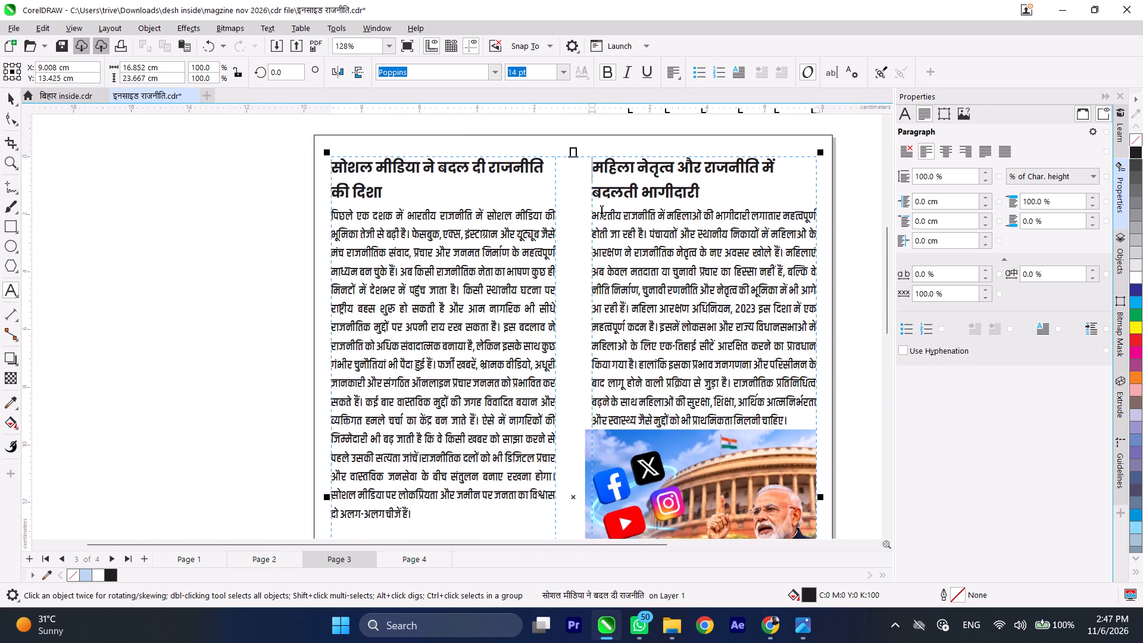
scroll(601, 210, "down", 6)
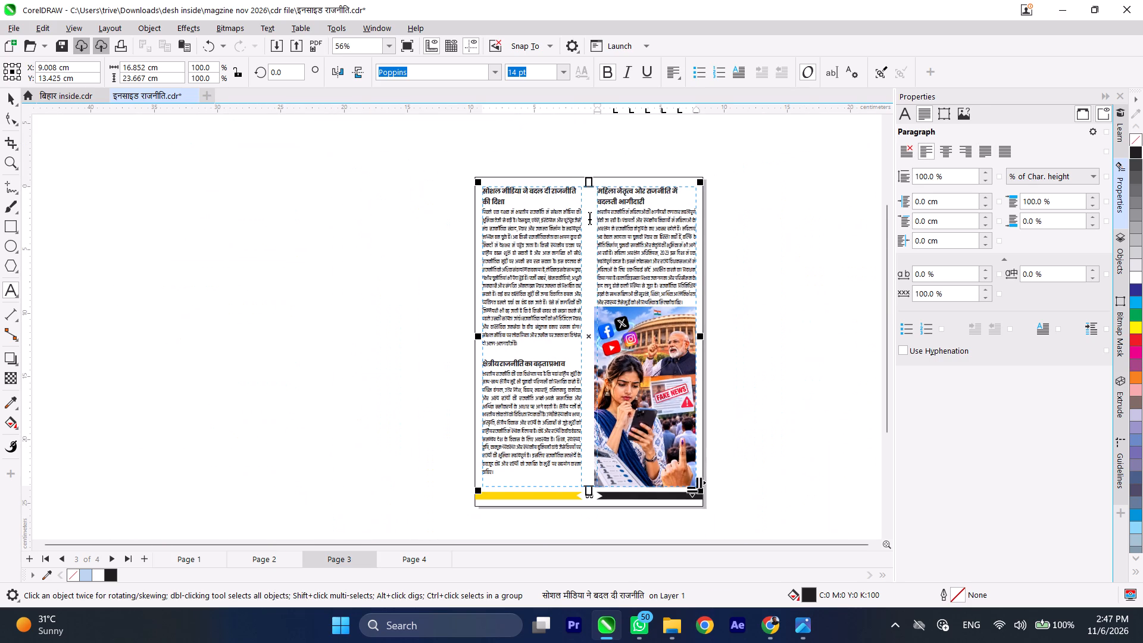
left_click(12, 101)
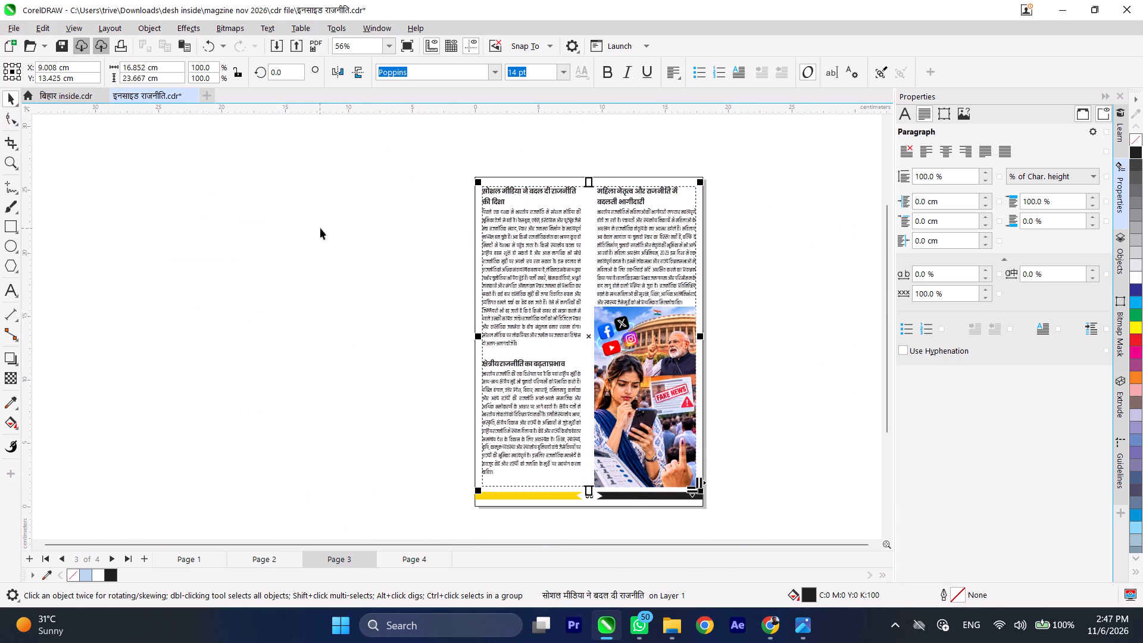
left_click(387, 326)
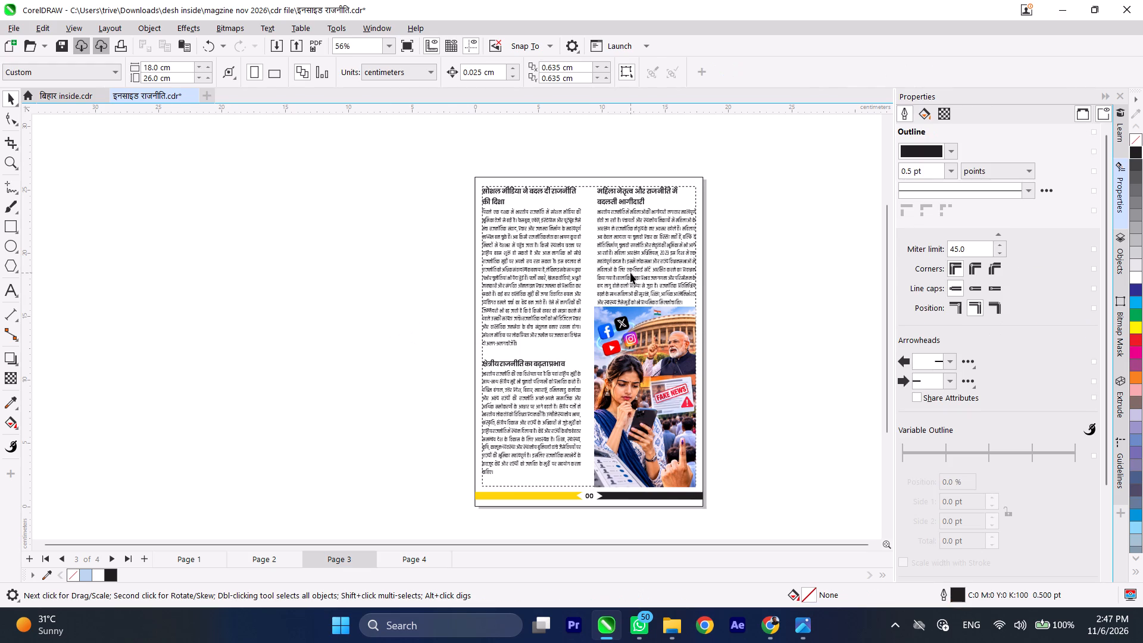
Look over pages 3, 2 and 1, and check the font settings of page 1's "सत्ता पक्ष और विपक्ष" heading.
scroll(630, 273, "down", 2)
scroll(630, 273, "up", 1)
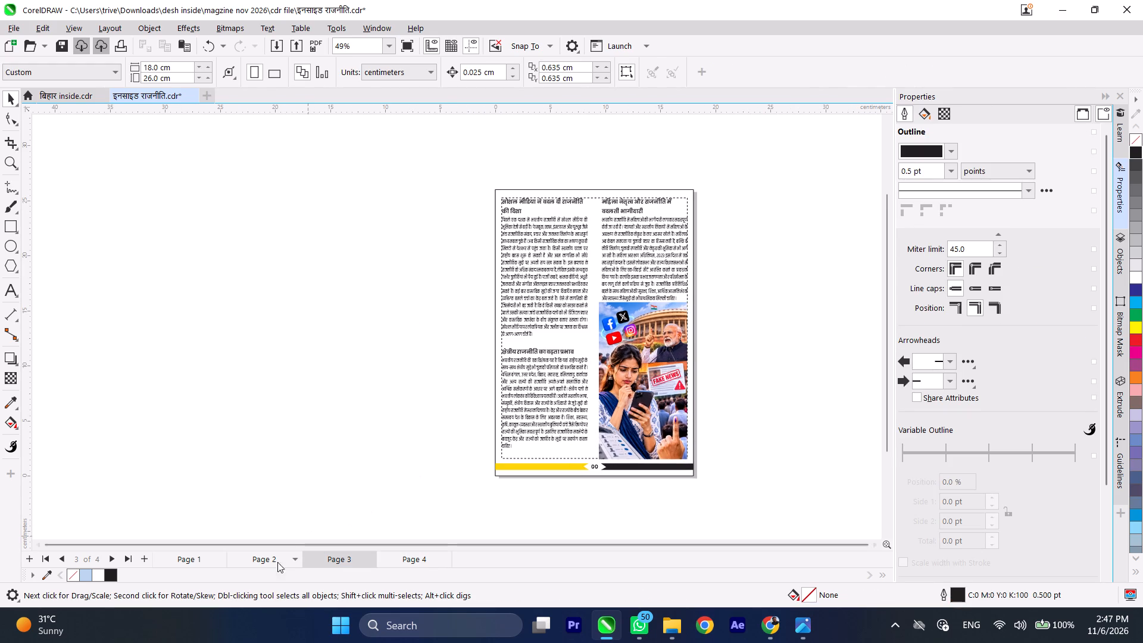
left_click(266, 561)
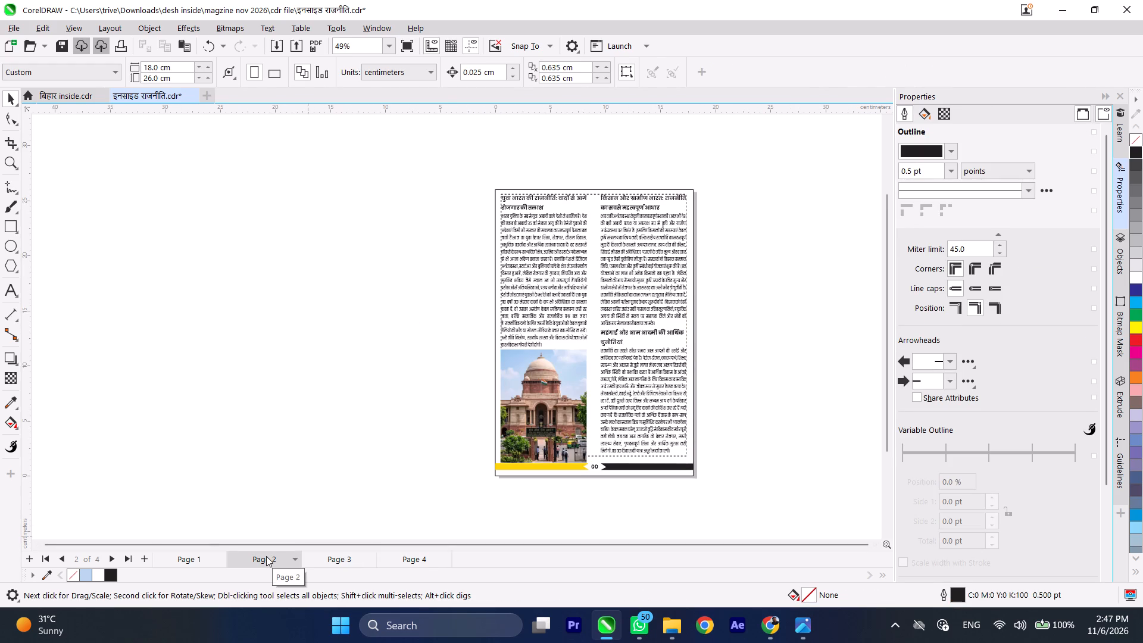
left_click(185, 557)
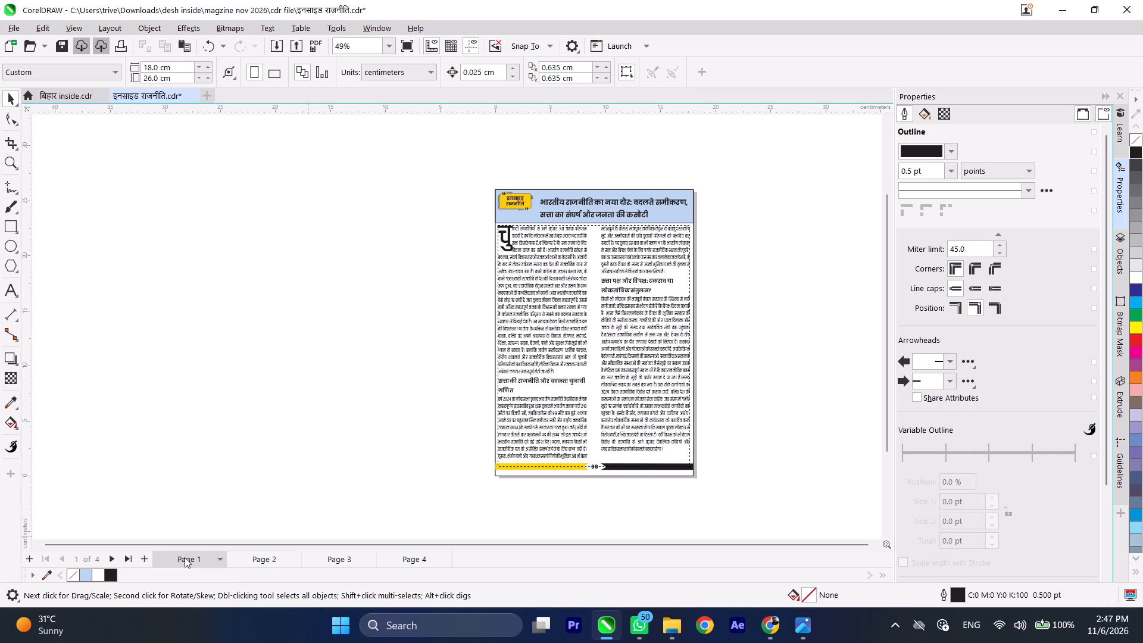
scroll(617, 292, "up", 4)
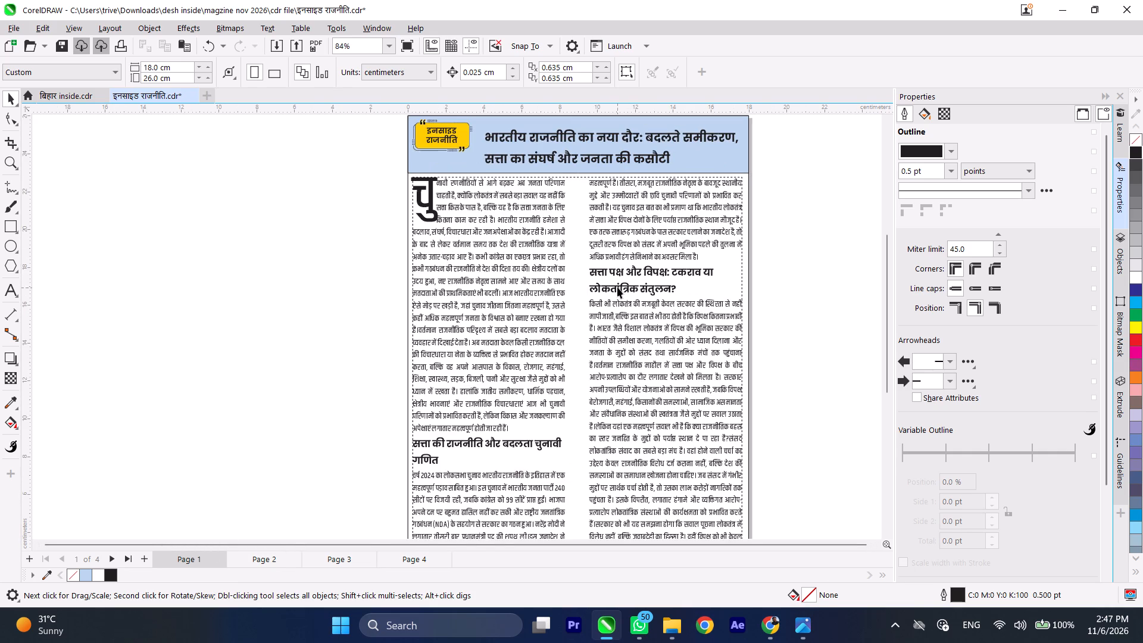
double_click(623, 274)
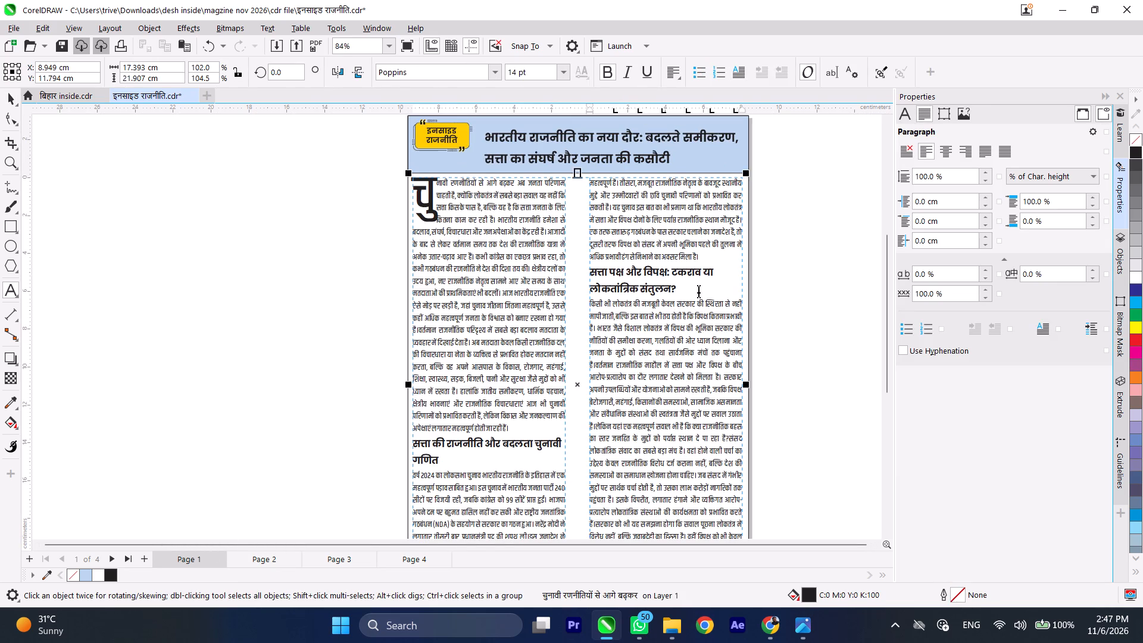
left_click_drag(697, 290, 579, 277)
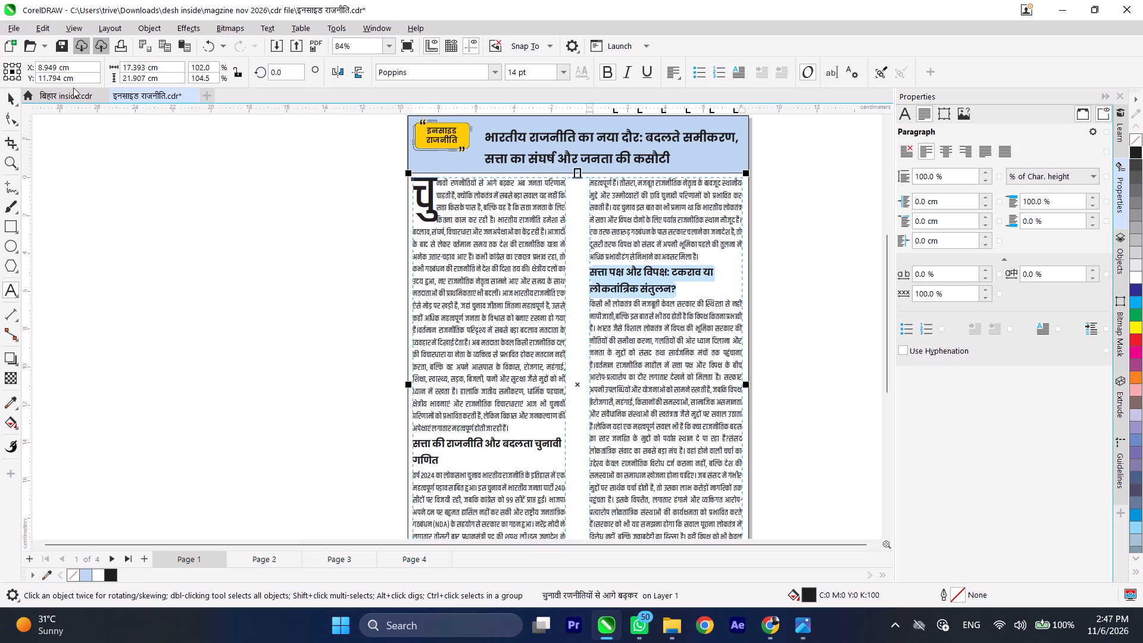
left_click(14, 98)
left_click(297, 203)
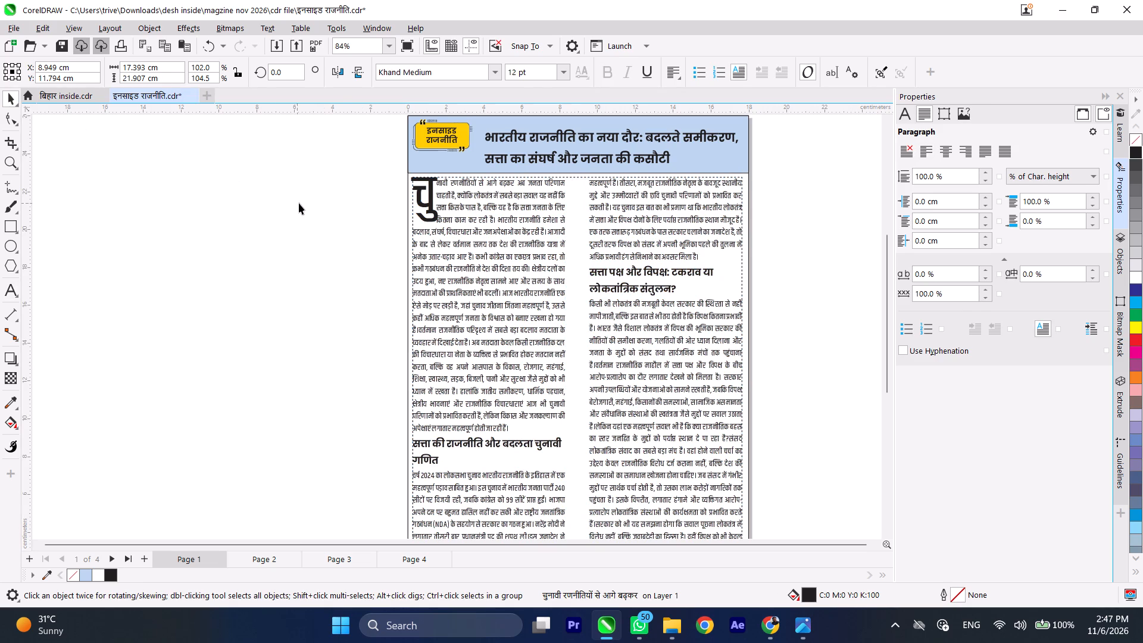
Review the finished layout from page 1 through the remaining pages and return to page 1.
scroll(430, 189, "down", 3)
scroll(430, 189, "up", 1)
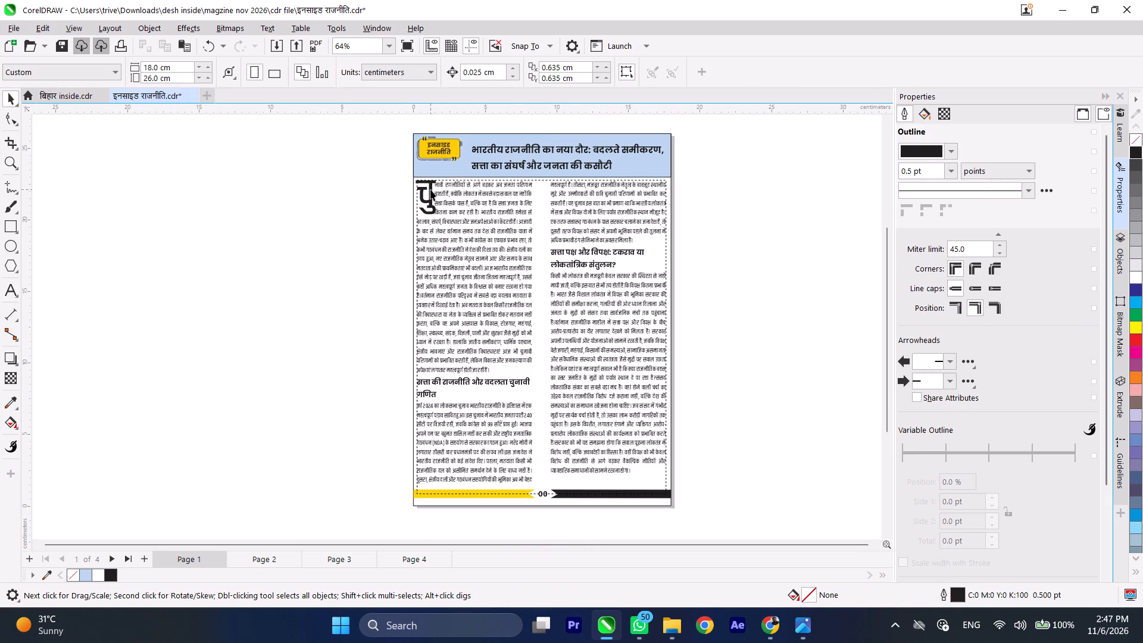
left_click(273, 555)
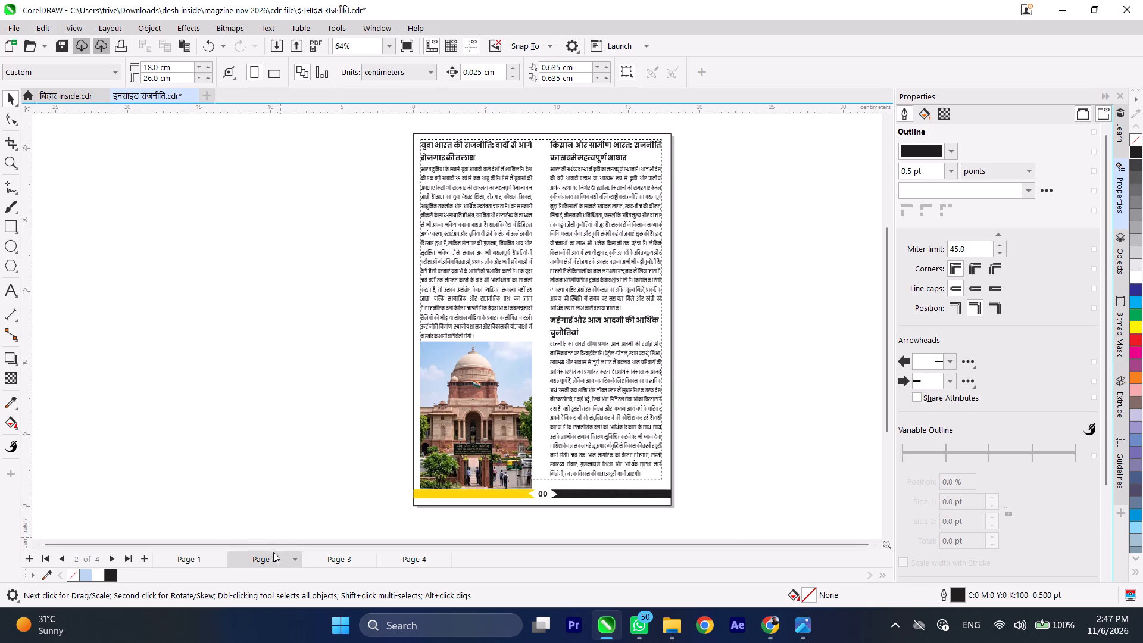
scroll(549, 363, "down", 1)
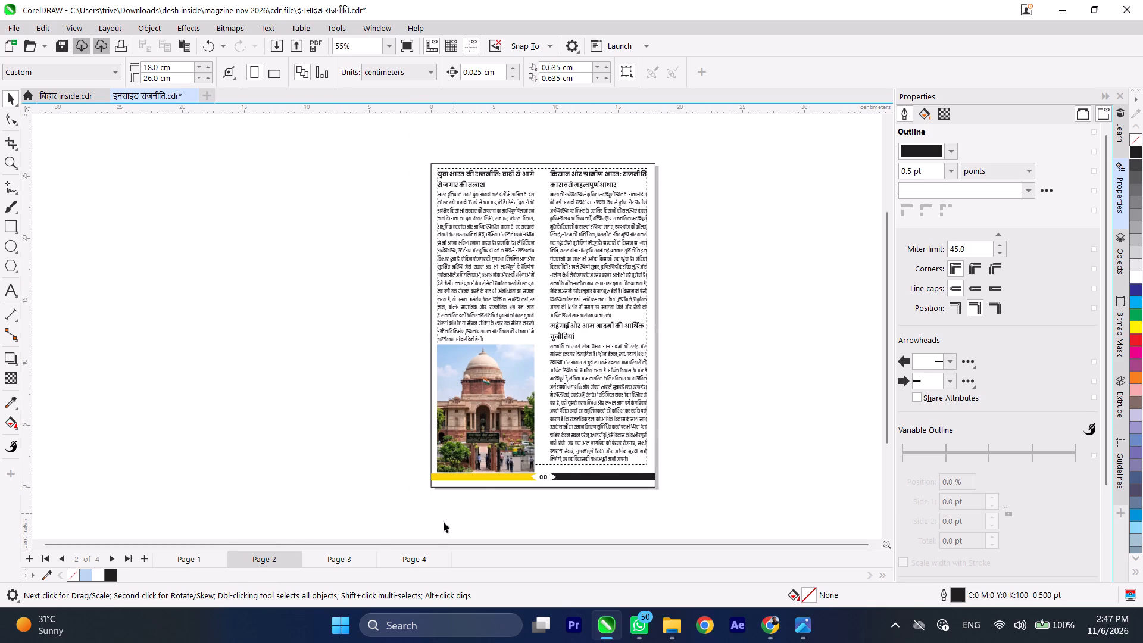
left_click(341, 565)
left_click(407, 556)
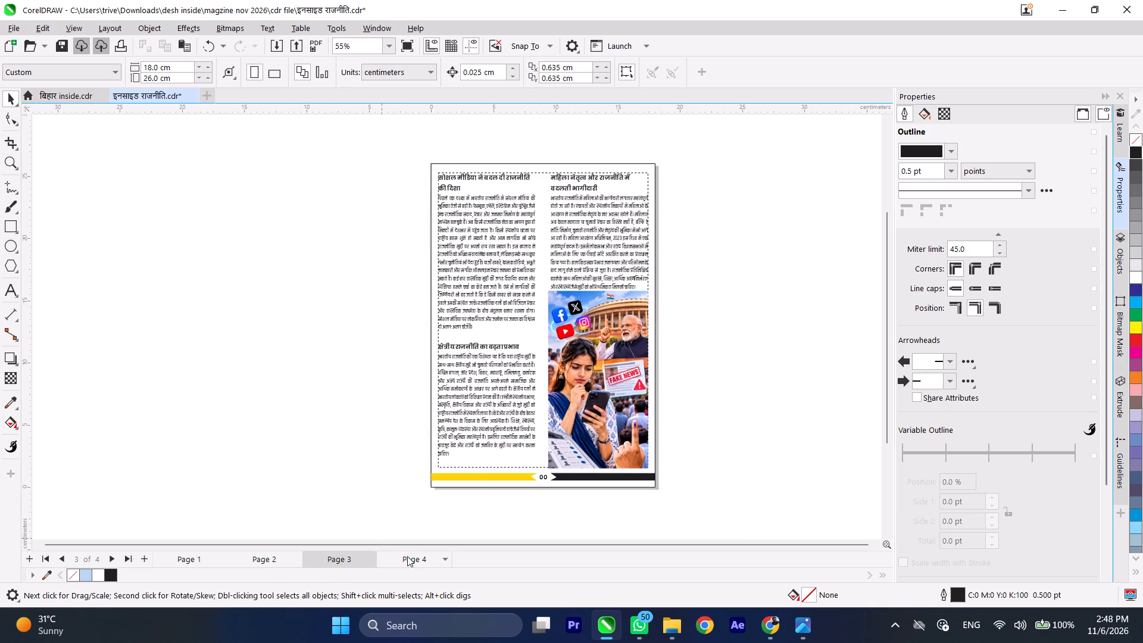
left_click(188, 557)
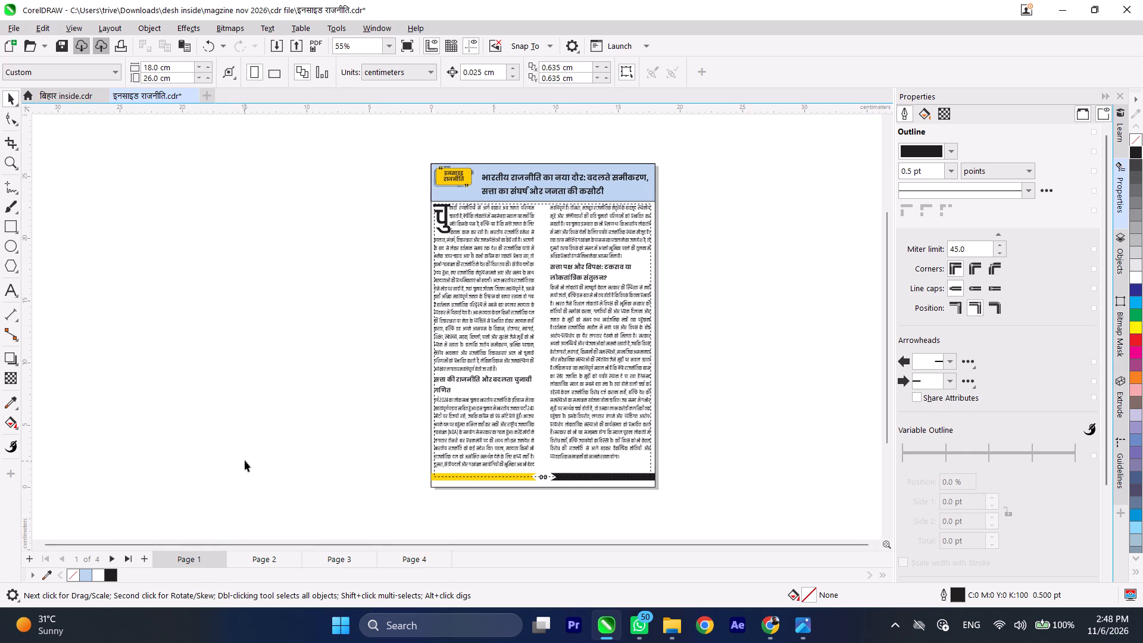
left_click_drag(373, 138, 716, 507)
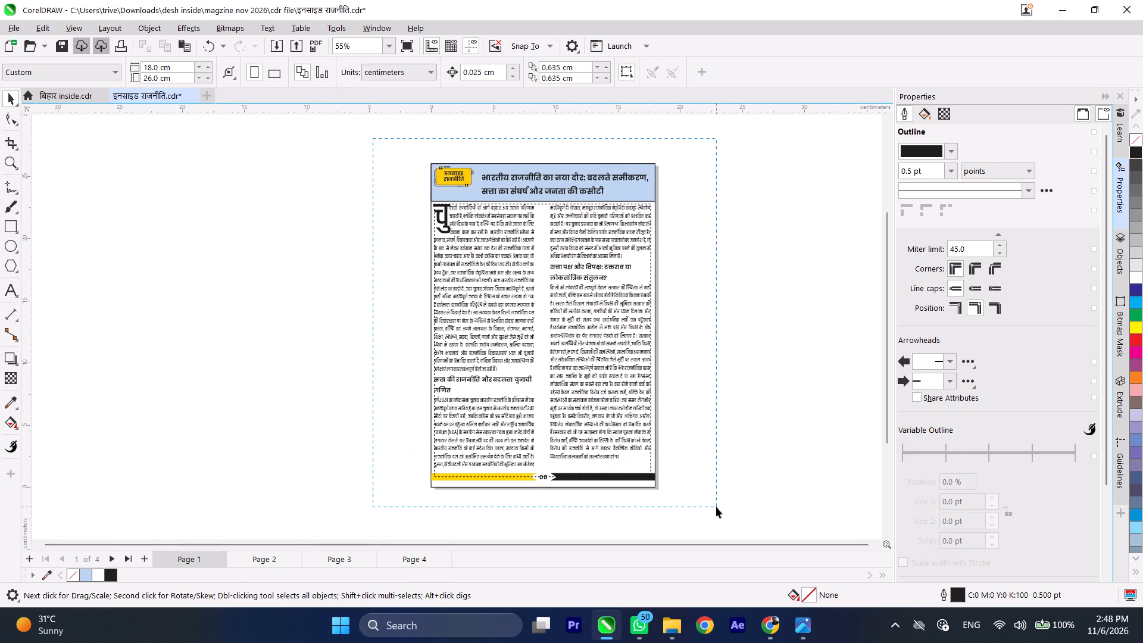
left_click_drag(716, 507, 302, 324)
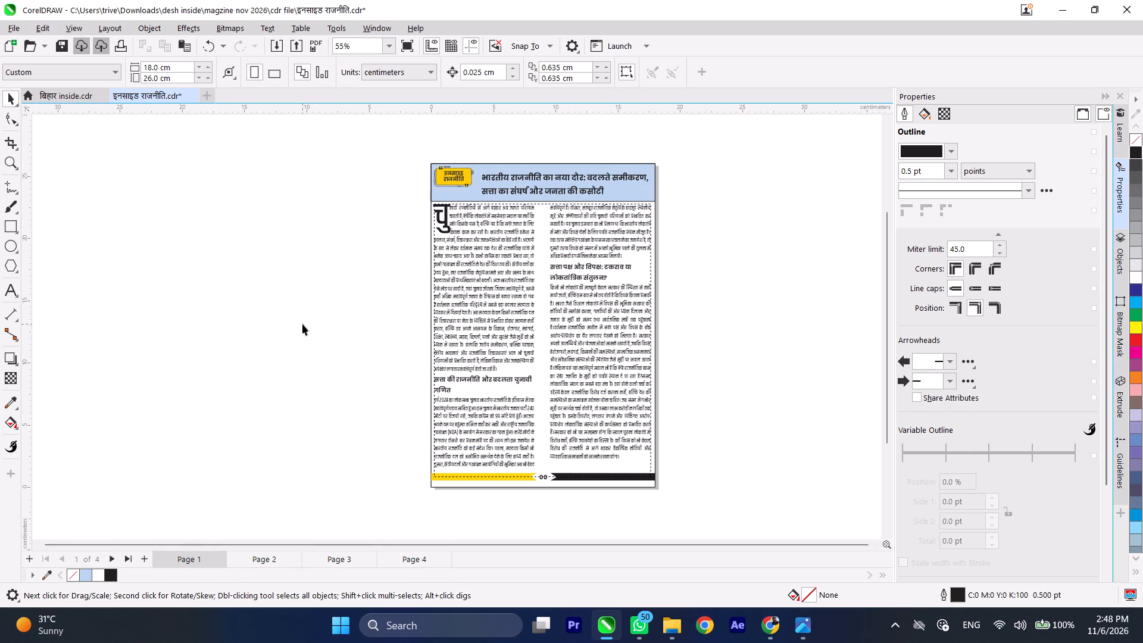
Save the magazine article document.
key("ctrl+s")
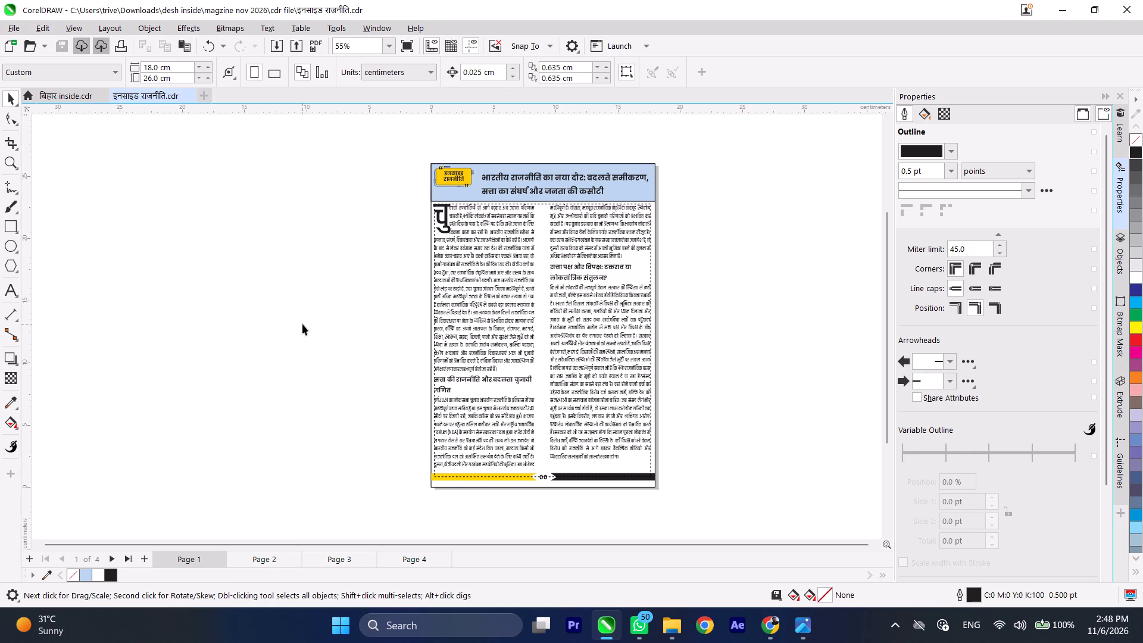
Export page 1 as a JPG named "इनसाइड राजनीति page 1" in the "magzine nov 2026" folder, keeping the current JPEG settings.
key("ctrl+e")
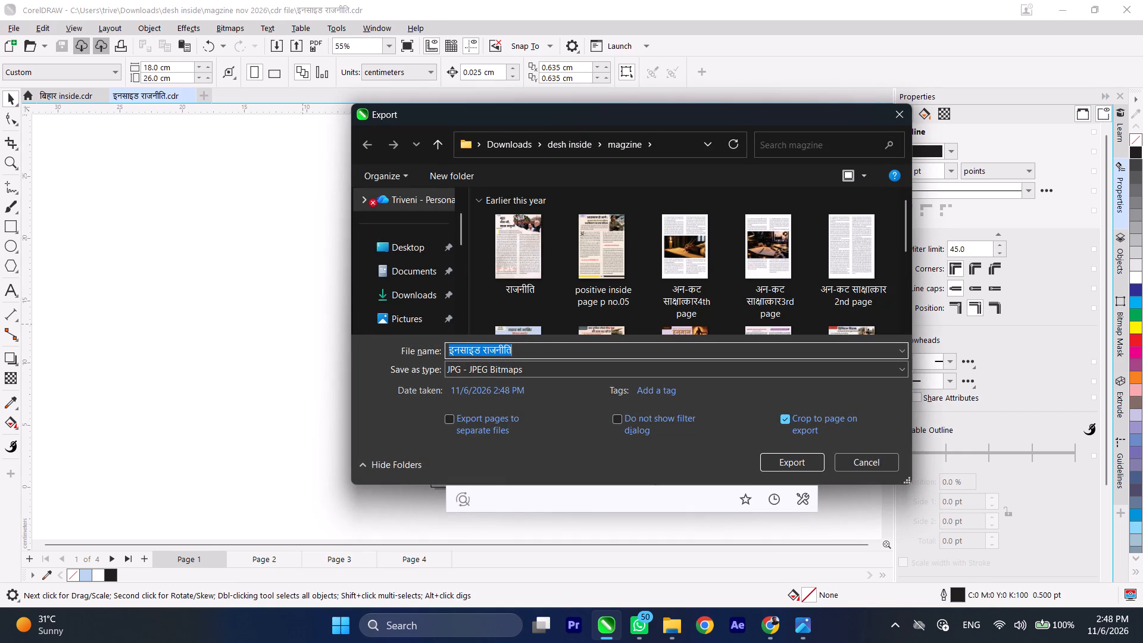
left_click(545, 353)
key("space")
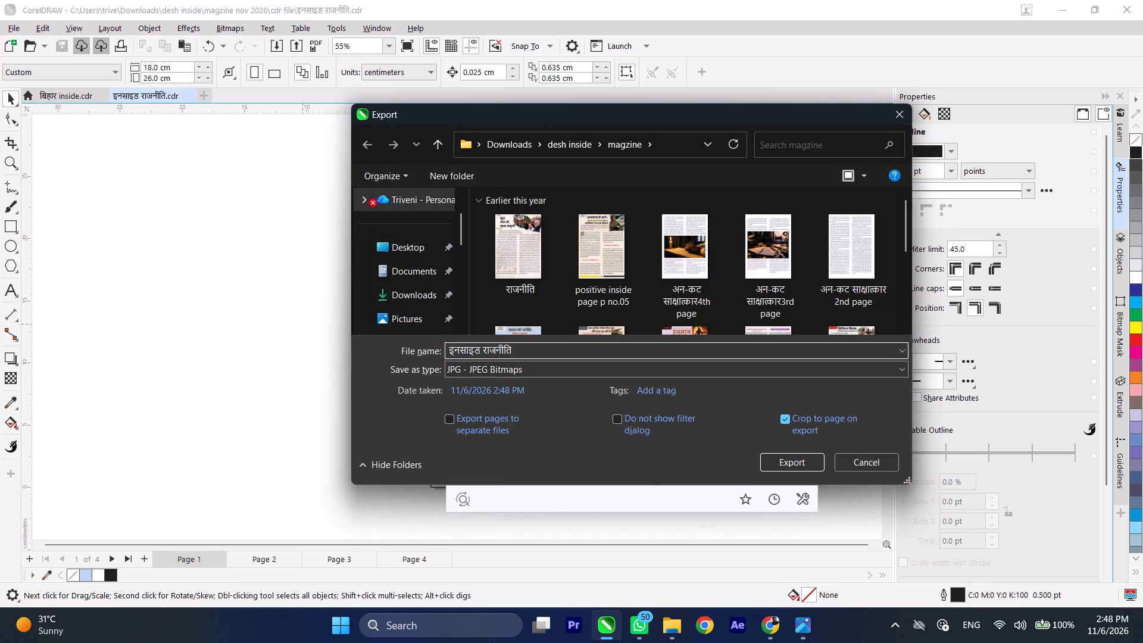
type("pa")
type("ge 1")
left_click_drag(532, 350, 514, 350)
key("ctrl+c")
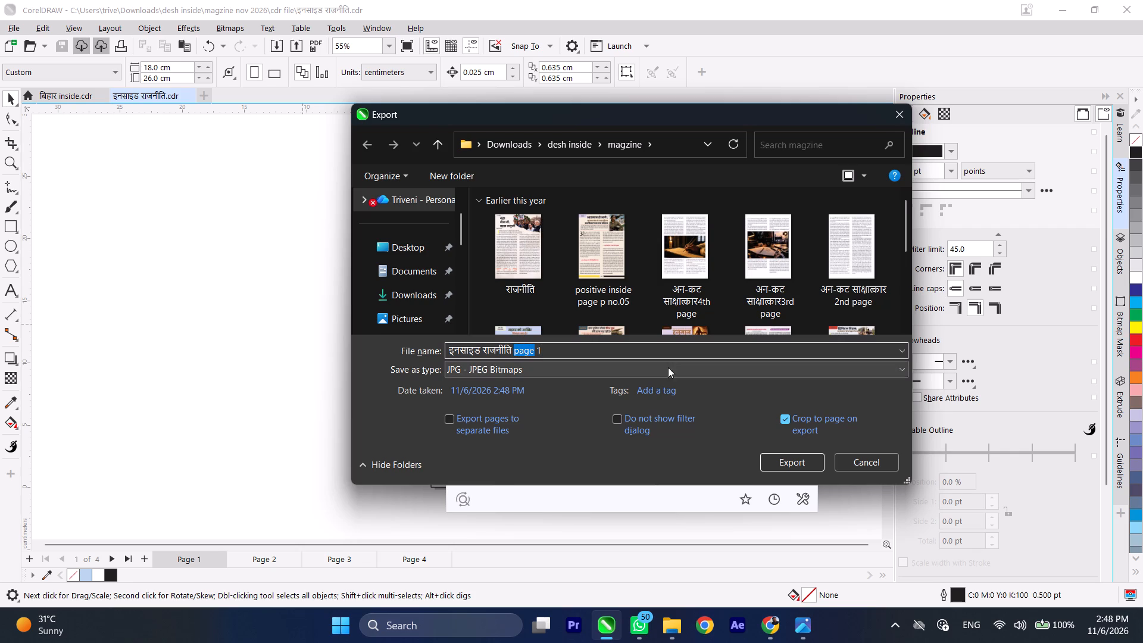
left_click(436, 142)
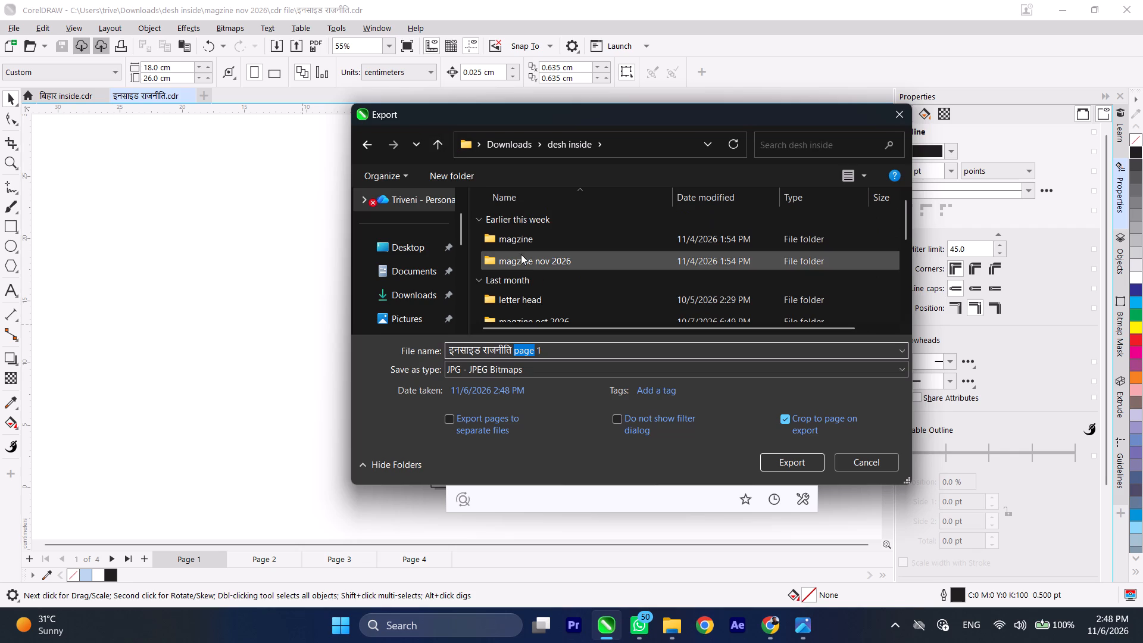
double_click(524, 261)
left_click(774, 458)
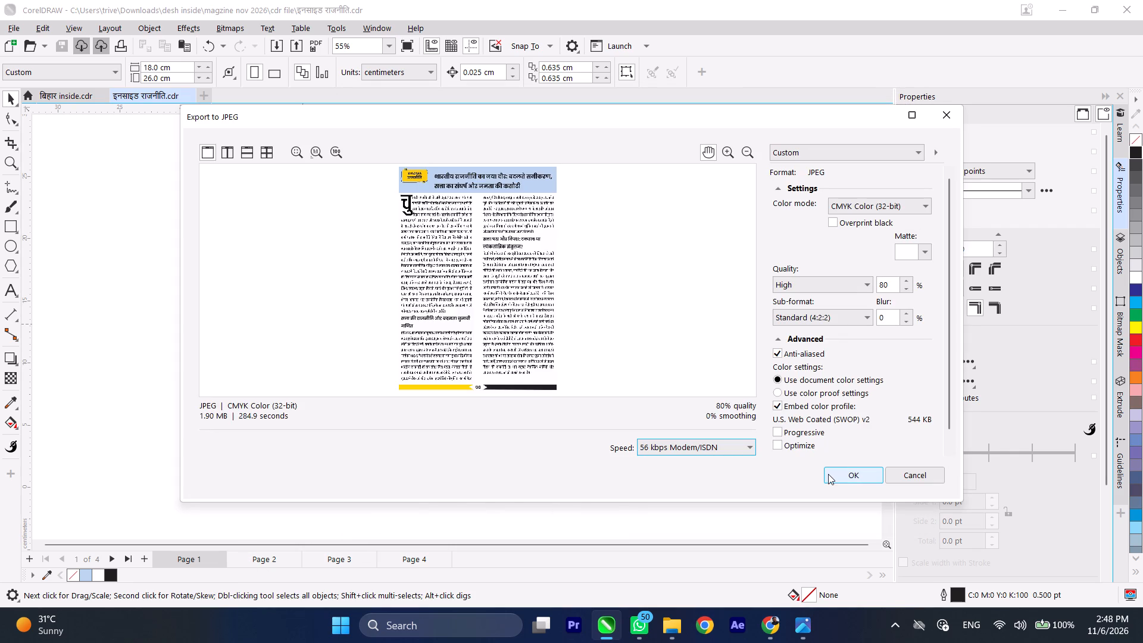
left_click(839, 473)
Export page 2 as a JPG named "इनसाइड राजनीतिpage 2" in the same folder with the same JPEG settings.
left_click(276, 554)
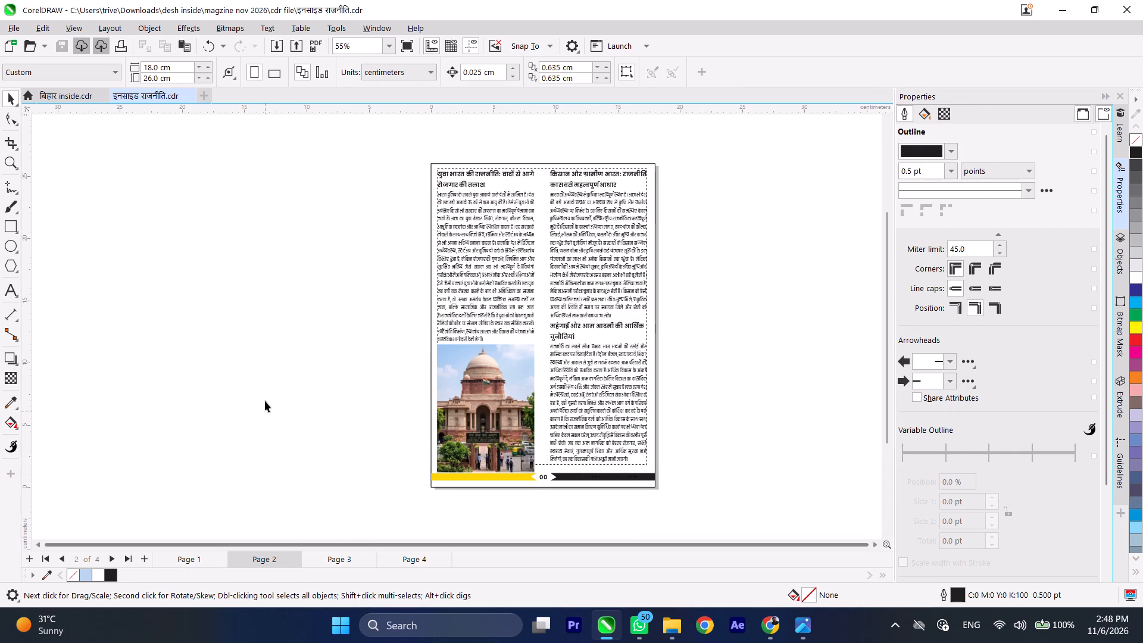
key("ctrl+e")
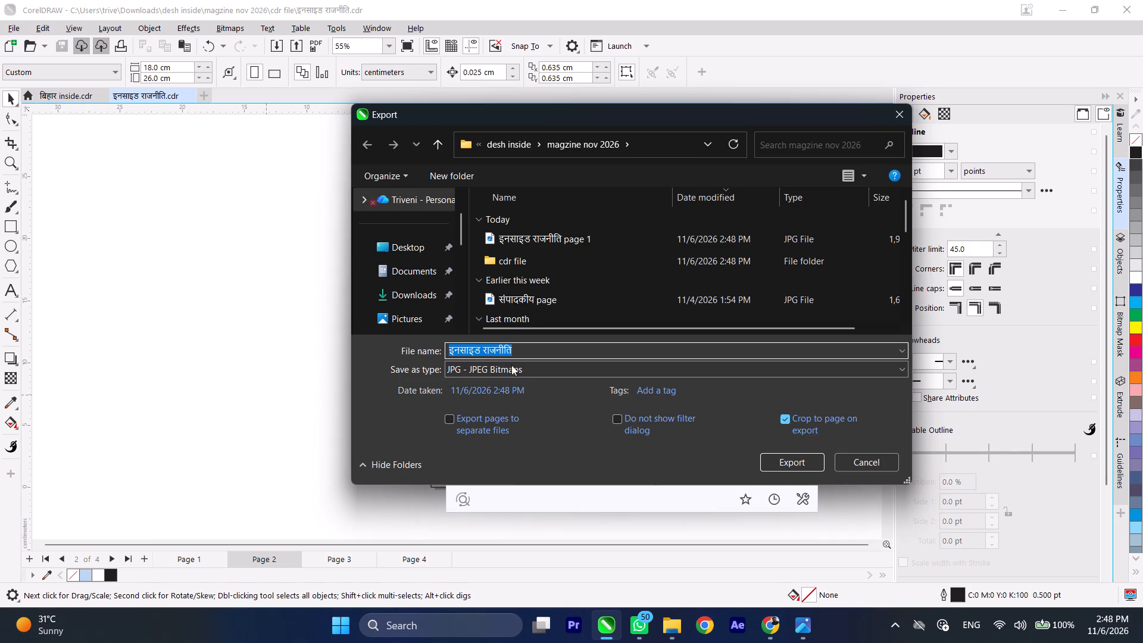
left_click(519, 342)
left_click(521, 351)
key("ctrl+v")
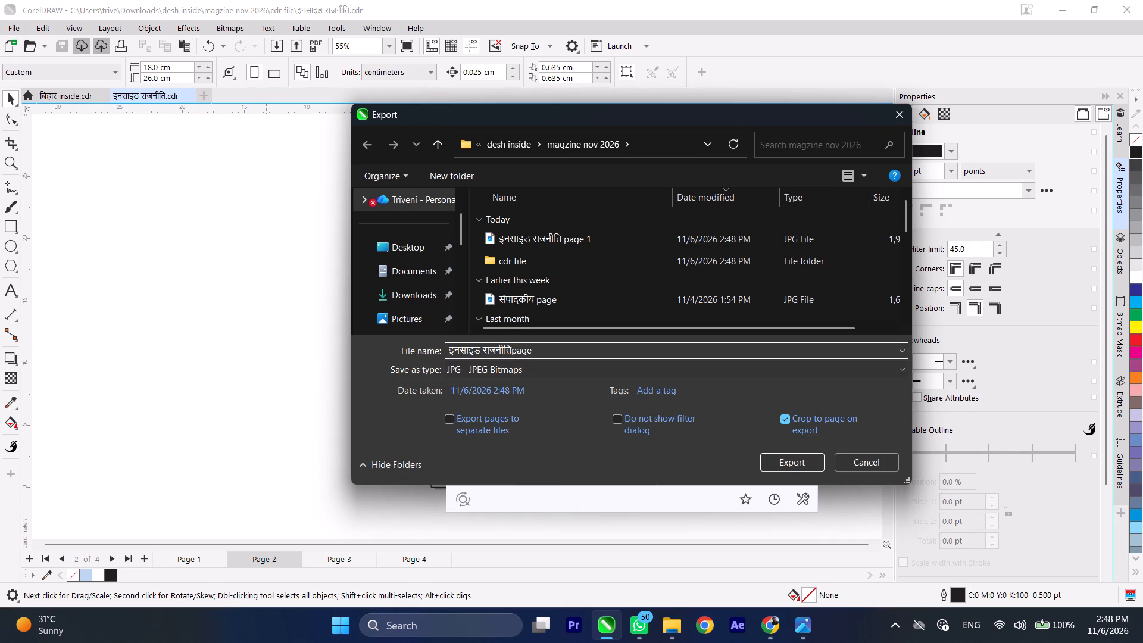
key("space")
key("2")
left_click(777, 460)
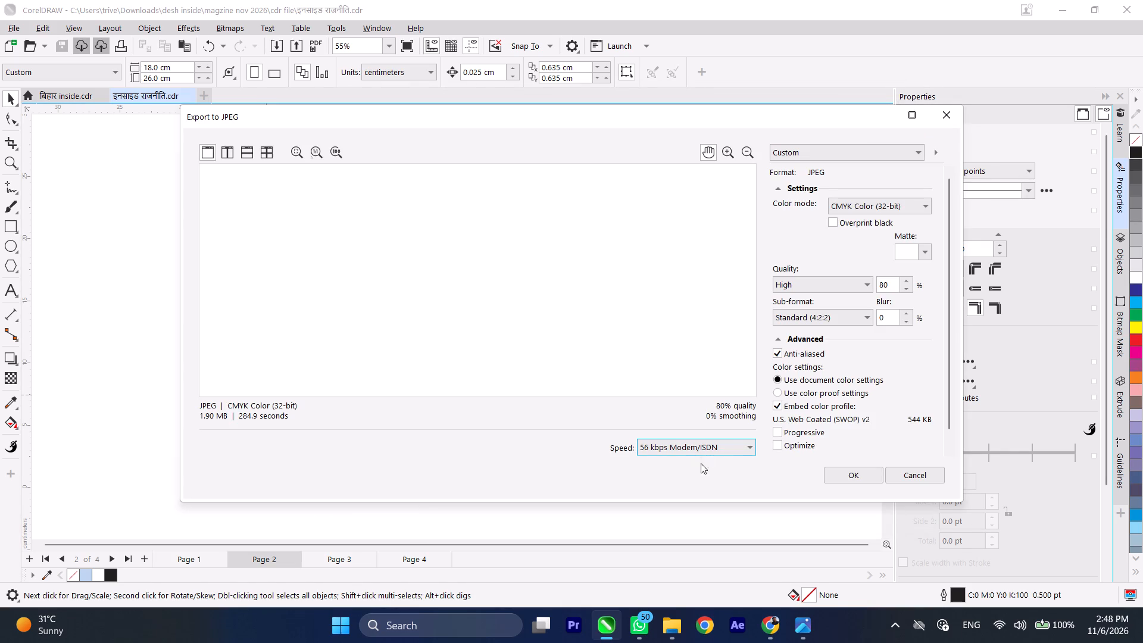
left_click(857, 476)
Export page 3 as a JPG named "इनसाइड राजनीति page 3" in the same folder with the same JPEG settings.
left_click(356, 554)
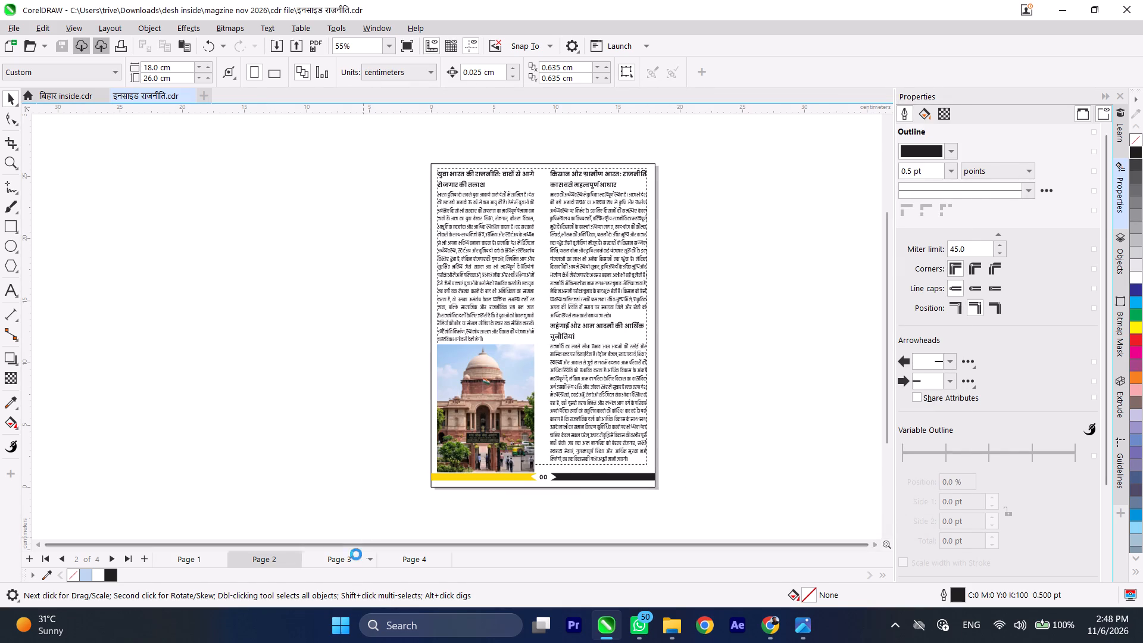
key("ctrl+e")
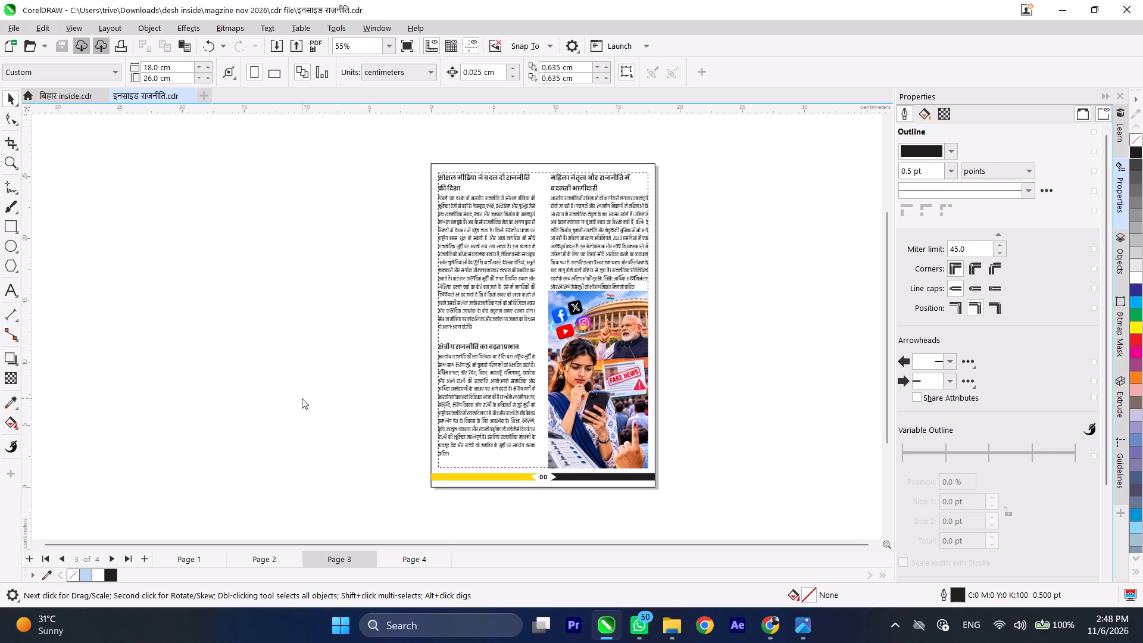
left_click(522, 349)
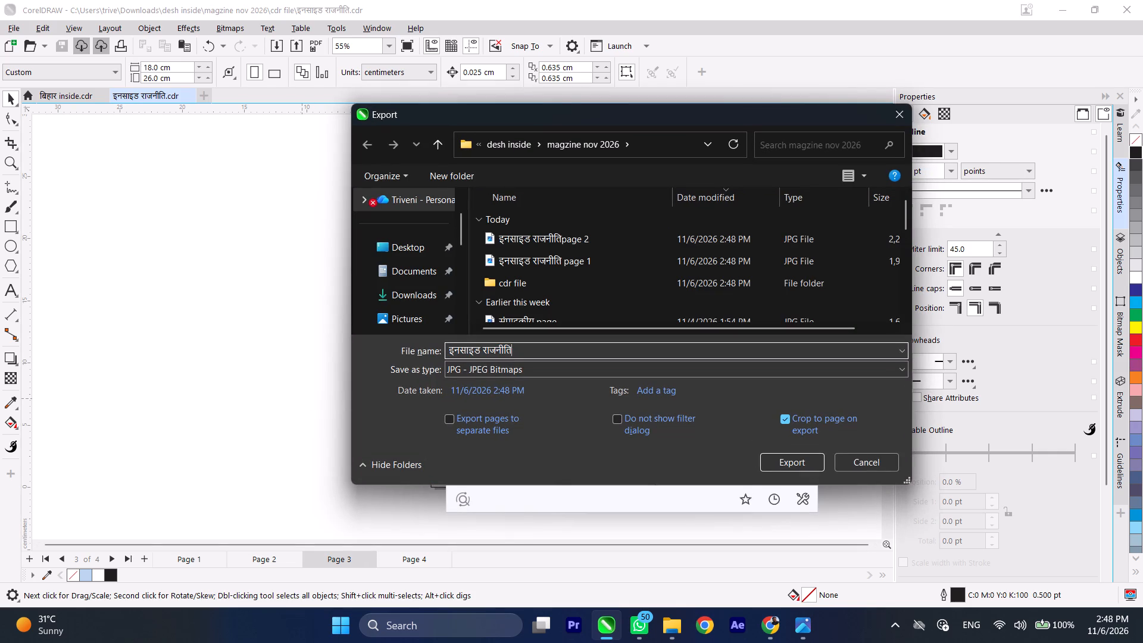
key("space")
key("ctrl+v")
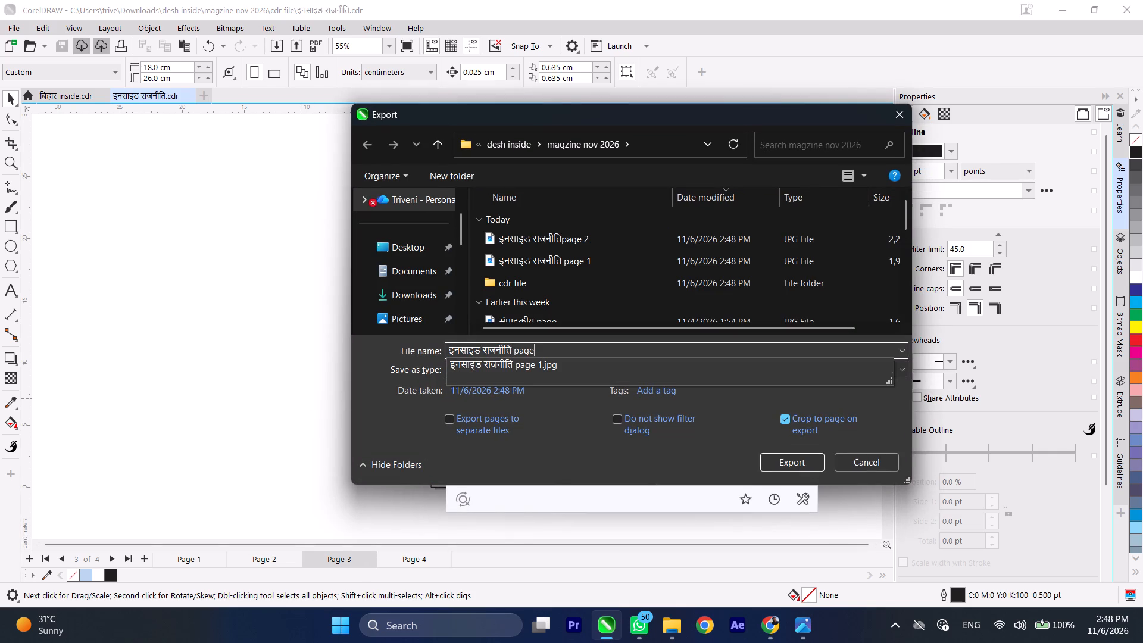
key("space")
key("3")
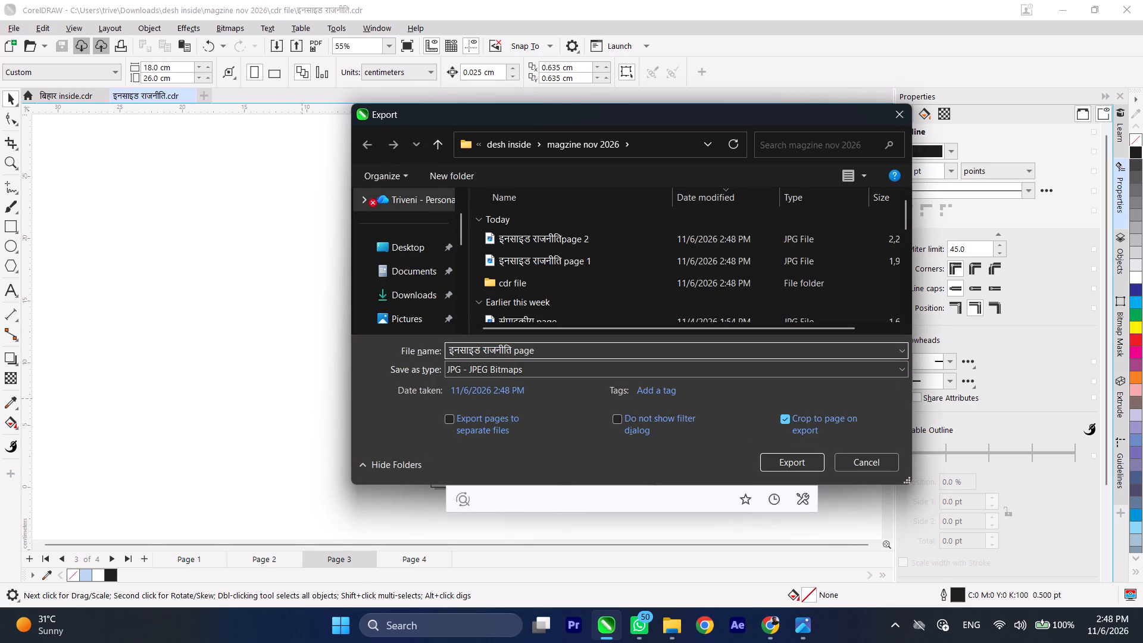
left_click(773, 461)
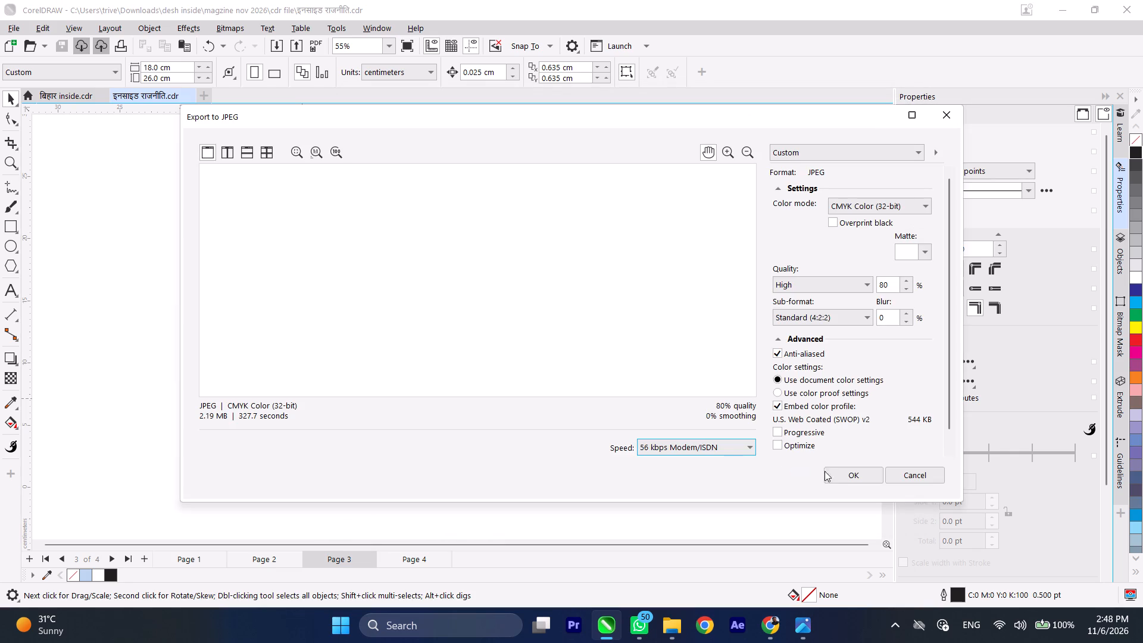
left_click(833, 474)
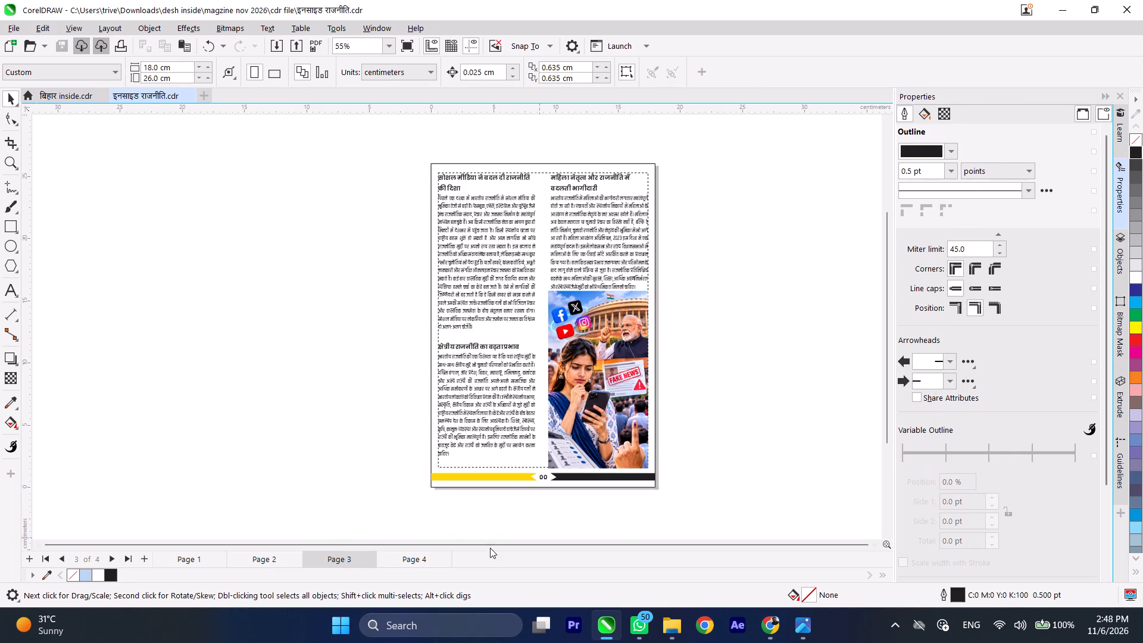
Export page 4 as a JPG named "इनसाइड राजनीति page 4" in the same folder with the same JPEG settings.
left_click(410, 557)
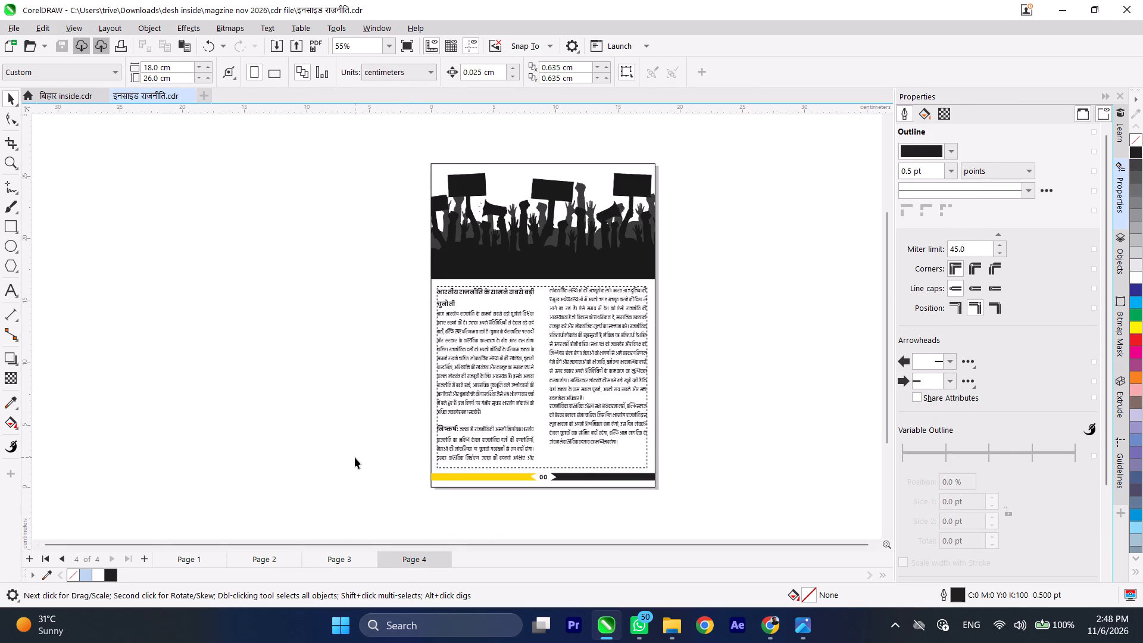
key("ctrl+e")
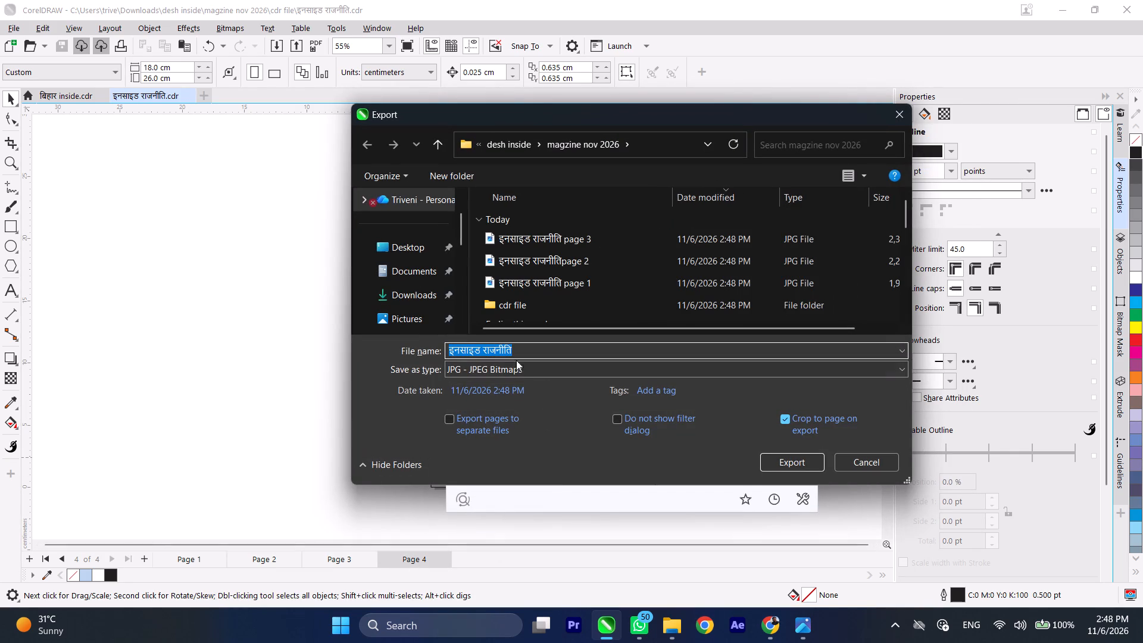
left_click(520, 352)
key("space")
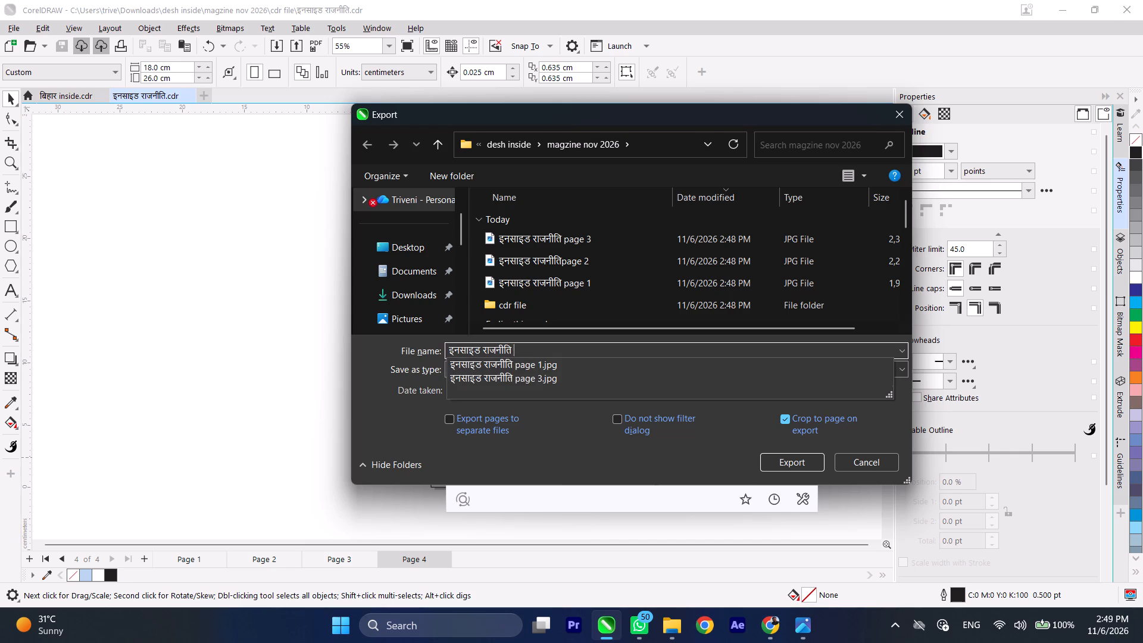
key("ctrl+v")
key("space")
type("4")
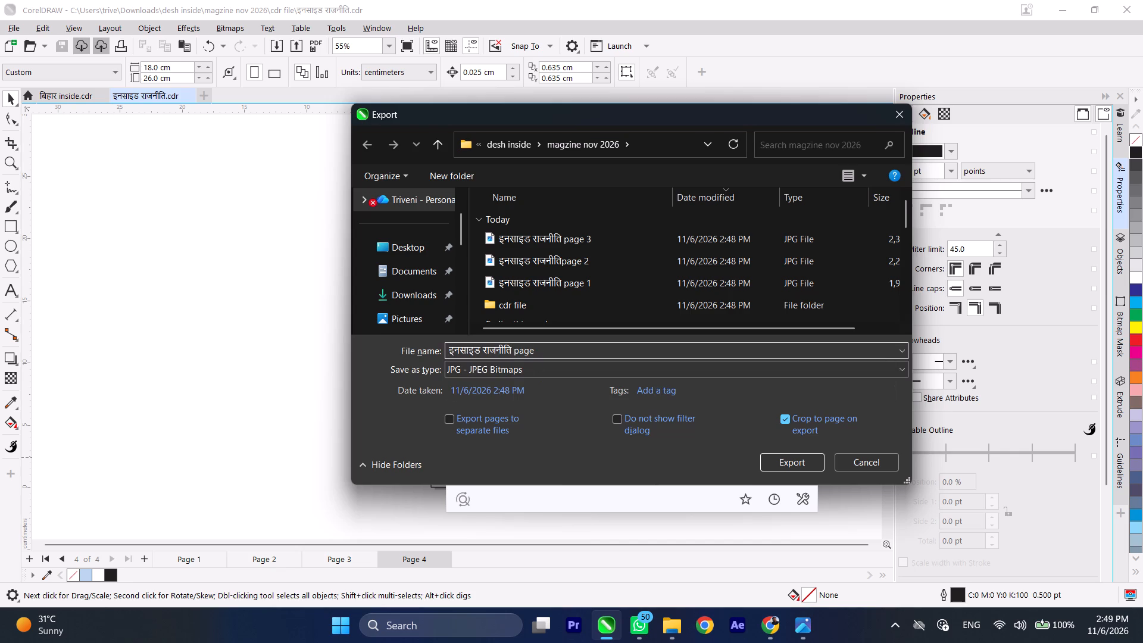
left_click(794, 460)
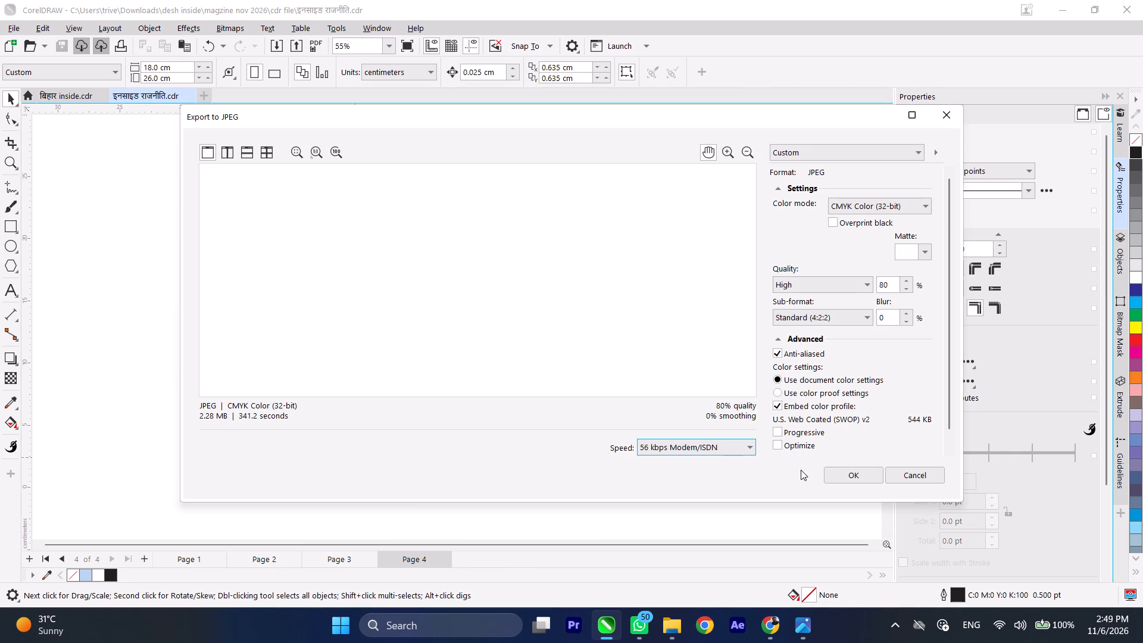
left_click(843, 476)
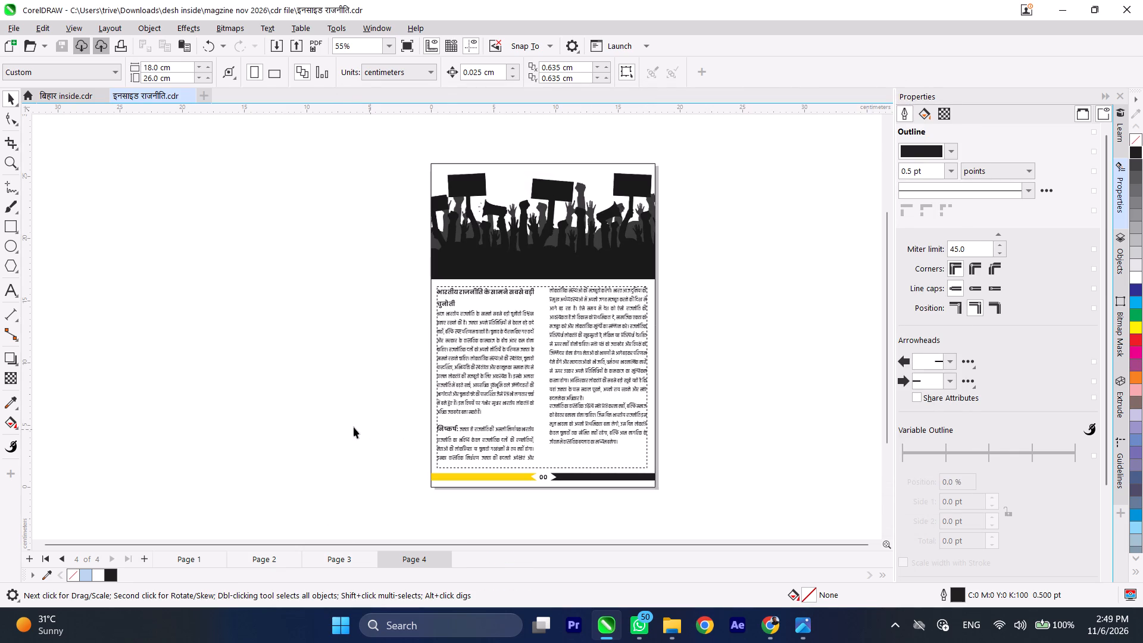
Return to page 1 of the politics article with nothing selected.
left_click(329, 412)
left_click(185, 558)
left_click(235, 382)
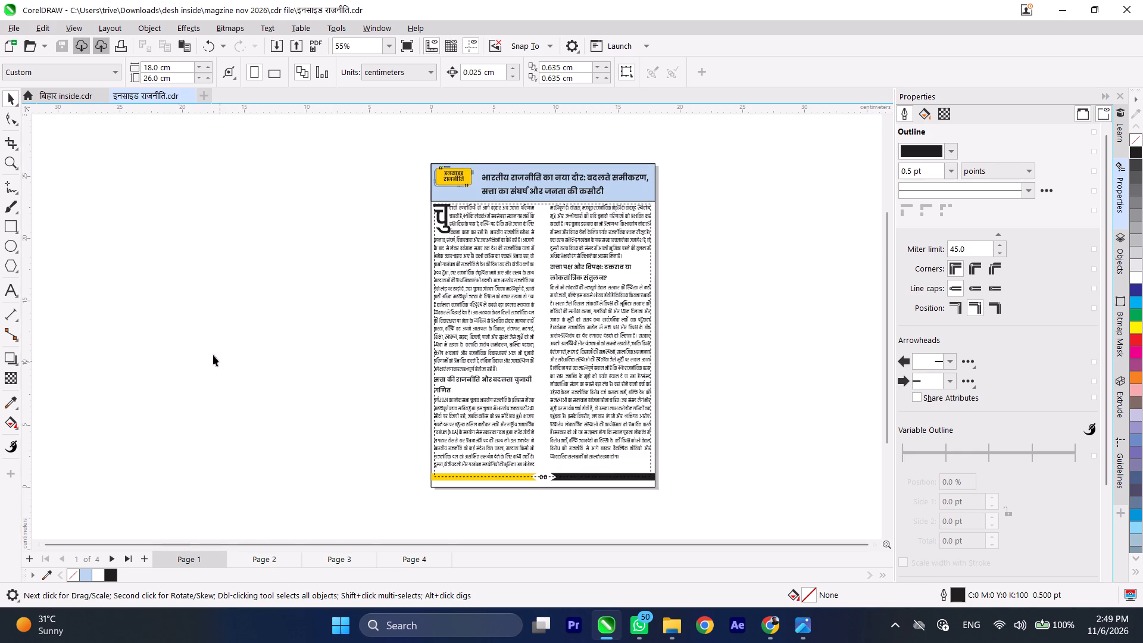
Create a new 18 × 26 cm document, add a page-sized rectangle frame, and deselect it.
left_click(11, 41)
left_click(830, 532)
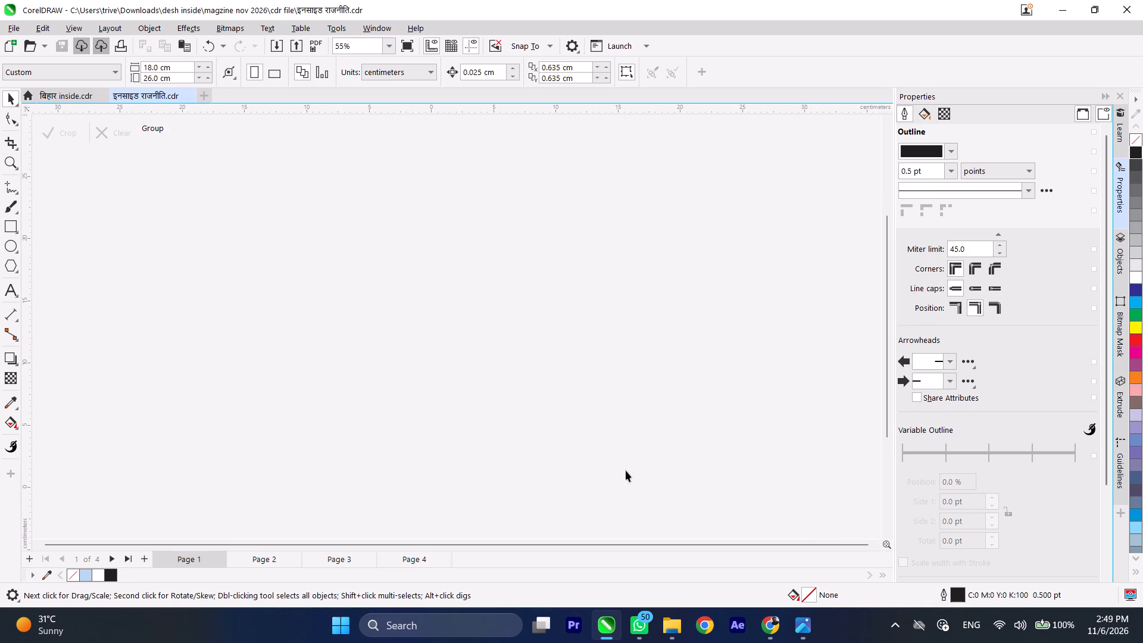
double_click(9, 226)
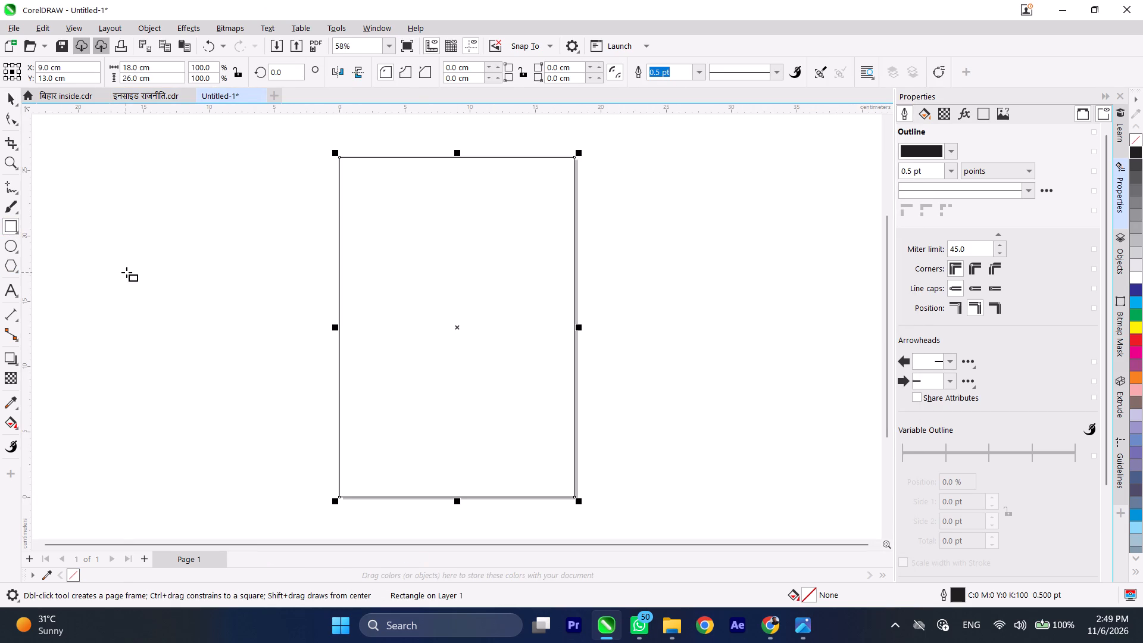
left_click(10, 93)
left_click(83, 181)
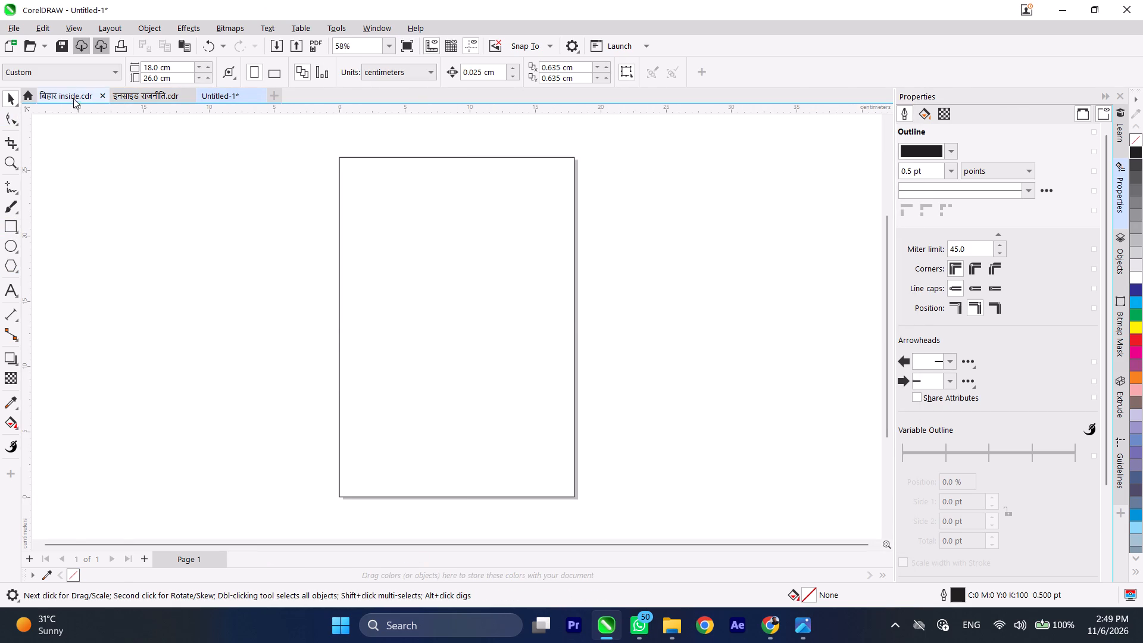
Close the "बिहार inside.cdr" document.
left_click(73, 95)
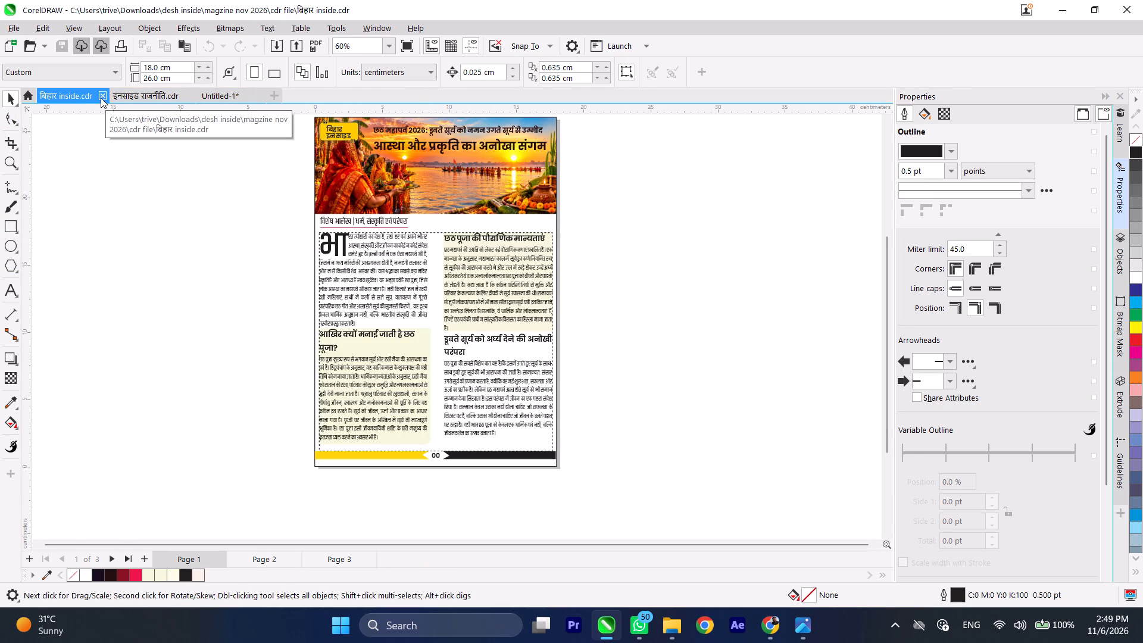
left_click(101, 96)
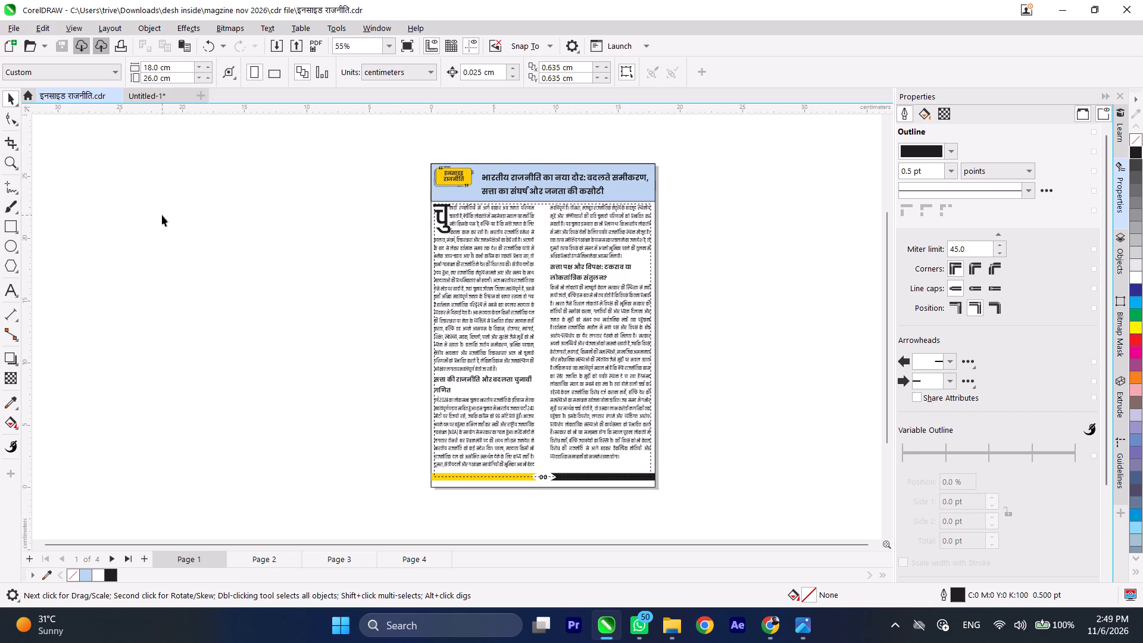
Copy the yellow-and-black footer strip with its "00" page number from the politics article's page 1 into the new Untitled-1 document.
left_click(162, 215)
scroll(482, 502, "up", 4)
left_click(491, 497)
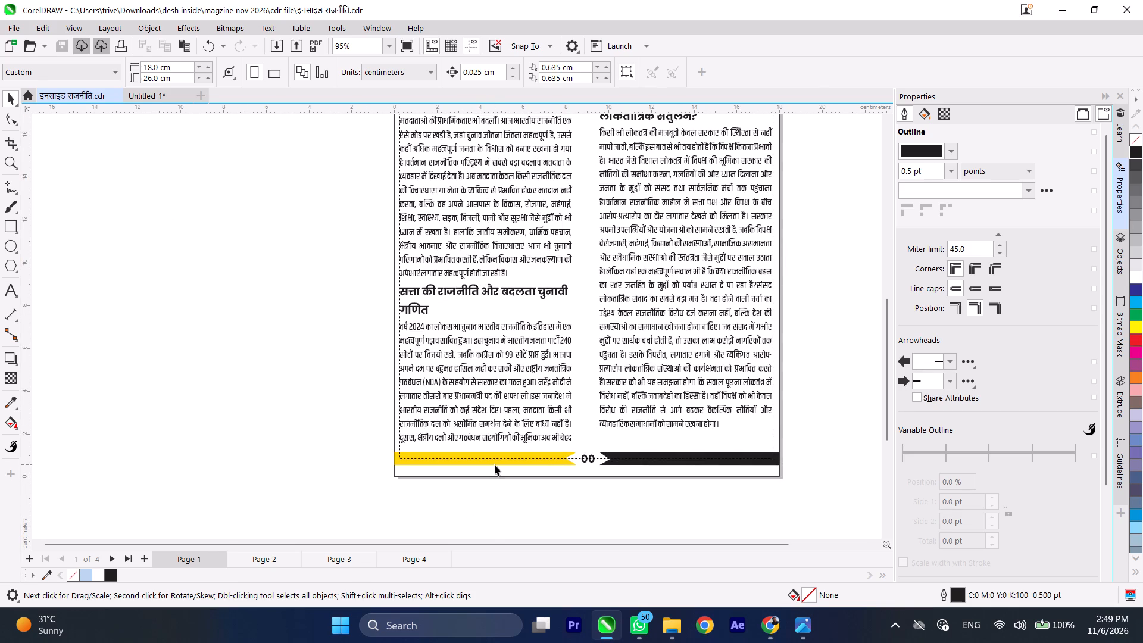
left_click(495, 464)
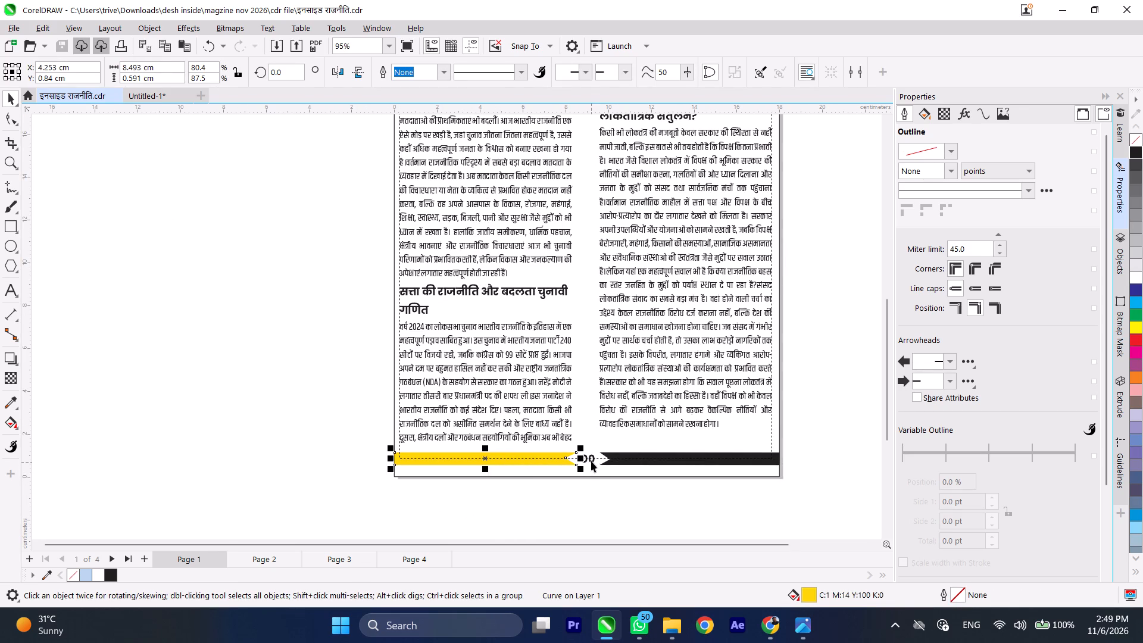
left_click(591, 461, "shift")
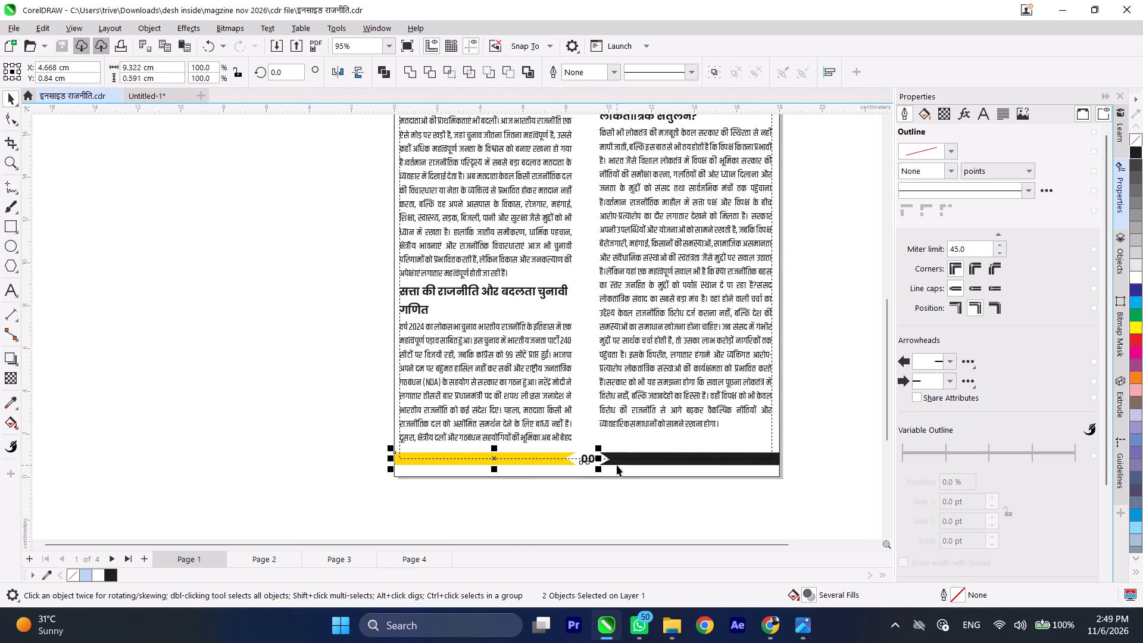
left_click(617, 463, "shift")
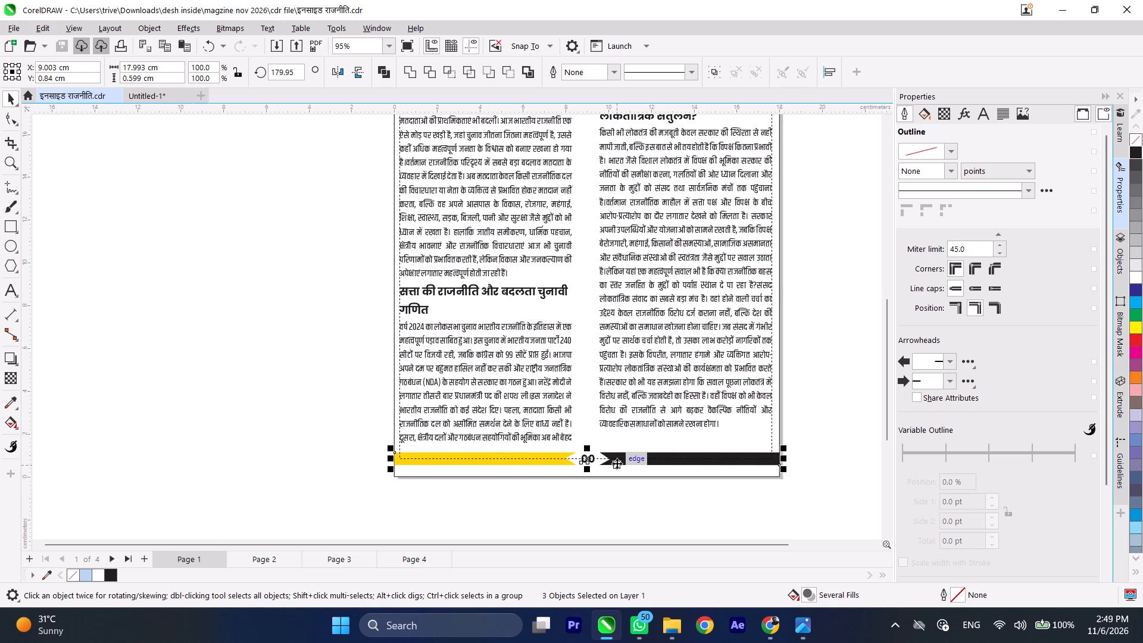
key("ctrl+c")
scroll(362, 457, "down", 4)
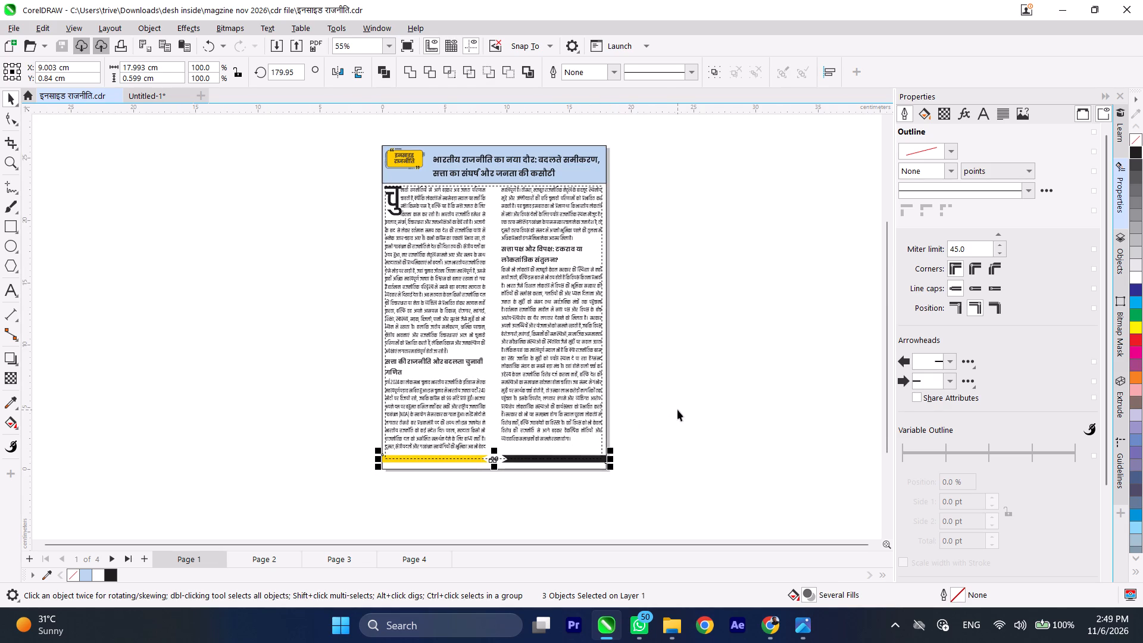
left_click(677, 410)
left_click(164, 92)
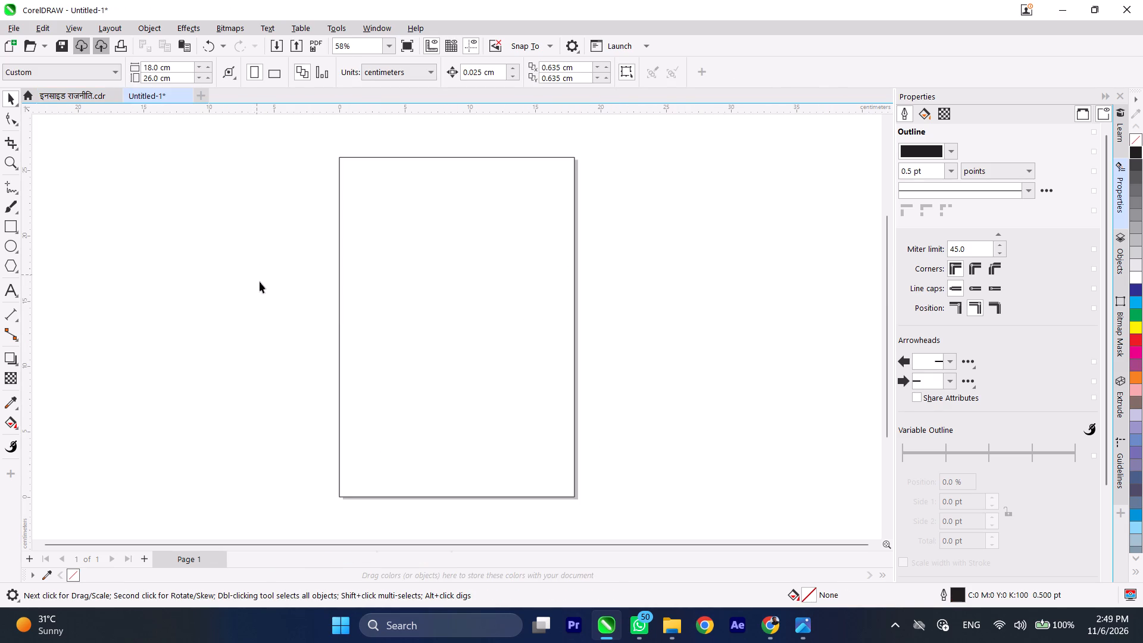
key("ctrl+v")
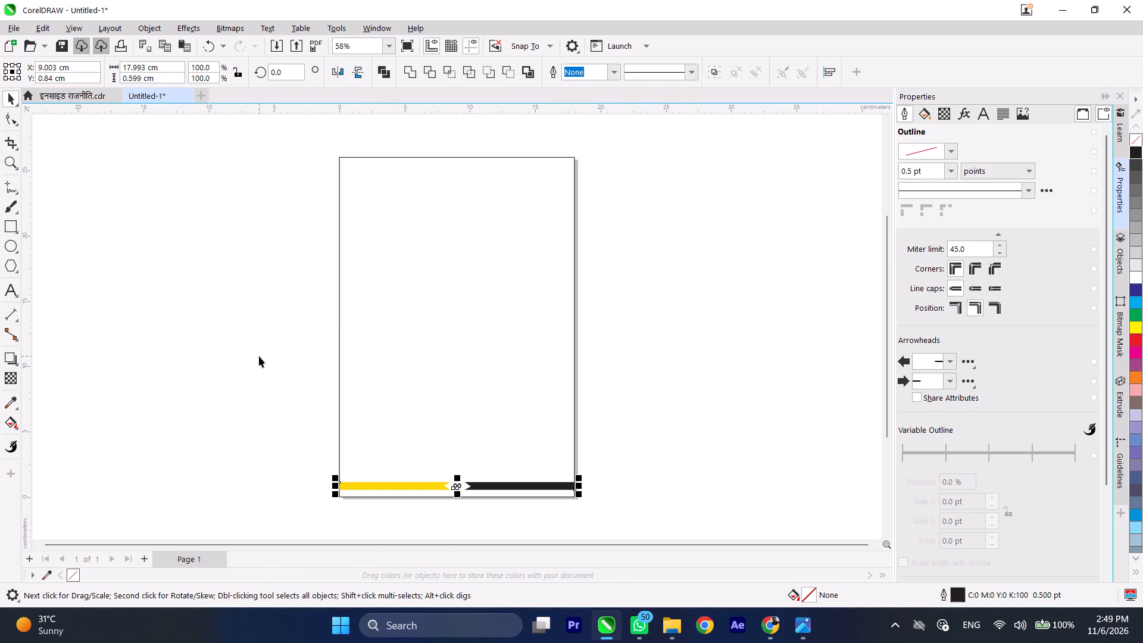
left_click(259, 356)
Copy the yellow "इनसाइड राजनीति" badge with its label text from the article's header into the Untitled-1 page.
left_click(54, 95)
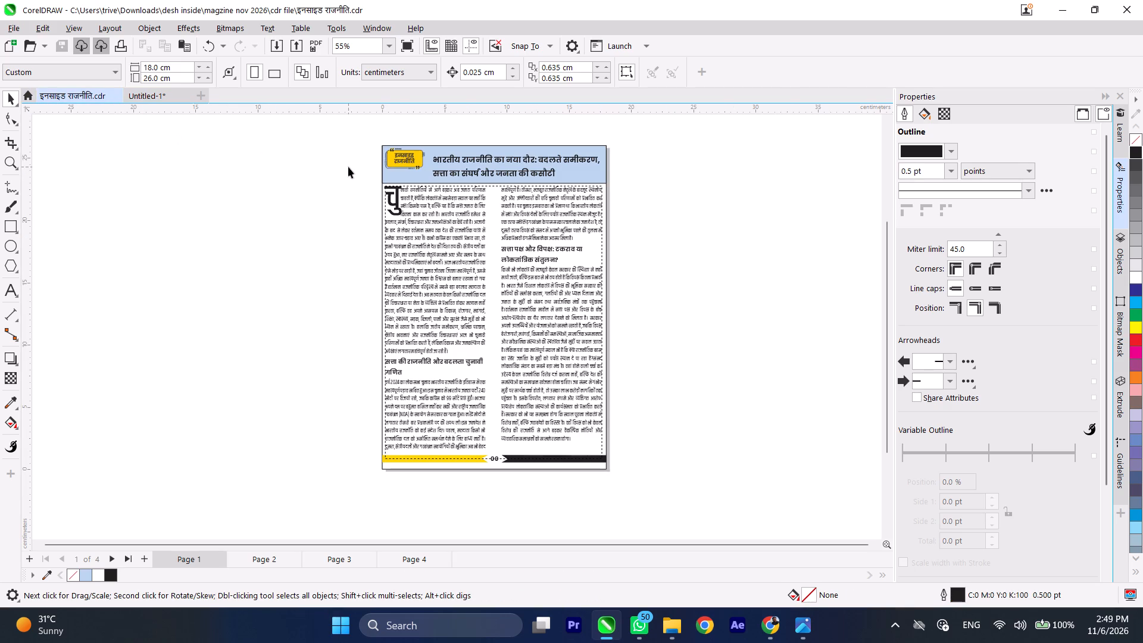
scroll(391, 160, "up", 4)
left_click(401, 163)
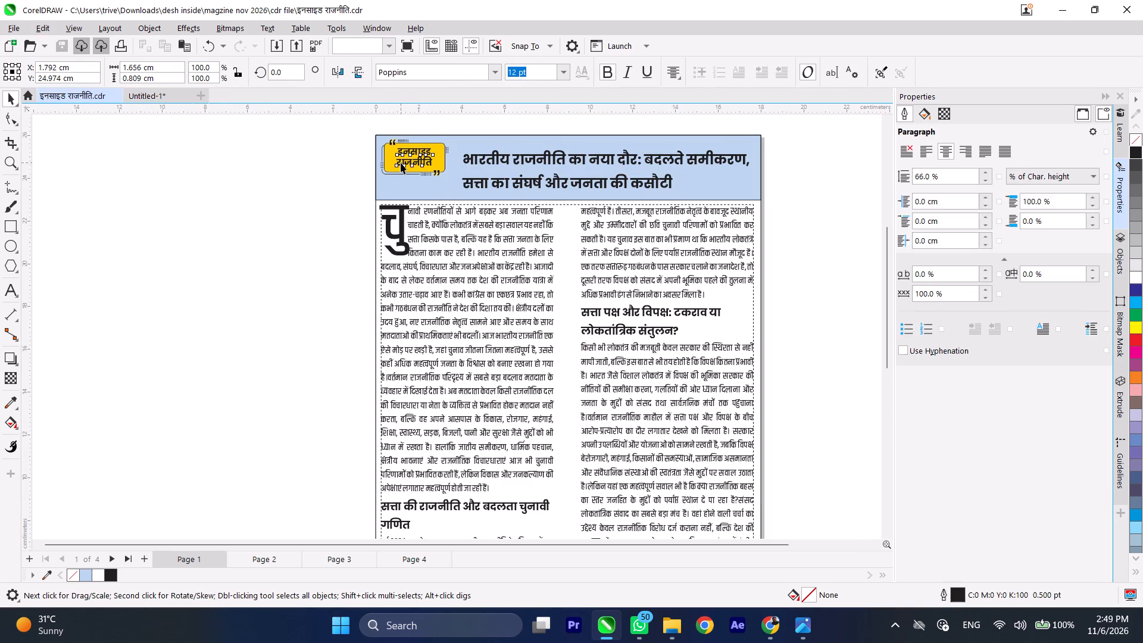
left_click(386, 165, "shift")
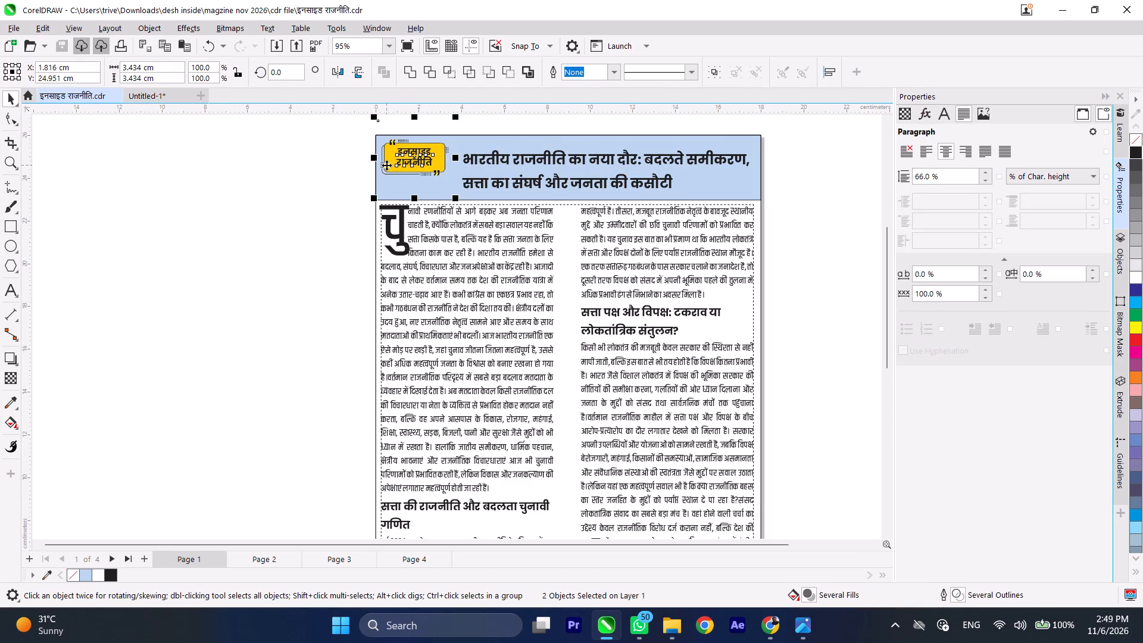
key("ctrl+c")
left_click(155, 93)
key("ctrl+v")
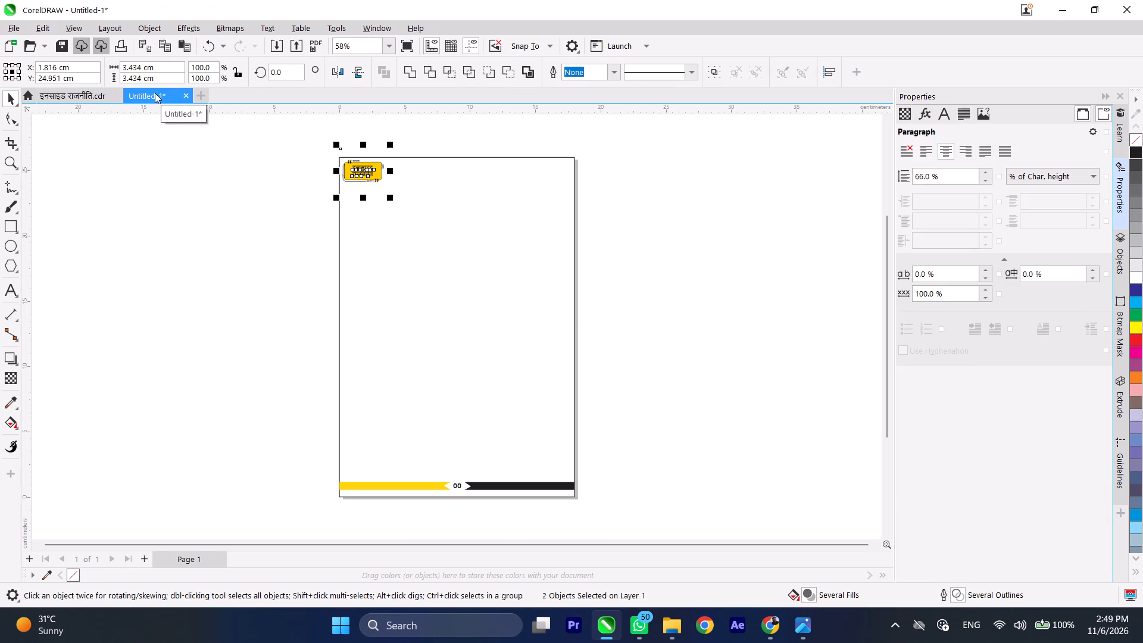
left_click(174, 195)
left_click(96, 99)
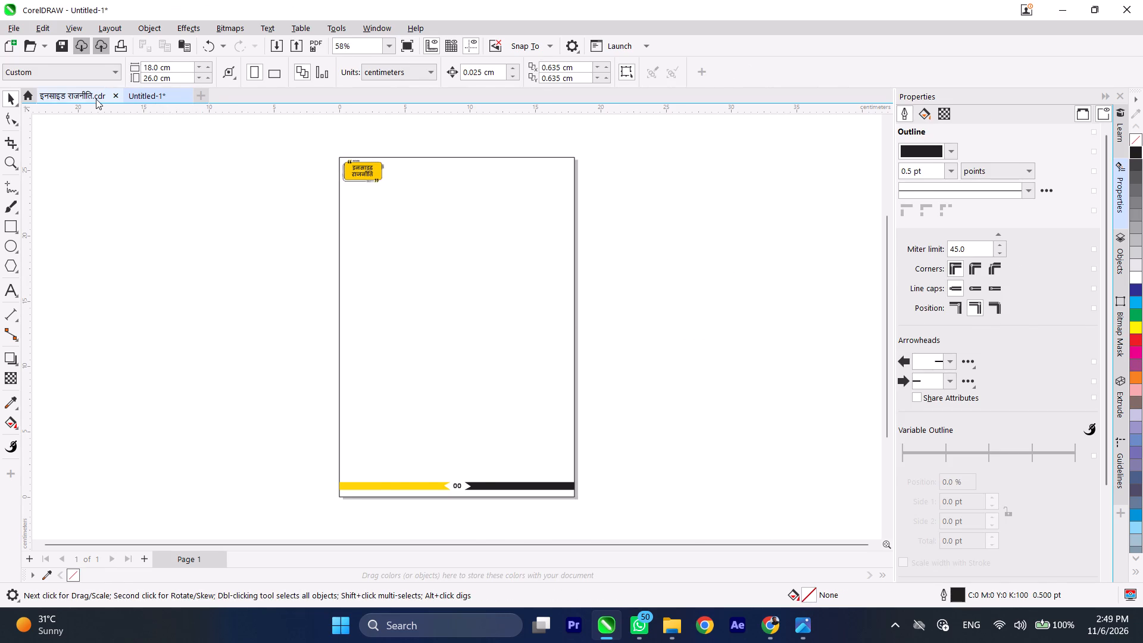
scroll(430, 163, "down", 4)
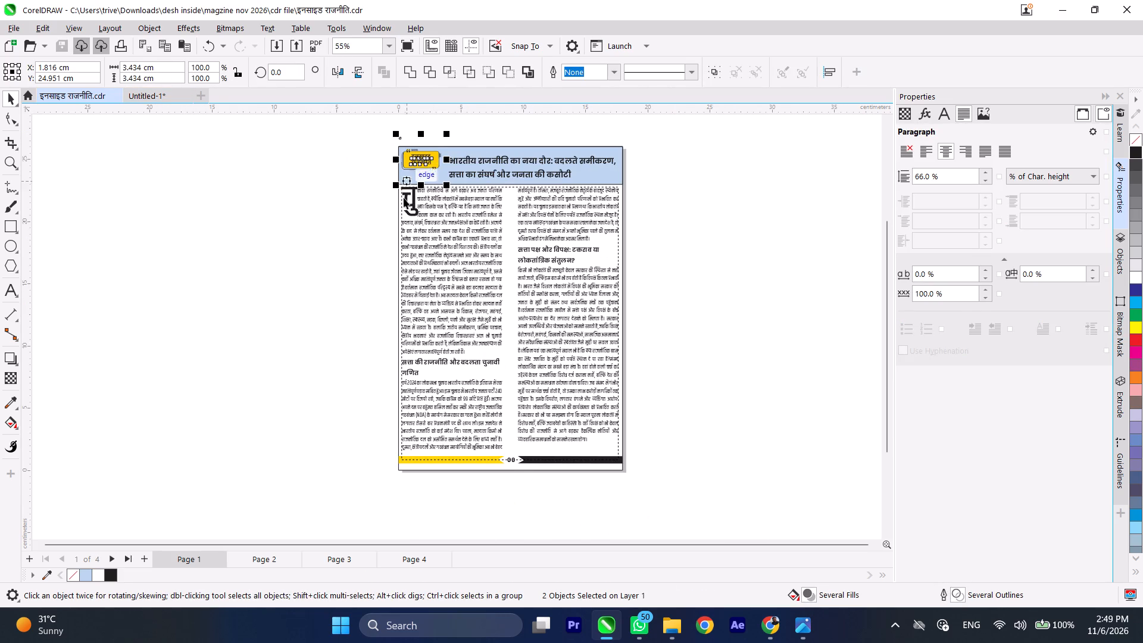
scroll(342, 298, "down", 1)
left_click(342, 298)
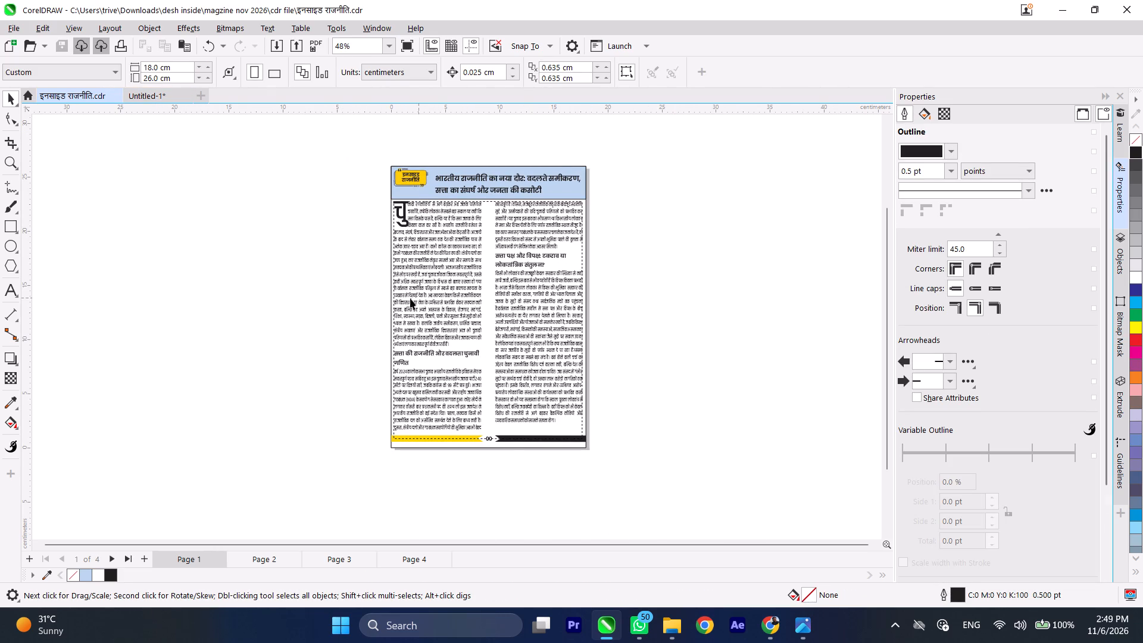
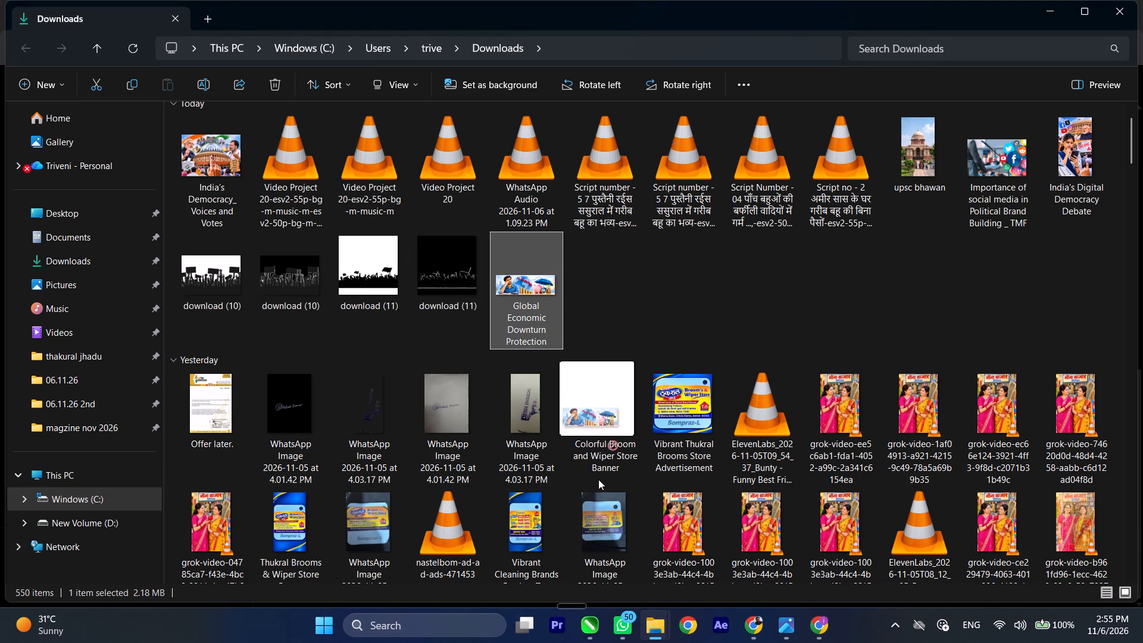
left_click_drag(598, 479, 255, 260)
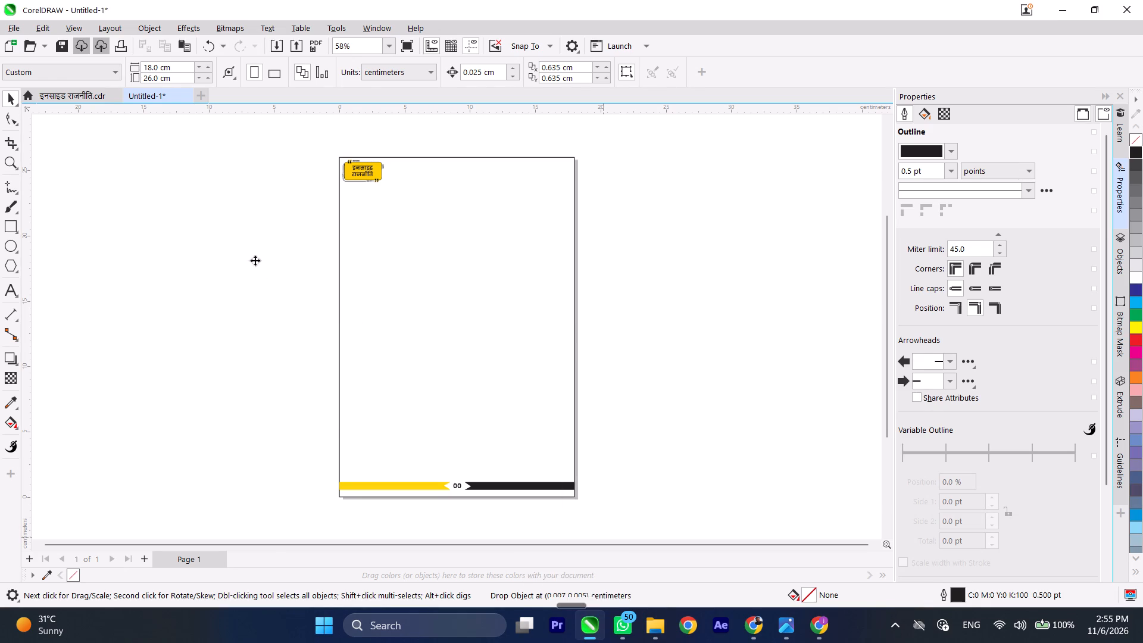
Shrink the banner image to about 25.7 × 8.6 cm and snap its upper-right corner to the page's upper-right corner.
scroll(470, 291, "down", 4)
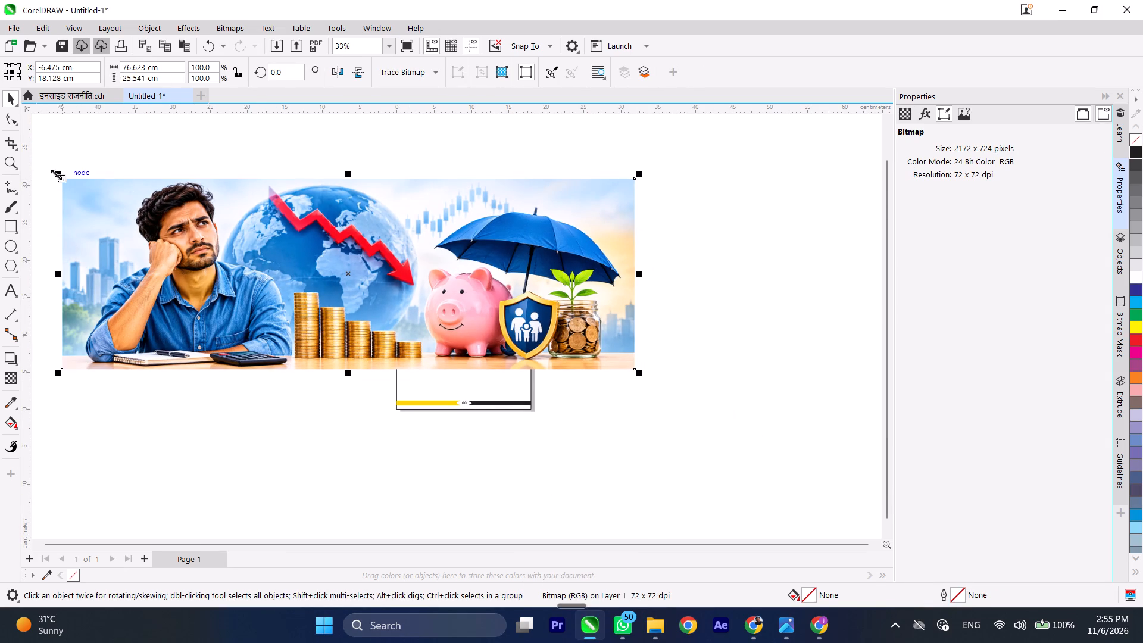
left_click_drag(55, 173, 436, 291)
scroll(439, 310, "up", 4)
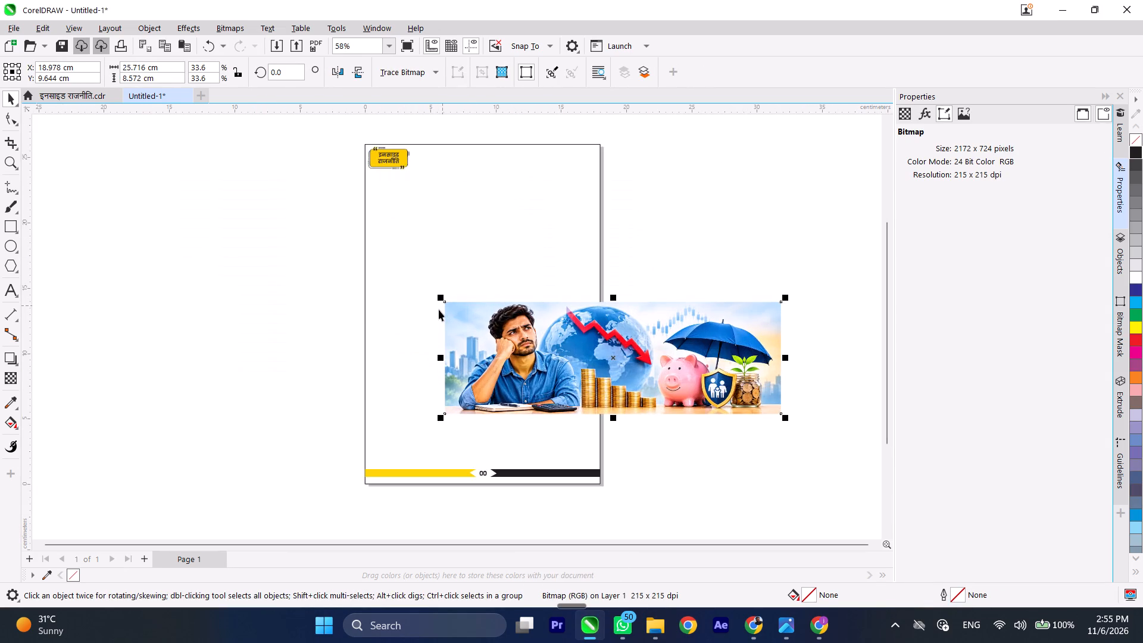
scroll(439, 310, "up", 2)
scroll(441, 324, "down", 3)
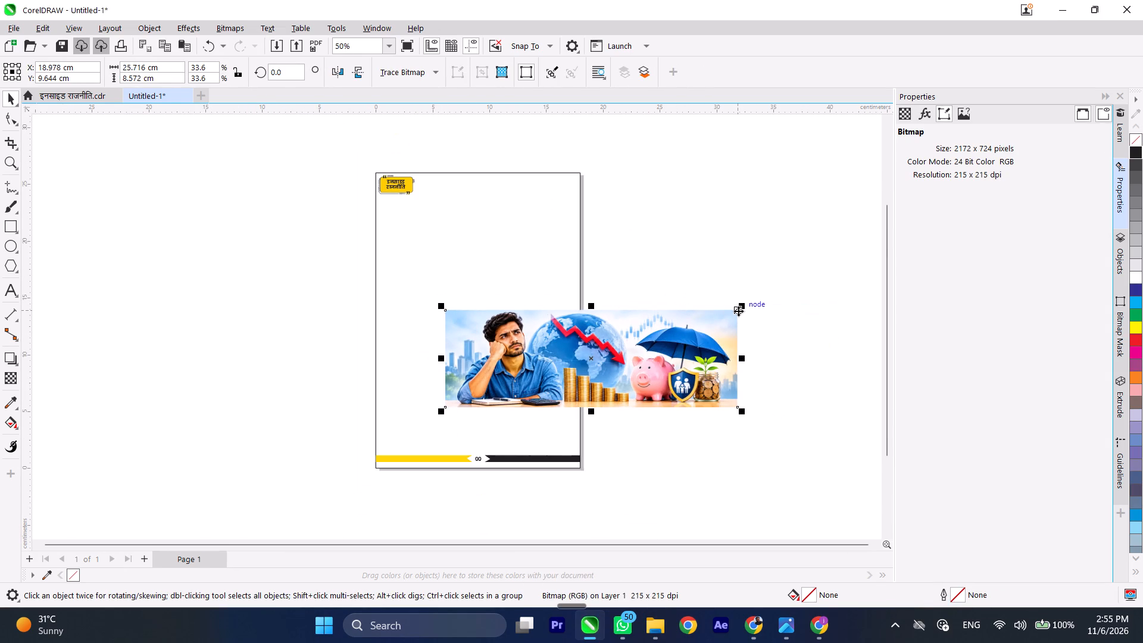
left_click_drag(738, 311, 579, 171)
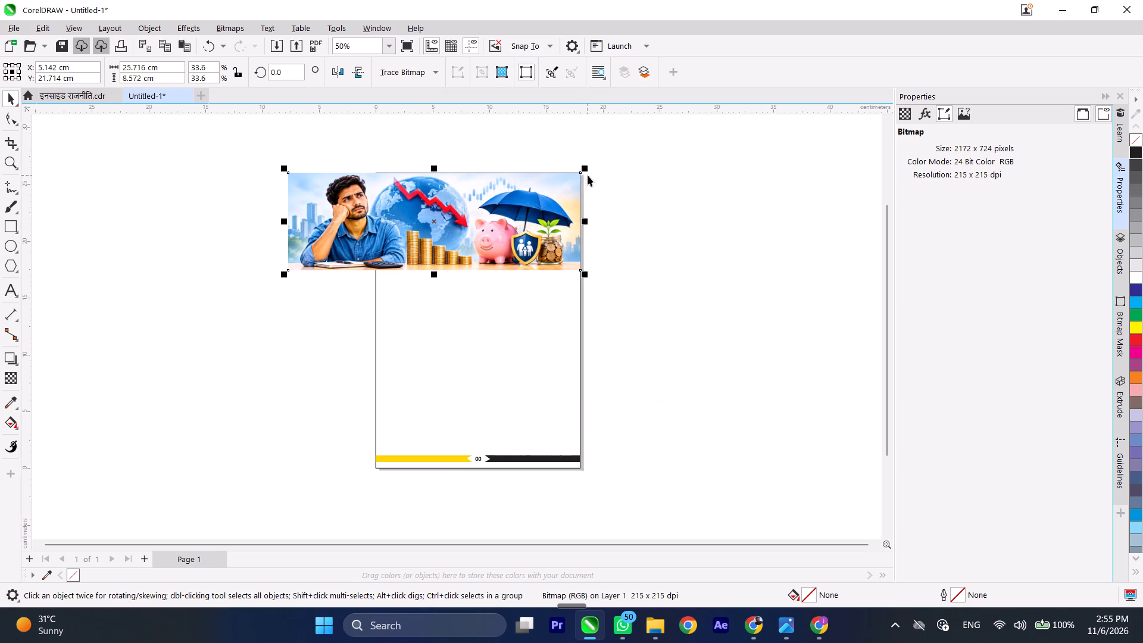
Scale the banner image proportionally from its lower-left corner to 18 × 6 cm, spanning the full page width.
left_click_drag(284, 271, 380, 257)
key("ctrl+z")
left_click_drag(285, 278, 312, 268)
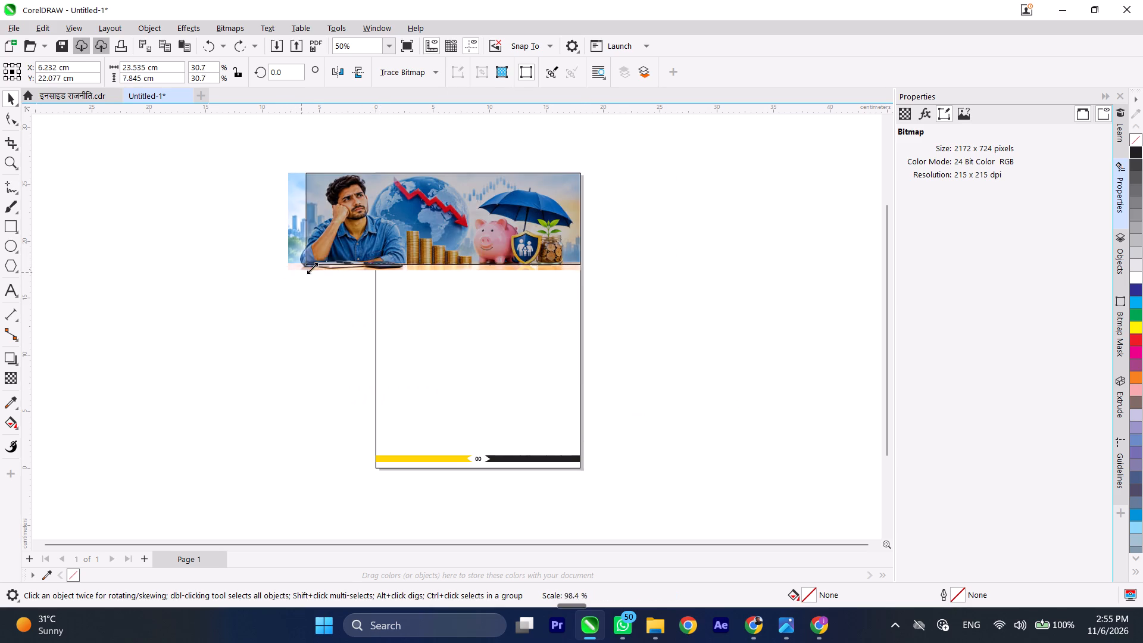
left_click_drag(312, 268, 374, 248)
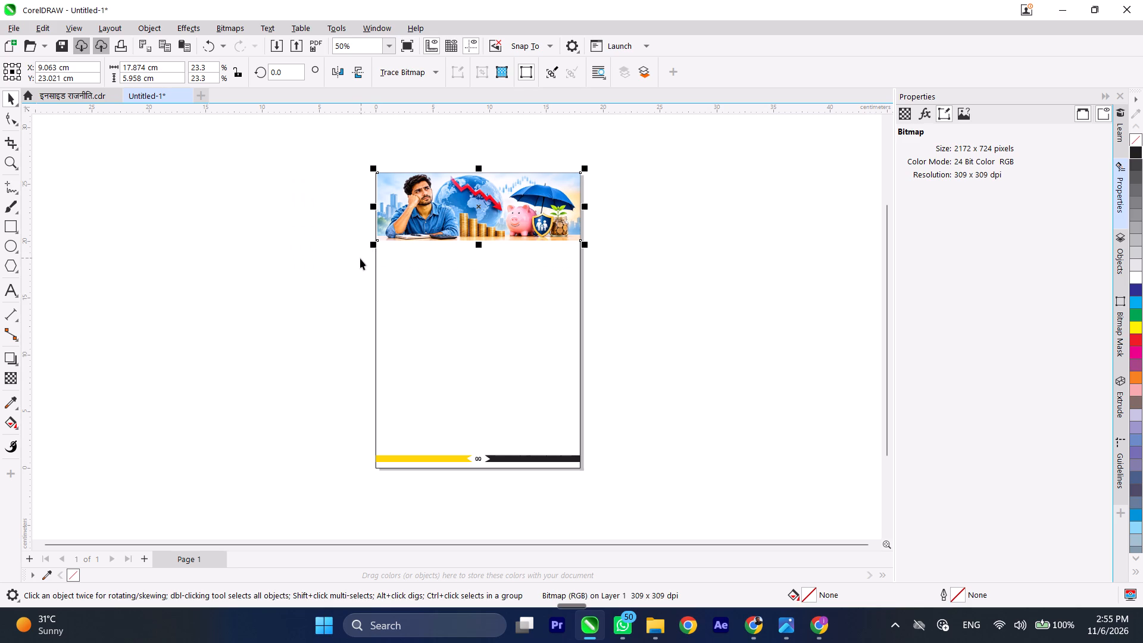
scroll(365, 247, "up", 12)
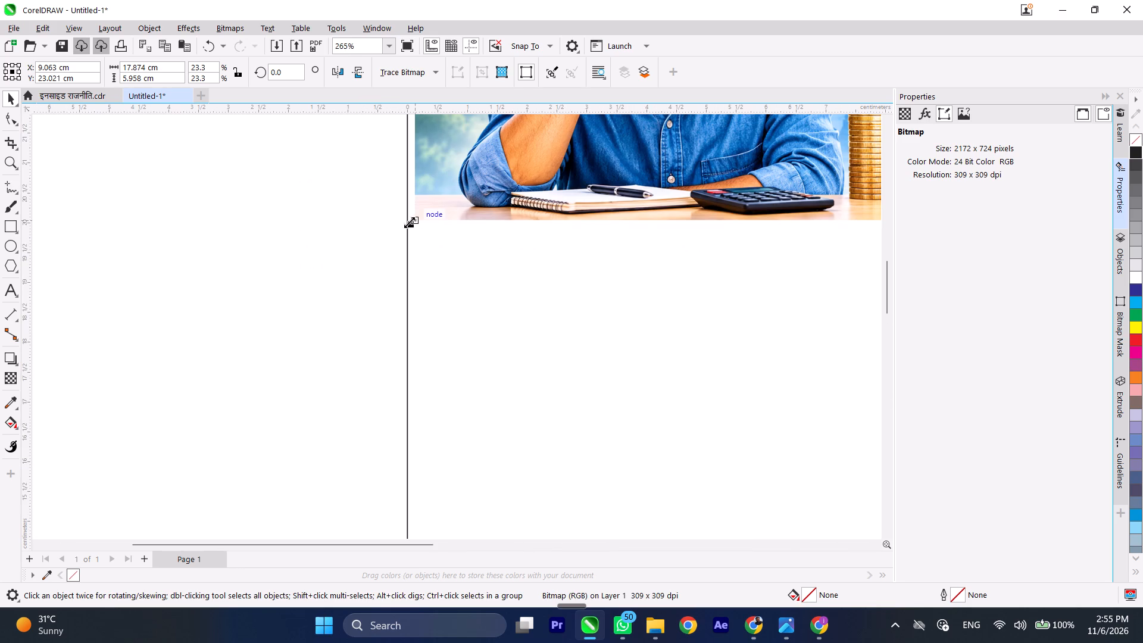
left_click_drag(409, 222, 403, 228)
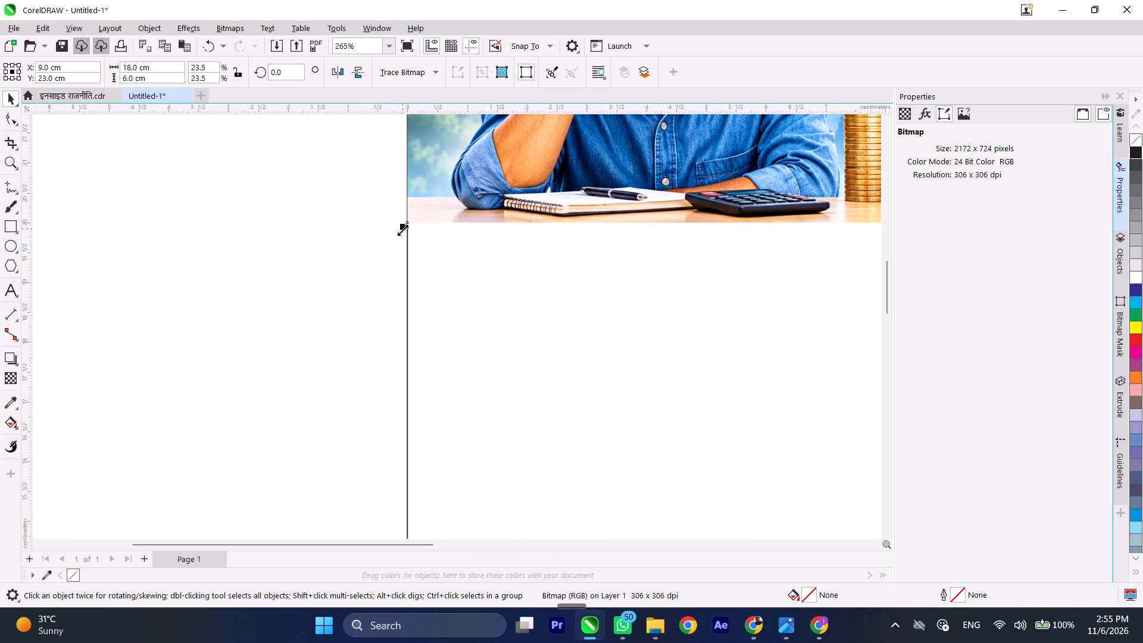
Send the banner image to the back, behind the yellow इनसाइड राजनीति badge, and deselect it.
key("shift+Page_Down")
scroll(261, 235, "down", 7)
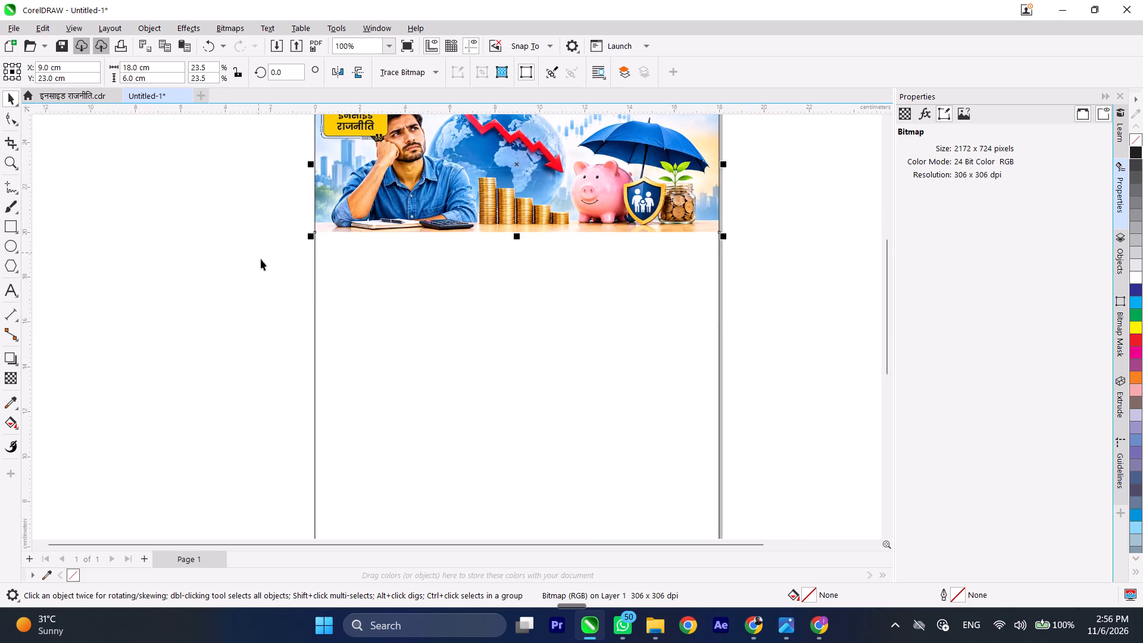
scroll(346, 304, "down", 2)
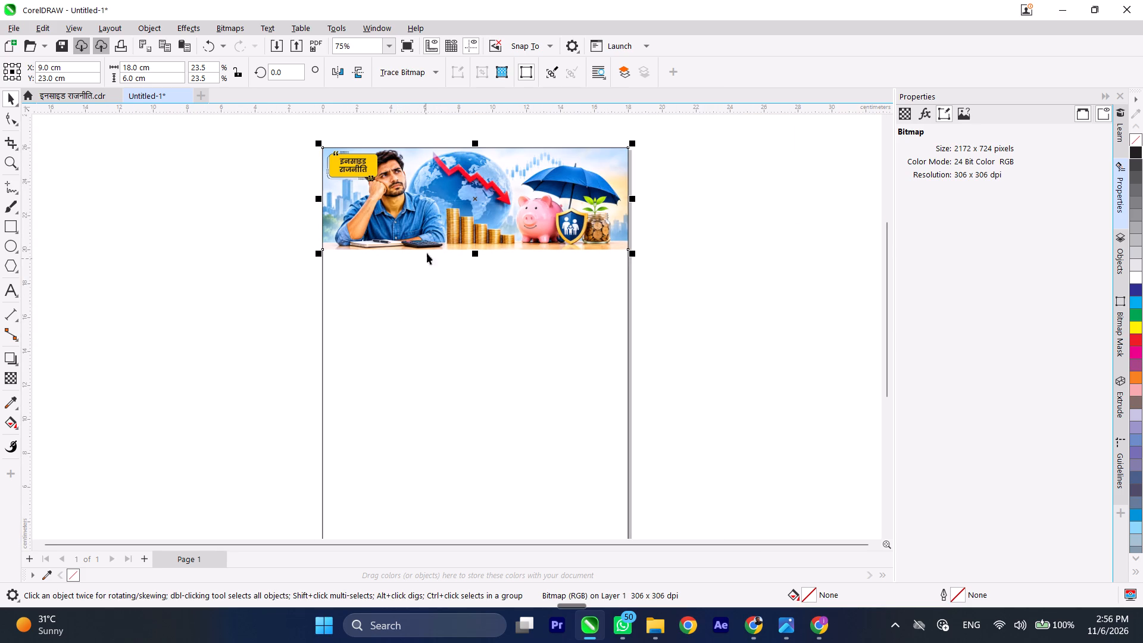
left_click(716, 242)
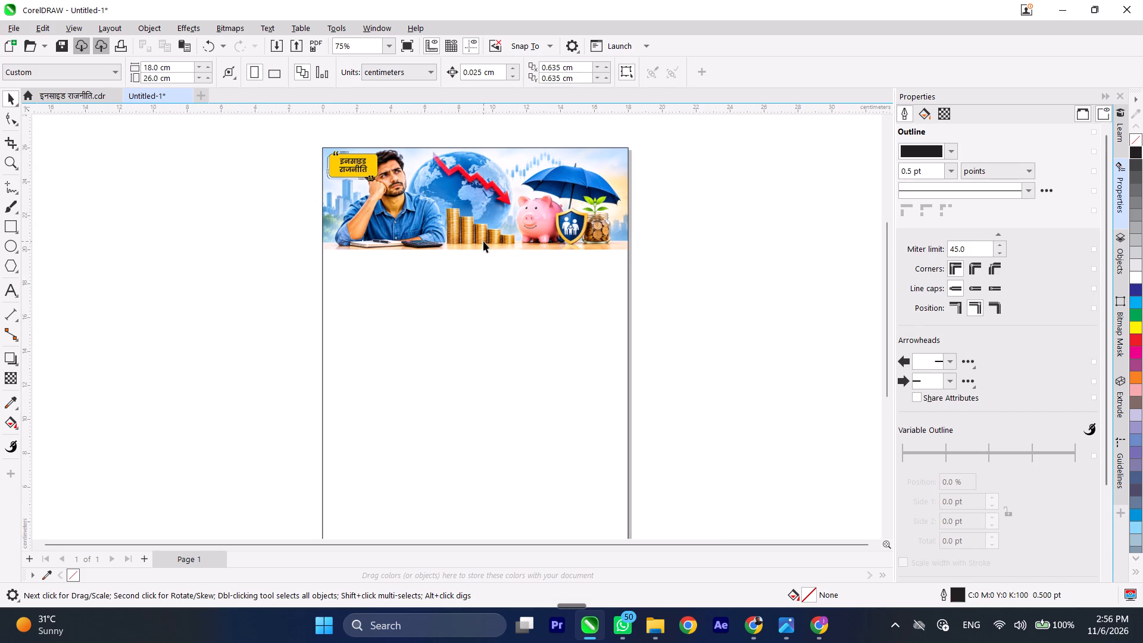
scroll(455, 193, "down", 2)
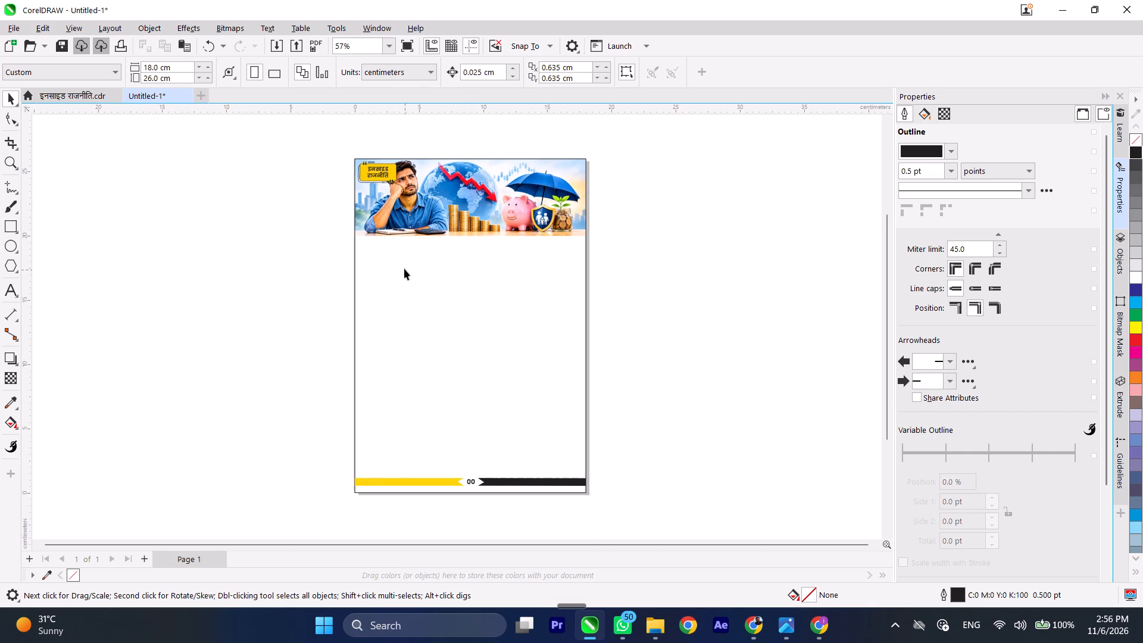
scroll(404, 269, "down", 1)
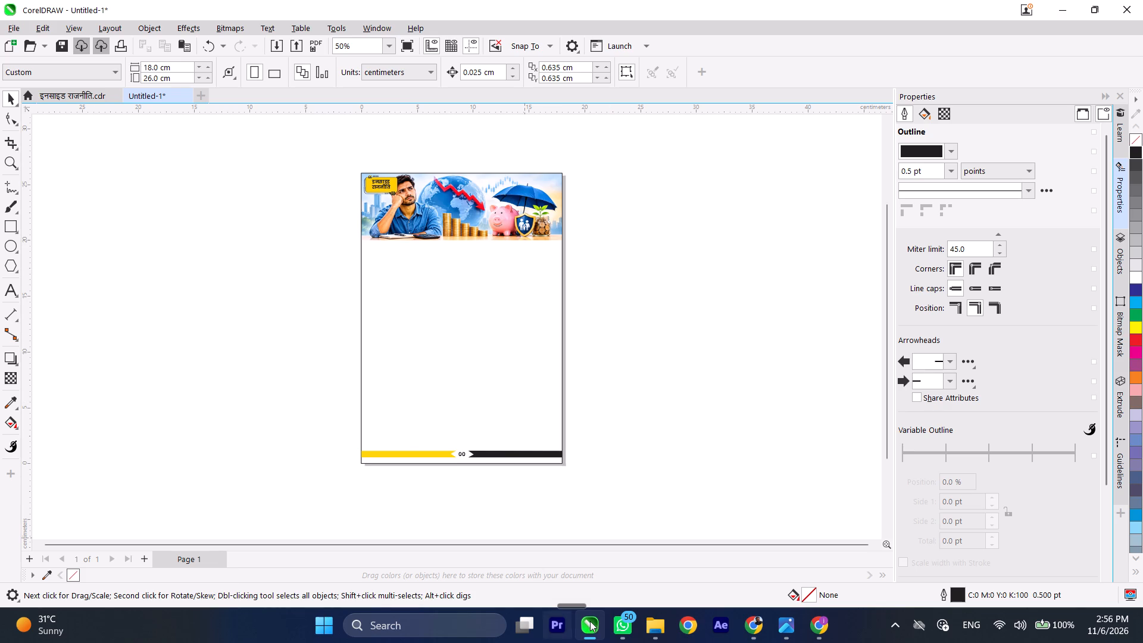
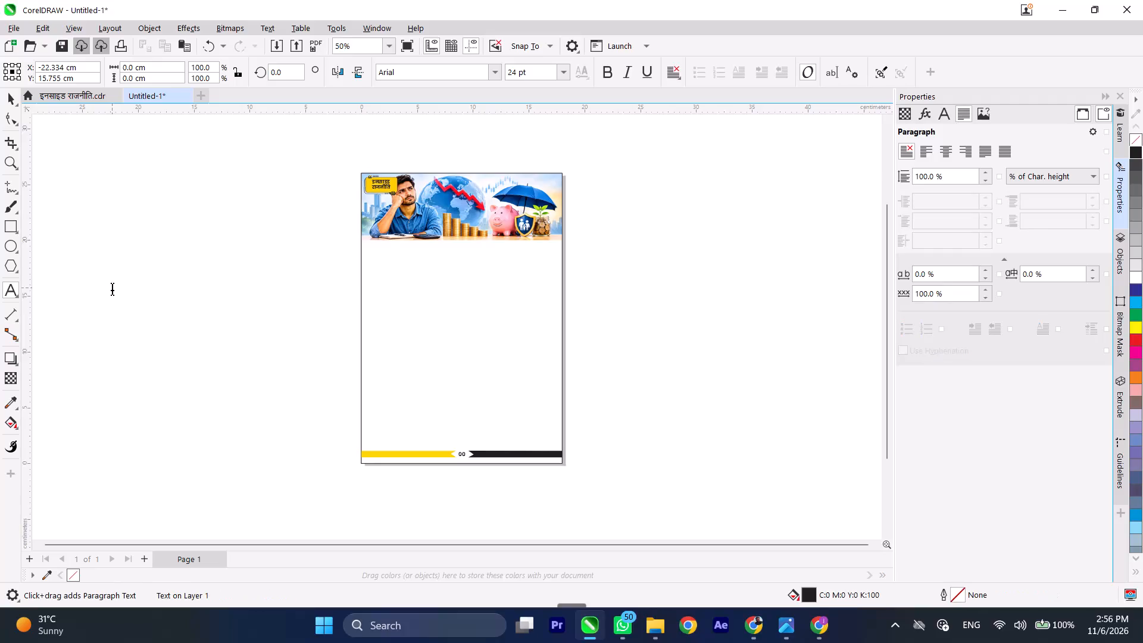
Paste the copied Hindi headline beside the page, remove the colon after साया, and break the line before आम.
key("ctrl+v")
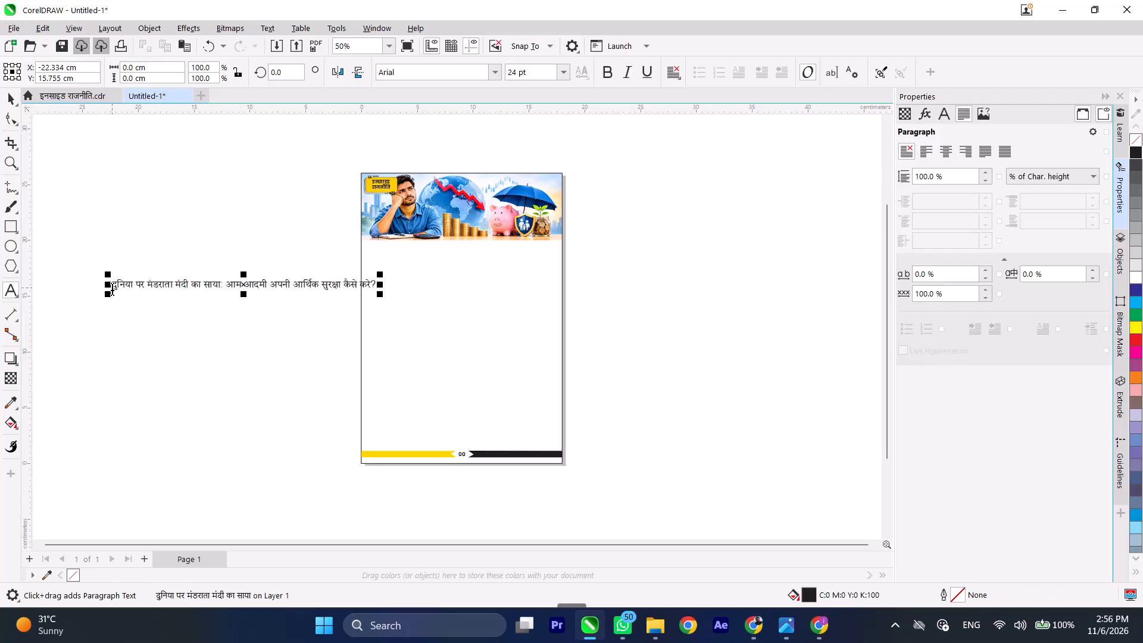
scroll(213, 290, "up", 2)
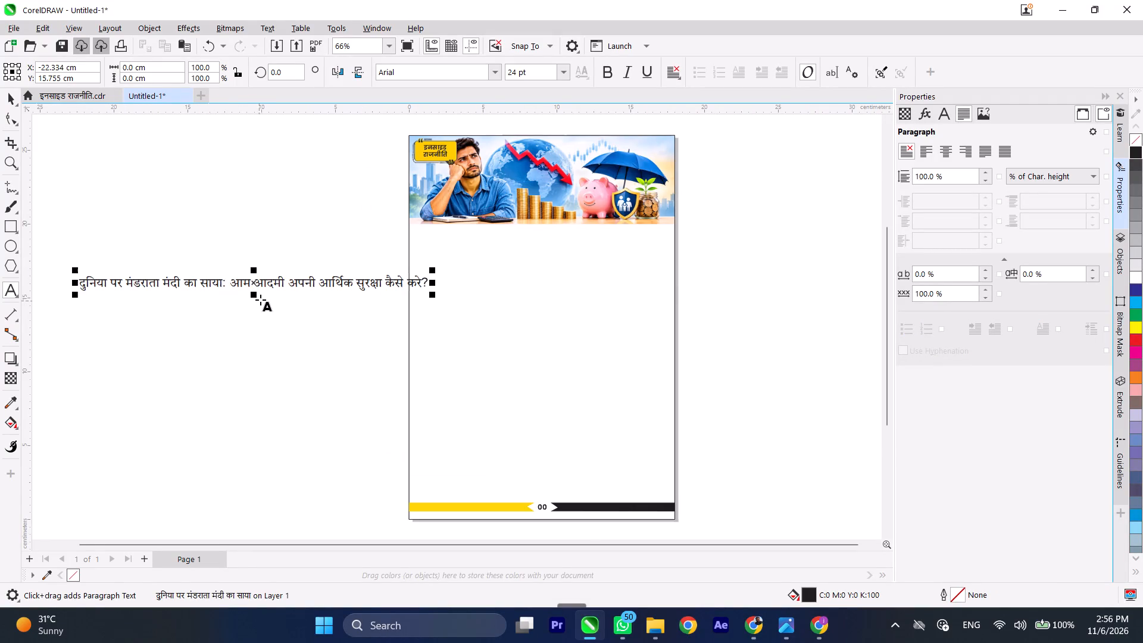
scroll(262, 297, "up", 1)
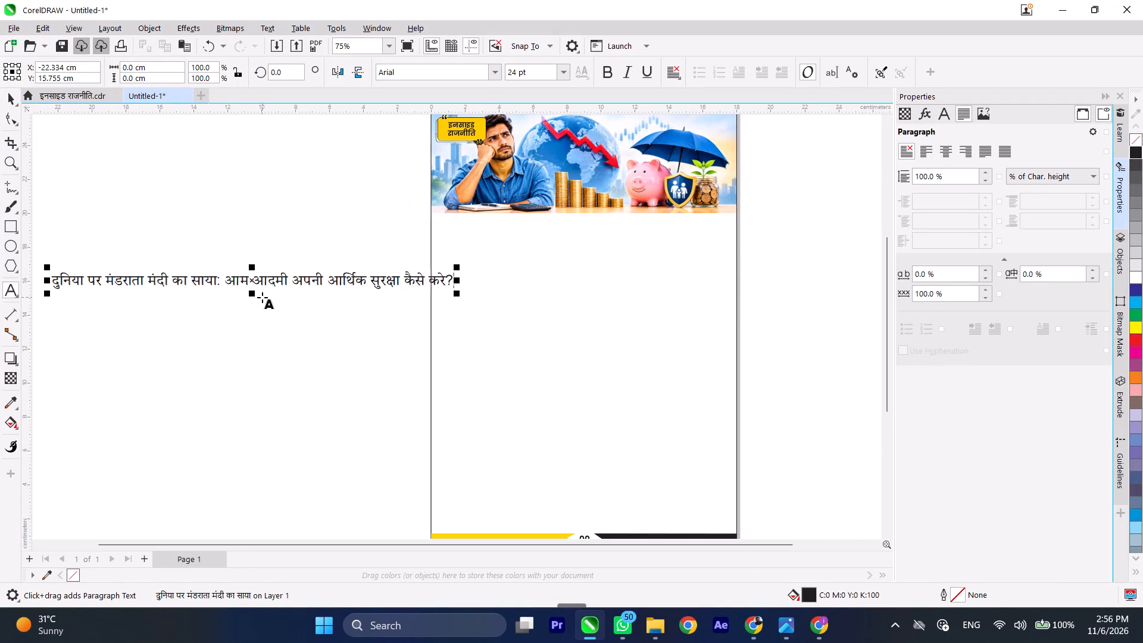
left_click(226, 279)
key("BackSpace")
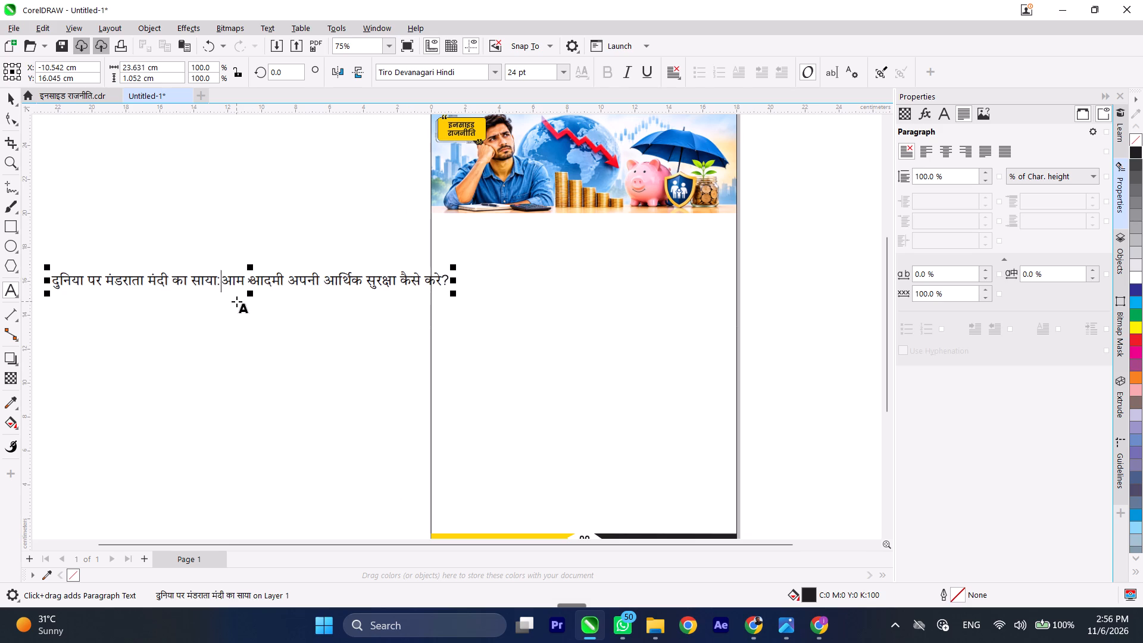
key("BackSpace")
key("Return")
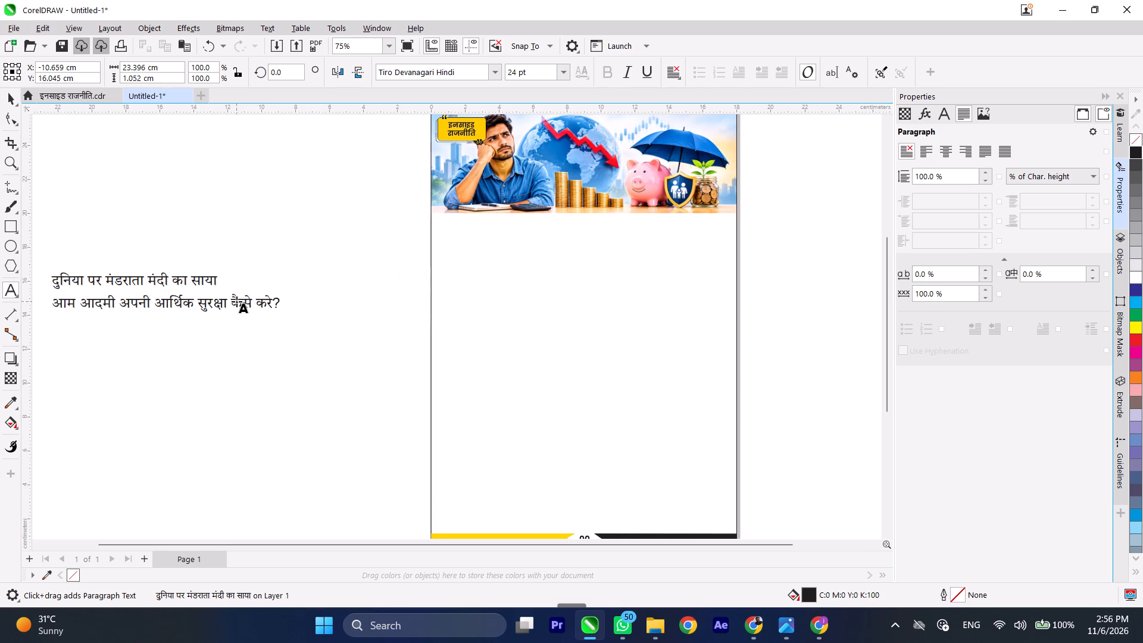
left_click(12, 95)
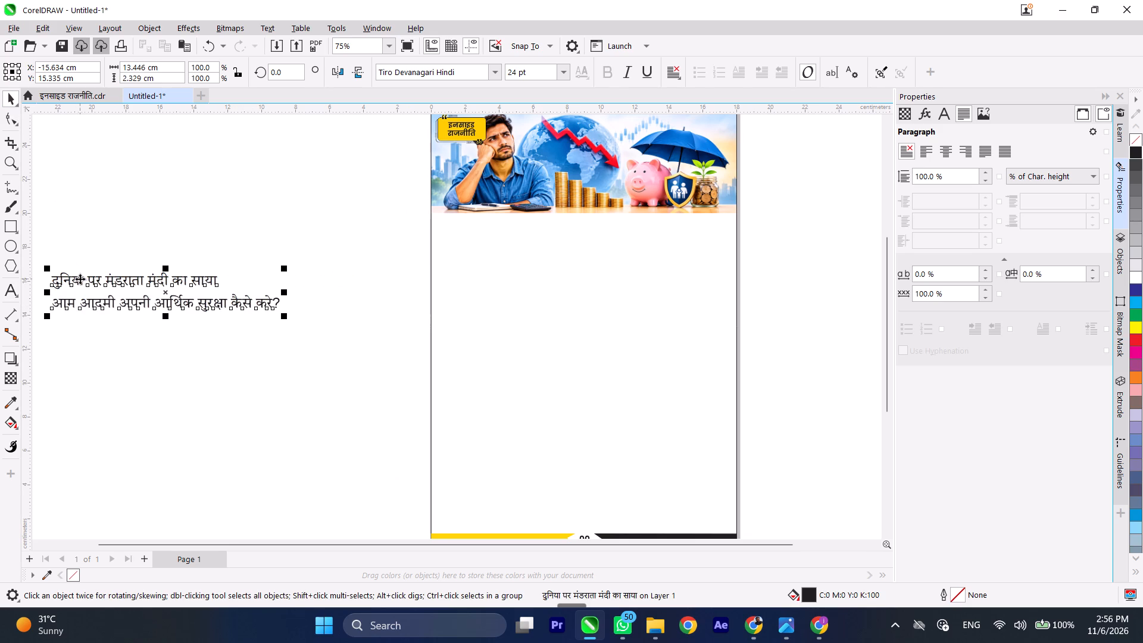
Bring the two-line headline closer to the page and set its font to Poppins Bold.
left_click_drag(81, 279, 188, 261)
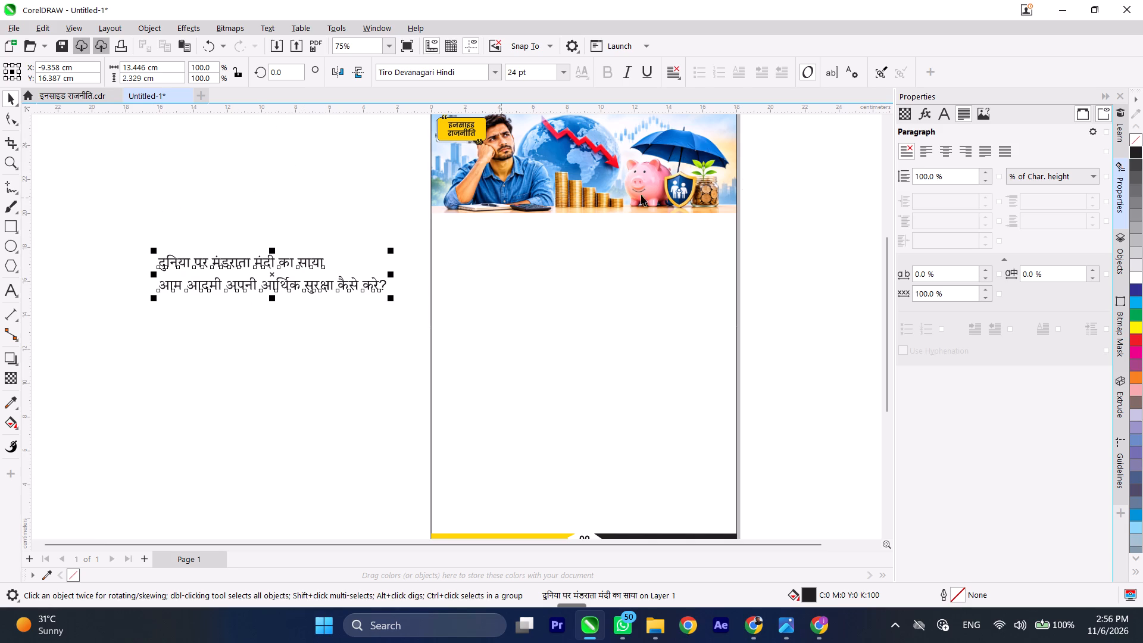
left_click(943, 117)
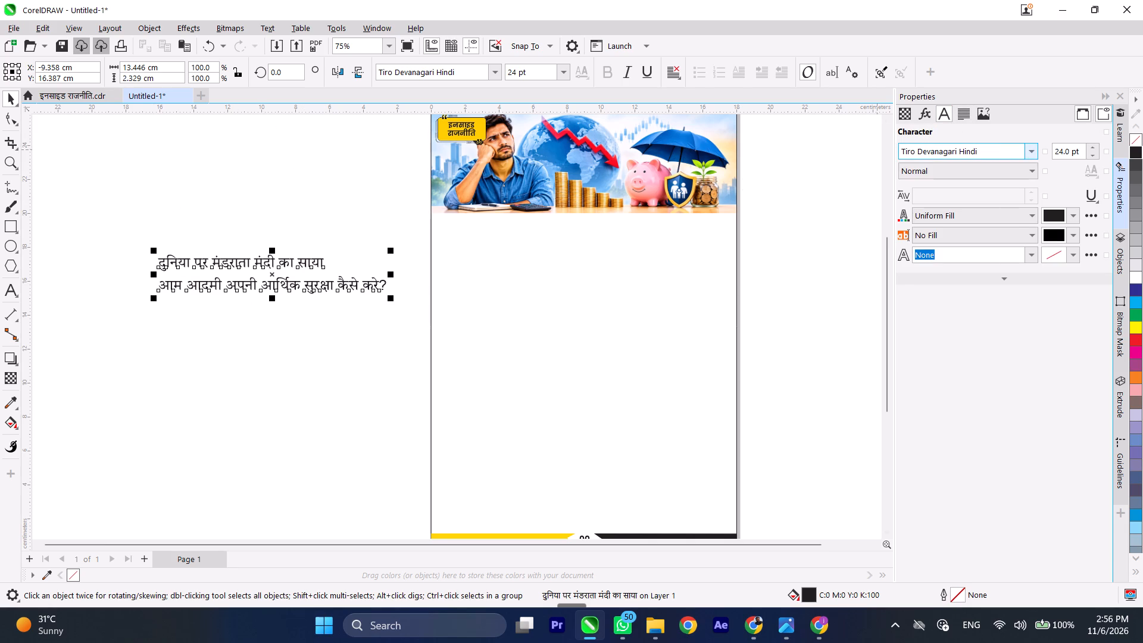
left_click(1027, 152)
left_click(967, 188)
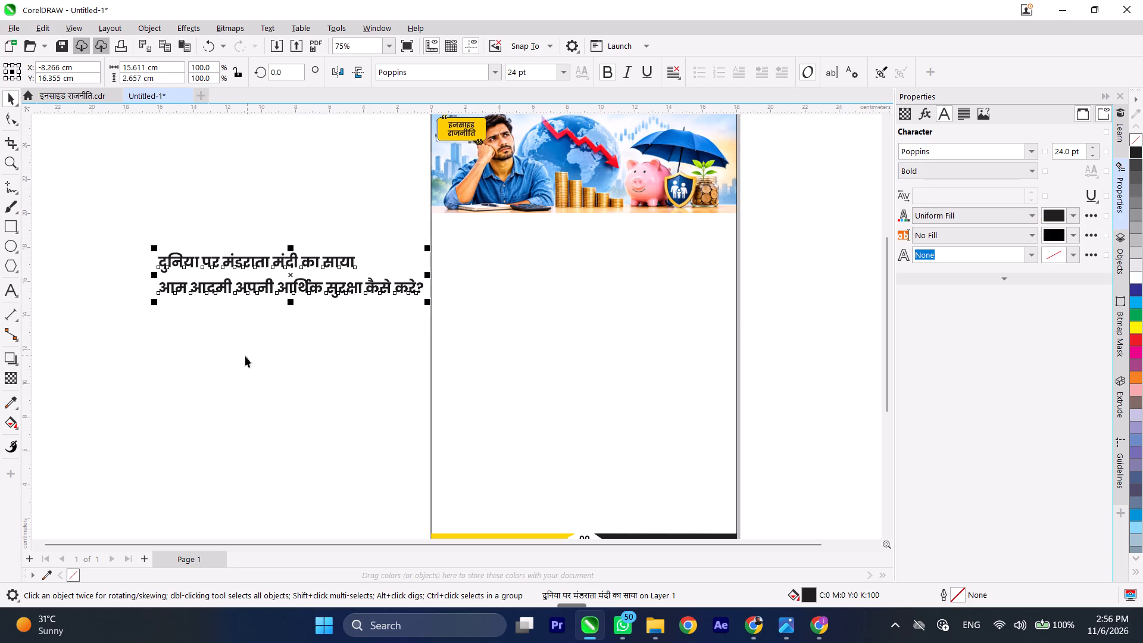
Move the headline from the pasteboard onto the lower part of the banner image.
scroll(240, 363, "down", 4)
scroll(404, 277, "up", 2)
left_click_drag(201, 321, 255, 307)
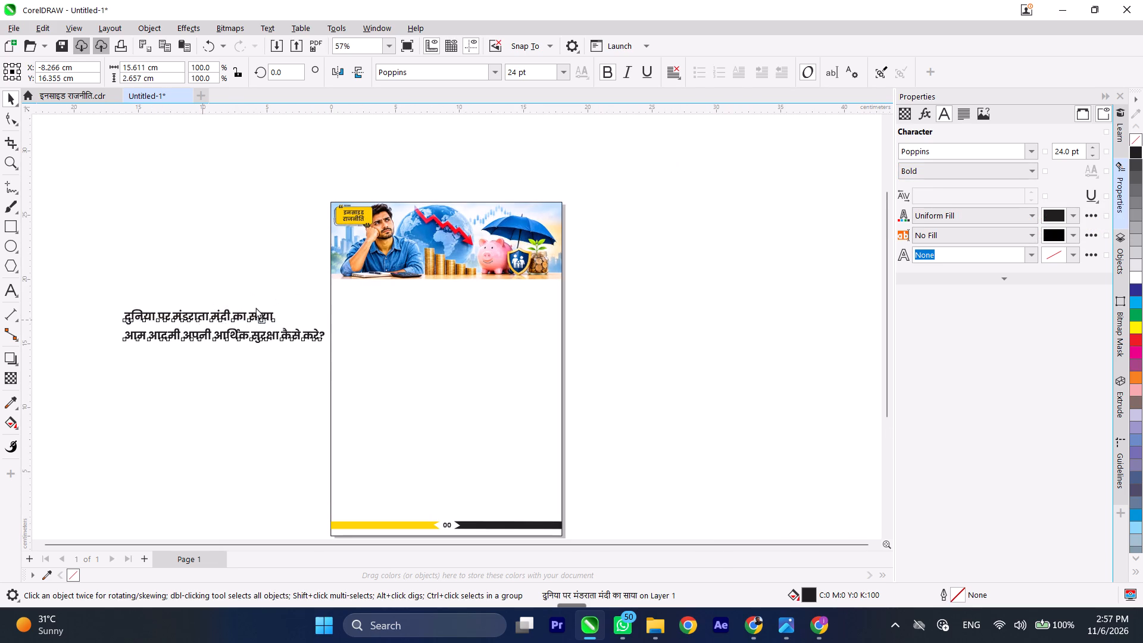
left_click_drag(255, 307, 433, 255)
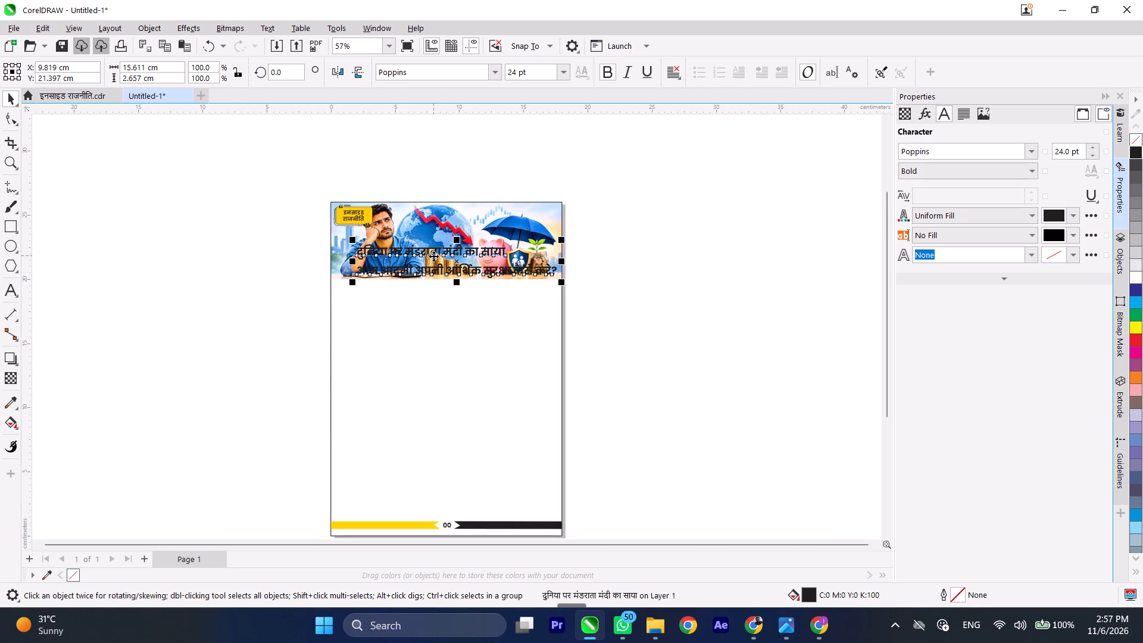
Left-align the headline and set its line spacing to 80% of character height.
scroll(452, 259, "up", 2)
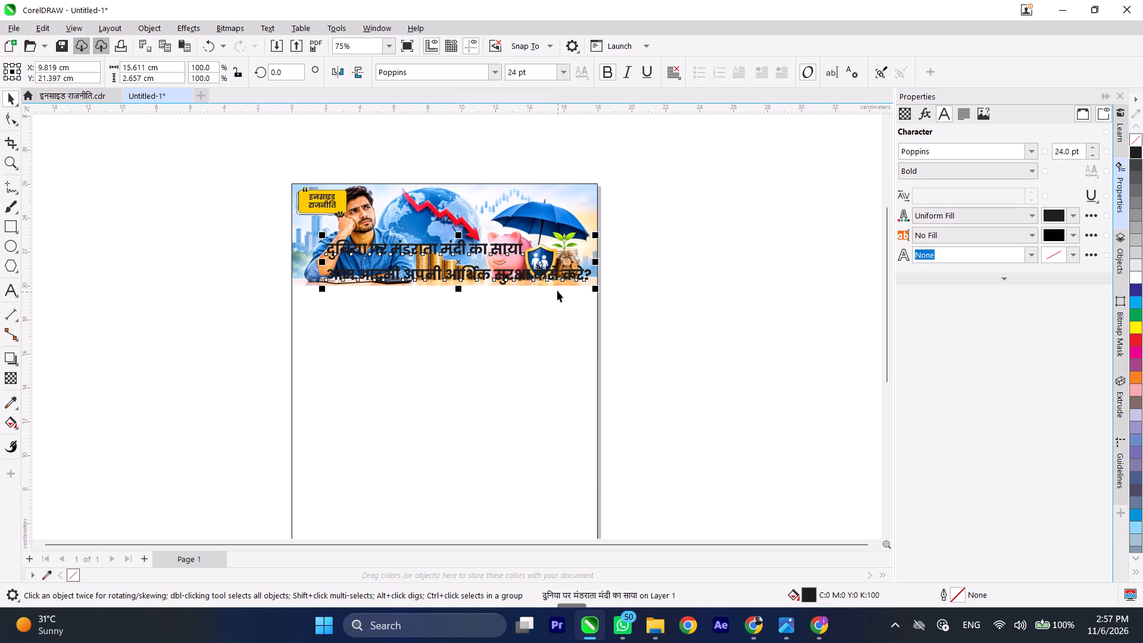
left_click(970, 121)
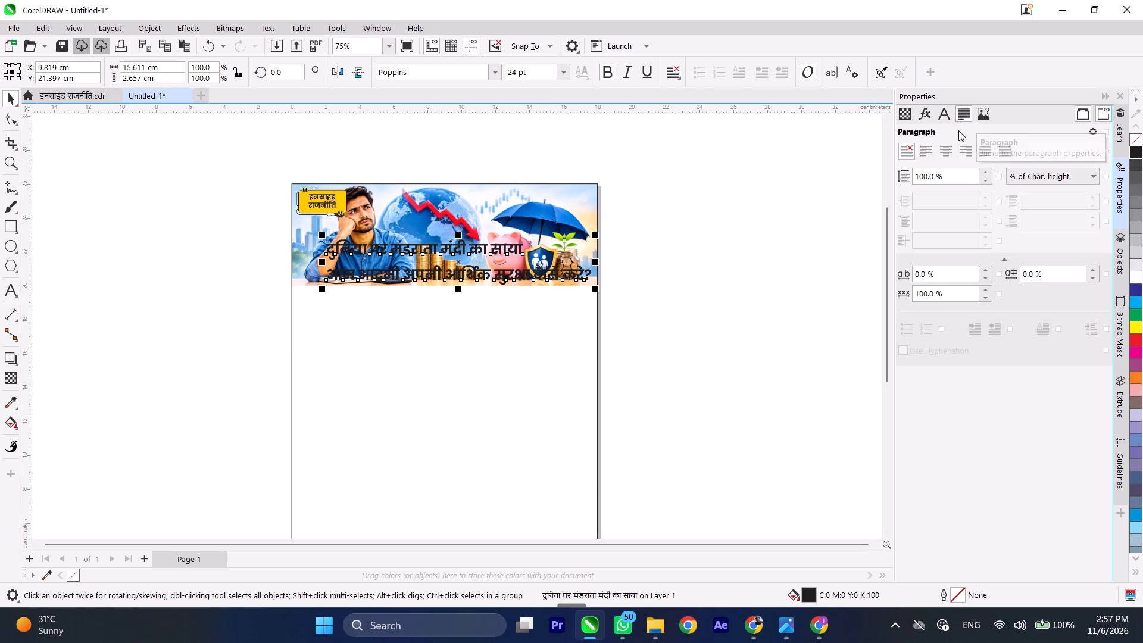
left_click(930, 155)
left_click(946, 154)
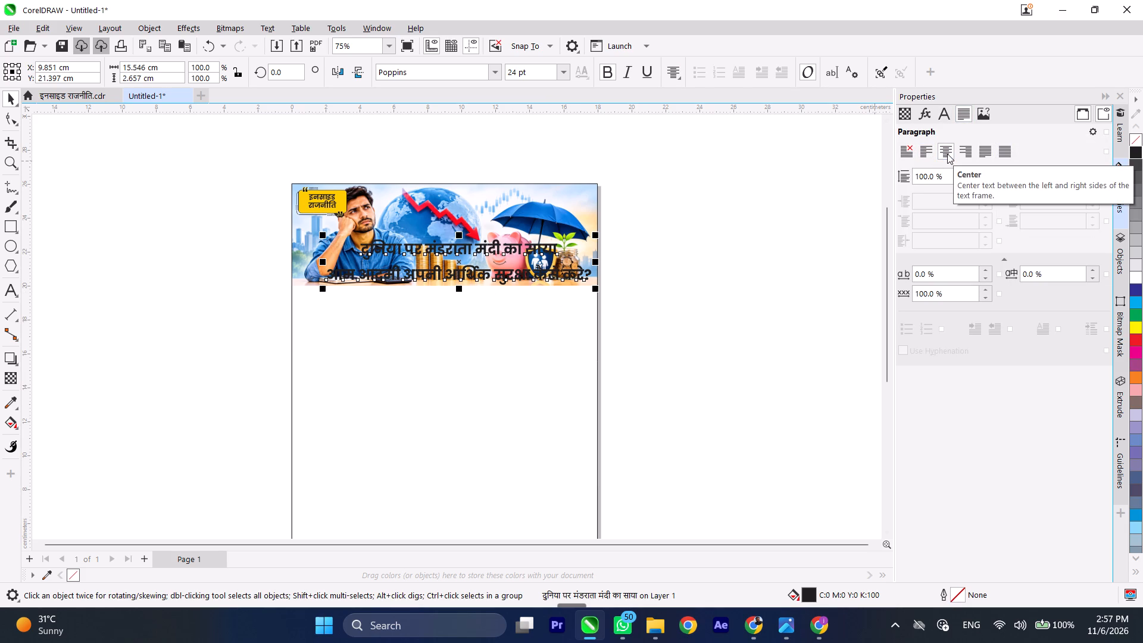
left_click(924, 152)
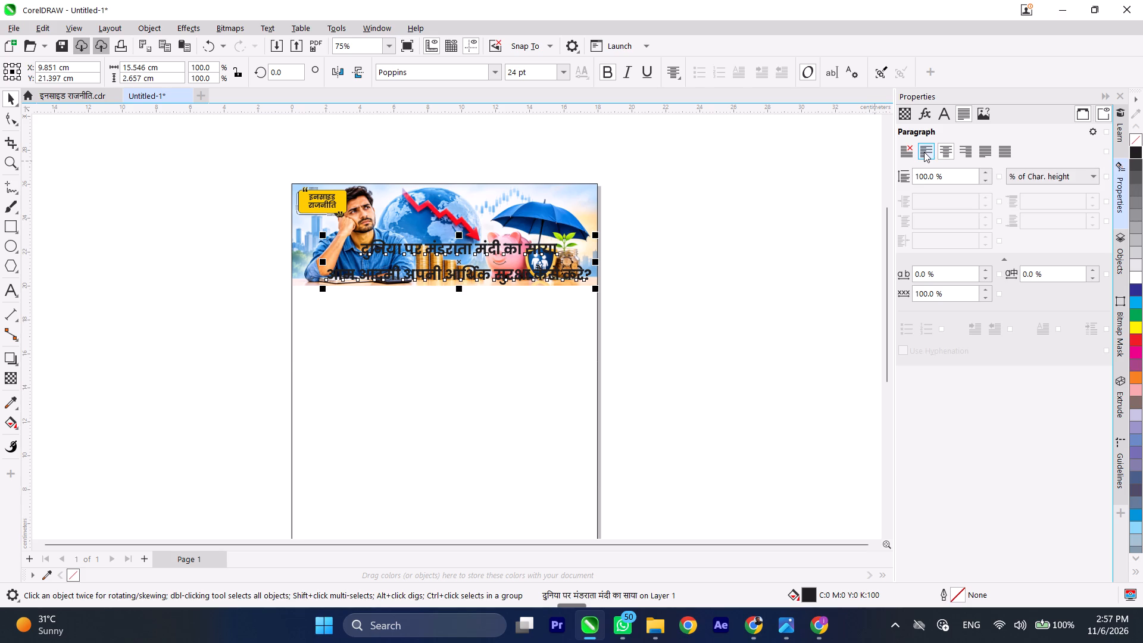
left_click(985, 170)
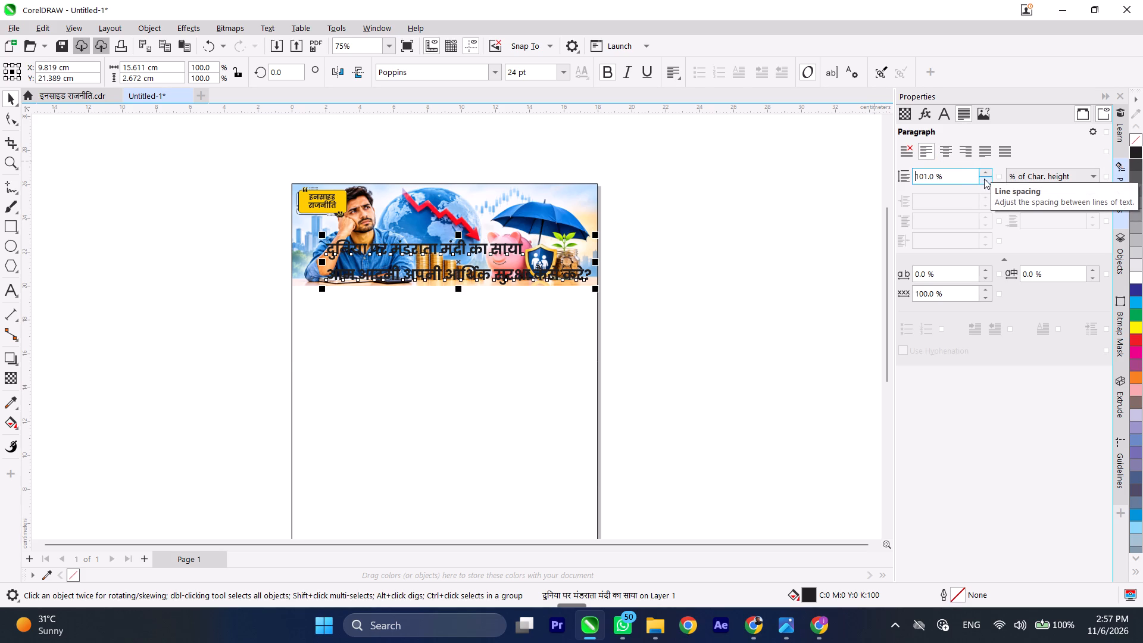
triple_click(984, 179)
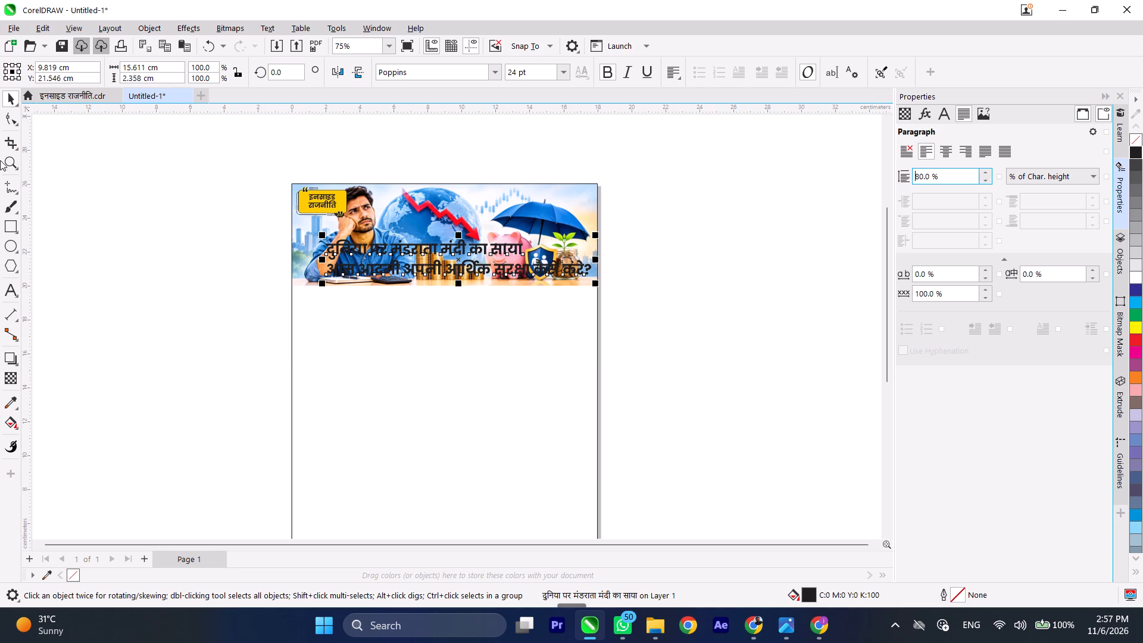
Fill the headline text with white.
left_click(1136, 279)
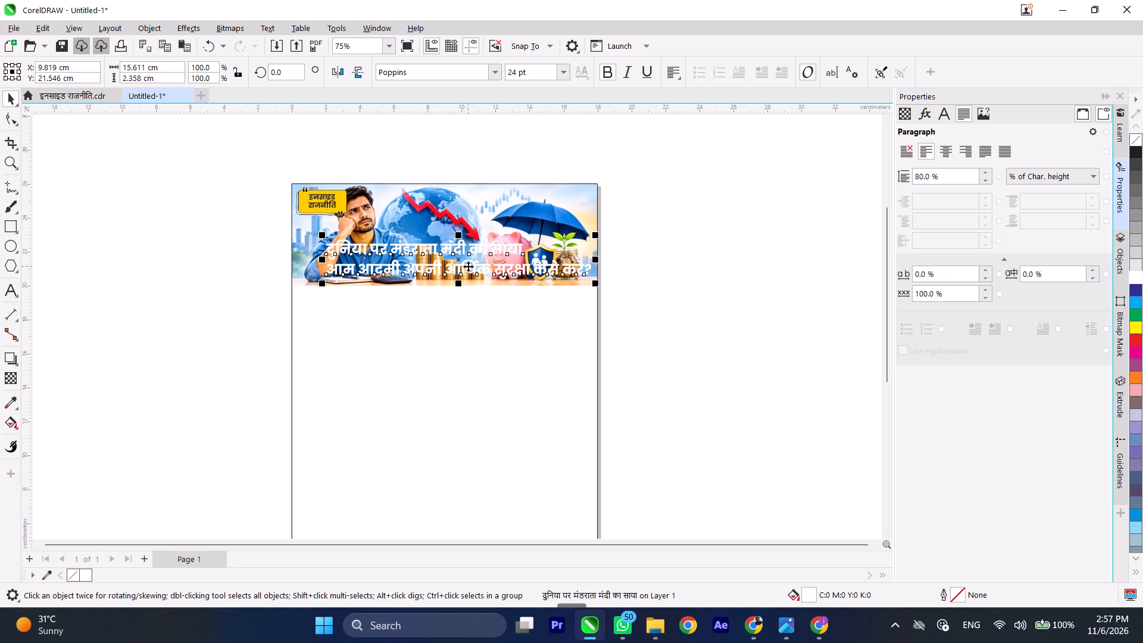
Move the white headline to the banner's upper area beside the man's head, centred at about X 13.0, Y 24.5 cm.
scroll(467, 266, "up", 4)
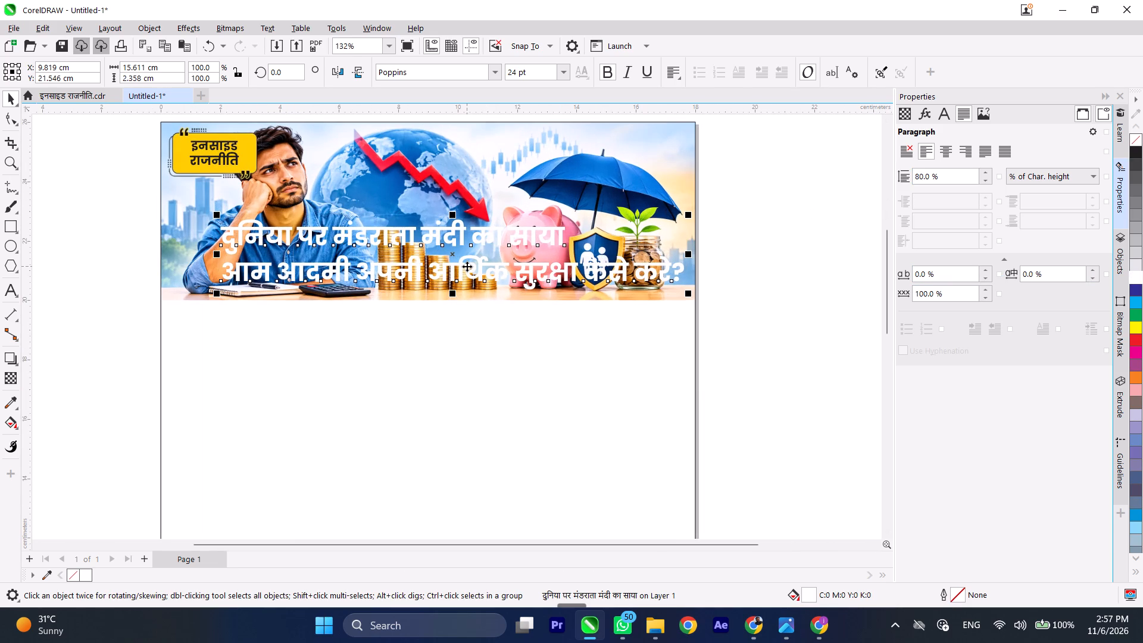
left_click_drag(427, 235, 445, 233)
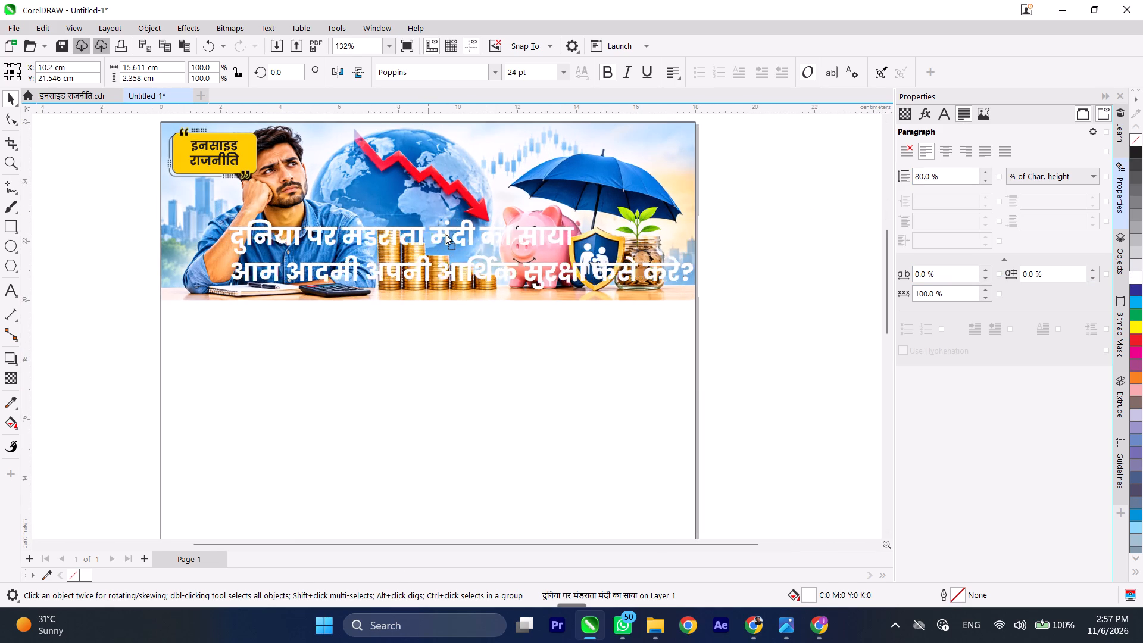
left_click_drag(445, 233, 516, 148)
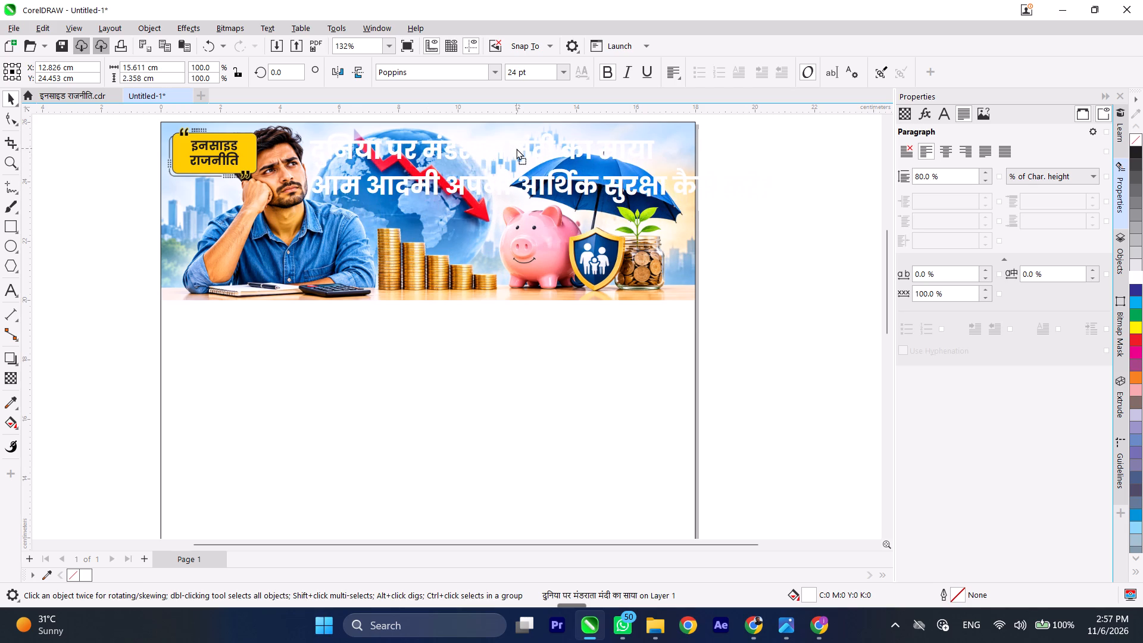
left_click_drag(516, 148, 519, 148)
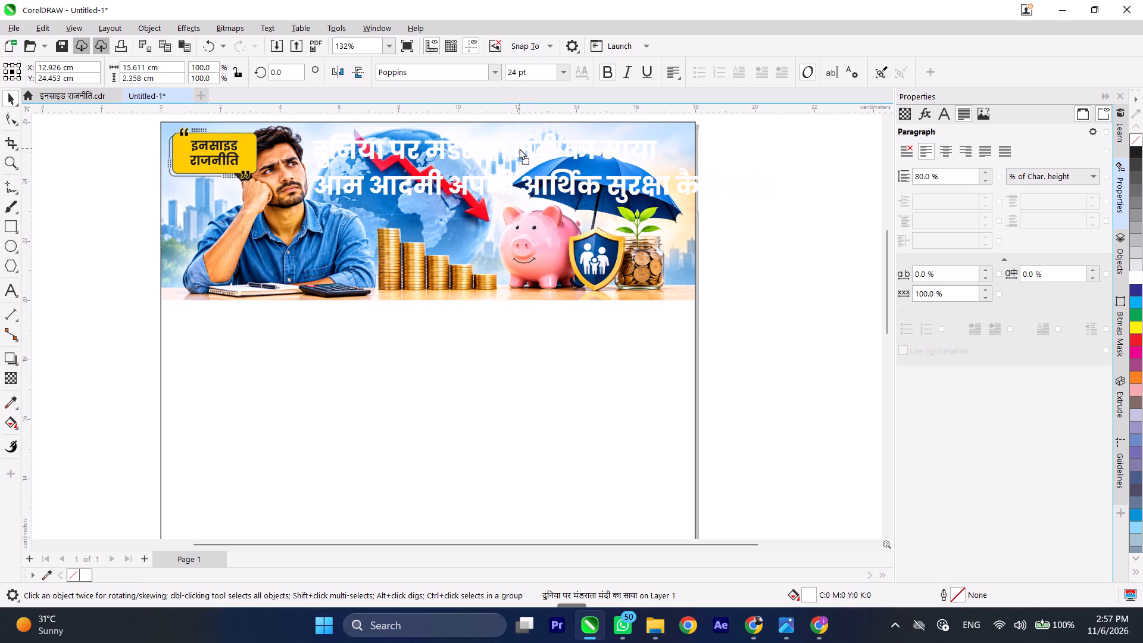
left_click_drag(519, 148, 522, 146)
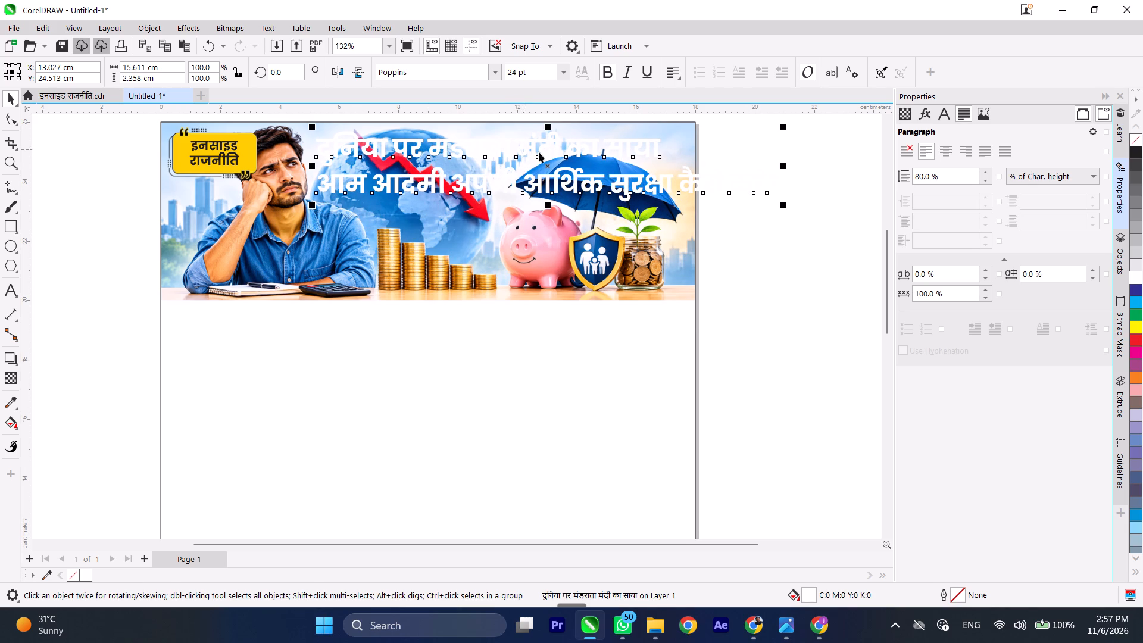
Scale the headline down proportionally from its upper-right corner to about 12.5 × 1.9 cm, inside the page's right edge.
left_click_drag(786, 127, 739, 135)
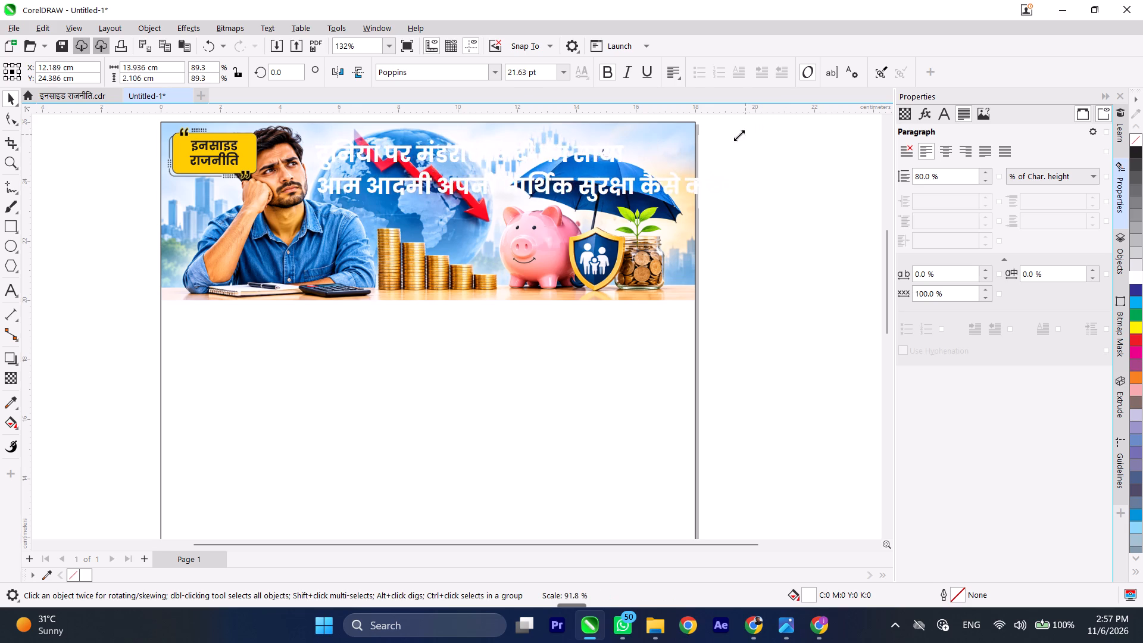
left_click_drag(739, 135, 737, 141)
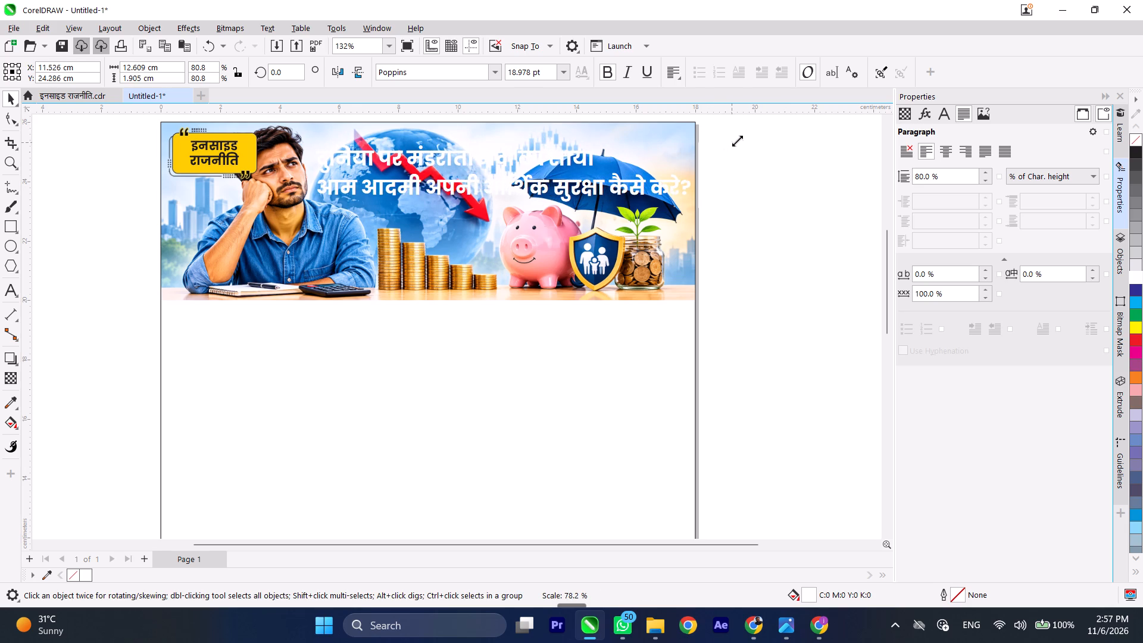
left_click_drag(737, 141, 726, 141)
left_click_drag(726, 141, 716, 141)
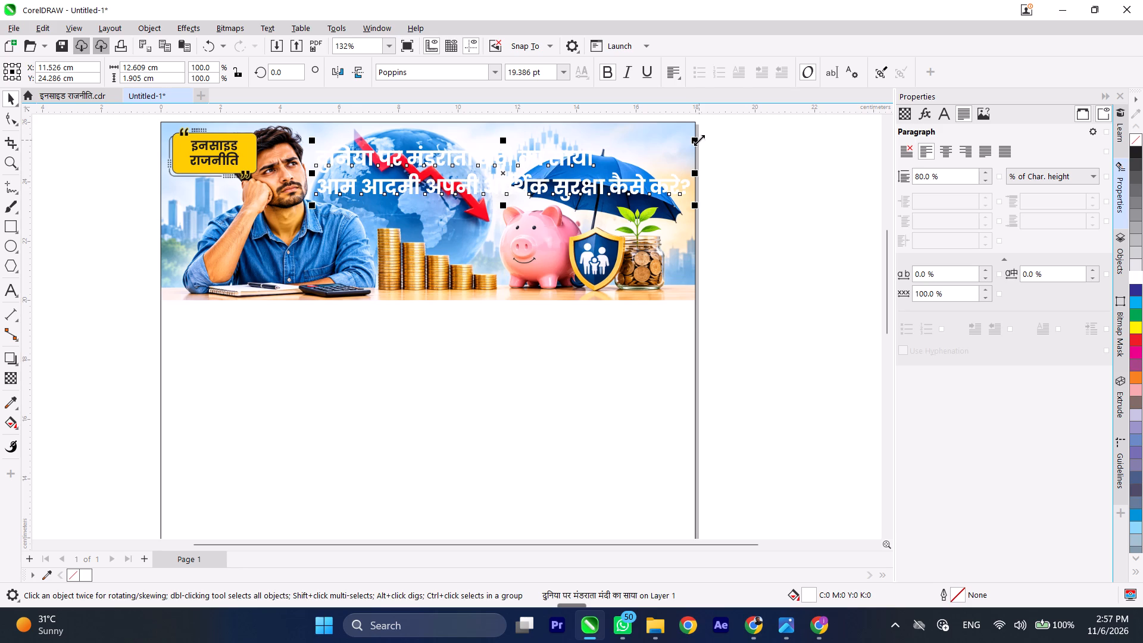
left_click(695, 138)
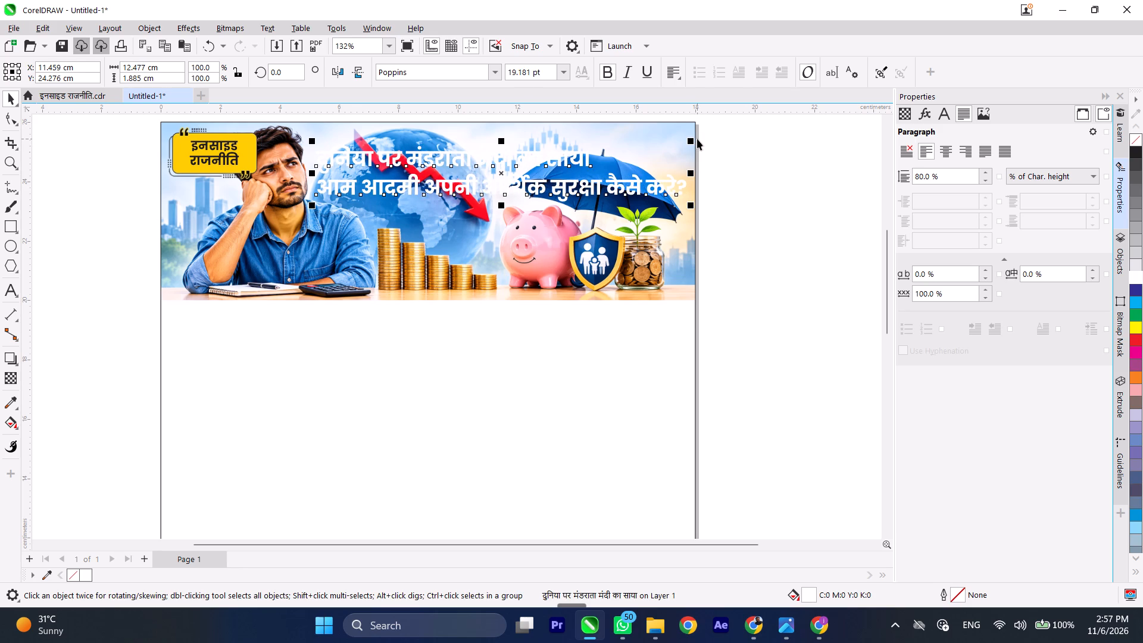
Nudge the headline upward on the banner until its centre is at about Y 24.4 cm.
key("Up")
key("Up")
key("Up")
key("Up")
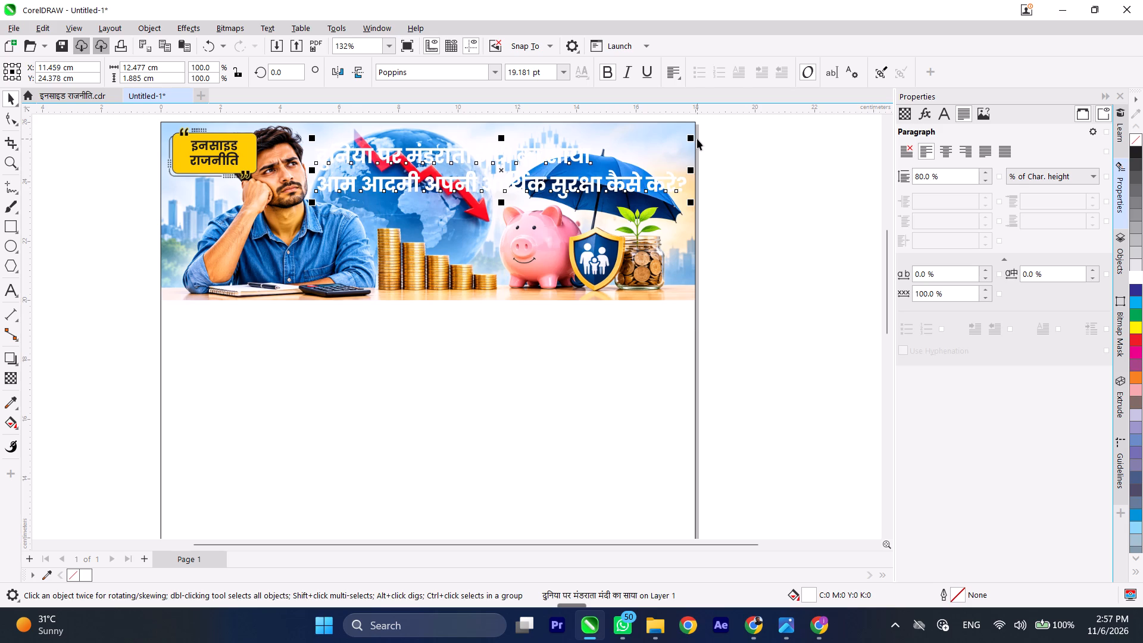
key("Up")
key("Up")
key("Down")
key("Up")
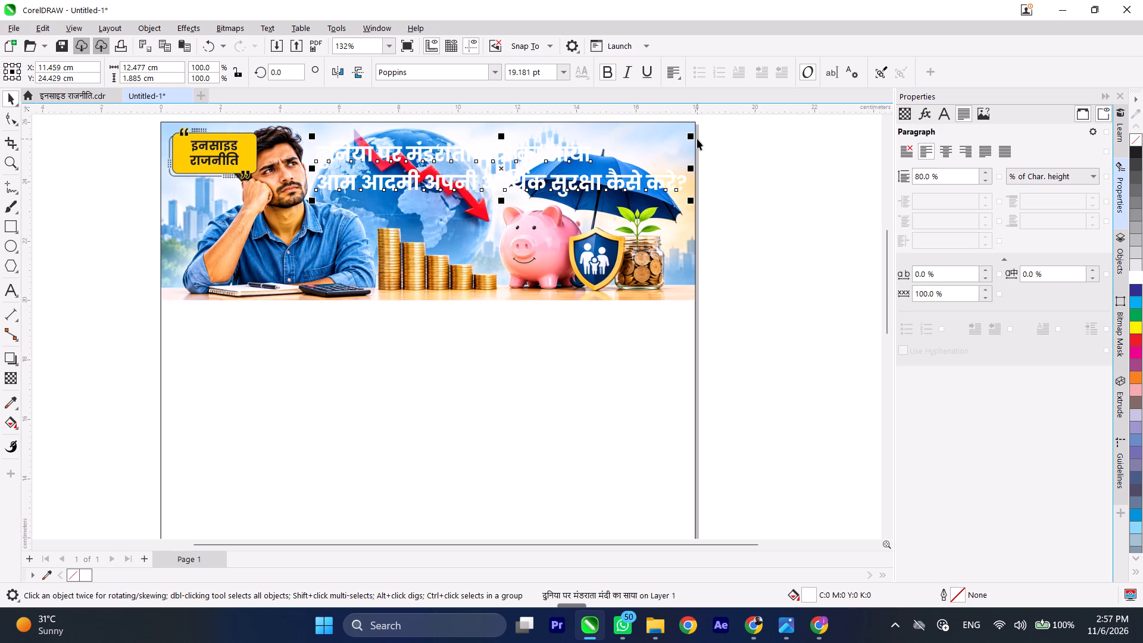
key("Down")
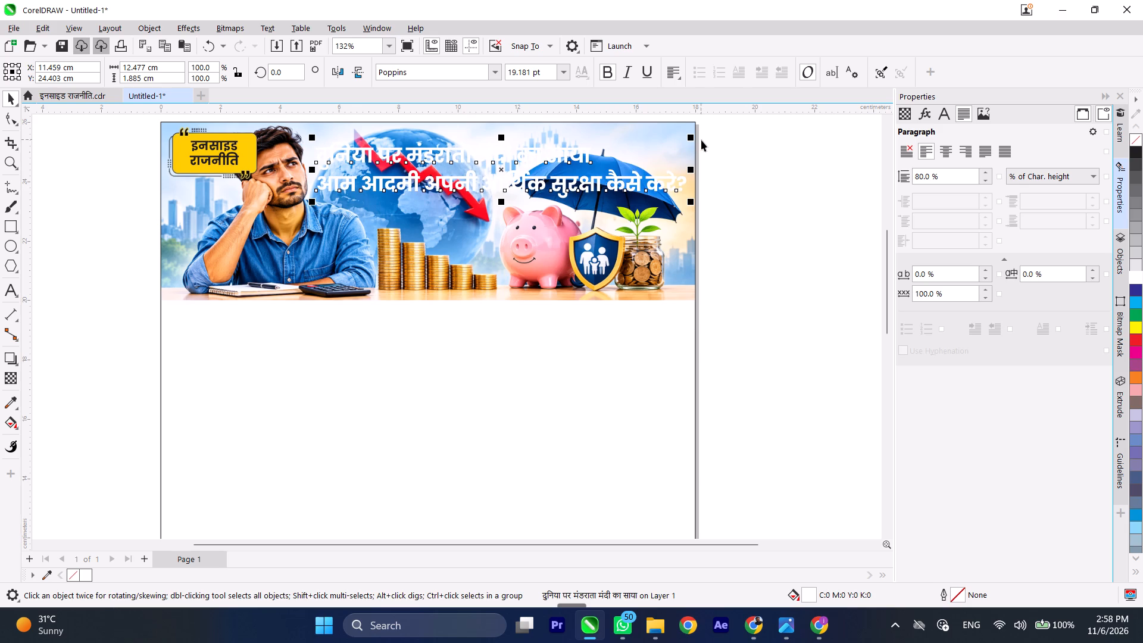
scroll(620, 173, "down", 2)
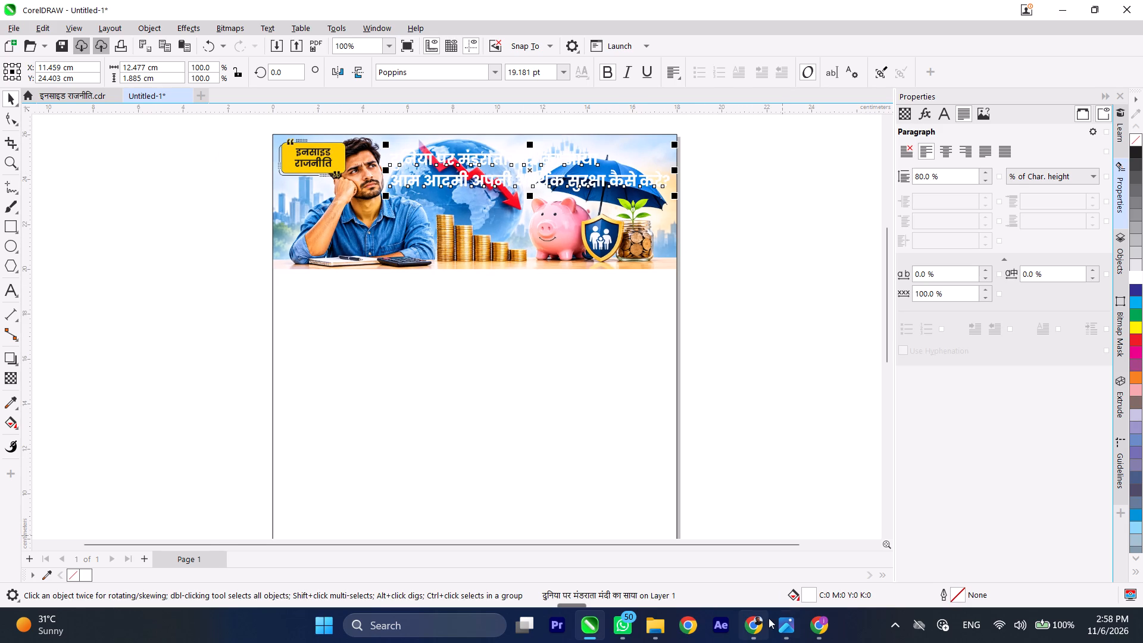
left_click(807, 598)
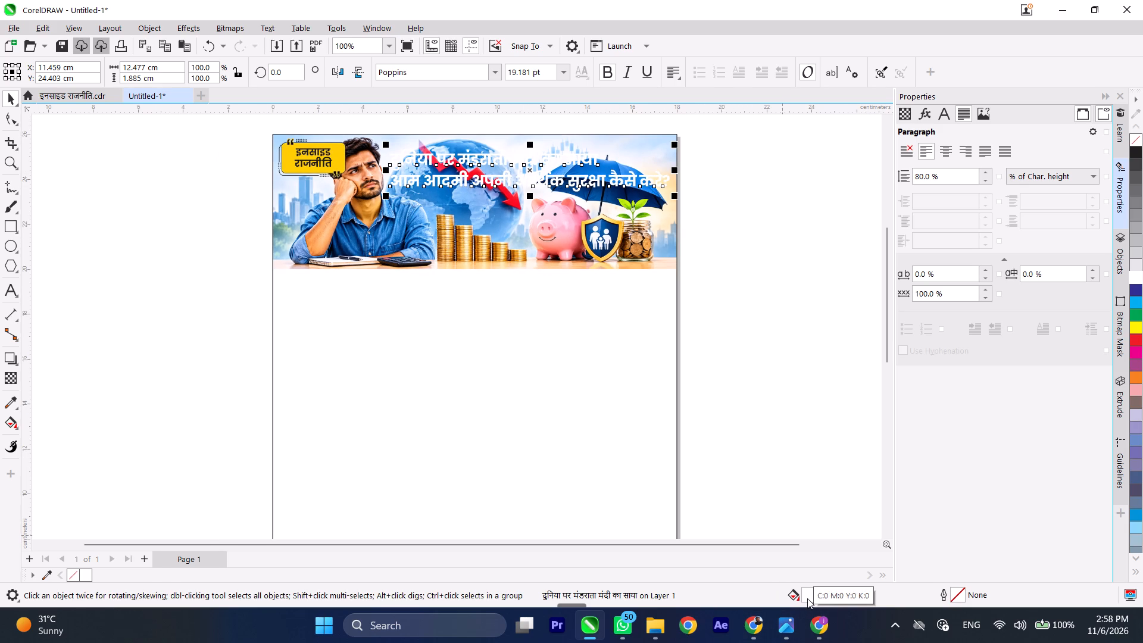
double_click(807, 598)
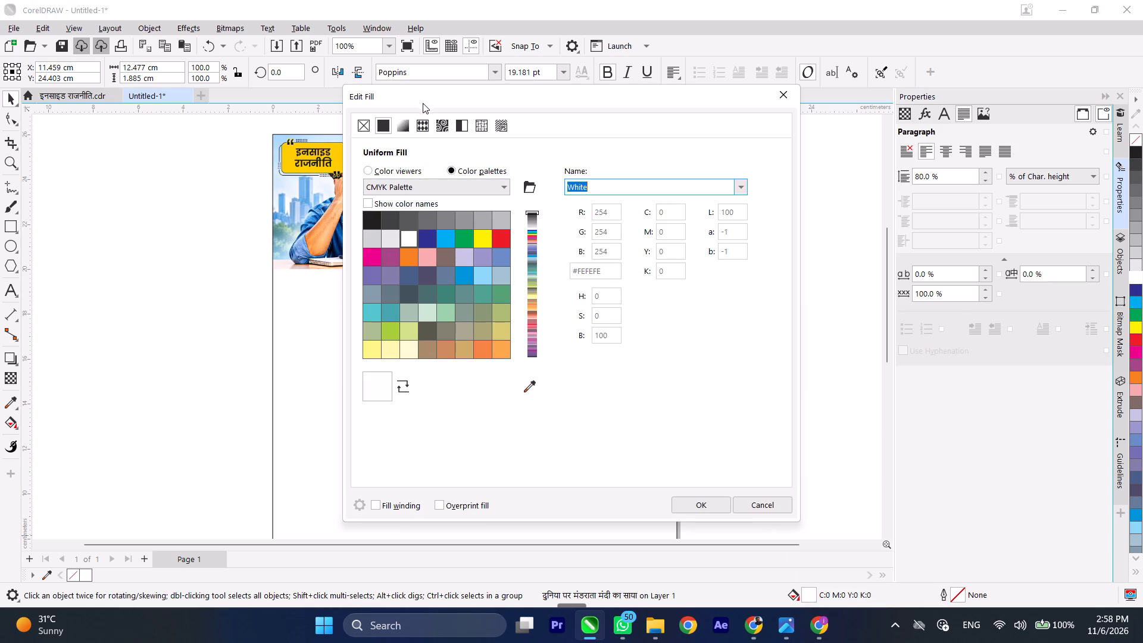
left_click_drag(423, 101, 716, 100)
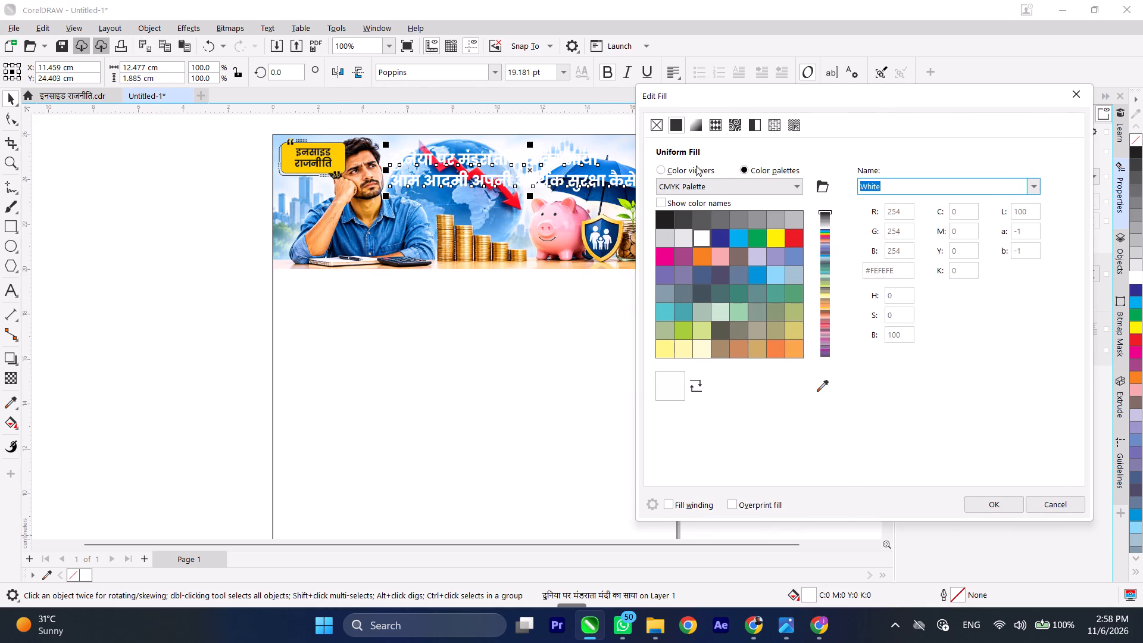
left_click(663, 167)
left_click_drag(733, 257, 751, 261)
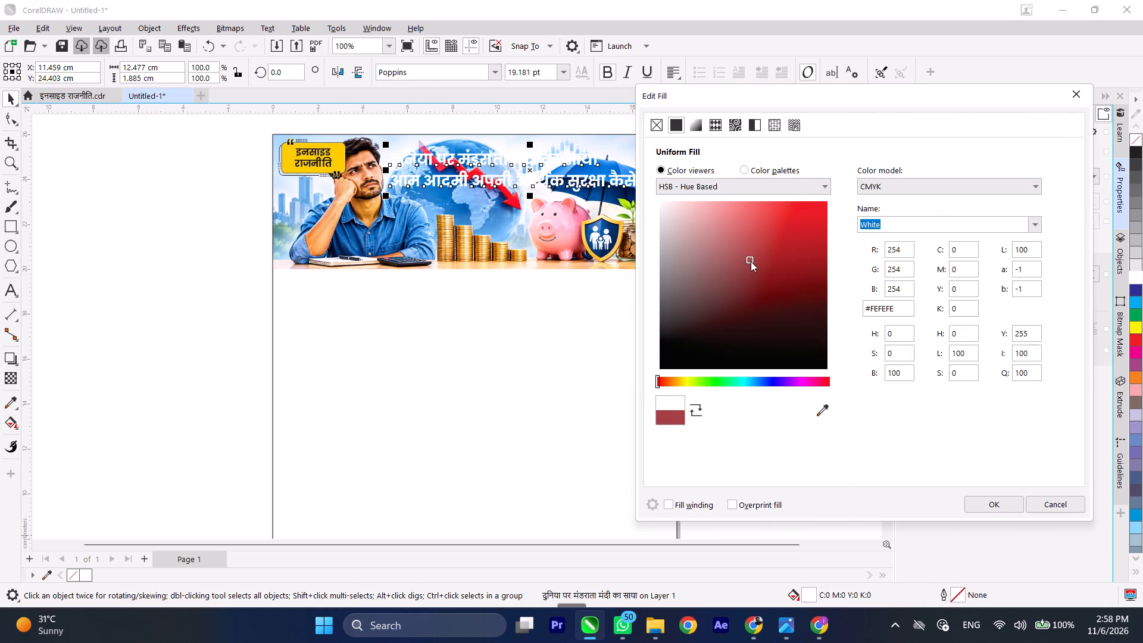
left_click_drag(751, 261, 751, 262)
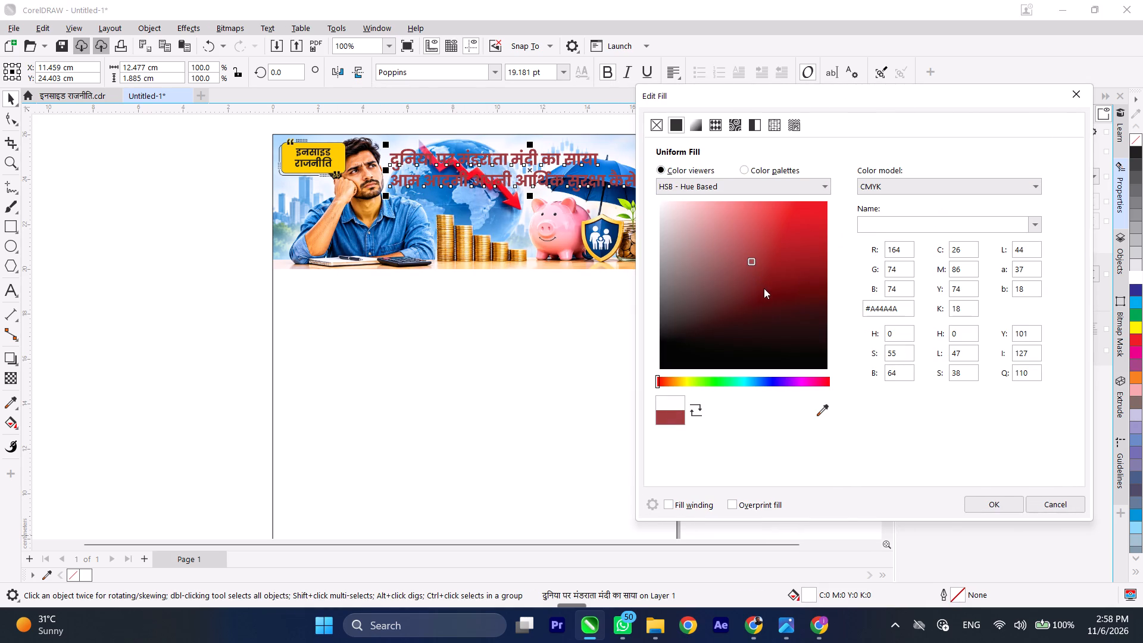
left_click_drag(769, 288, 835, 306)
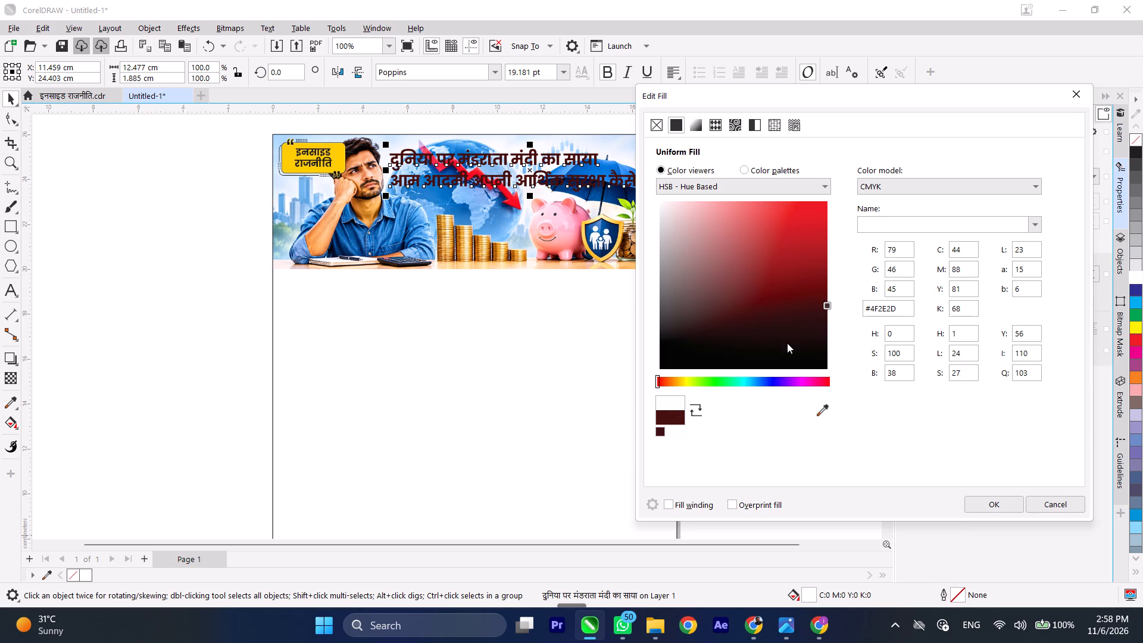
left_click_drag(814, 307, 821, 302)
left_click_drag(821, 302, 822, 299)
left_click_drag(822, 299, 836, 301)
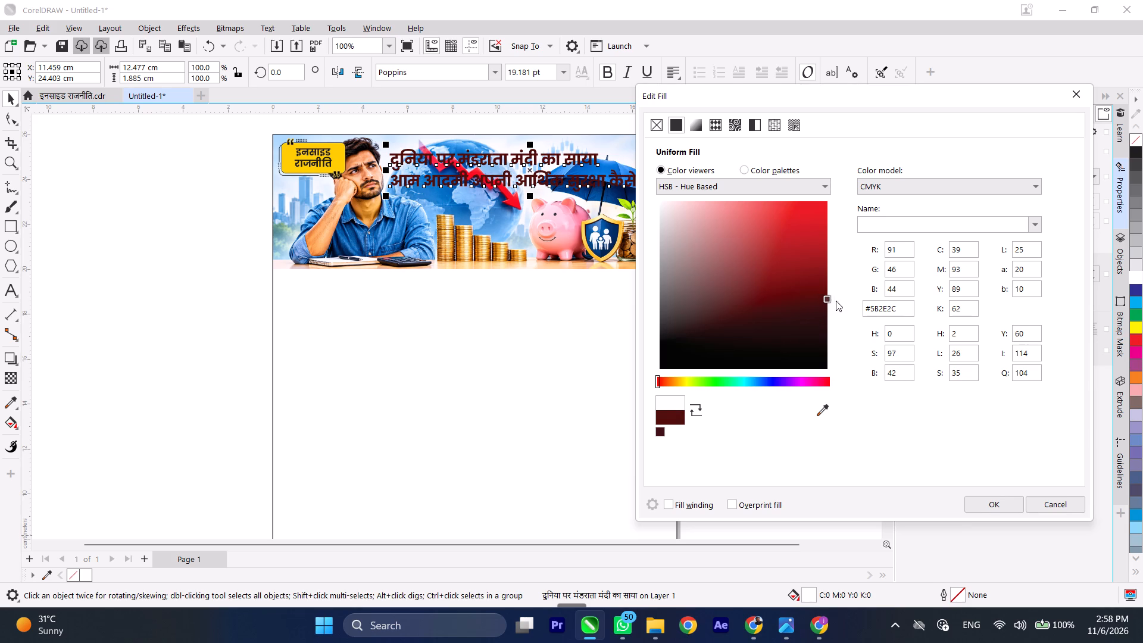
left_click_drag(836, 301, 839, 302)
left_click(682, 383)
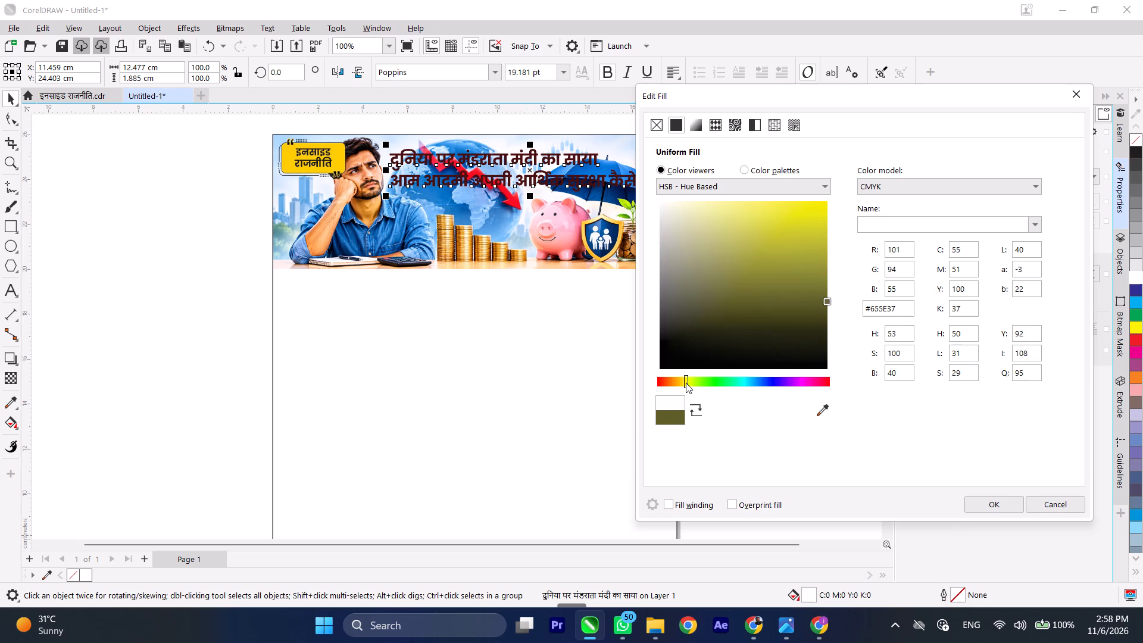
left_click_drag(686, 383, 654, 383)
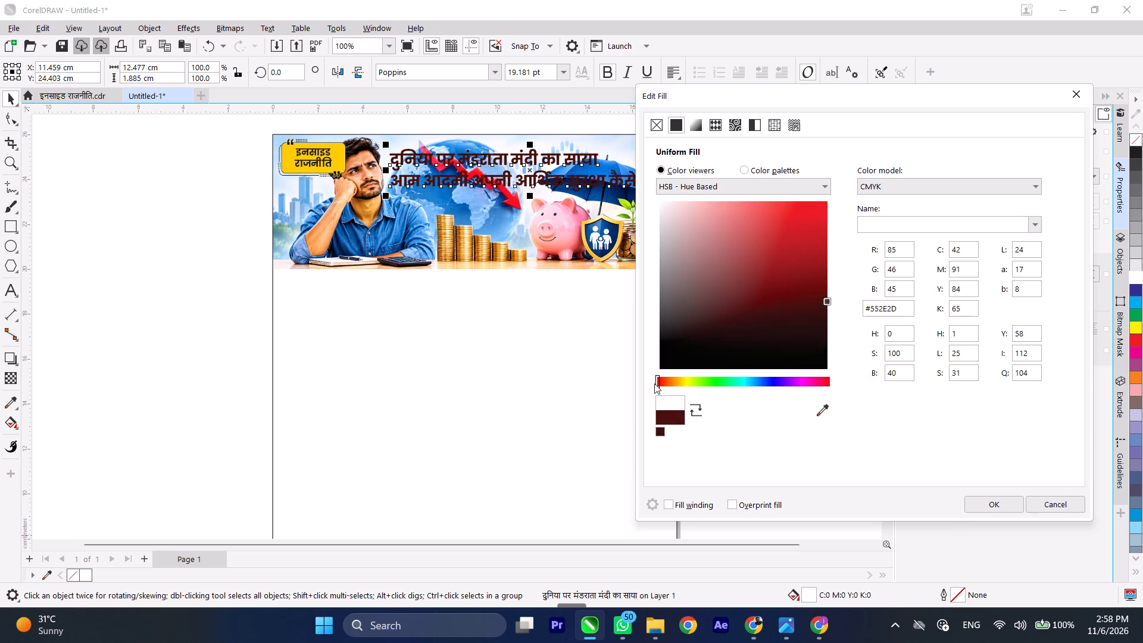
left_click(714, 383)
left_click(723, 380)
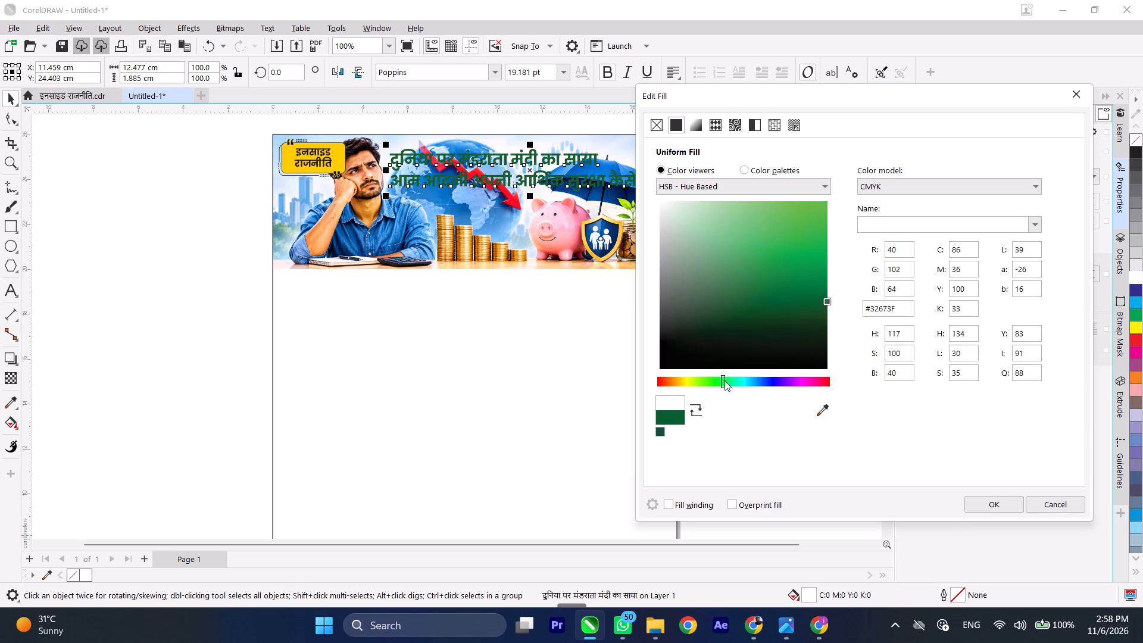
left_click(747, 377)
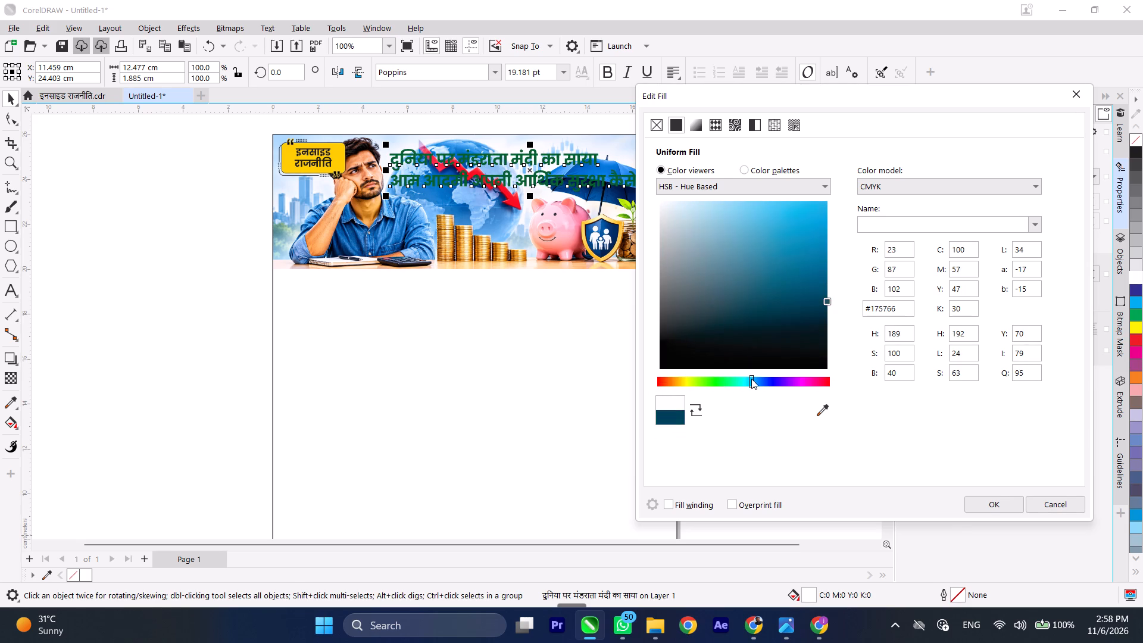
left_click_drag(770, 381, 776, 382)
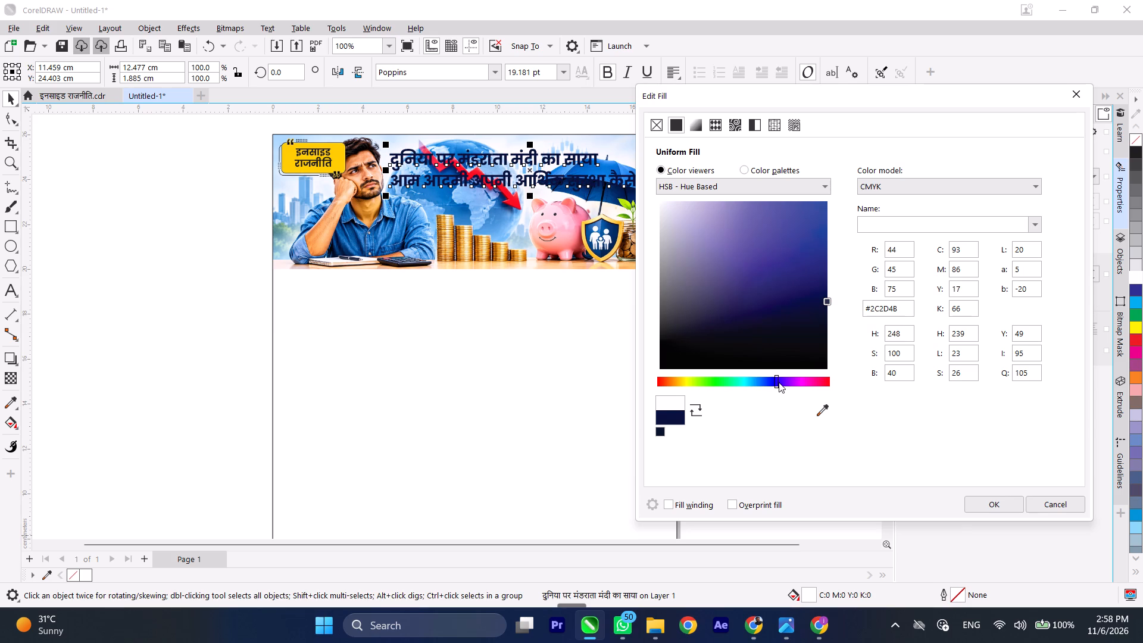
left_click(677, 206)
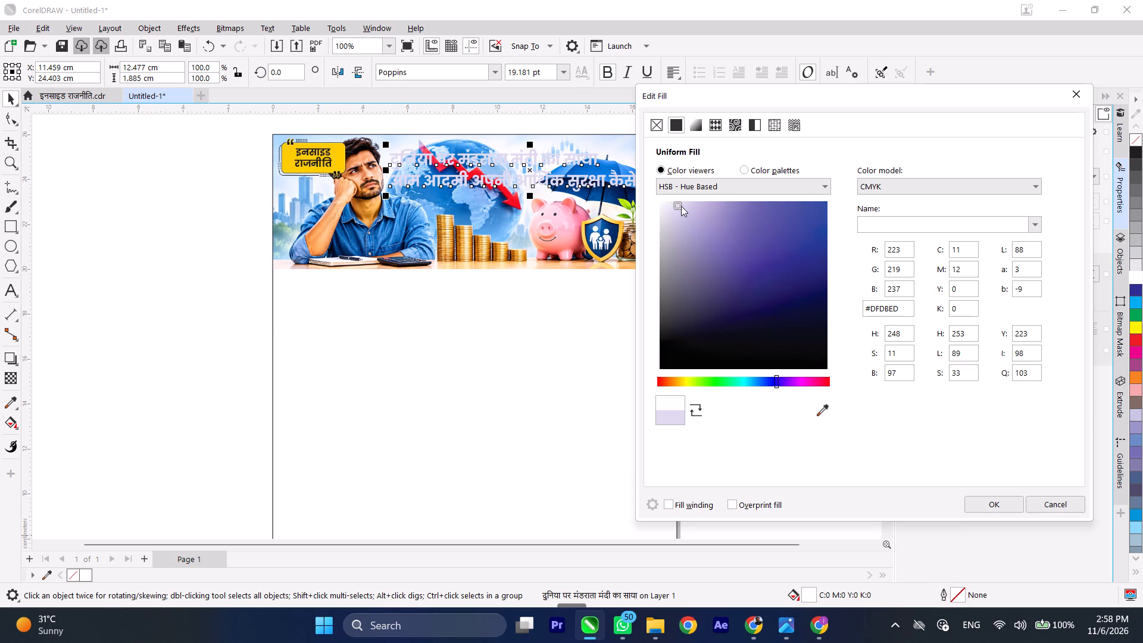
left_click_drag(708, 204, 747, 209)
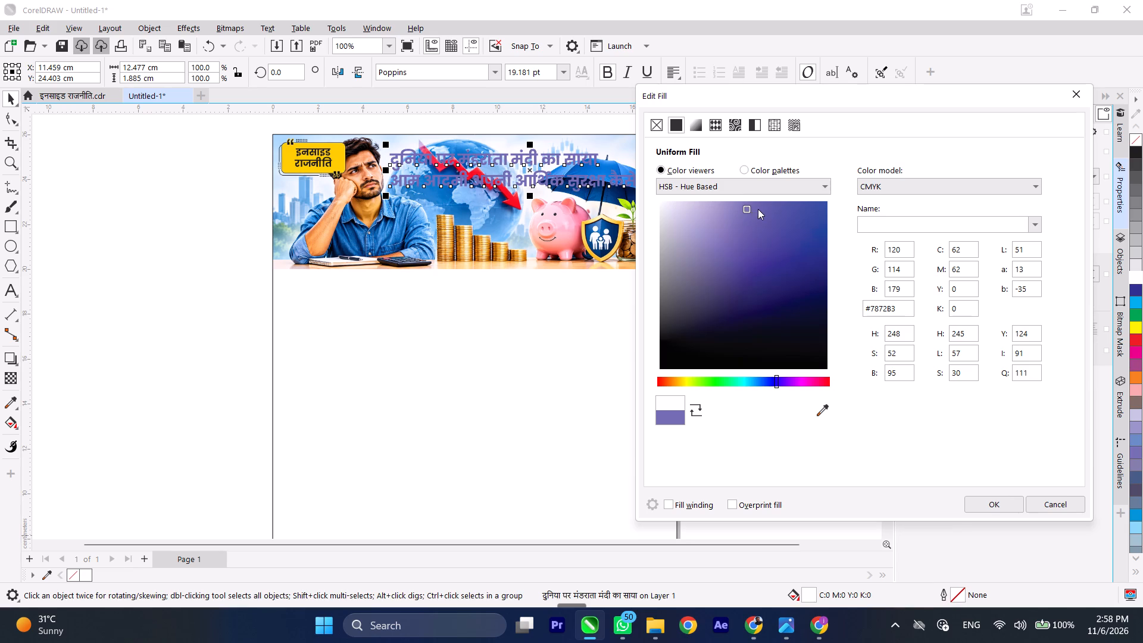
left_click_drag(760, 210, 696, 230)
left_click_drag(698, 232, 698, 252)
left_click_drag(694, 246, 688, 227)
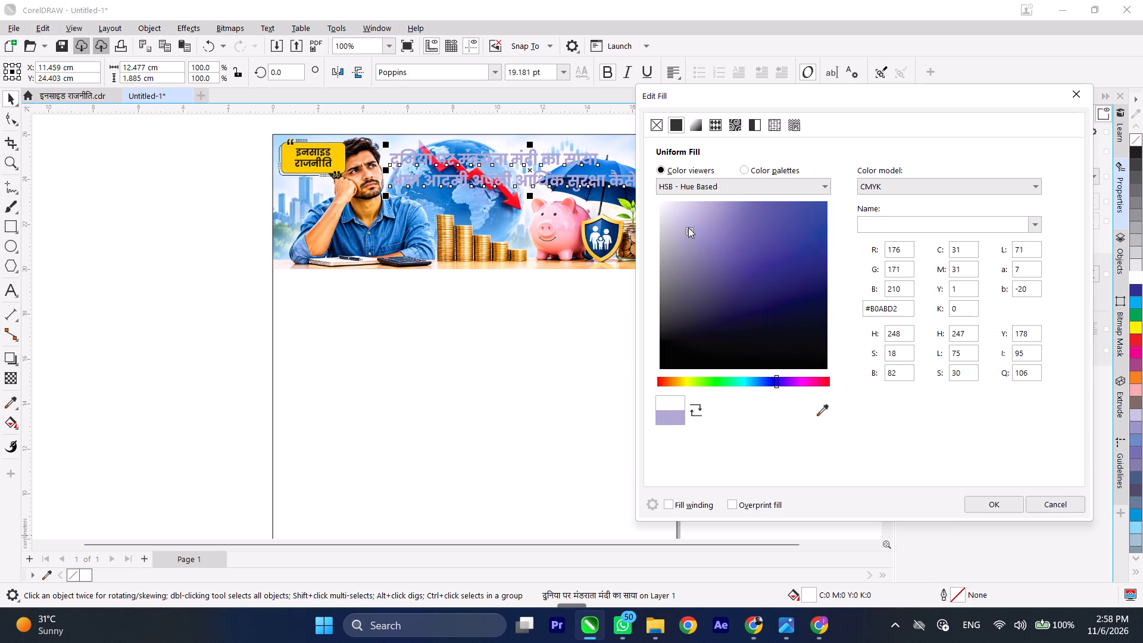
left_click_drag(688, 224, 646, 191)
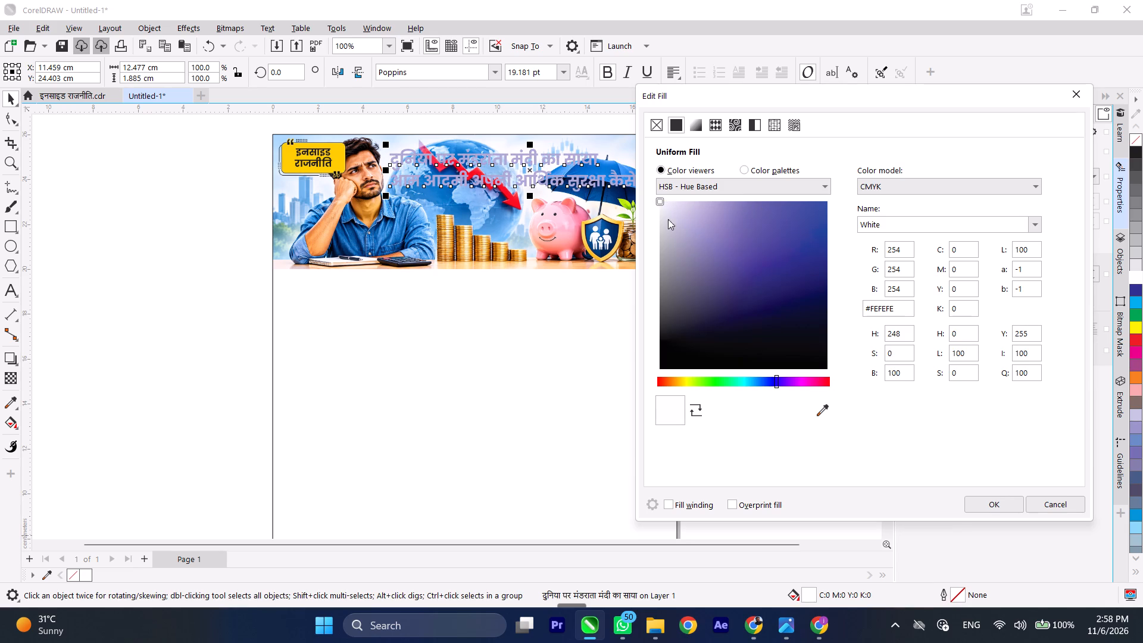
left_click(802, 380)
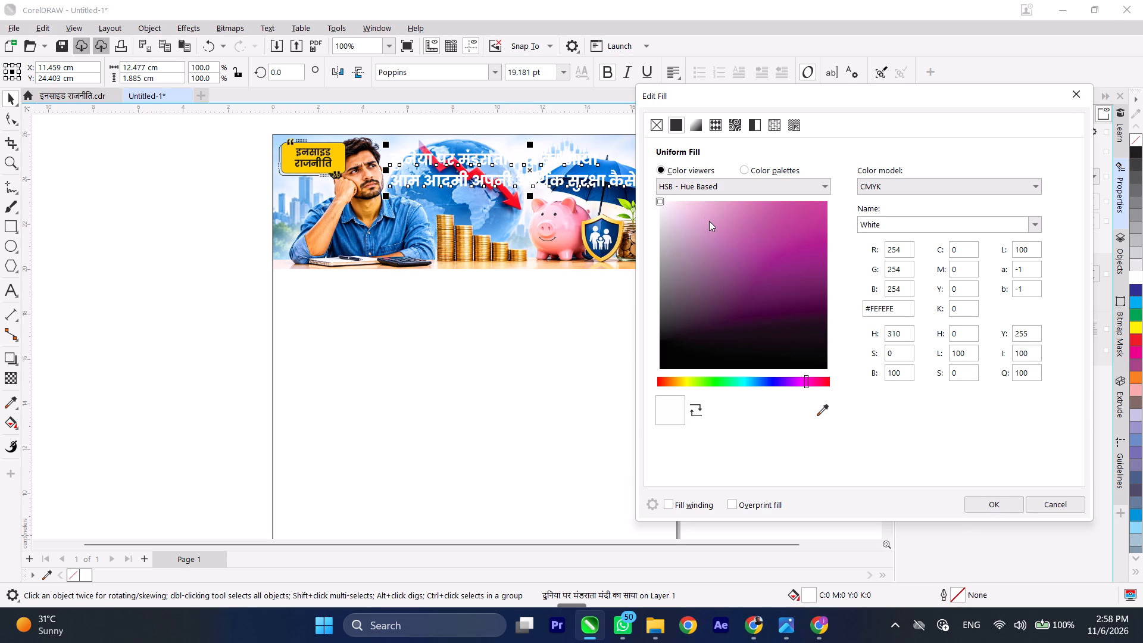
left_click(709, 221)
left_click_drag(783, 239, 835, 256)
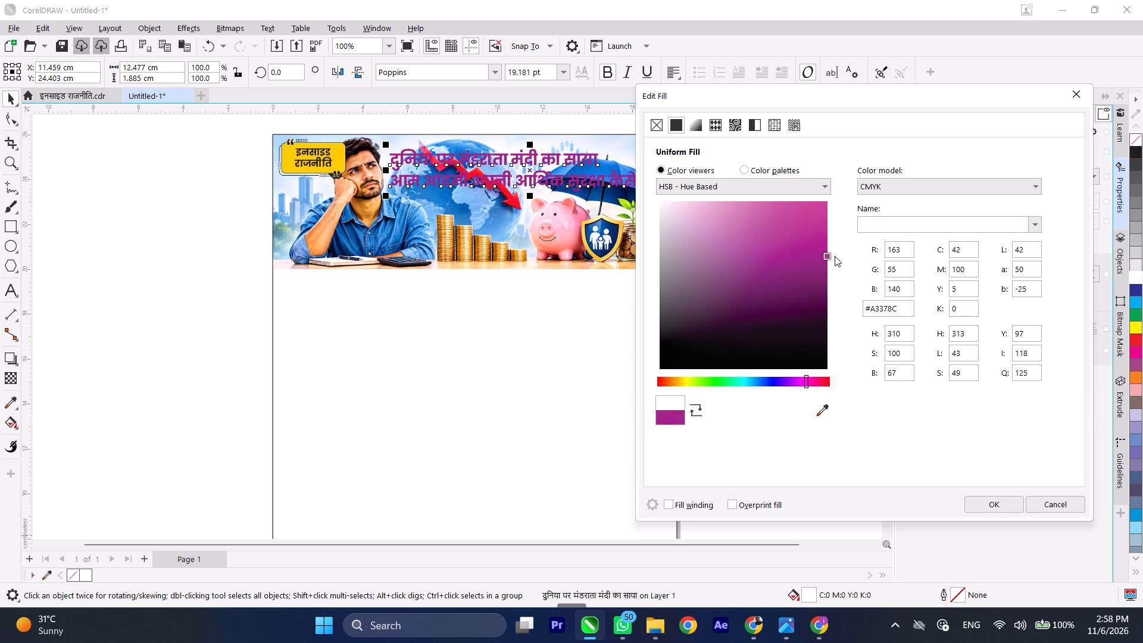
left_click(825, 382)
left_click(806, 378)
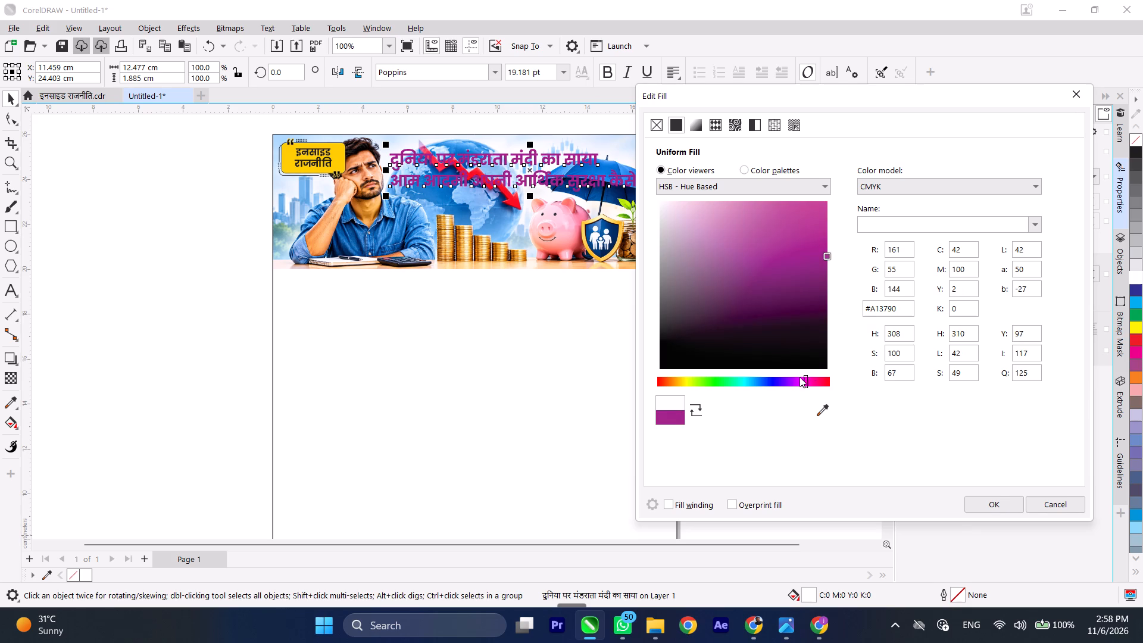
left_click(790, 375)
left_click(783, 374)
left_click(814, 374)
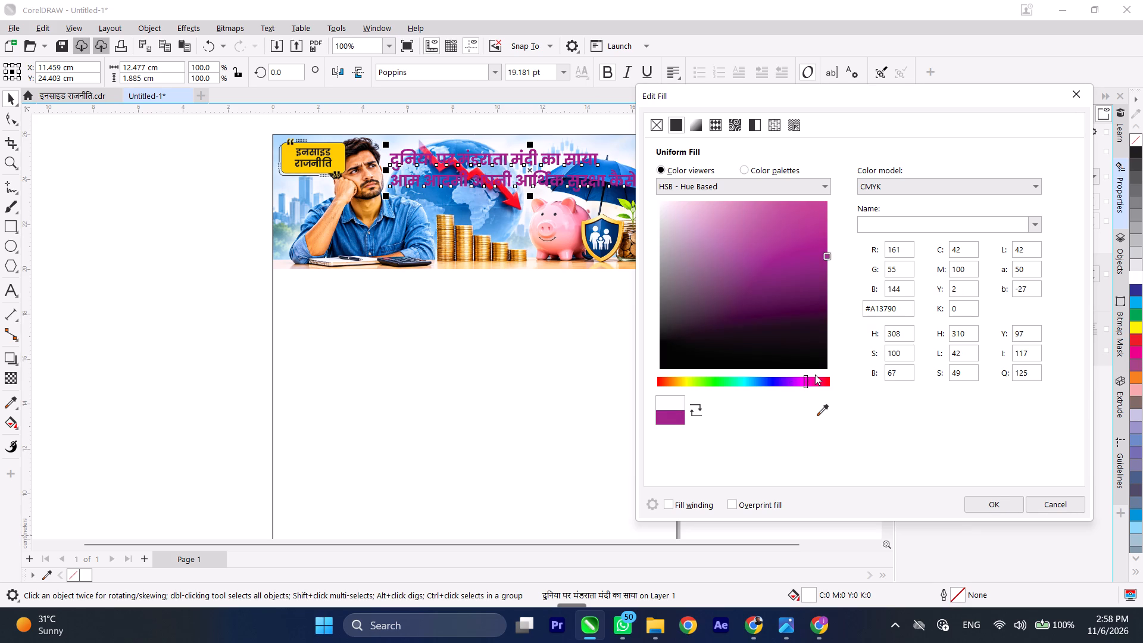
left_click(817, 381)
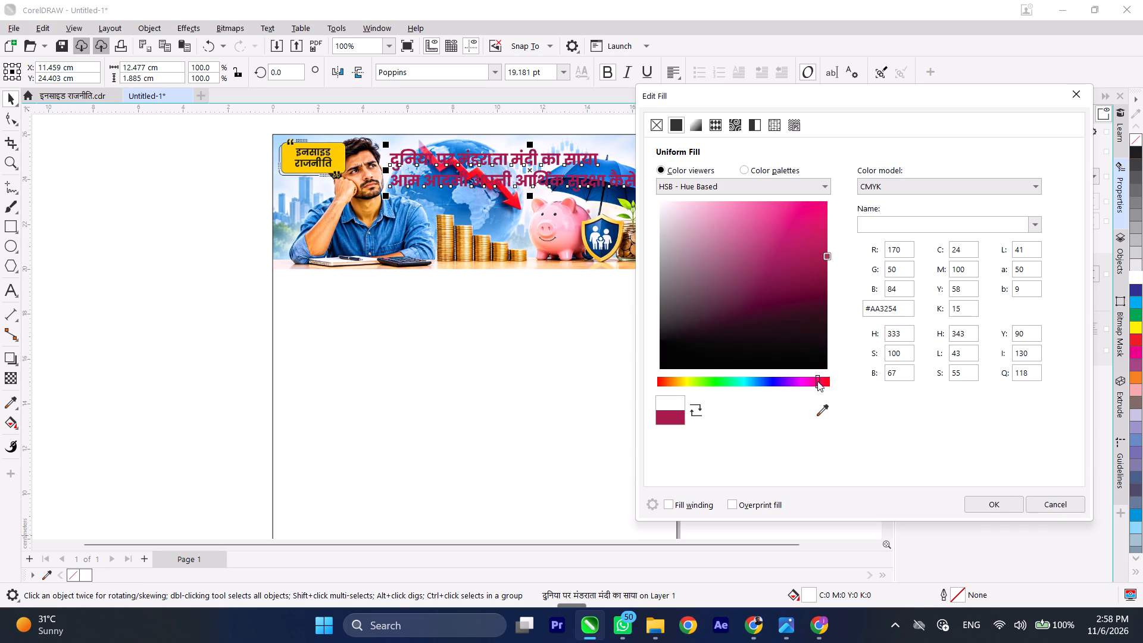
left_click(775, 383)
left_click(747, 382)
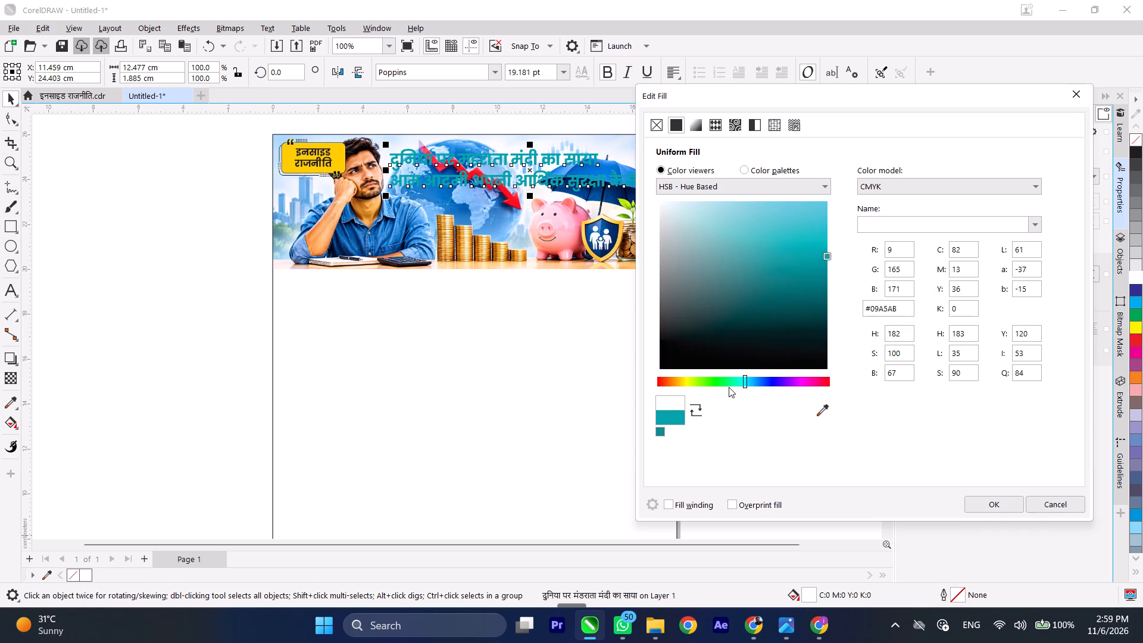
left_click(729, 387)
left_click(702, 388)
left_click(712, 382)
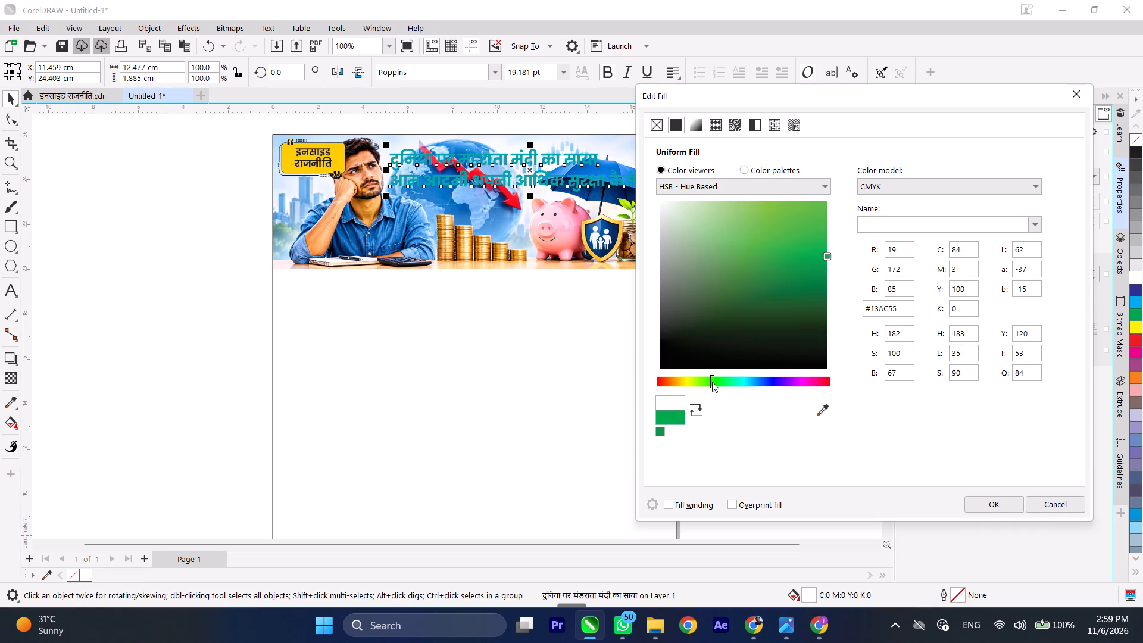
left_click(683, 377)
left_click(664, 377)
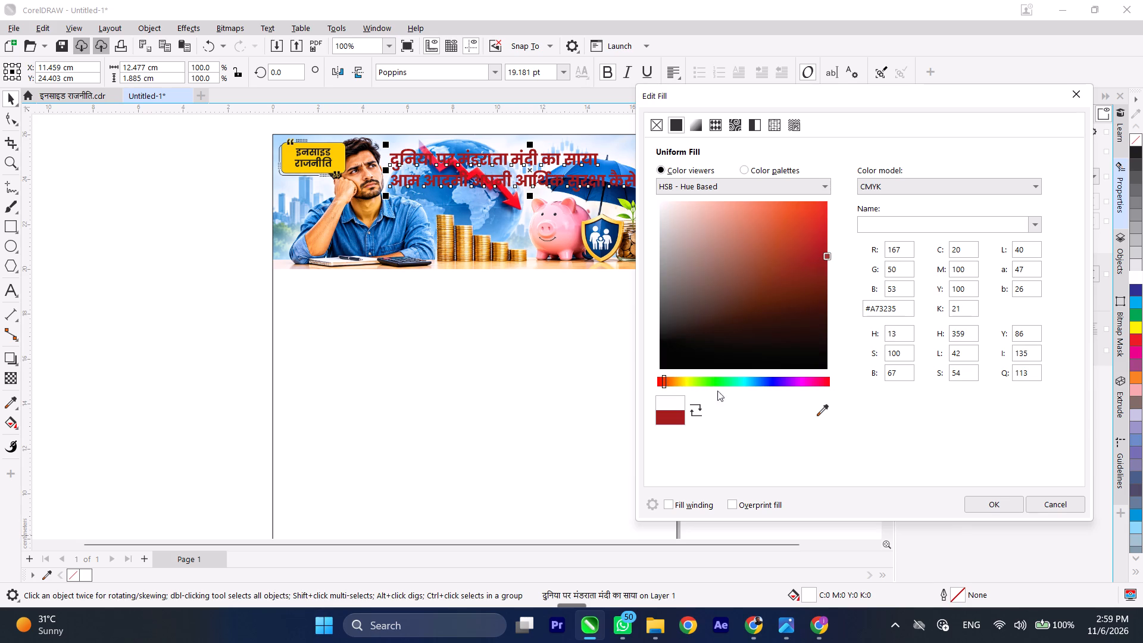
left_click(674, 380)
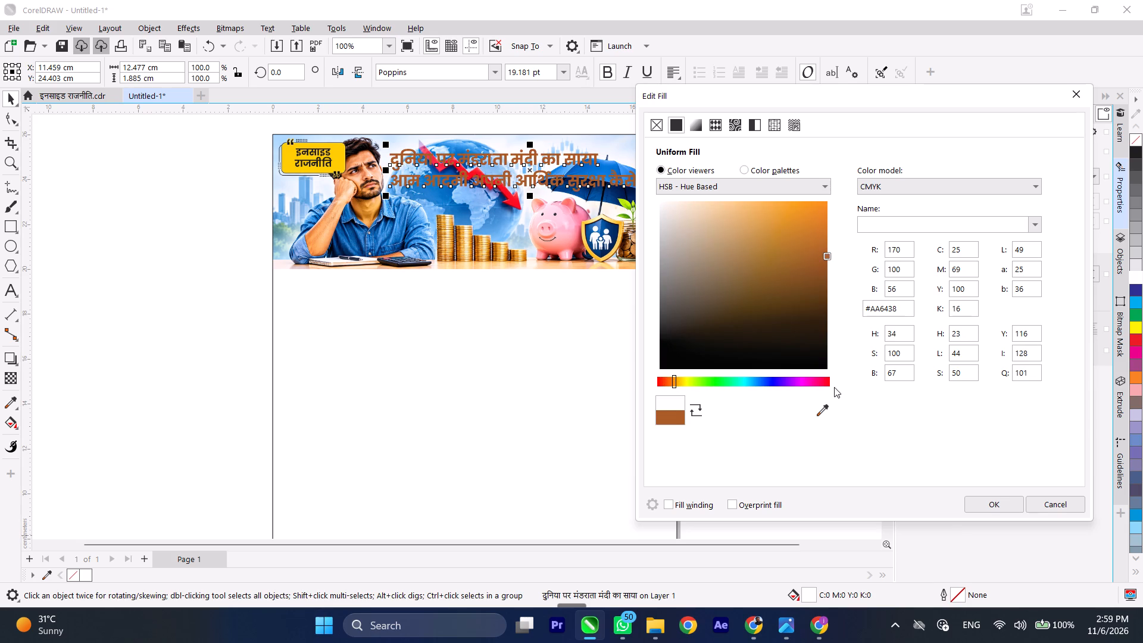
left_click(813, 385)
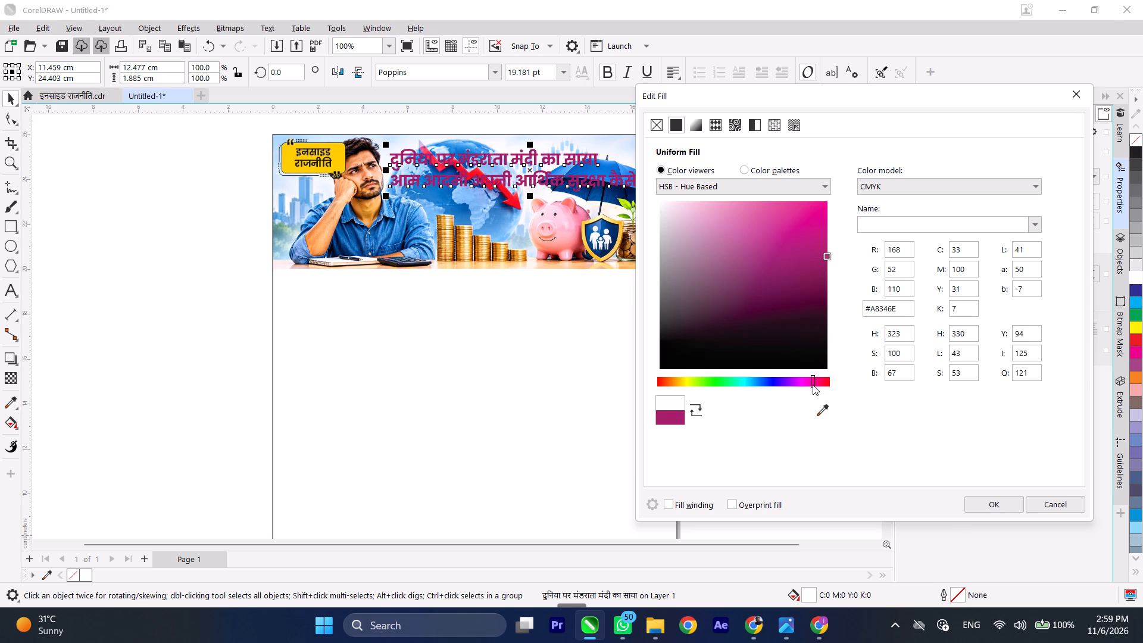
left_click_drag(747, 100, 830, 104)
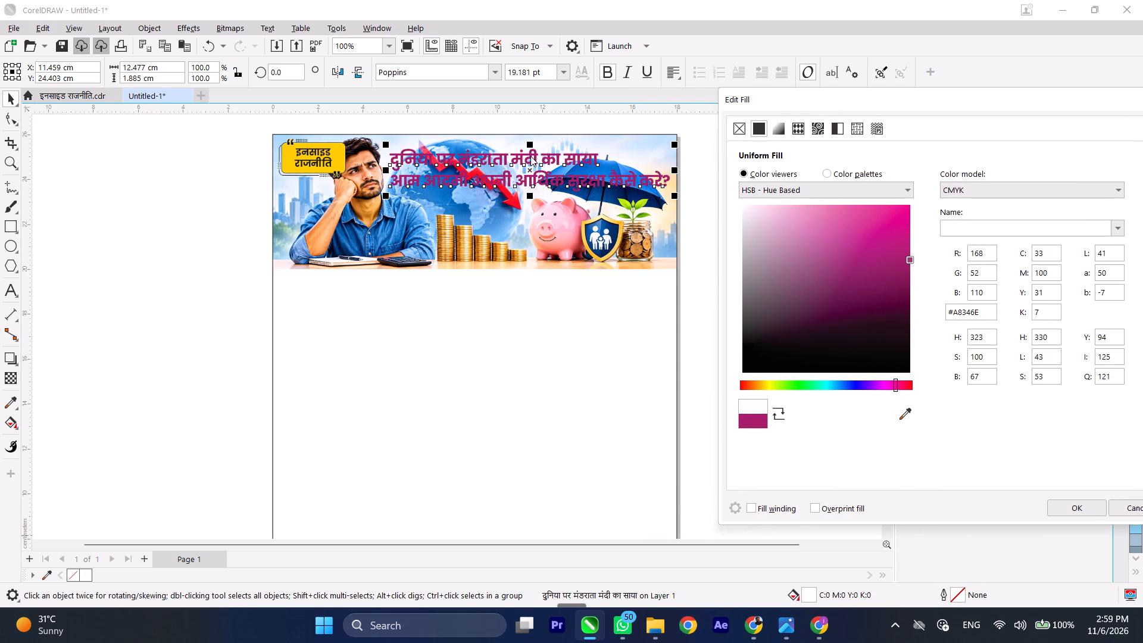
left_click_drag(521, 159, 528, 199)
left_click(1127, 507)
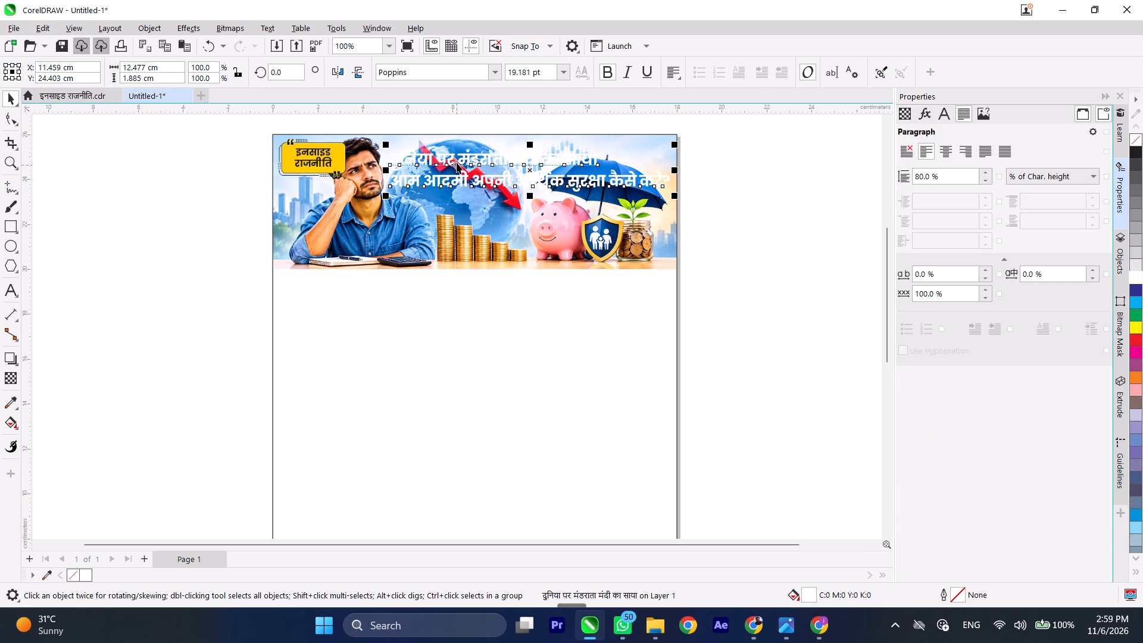
Fill the two-line headline text on the banner with black.
left_click(1132, 153)
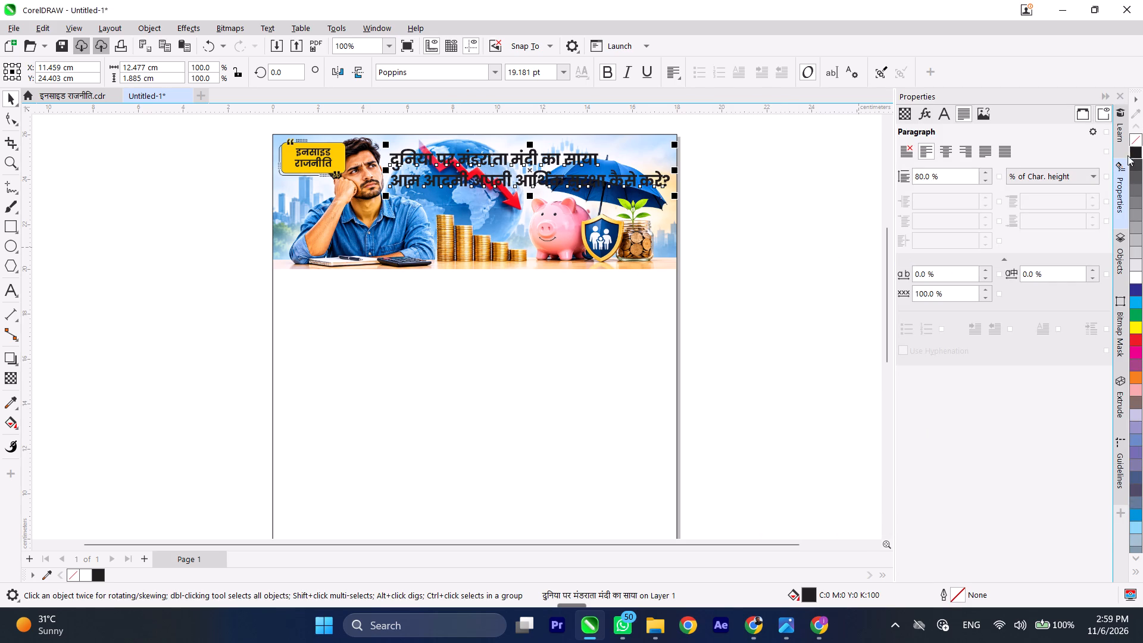
Nudge the black headline slightly down and to the right until its centre is at about X 11.51, Y 24.35 cm.
left_click(498, 157)
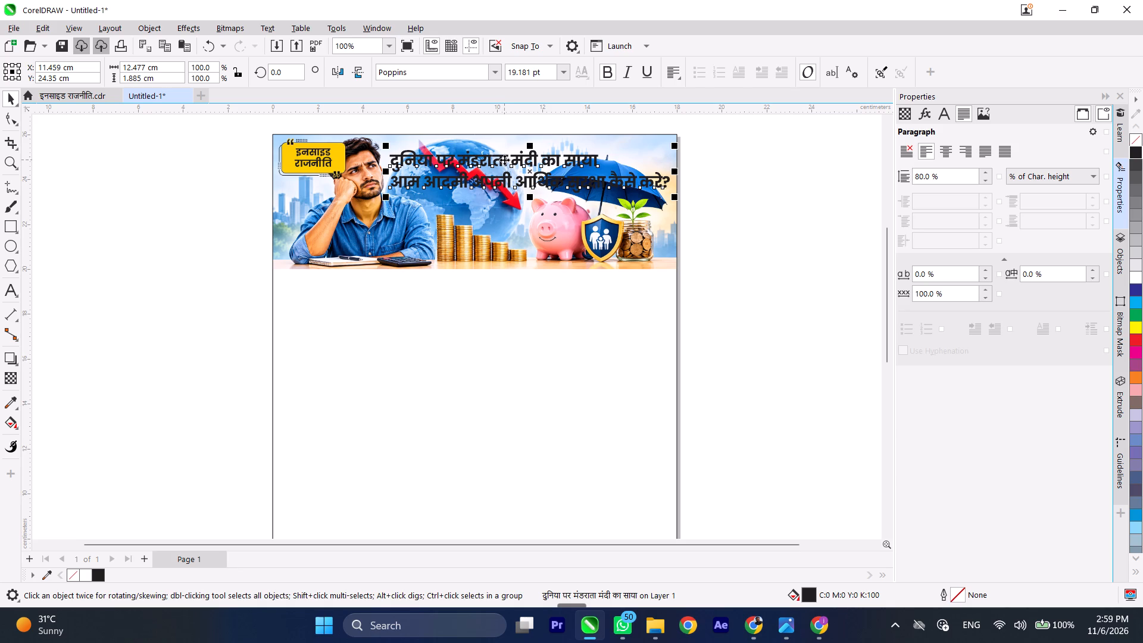
left_click(481, 160)
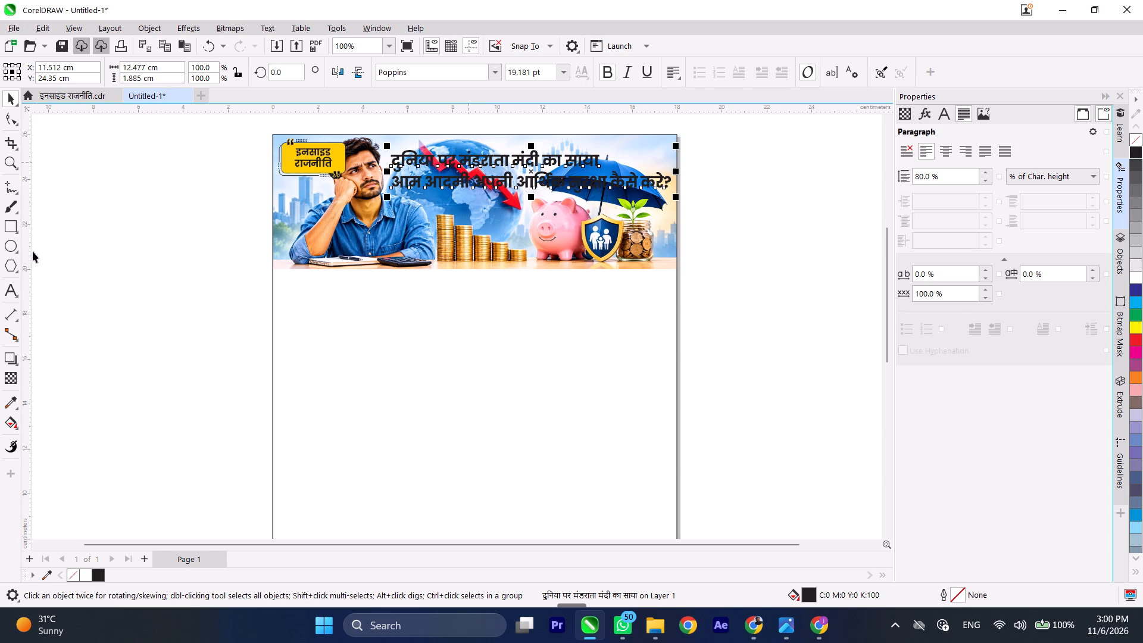
Draw a rectangle about 14.4 × 2.6 cm with two opposite 0.5 cm rounded corners and move it over the banner headline.
left_click(12, 226)
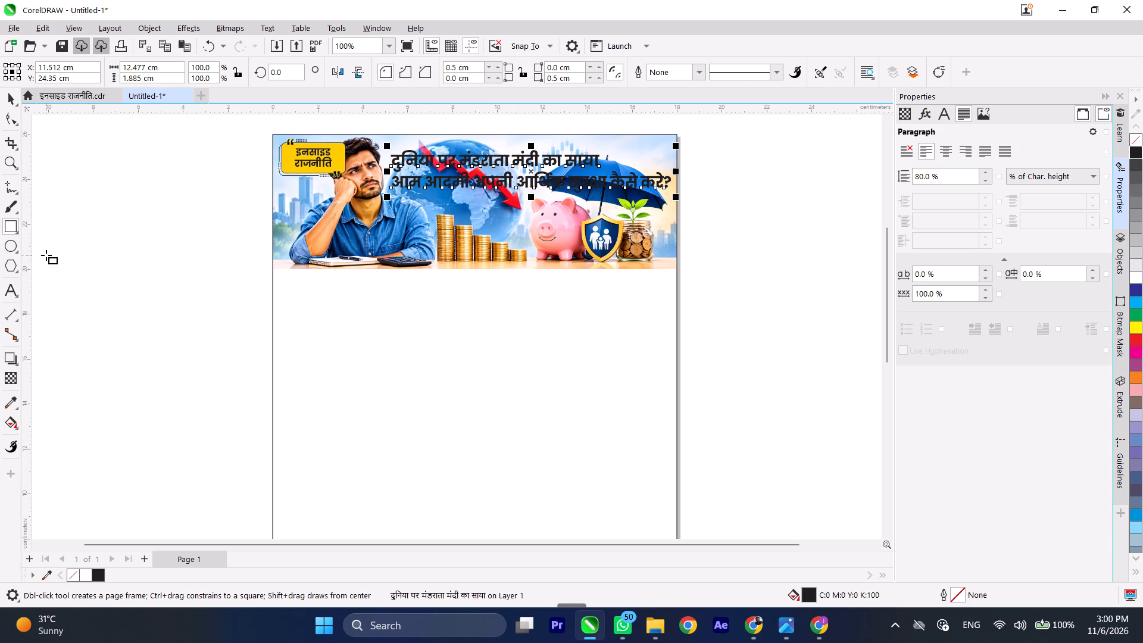
left_click_drag(93, 321, 417, 380)
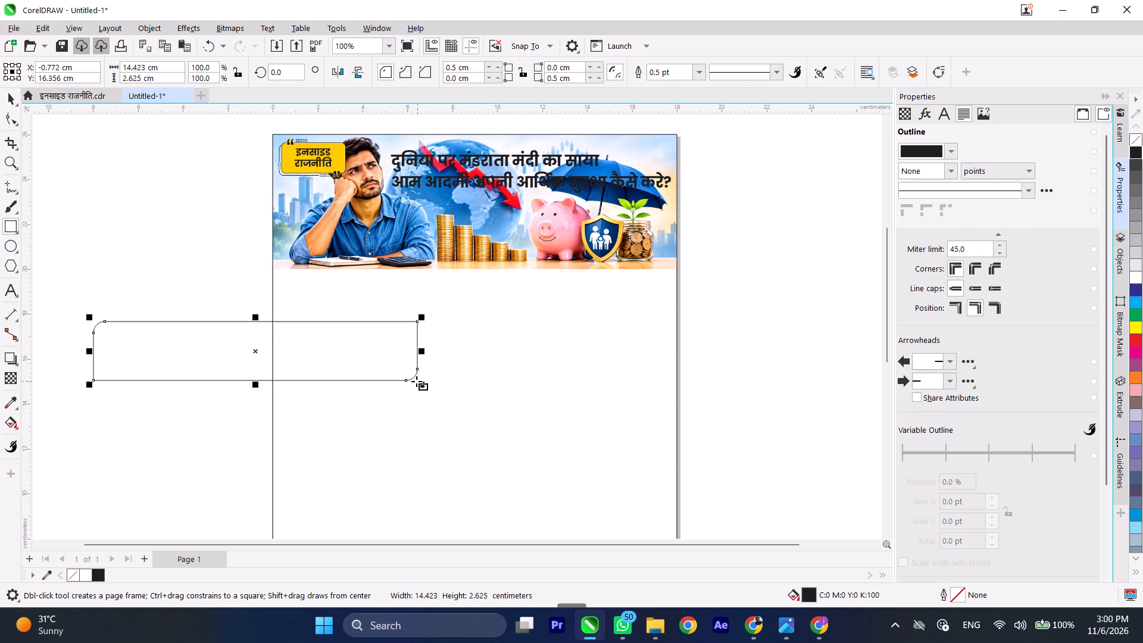
left_click(11, 98)
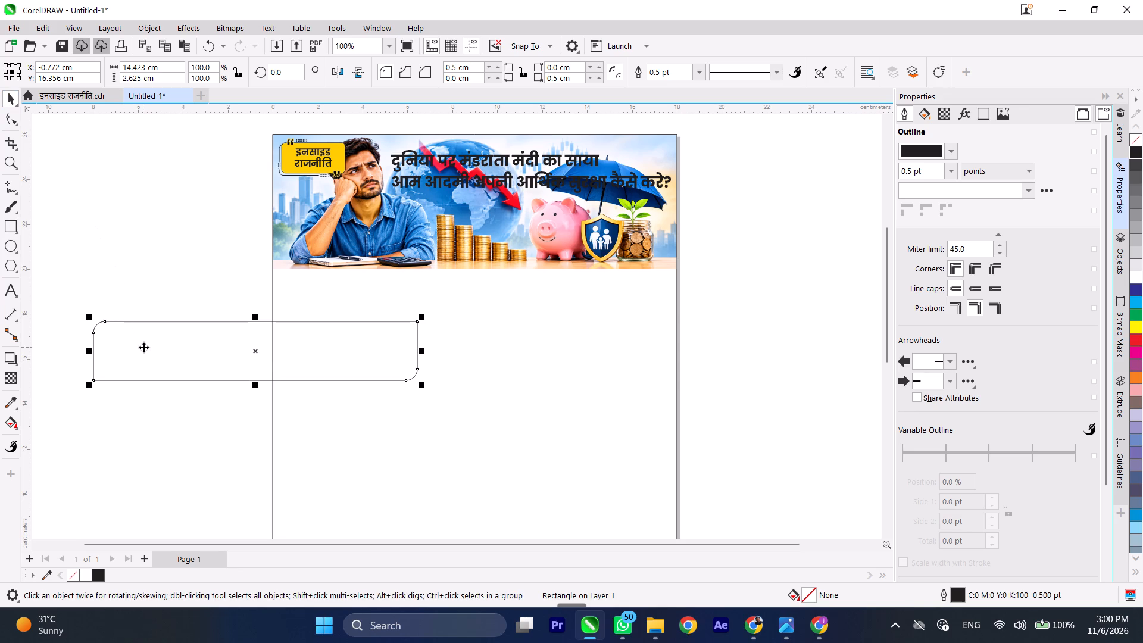
left_click_drag(143, 347, 437, 158)
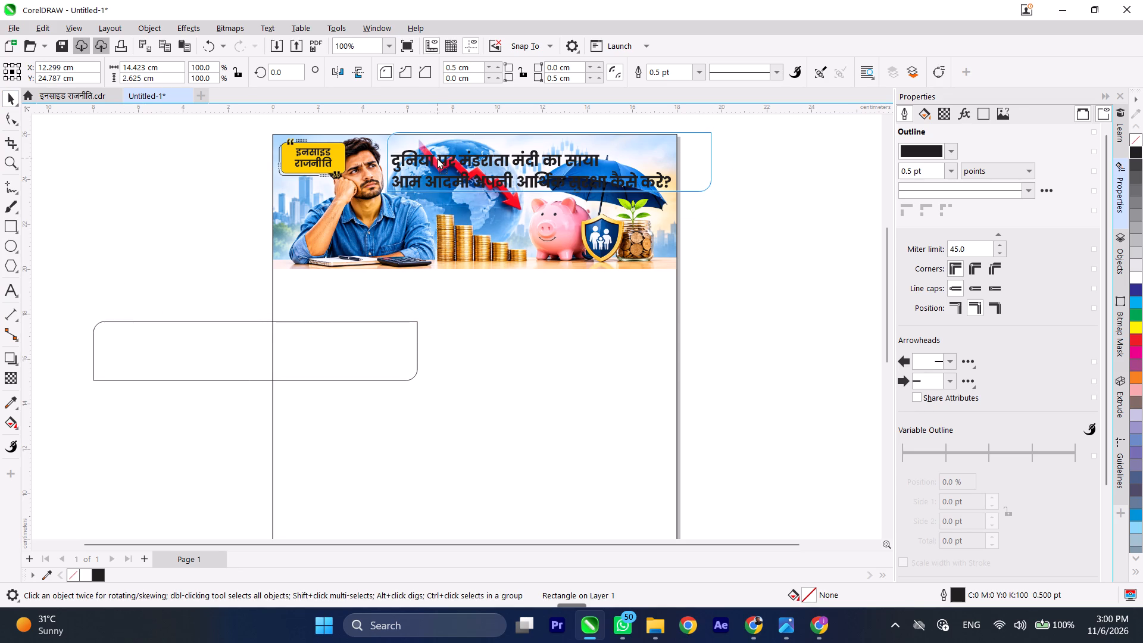
left_click_drag(437, 158, 437, 157)
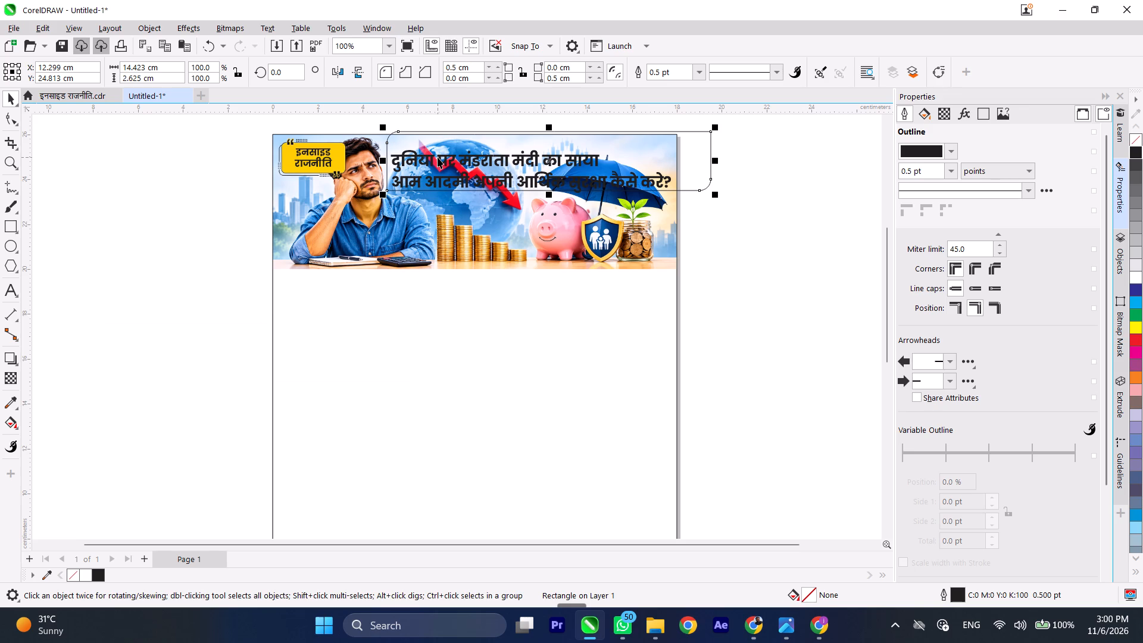
Nudge the rectangle around the headline until its centre is at about X 12.4, Y 24.74 cm.
key("Down")
key("Down")
key("Right")
key("Right")
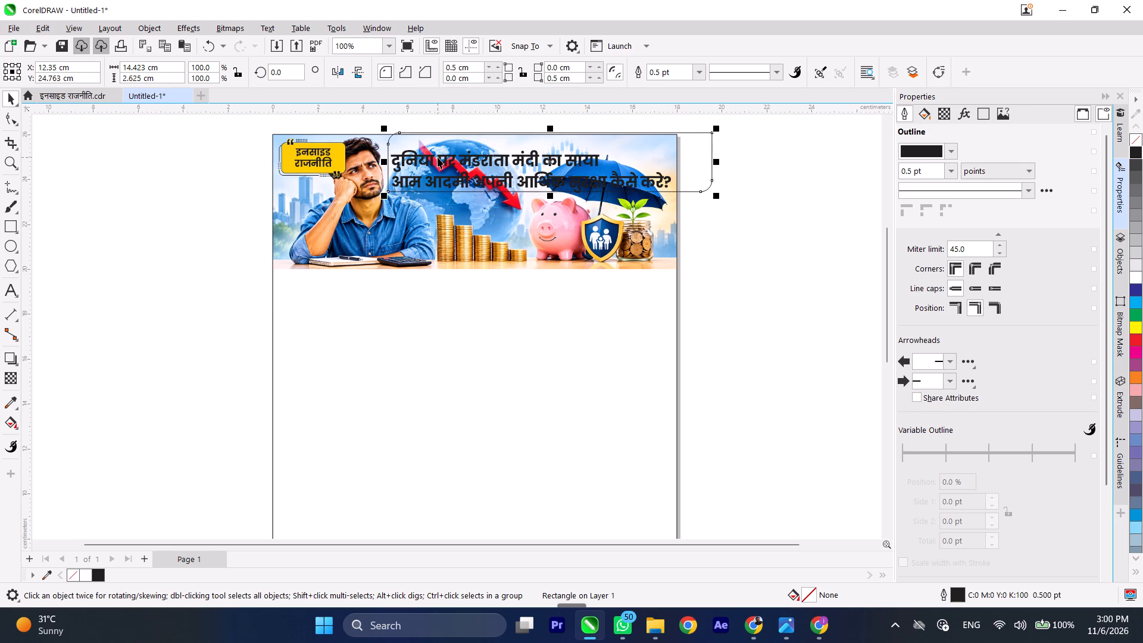
key("Down")
key("Down")
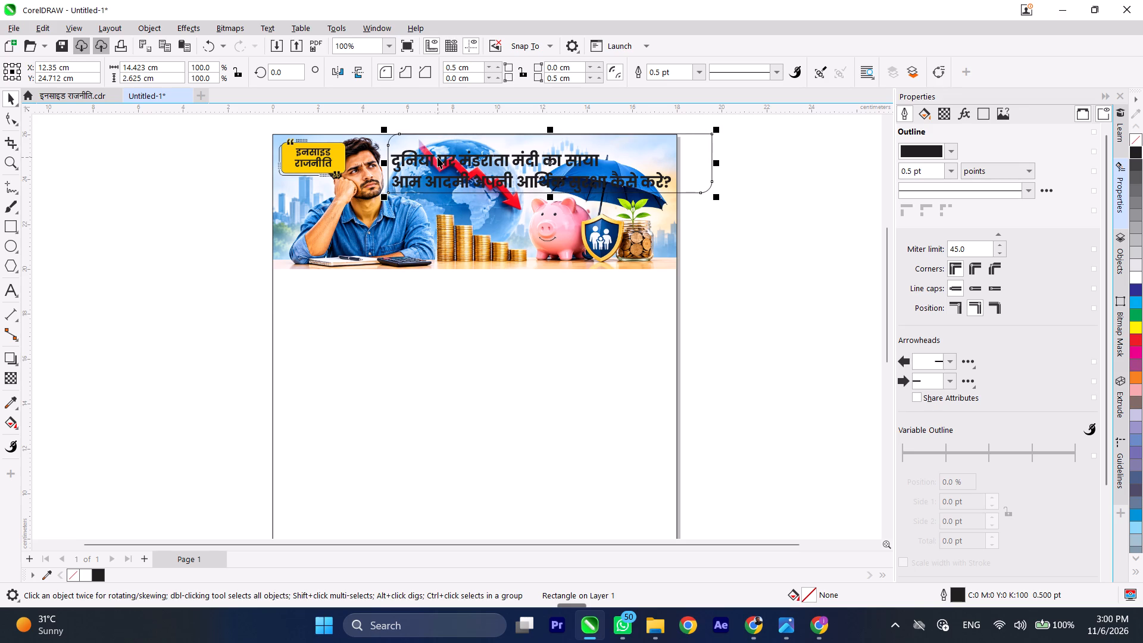
key("Down")
key("Down")
key("Up")
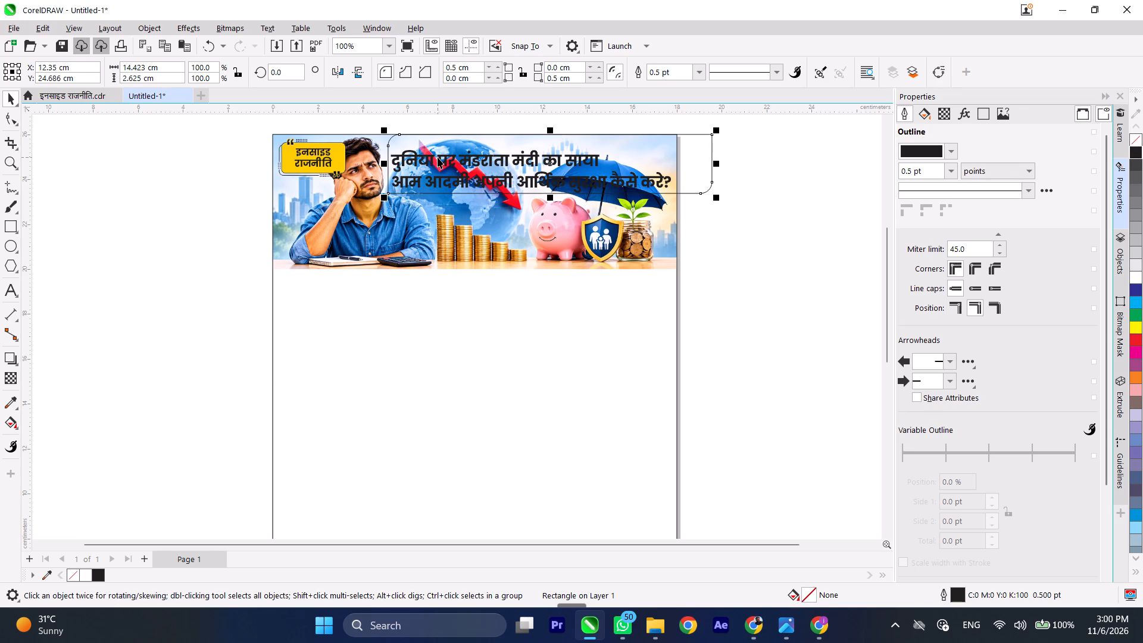
key("Right")
key("Right")
key("Right")
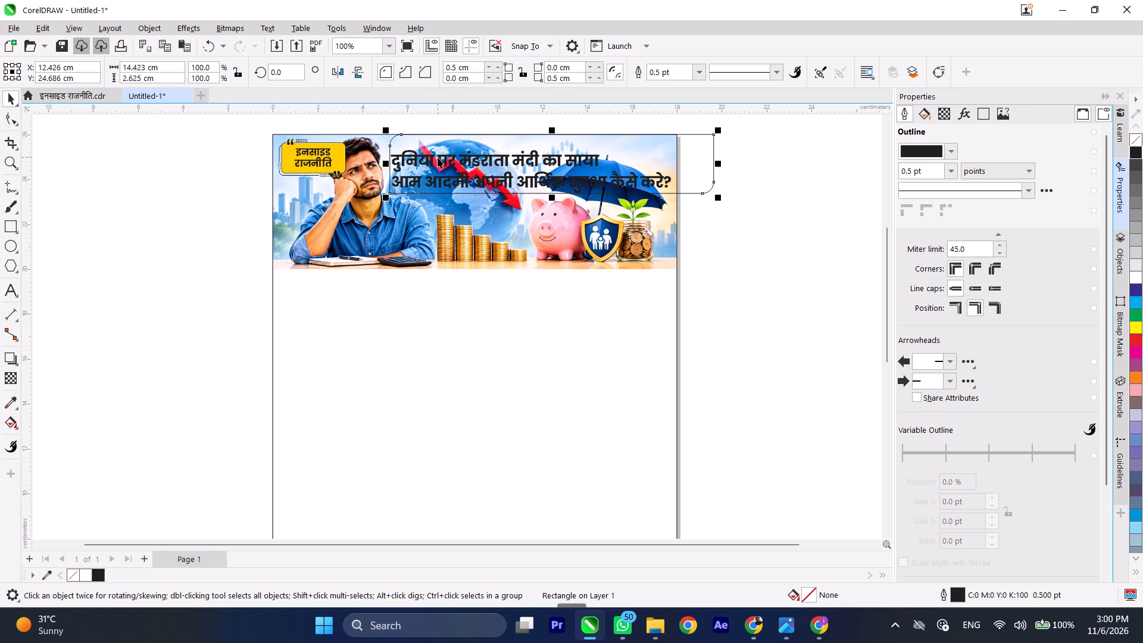
key("Up")
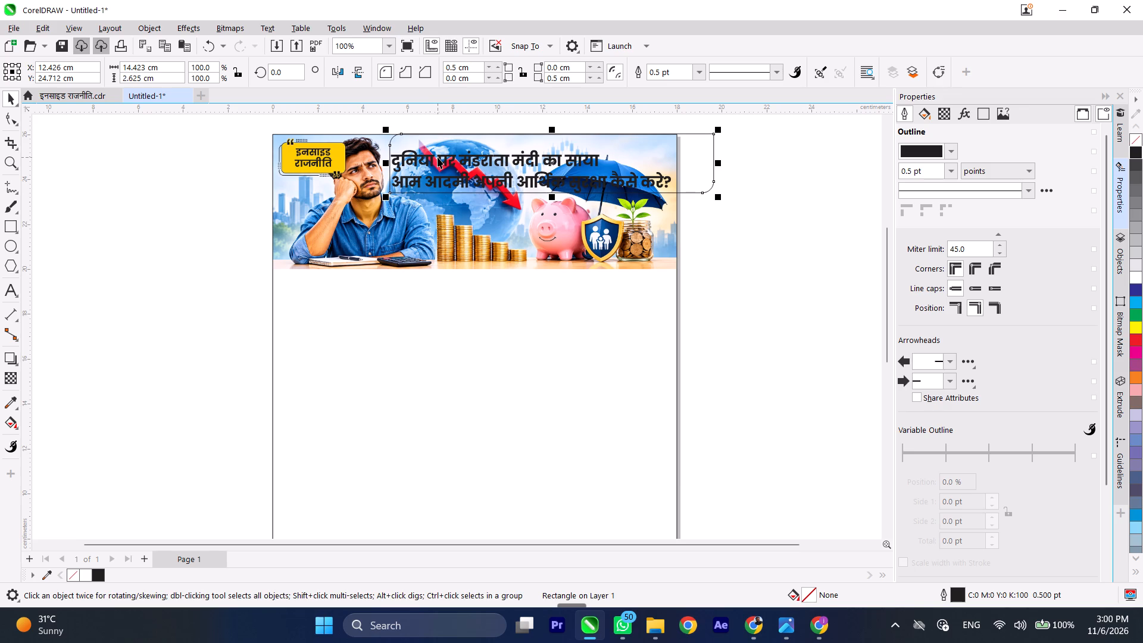
key("Up")
key("Left")
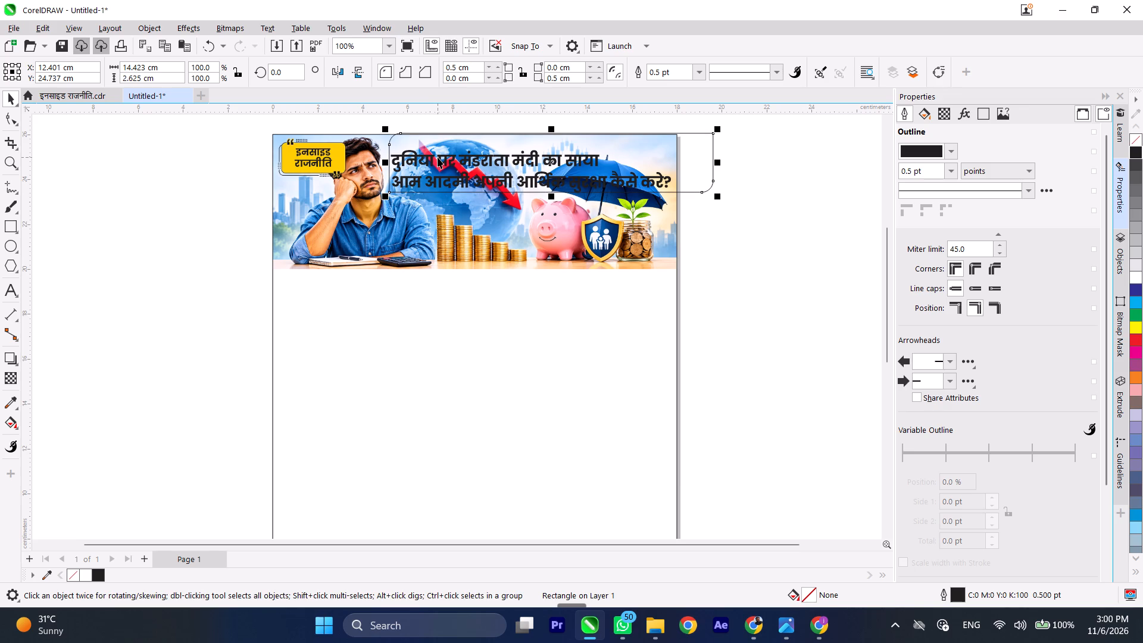
Pull in the rectangle's top and right edges to about 12.5 × 2.3 cm, keeping it inside the page's right edge.
scroll(593, 93, "up", 3)
scroll(576, 149, "up", 4)
scroll(501, 294, "down", 2)
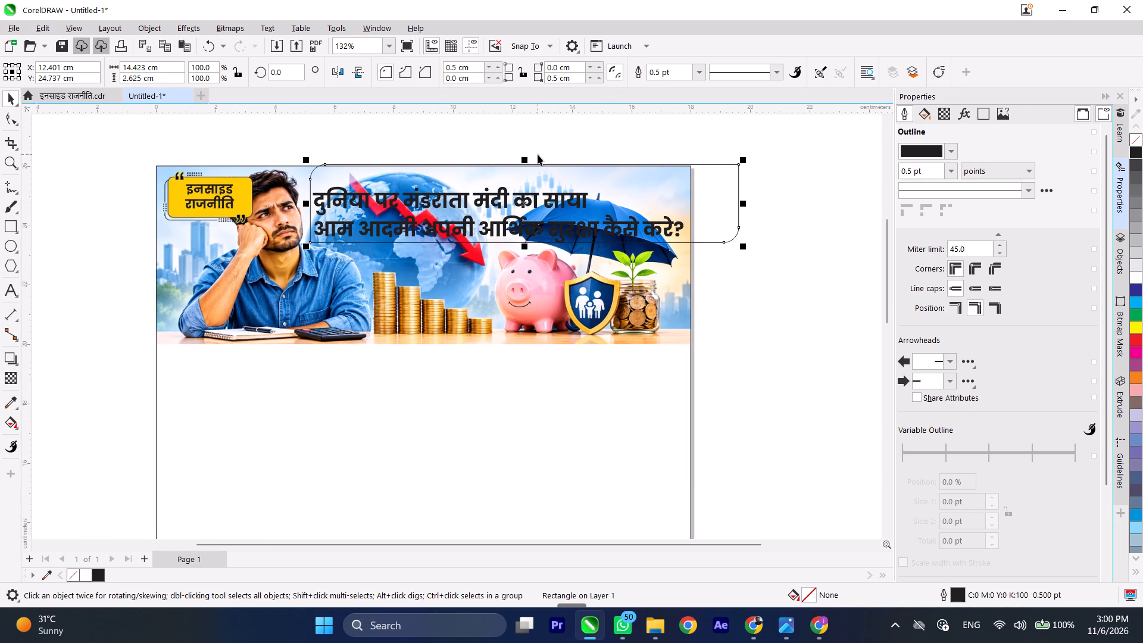
left_click_drag(527, 158, 525, 166)
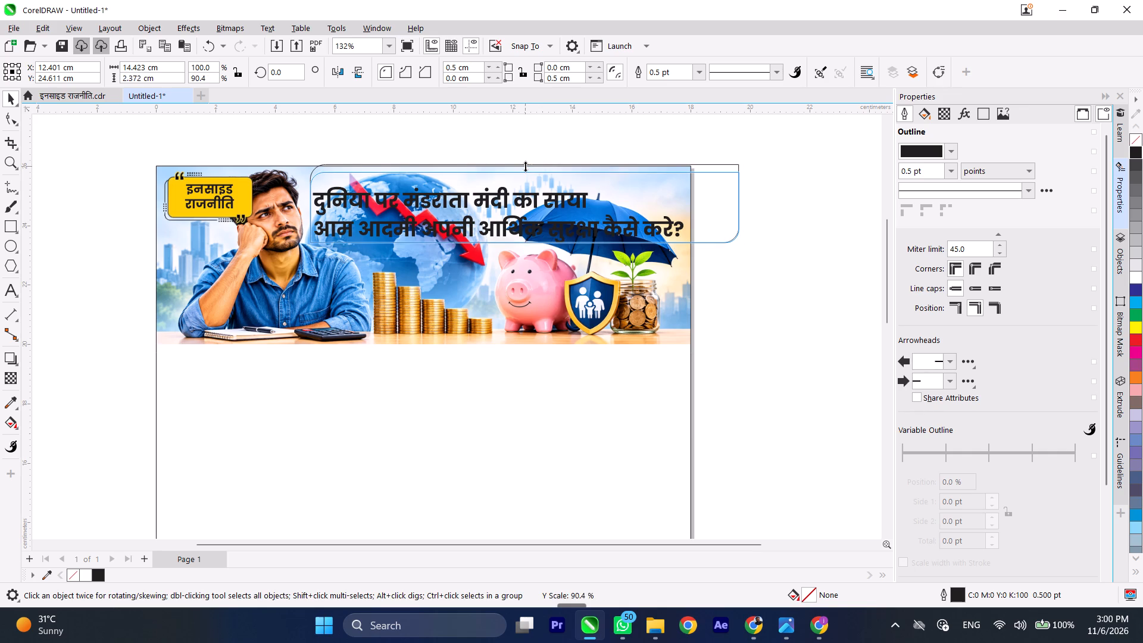
left_click_drag(525, 166, 525, 167)
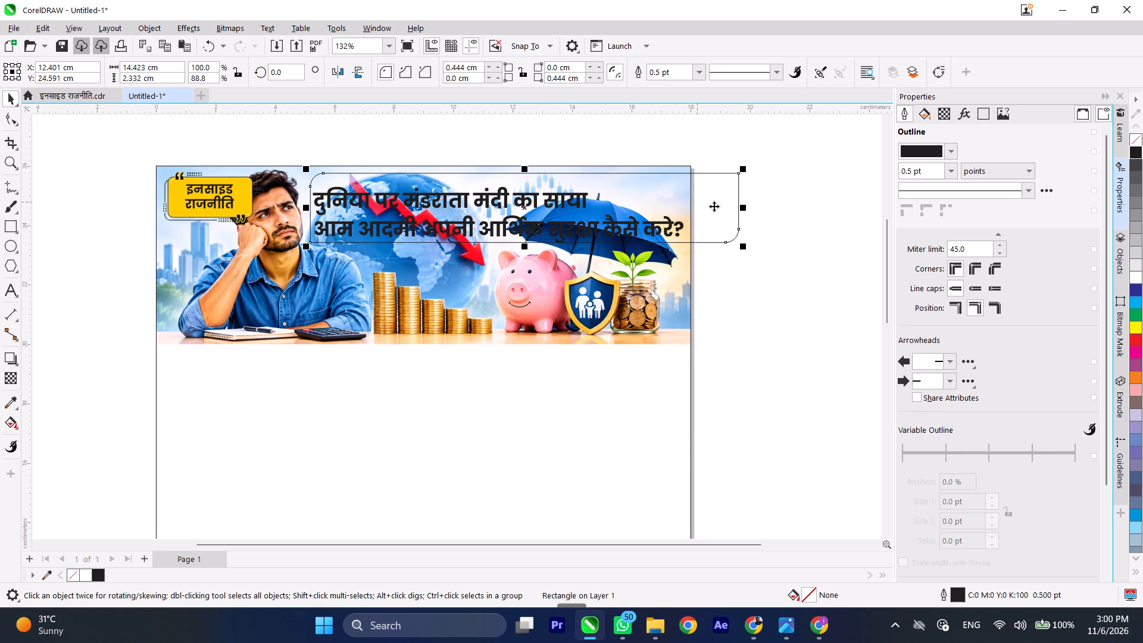
left_click_drag(745, 211, 685, 211)
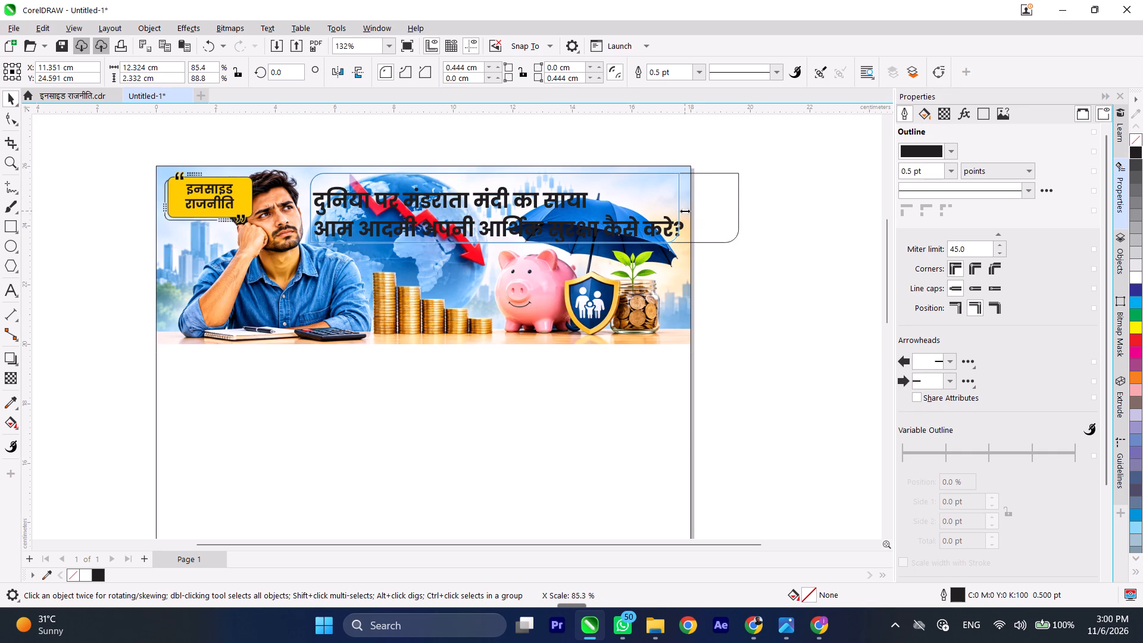
left_click_drag(685, 211, 687, 211)
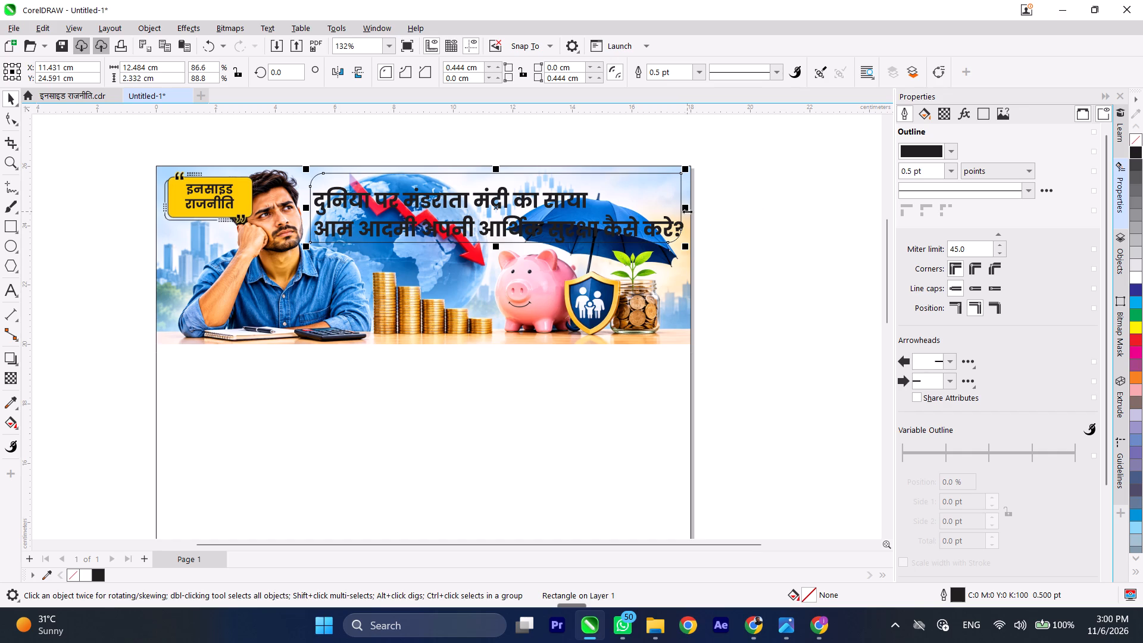
left_click(758, 236)
Move the two-line headline up inside the rectangle until its centre is at about X 11.55, Y 24.51 cm.
left_click(556, 205)
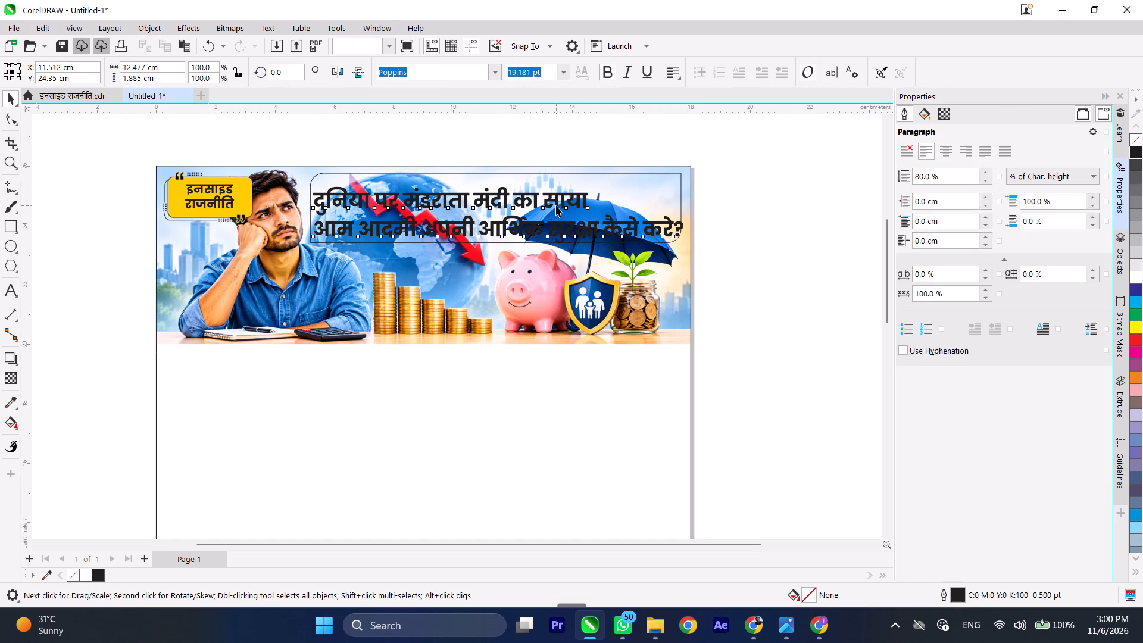
scroll(489, 188, "up", 3)
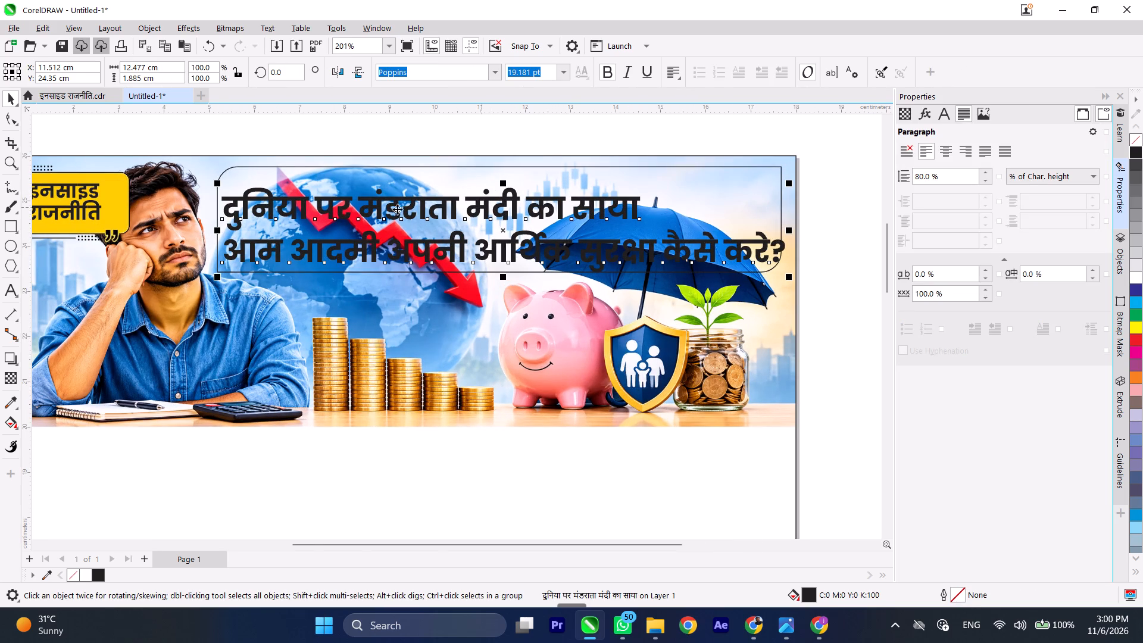
left_click_drag(394, 209, 395, 202)
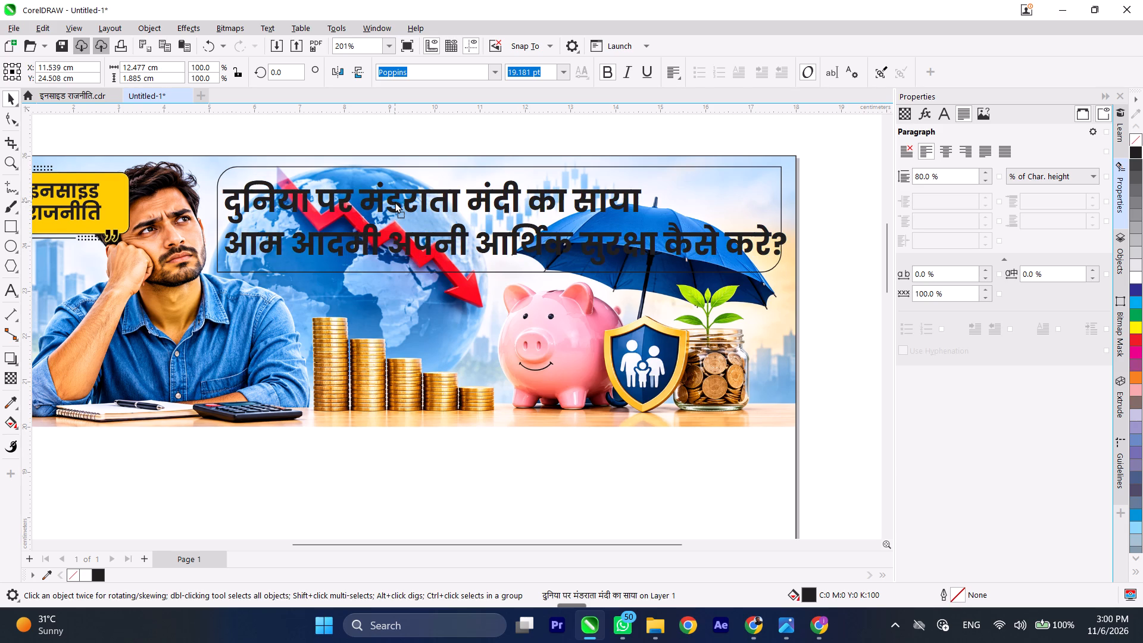
left_click_drag(395, 202, 395, 201)
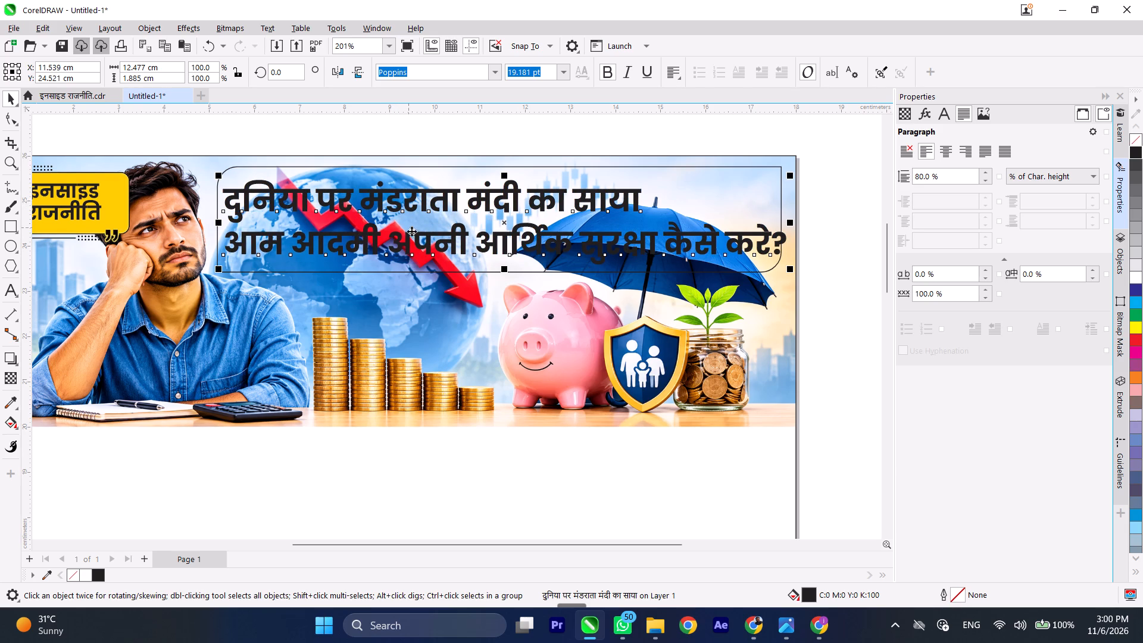
left_click(414, 241)
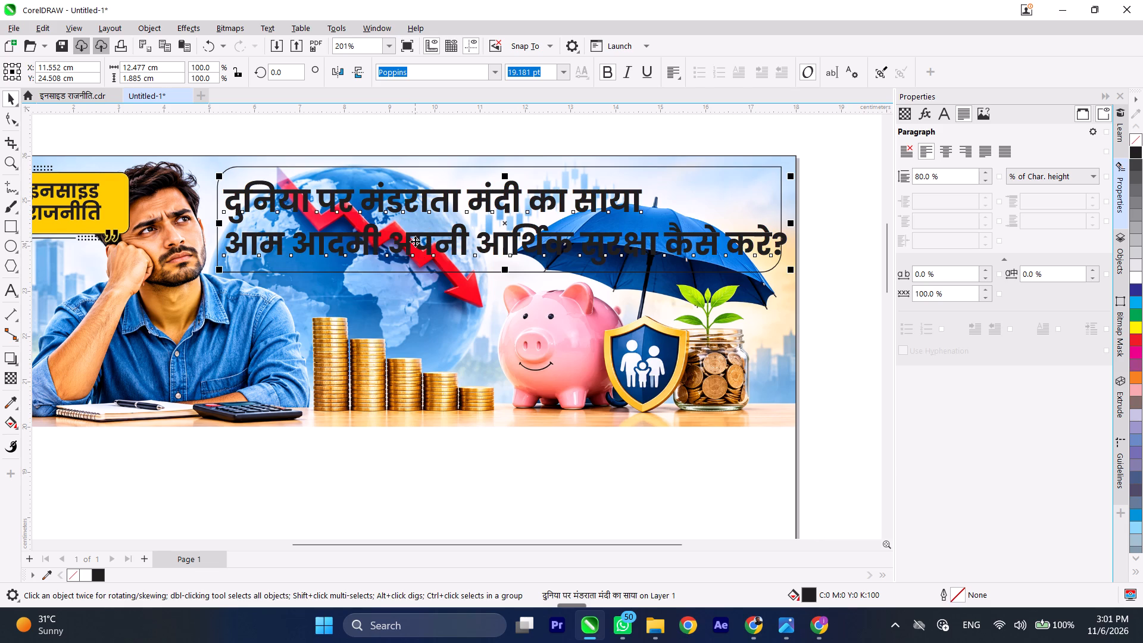
Scale the headline down proportionally to about 11.9 × 1.8 cm and shift its centre to about X 11.32, Y 24.44 cm.
left_click_drag(789, 176, 780, 180)
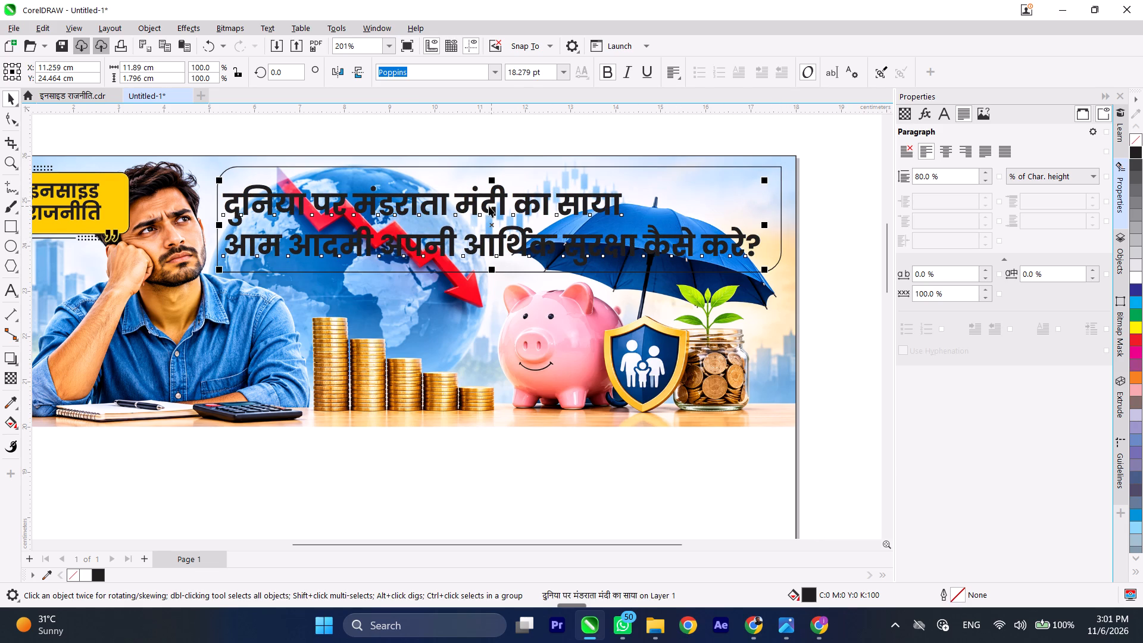
left_click(438, 206)
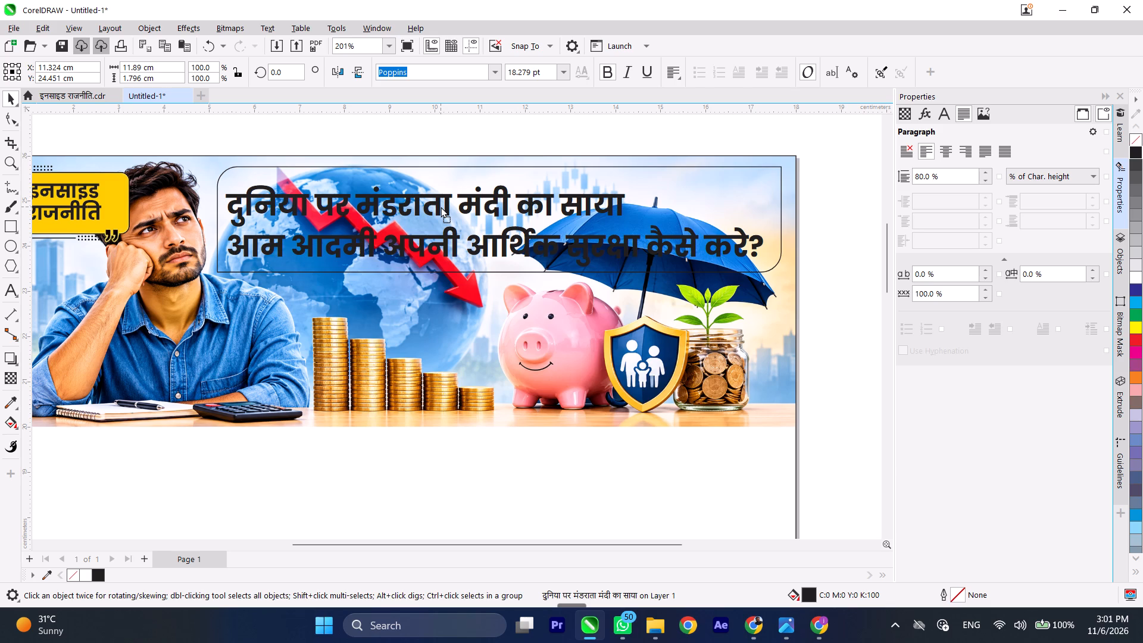
left_click(840, 205)
Lower the rectangle's top edge to make it about 2.03 cm high, closer around the headline.
left_click(776, 166)
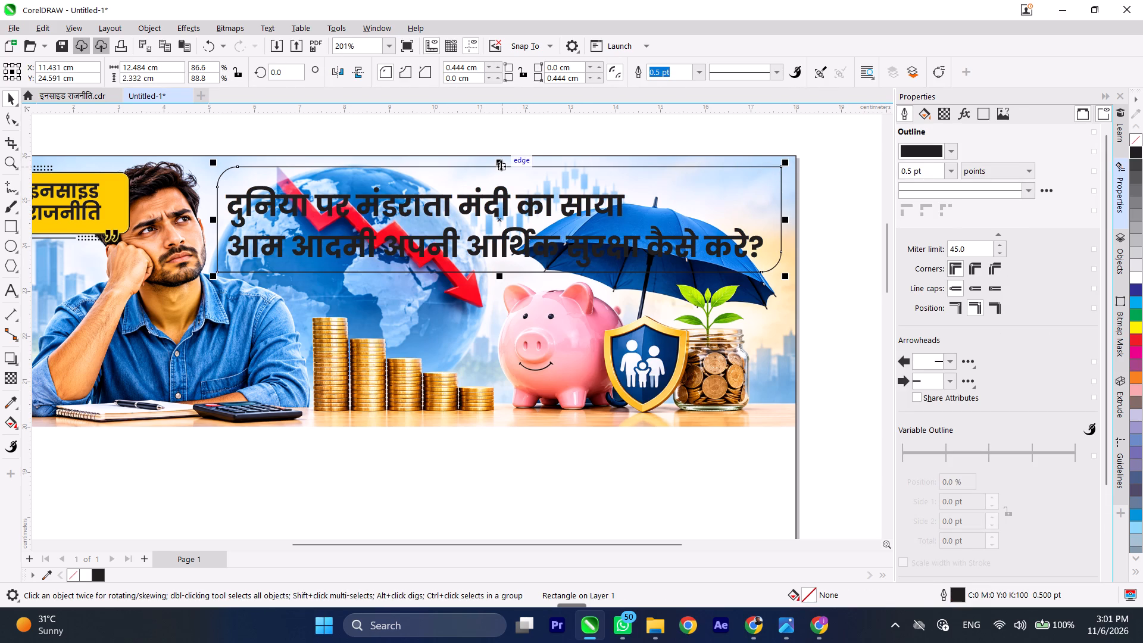
left_click_drag(500, 161, 502, 174)
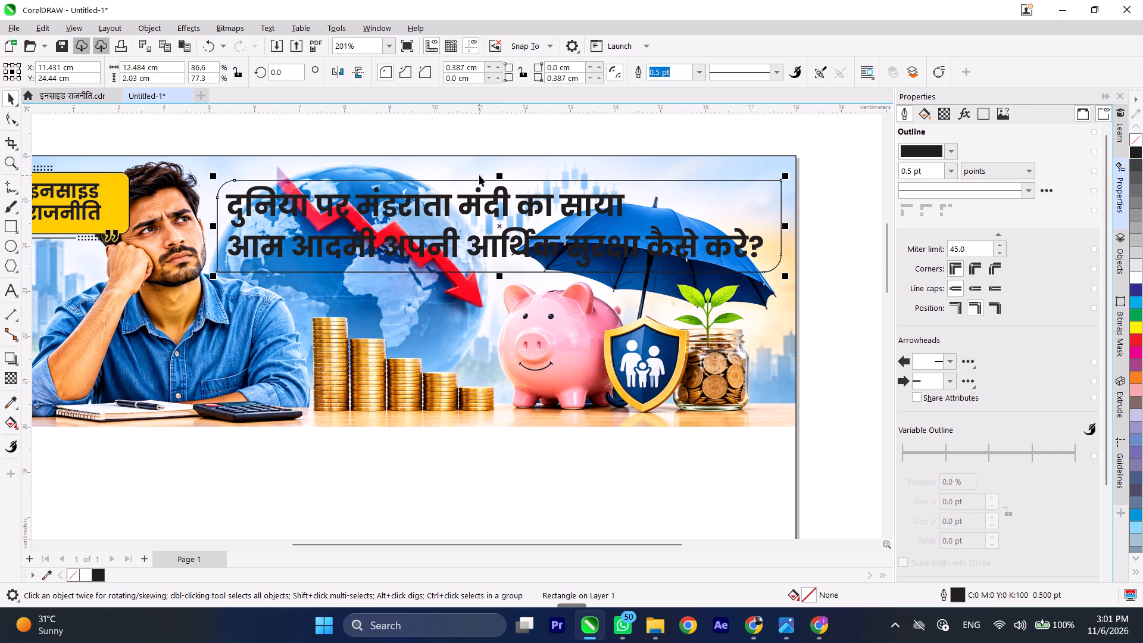
scroll(506, 268, "up", 3)
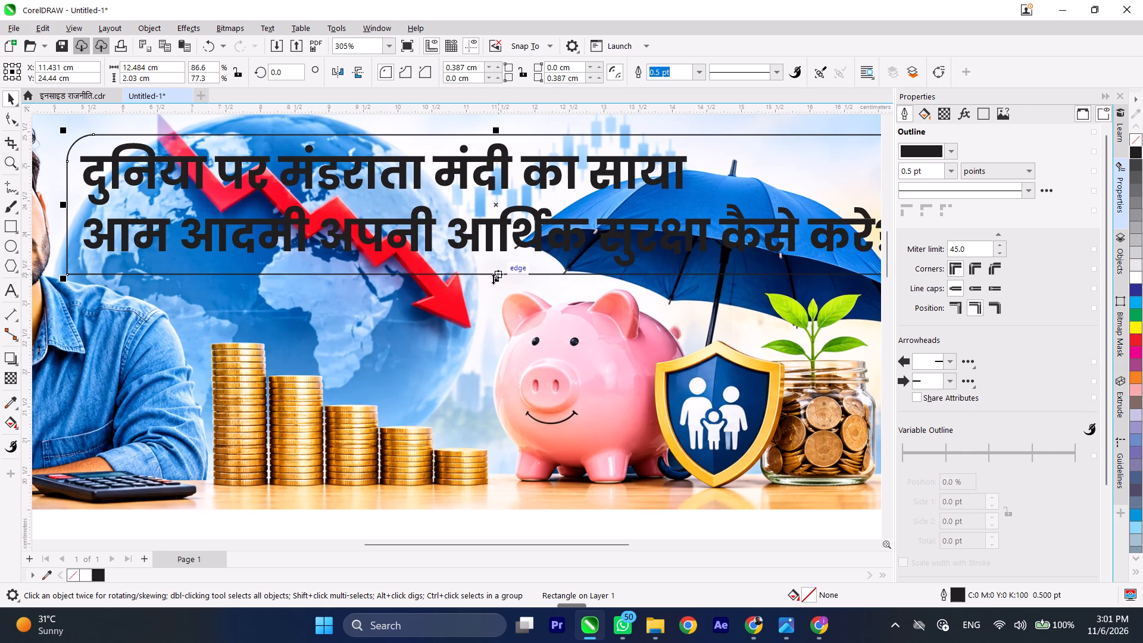
left_click(498, 279)
Give the headline rectangle a uniform light blue fill of C10 M0 Y0 K0.
scroll(499, 273, "down", 4)
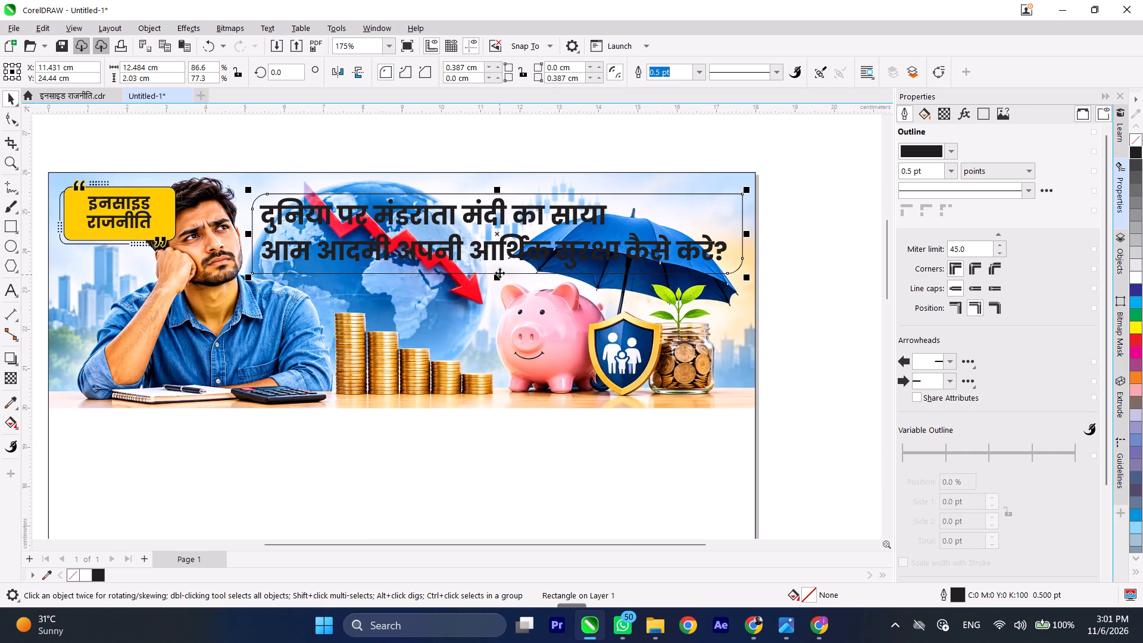
scroll(426, 191, "down", 3)
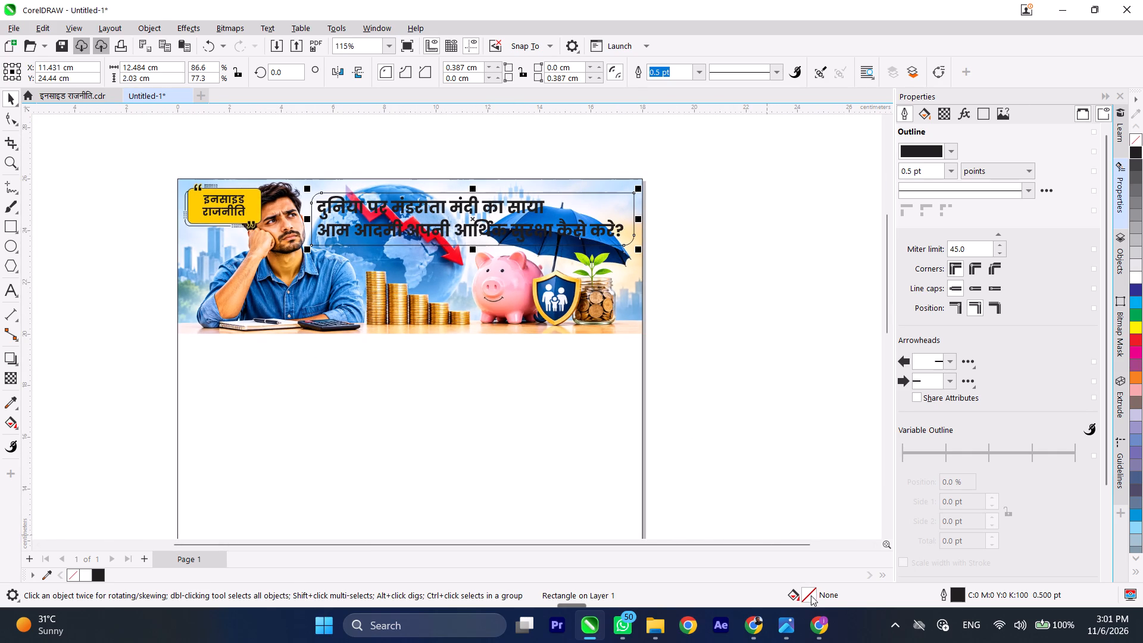
left_click(810, 592)
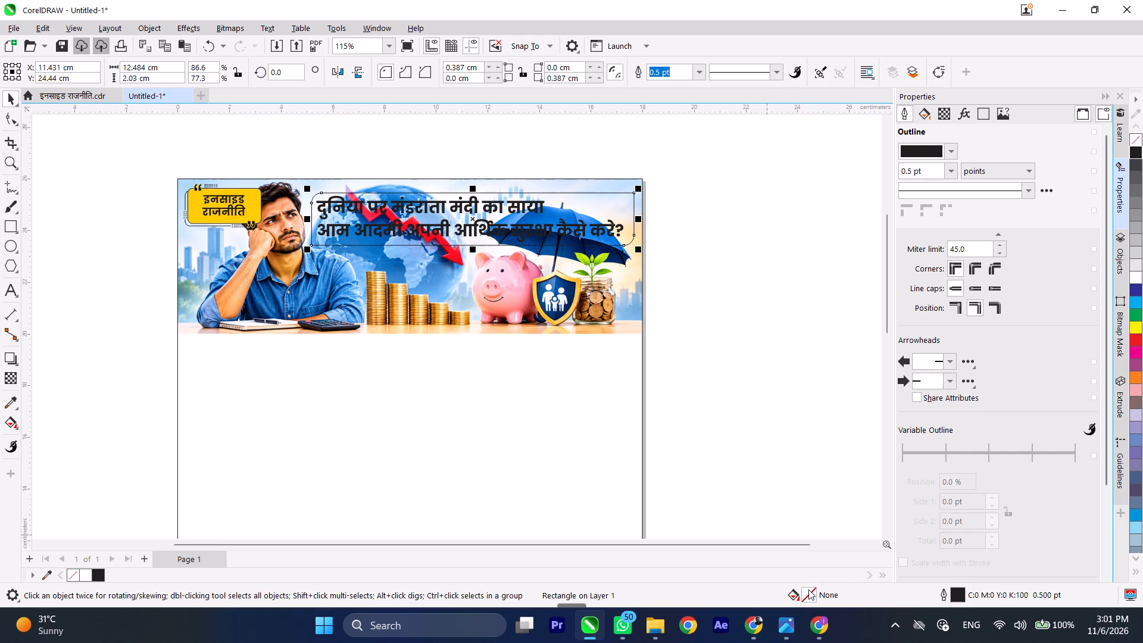
double_click(808, 589)
left_click_drag(436, 95, 760, 158)
left_click(711, 188)
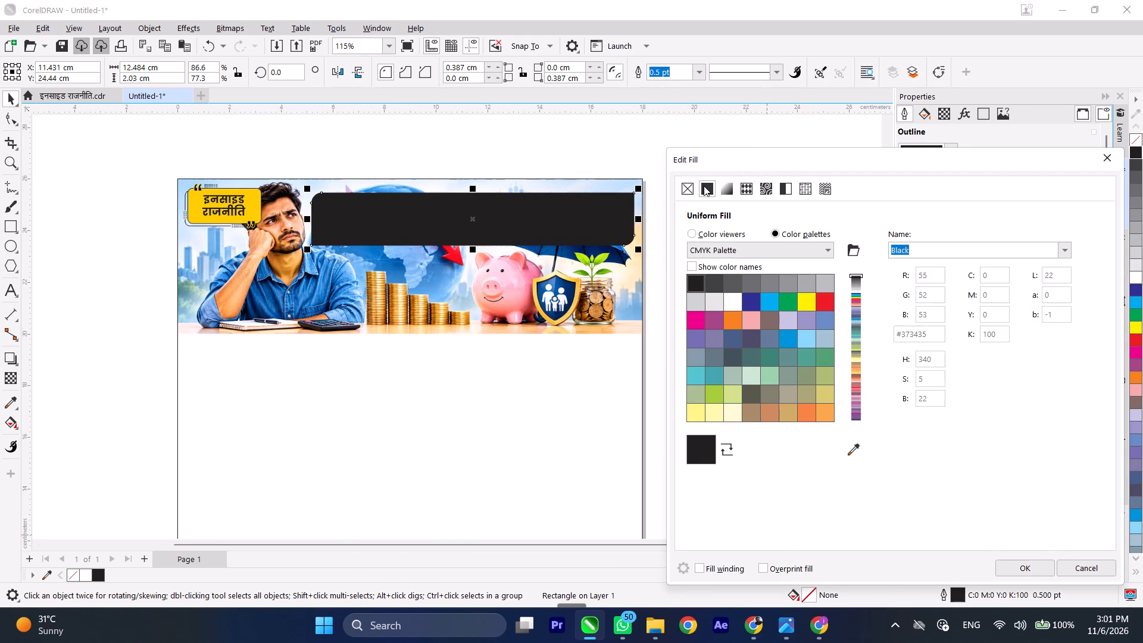
left_click(693, 232)
left_click(707, 268)
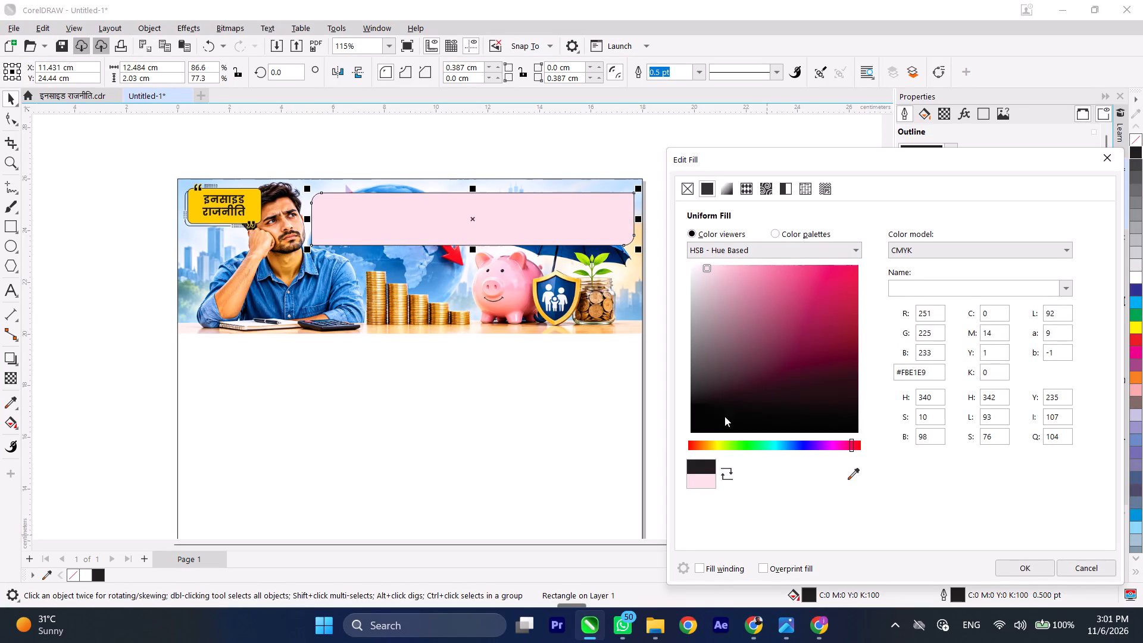
left_click(714, 448)
left_click_drag(714, 447, 715, 447)
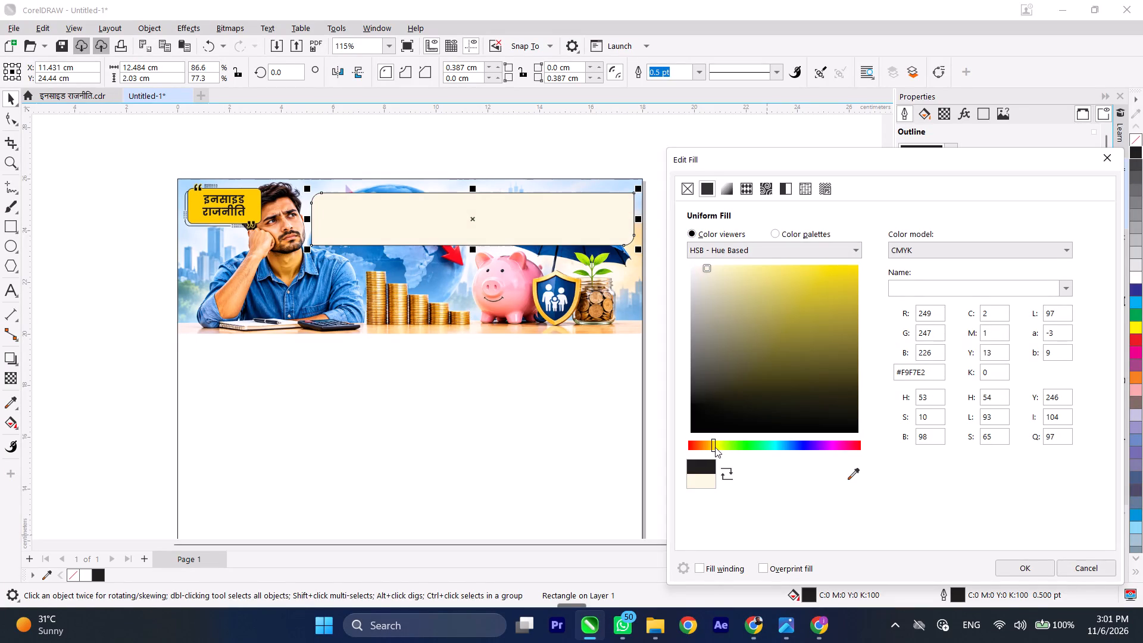
left_click_drag(715, 447, 785, 452)
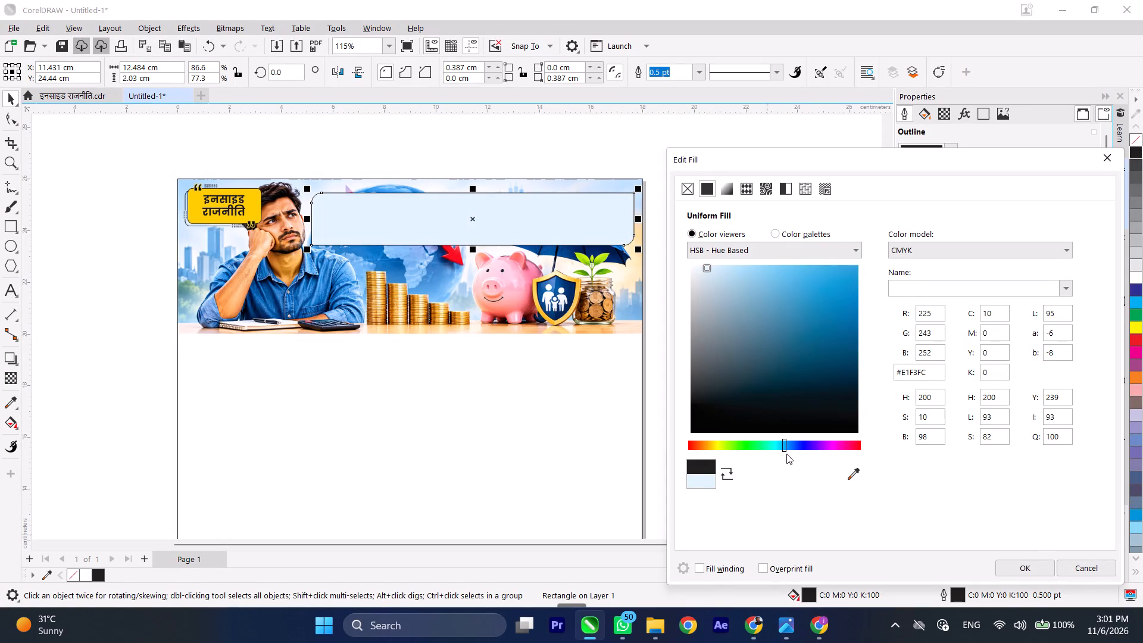
left_click(1017, 567)
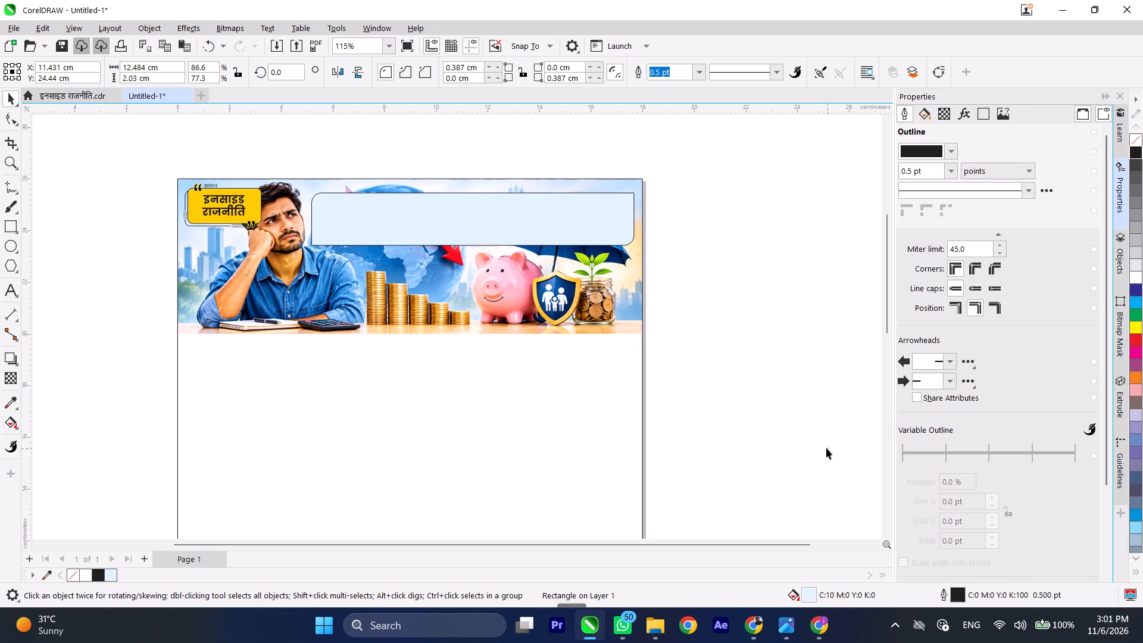
left_click(792, 435)
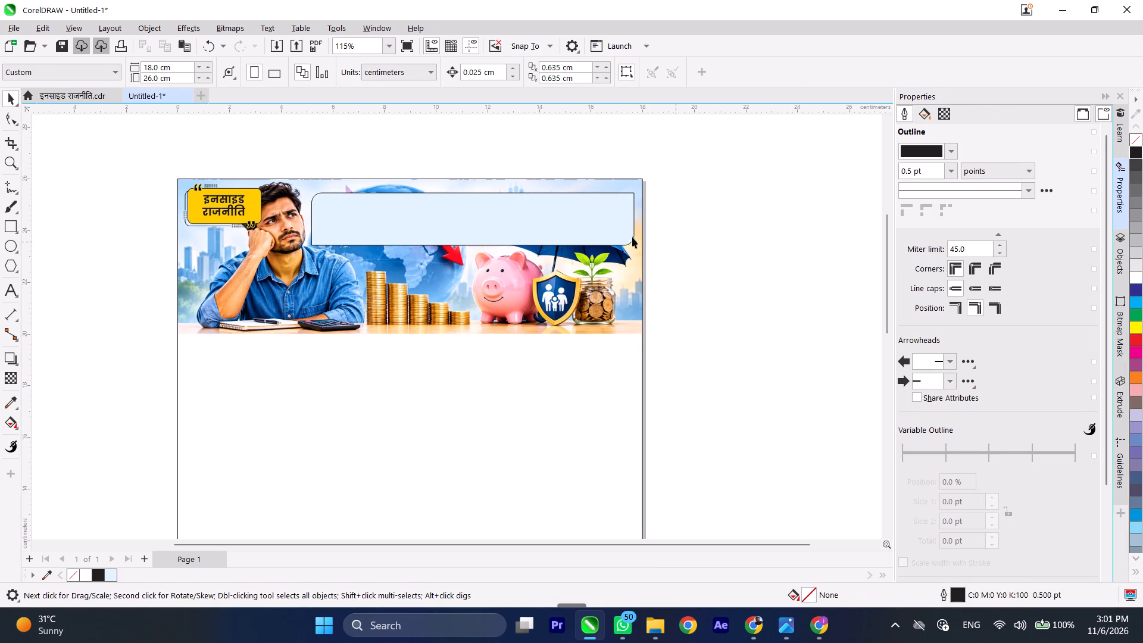
Restack the light blue headline rectangle so it sits behind the two-line Hindi headline but in front of the banner picture.
left_click(586, 221)
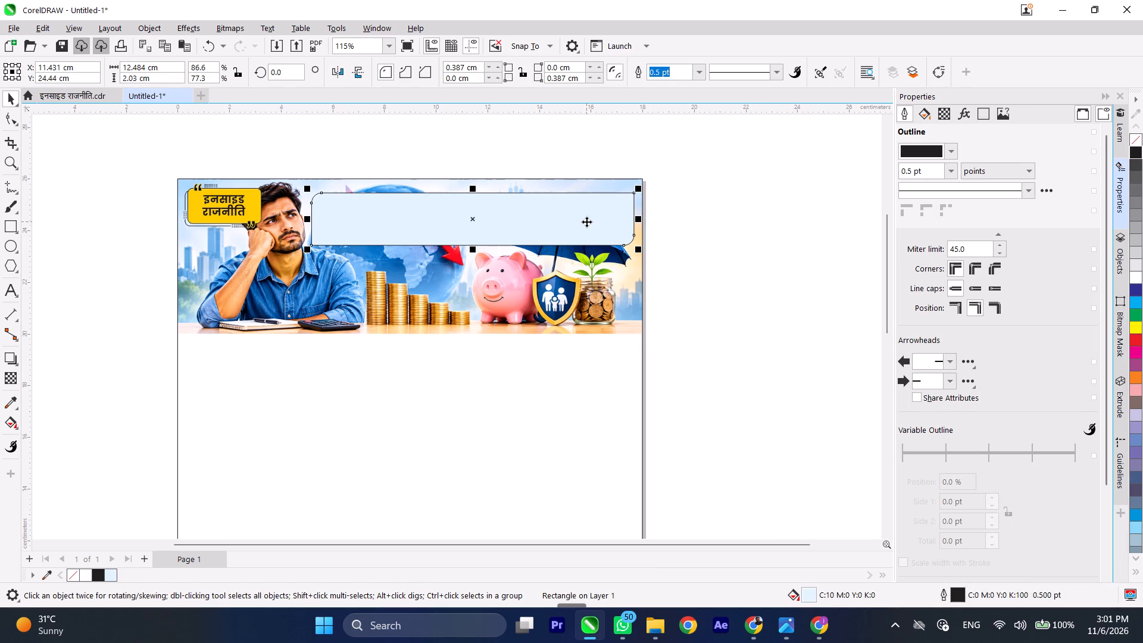
key("shift+Page_Down")
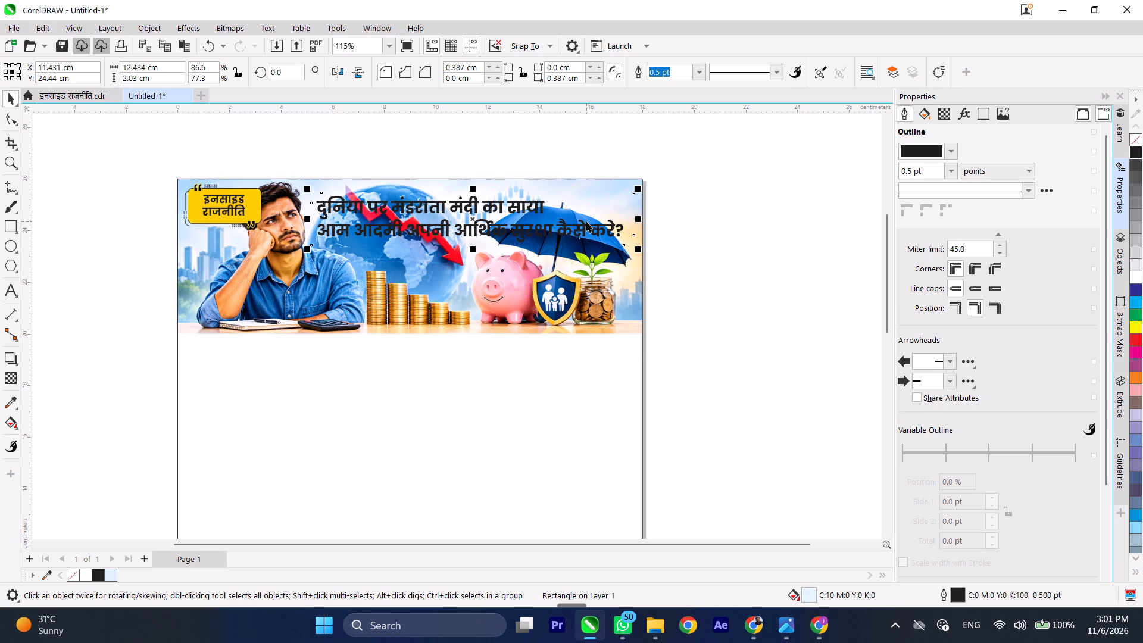
key("ctrl+Page_Up")
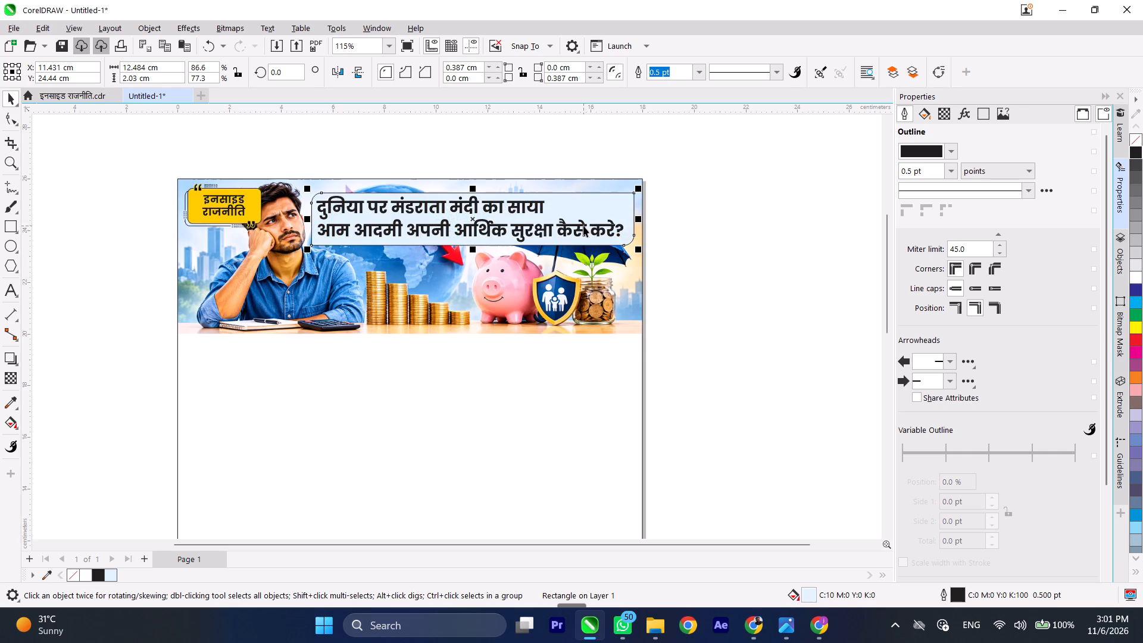
left_click(736, 271)
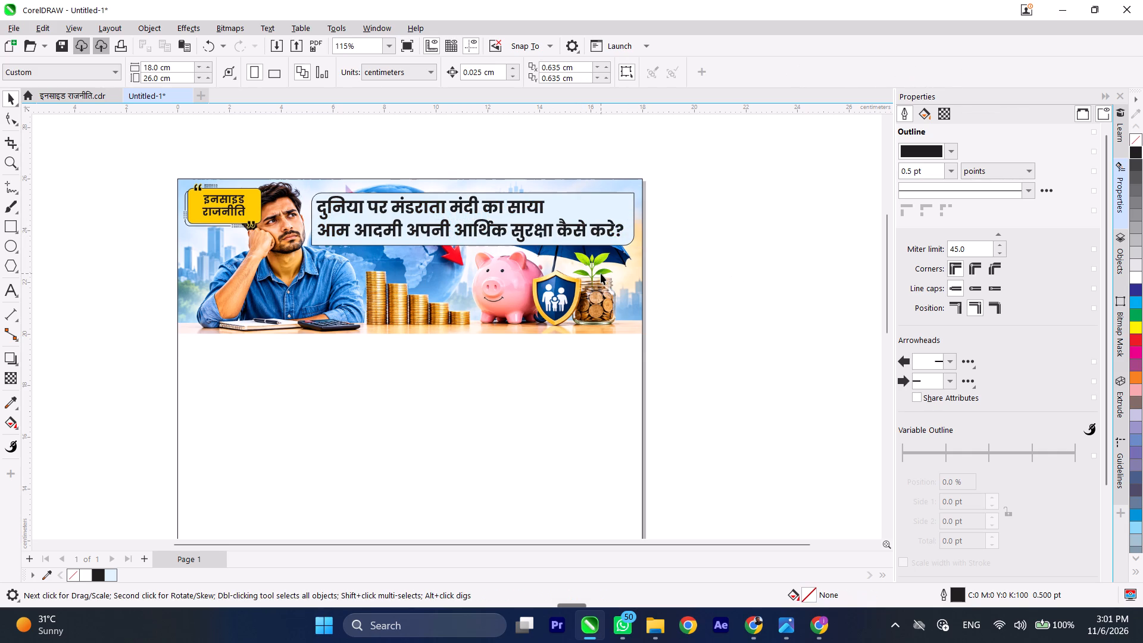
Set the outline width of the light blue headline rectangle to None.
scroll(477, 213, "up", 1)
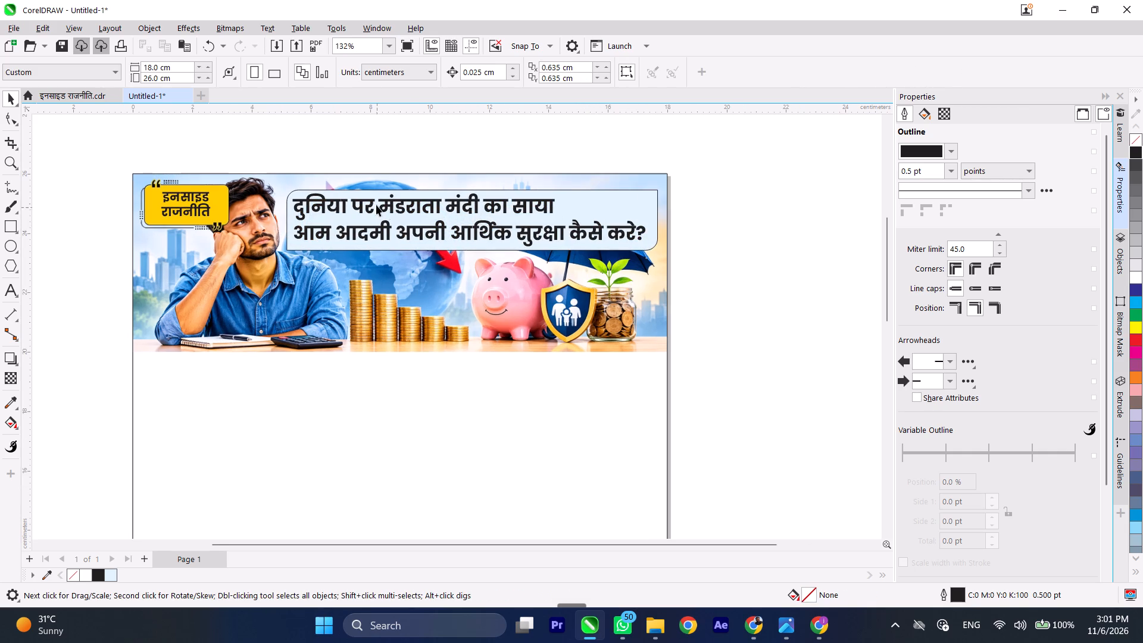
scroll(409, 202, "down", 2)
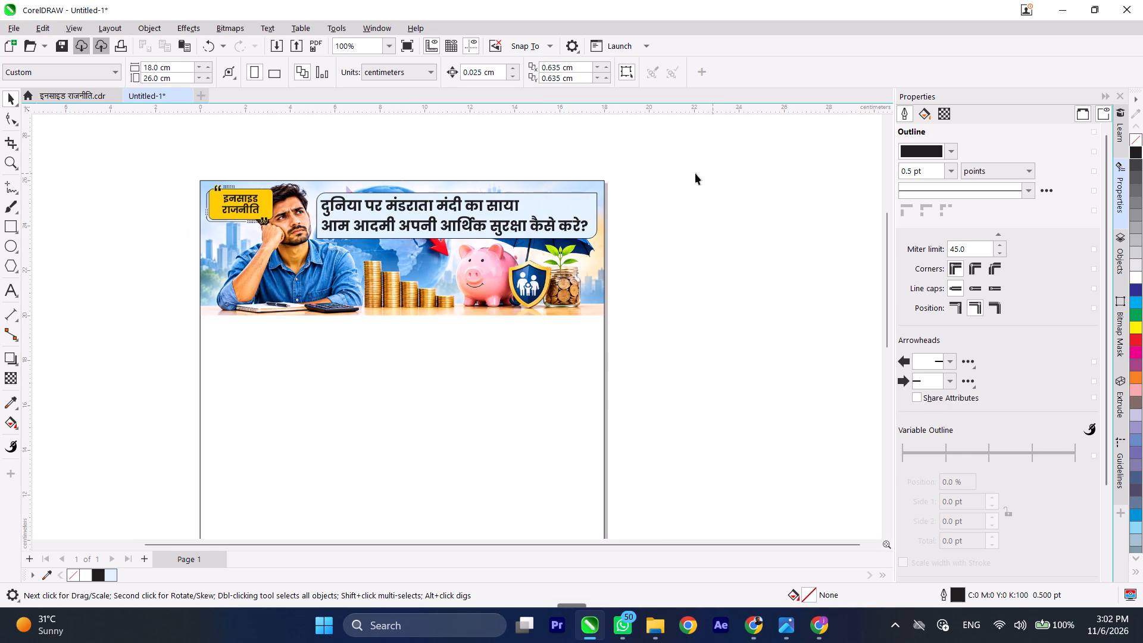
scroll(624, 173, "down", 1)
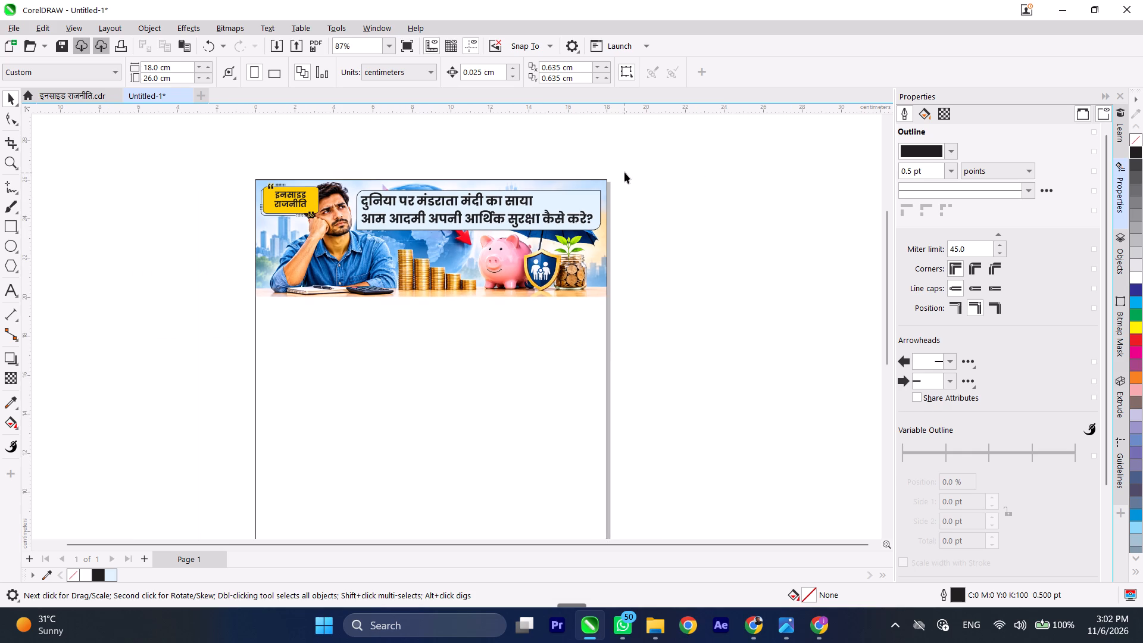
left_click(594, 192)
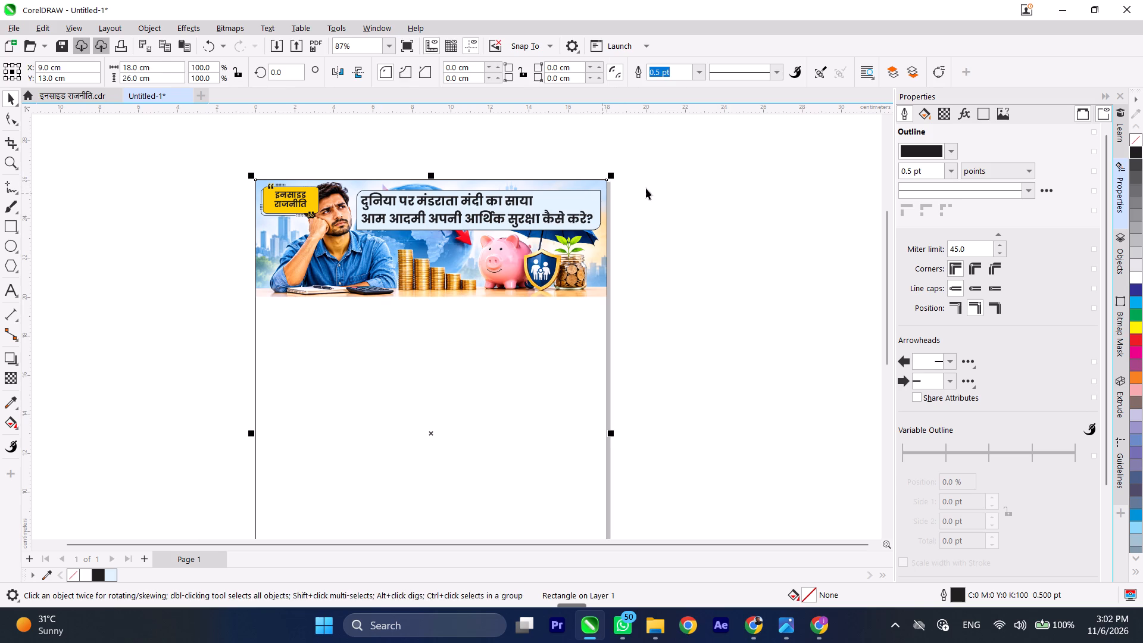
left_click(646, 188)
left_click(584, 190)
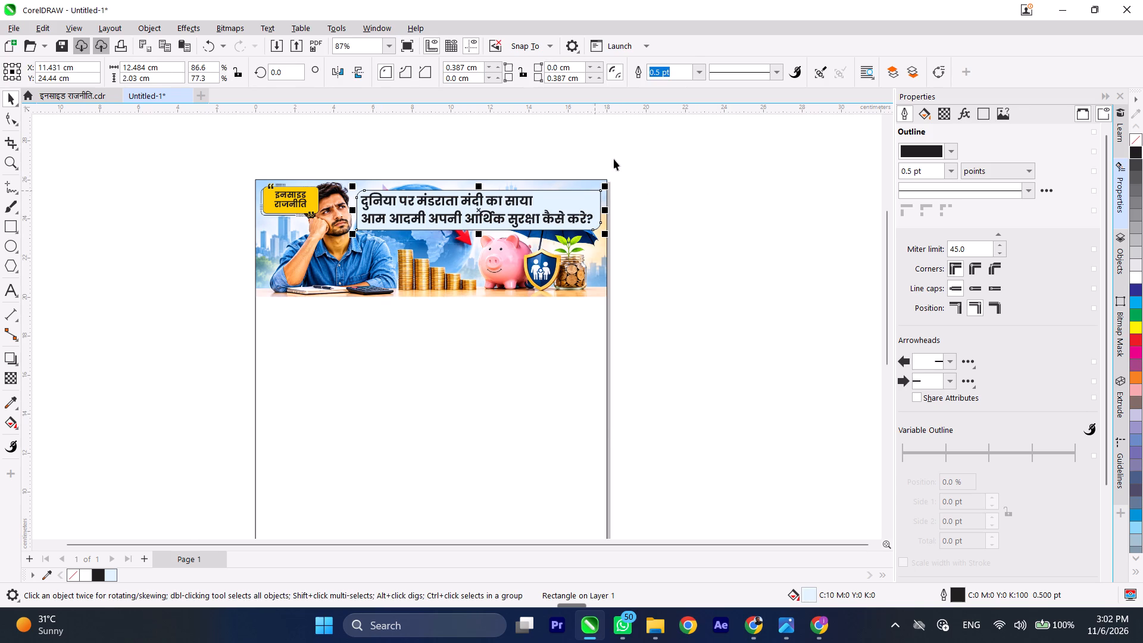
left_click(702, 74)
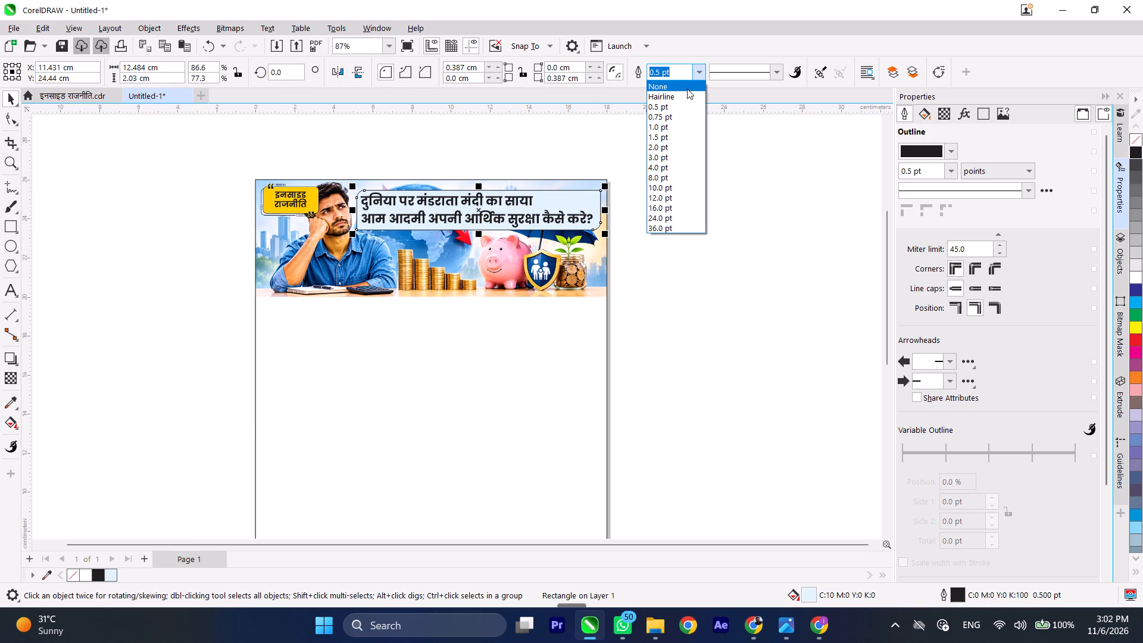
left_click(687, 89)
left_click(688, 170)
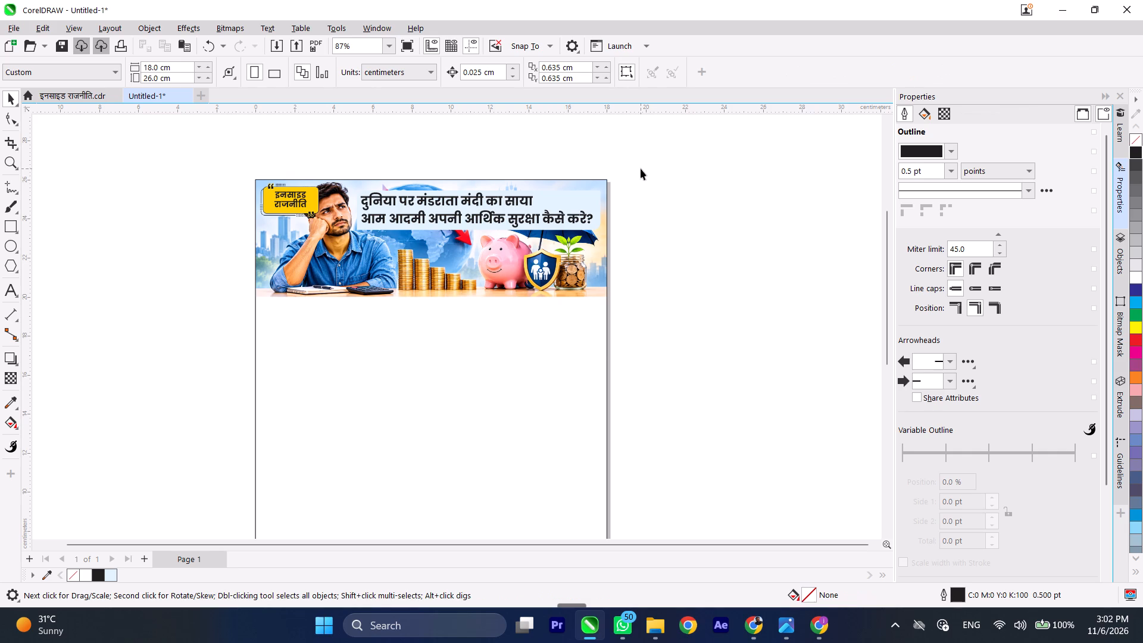
Give the light blue rectangle behind the headline a Hairline outline.
scroll(641, 168, "down", 1)
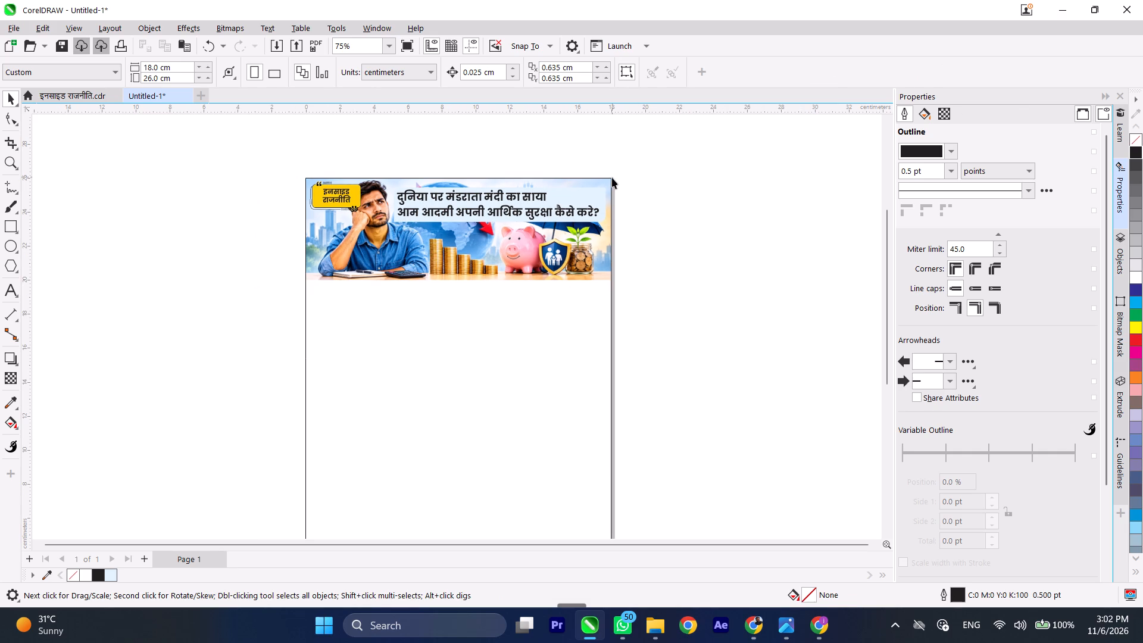
left_click(597, 191)
left_click(644, 189)
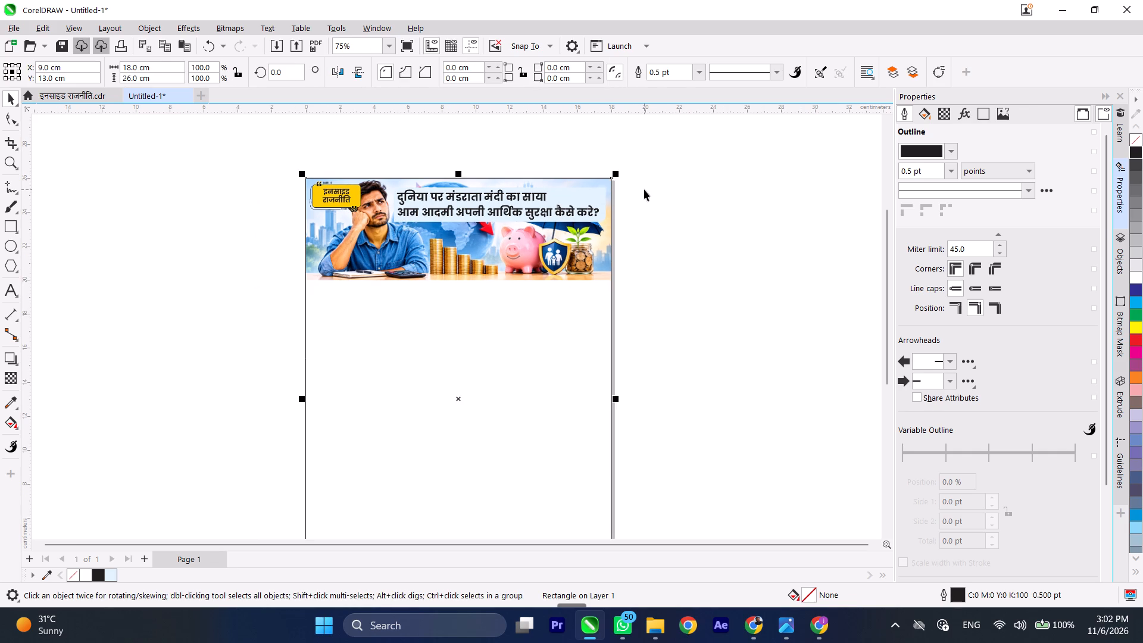
left_click(598, 221)
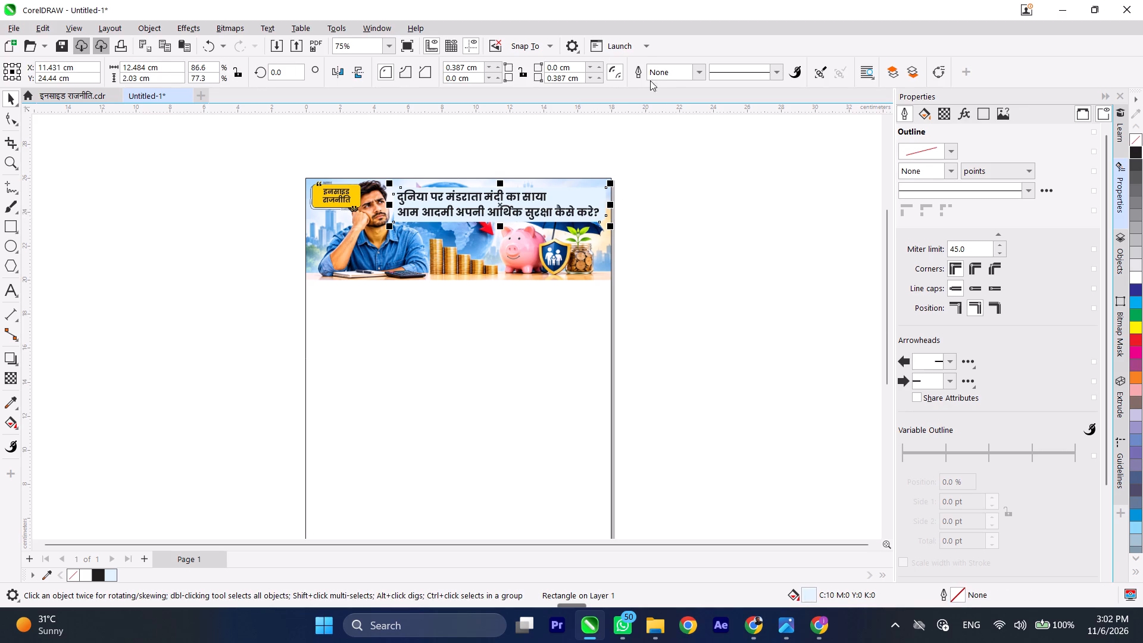
left_click(698, 73)
left_click(688, 98)
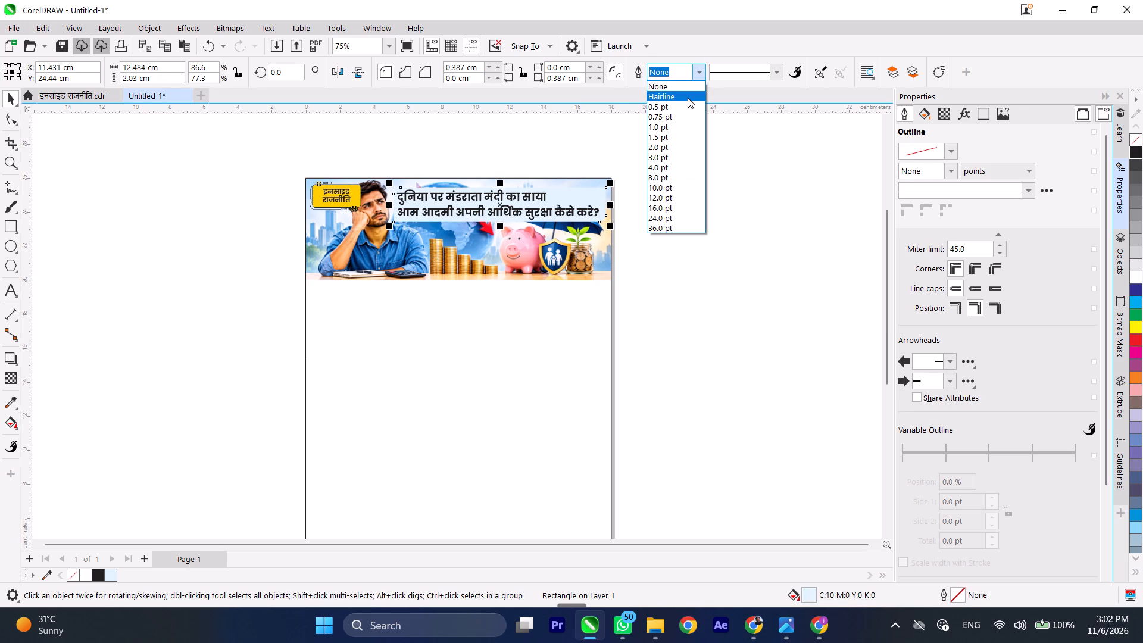
left_click(663, 167)
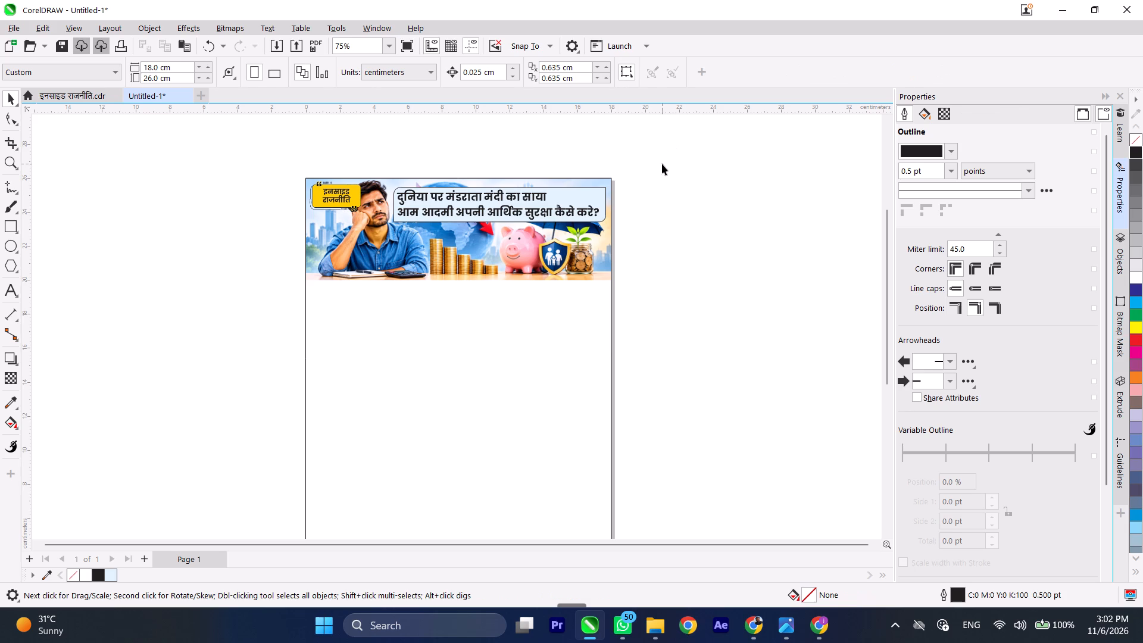
scroll(662, 164, "down", 1)
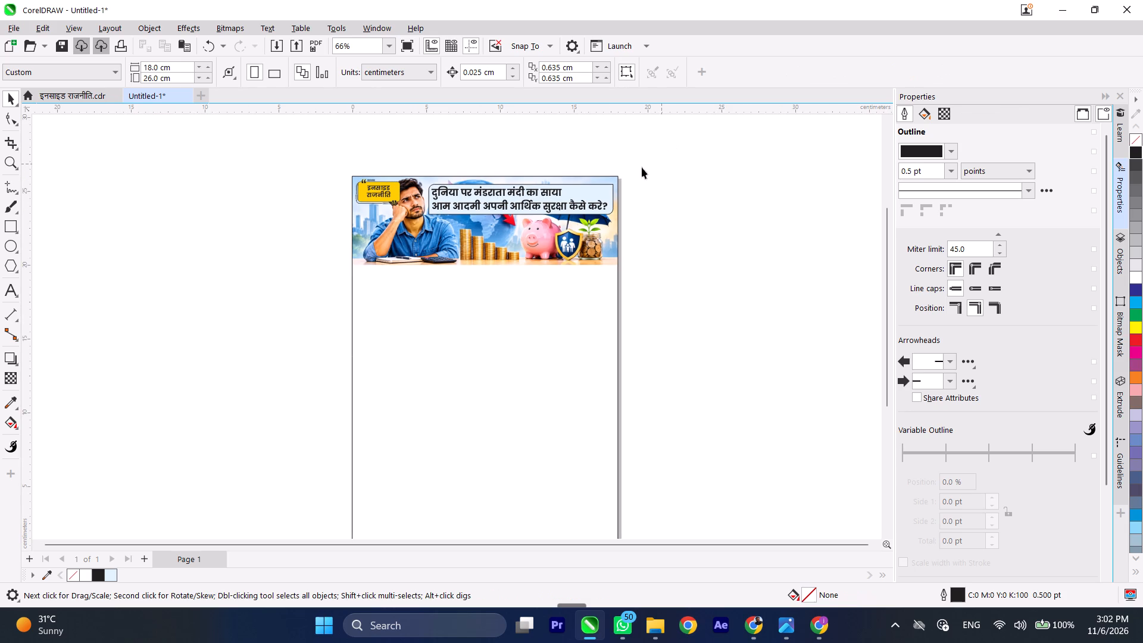
scroll(492, 152, "down", 2)
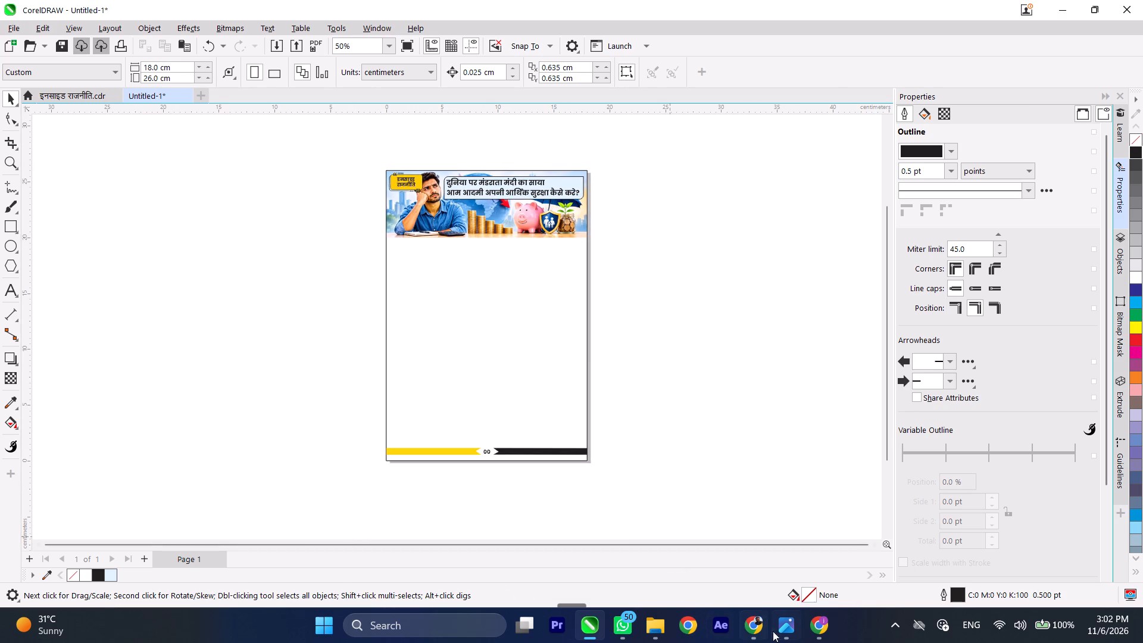
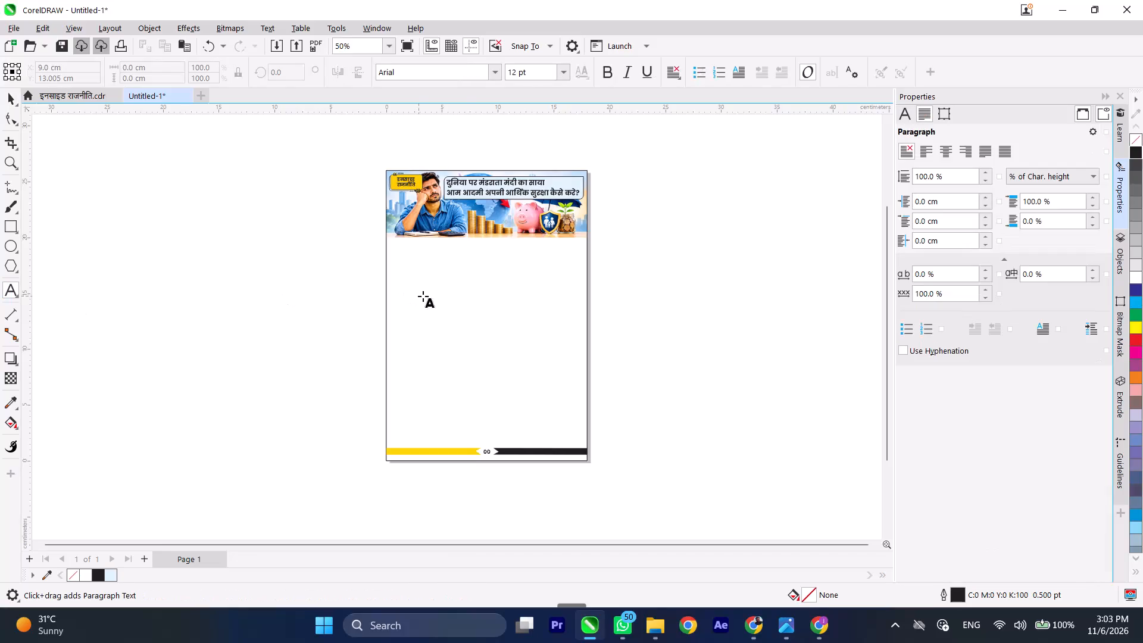
Fill the space between banner and footer with a paragraph text frame about 17.3 × 18.1 cm containing the copied Hindi article text.
scroll(466, 283, "up", 3)
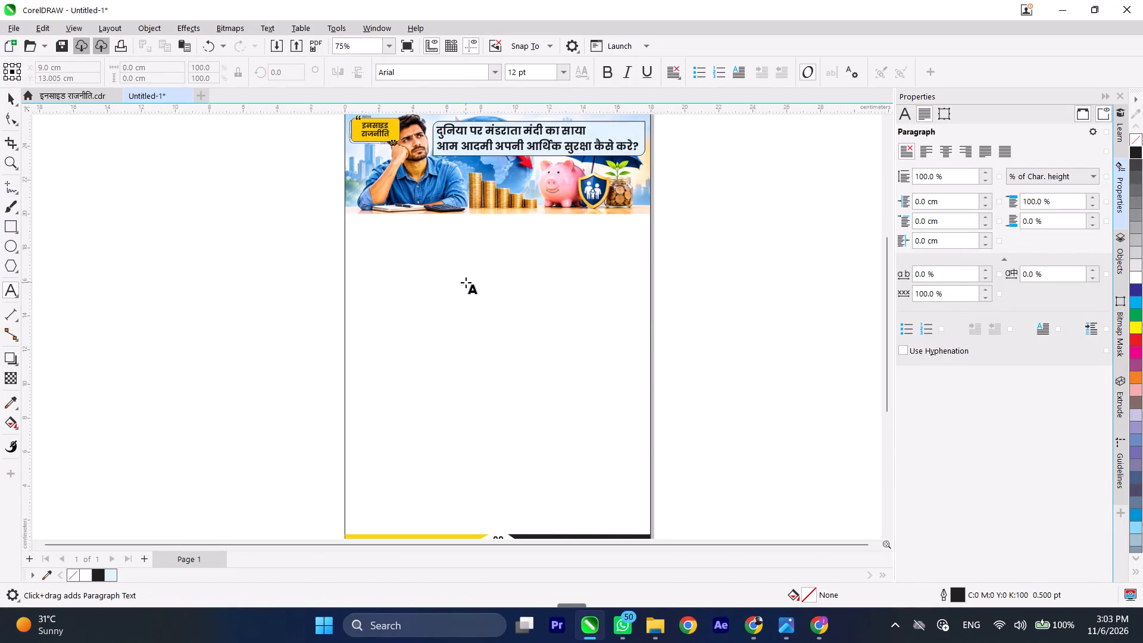
scroll(445, 235, "down", 1)
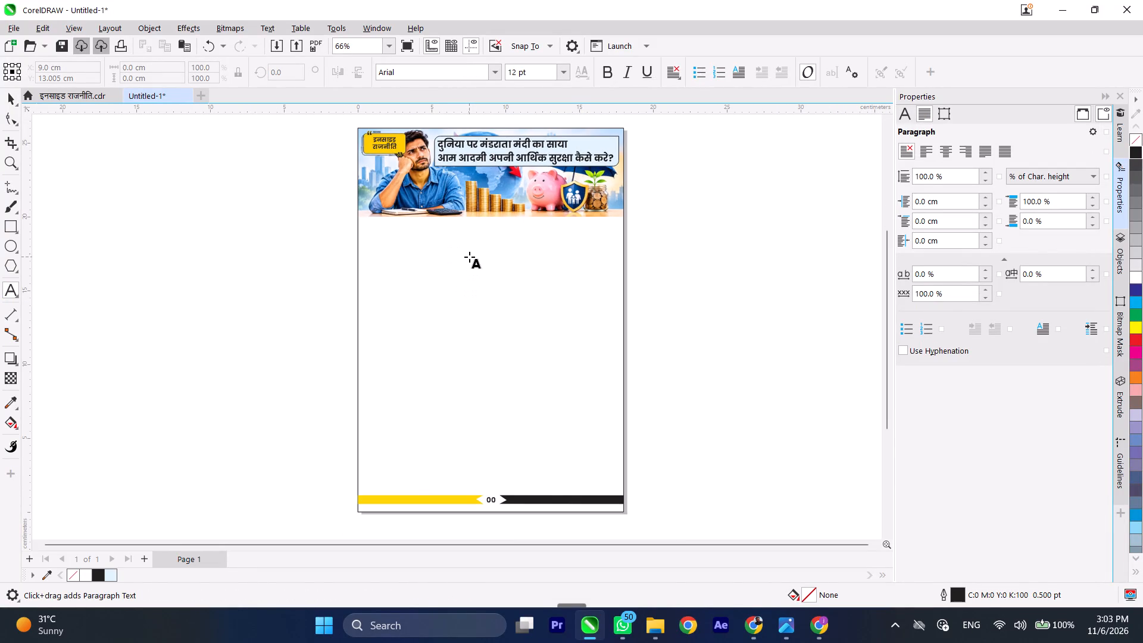
left_click_drag(363, 223, 499, 365)
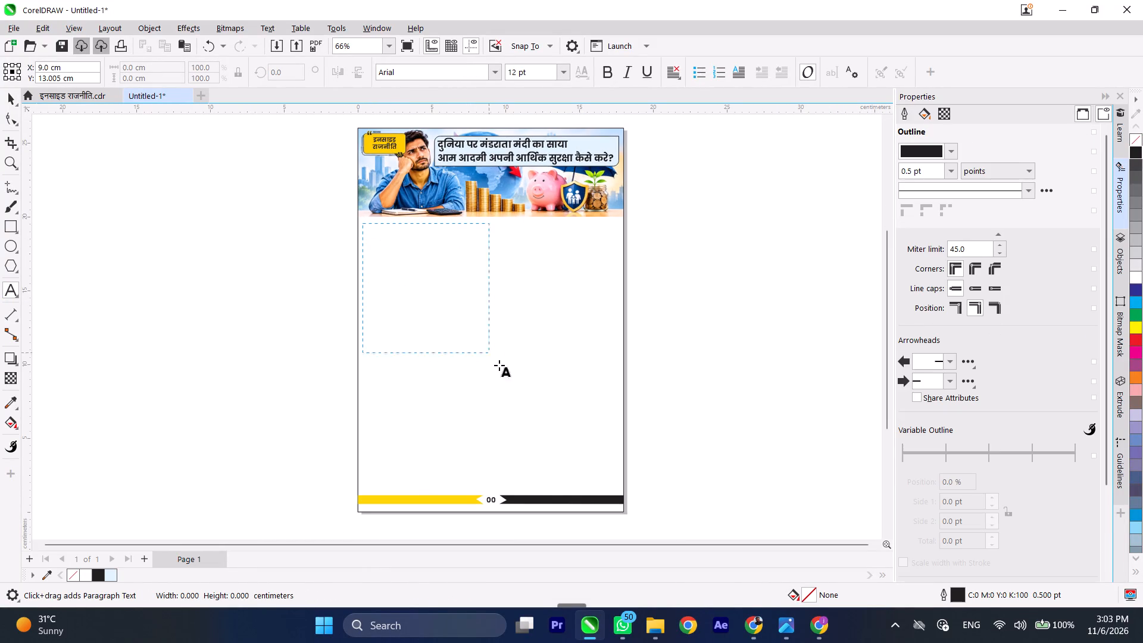
left_click_drag(499, 365, 618, 491)
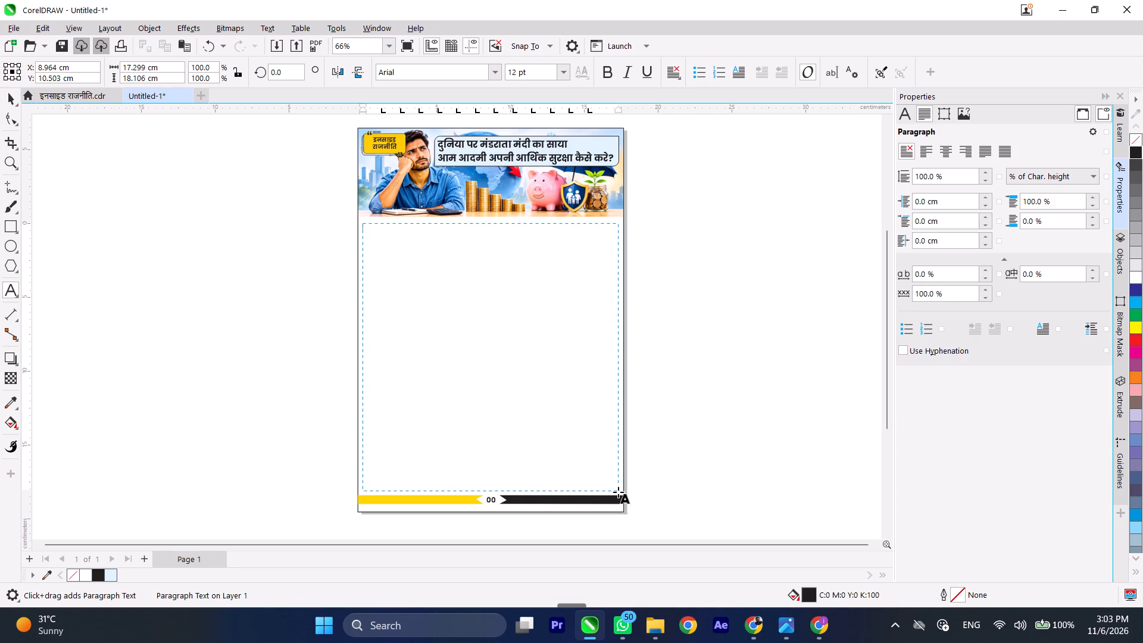
key("ctrl+v")
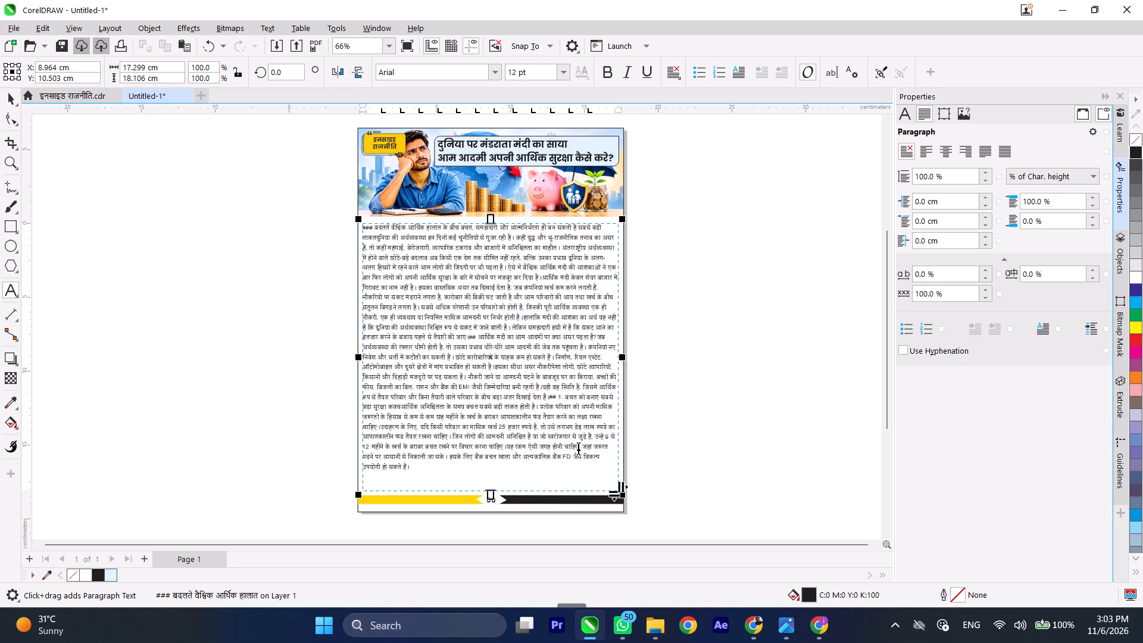
Select all the Hindi article text in the new paragraph frame for character formatting.
scroll(566, 442, "up", 1)
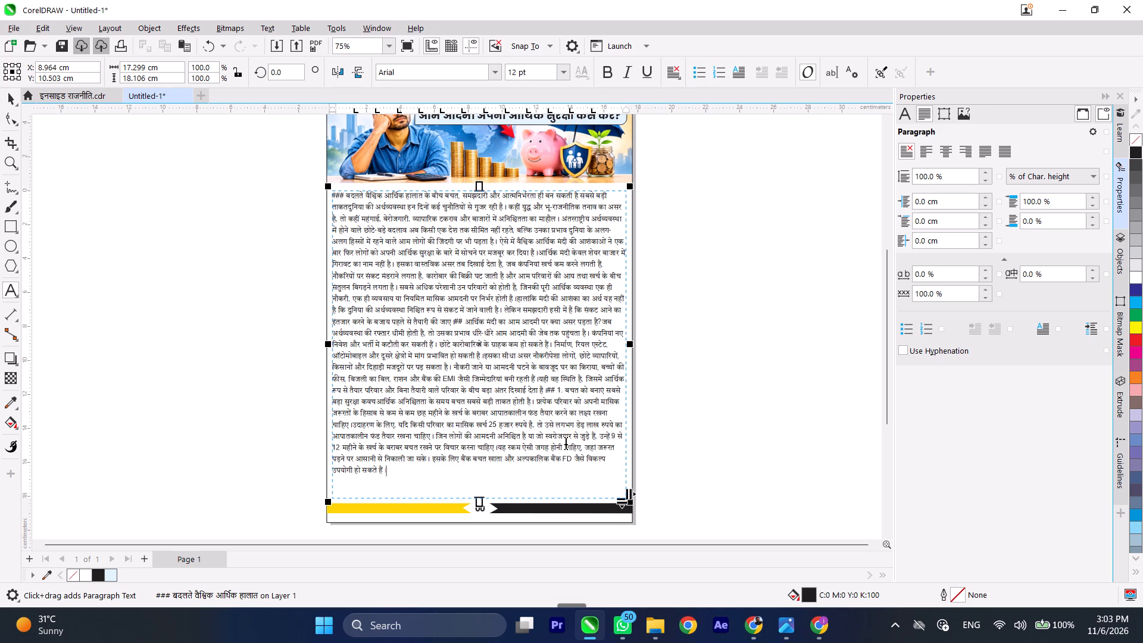
key("ctrl+a")
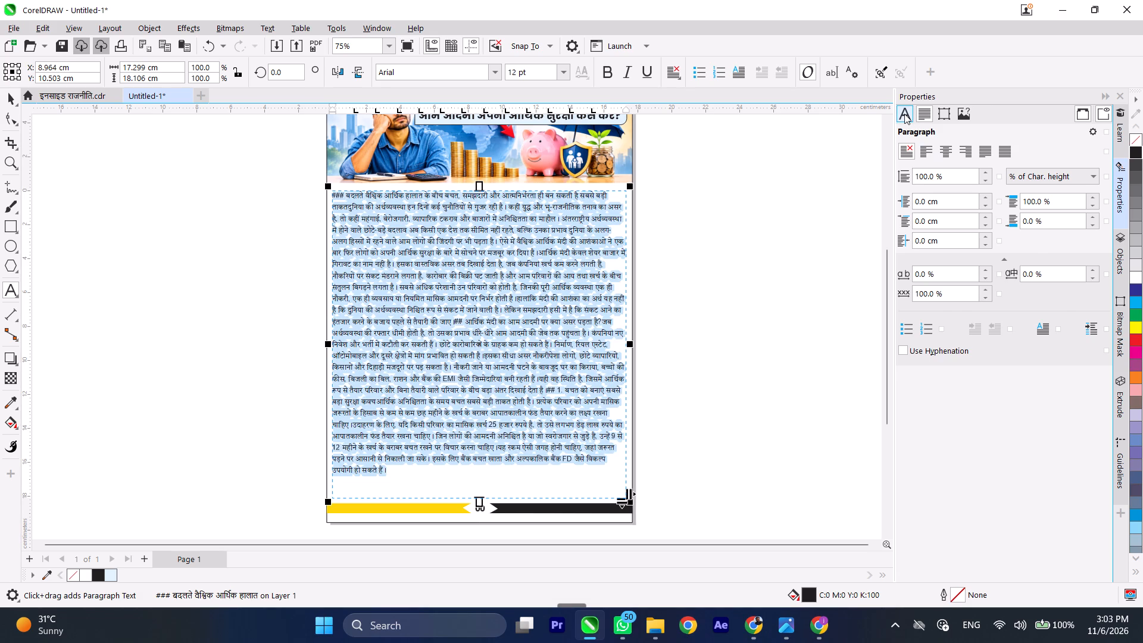
Set the font of the selected Hindi article text to Khand Medium.
left_click(904, 114)
left_click(1033, 151)
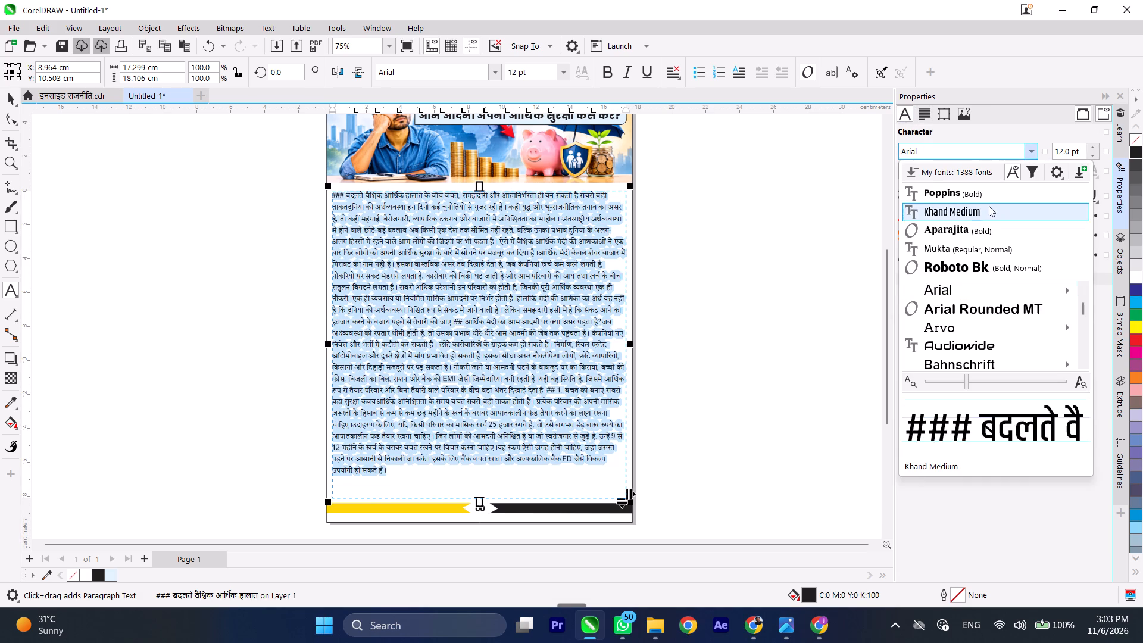
left_click(989, 206)
Justify the Hindi article text and divide its paragraph frame into 2 columns.
left_click(922, 117)
left_click(984, 151)
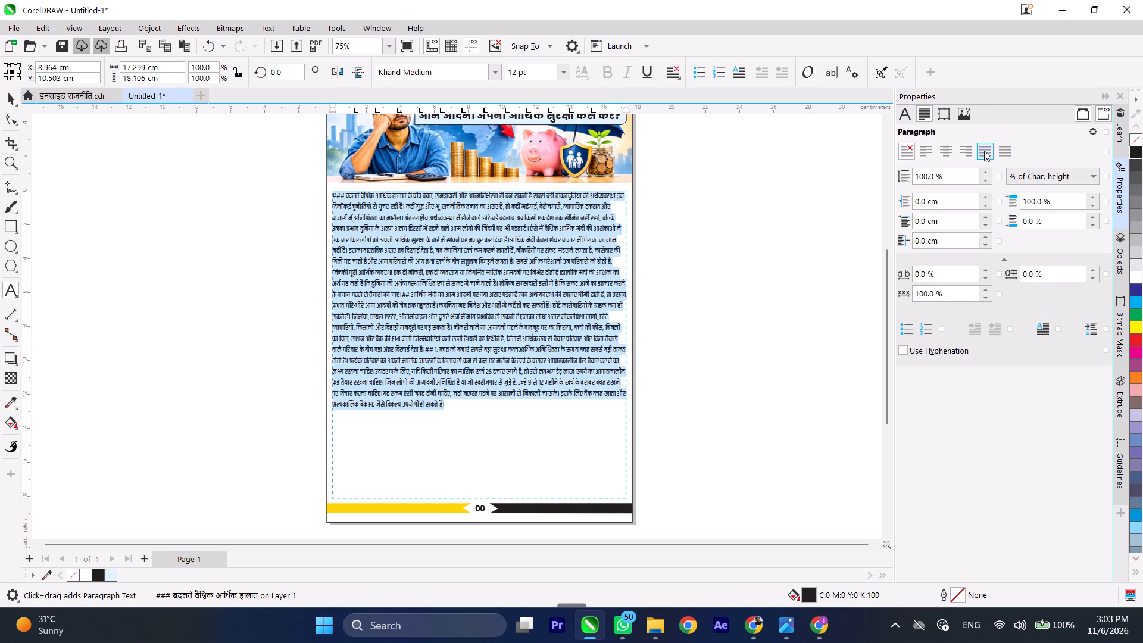
left_click(948, 119)
left_click(944, 166)
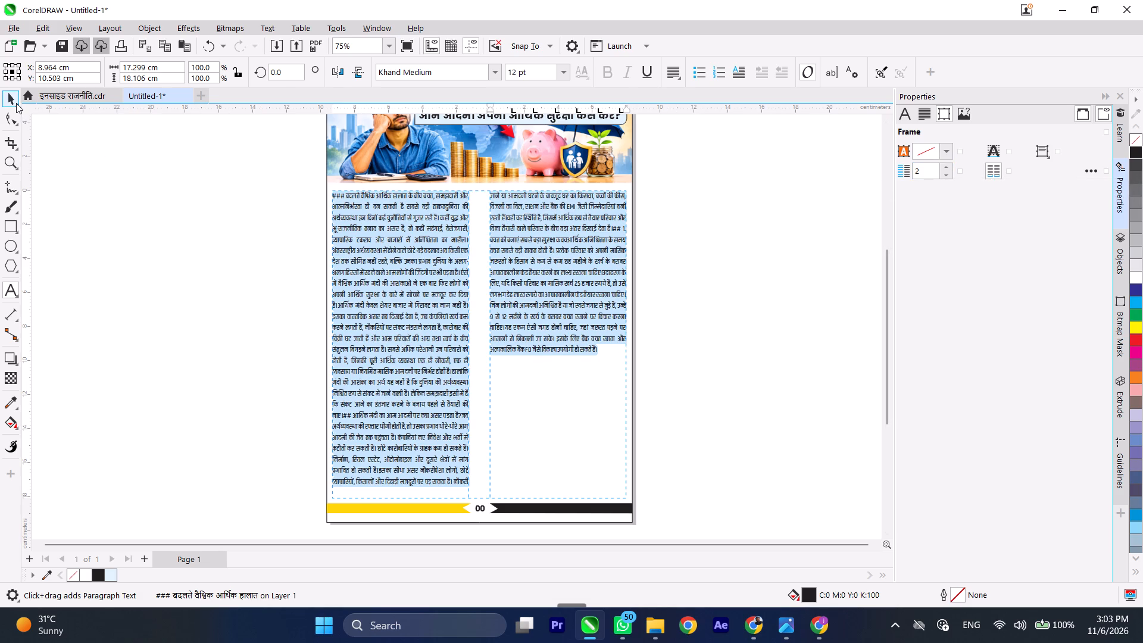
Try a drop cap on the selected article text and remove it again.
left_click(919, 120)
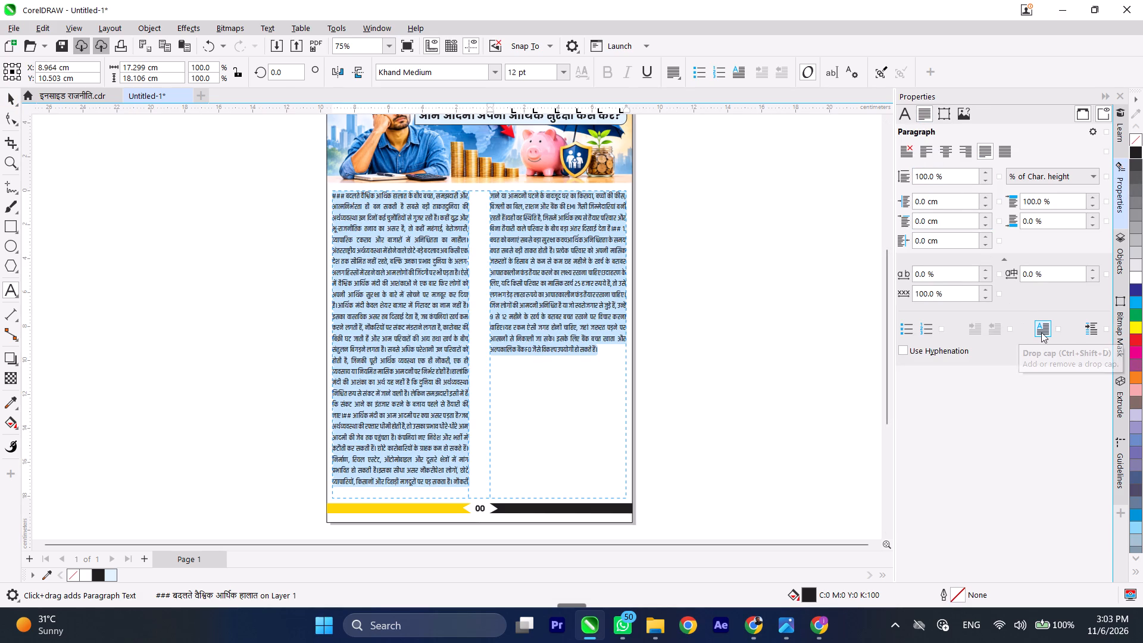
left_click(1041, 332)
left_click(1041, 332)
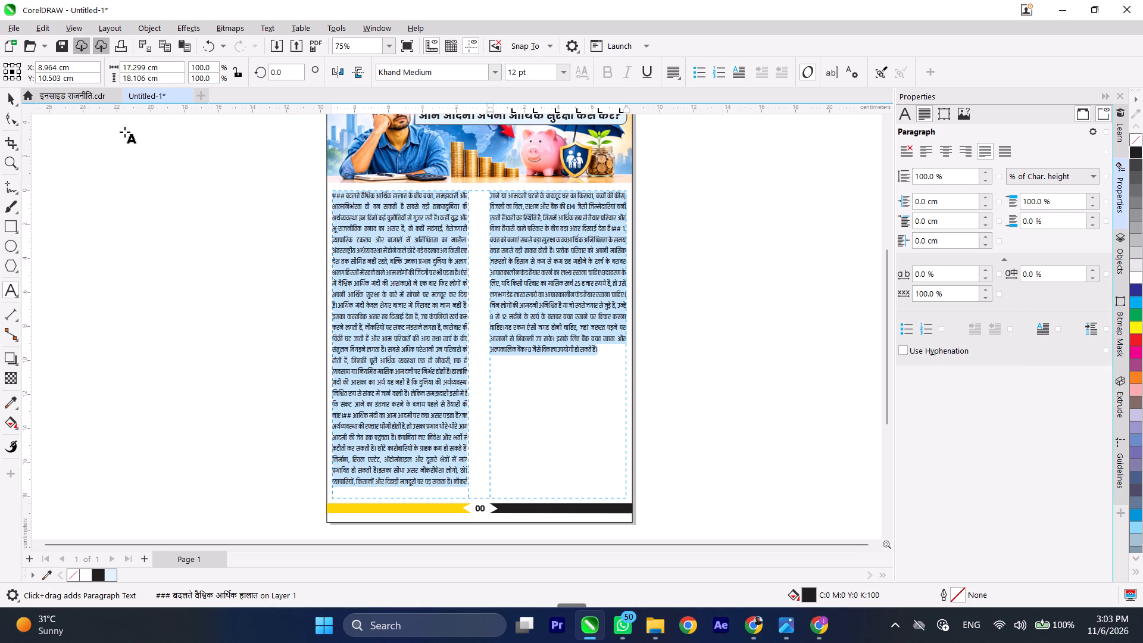
Delete the ### marks and the space before बदलते at the start of the article text.
left_click(11, 96)
scroll(348, 207, "up", 4)
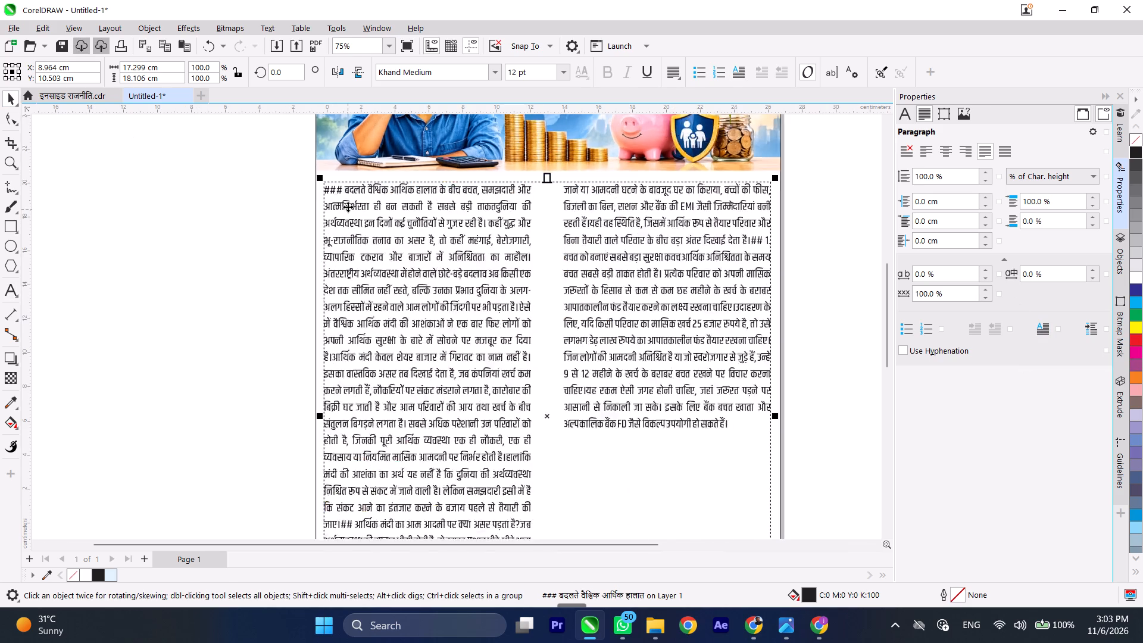
scroll(348, 207, "up", 3)
left_click(347, 176)
double_click(343, 173)
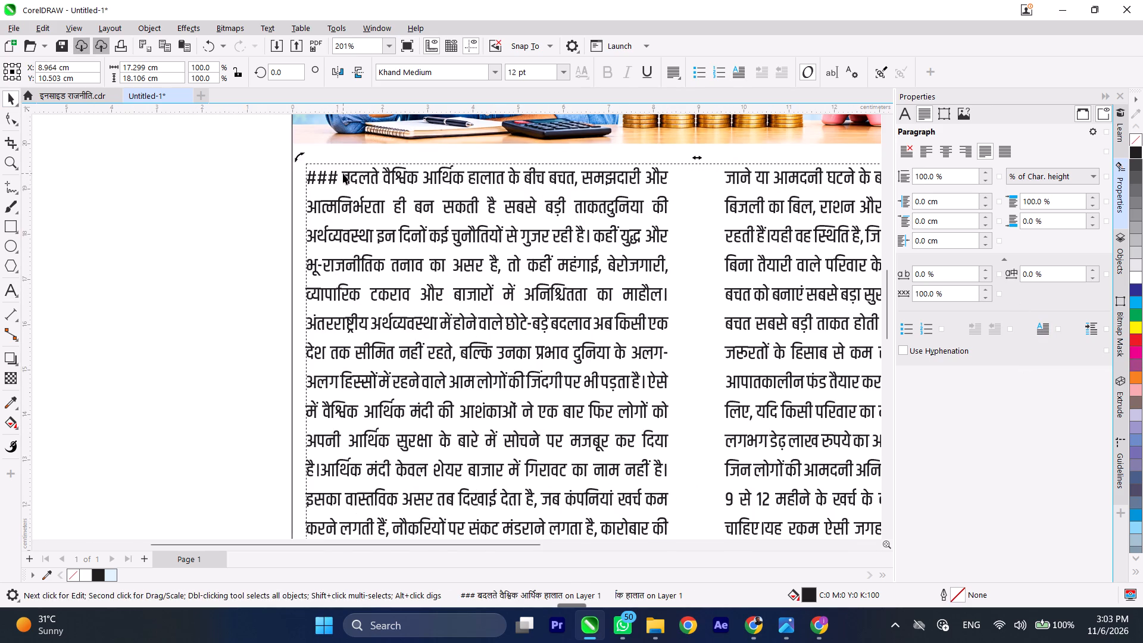
key("BackSpace")
key("BackSpace")
key("BackSpace")
key("BackSpace")
key("BackSpace")
key("BackSpace")
key("BackSpace")
key("BackSpace")
key("BackSpace")
key("BackSpace")
key("BackSpace")
key("BackSpace")
key("BackSpace")
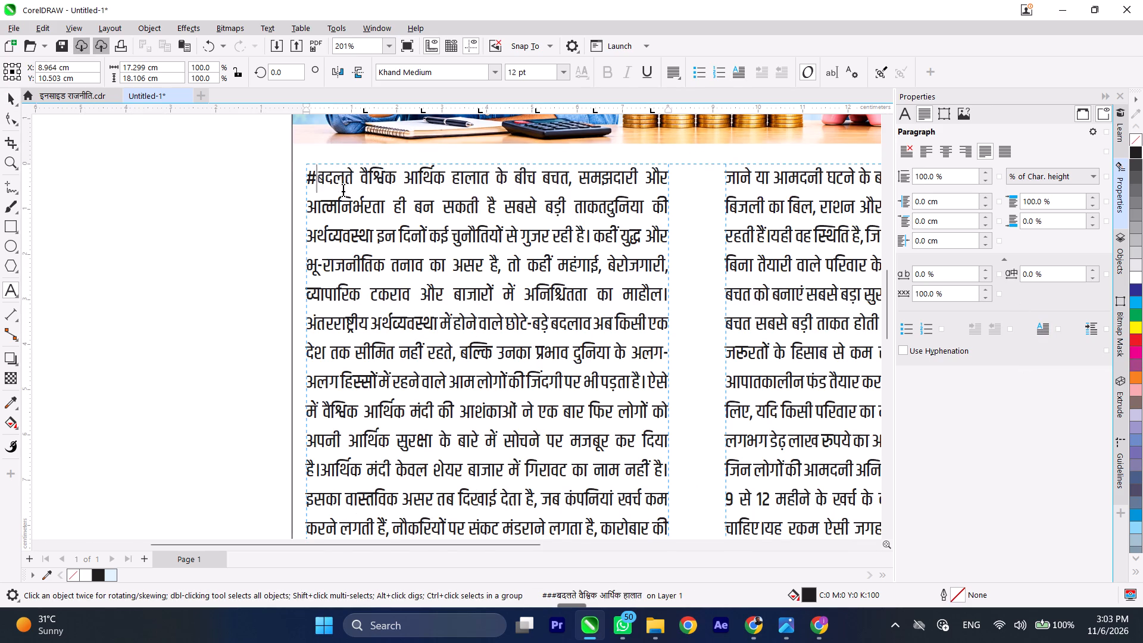
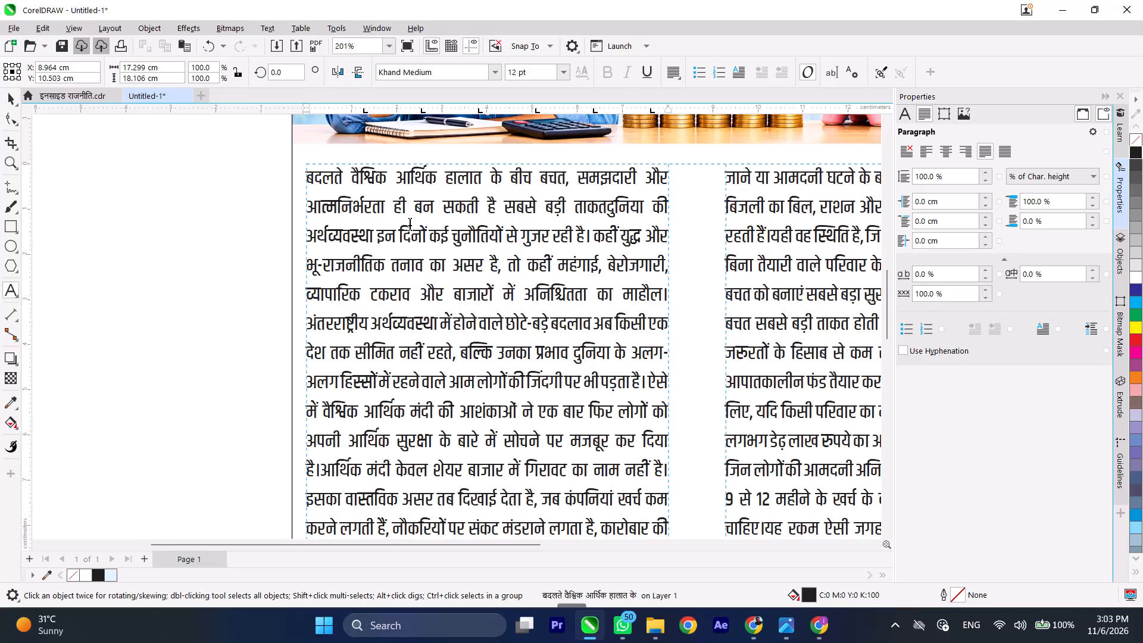
Insert a paragraph break after ताकत in the first column so दुनिया की starts a new paragraph.
left_click(607, 205)
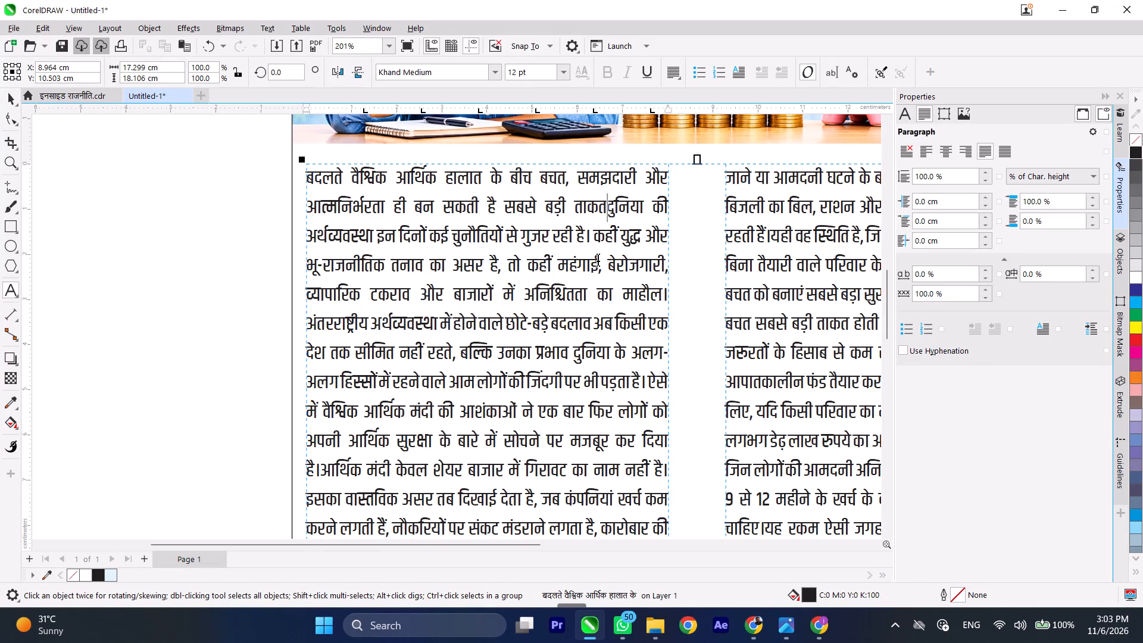
key("Return")
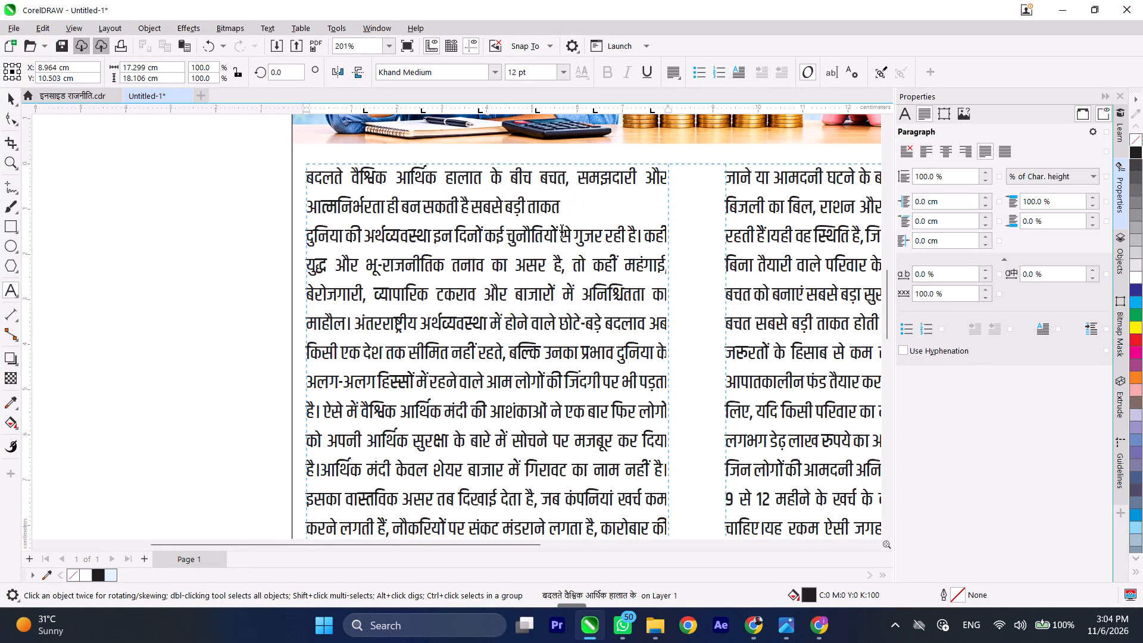
Select the opening two-line paragraph ending in ताकत and open its font size choices.
left_click_drag(572, 204, 299, 183)
left_click(561, 74)
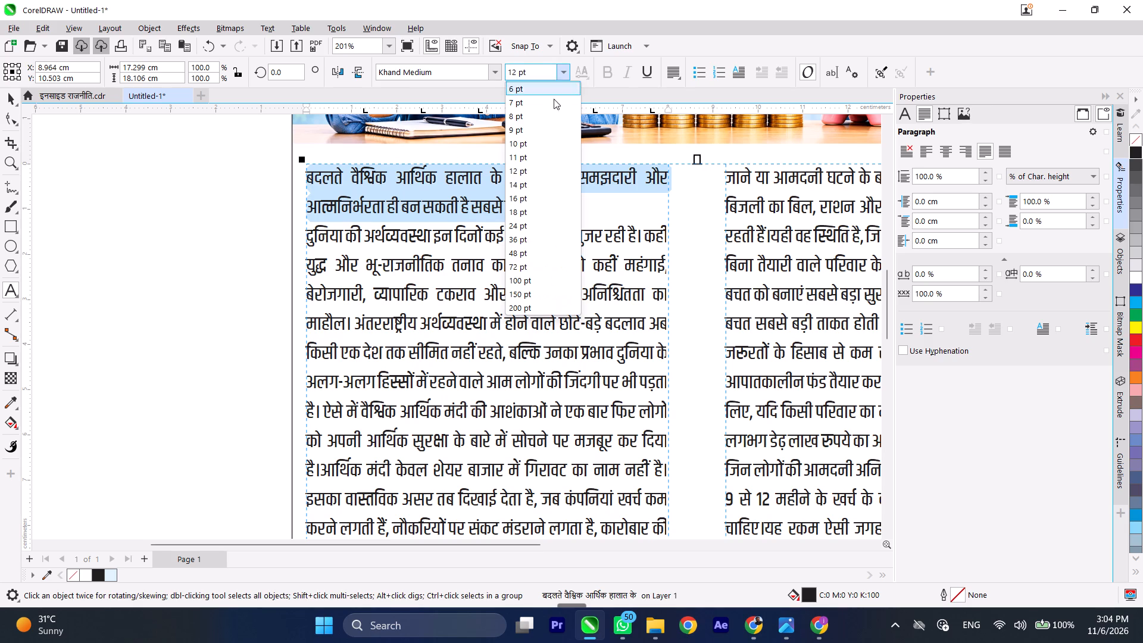
Format the article's opening heading, "बदलते वैश्विक आर्थिक हालात" through "सबसे बड़ी ताकत", as 14 pt Poppins Bold, aligned left.
left_click(530, 189)
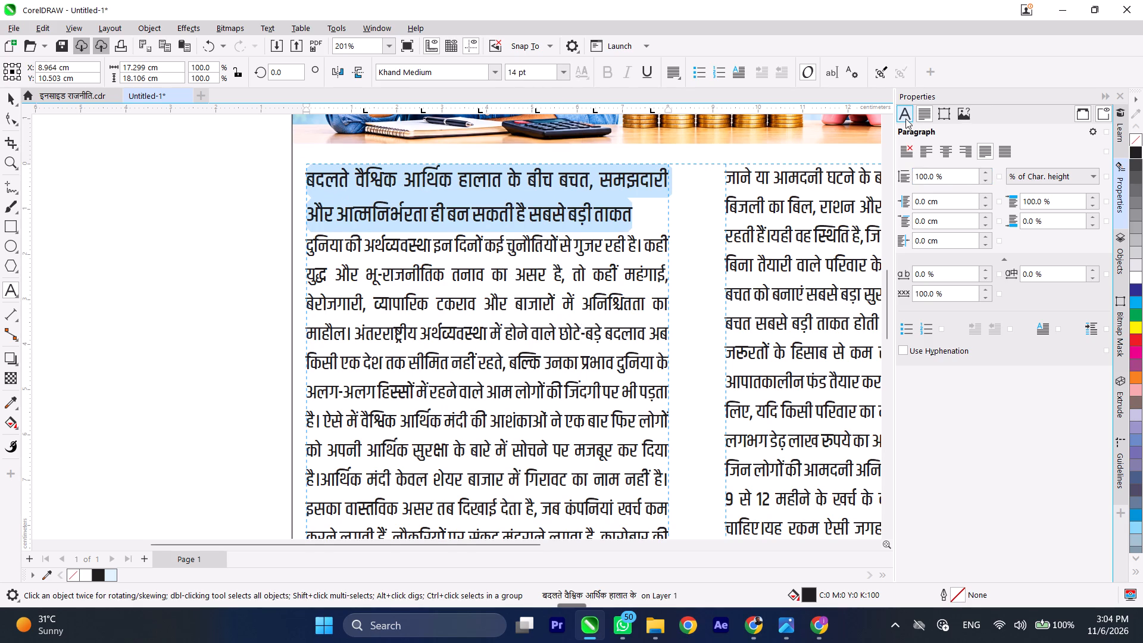
left_click(905, 118)
left_click(1028, 151)
left_click(951, 206)
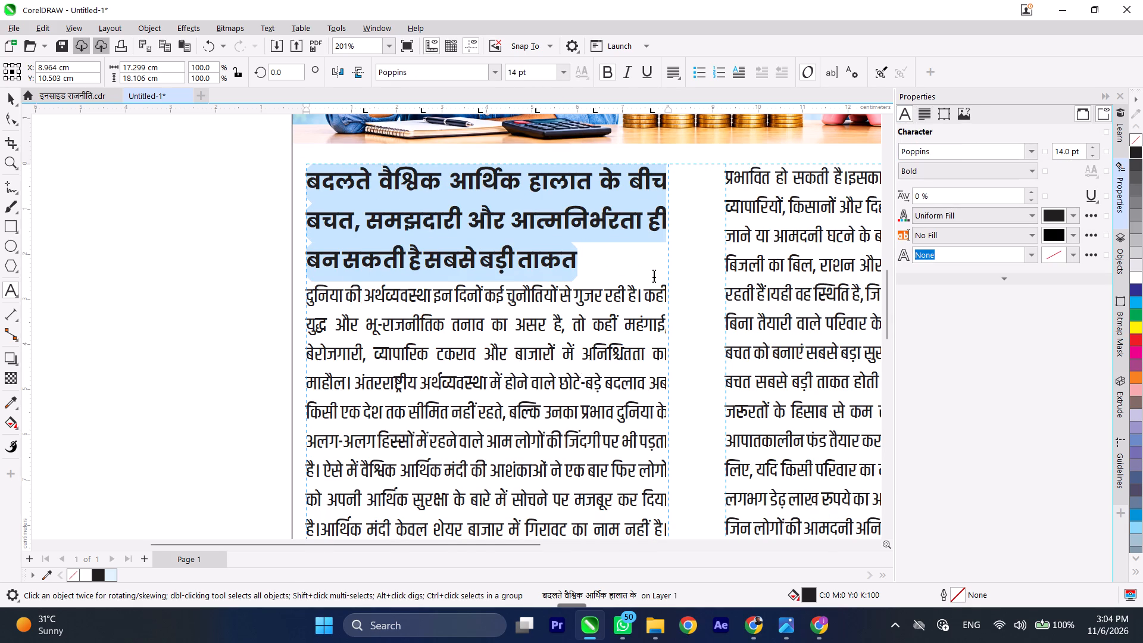
left_click(924, 117)
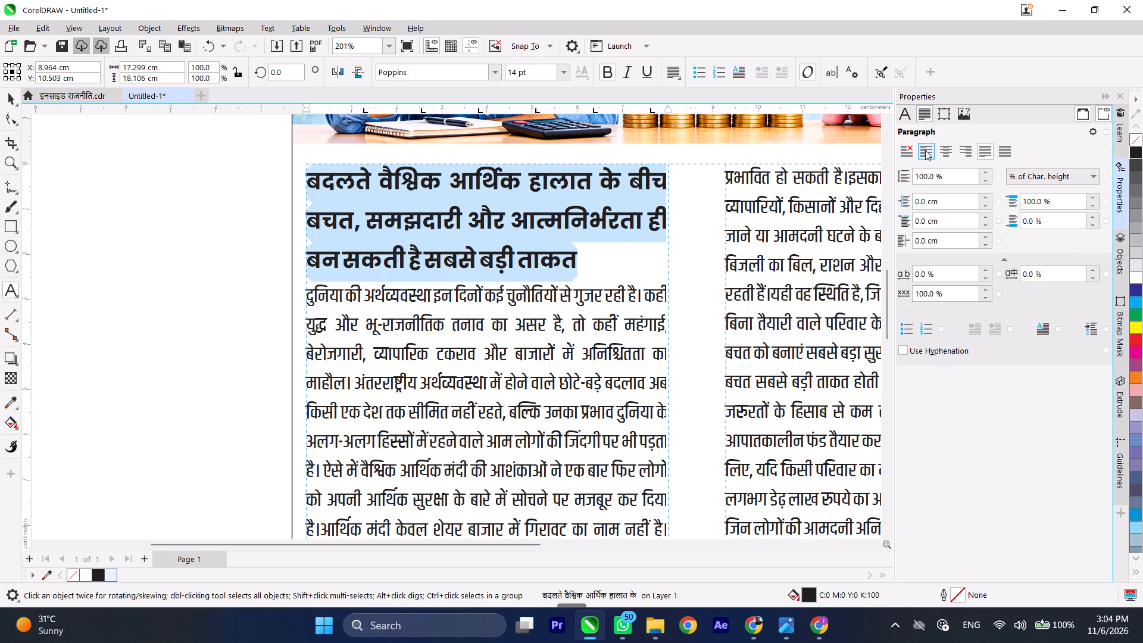
left_click(925, 149)
left_click(11, 98)
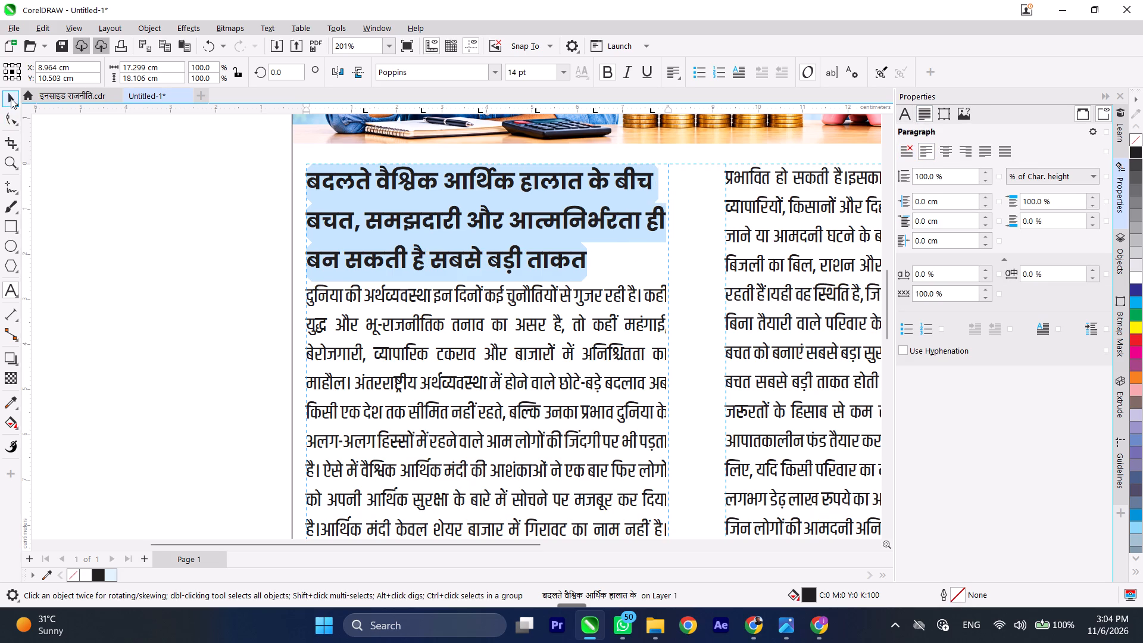
Insert the missing space before the sentence "आर्थिक मंदी केवल शेयर बाजार" in the first column of the article.
scroll(388, 186, "down", 6)
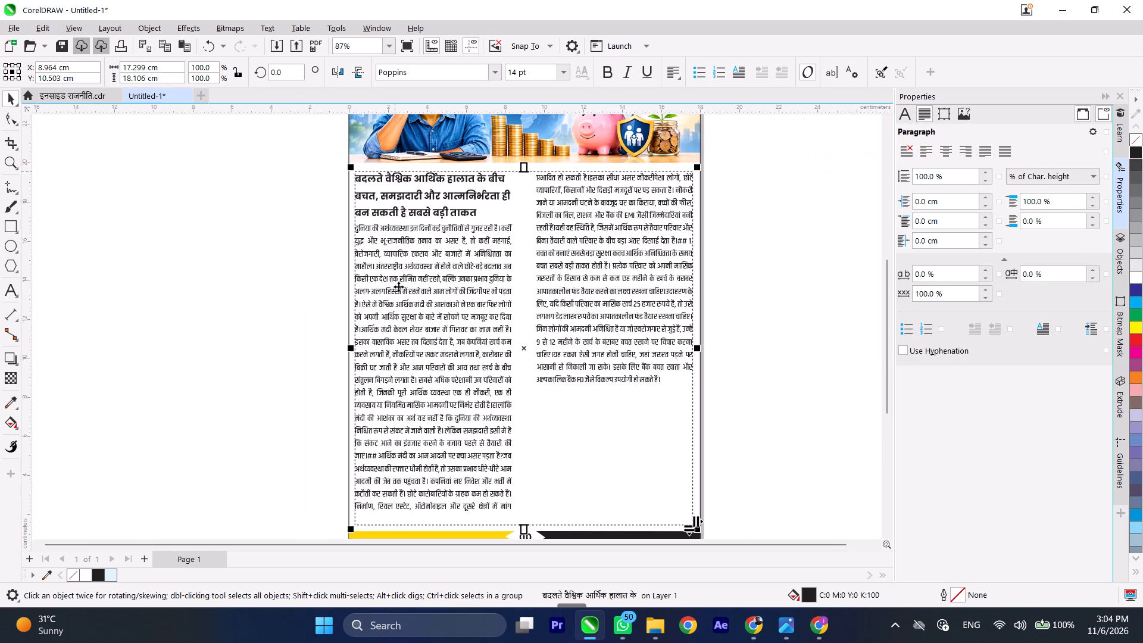
scroll(388, 332, "up", 2)
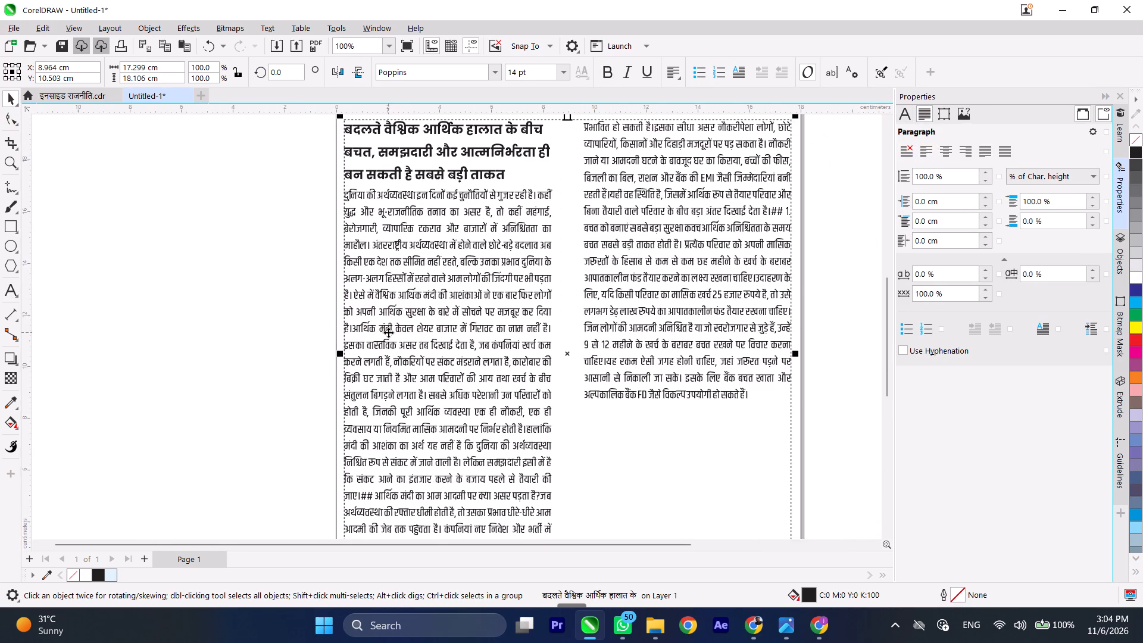
scroll(392, 323, "up", 1)
scroll(467, 170, "down", 2)
scroll(398, 196, "up", 3)
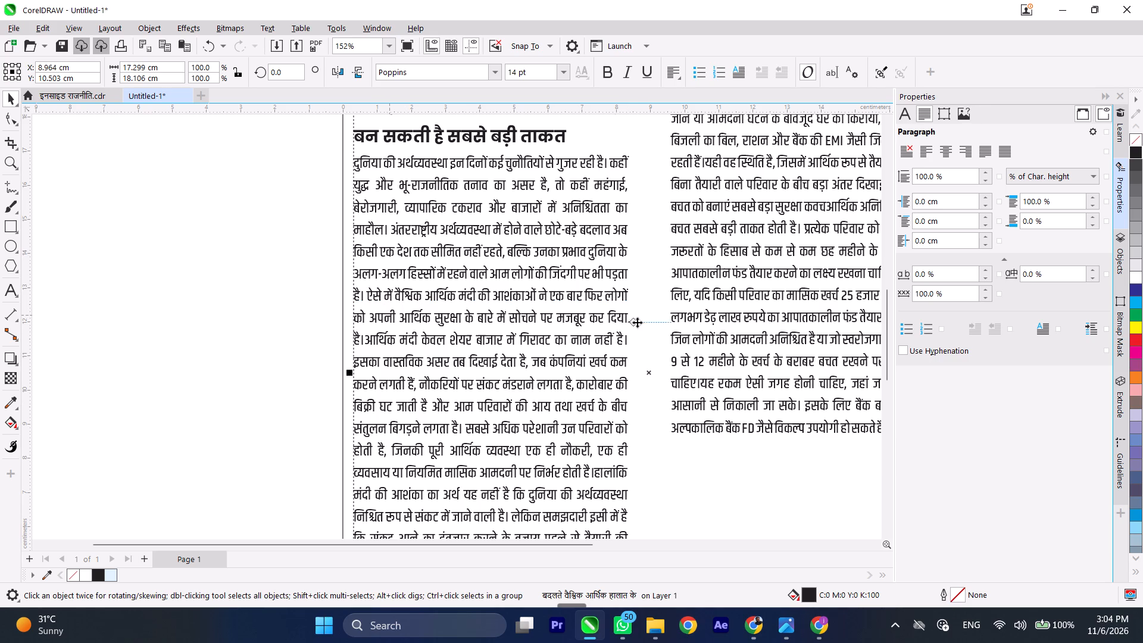
scroll(360, 344, "up", 3)
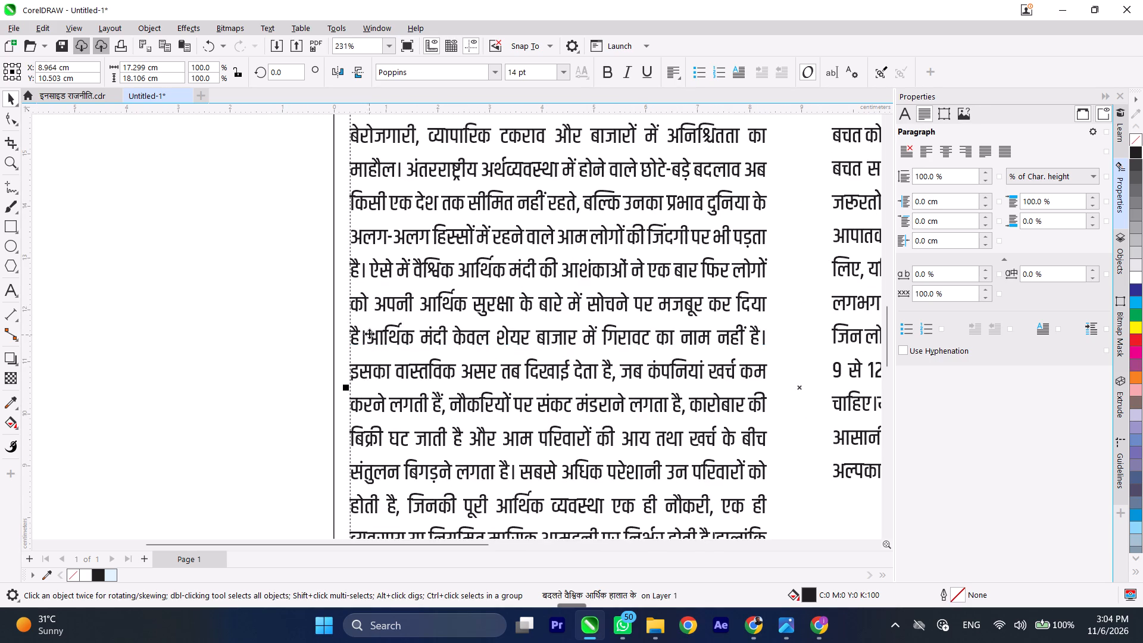
double_click(369, 333)
key("space")
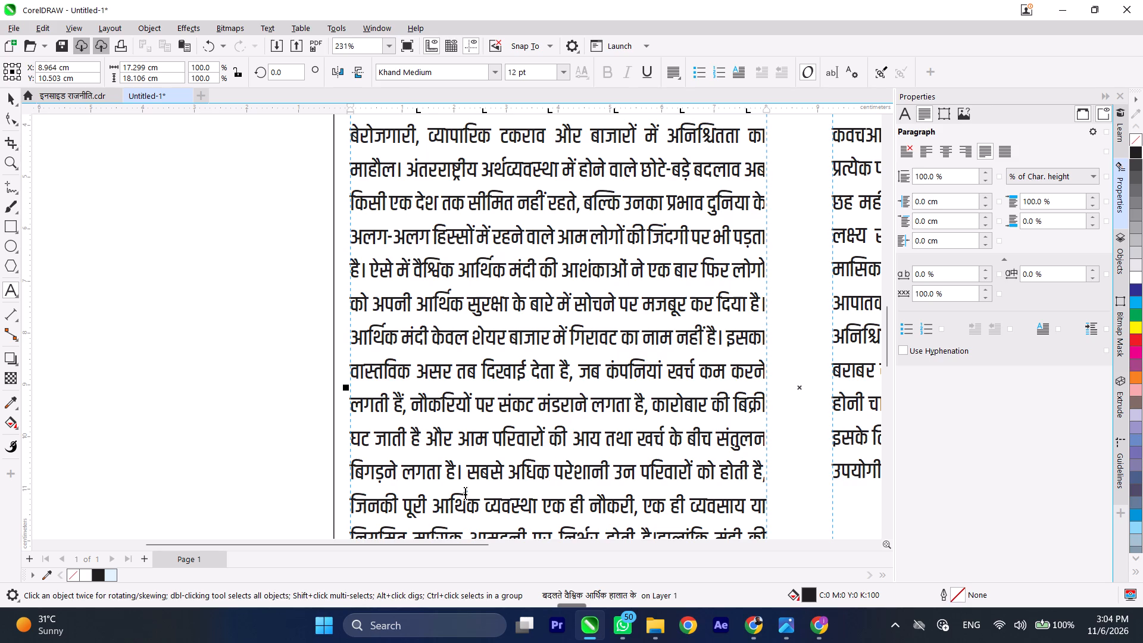
Continue correcting missing spaces between run-together sentences further down the first column.
scroll(546, 264, "down", 4)
scroll(535, 482, "up", 2)
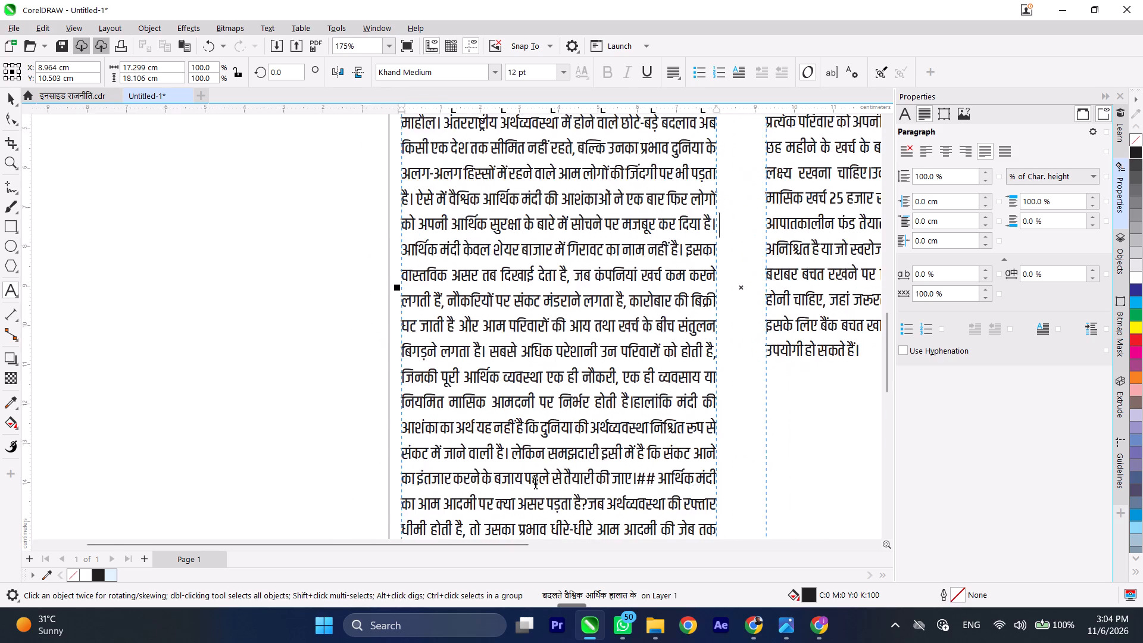
Insert the missing space before the sentence beginning "हालांकि मंदी की" in the article's first column.
scroll(535, 481, "up", 1)
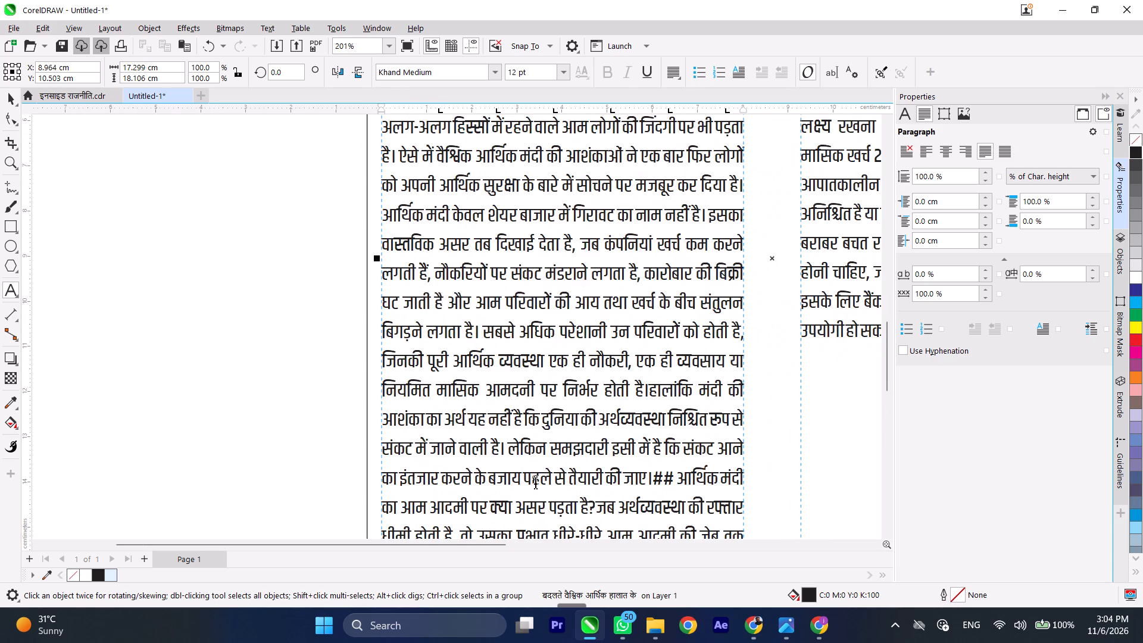
scroll(535, 481, "up", 1)
left_click(667, 377)
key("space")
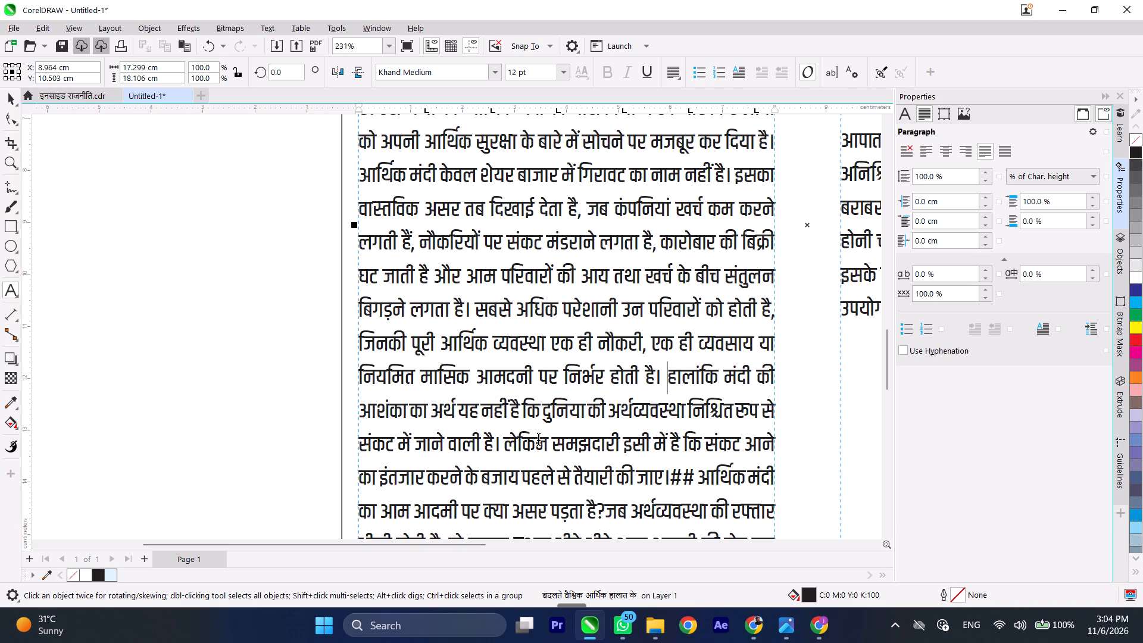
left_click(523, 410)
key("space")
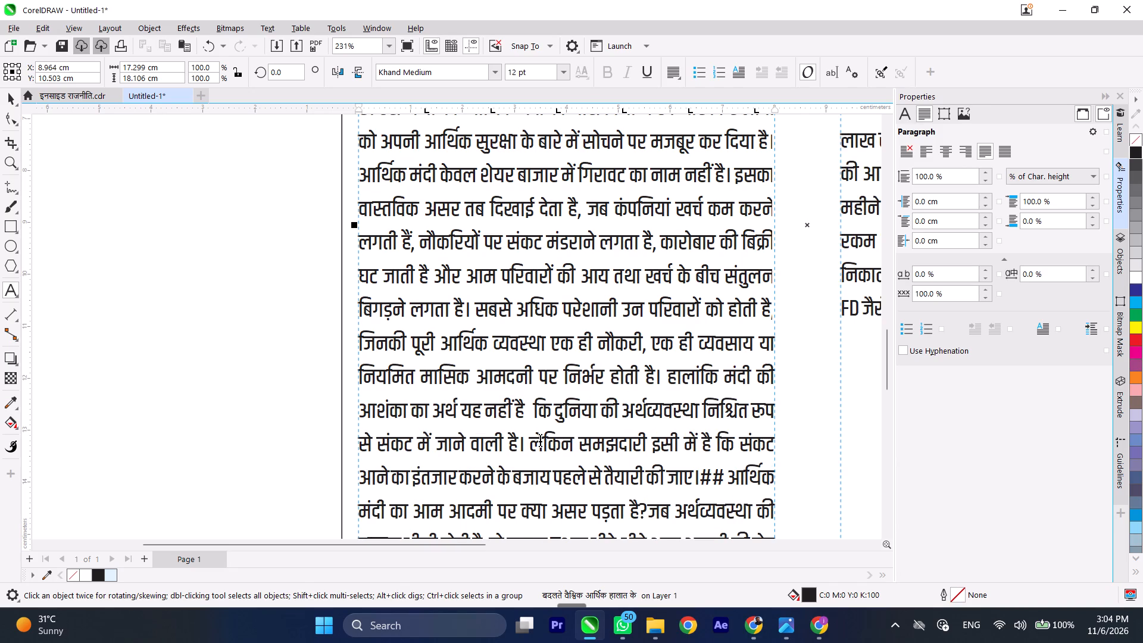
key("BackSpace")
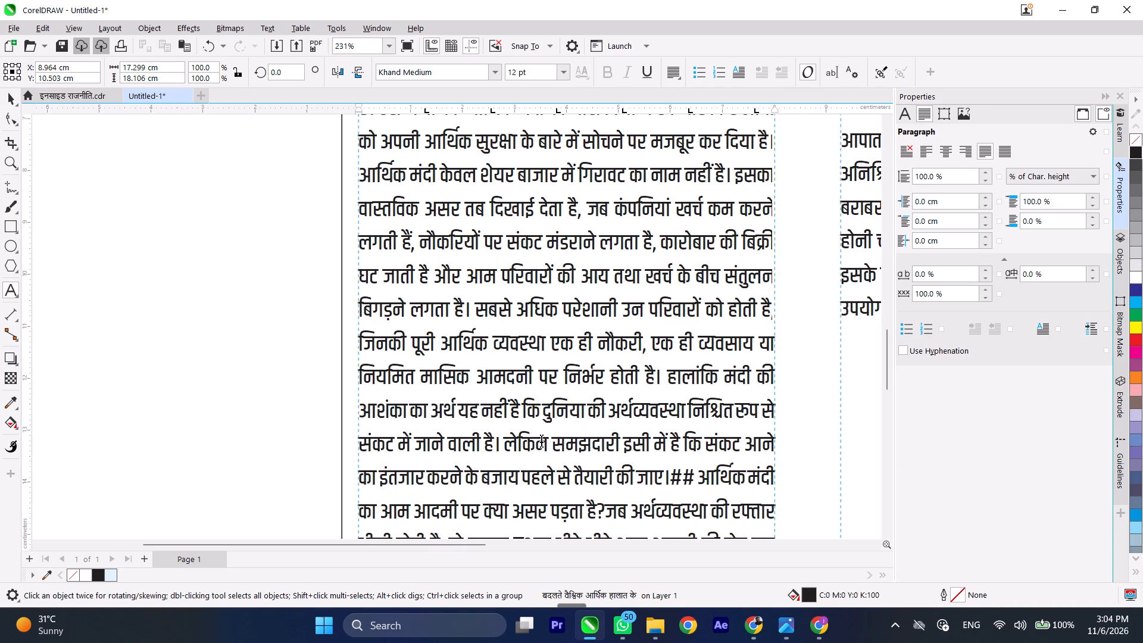
Remove the "##" marker before "आर्थिक मंदी का आम आदमी पर क्या असर पड़ता है?" and start that subheading on a new line.
left_click(698, 473)
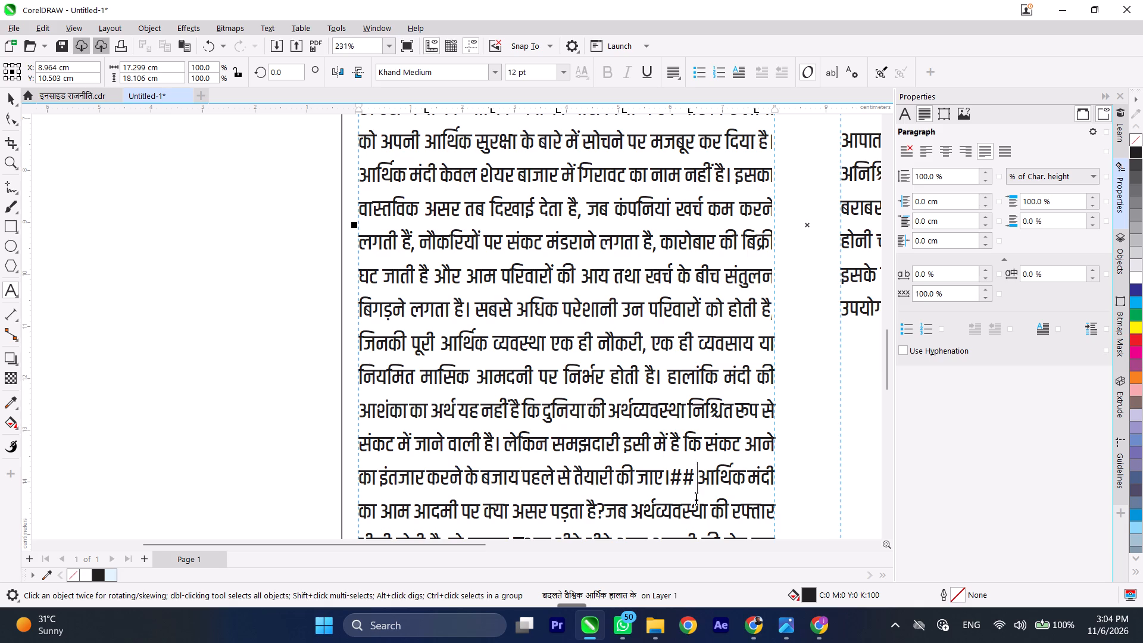
key("BackSpace")
key("BackSpace")
key("BackSpace")
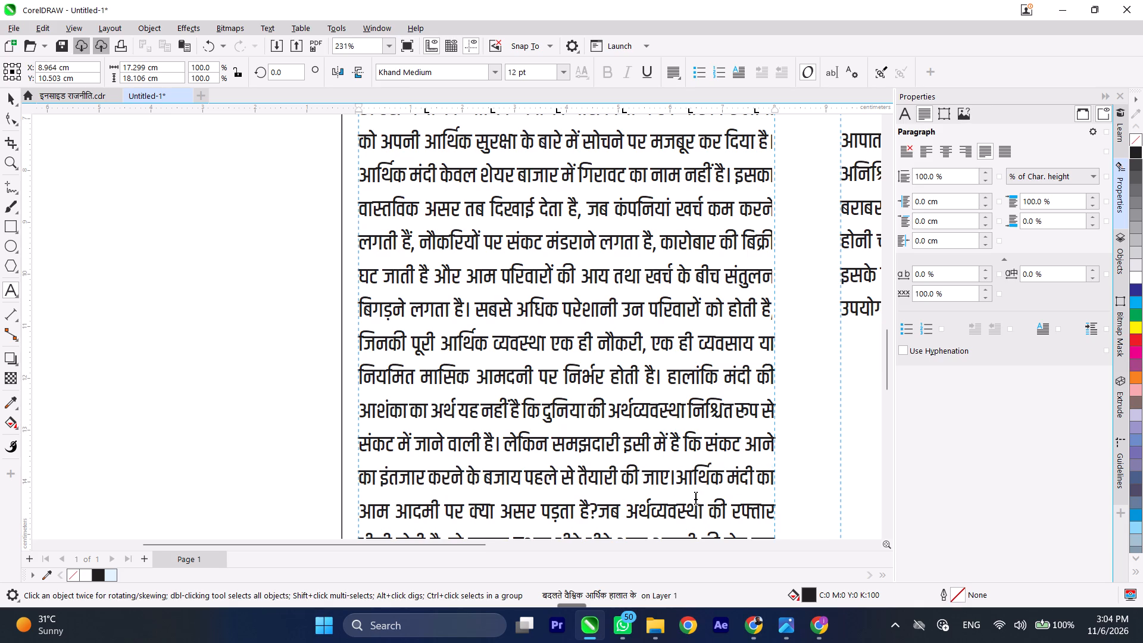
key("Return")
scroll(549, 307, "down", 4)
scroll(571, 483, "up", 3)
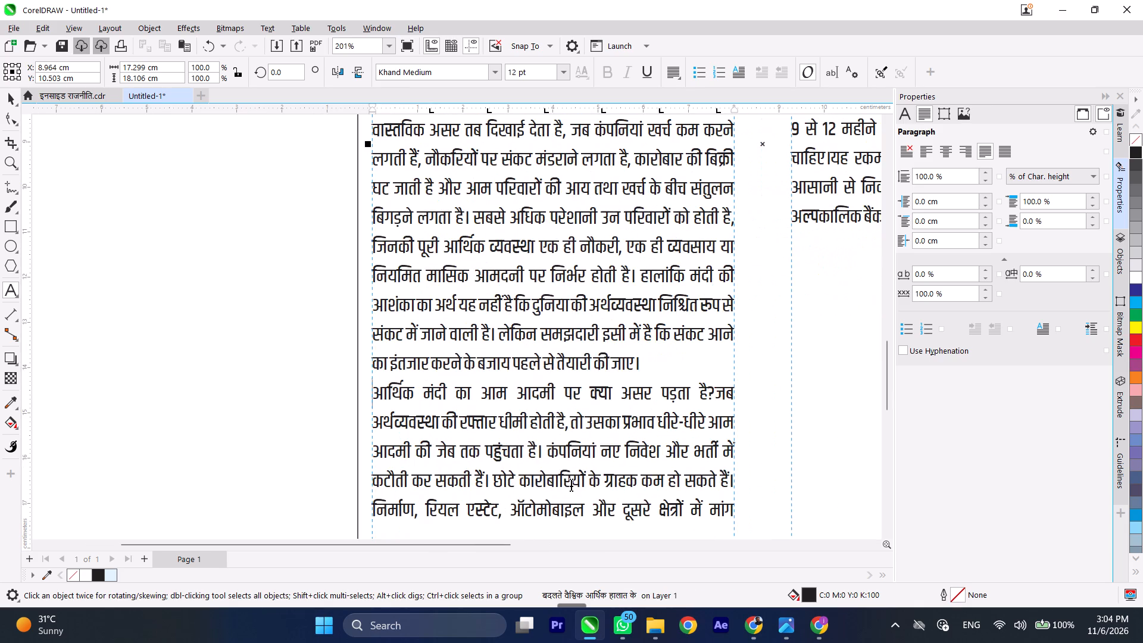
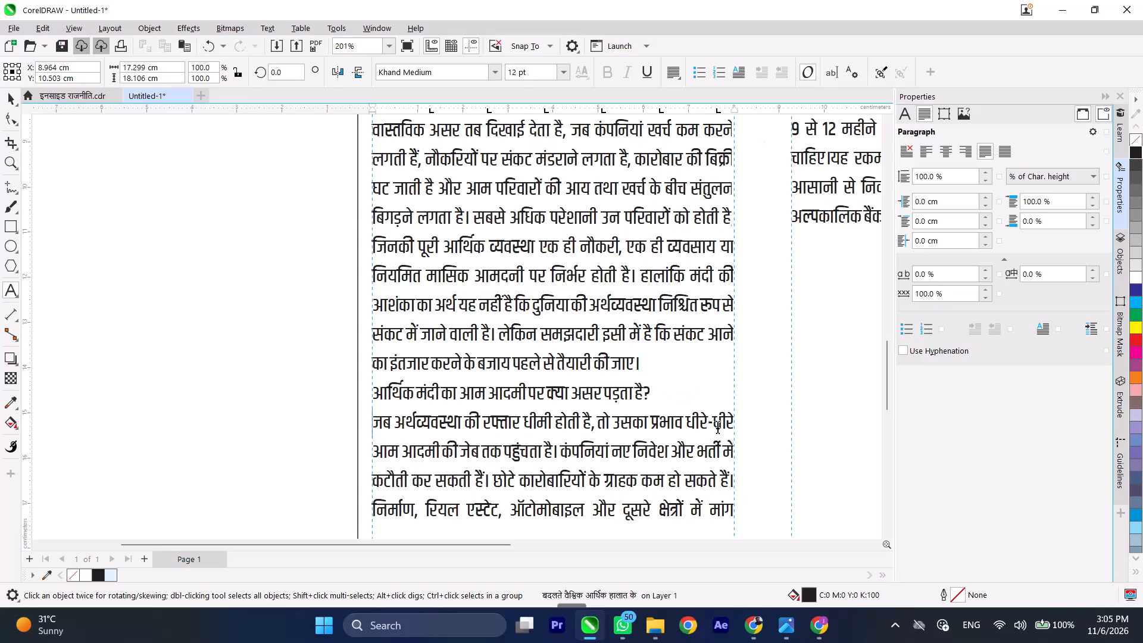
Set the subheading "आर्थिक मंदी का आम आदमी पर क्या असर पड़ता है?" in the first column to 14 pt.
left_click_drag(679, 389, 563, 394)
left_click_drag(563, 394, 363, 395)
left_click(563, 61)
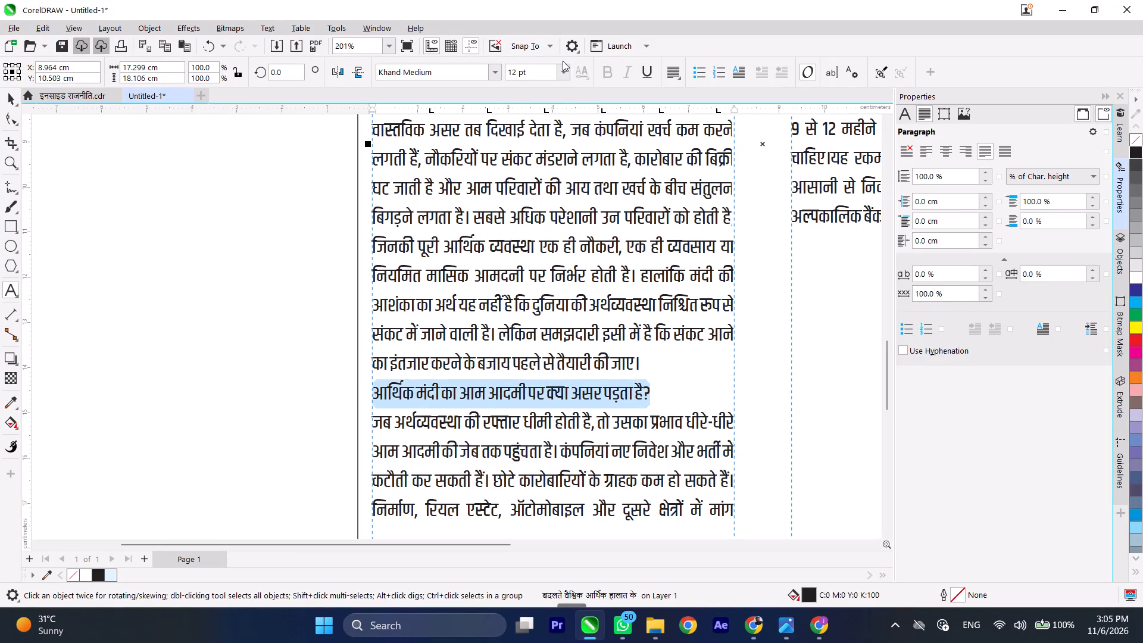
left_click(563, 70)
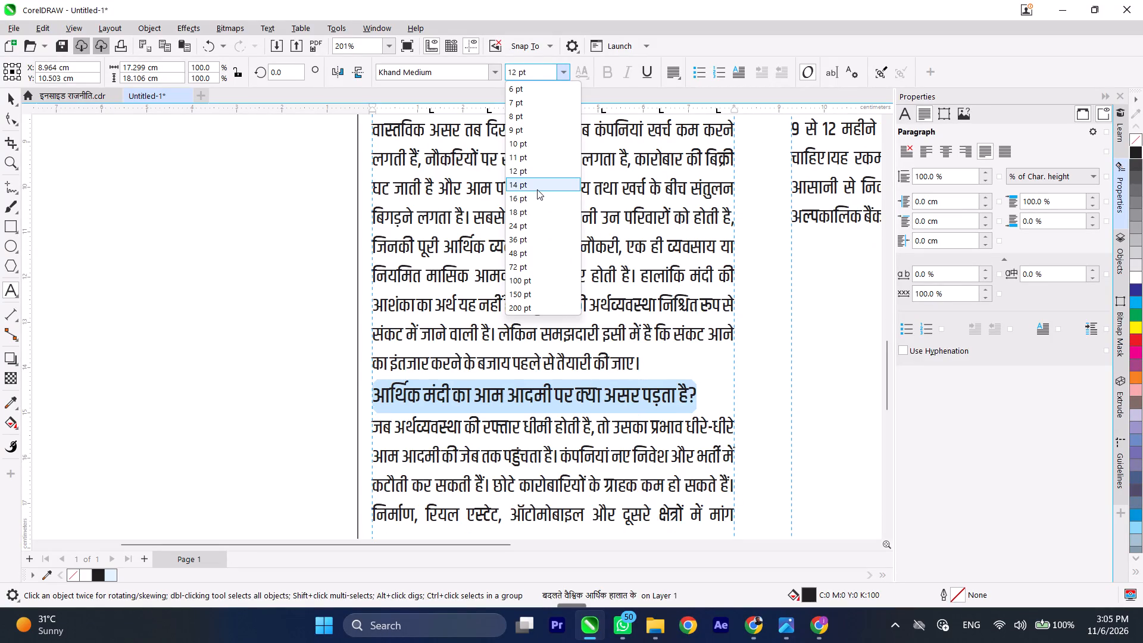
left_click(537, 189)
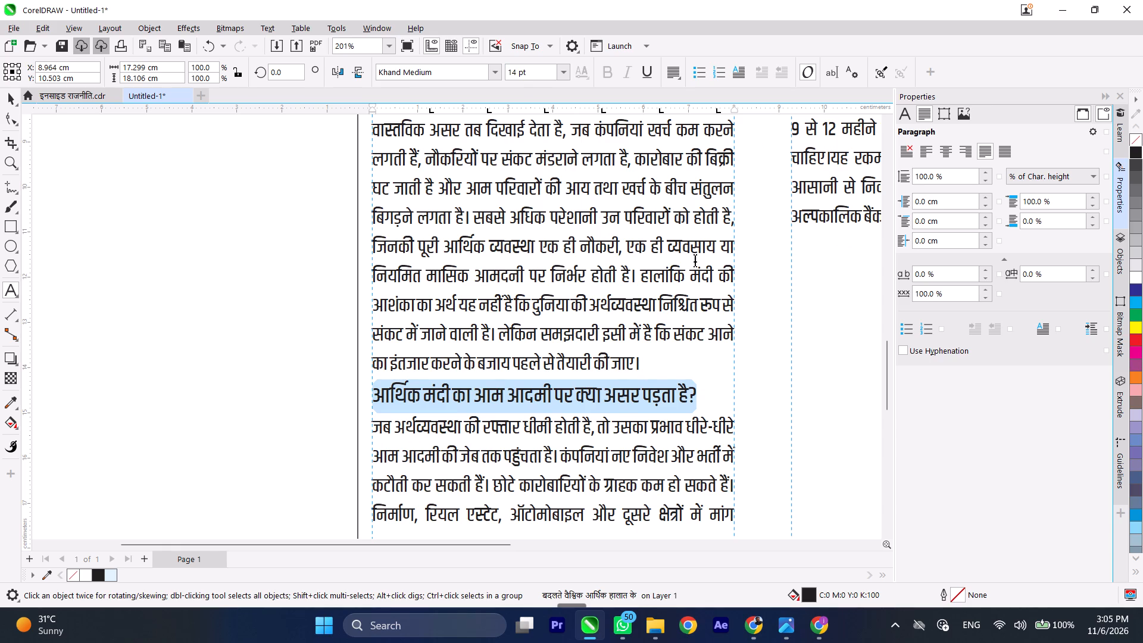
Format the subheading "आर्थिक मंदी का आम आदमी पर क्या असर पड़ता है?" in Poppins Bold, aligned left.
left_click(907, 114)
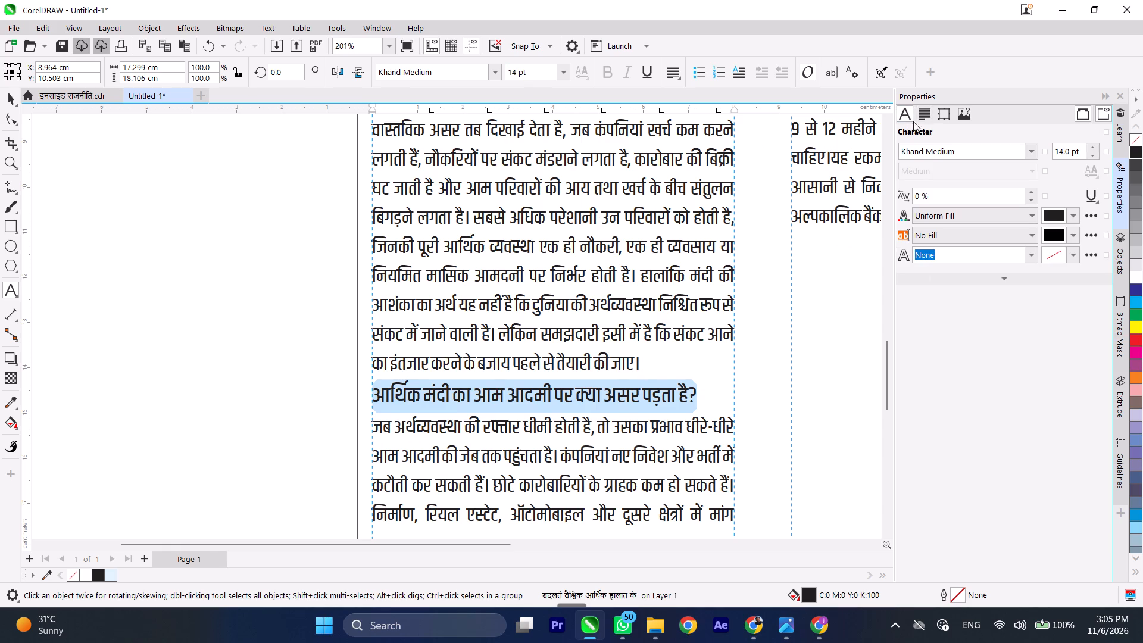
left_click(1029, 149)
left_click(992, 195)
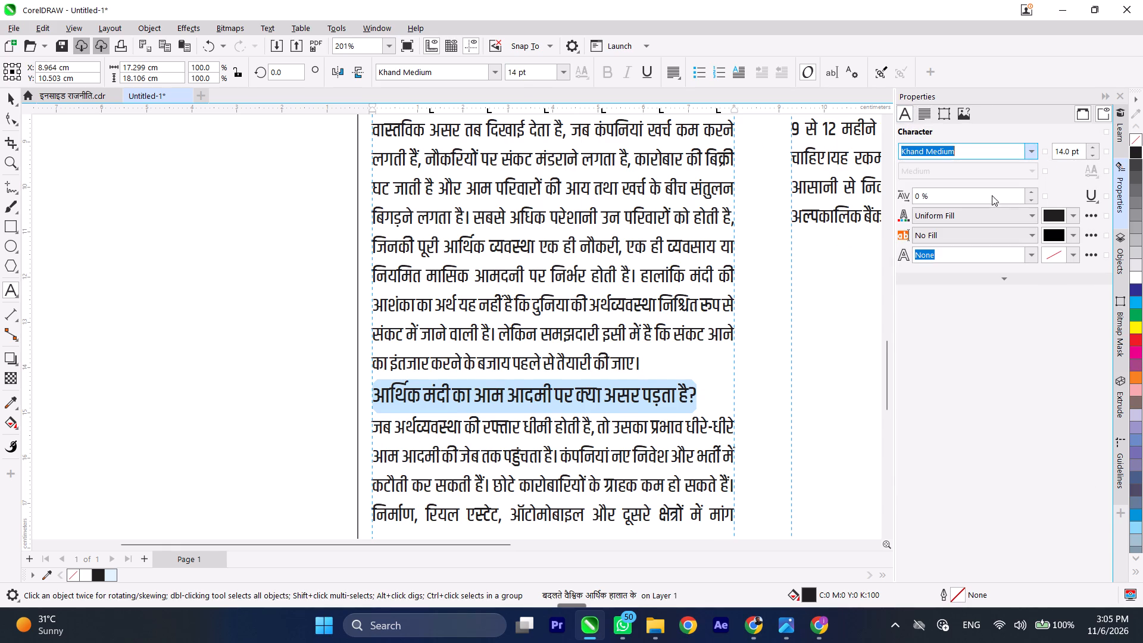
left_click(927, 116)
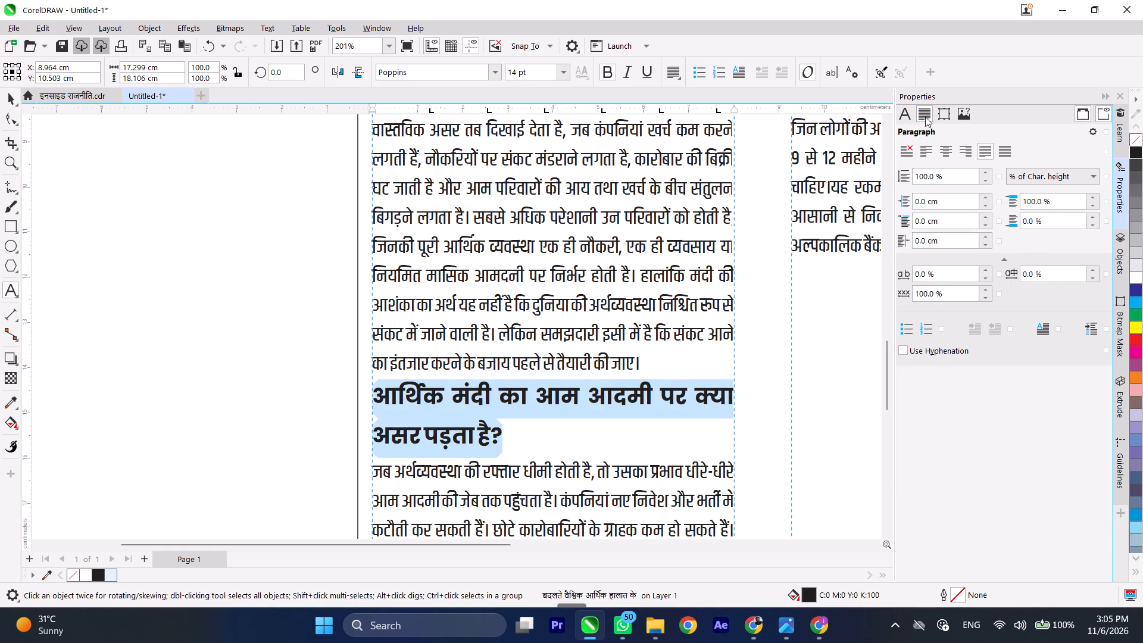
left_click(924, 152)
scroll(663, 235, "down", 4)
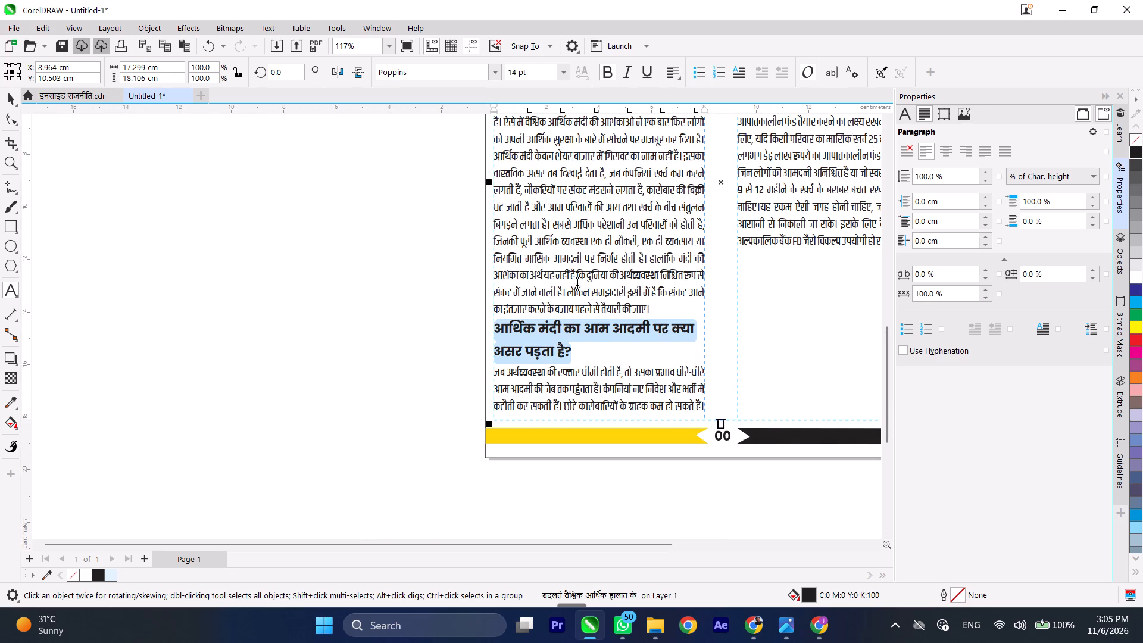
left_click(17, 96)
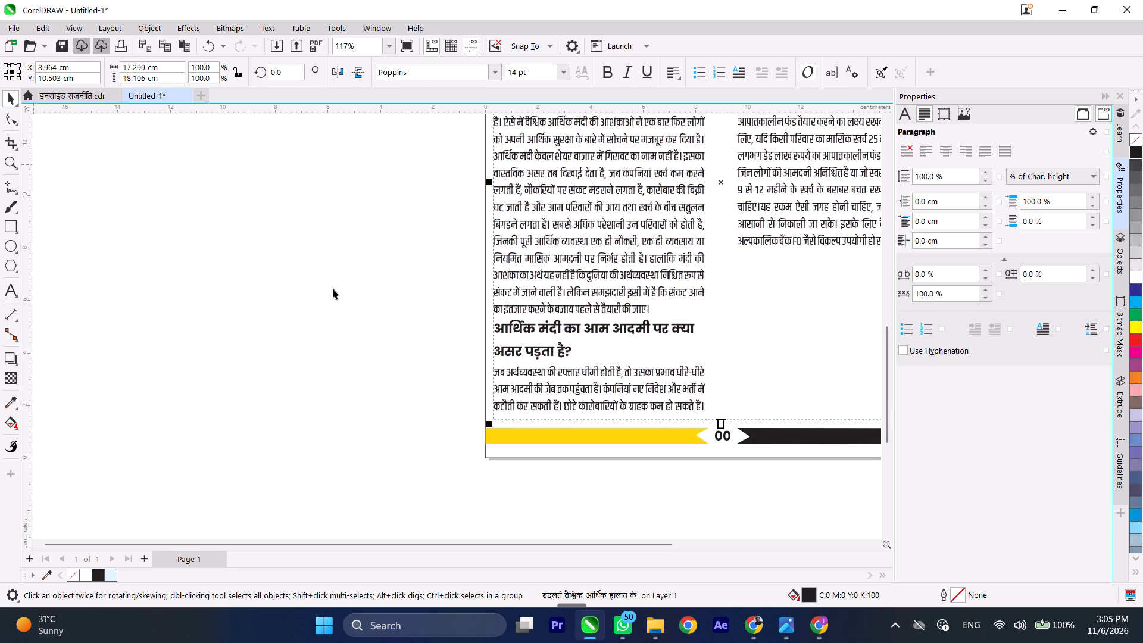
Insert the missing space before the sentence "इसका सीधा असर नौकरीपेशा लोगों" near the start of the second column.
scroll(333, 289, "down", 3)
scroll(471, 364, "up", 4)
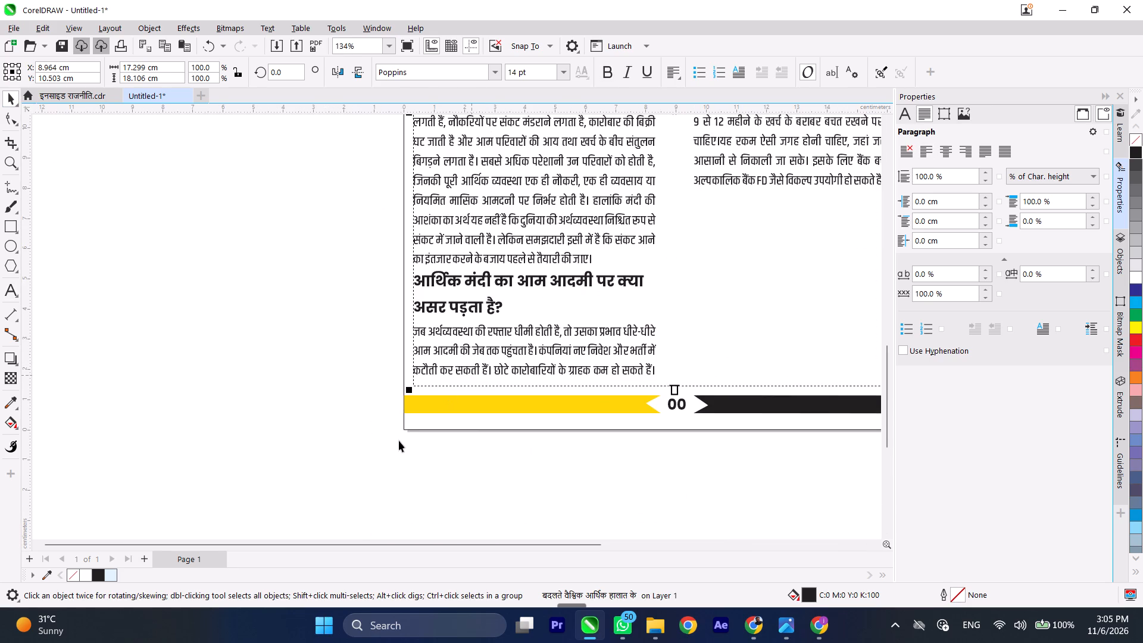
scroll(399, 451, "down", 3)
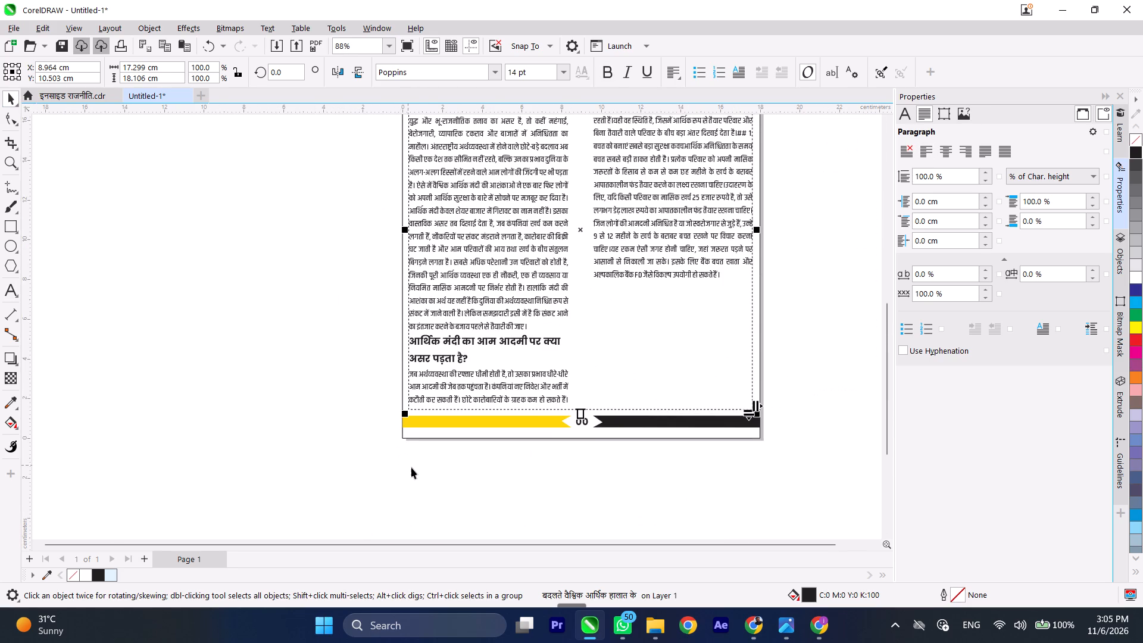
scroll(531, 483, "down", 3)
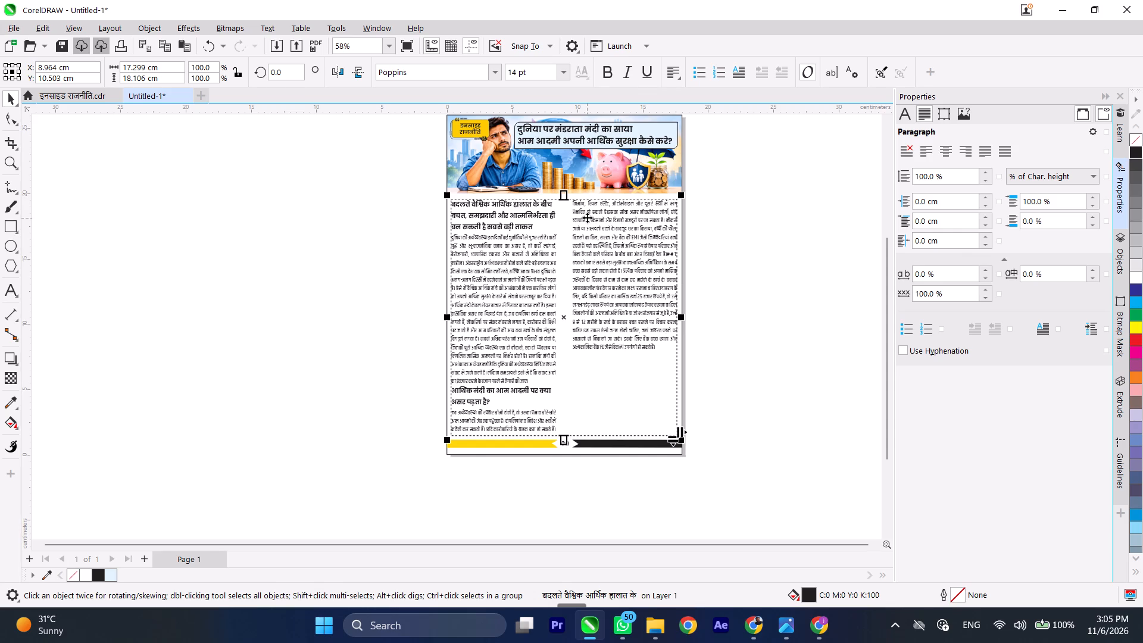
scroll(586, 213, "up", 7)
scroll(499, 204, "down", 2)
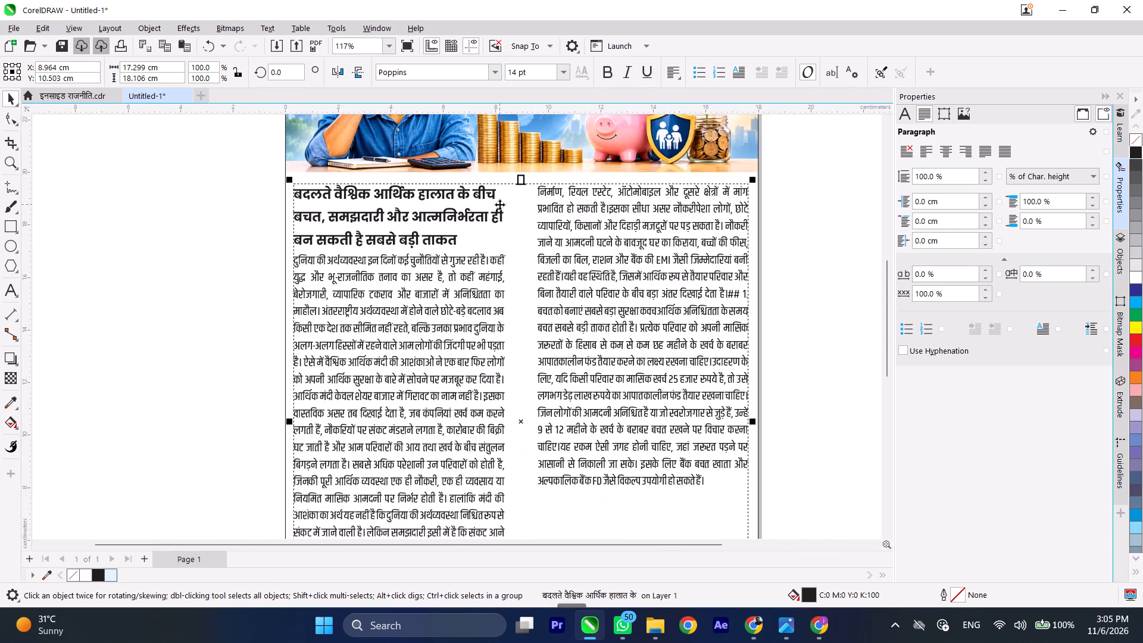
scroll(674, 201, "up", 3)
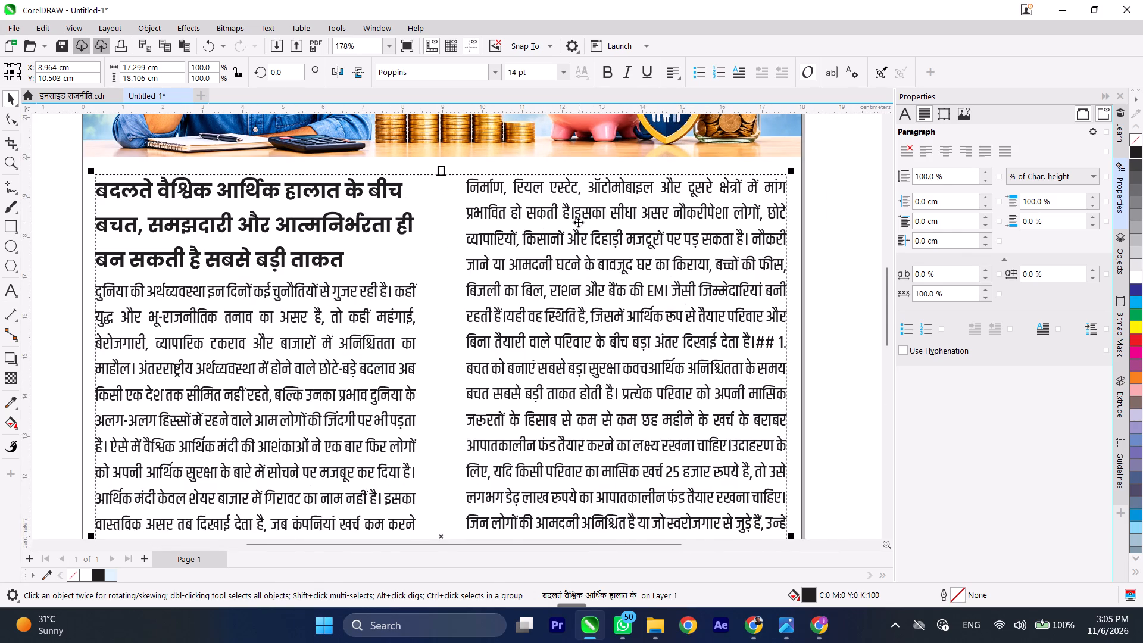
double_click(576, 213)
key("space")
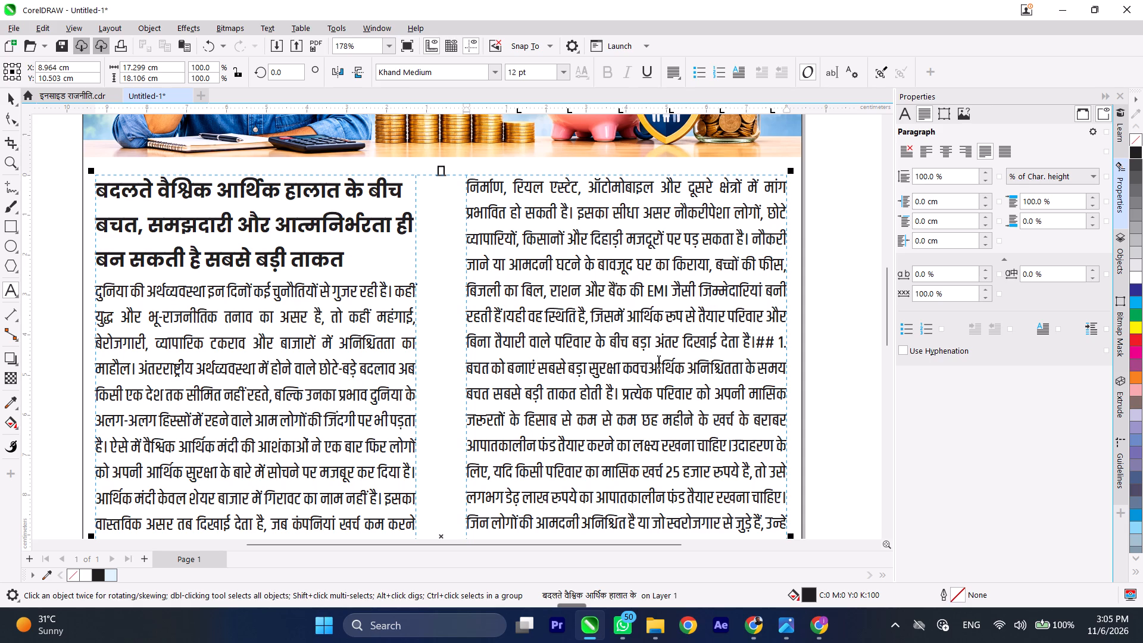
Remove the stray "##" before "1. बचत को बनाएं" in the second column and start that text on a new line.
left_click(778, 342)
key("BackSpace")
key("BackSpace")
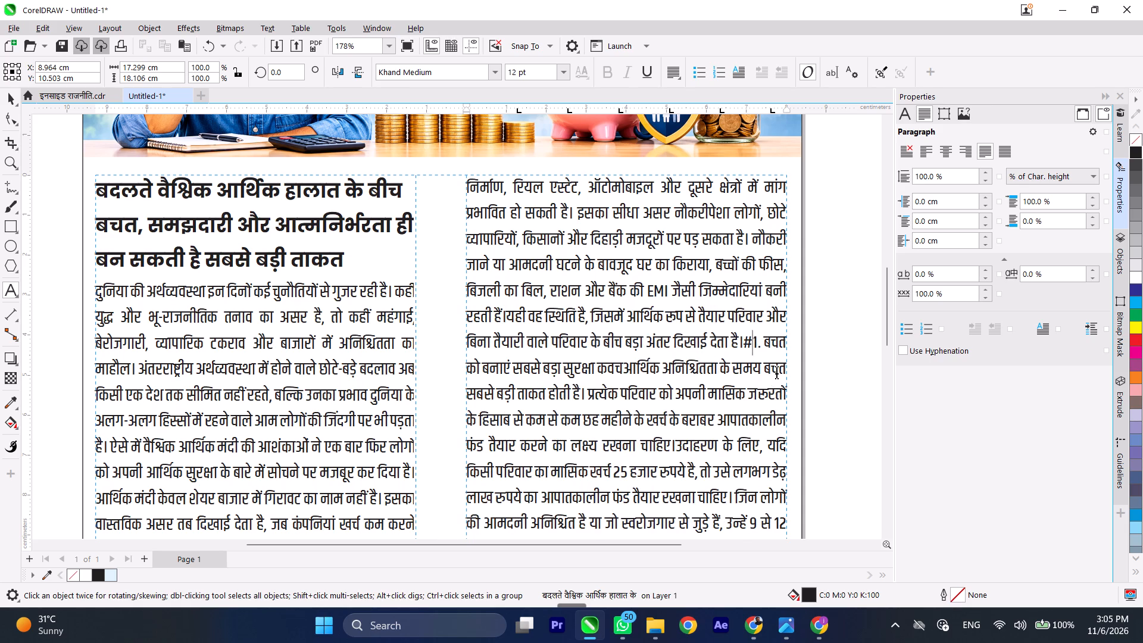
key("BackSpace")
key("Return")
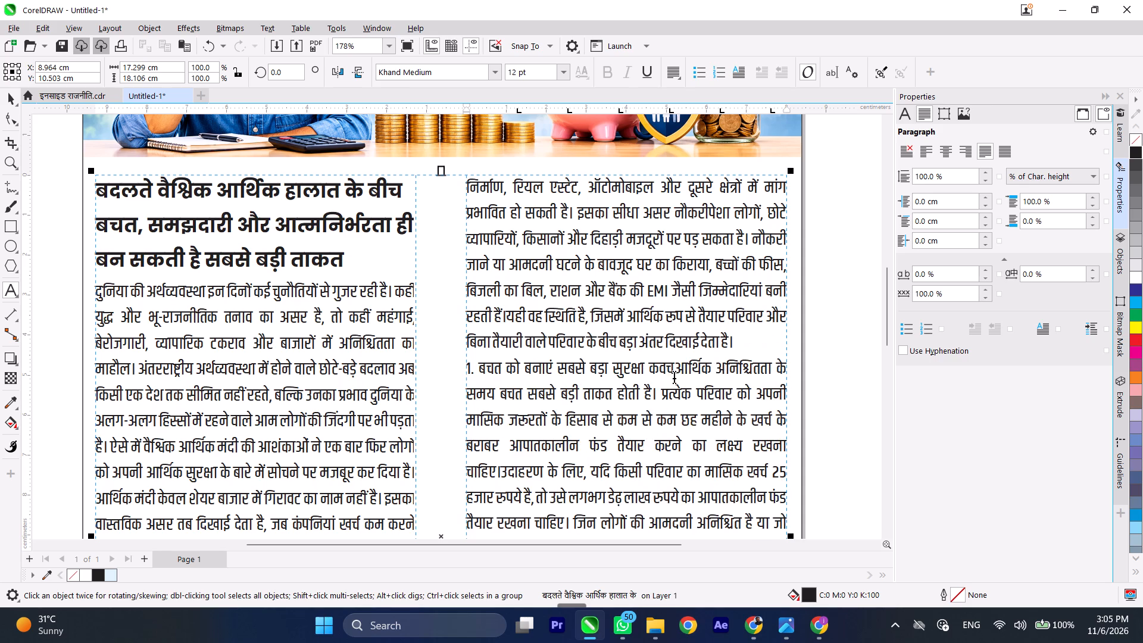
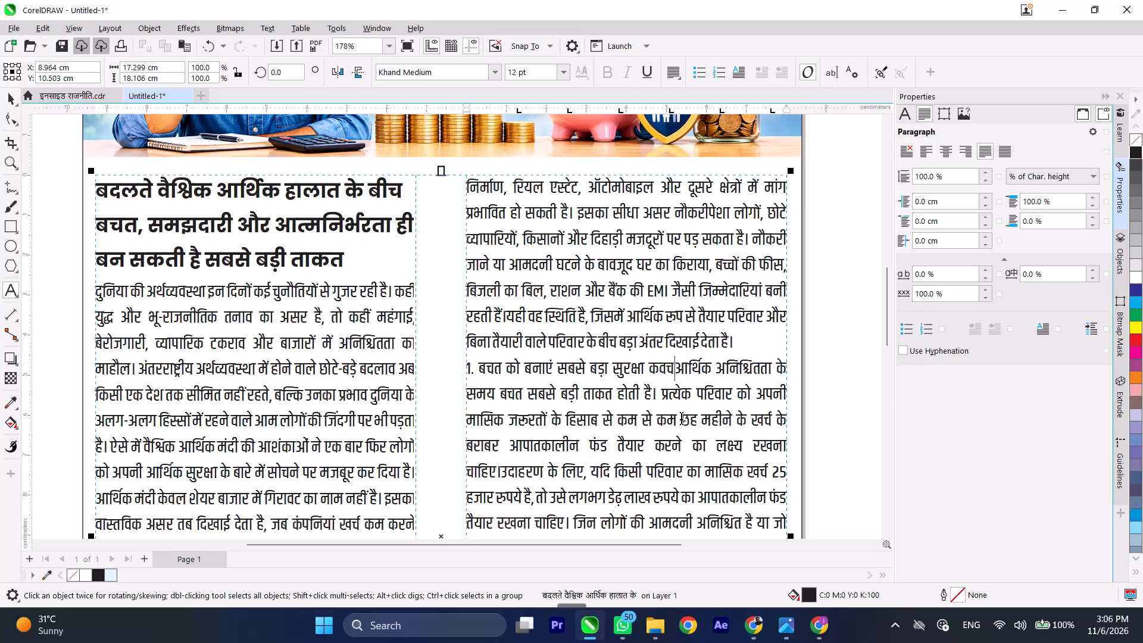
Start the body text "आर्थिक अनिश्चितता के" on a new line after "सुरक्षा कवच" in the second column.
key("Return")
Format the subheading "1. बचत को बनाएं सबसे बड़ा सुरक्षा कवच" in 14 pt Poppins Bold, aligned left.
left_click_drag(666, 364, 427, 369)
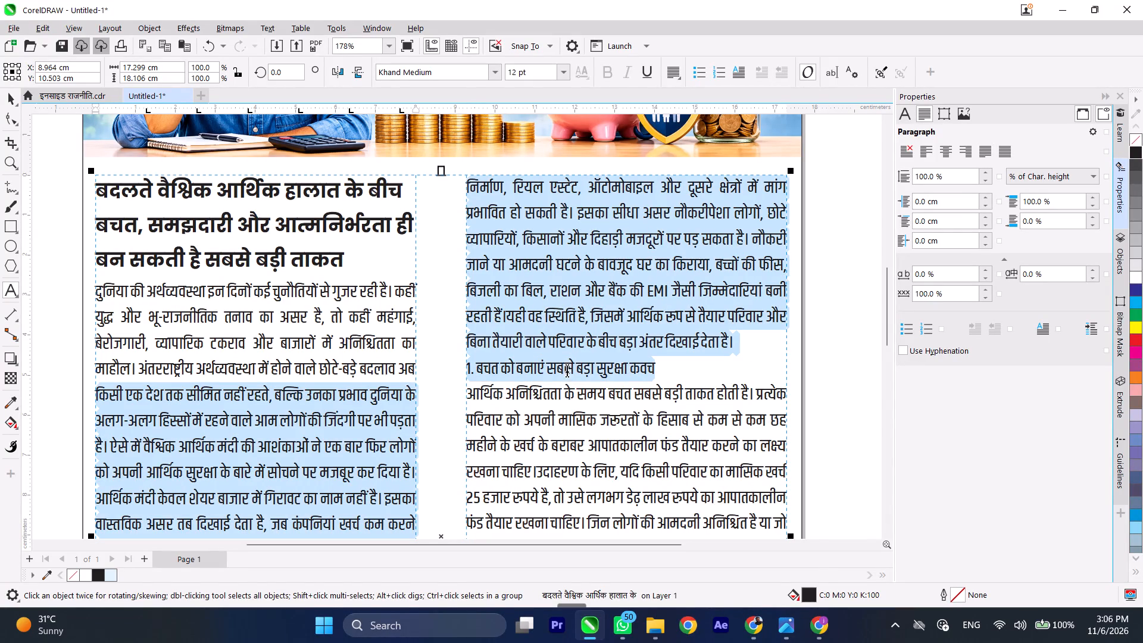
left_click(663, 368)
left_click_drag(668, 367, 447, 373)
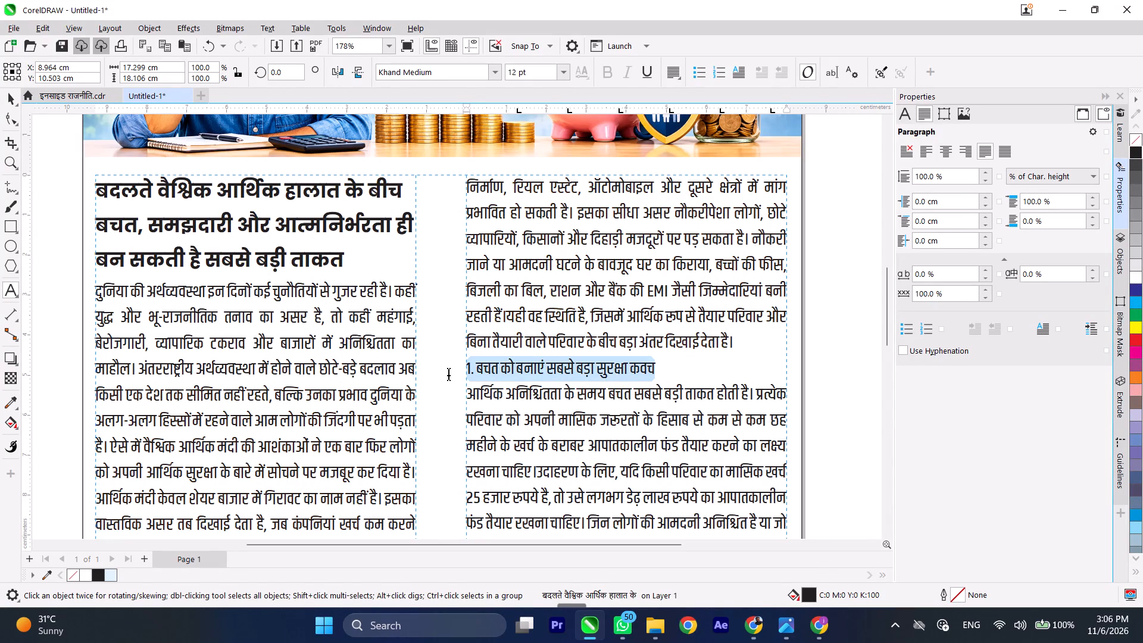
left_click(558, 74)
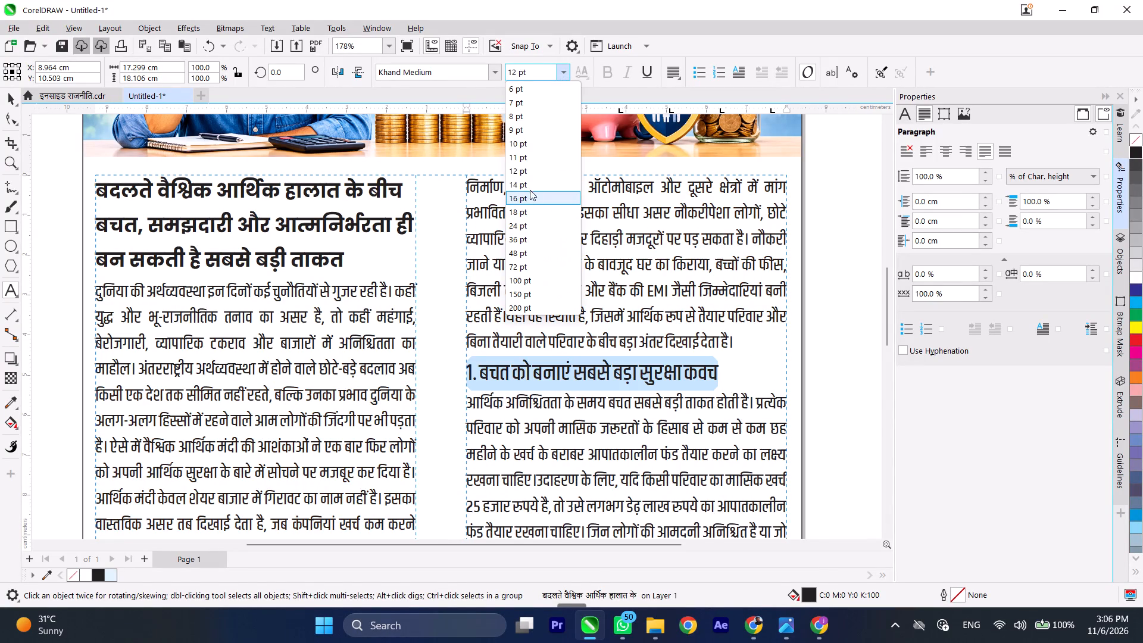
left_click(530, 186)
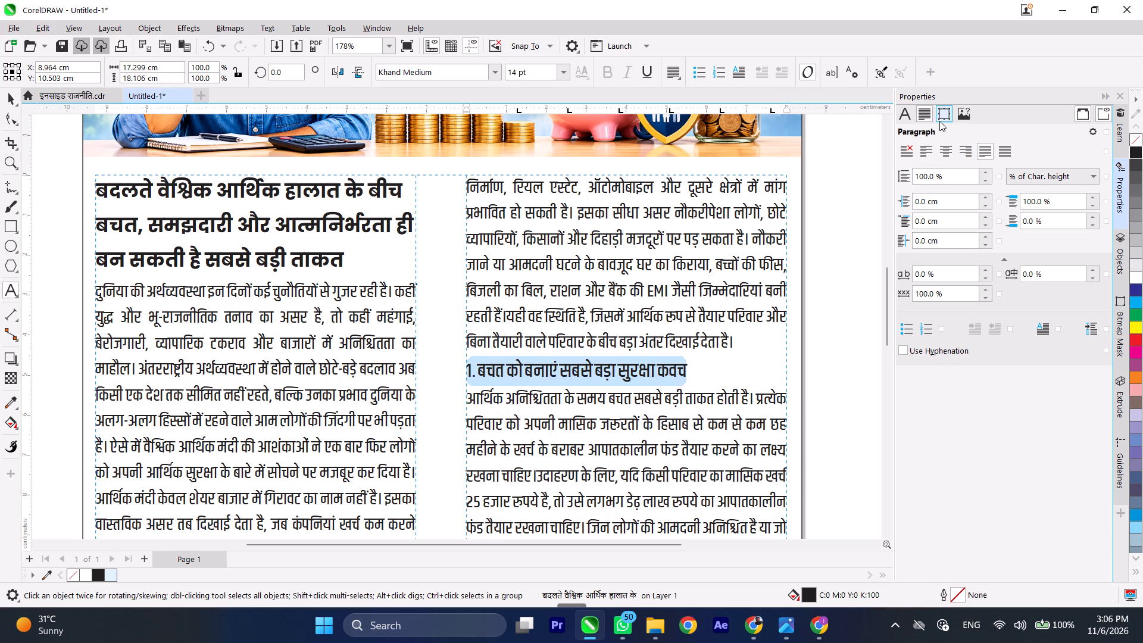
left_click(905, 116)
left_click(1035, 151)
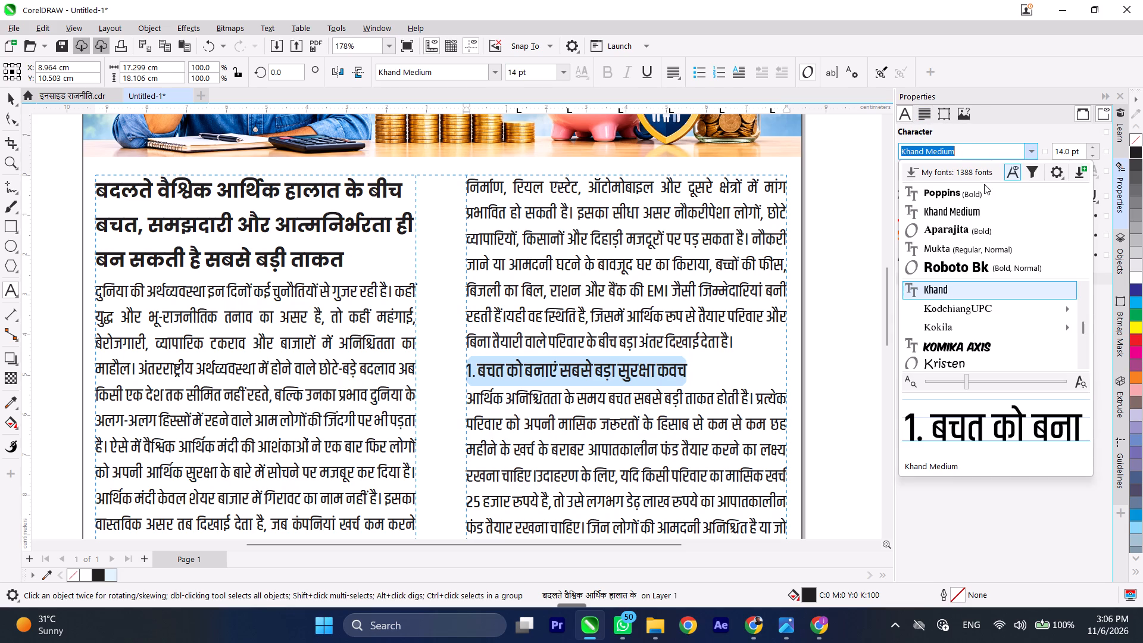
left_click(984, 184)
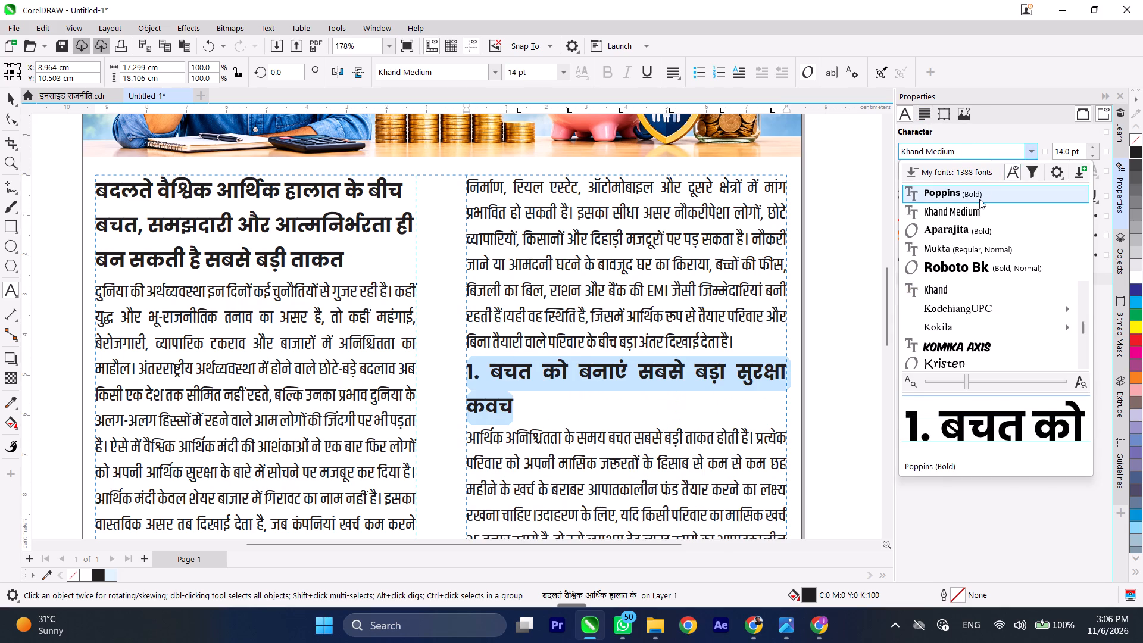
left_click(975, 186)
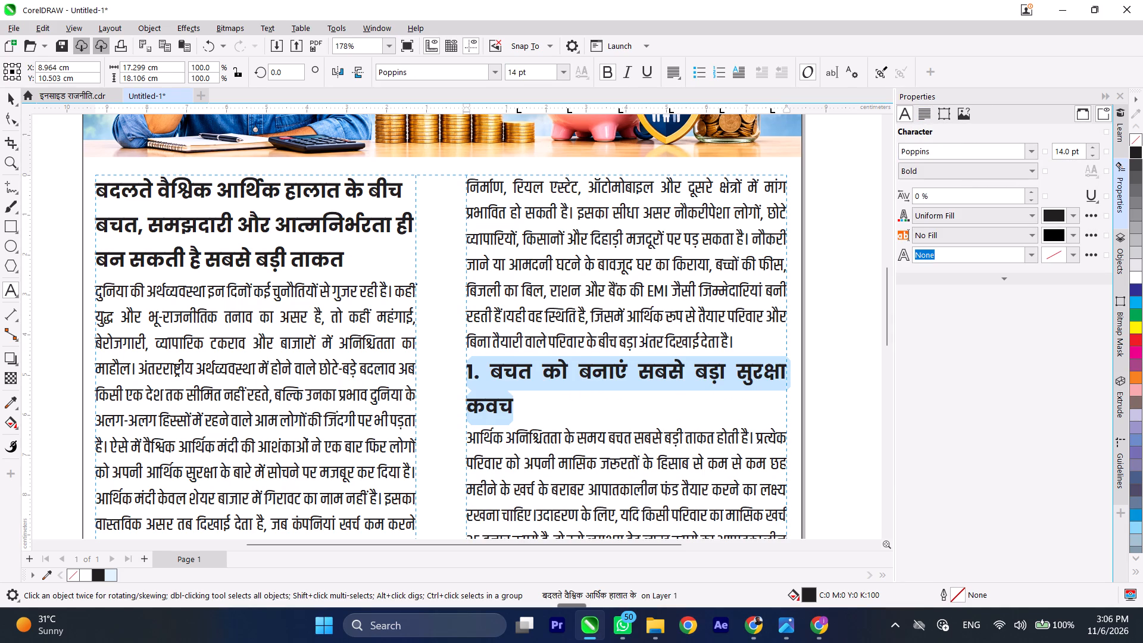
left_click(917, 119)
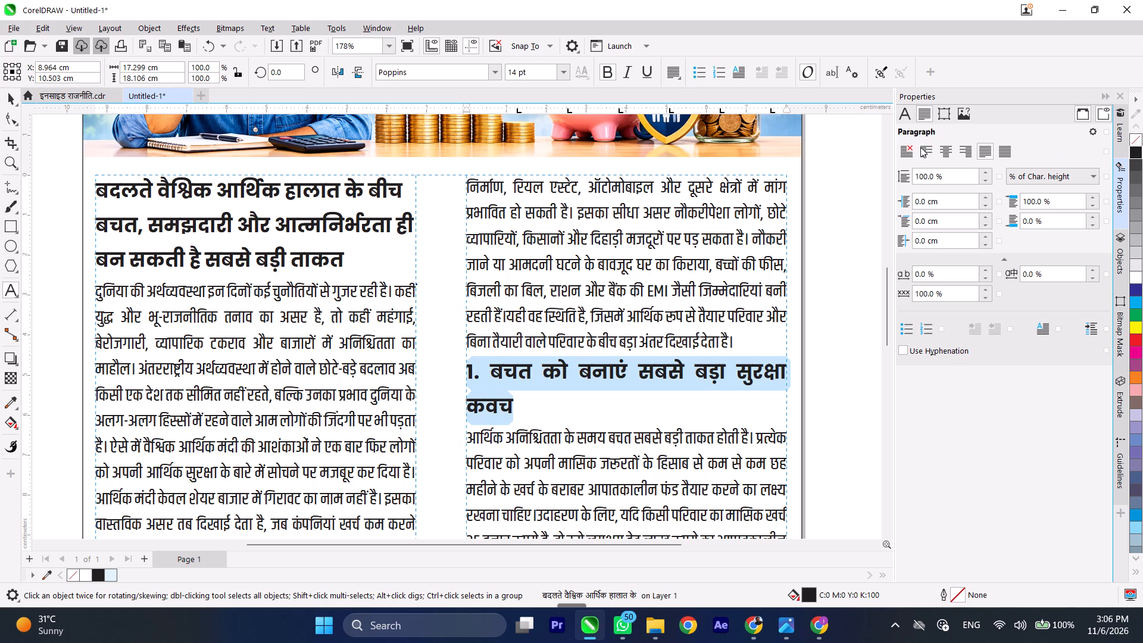
left_click(922, 148)
Insert the missing space before "उदाहरण के लिए" in the paragraph under the "1. बचत को बनाएं" subheading.
scroll(621, 260, "down", 4)
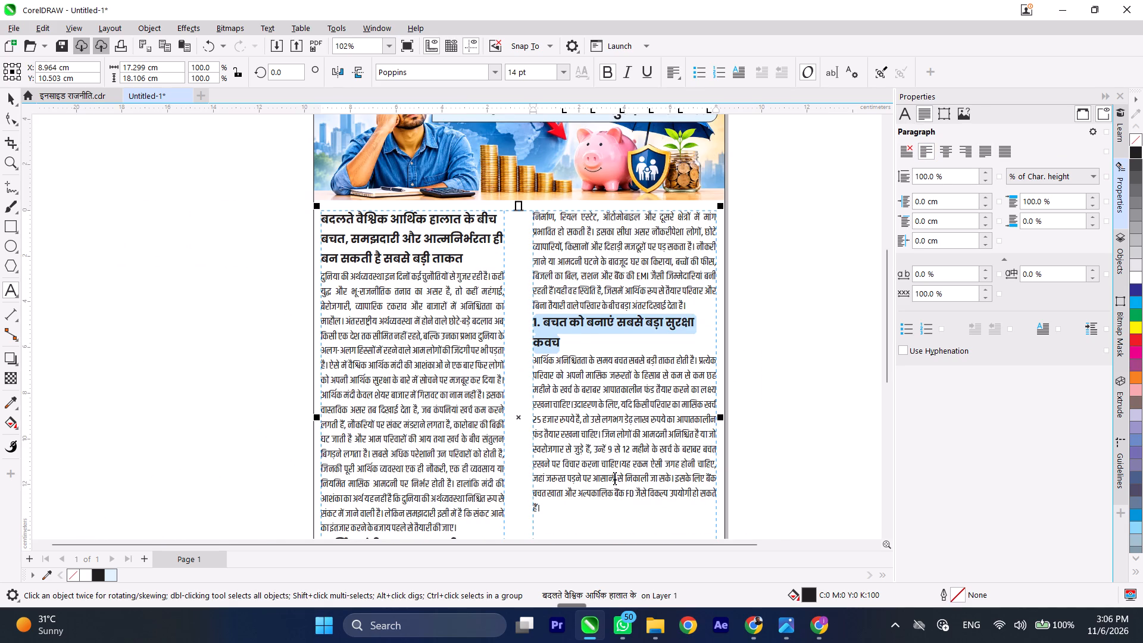
scroll(626, 295, "down", 2)
scroll(628, 455, "up", 5)
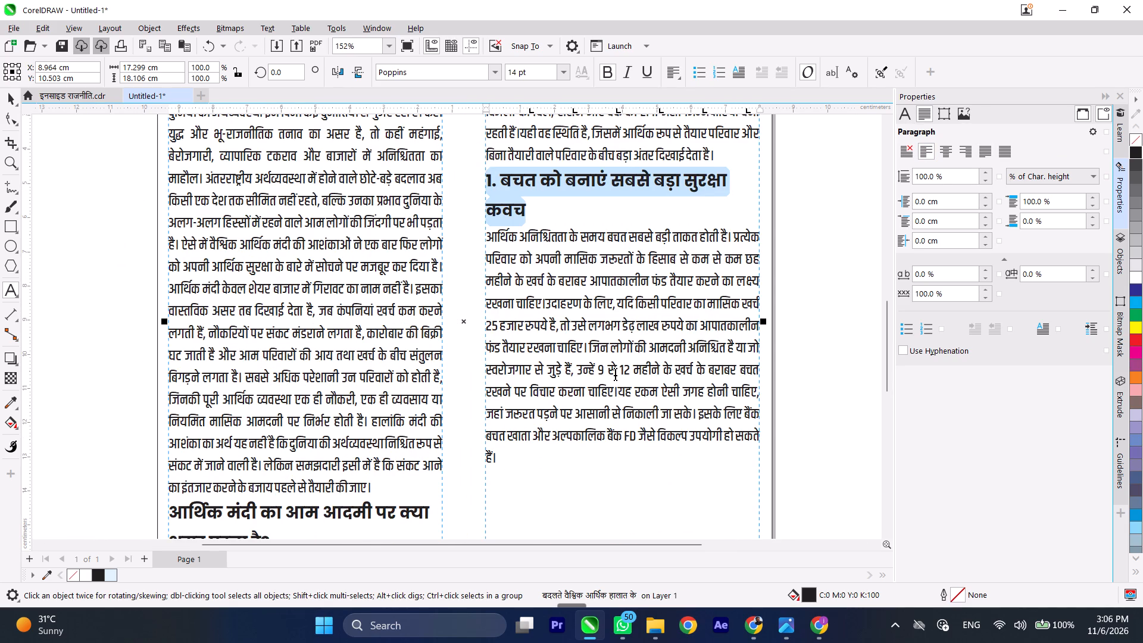
left_click(545, 304)
key("space")
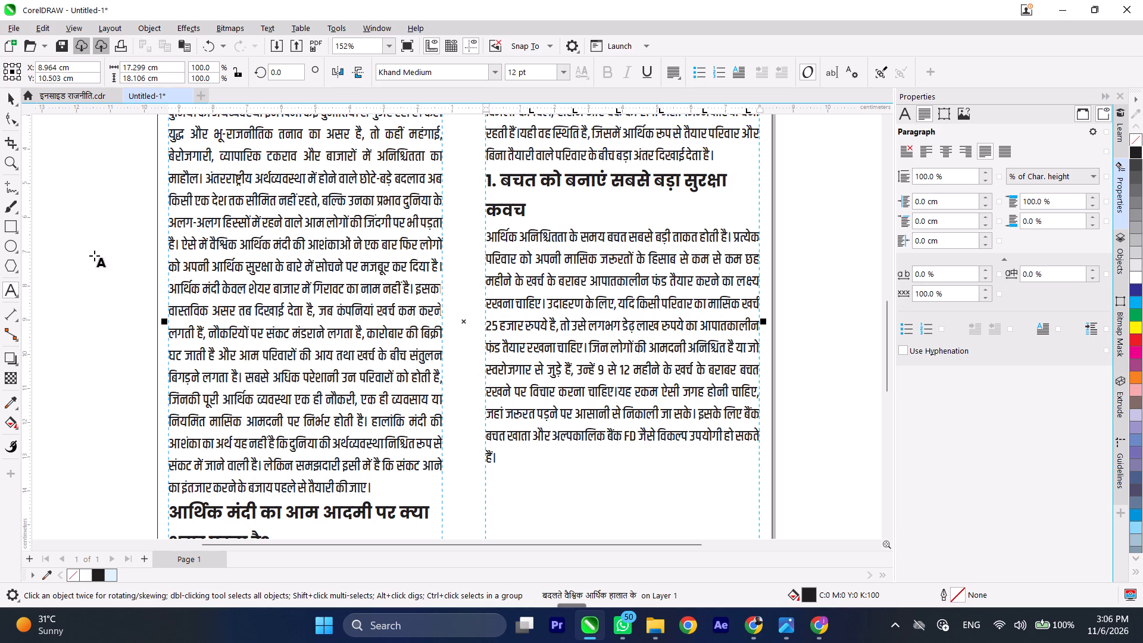
Leave text editing, deselect the article text and check the layout of the whole page.
left_click(11, 98)
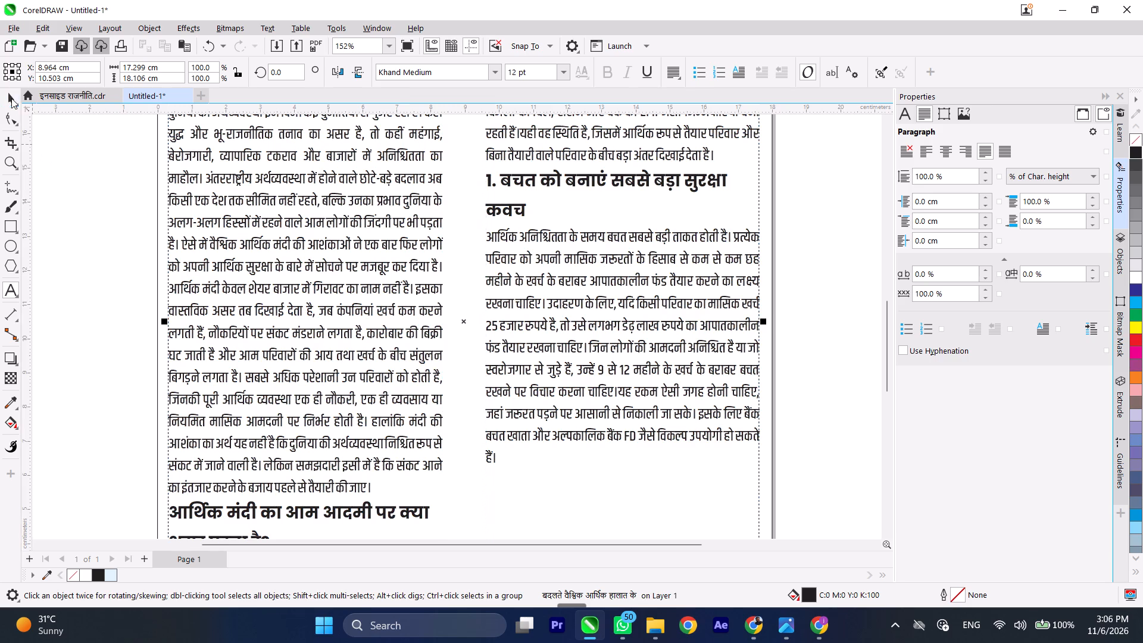
scroll(549, 280, "down", 4)
left_click(768, 313)
scroll(606, 364, "down", 3)
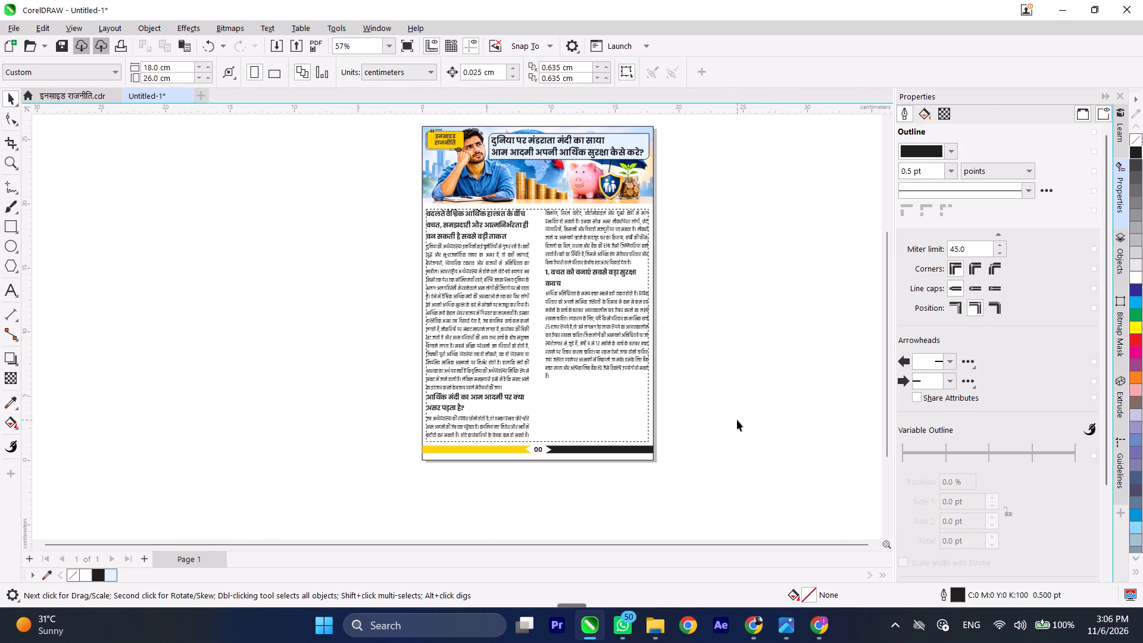
scroll(737, 420, "down", 1)
scroll(528, 367, "up", 3)
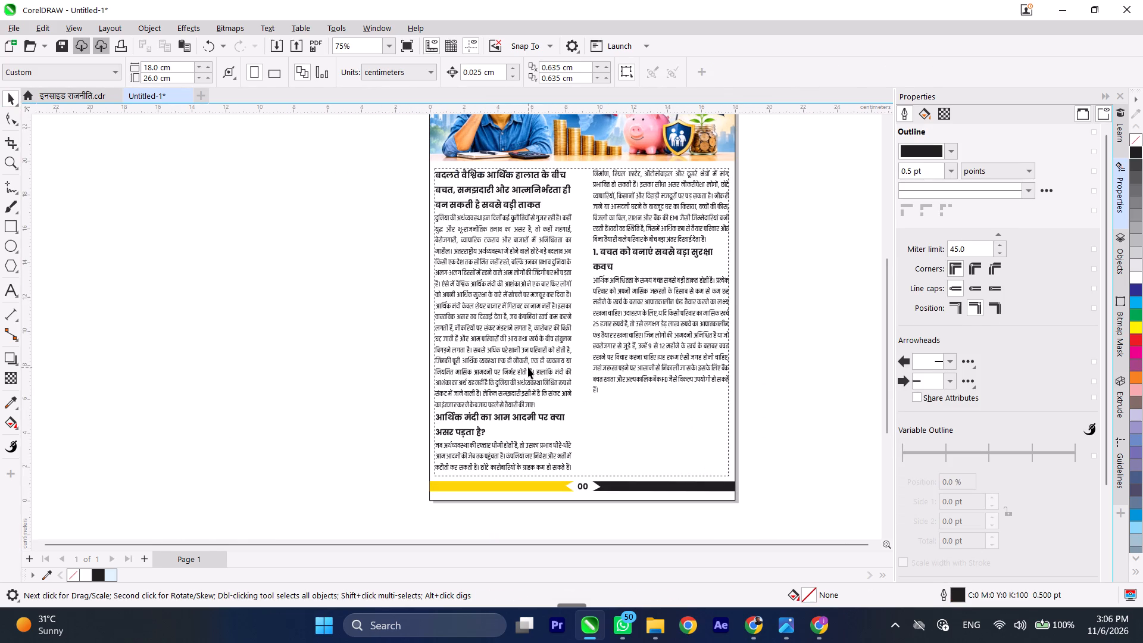
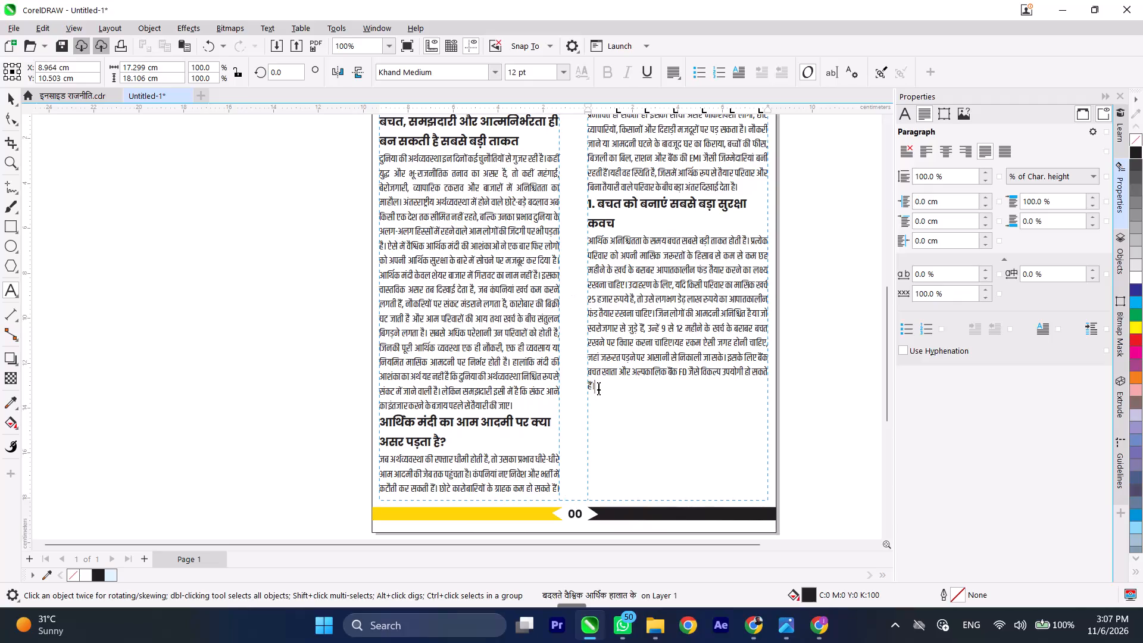
Paste the "2. कर्ज और EMI का बोझ कम करें" section on a new line after the second column's text and remove its leading "##".
key("Return")
key("ctrl+v")
scroll(599, 391, "up", 4)
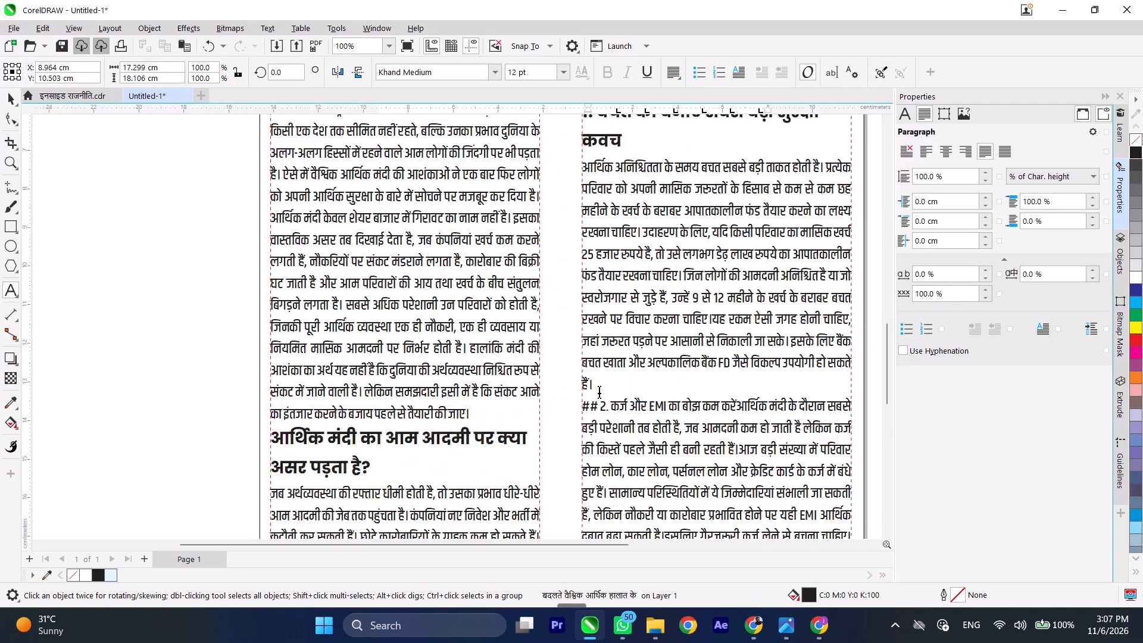
left_click(601, 405)
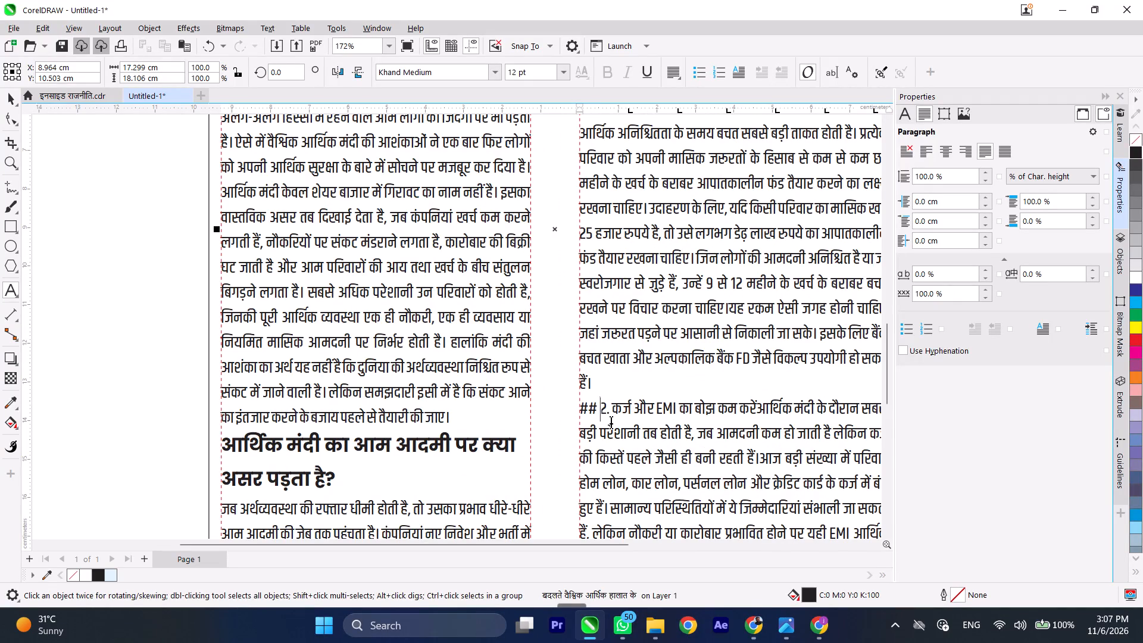
key("BackSpace")
key("BackSpace")
key("BackSpace")
key("BackSpace")
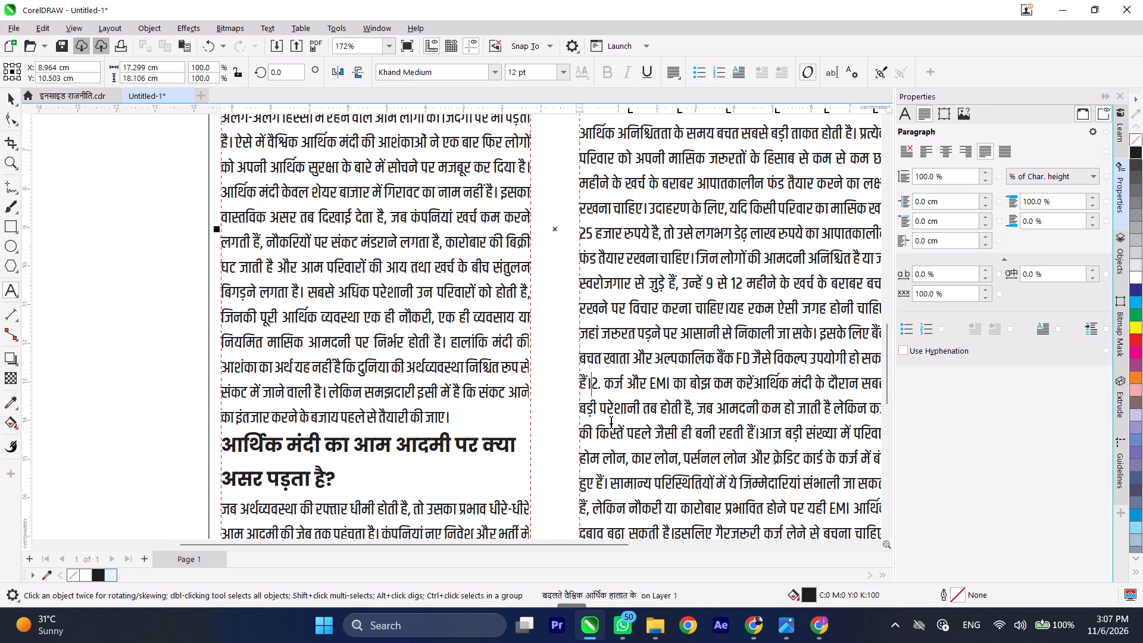
key("Return")
Start the body text "आर्थिक मंदी के दौरान" on a new line after the heading words "बोझ कम करें".
scroll(611, 388, "down", 3)
scroll(711, 450, "up", 4)
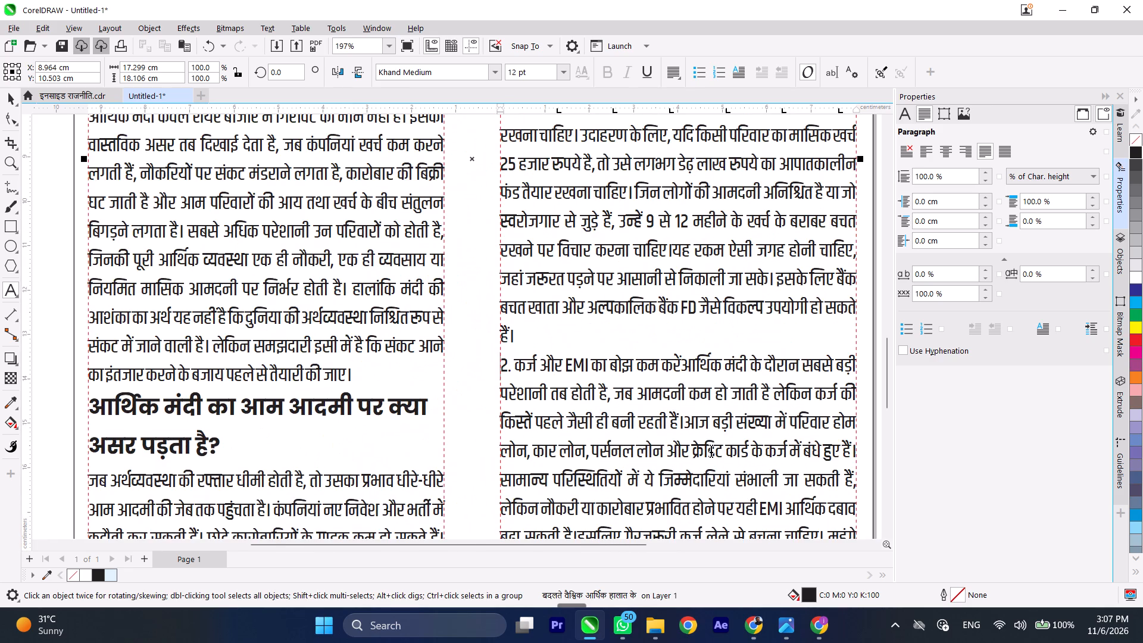
left_click(683, 357)
key("Right")
key("Left")
key("Return")
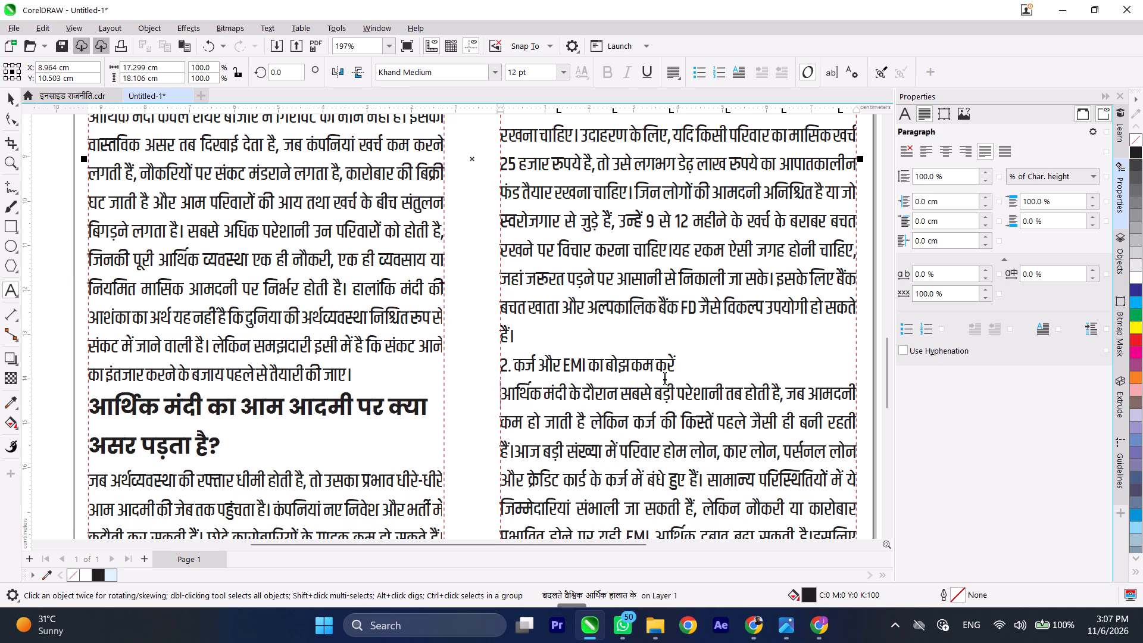
Format the subheading "2. कर्ज और EMI का बोझ कम करें" in 14 pt Poppins Bold, aligned left.
left_click_drag(705, 363, 482, 365)
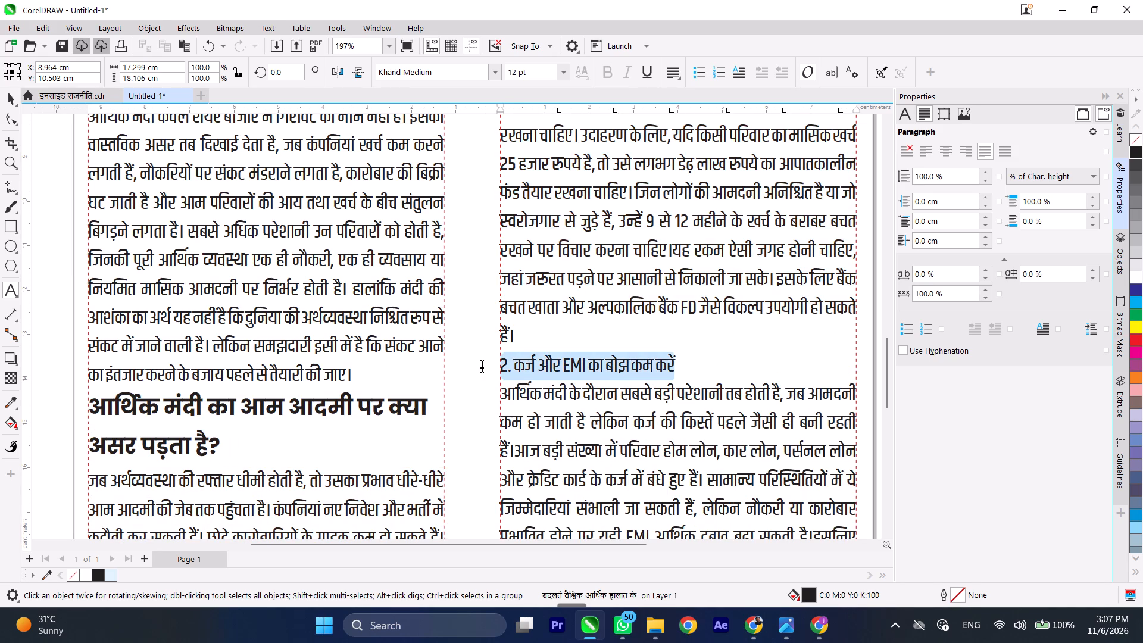
left_click(557, 77)
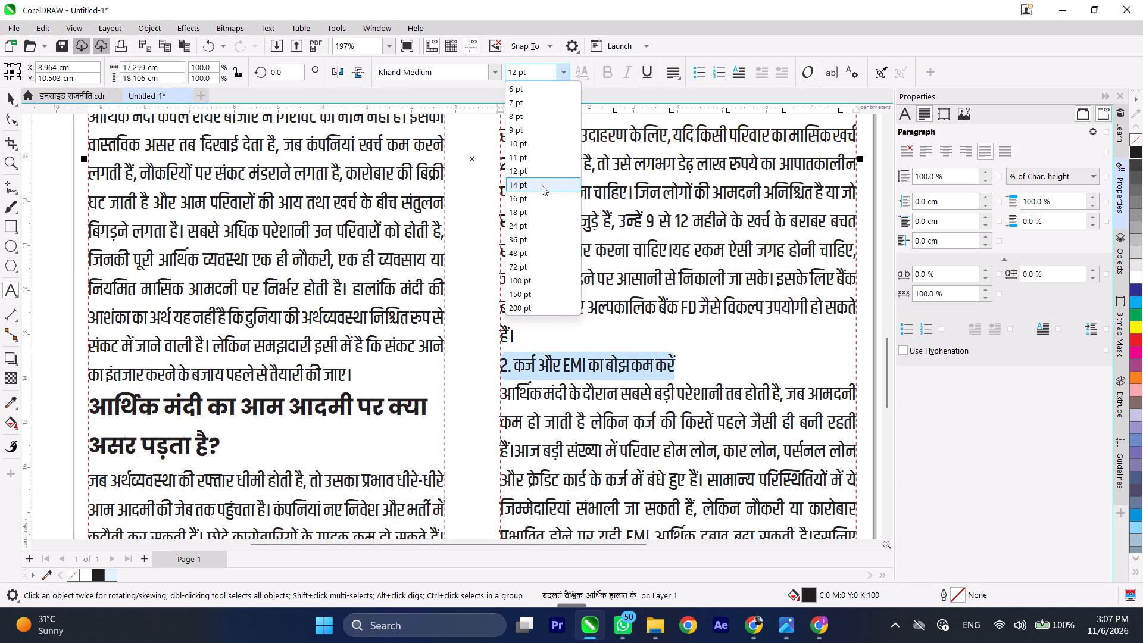
left_click(542, 185)
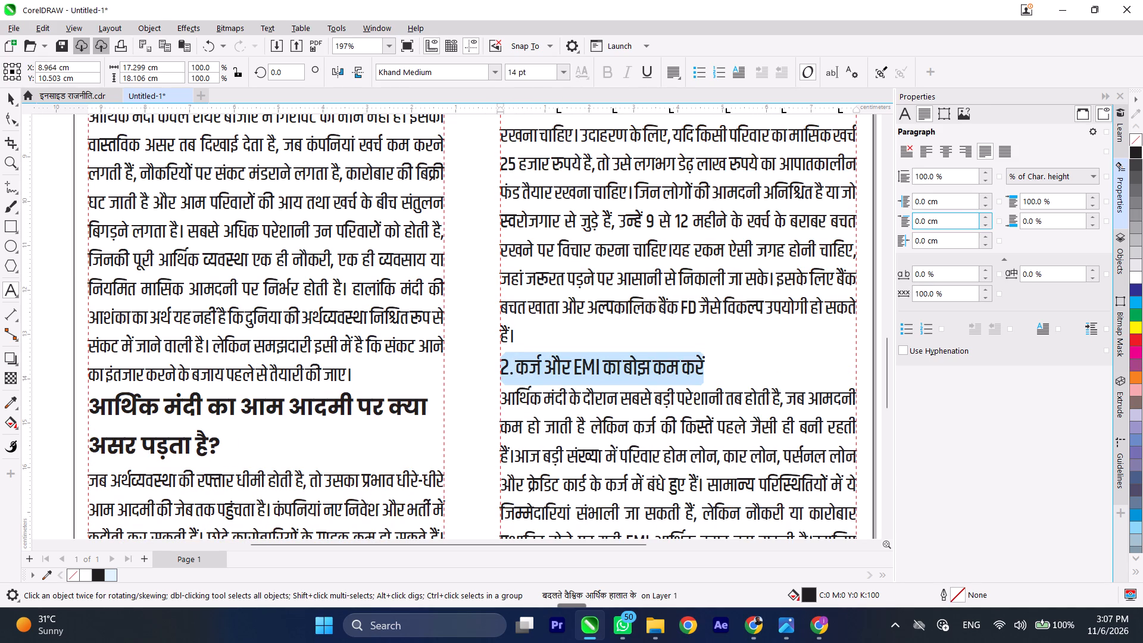
left_click(920, 151)
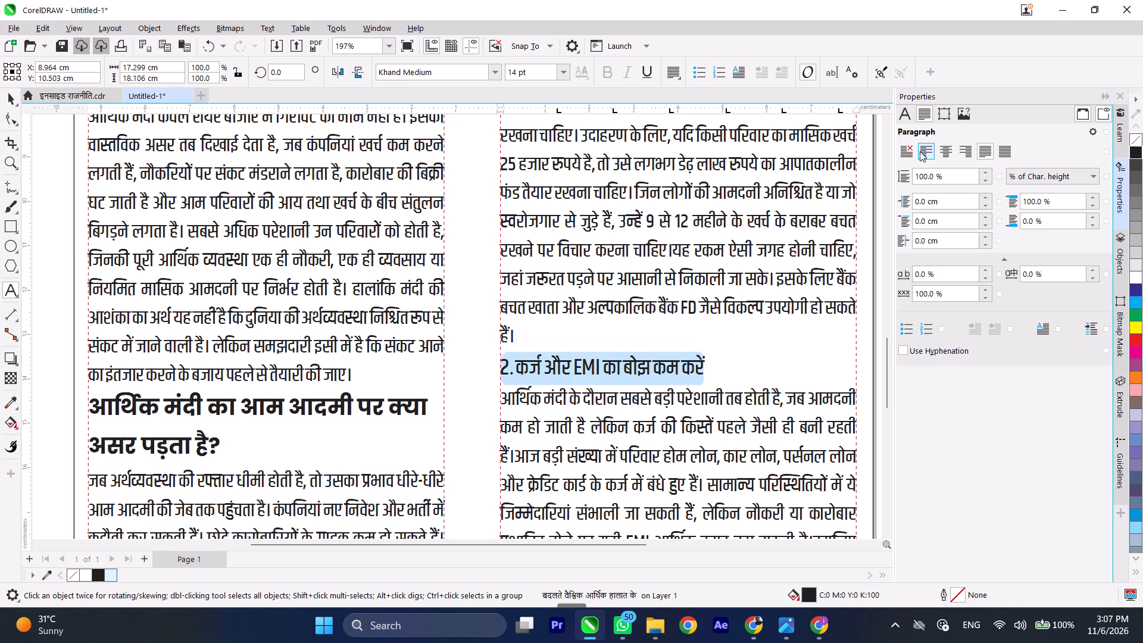
left_click(908, 116)
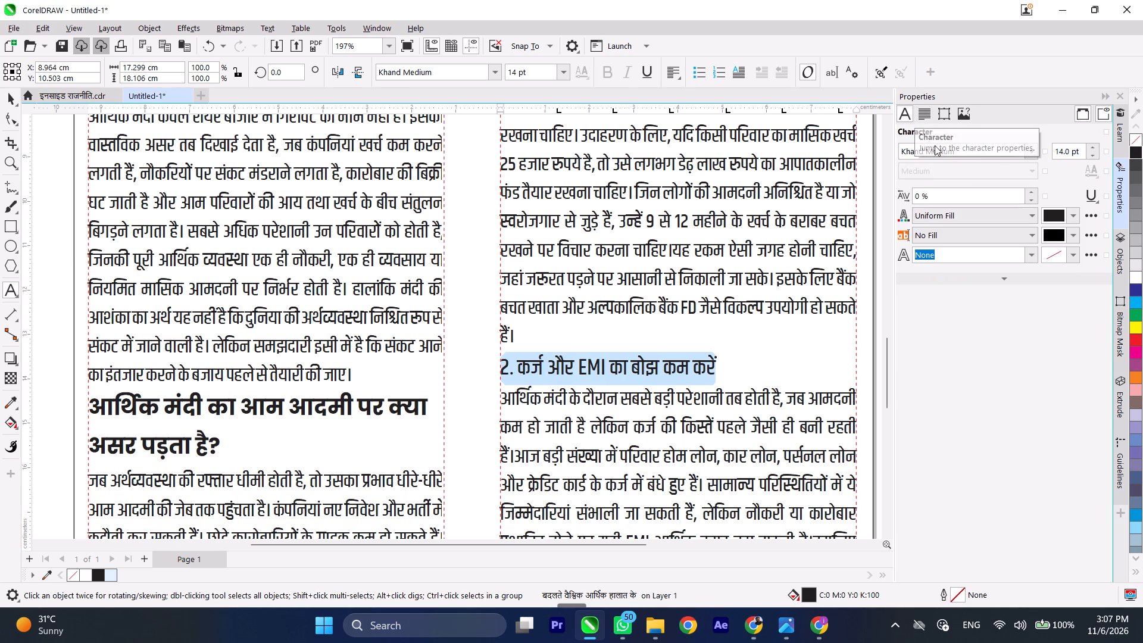
left_click(1029, 150)
left_click(984, 191)
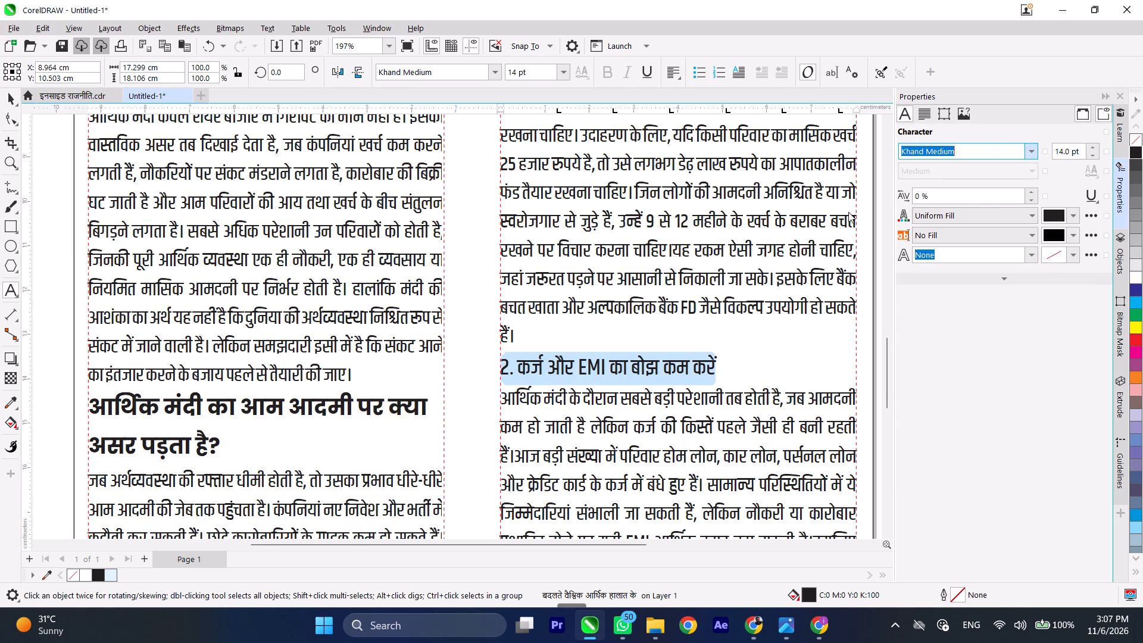
Insert the missing space before "आज बड़ी संख्या" in the paragraph under the "2. कर्ज और EMI" subheading.
scroll(588, 177, "down", 4)
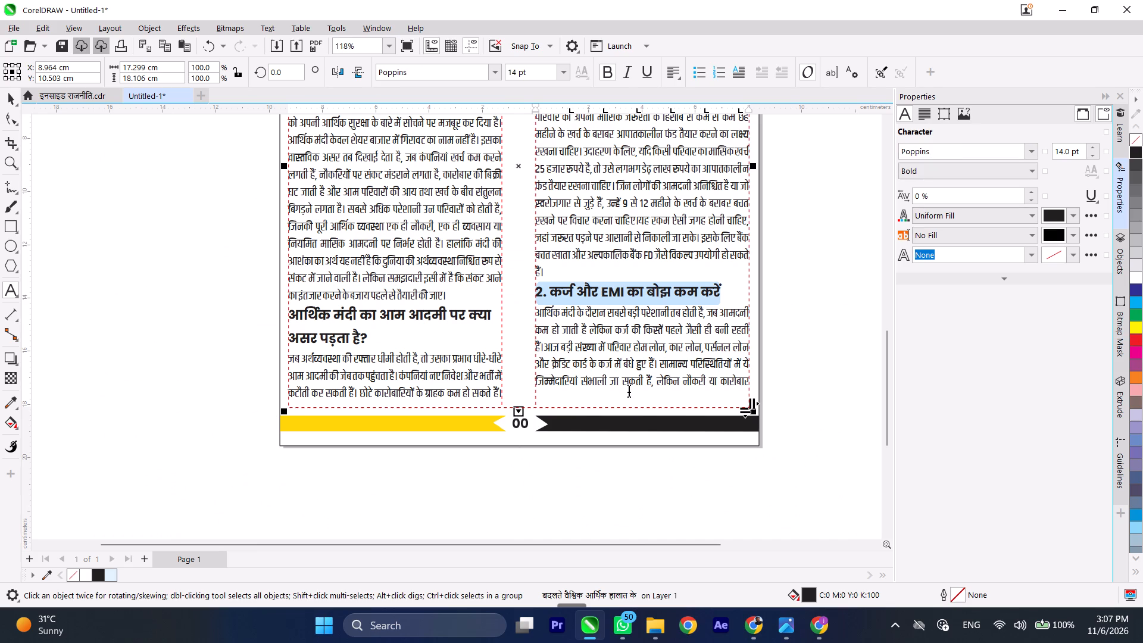
scroll(615, 387, "up", 3)
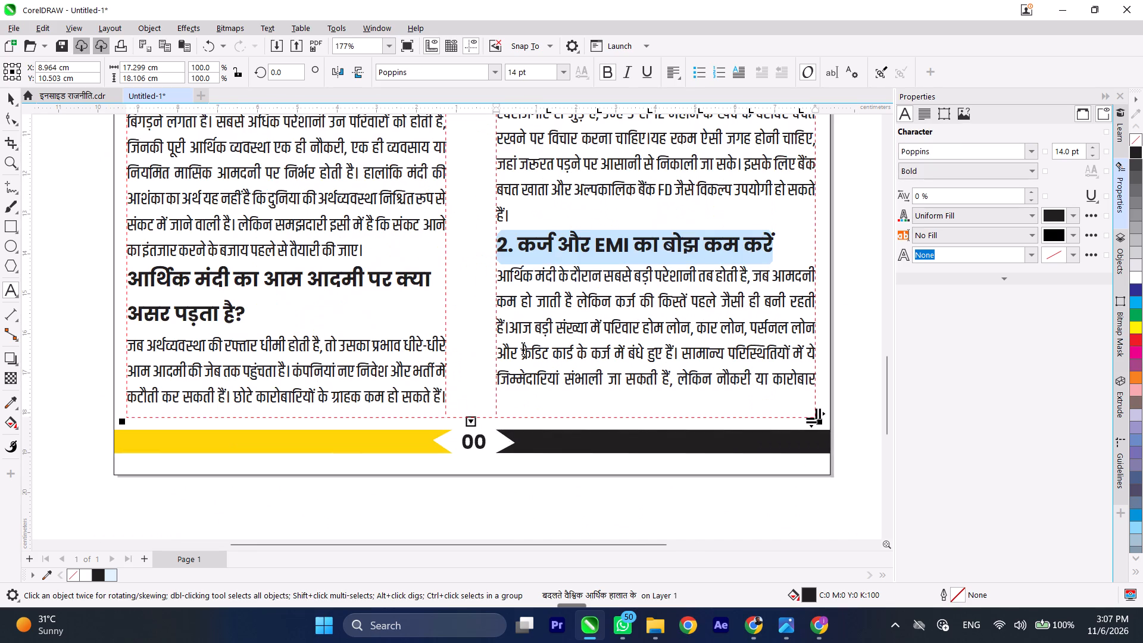
left_click(510, 325)
key("space")
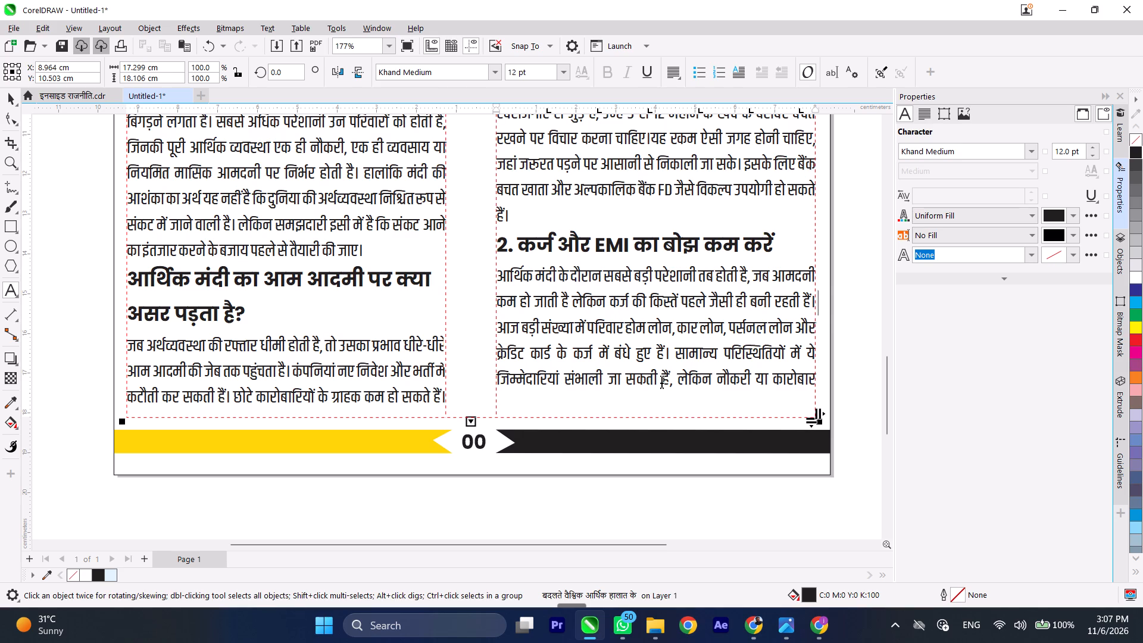
Extend the article frame's bottom edge to a height of about 18.5 cm and insert the missing space before "इसलिए".
scroll(661, 380, "up", 1)
scroll(644, 313, "down", 2)
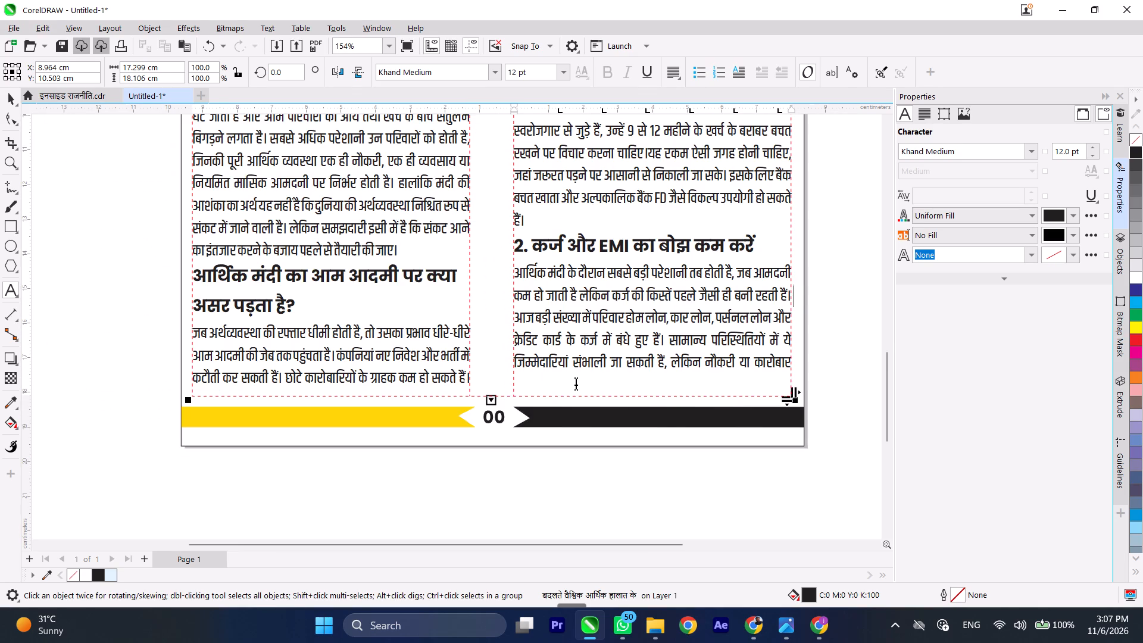
left_click_drag(490, 402, 491, 410)
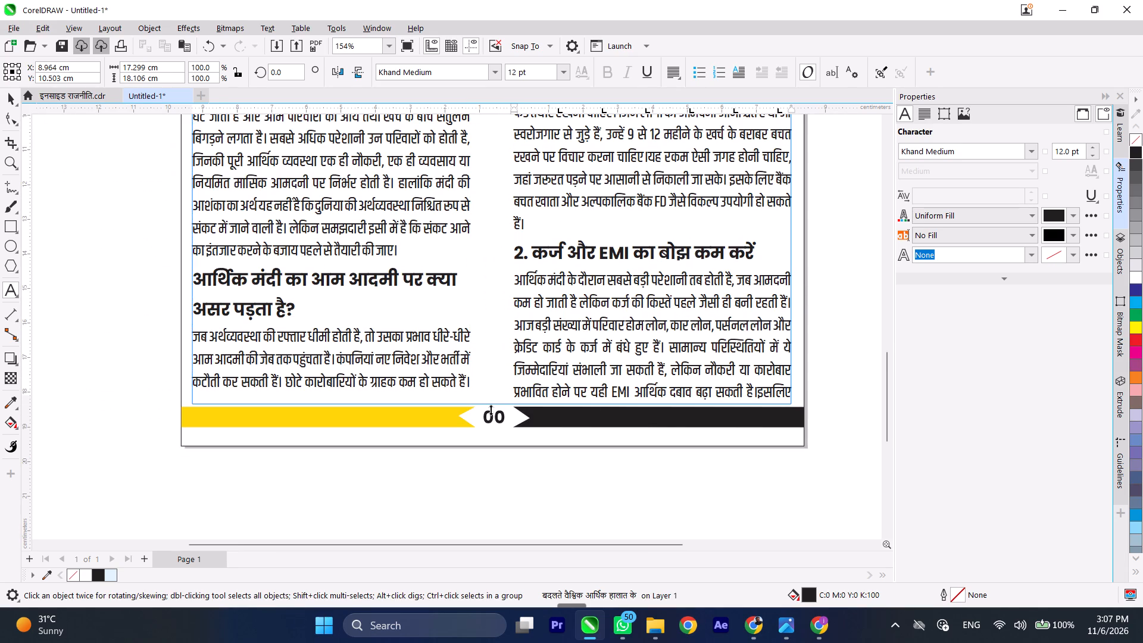
left_click_drag(491, 410, 492, 417)
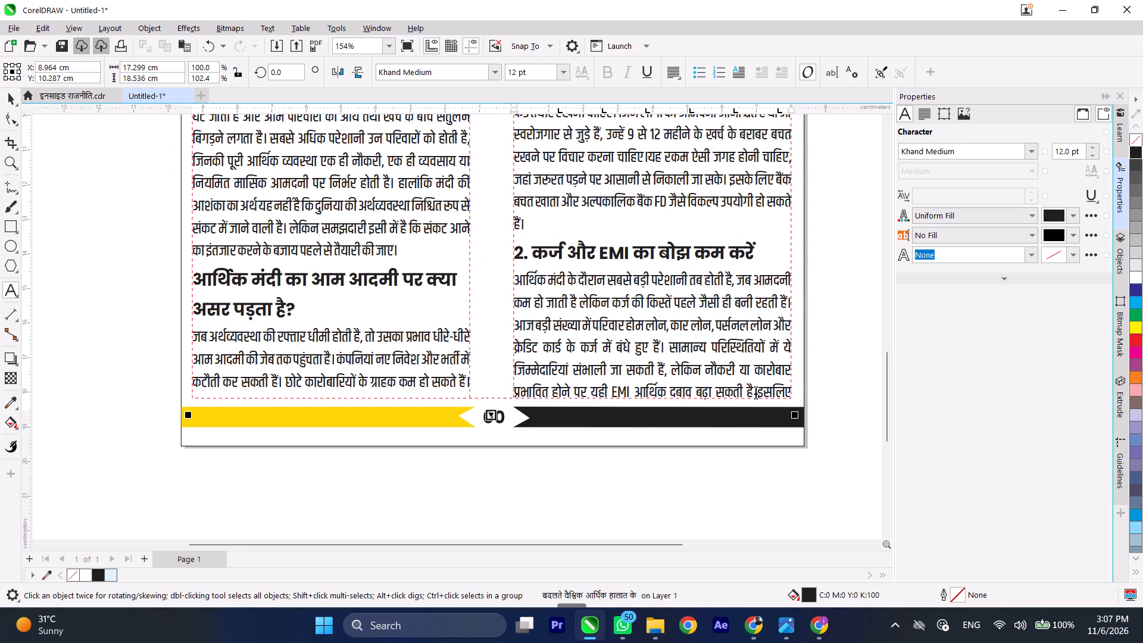
left_click(757, 391)
key("space")
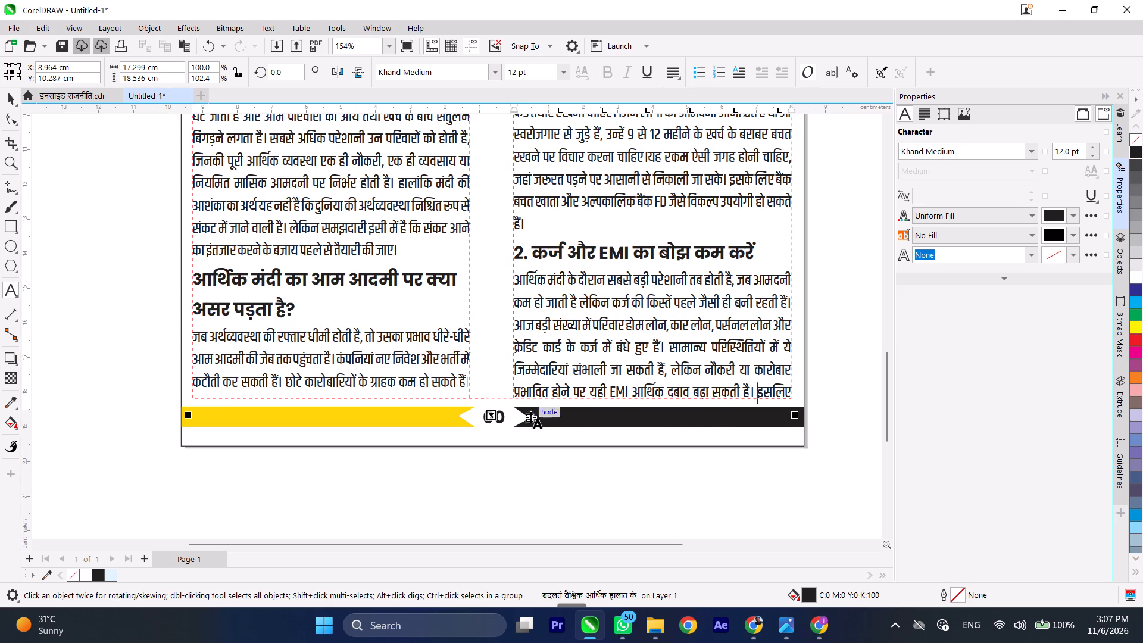
Extend the article frame's bottom edge below the page so the frame is about 21.3 cm tall, exposing the rest of the pasted section.
left_click_drag(489, 419, 491, 433)
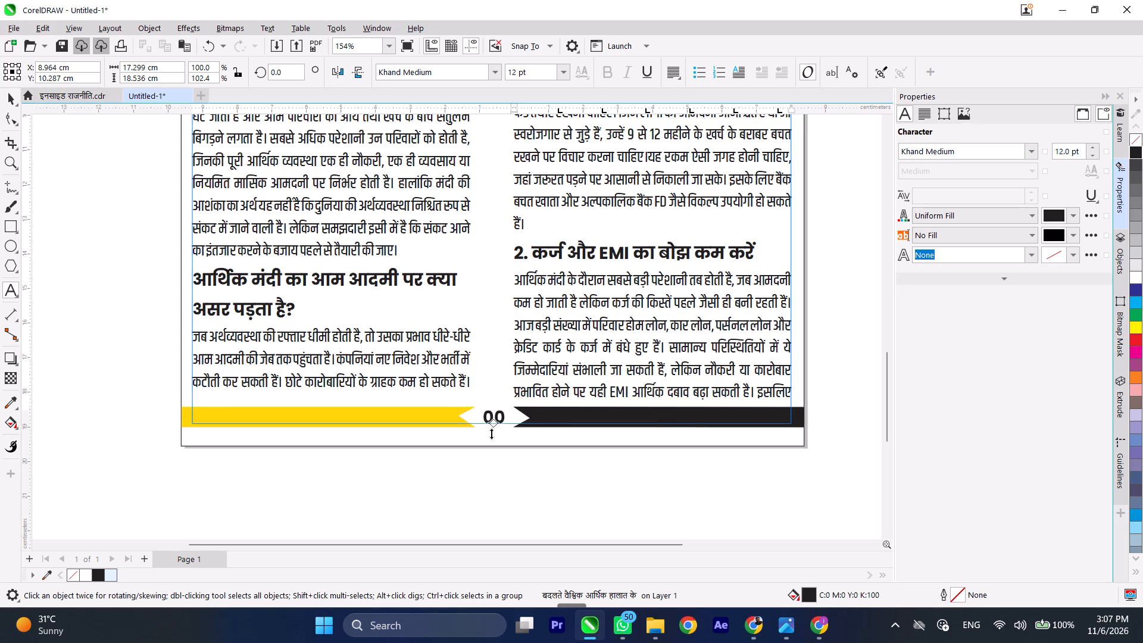
left_click_drag(491, 433, 493, 462)
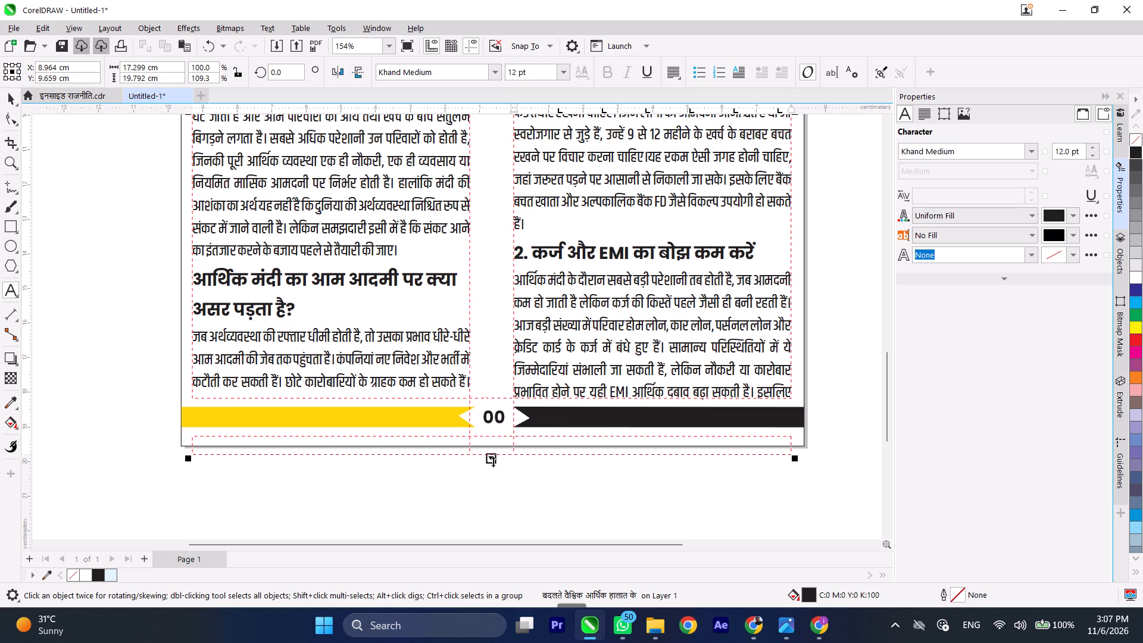
scroll(492, 277, "down", 3)
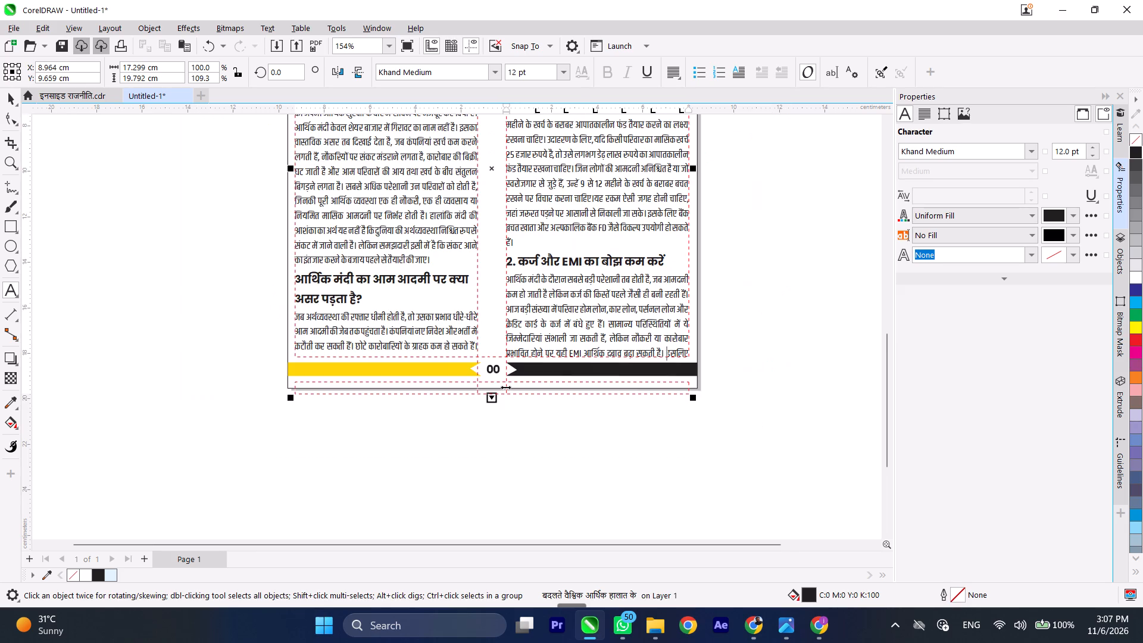
left_click_drag(491, 402, 496, 436)
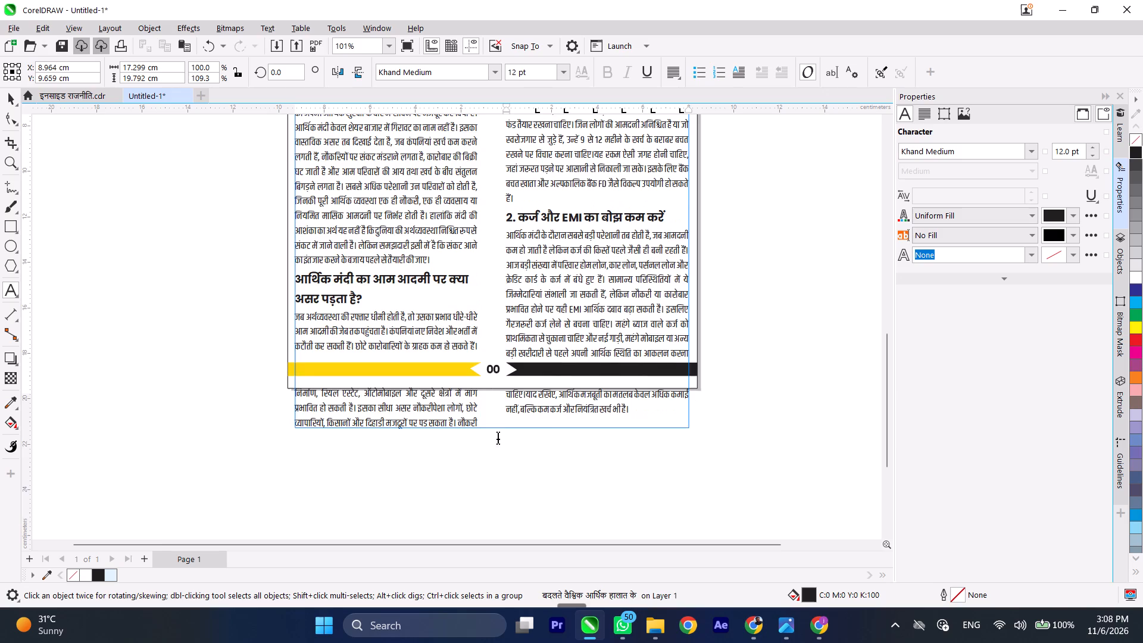
Insert the missing space before "याद रखिए" in the section's closing lines and leave text editing.
scroll(608, 413, "up", 3)
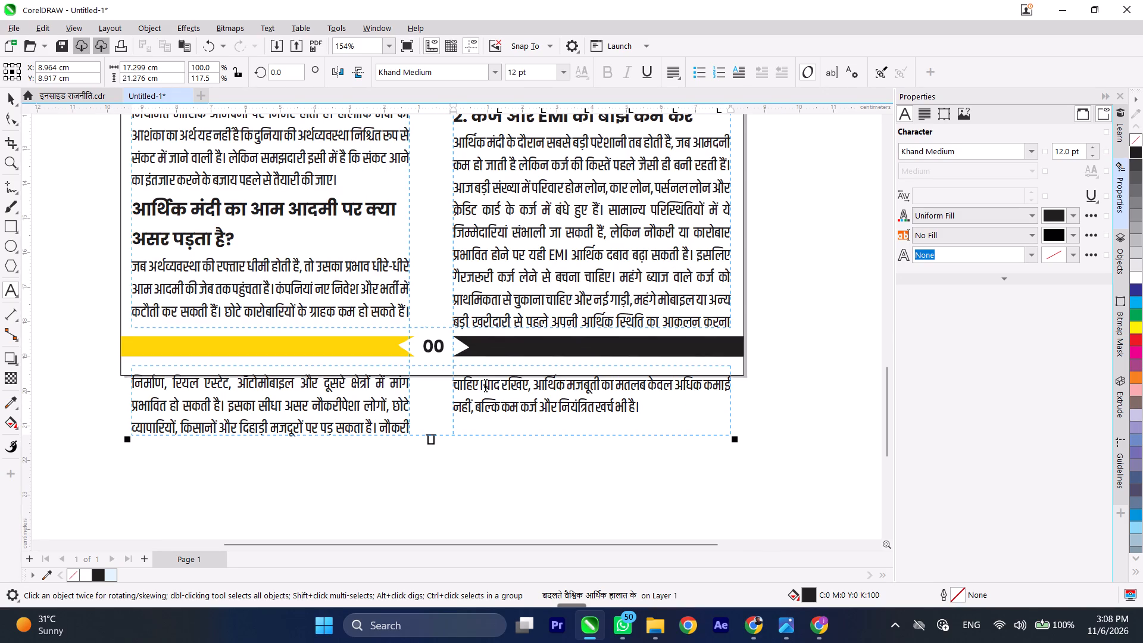
left_click(484, 383)
key("space")
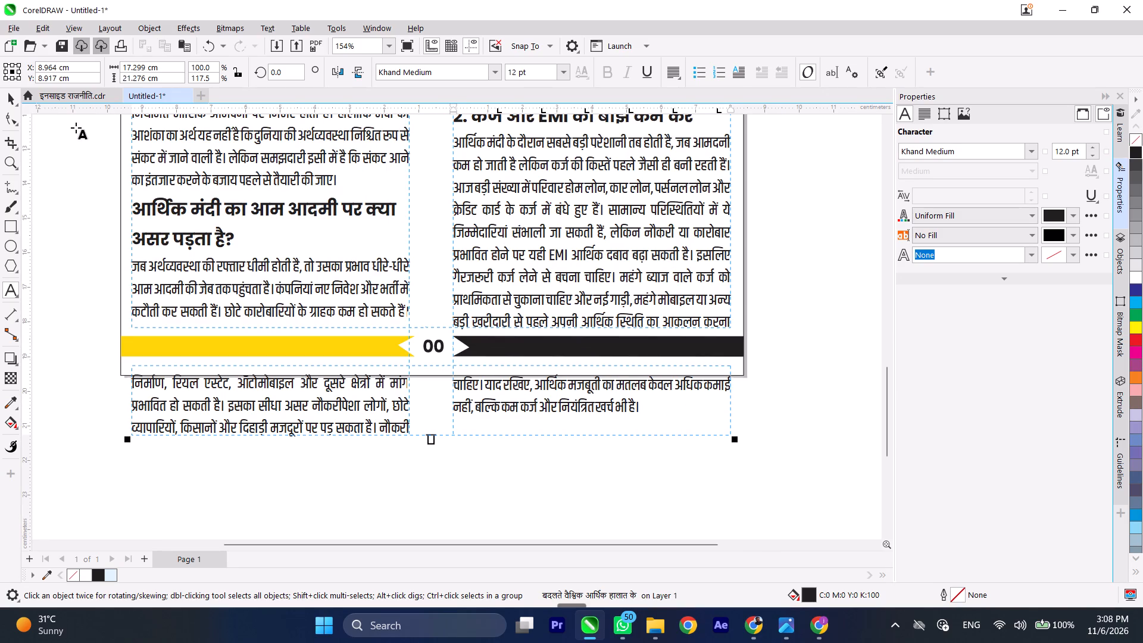
left_click(11, 96)
Raise the article frame's top edge to just below the banner picture, making the frame about 21.6 cm tall.
scroll(546, 339, "down", 4)
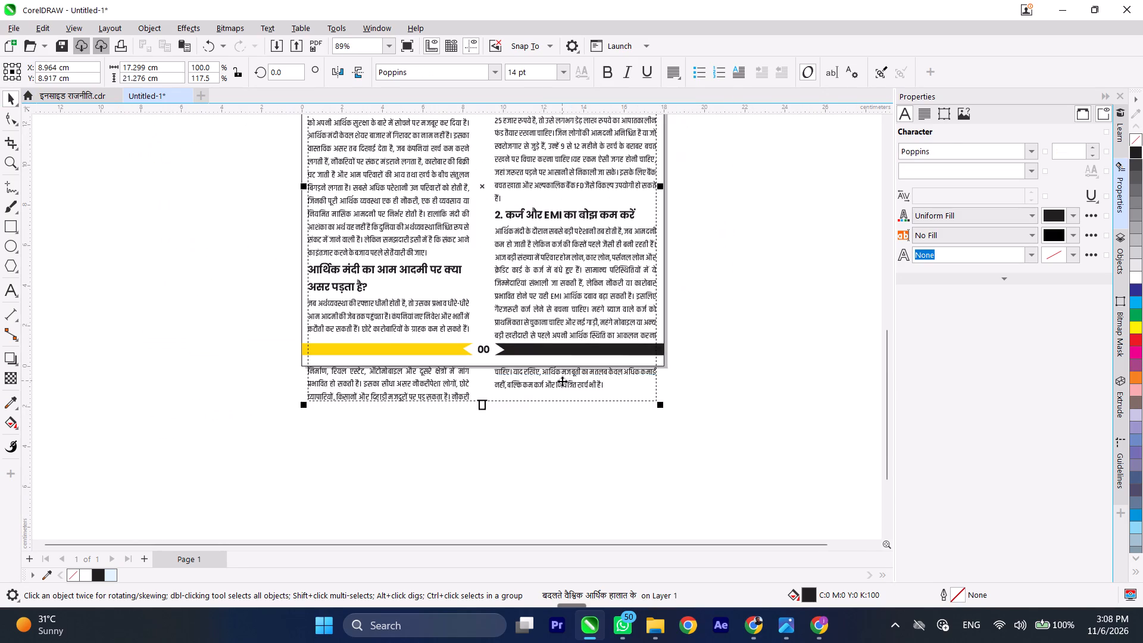
scroll(557, 406, "down", 5)
scroll(524, 328, "up", 2)
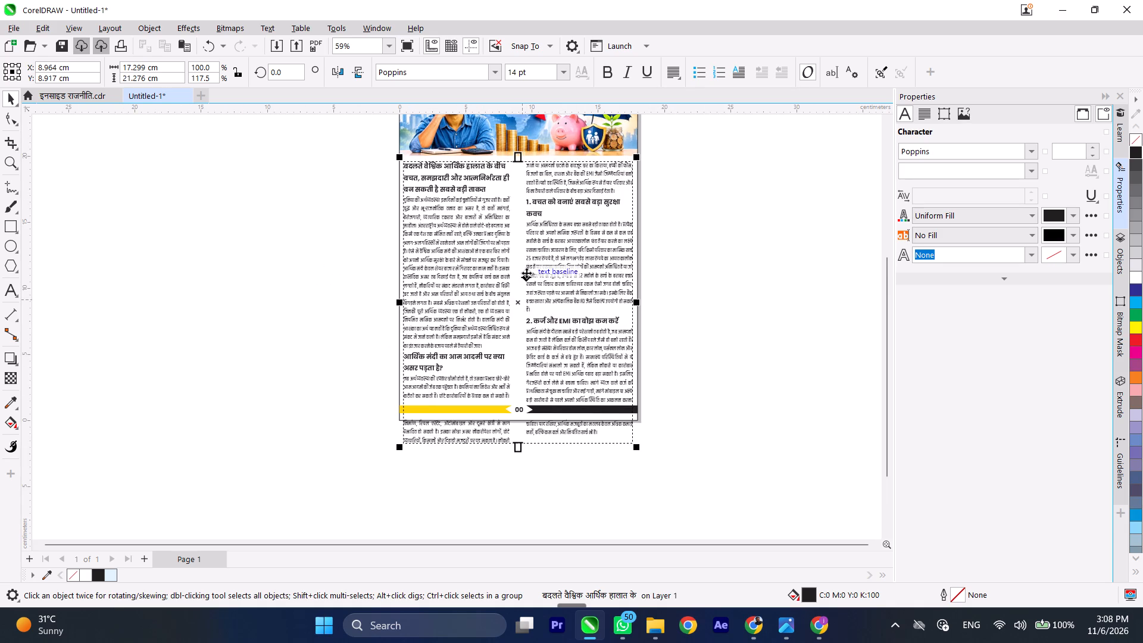
scroll(507, 155, "up", 12)
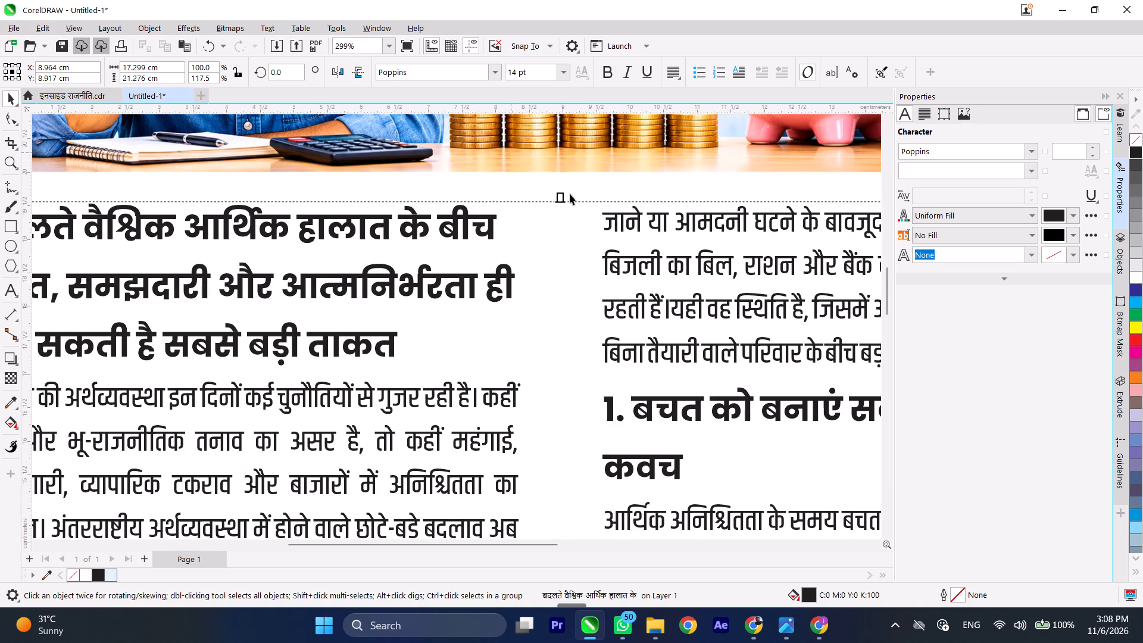
left_click_drag(561, 195, 559, 172)
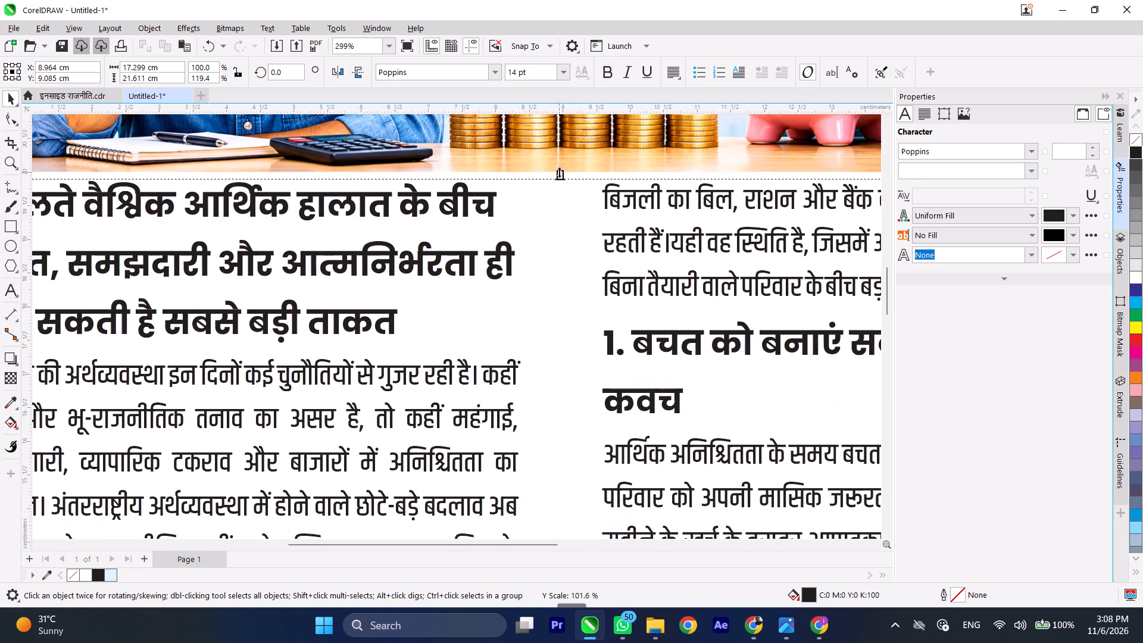
Move the article frame's left edge closer to the page edge, widening the frame to about 17.5 cm.
scroll(564, 151, "down", 5)
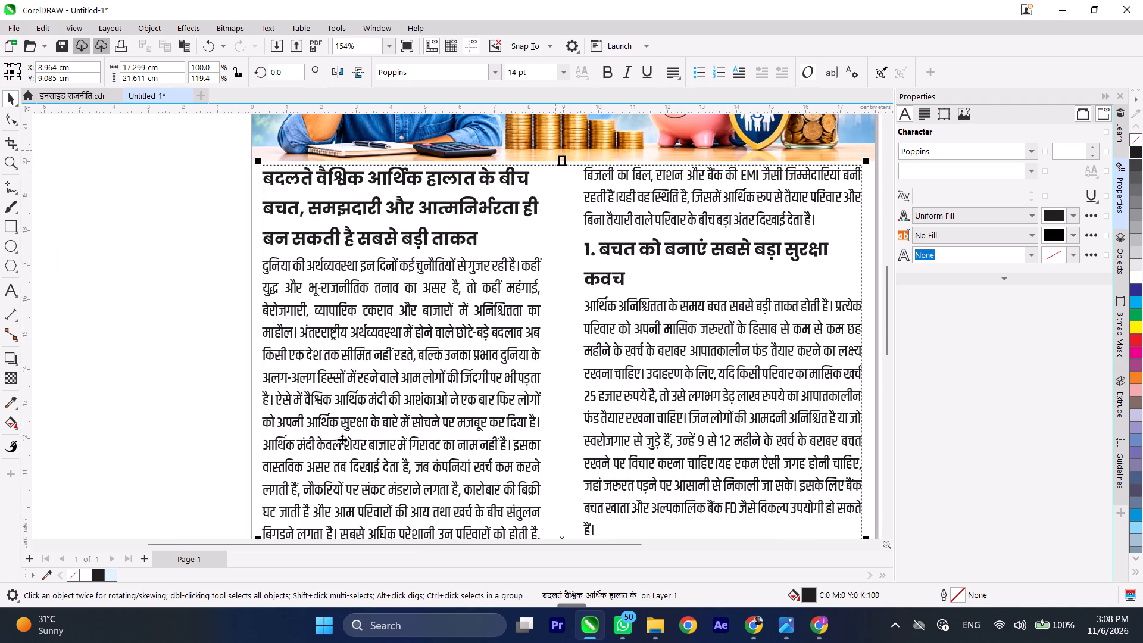
scroll(419, 185, "down", 3)
scroll(317, 436, "up", 9)
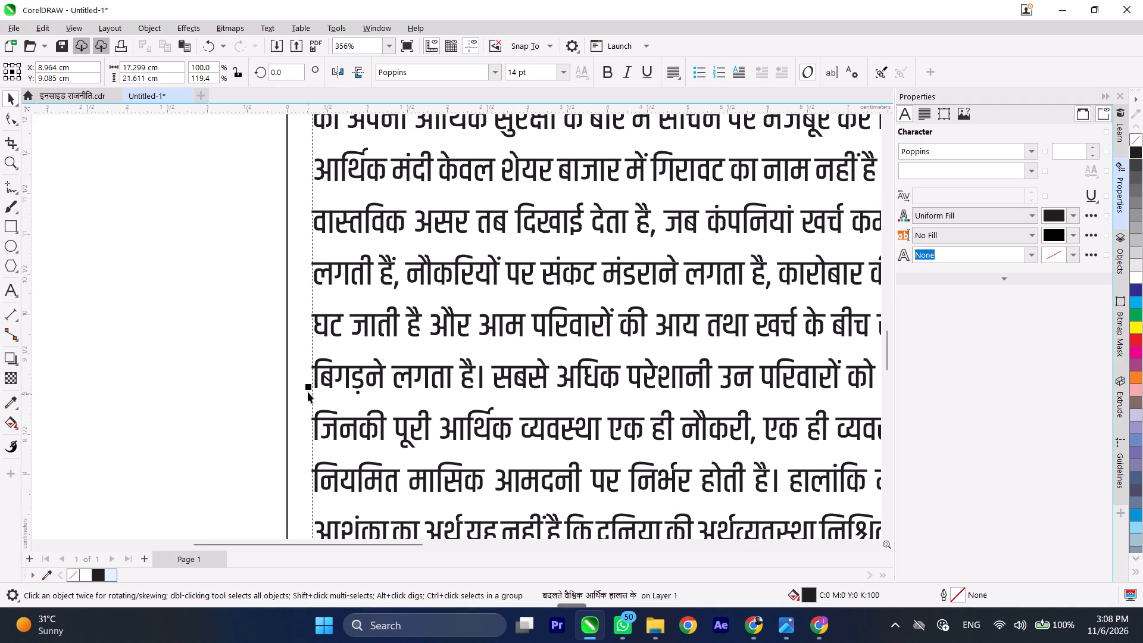
left_click_drag(305, 385, 291, 386)
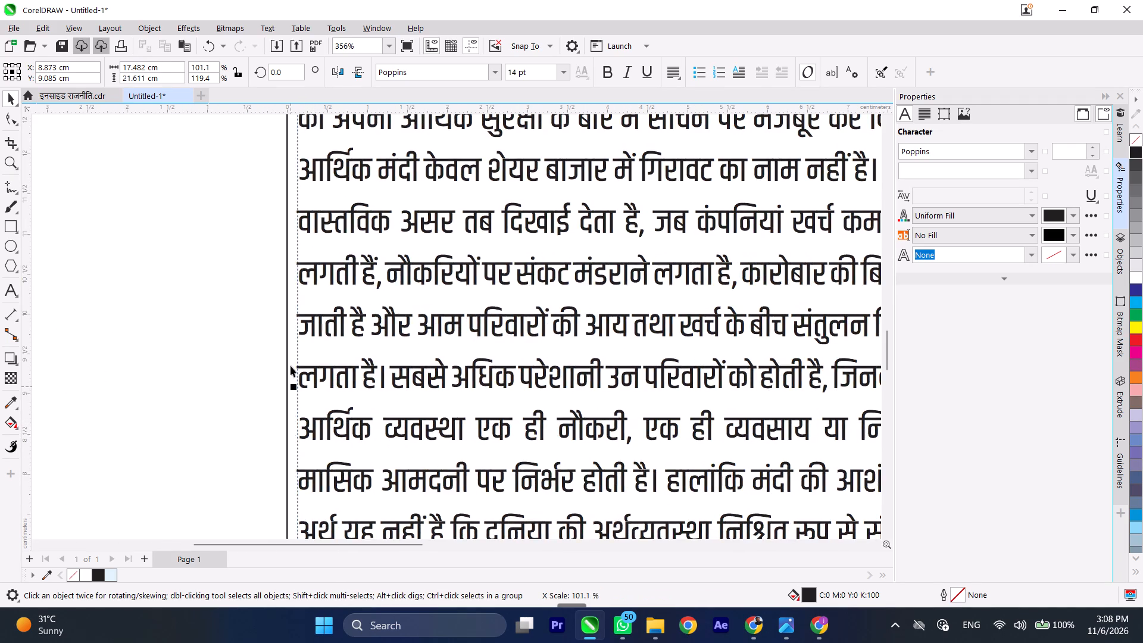
Nudge the article frame's left edge slightly inward from the page edge, making the frame about 17.4 cm wide.
scroll(291, 366, "down", 11)
scroll(286, 385, "up", 7)
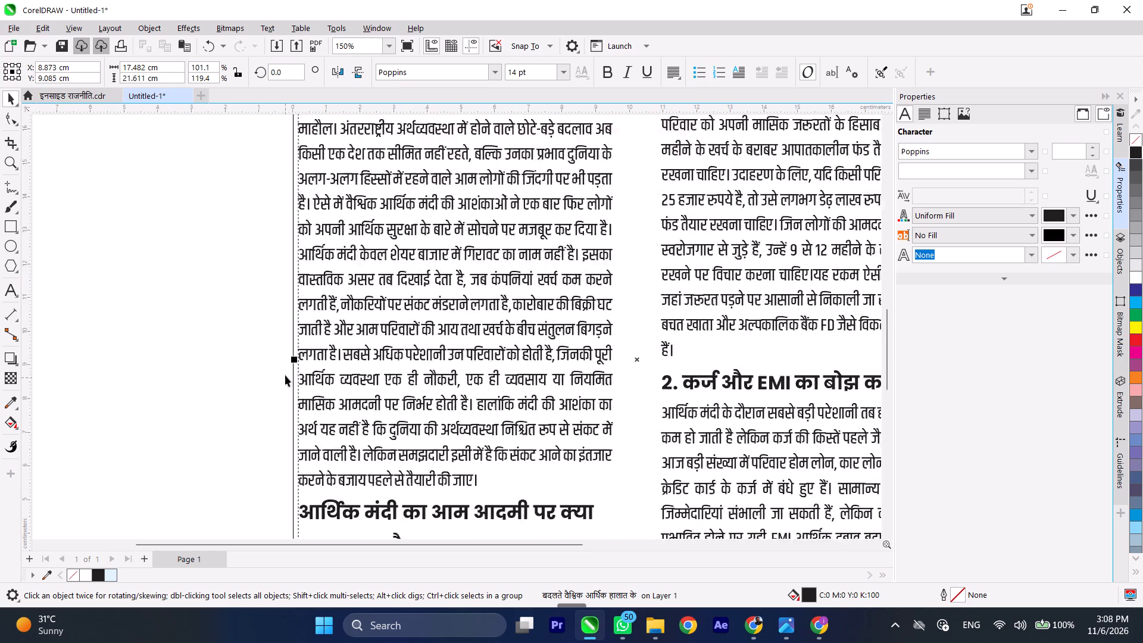
scroll(285, 375, "up", 3)
left_click(306, 345)
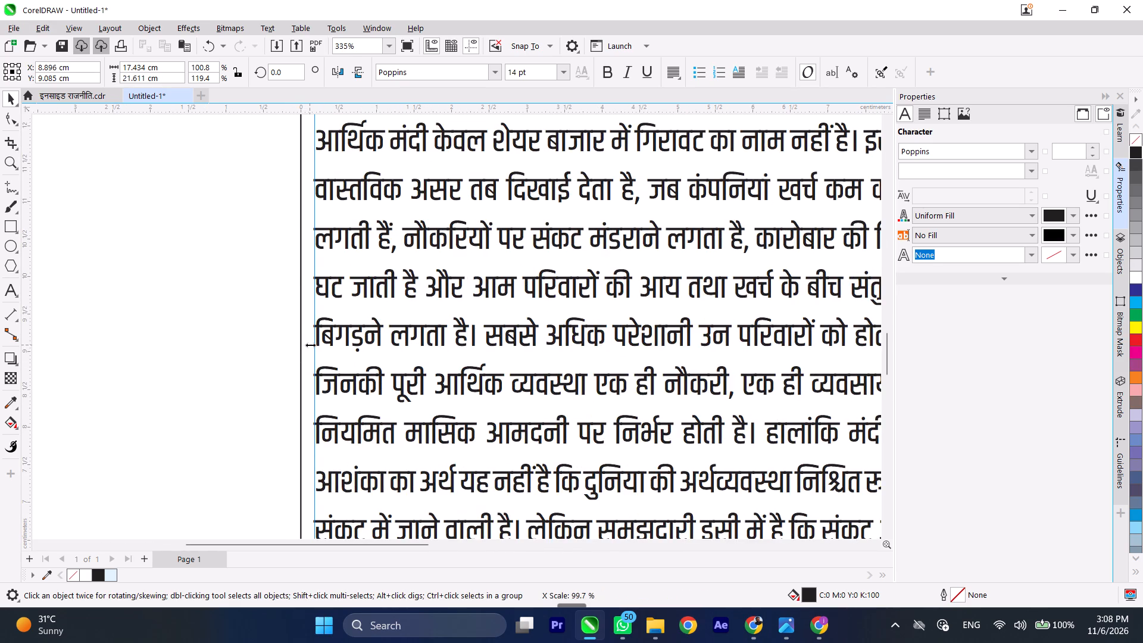
Extend the article frame's right edge closer to the page edge, widening the frame to about 17.7 cm.
scroll(310, 345, "down", 11)
scroll(633, 360, "up", 5)
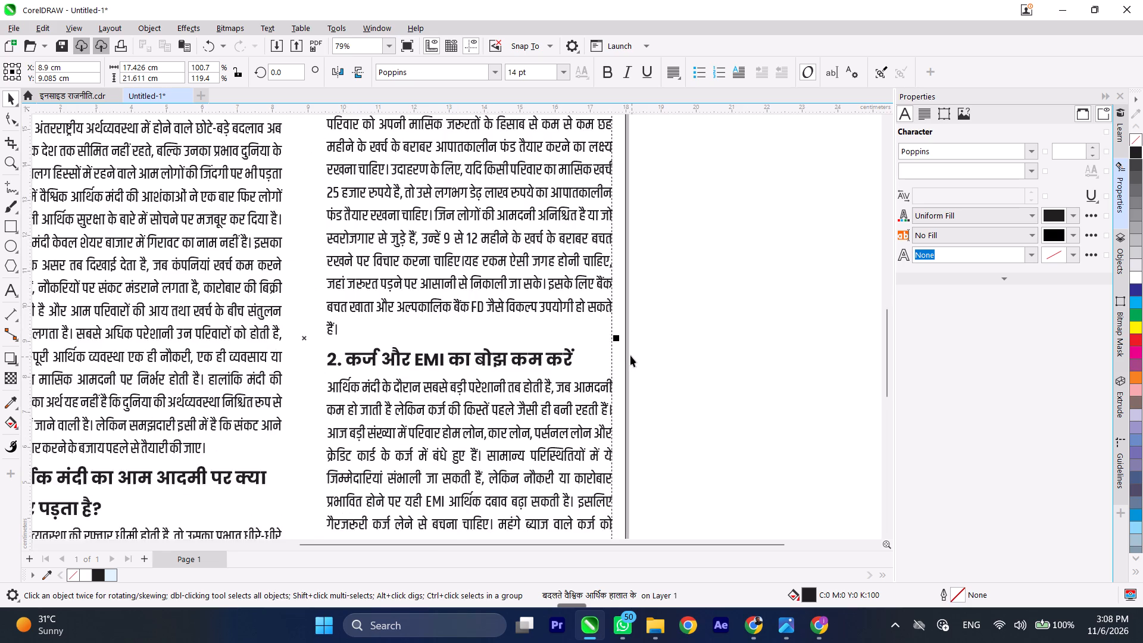
scroll(611, 341, "up", 4)
left_click_drag(619, 334, 632, 336)
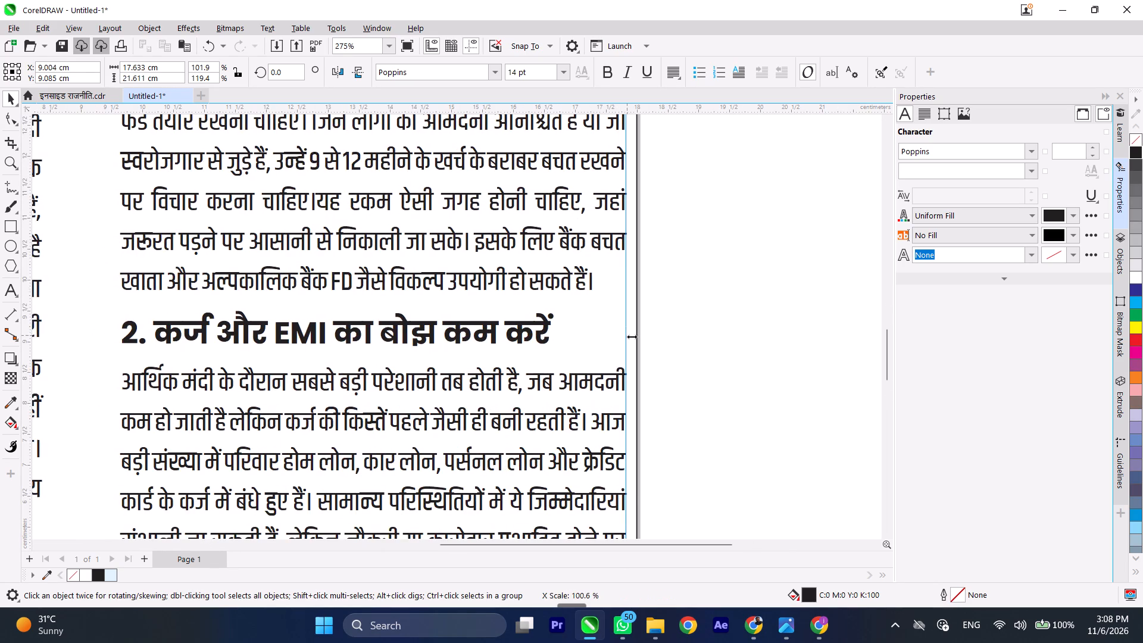
left_click_drag(632, 336, 634, 336)
Fit the article text on the page by tightening its line spacing to 93% and raising the frame's bottom edge to about 19.2 cm tall.
scroll(636, 323, "down", 11)
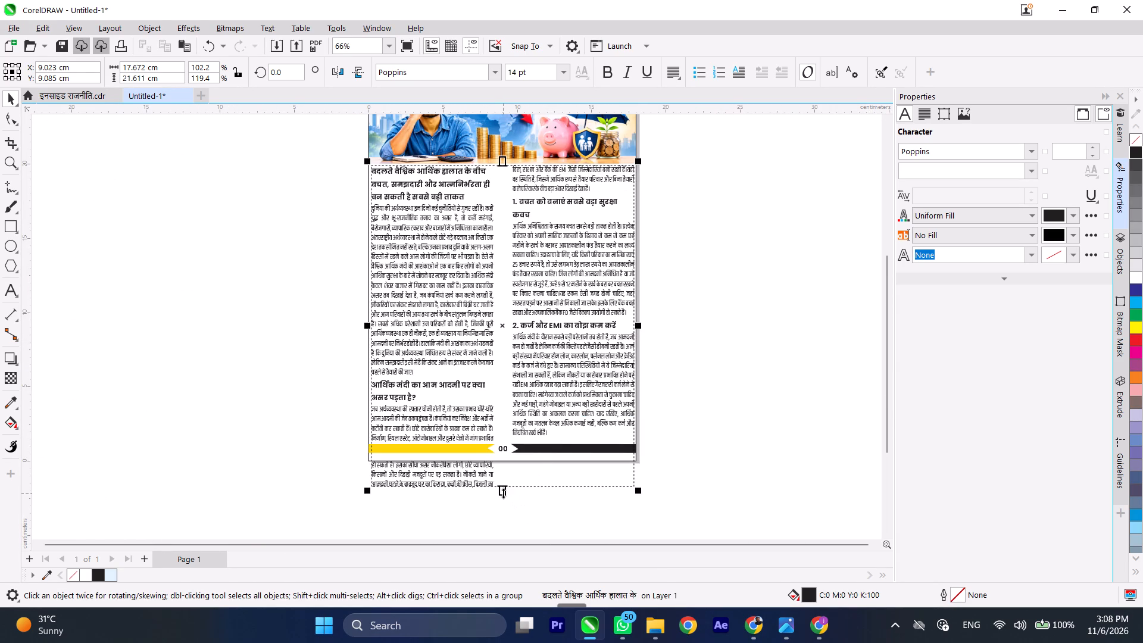
left_click_drag(503, 492, 505, 483)
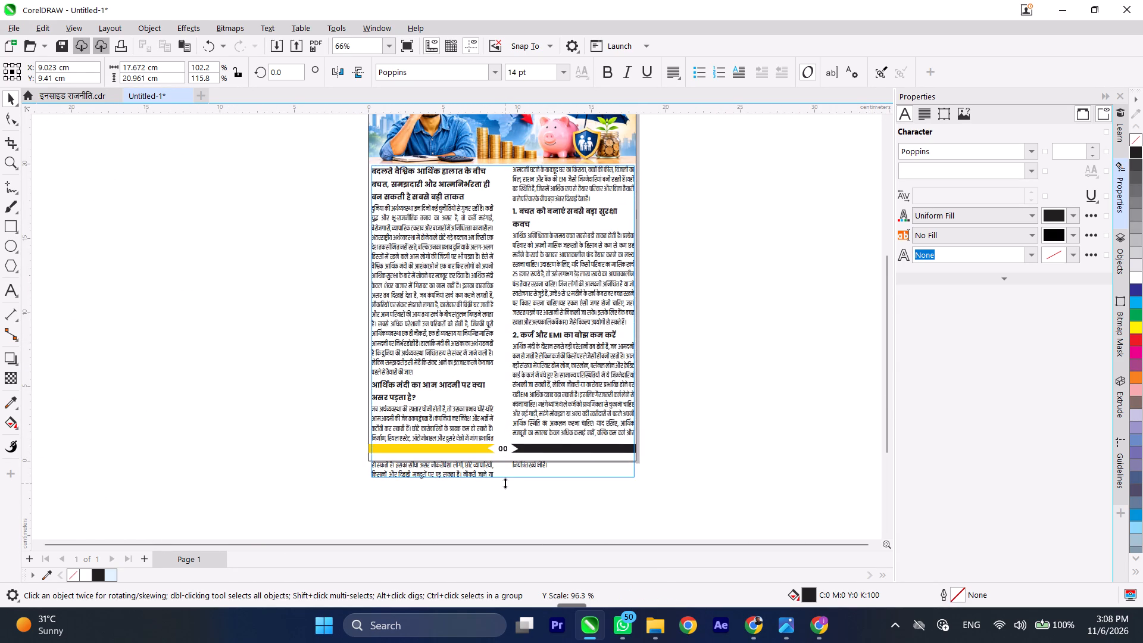
left_click_drag(505, 483, 503, 485)
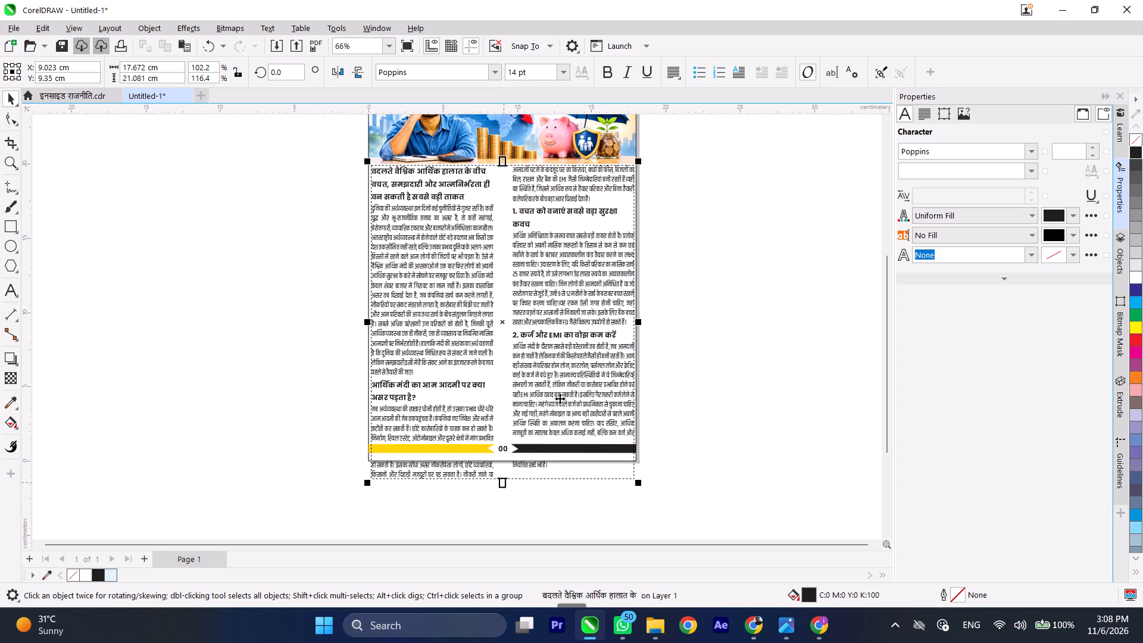
left_click(921, 116)
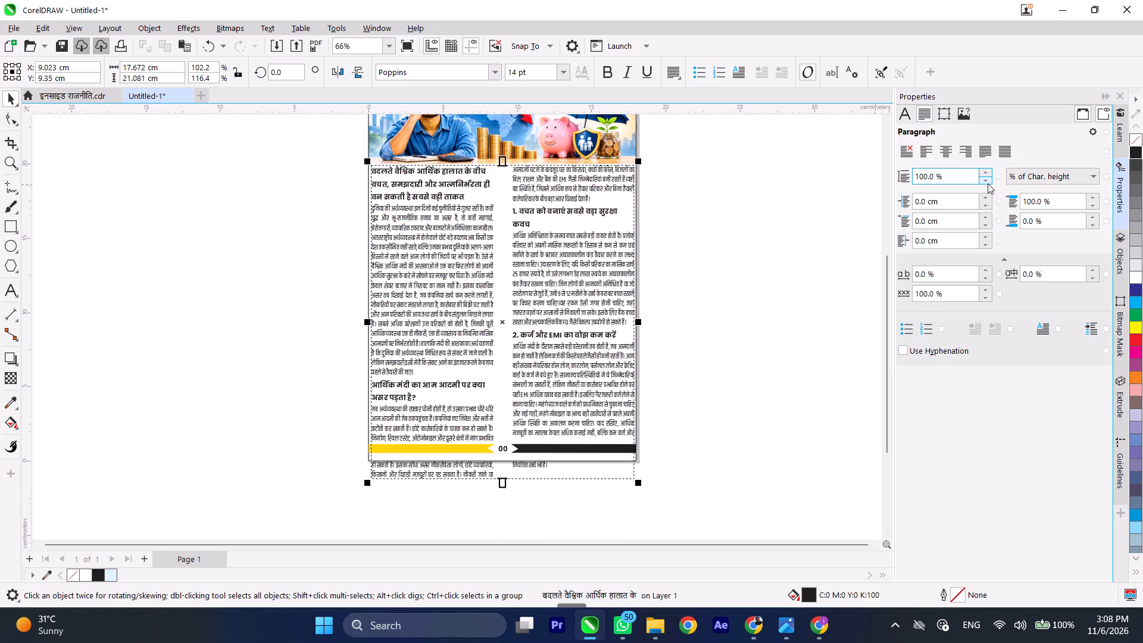
triple_click(988, 183)
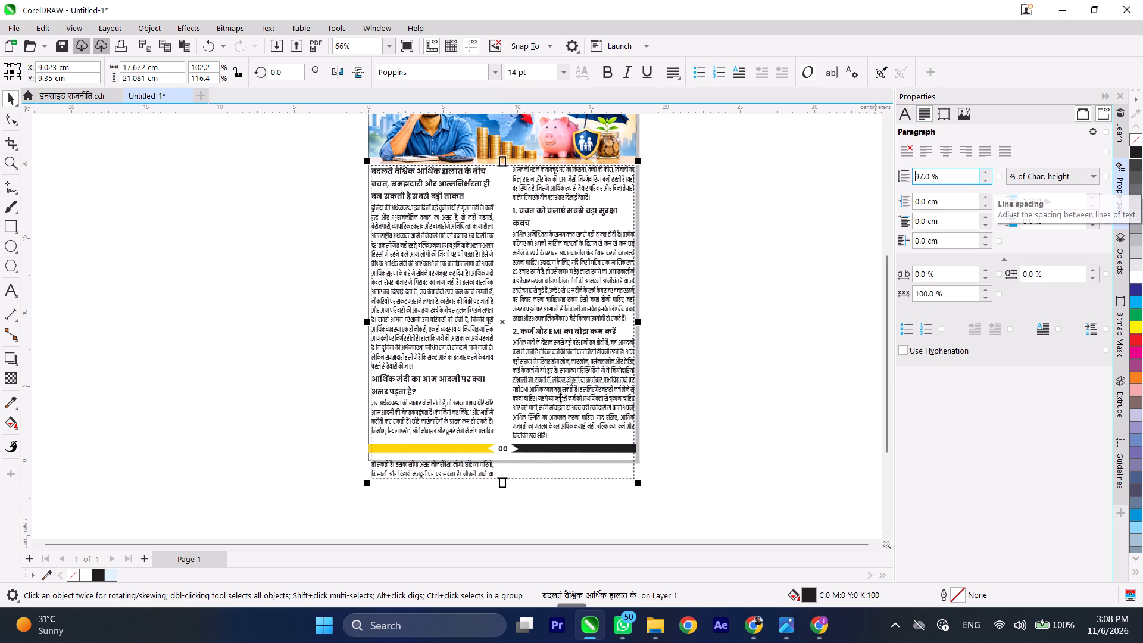
left_click_drag(502, 486, 504, 473)
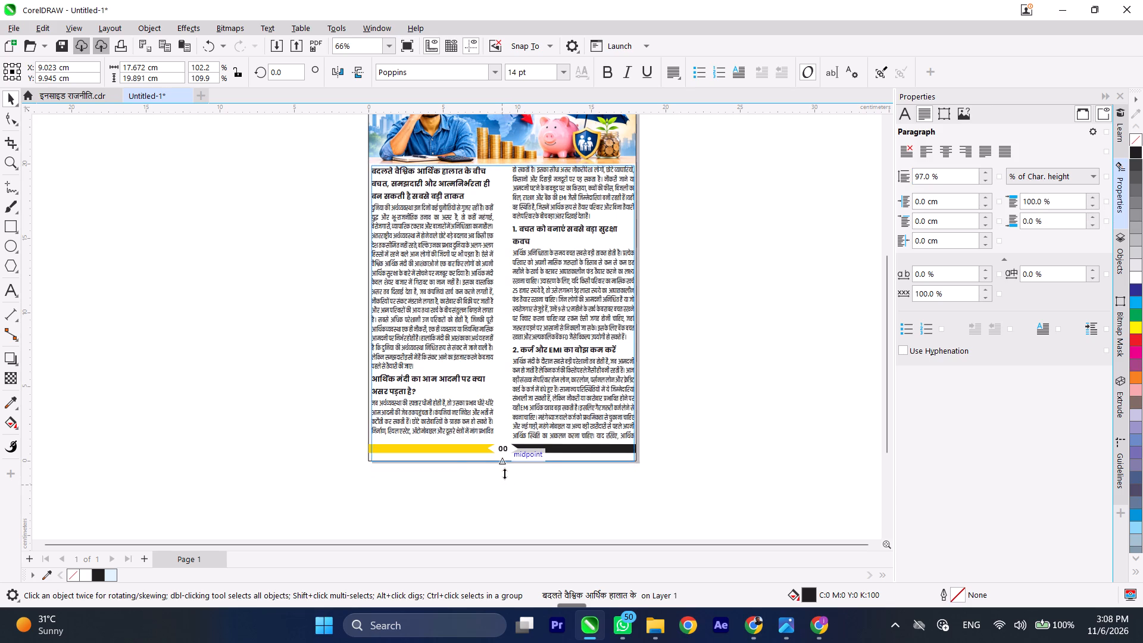
left_click_drag(504, 473, 505, 478)
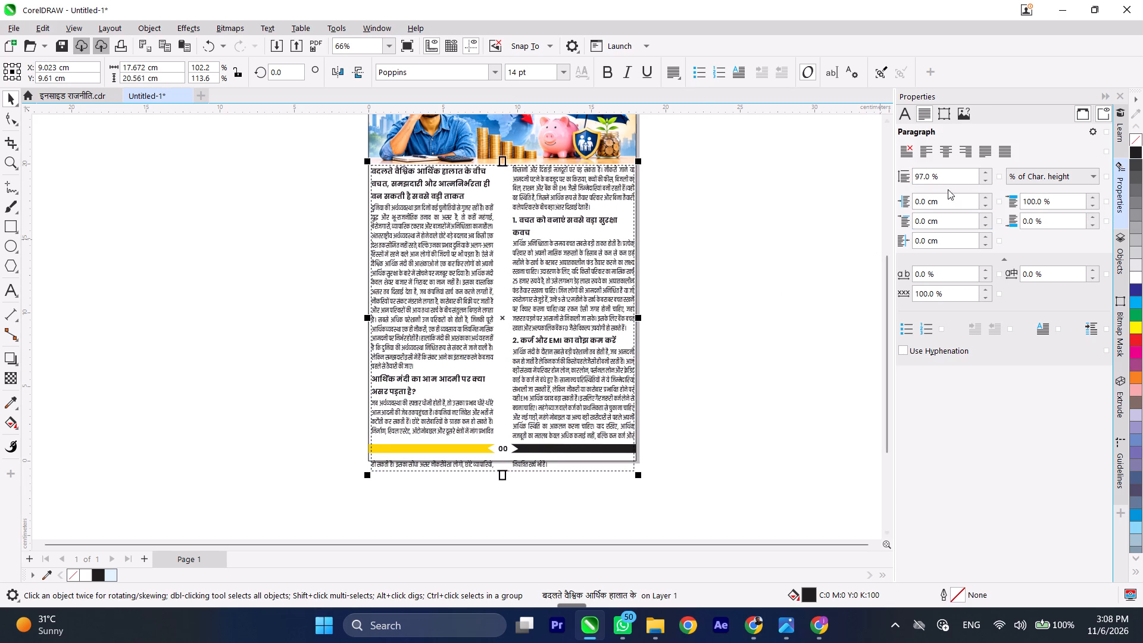
left_click(982, 181)
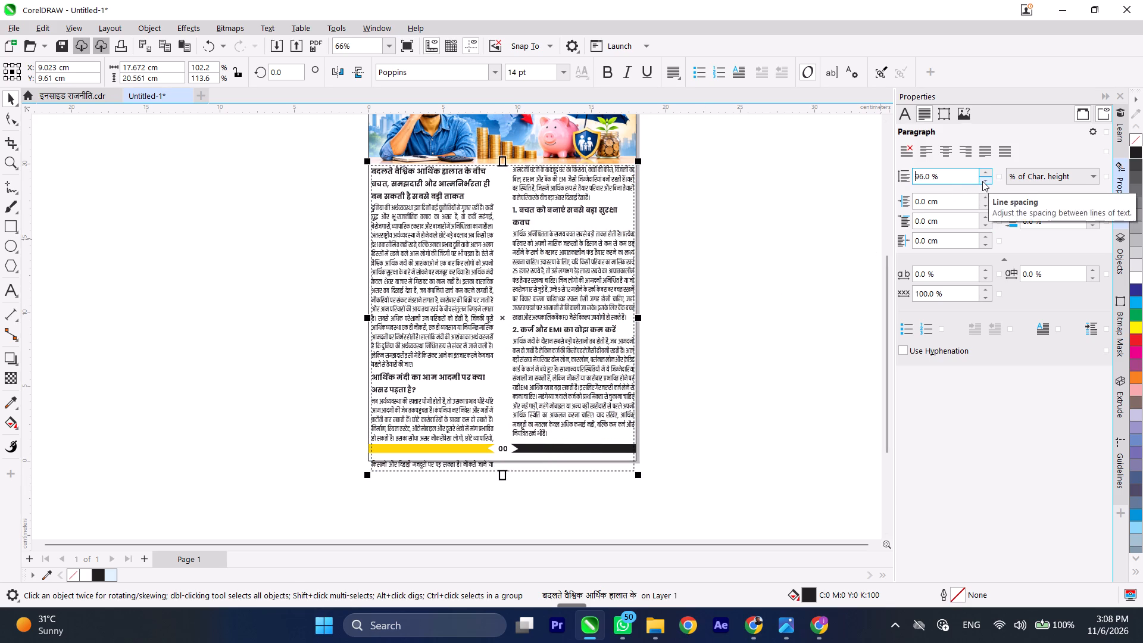
left_click(982, 181)
left_click_drag(502, 476, 502, 457)
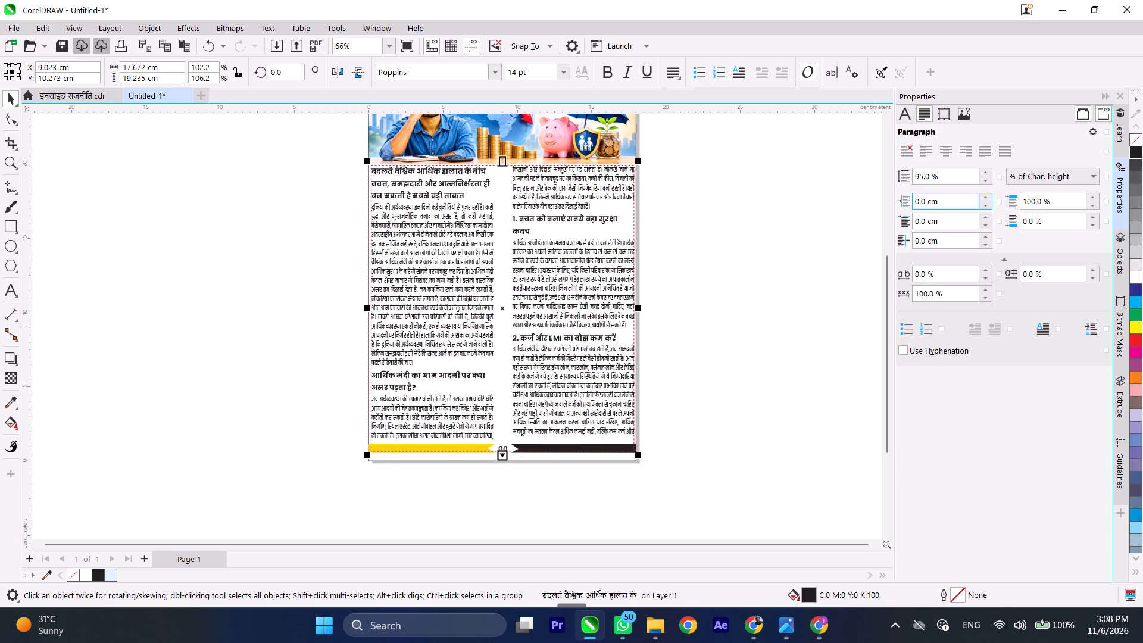
left_click(986, 180)
left_click(986, 180)
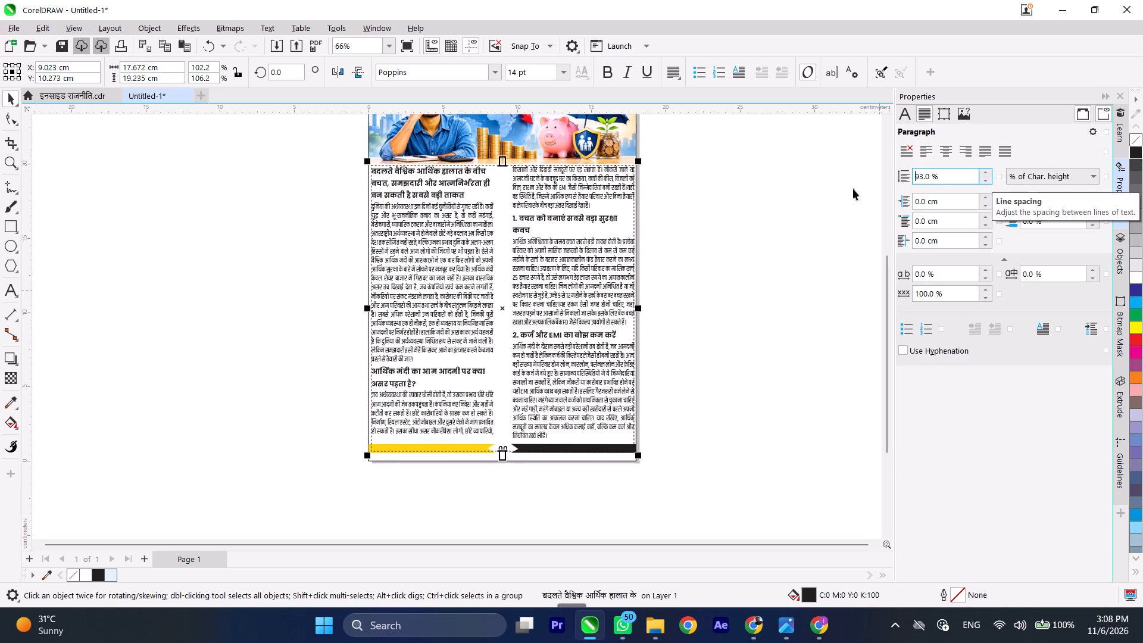
Deselect the article frame, select all the objects on the page and group them.
left_click(12, 99)
left_click(268, 273)
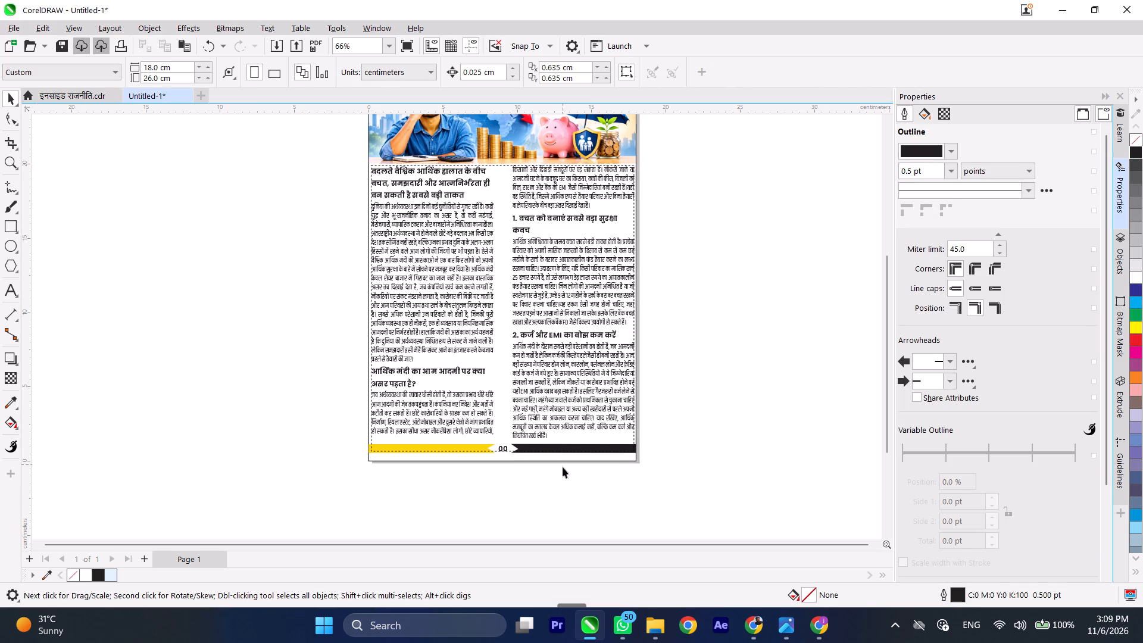
scroll(543, 507, "down", 2)
left_click(669, 399)
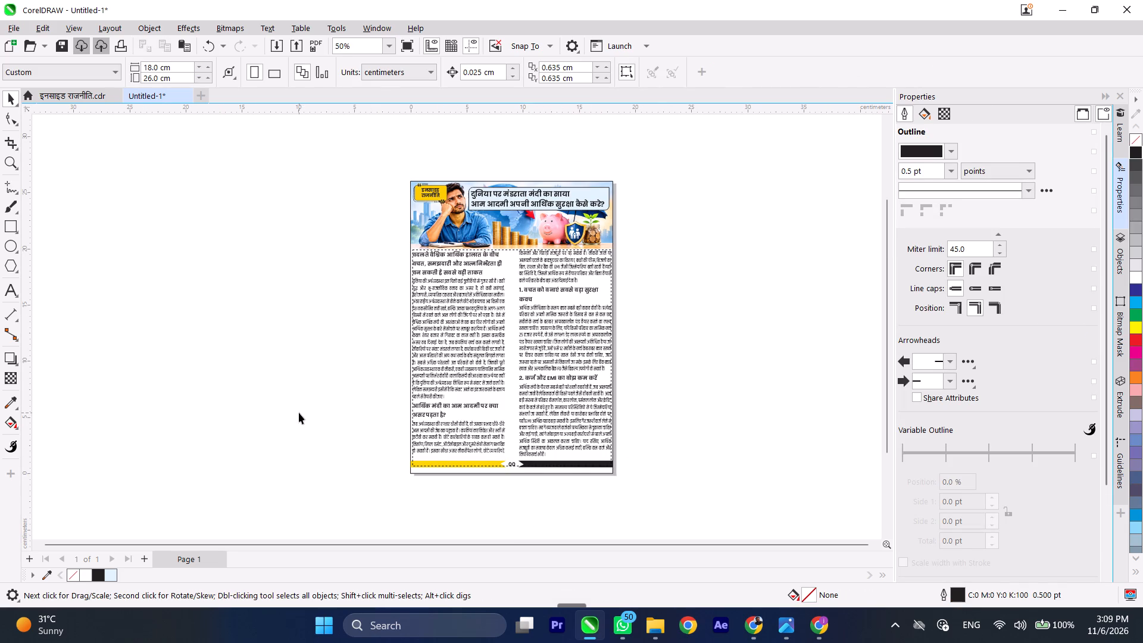
left_click_drag(325, 159, 684, 507)
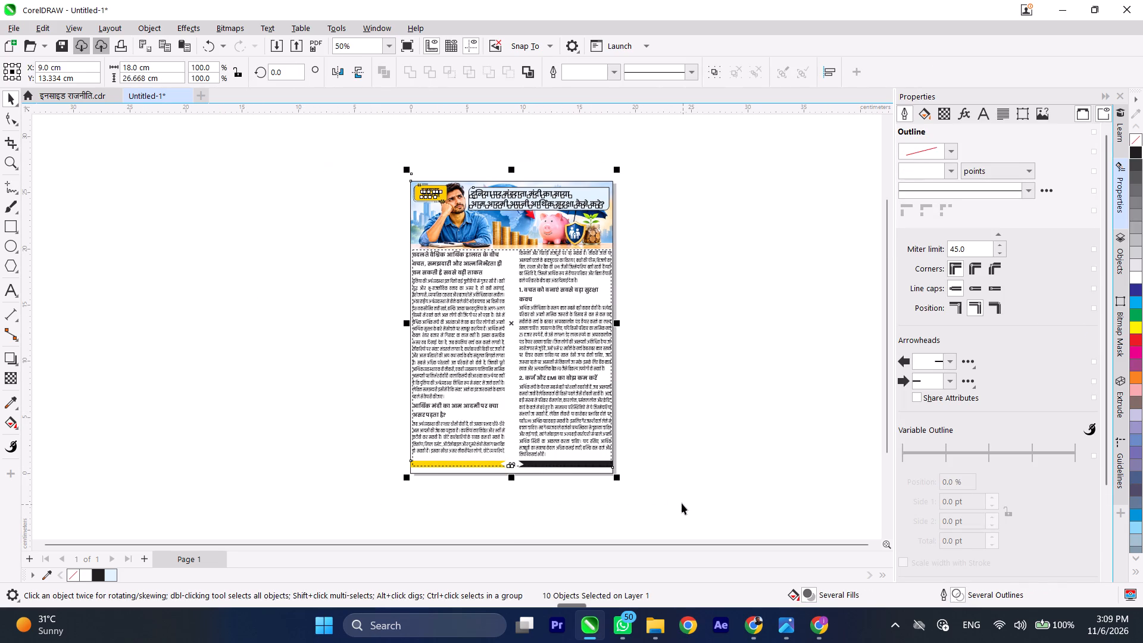
key("ctrl+g")
Save the new magazine page drawing.
key("ctrl+s")
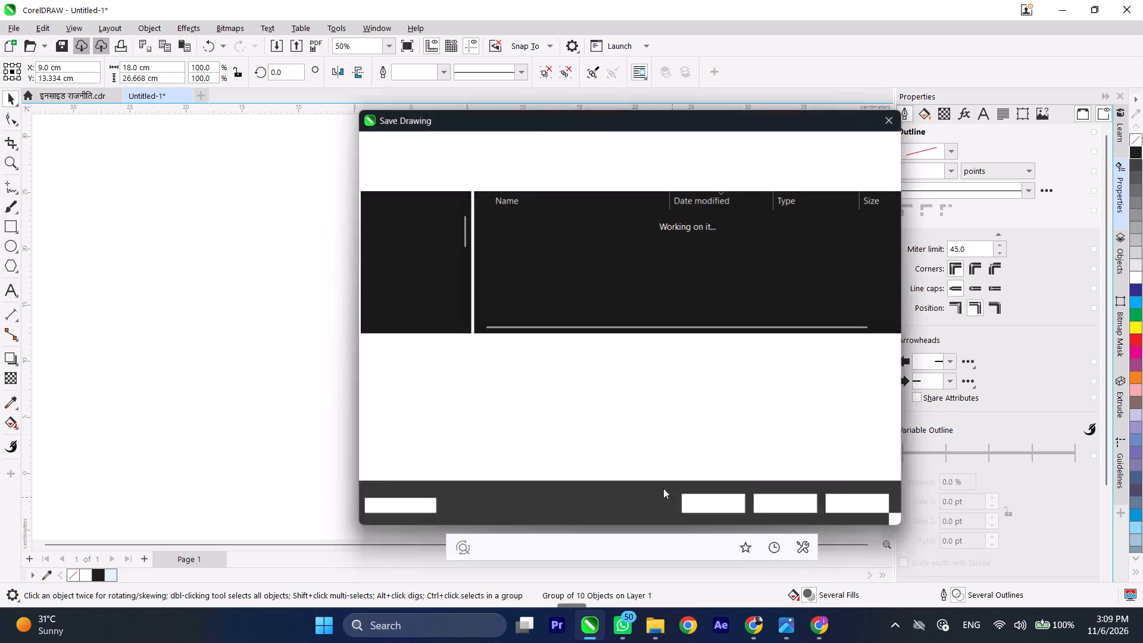
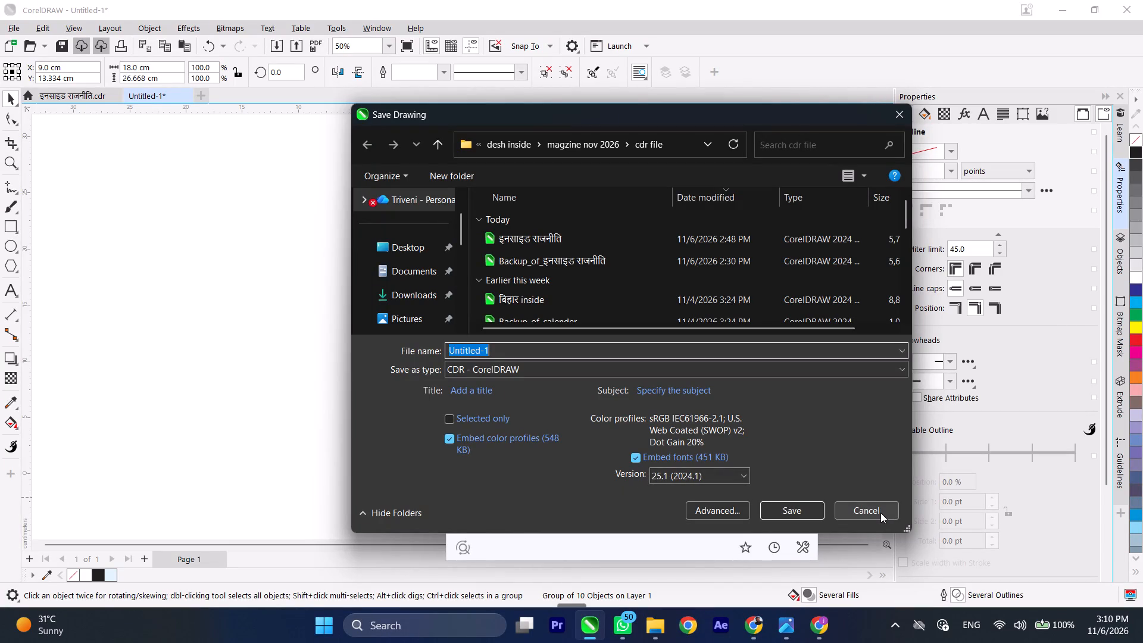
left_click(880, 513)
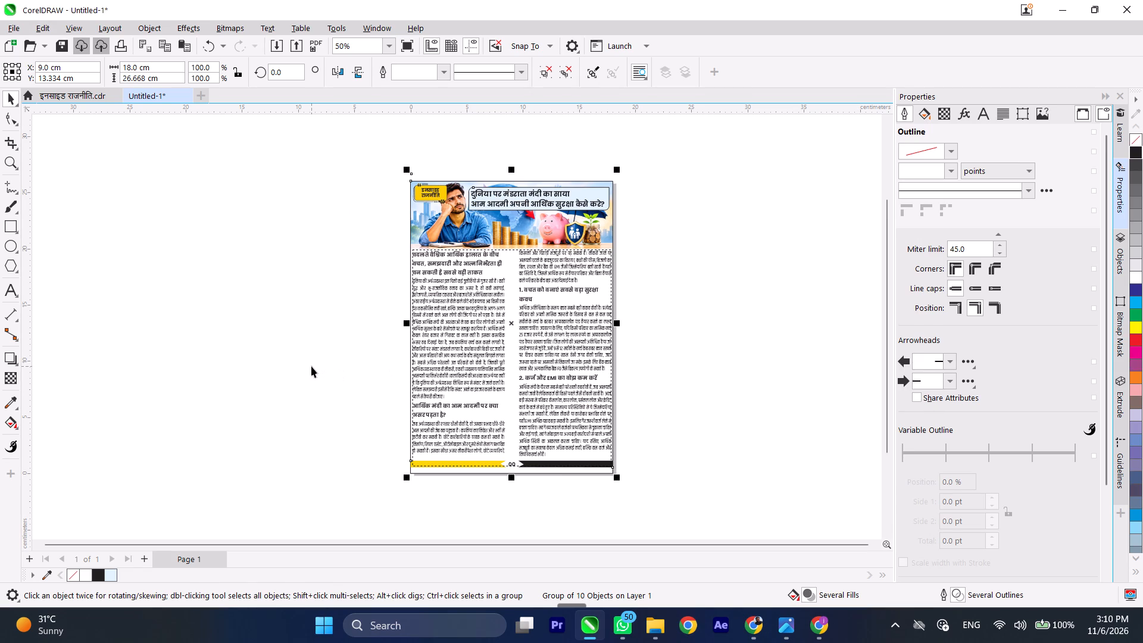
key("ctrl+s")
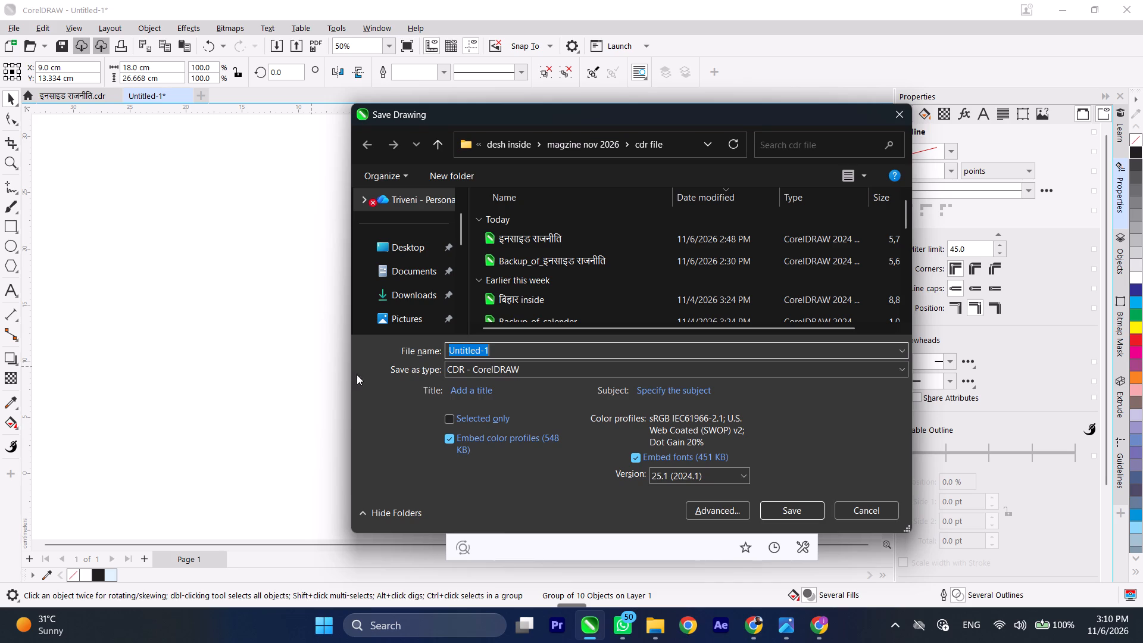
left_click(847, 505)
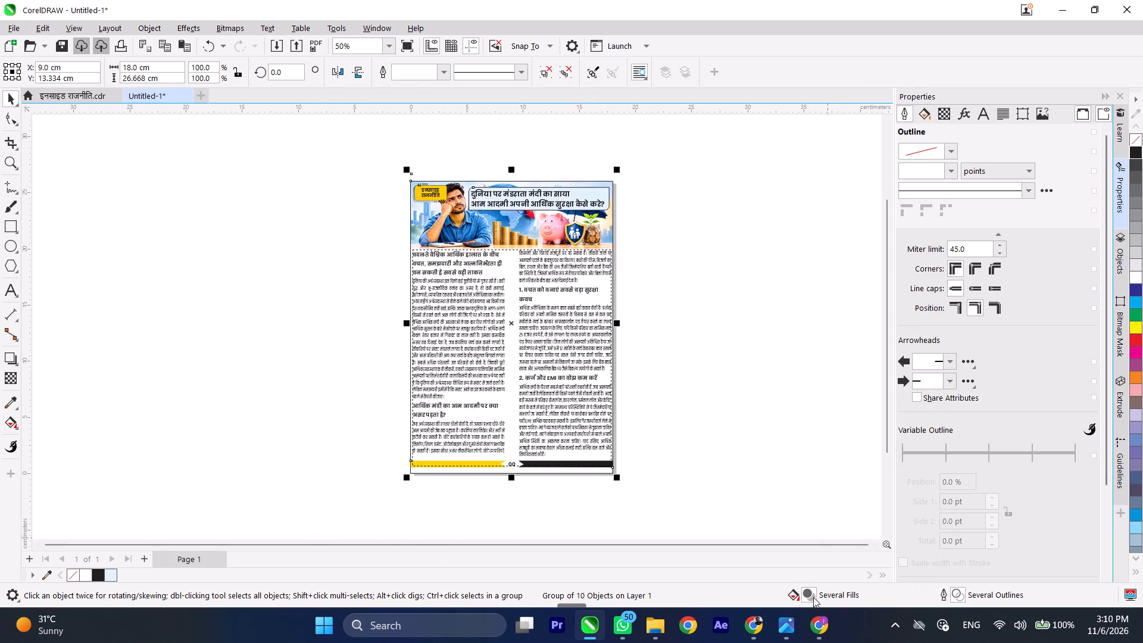
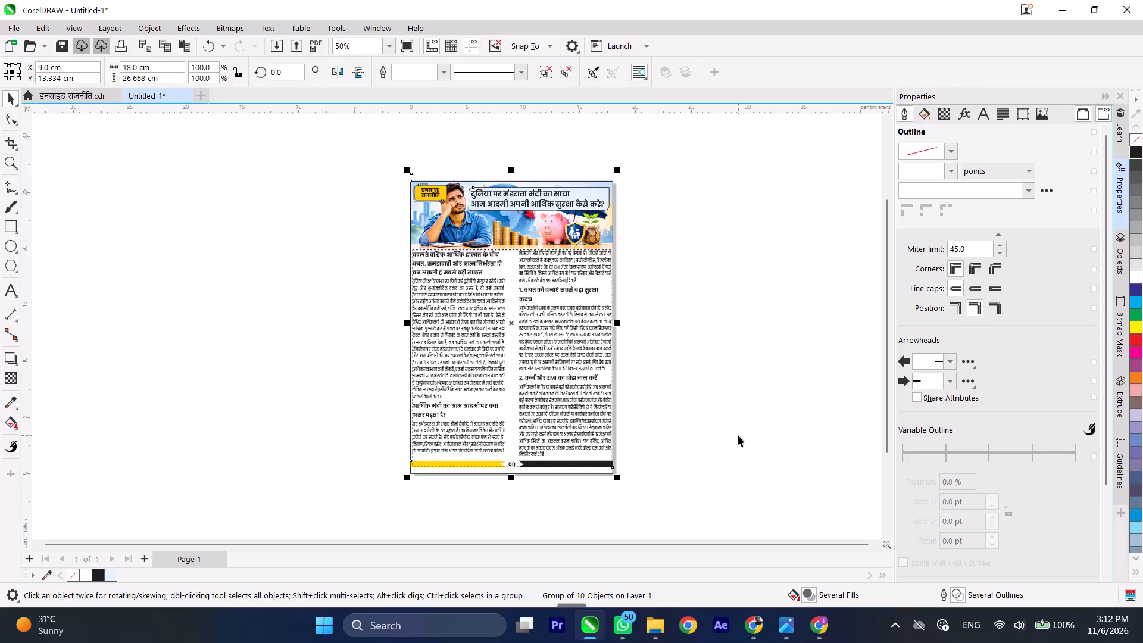
Compare the recession article page with the first page of the इनसाइड राजनीति document, checking its header banner up close.
left_click(63, 96)
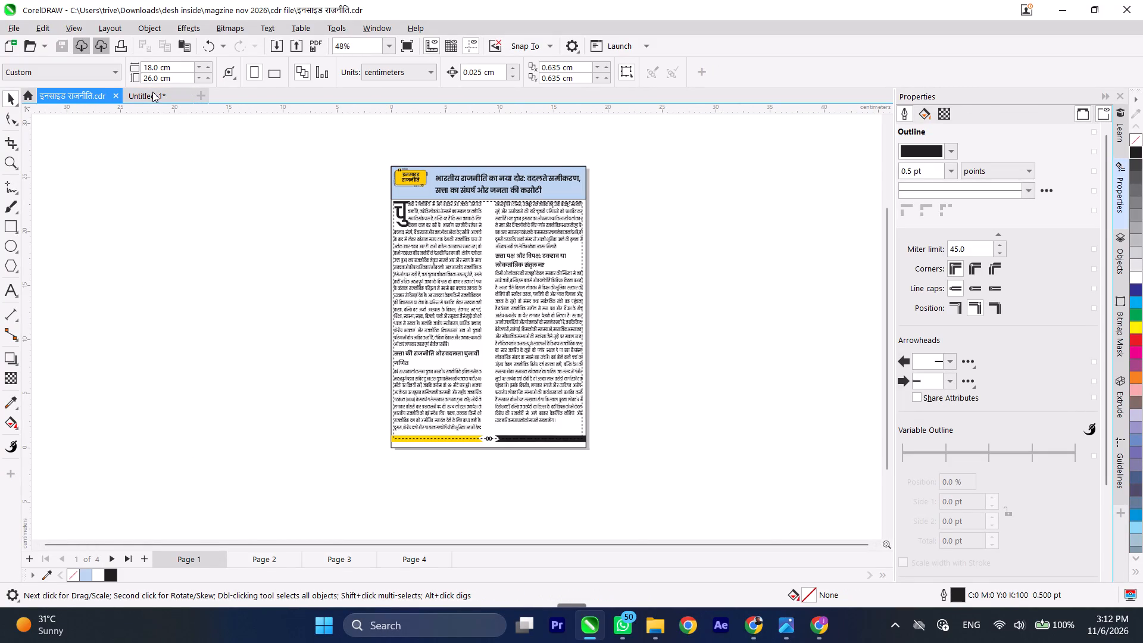
left_click(152, 91)
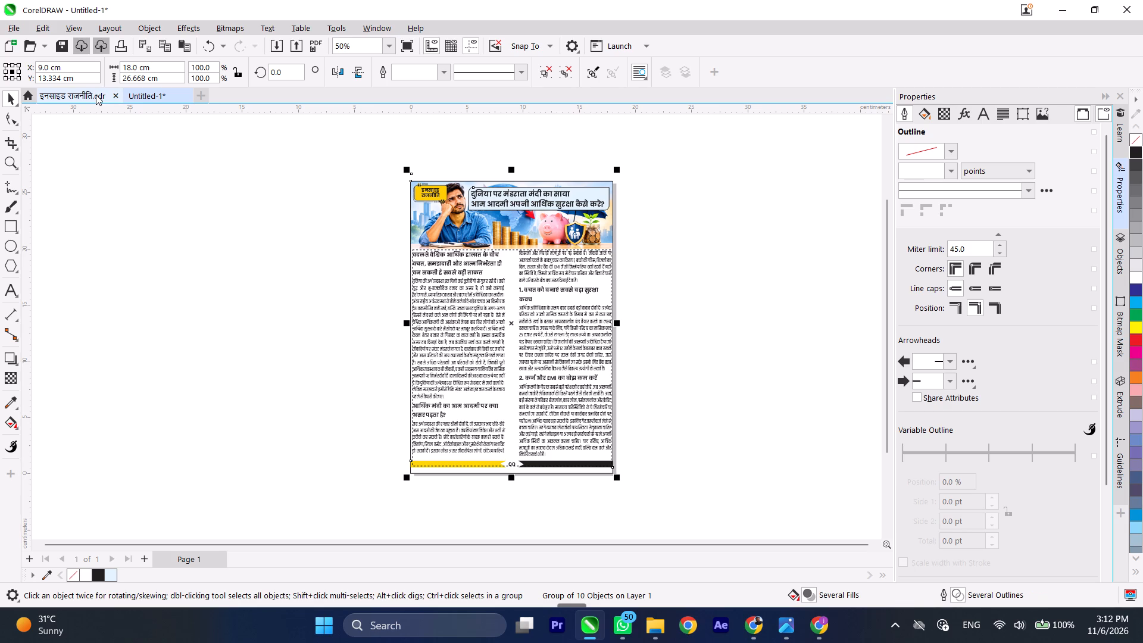
left_click(95, 95)
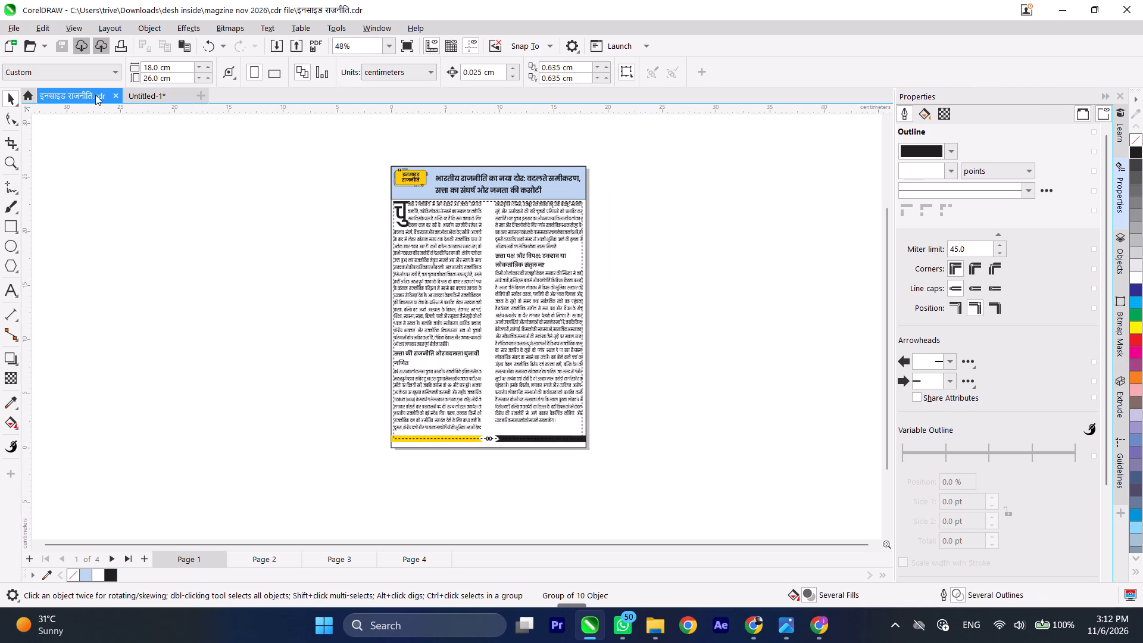
left_click(149, 92)
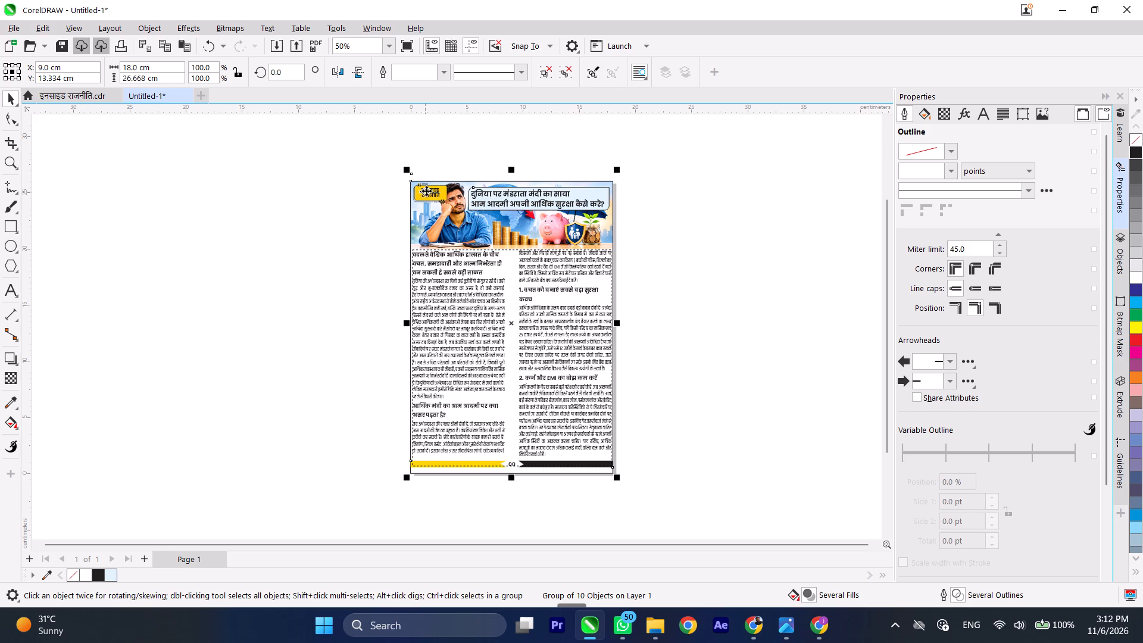
scroll(436, 193, "up", 4)
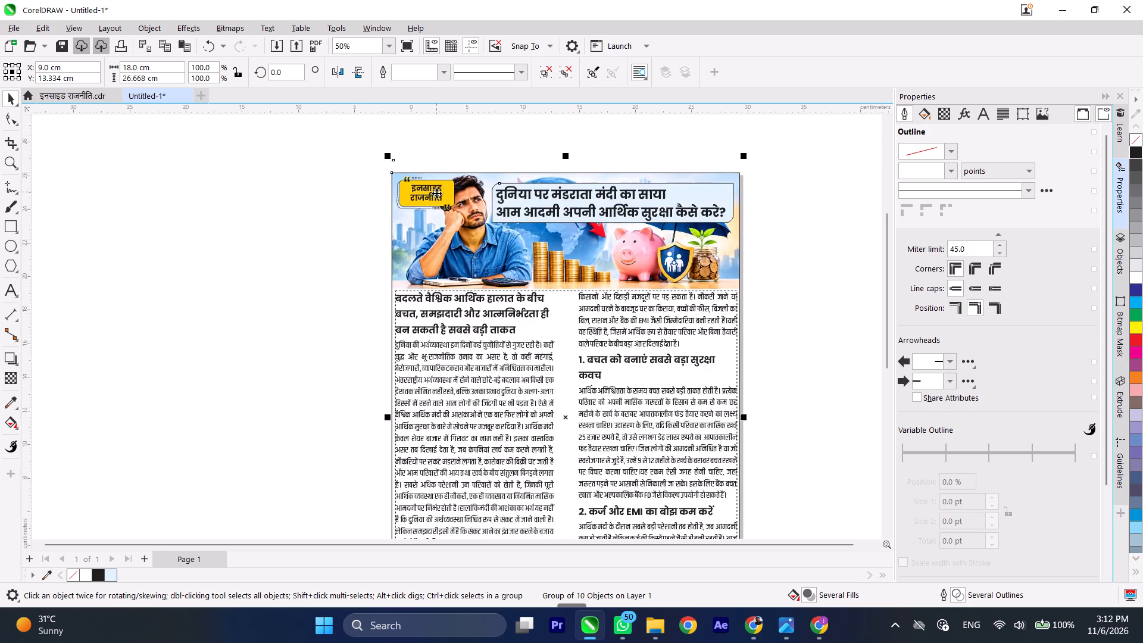
scroll(436, 193, "up", 8)
scroll(436, 193, "down", 11)
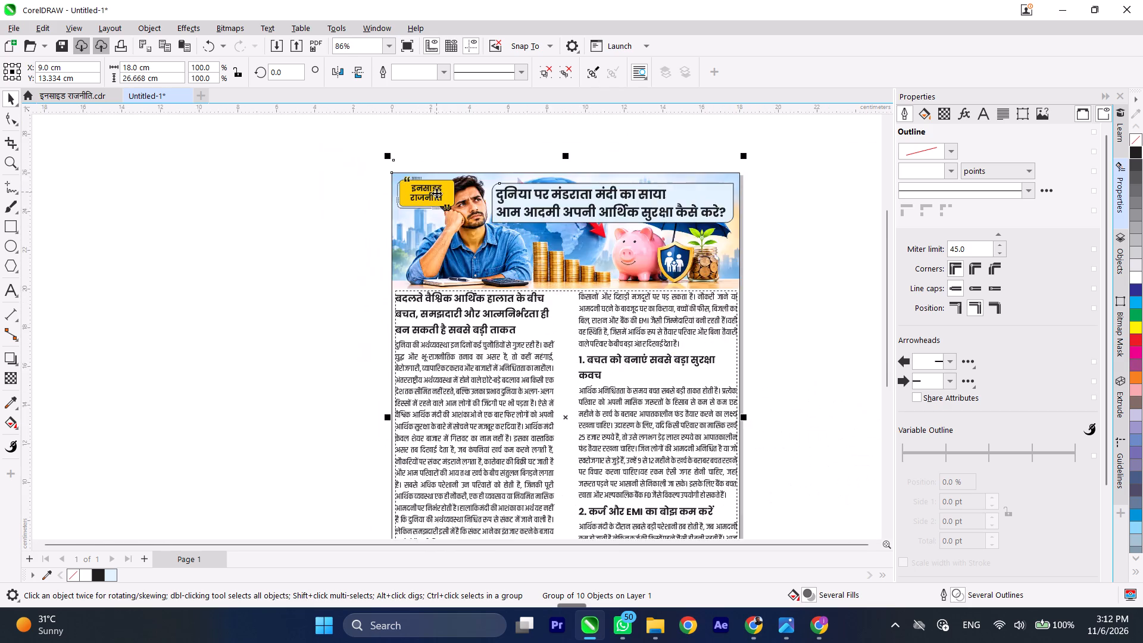
scroll(436, 193, "down", 1)
Save the untitled drawing as "देश-विदेश page 1" in CDR format in the cdr file folder, copying the file name for reuse.
key("ctrl+s")
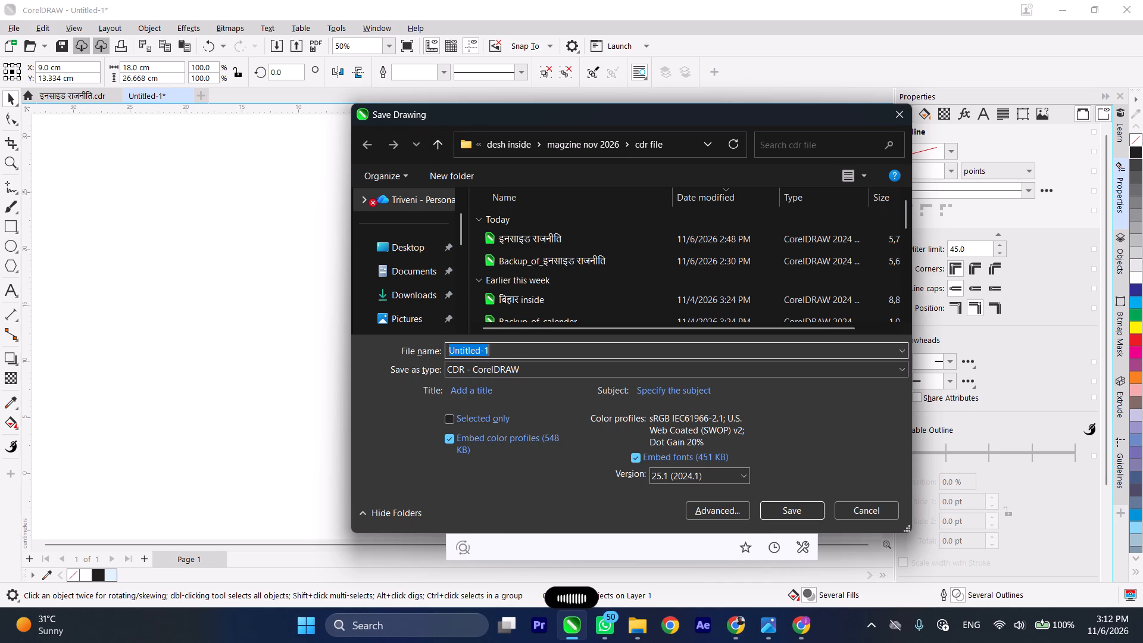
key("ctrl+v")
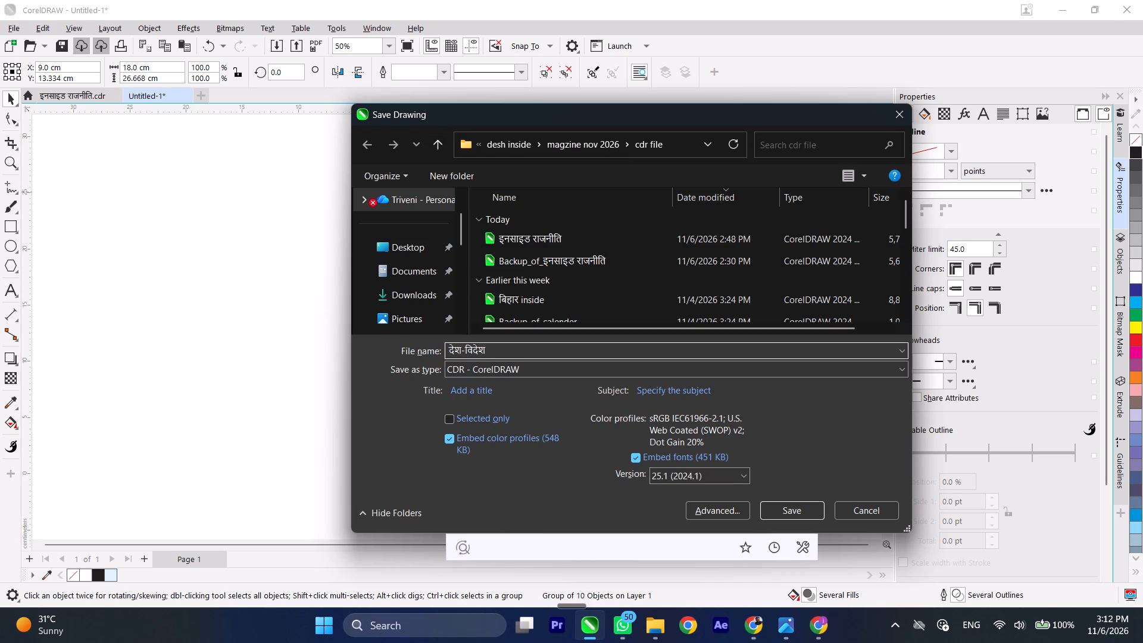
type("page 1")
left_click_drag(520, 348, 447, 348)
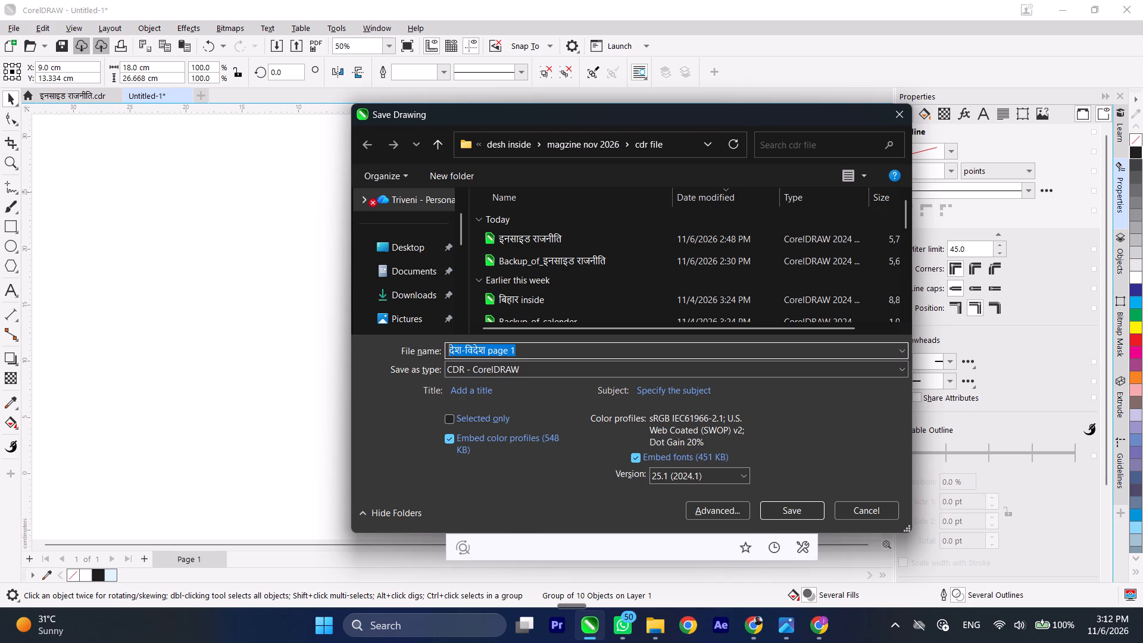
key("ctrl+c")
left_click(779, 513)
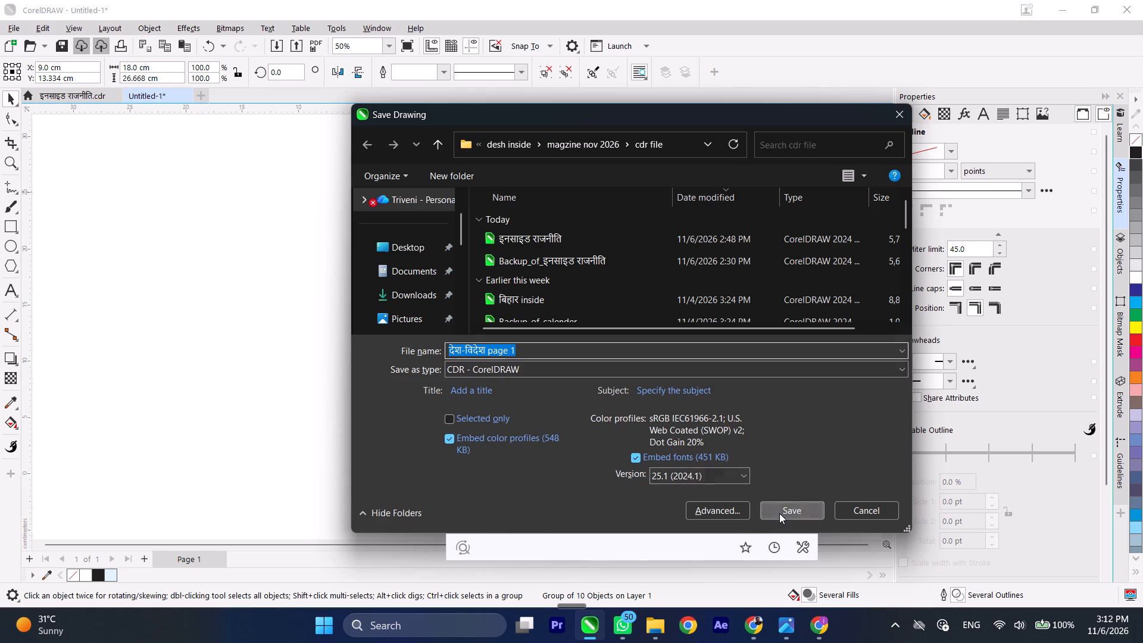
Ungroup the page's artwork so that the yellow label's text can be edited separately.
scroll(431, 195, "up", 3)
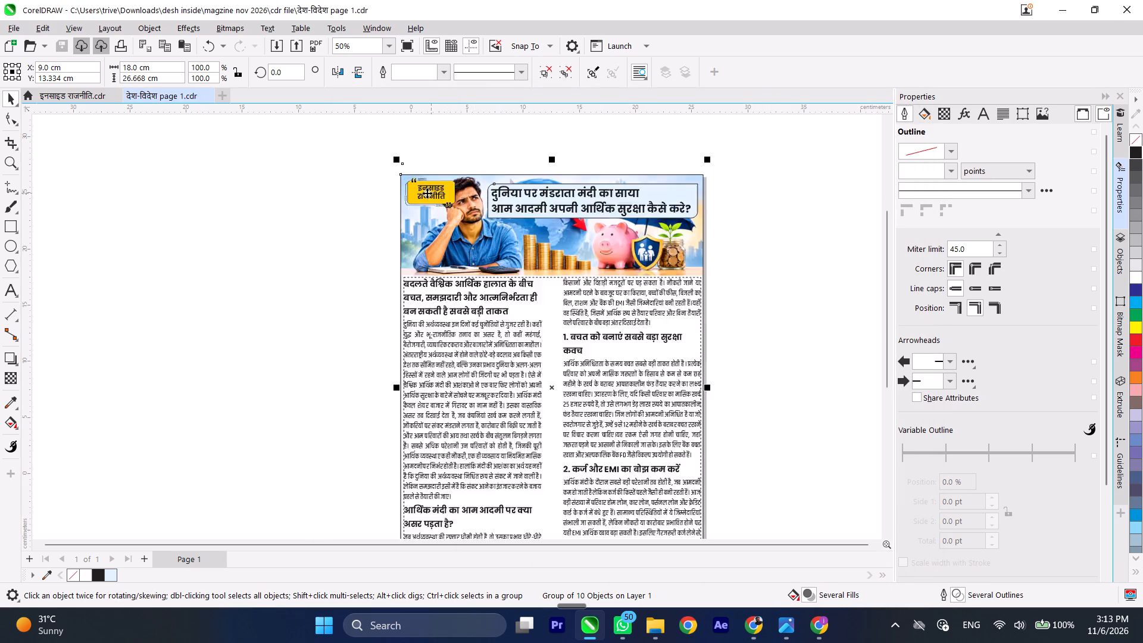
scroll(427, 193, "up", 10)
right_click(425, 186)
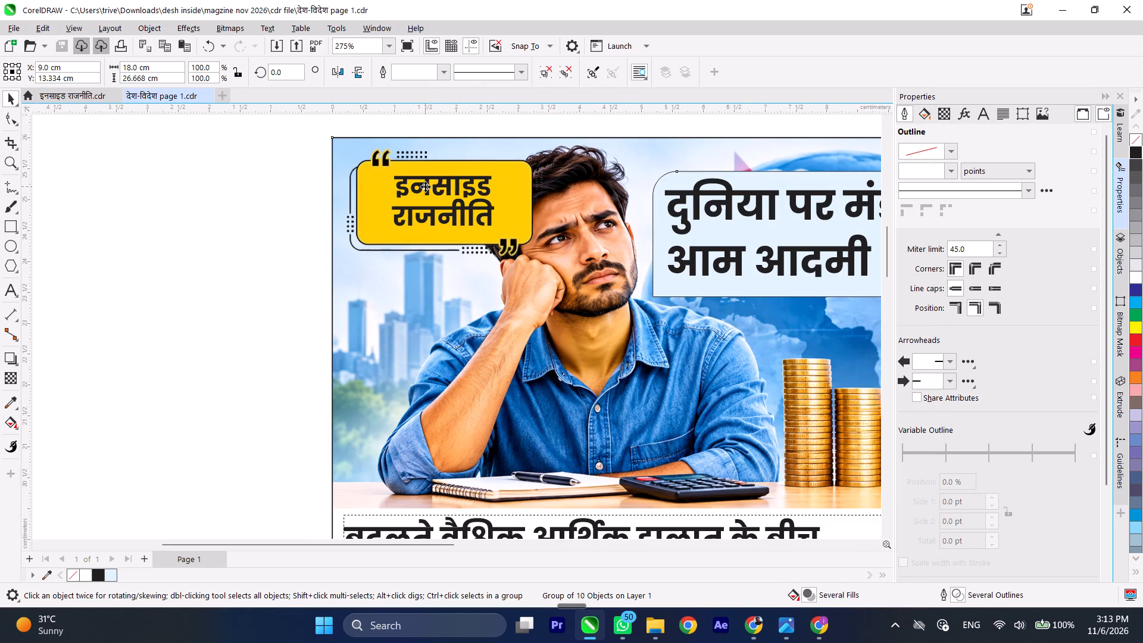
left_click(467, 241)
left_click(285, 238)
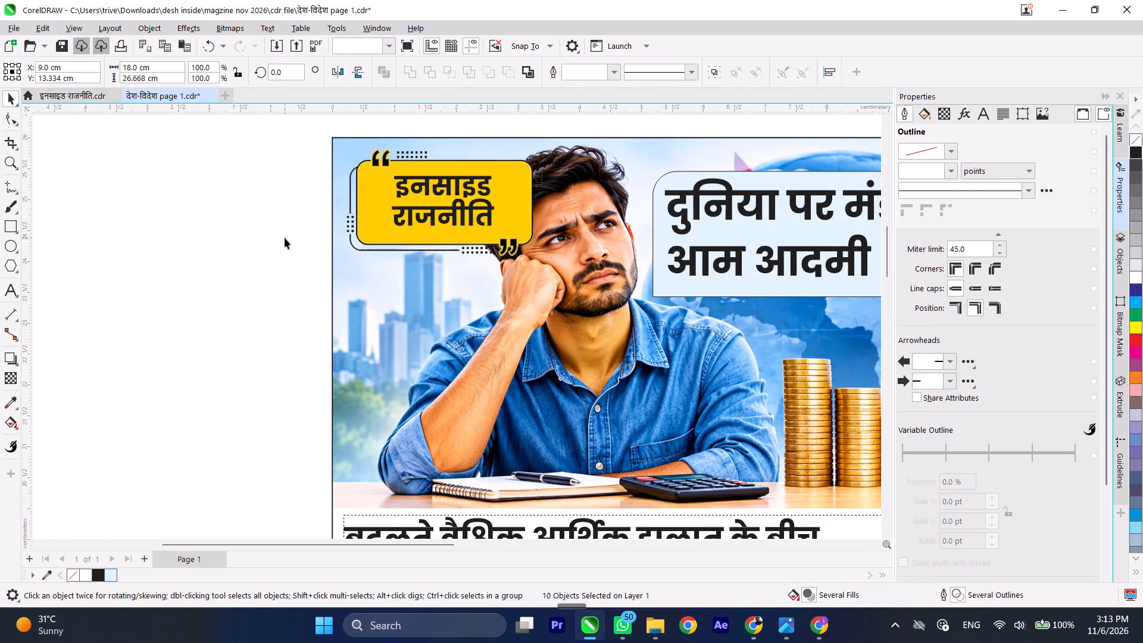
Replace the yellow label's इनसाइड राजनीति text with देश-विदेश, dropping the pasted "page 1" ending.
scroll(419, 183, "up", 4)
double_click(430, 190)
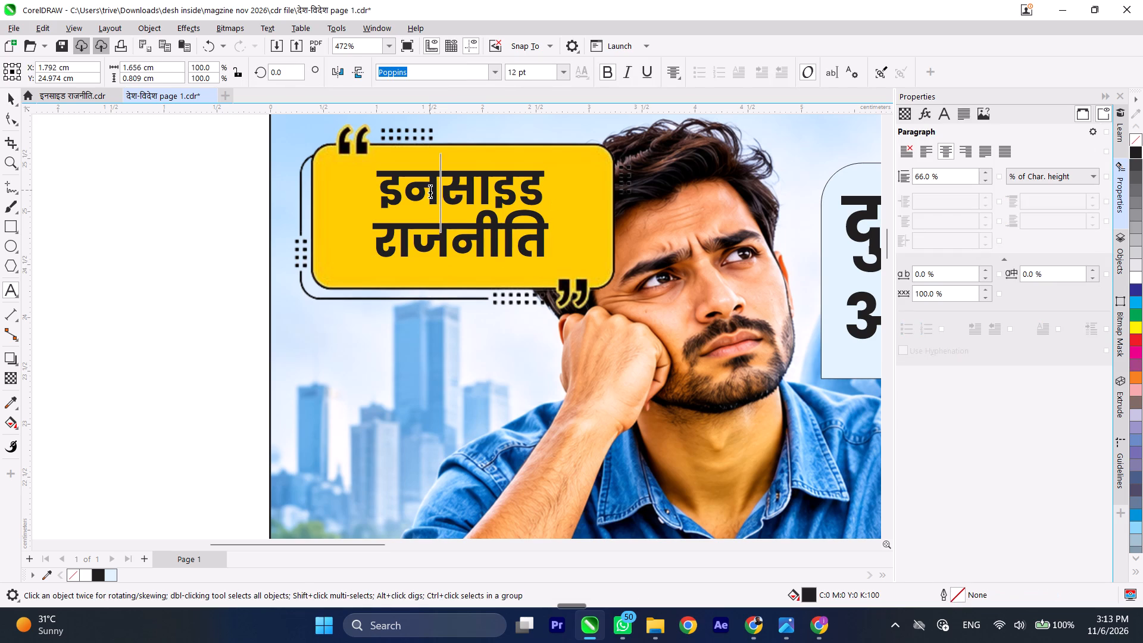
left_click(430, 190)
key("ctrl+a")
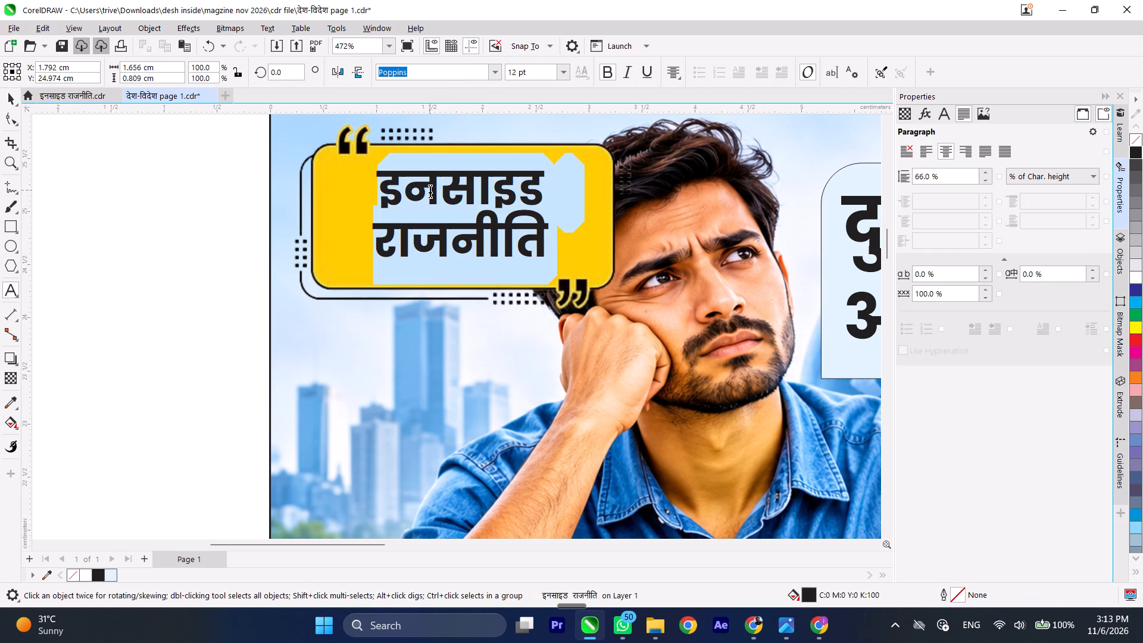
key("ctrl+v")
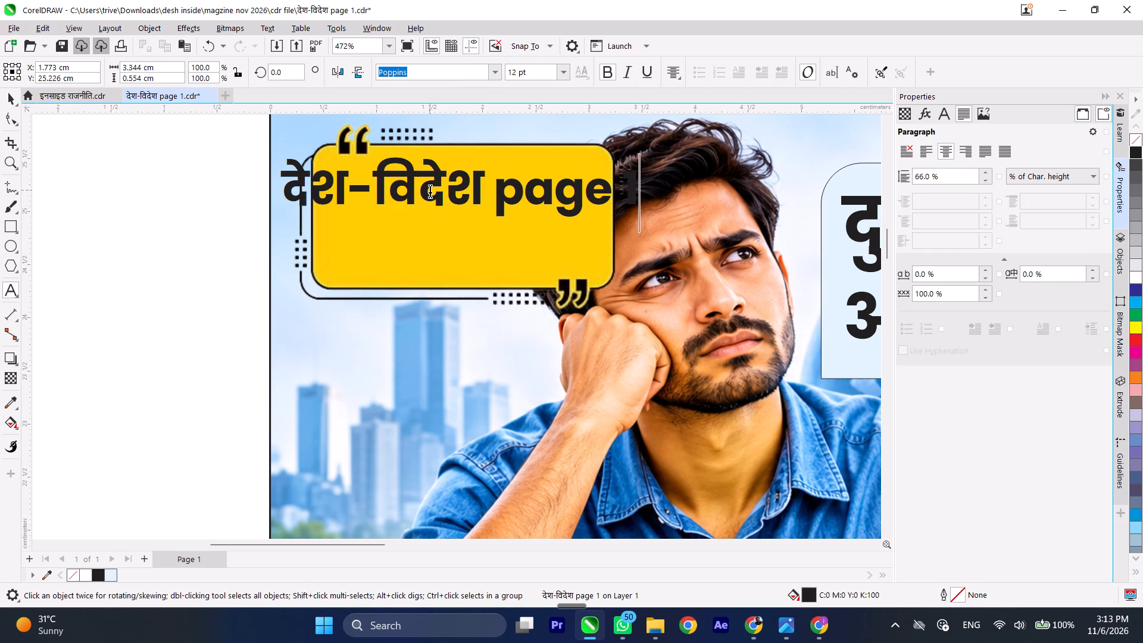
key("BackSpace")
key("BackSpace")
key("BackSpace")
key("BackSpace")
key("BackSpace")
key("BackSpace")
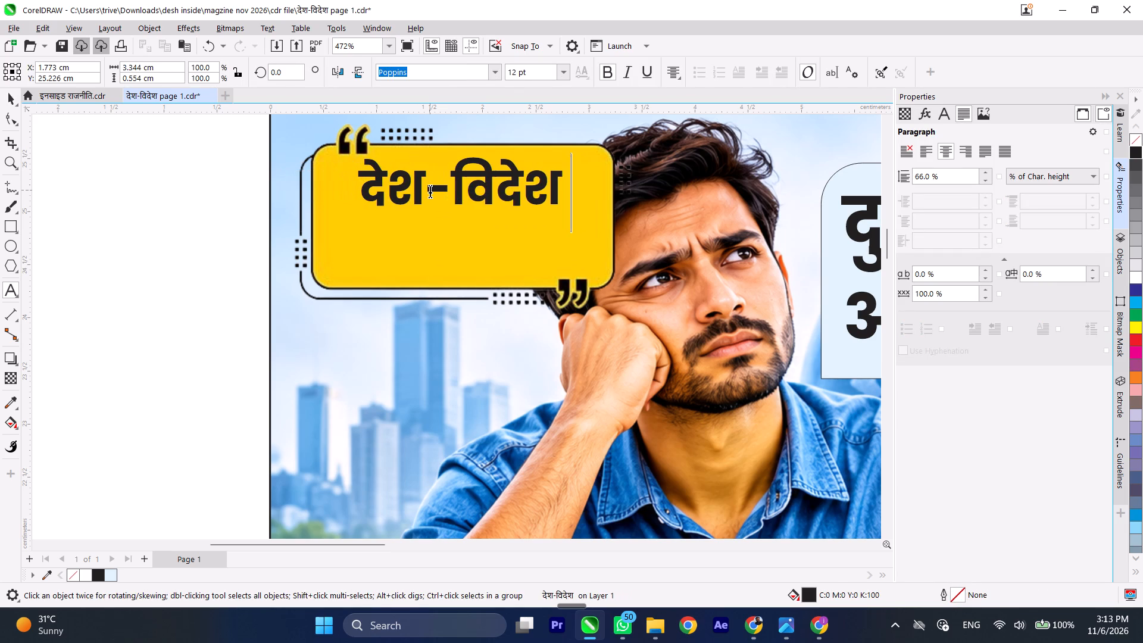
key("BackSpace")
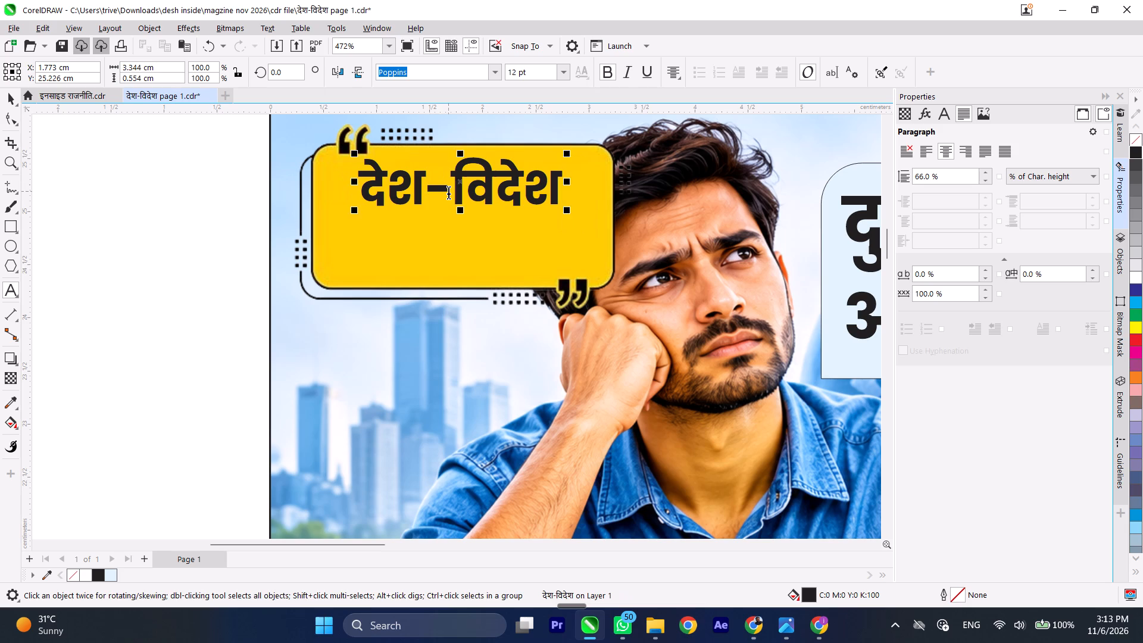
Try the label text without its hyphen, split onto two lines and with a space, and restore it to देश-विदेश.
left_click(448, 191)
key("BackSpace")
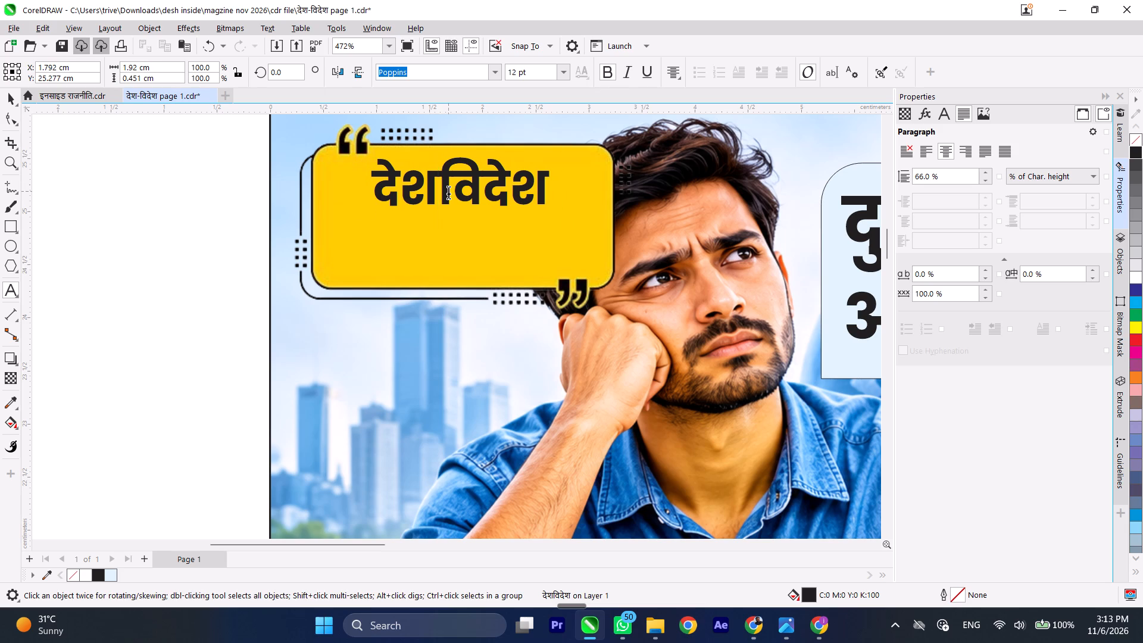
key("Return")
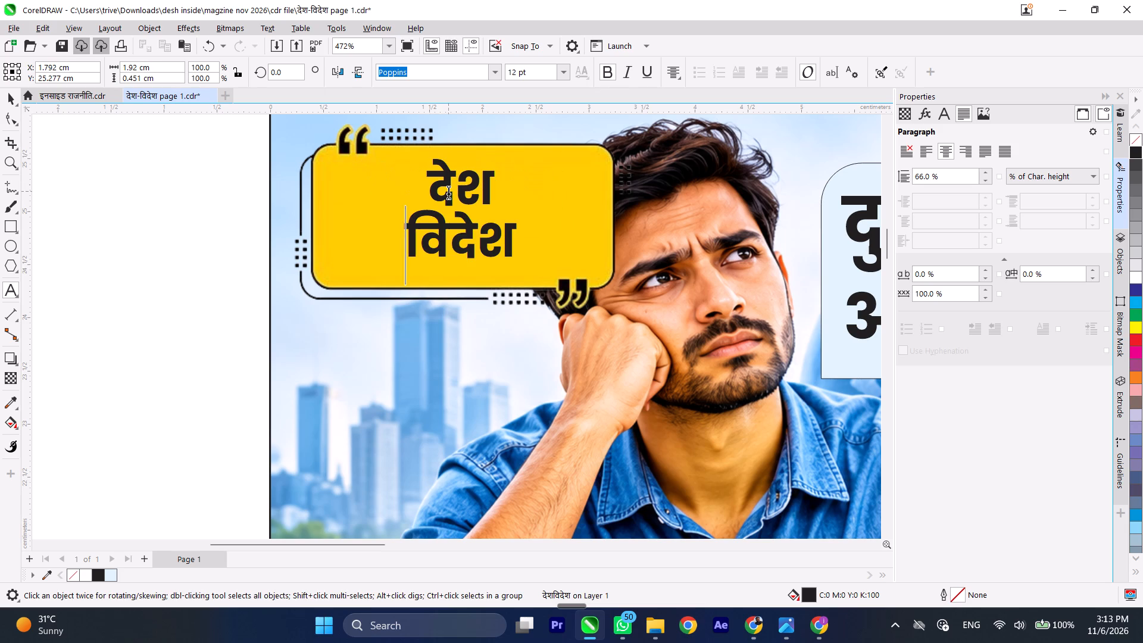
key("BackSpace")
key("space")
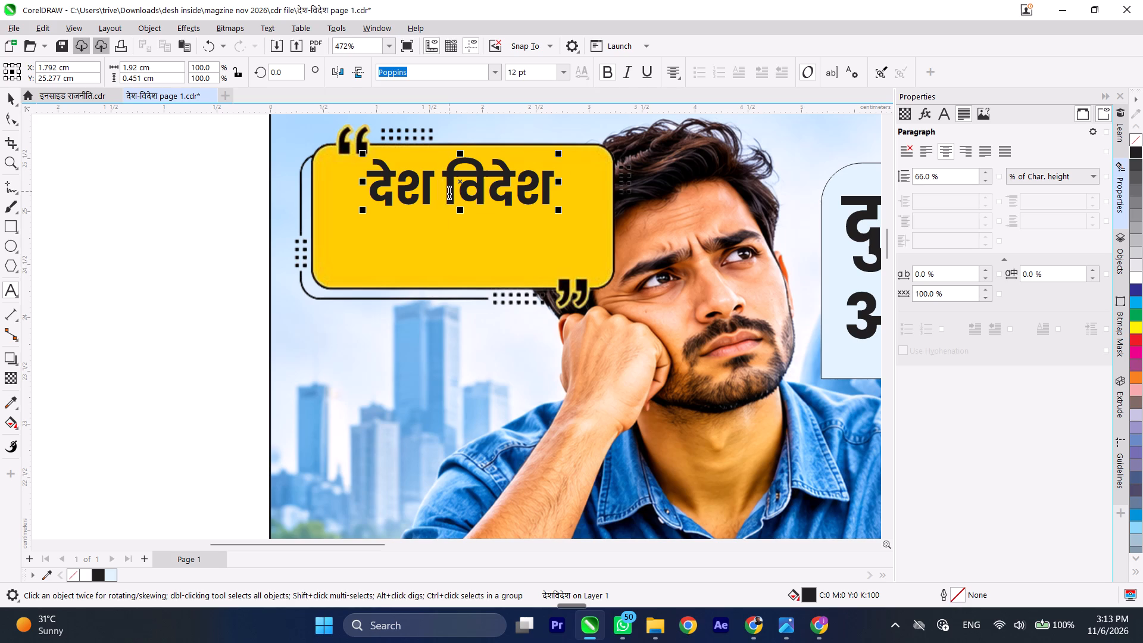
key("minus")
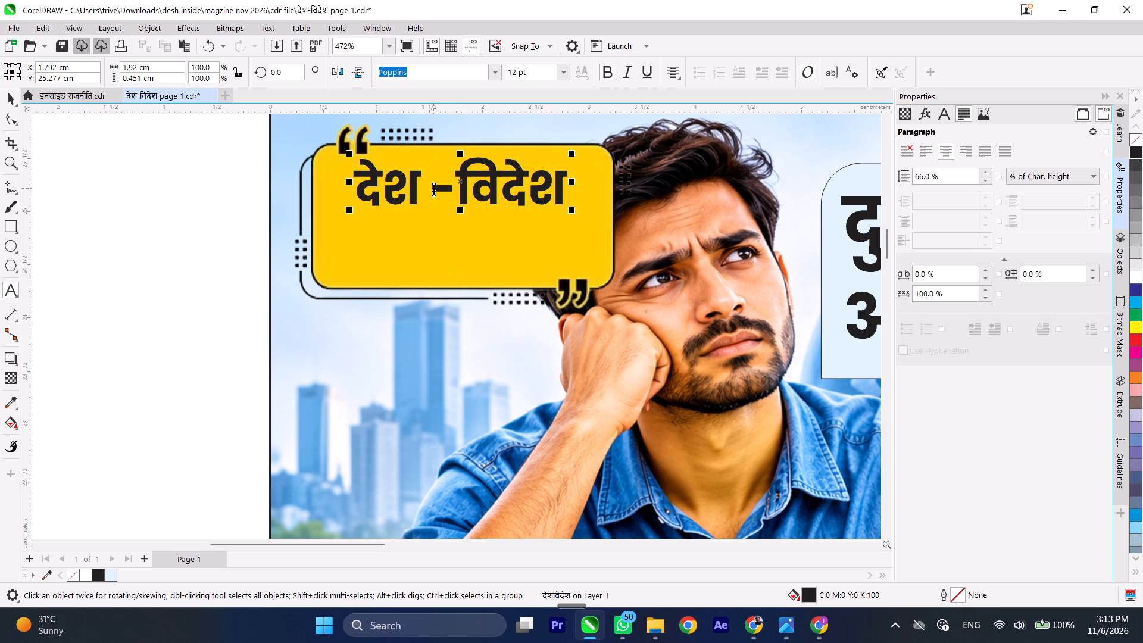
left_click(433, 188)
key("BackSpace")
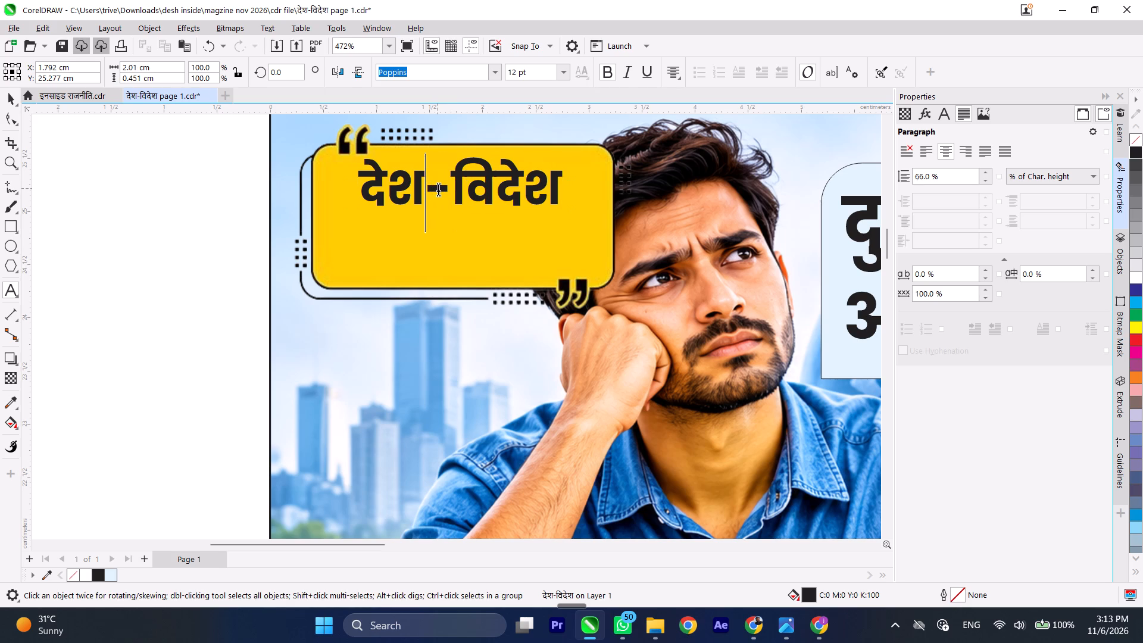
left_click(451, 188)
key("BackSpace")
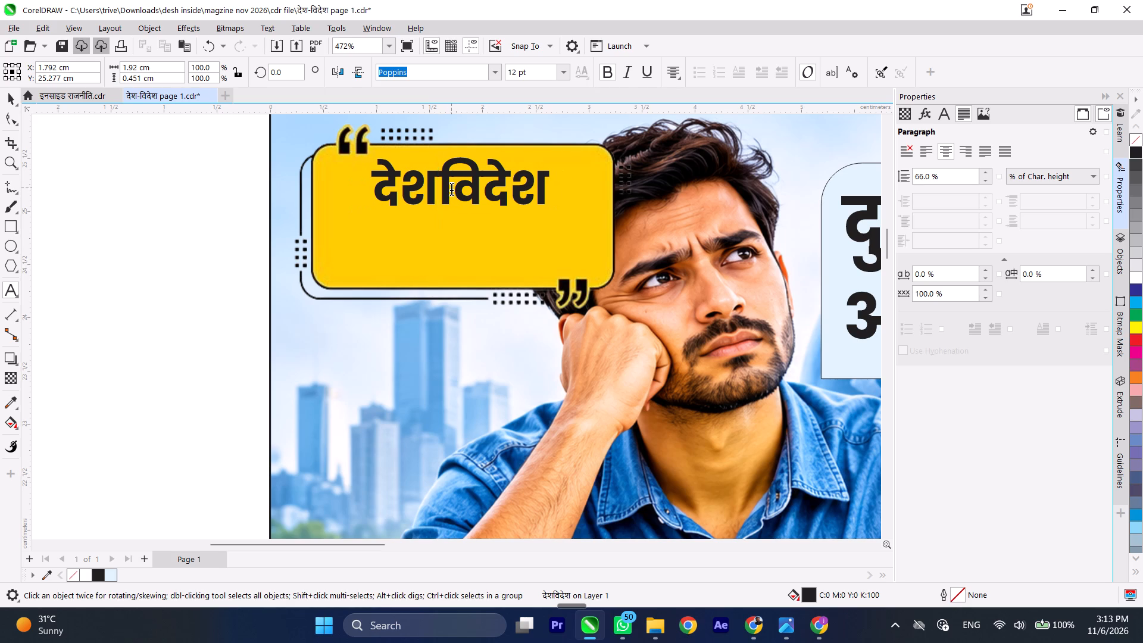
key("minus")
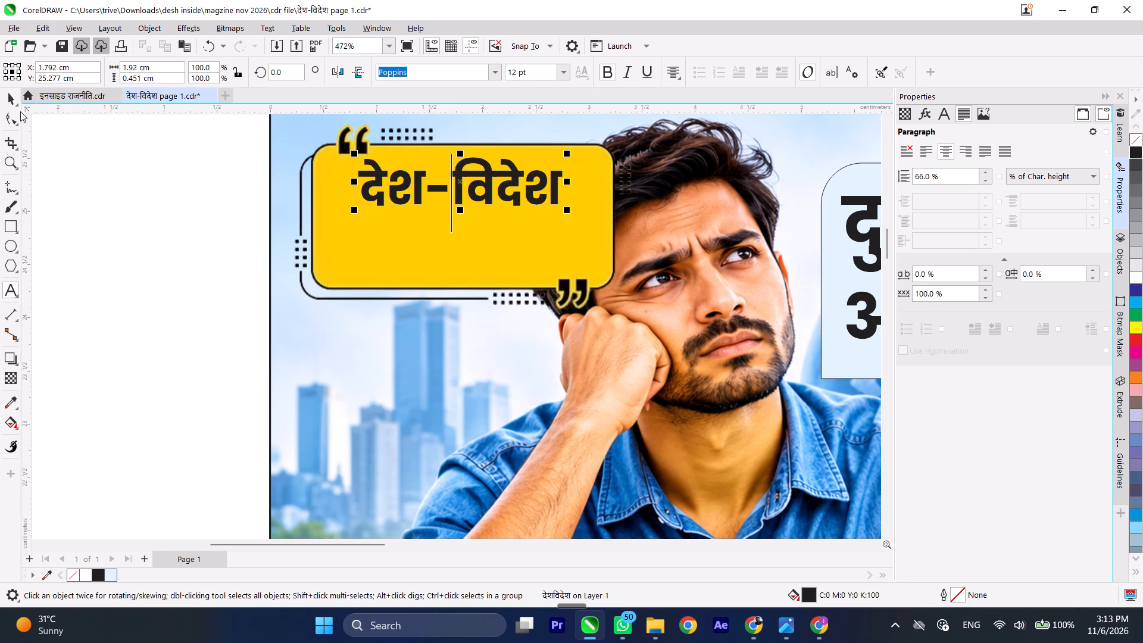
Enlarge the देश-विदेश text to about 14.1 pt, roughly 2.26 cm wide, and centre it within the yellow label.
left_click(9, 104)
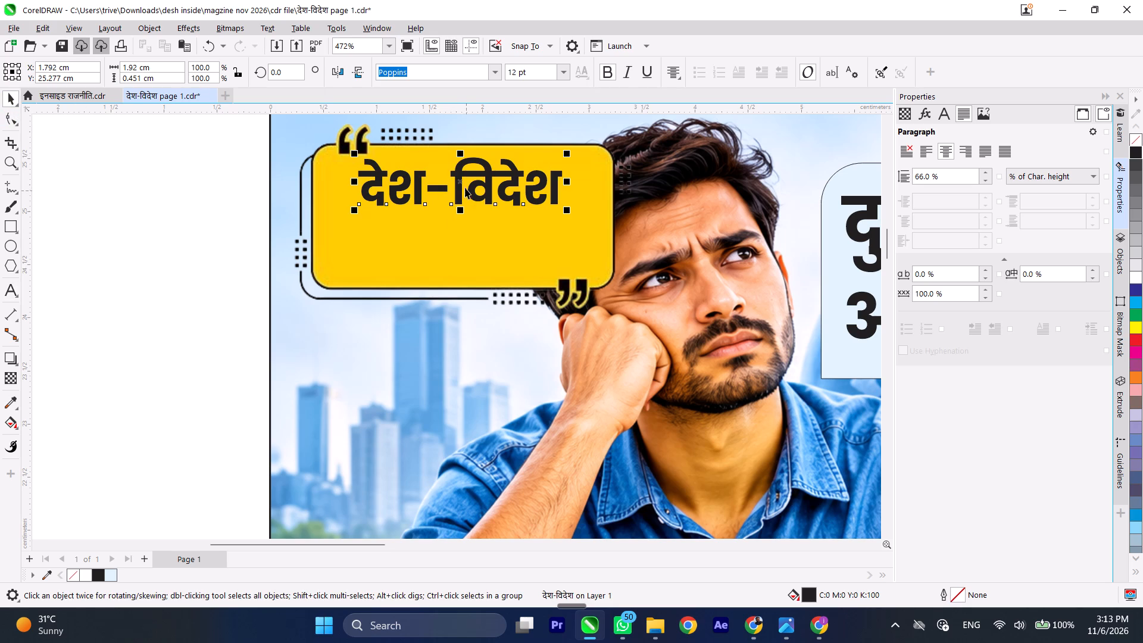
left_click_drag(492, 186, 495, 220)
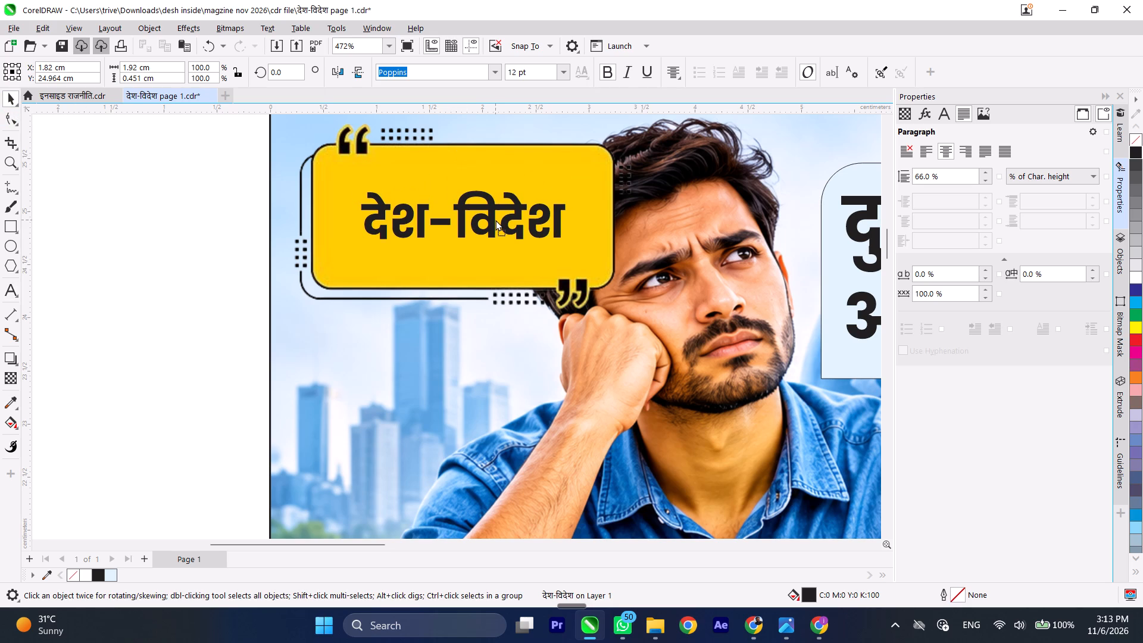
left_click_drag(495, 220, 495, 217)
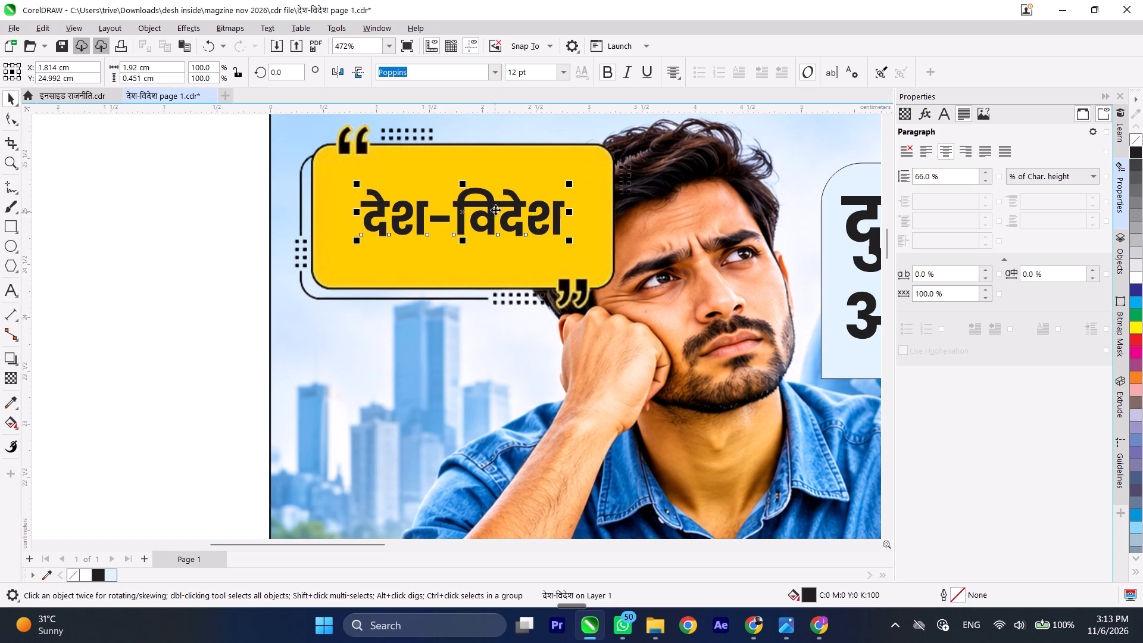
left_click_drag(567, 185, 591, 164)
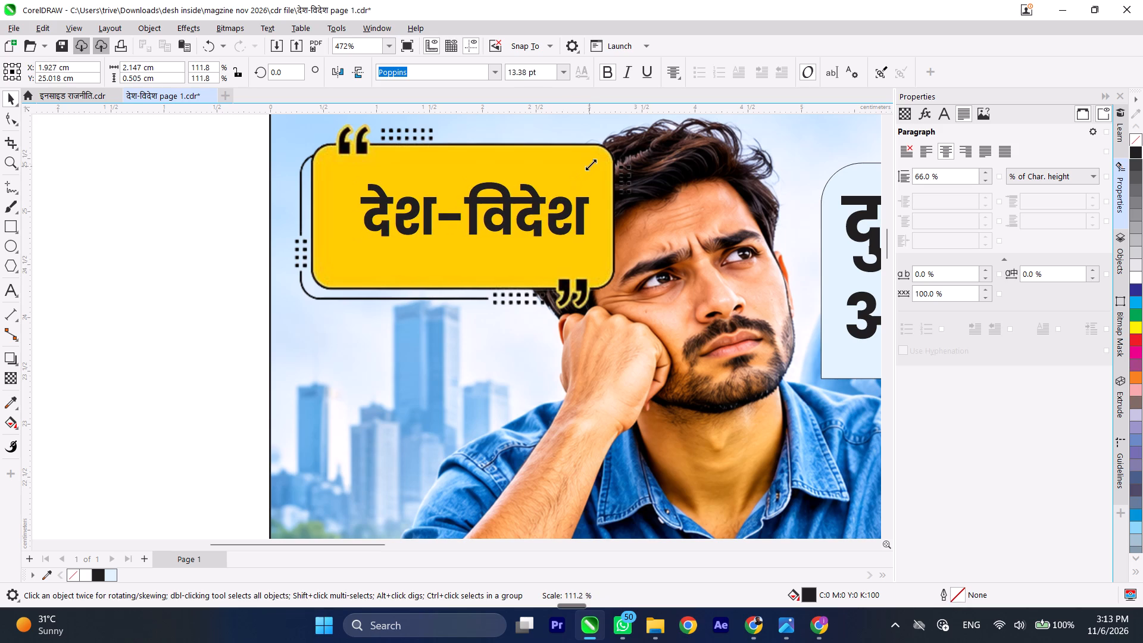
left_click_drag(591, 164, 602, 154)
left_click_drag(546, 204, 524, 211)
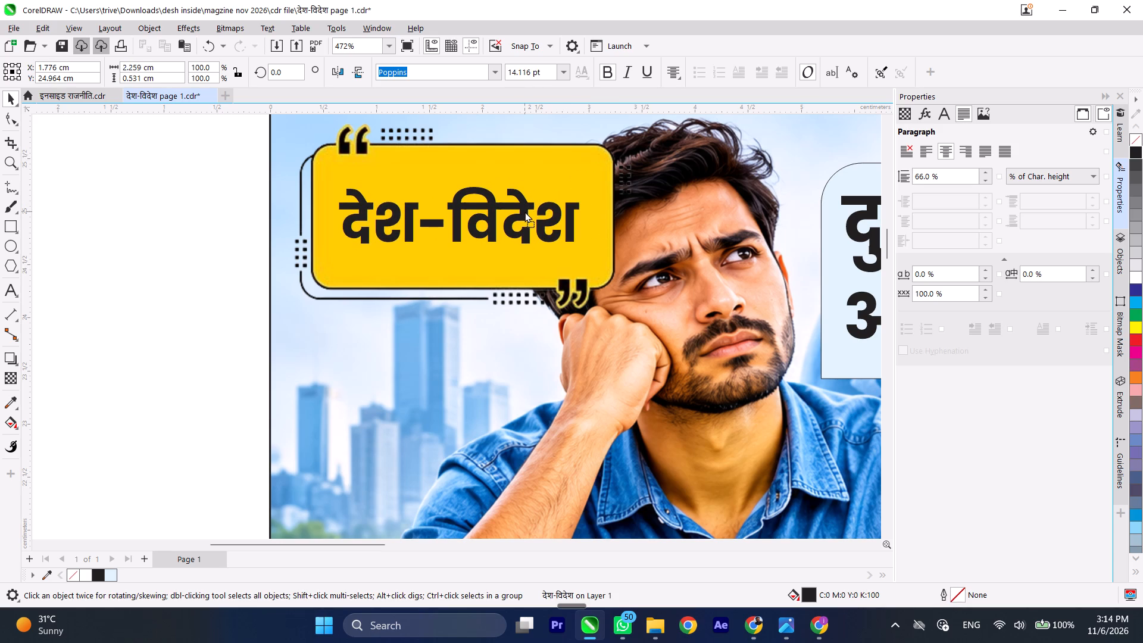
left_click_drag(524, 211, 531, 208)
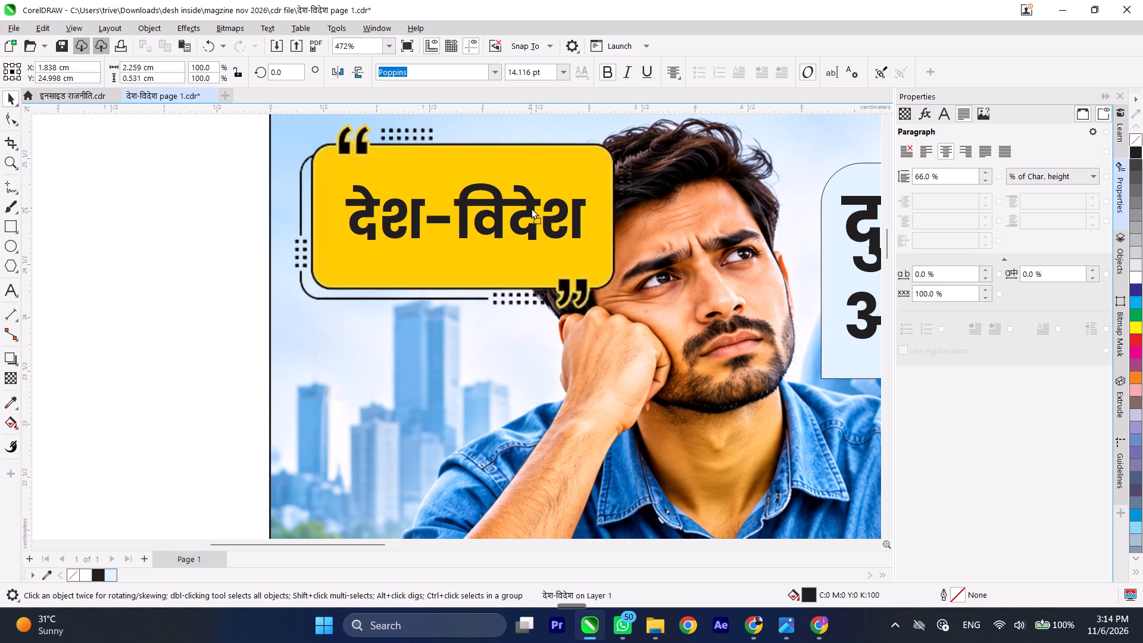
left_click_drag(531, 208, 530, 208)
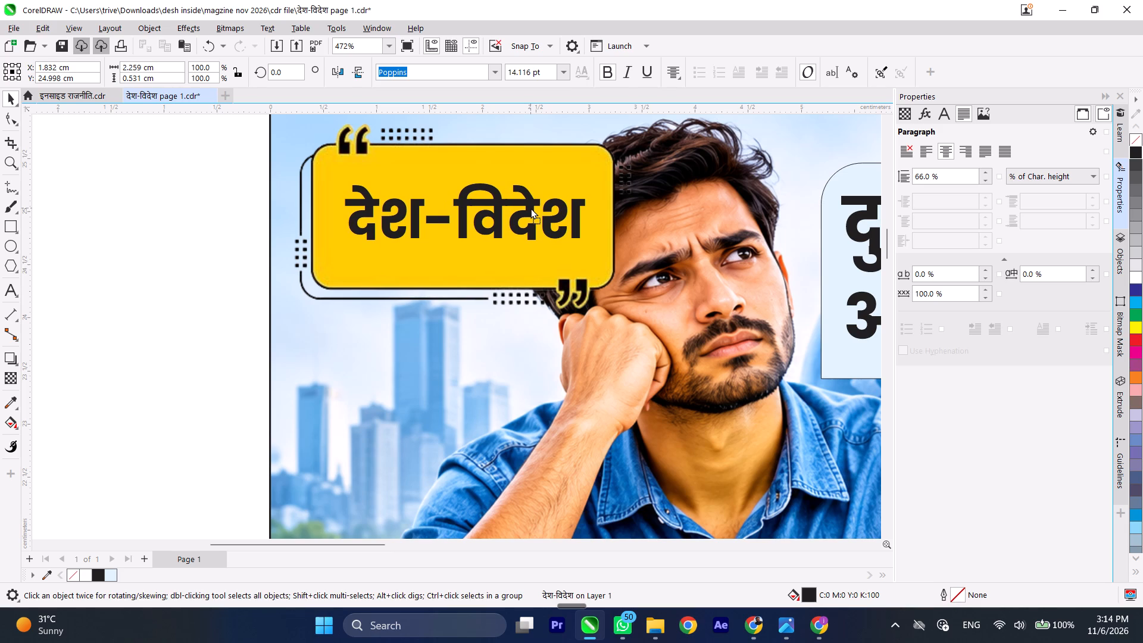
left_click_drag(530, 208, 530, 208)
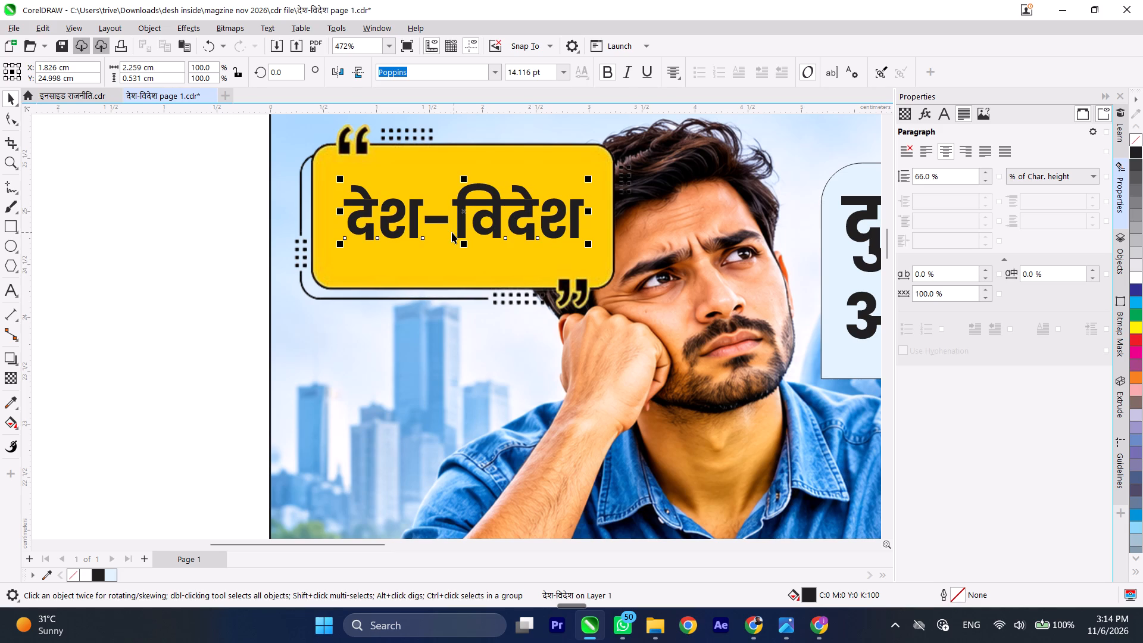
Nudge the देश-विदेश text within the yellow label to about X 1.81 cm, Y 24.99 cm.
key("Up")
key("Right")
key("Down")
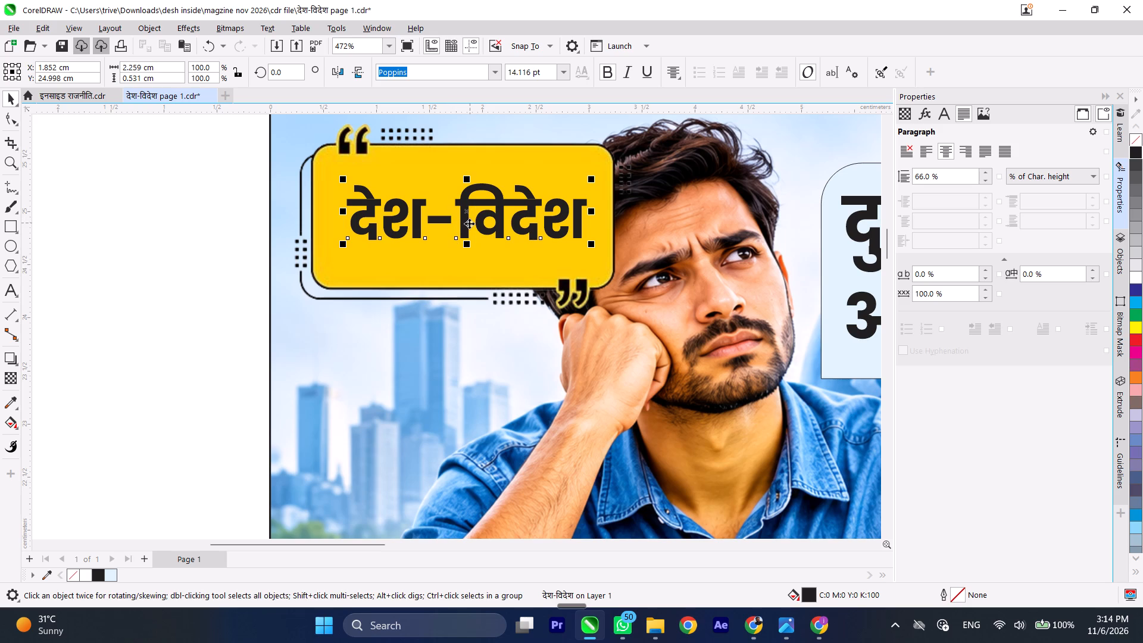
left_click(469, 223)
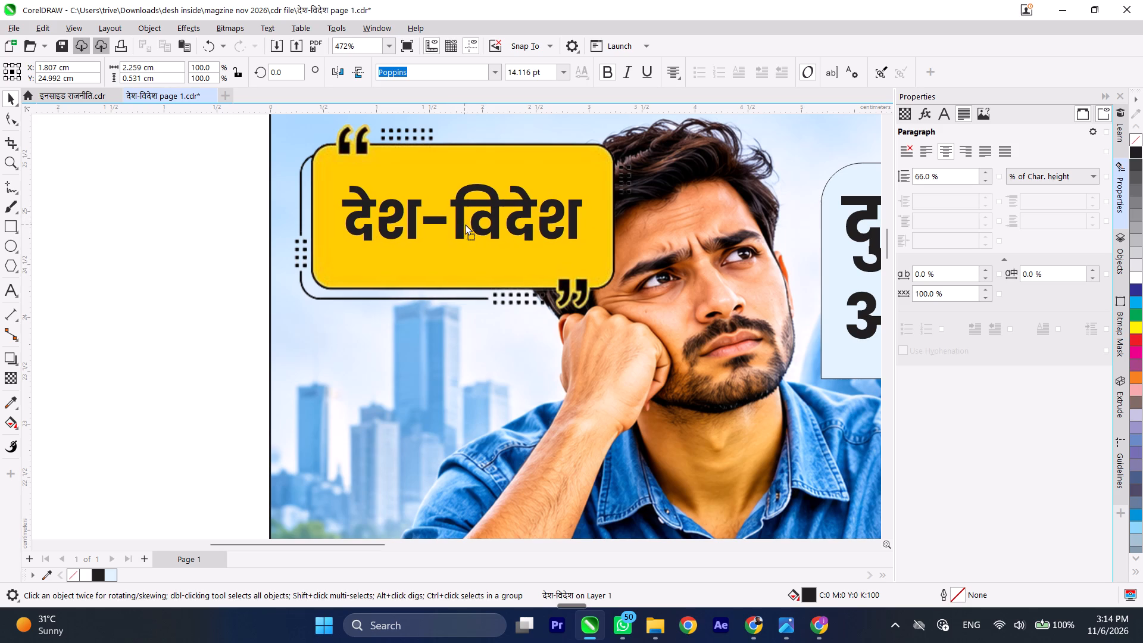
left_click(160, 275)
Group all of page 1's artwork into a single object and save the document.
scroll(338, 210, "down", 6)
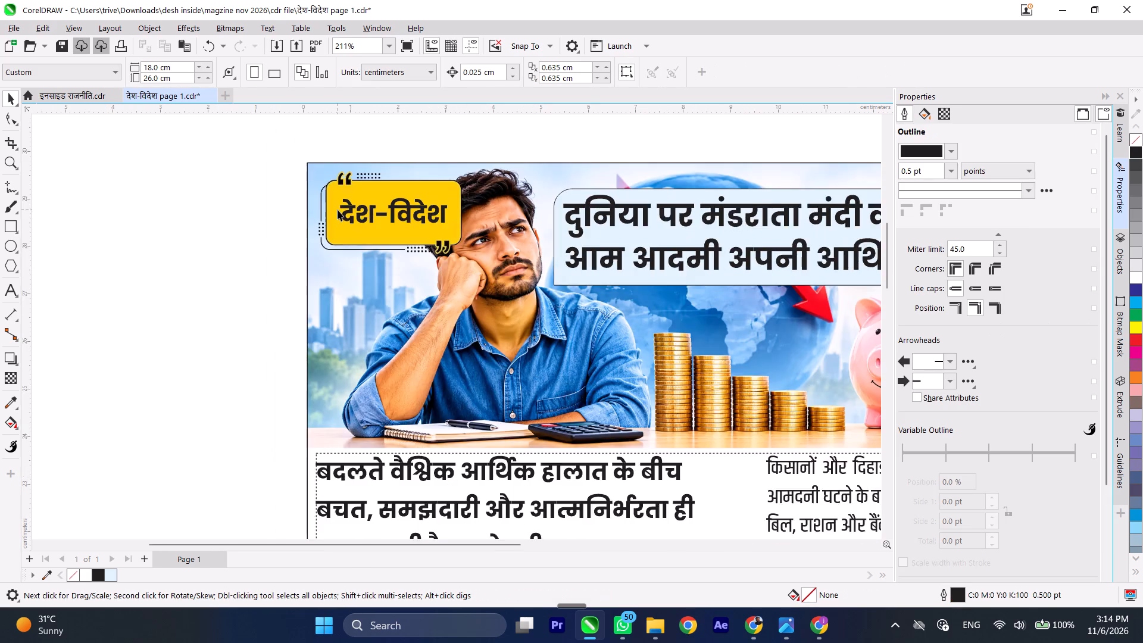
scroll(338, 210, "down", 7)
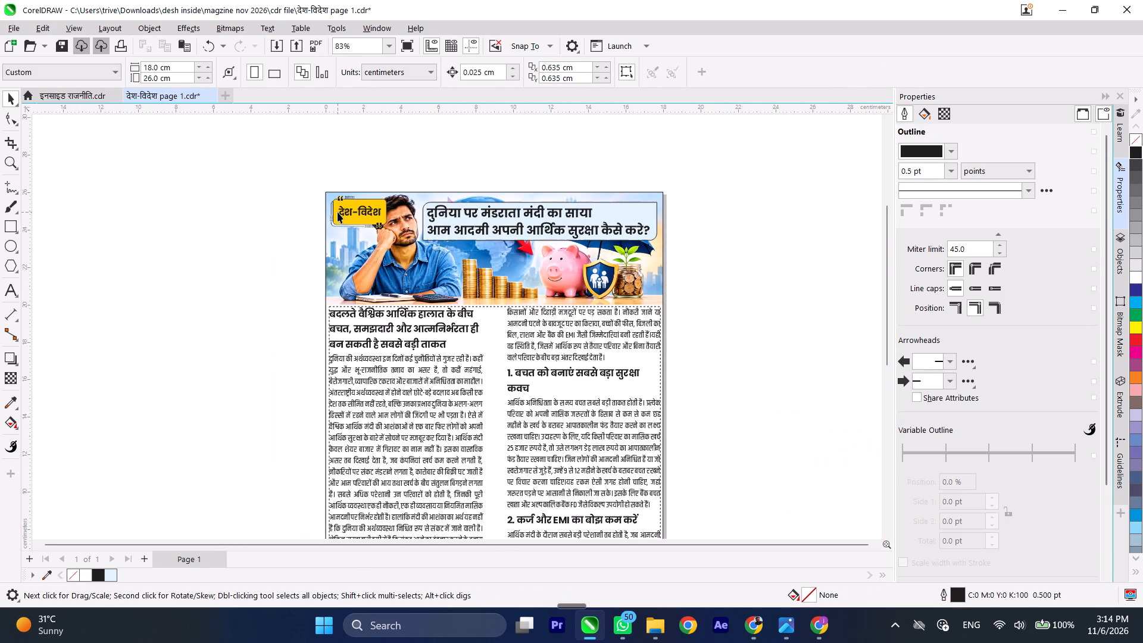
scroll(414, 175, "down", 4)
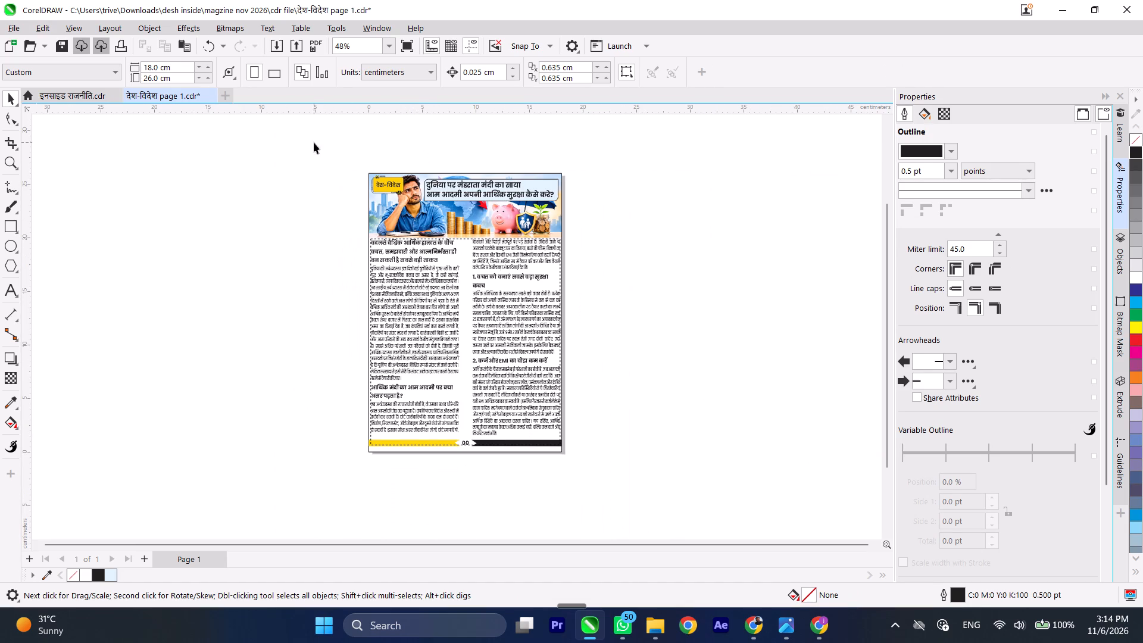
left_click_drag(314, 143, 626, 483)
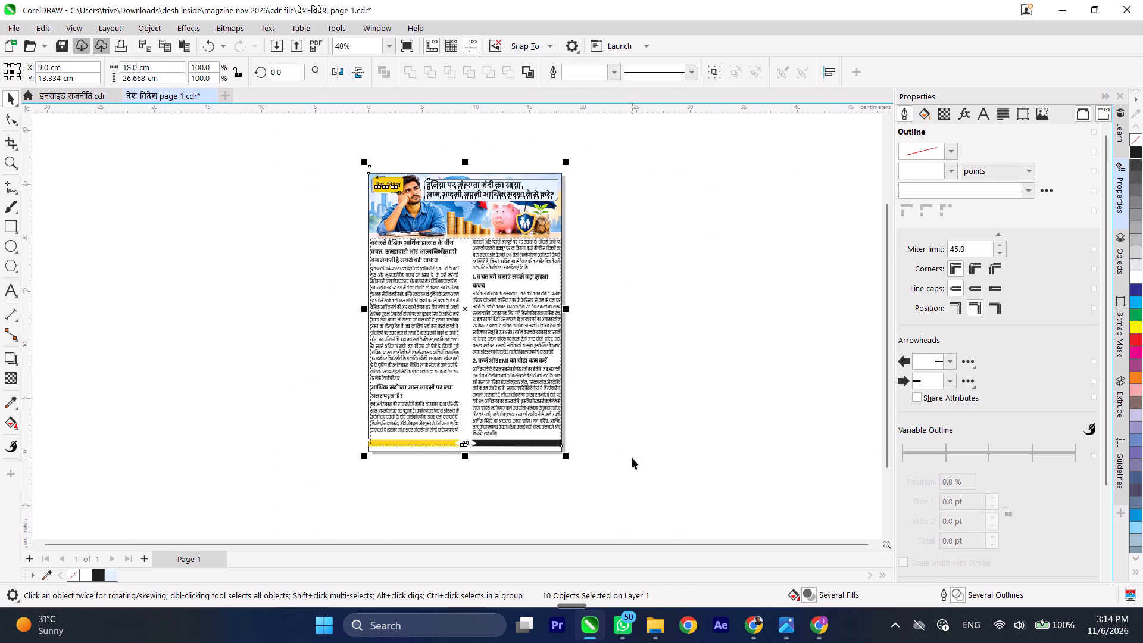
key("ctrl+g")
key("ctrl+s")
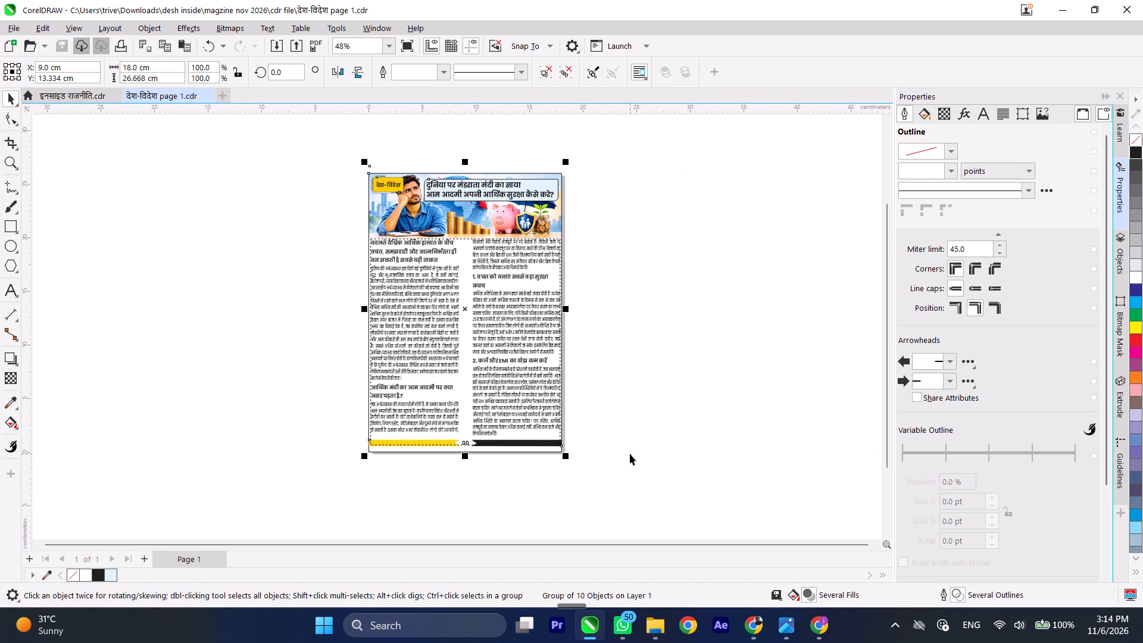
left_click(630, 452)
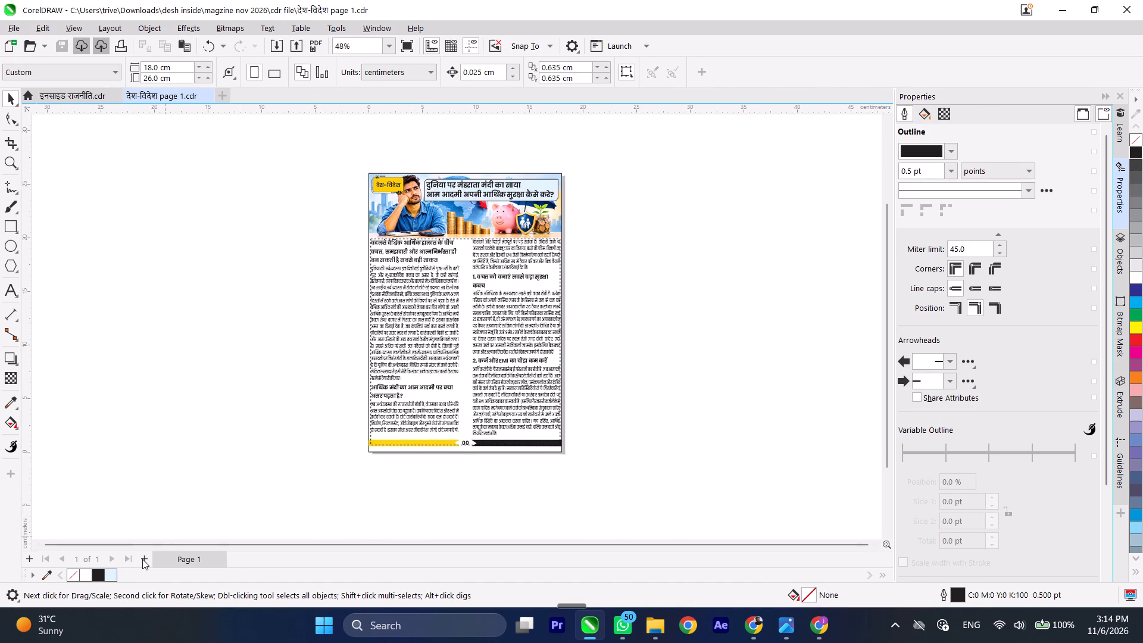
Add a second page after page 1 and give it a page-sized 18 × 26 cm rectangle frame.
left_click(142, 558)
double_click(5, 229)
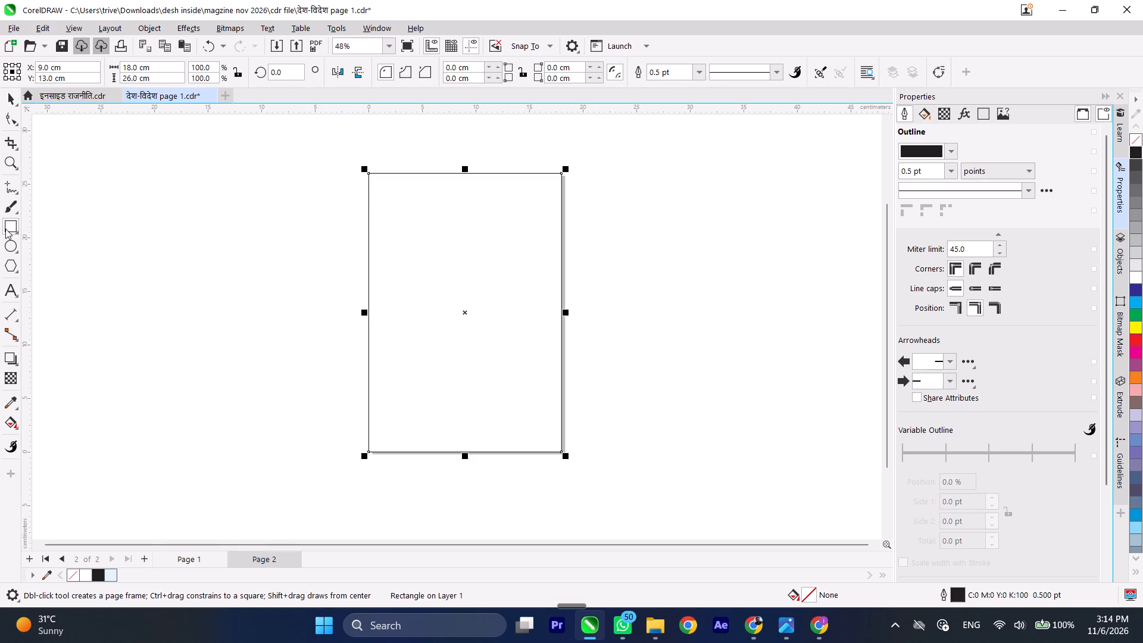
left_click(9, 102)
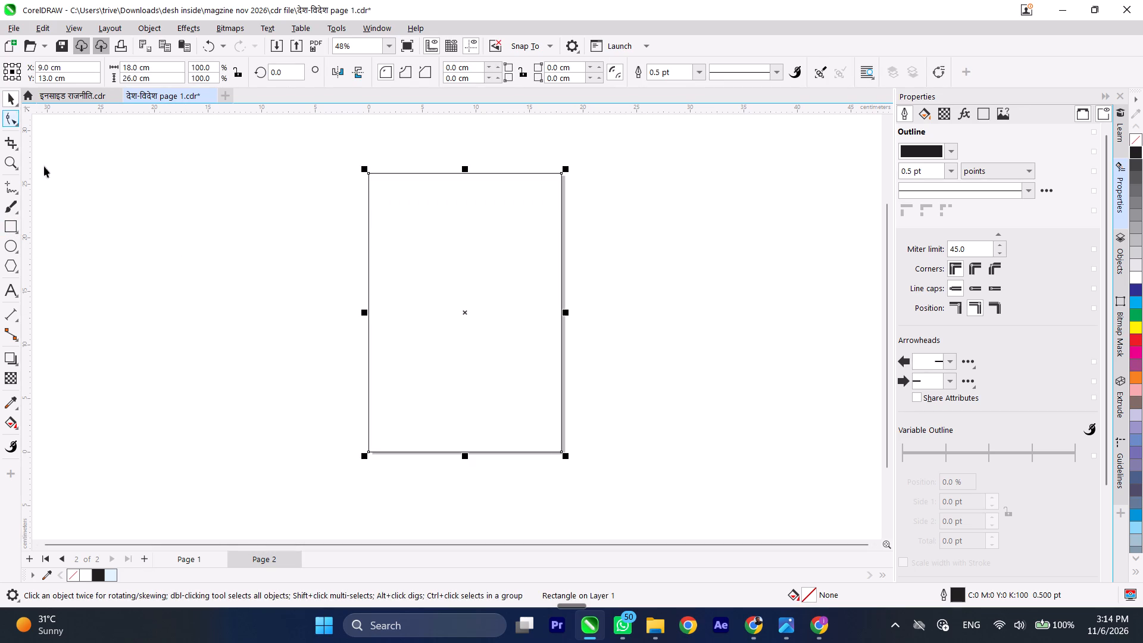
left_click(145, 232)
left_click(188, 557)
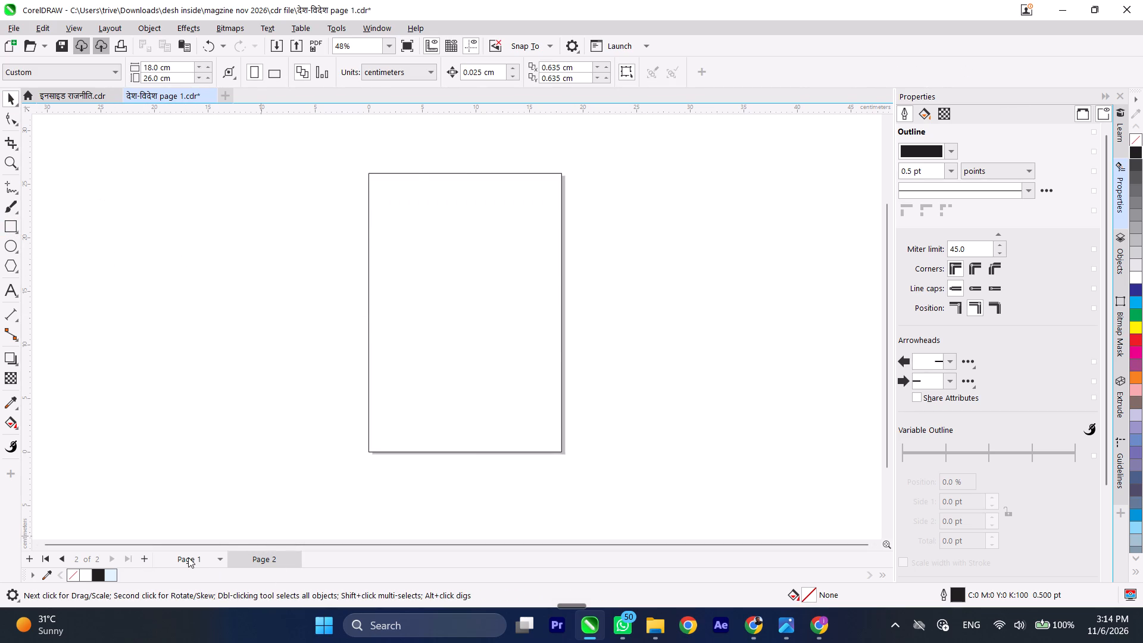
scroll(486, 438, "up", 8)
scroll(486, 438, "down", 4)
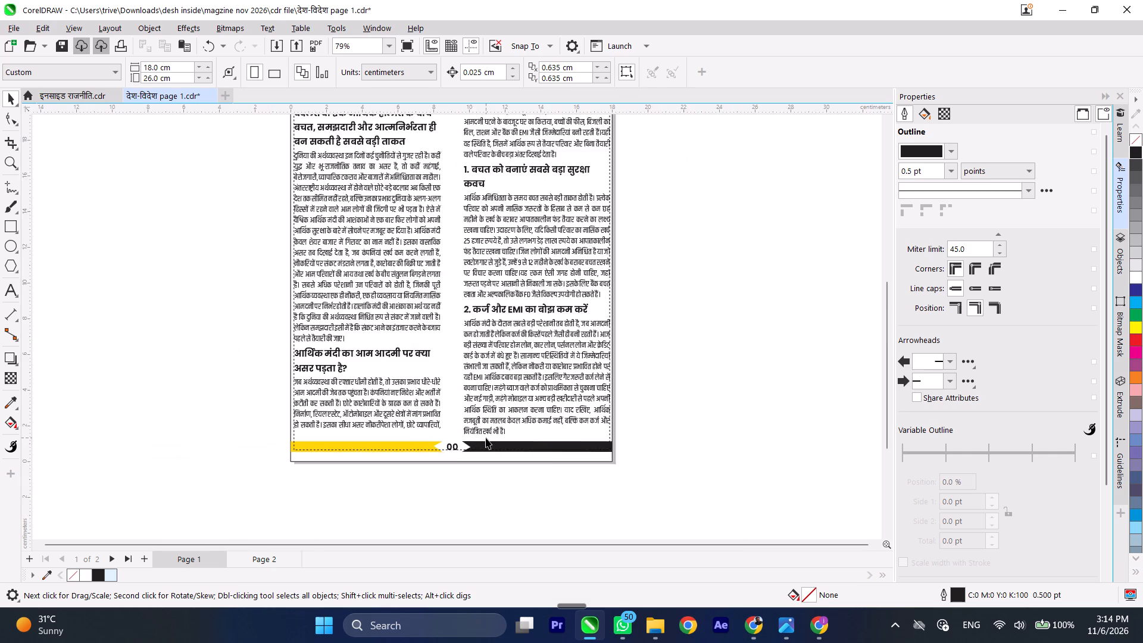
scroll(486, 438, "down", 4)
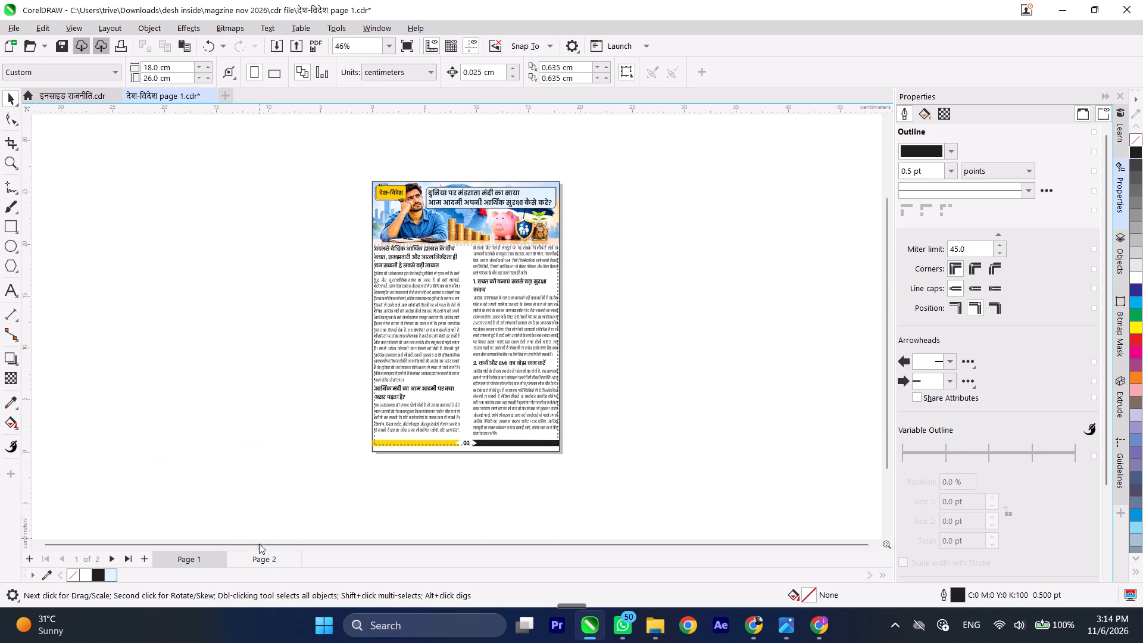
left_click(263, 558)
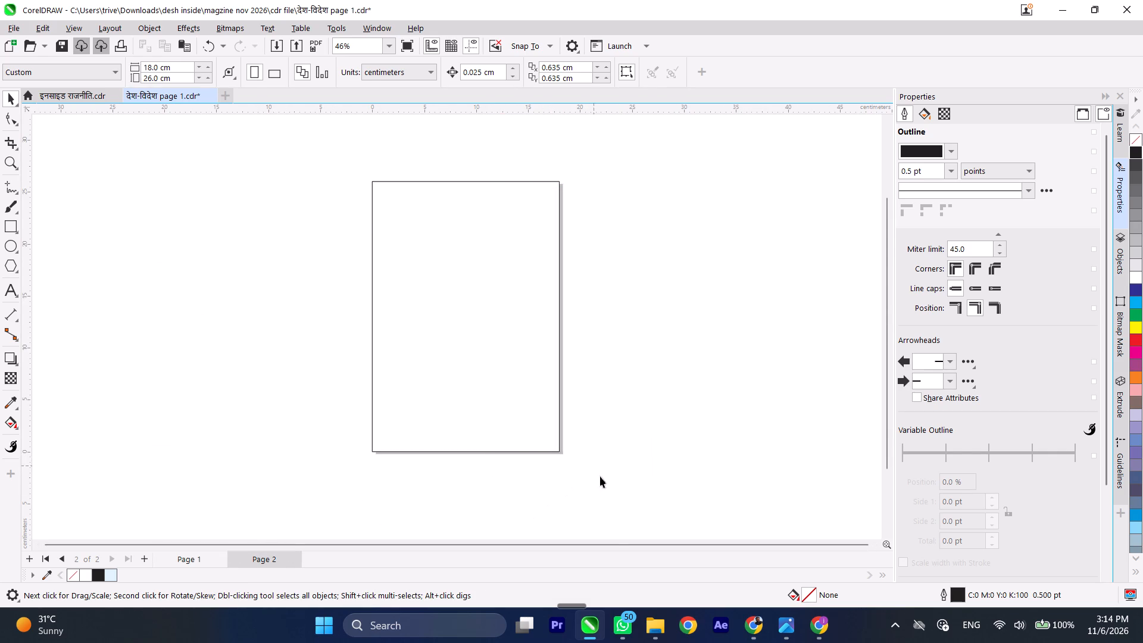
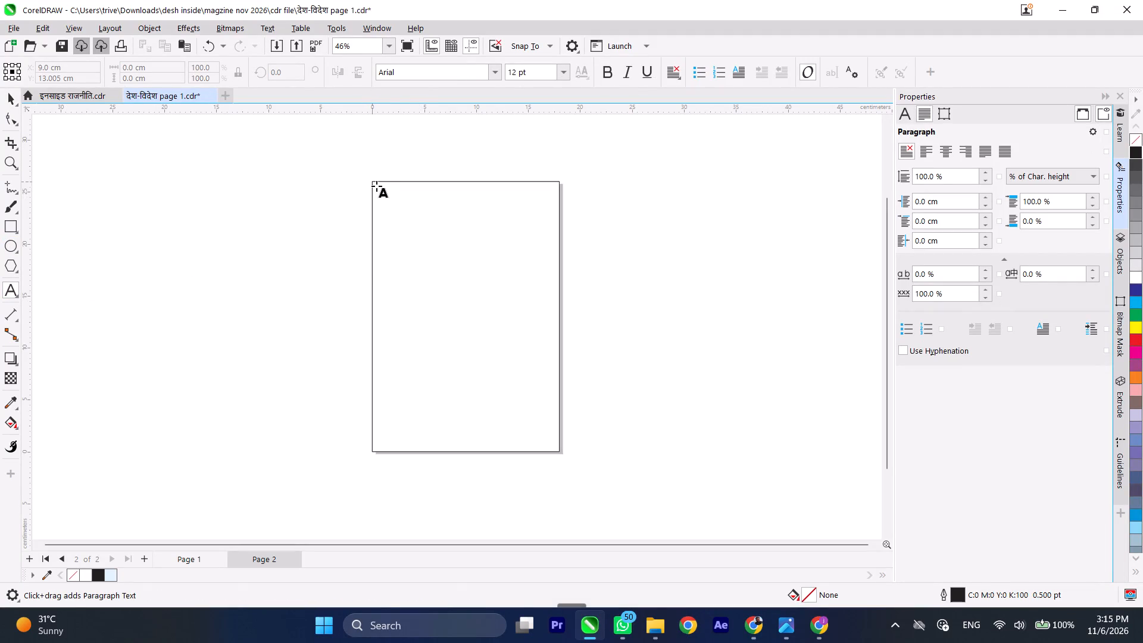
Draw a paragraph text frame from the top of blank page 2, spanning its 18 cm width, and shorten it to about 24.4 cm high.
left_click_drag(376, 186, 555, 447)
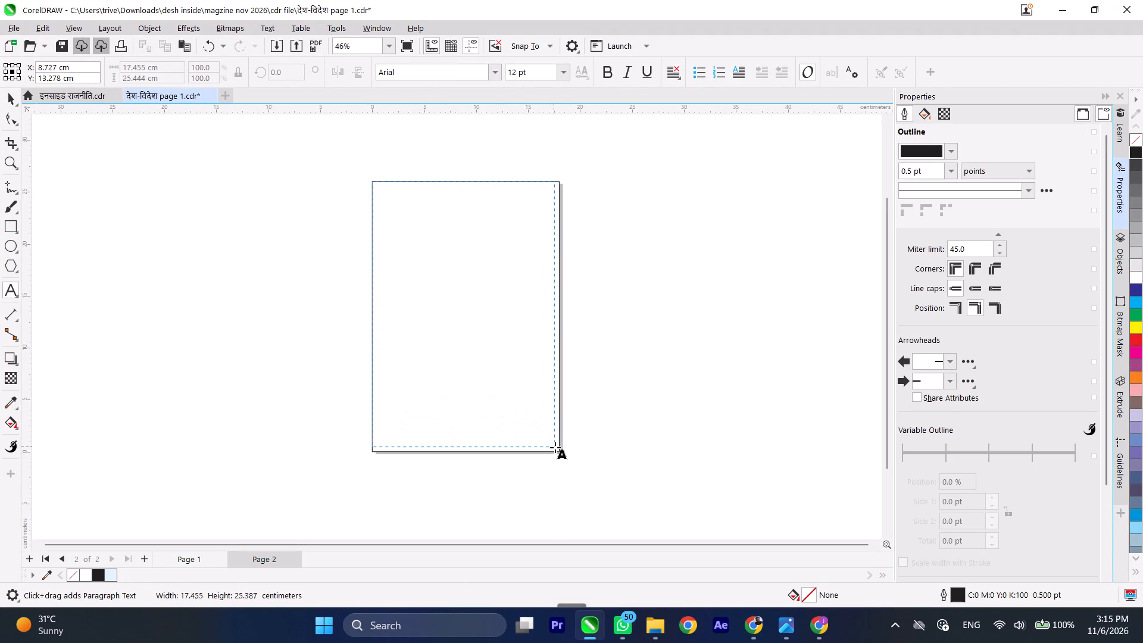
left_click_drag(555, 447, 556, 441)
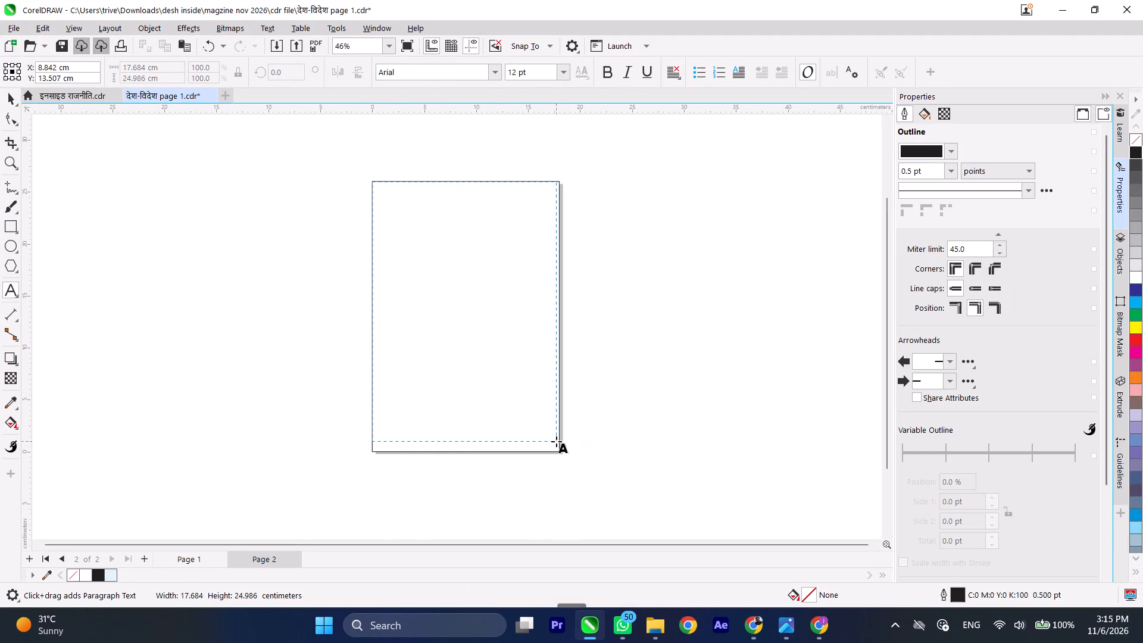
left_click_drag(556, 441, 558, 440)
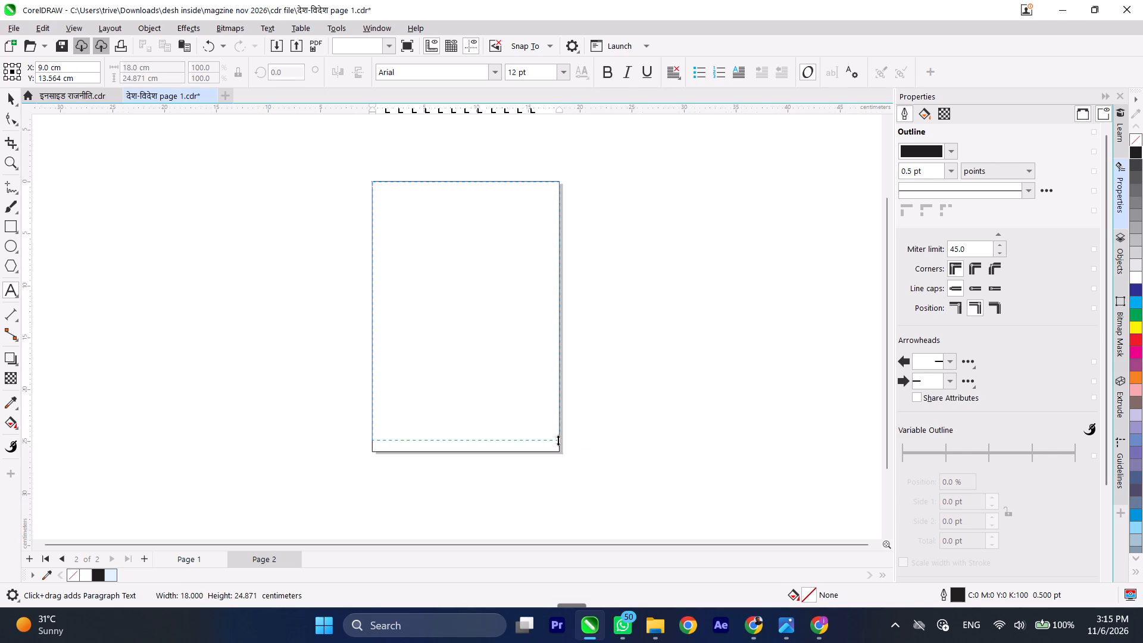
scroll(462, 439, "up", 4)
left_click_drag(467, 441, 467, 432)
scroll(448, 491, "down", 3)
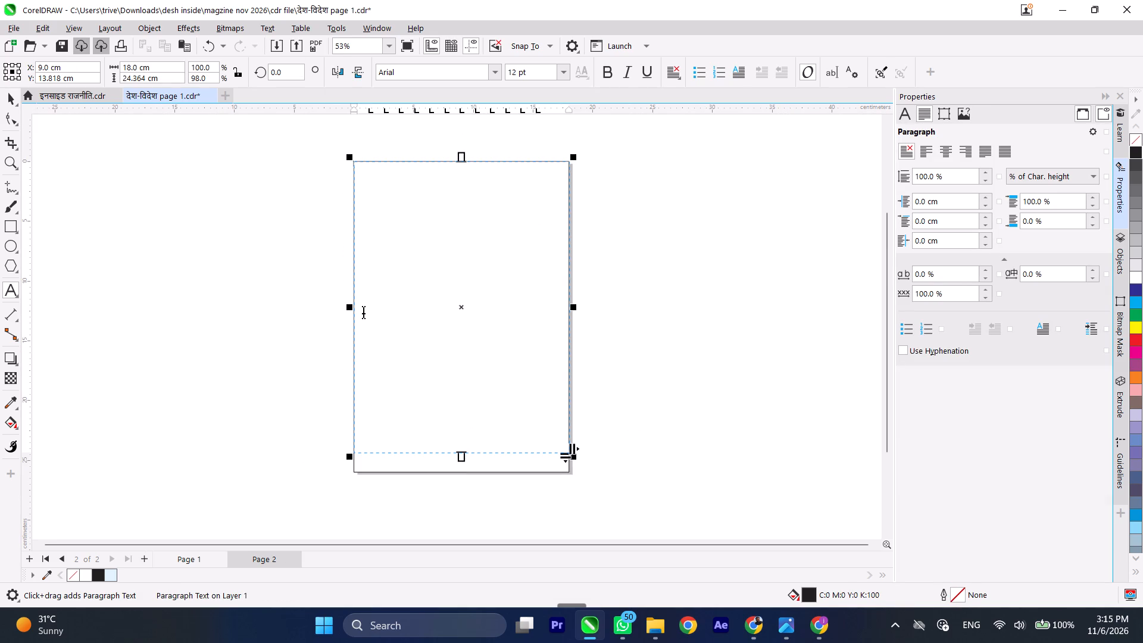
Inset page 2's empty text frame to about 17.39 × 23.78 cm and paste the copied article text into it.
left_click(350, 304)
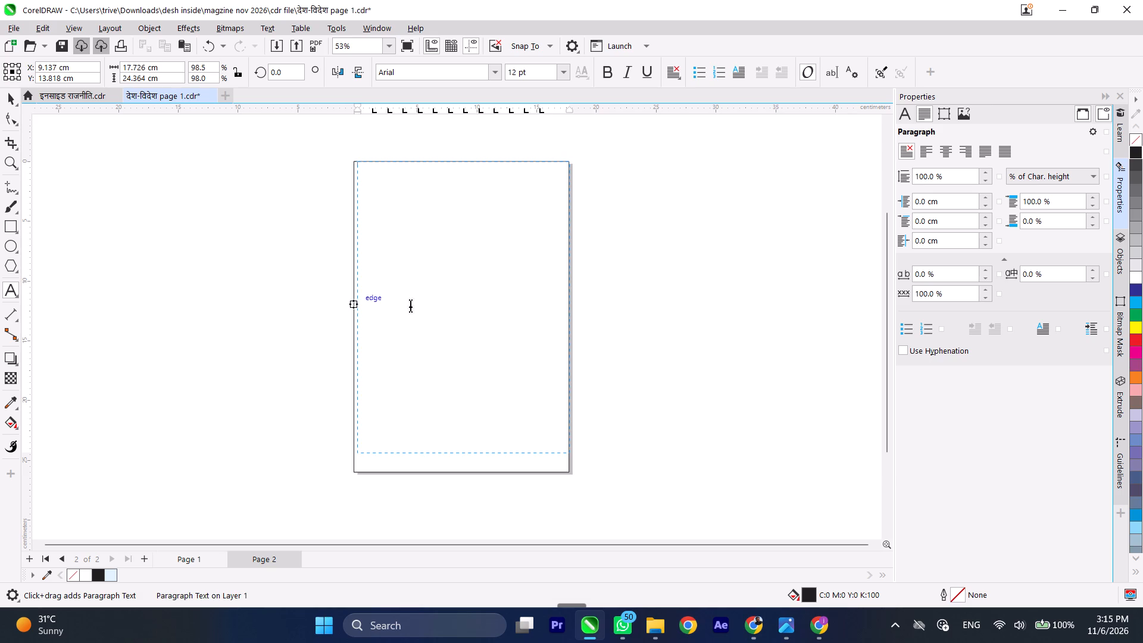
left_click(572, 308)
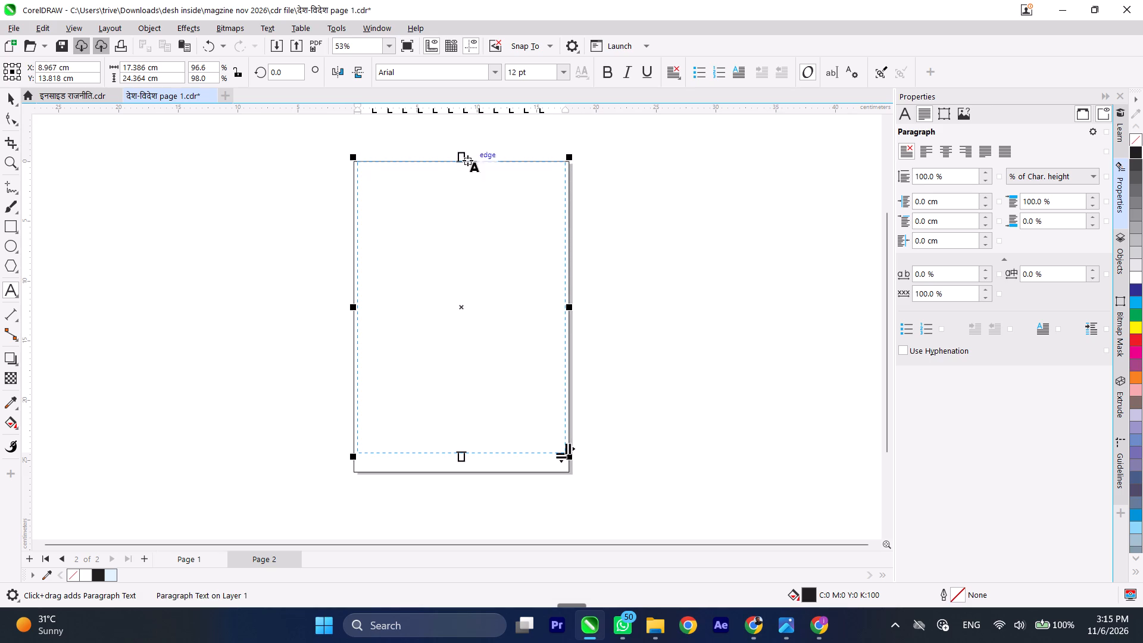
left_click_drag(463, 155, 463, 162)
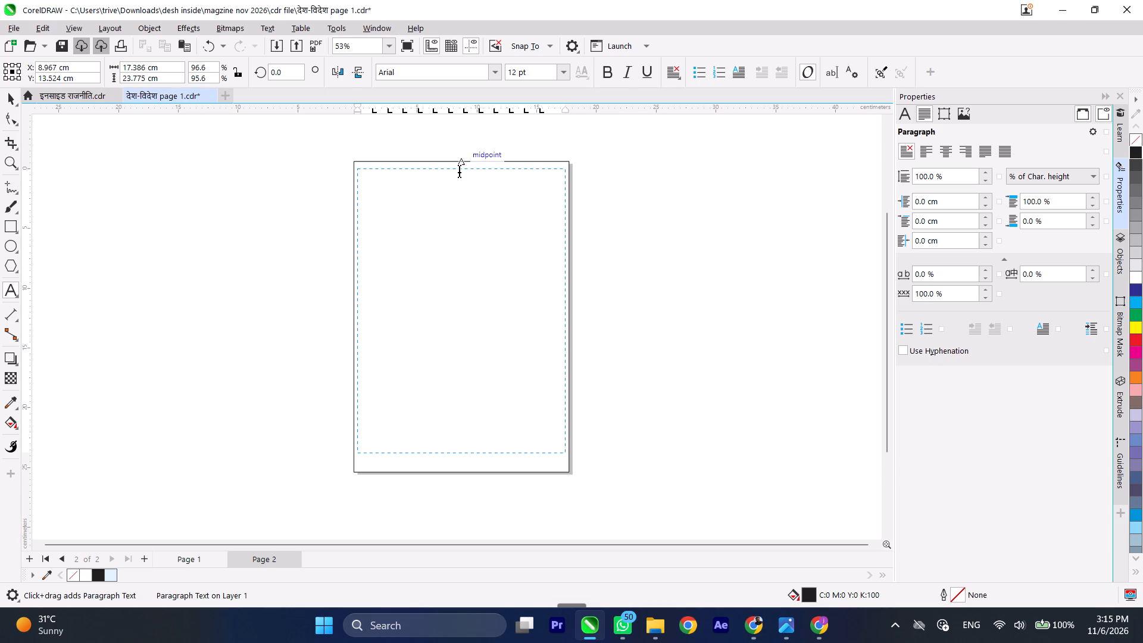
key("ctrl+v")
scroll(463, 189, "up", 3)
scroll(463, 189, "down", 3)
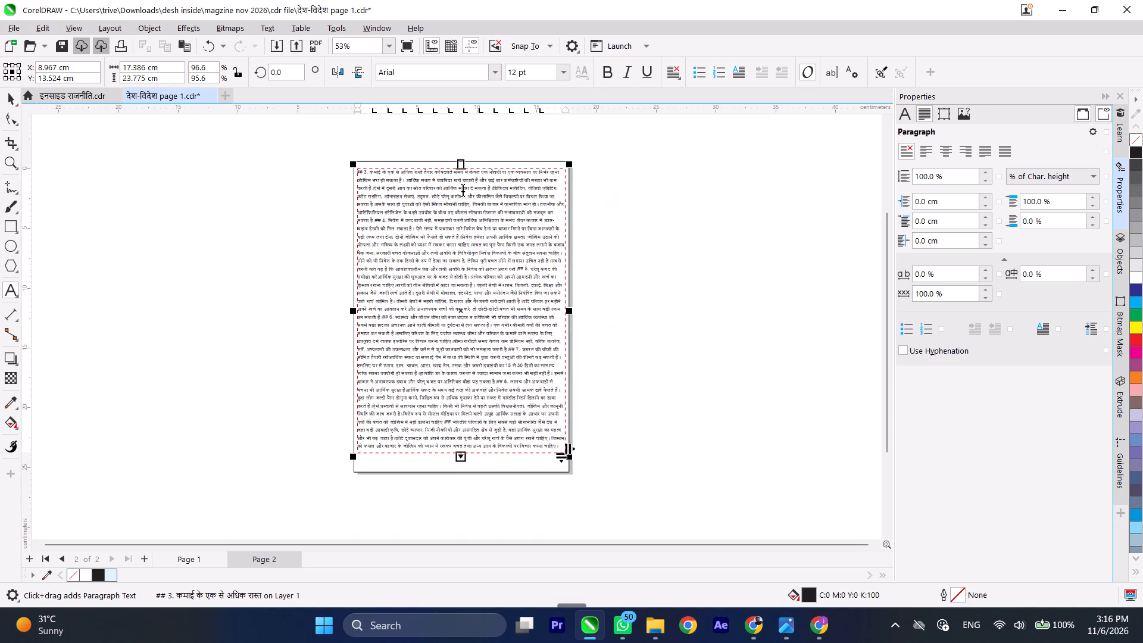
Set all the pasted article text on page 2 in Khand Medium with full justification.
scroll(459, 379, "up", 2)
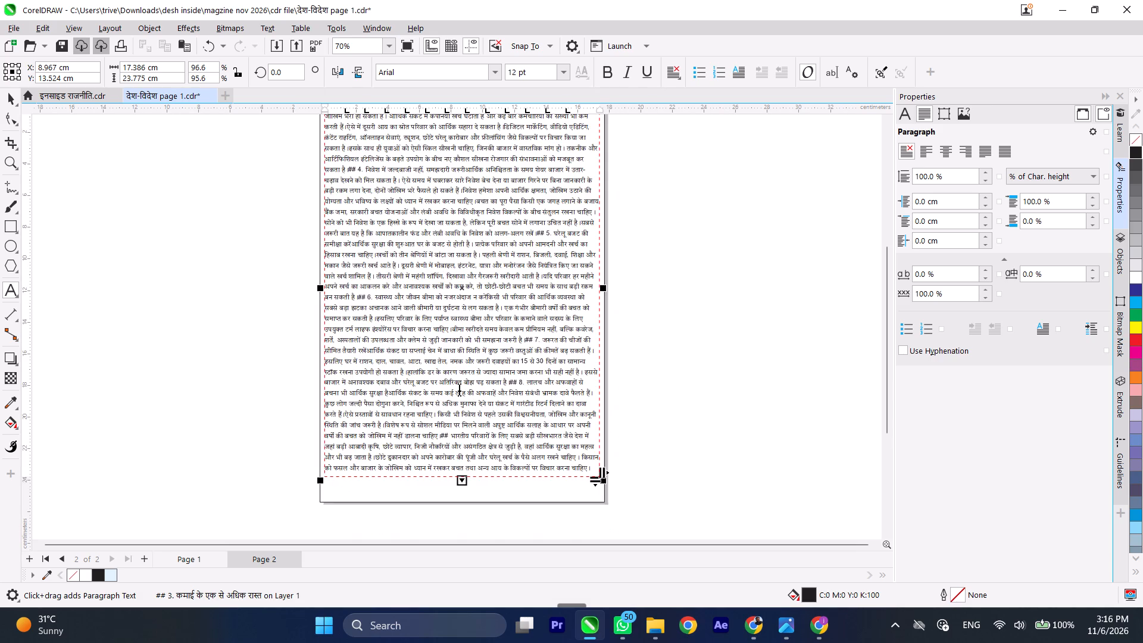
left_click(459, 388)
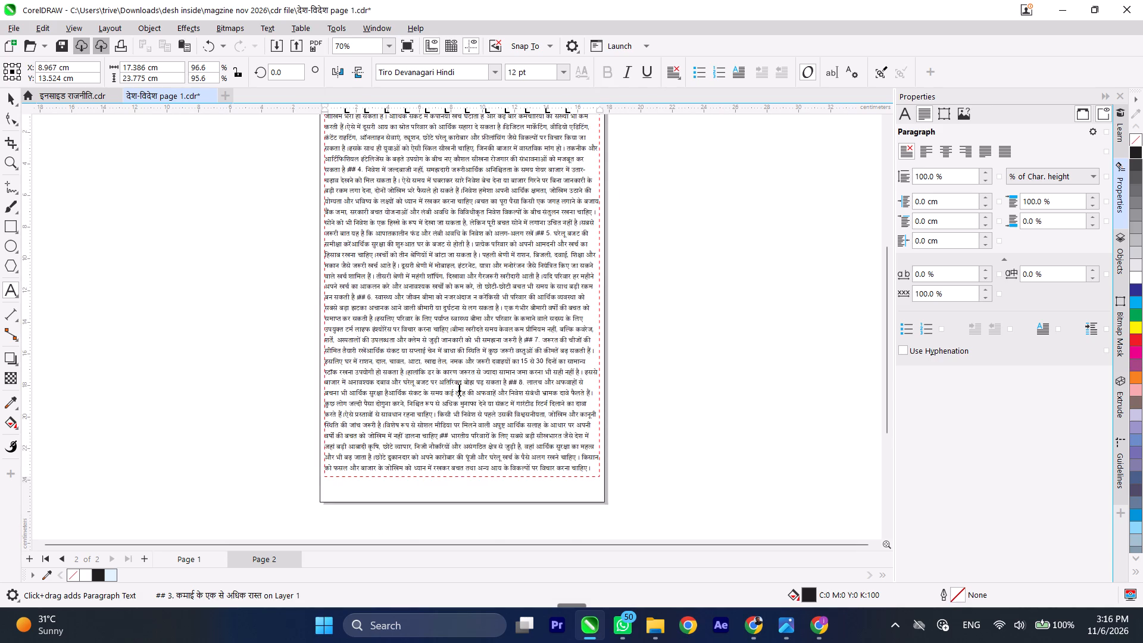
key("ctrl+a")
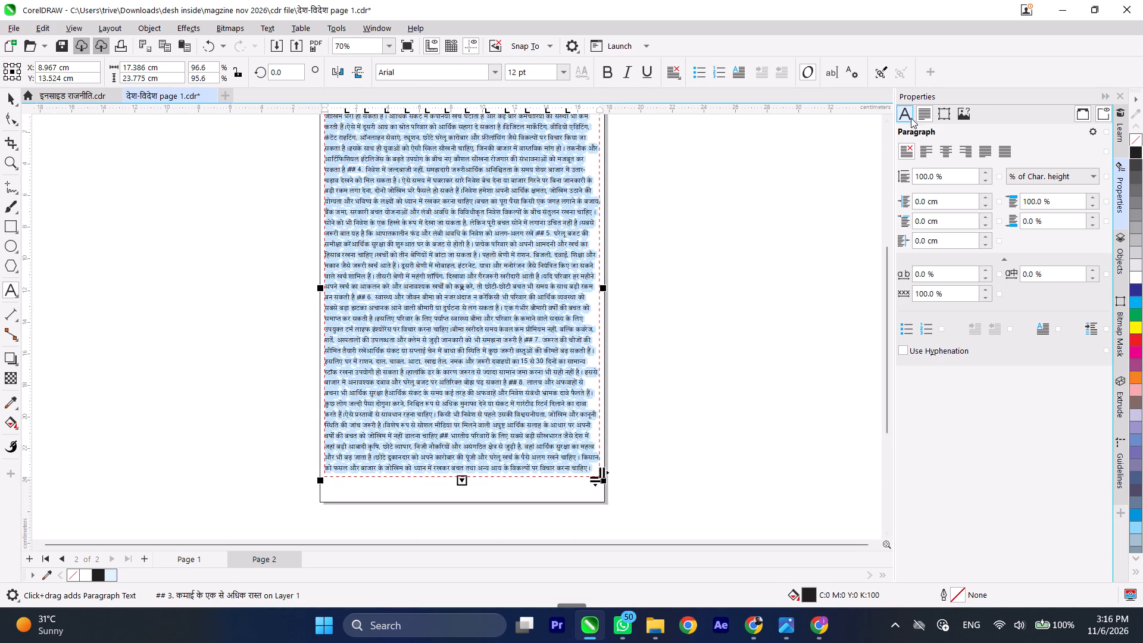
left_click(911, 117)
left_click(1032, 150)
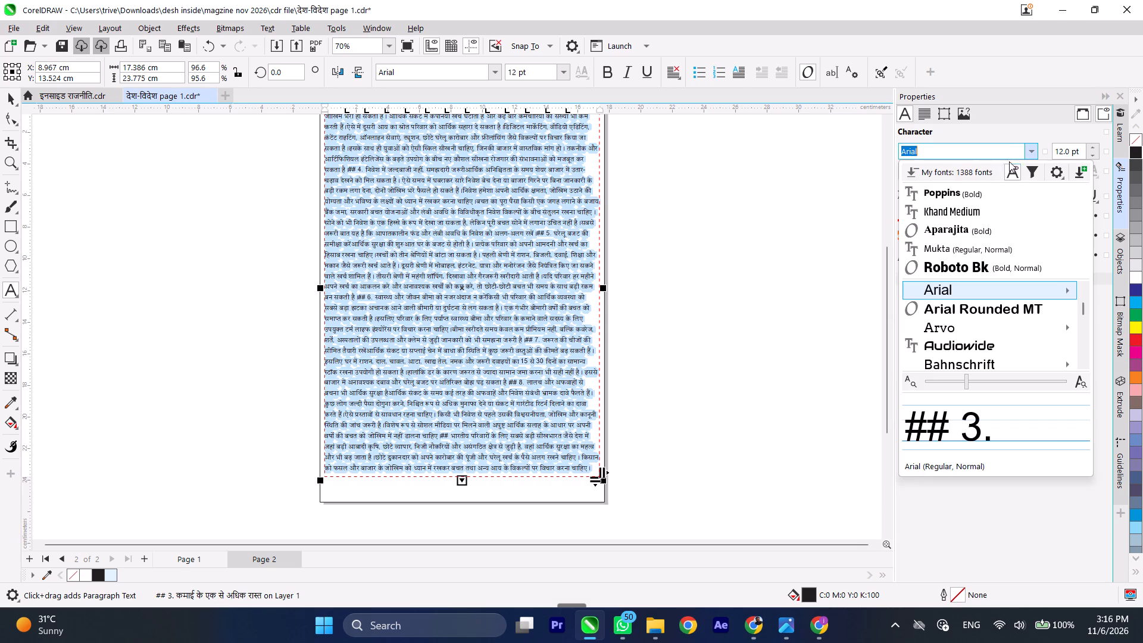
left_click(979, 208)
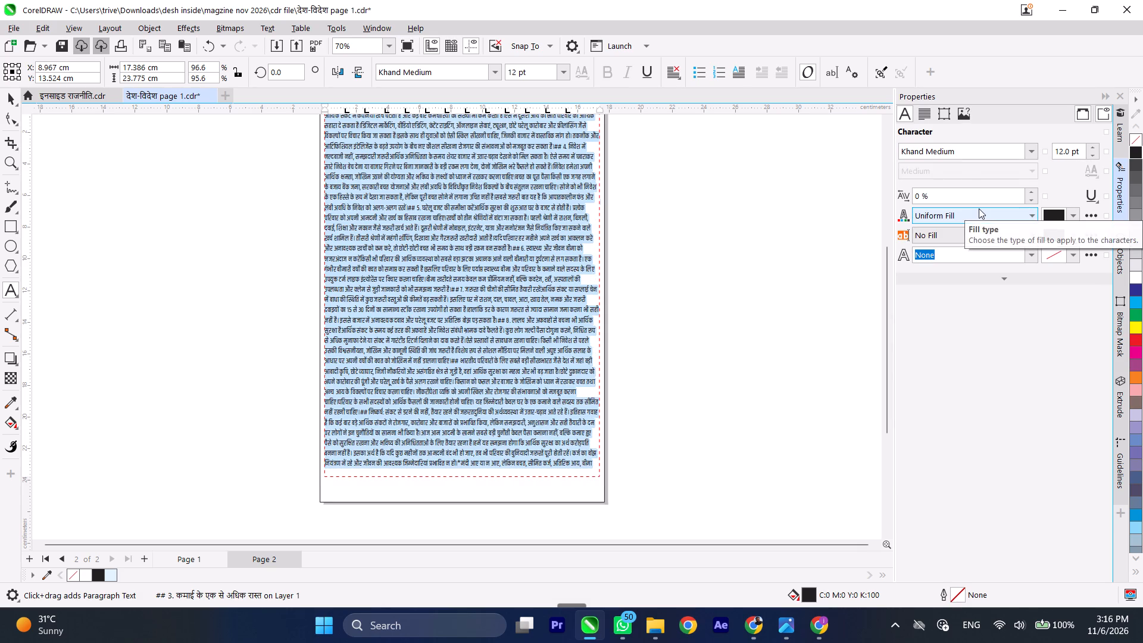
left_click(920, 115)
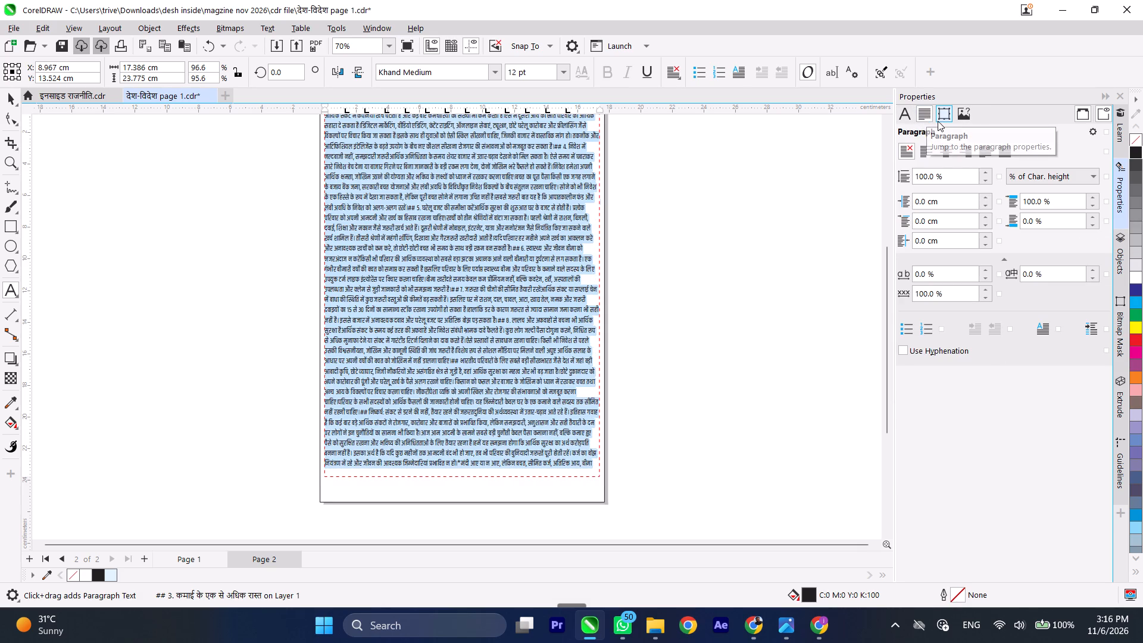
left_click(991, 154)
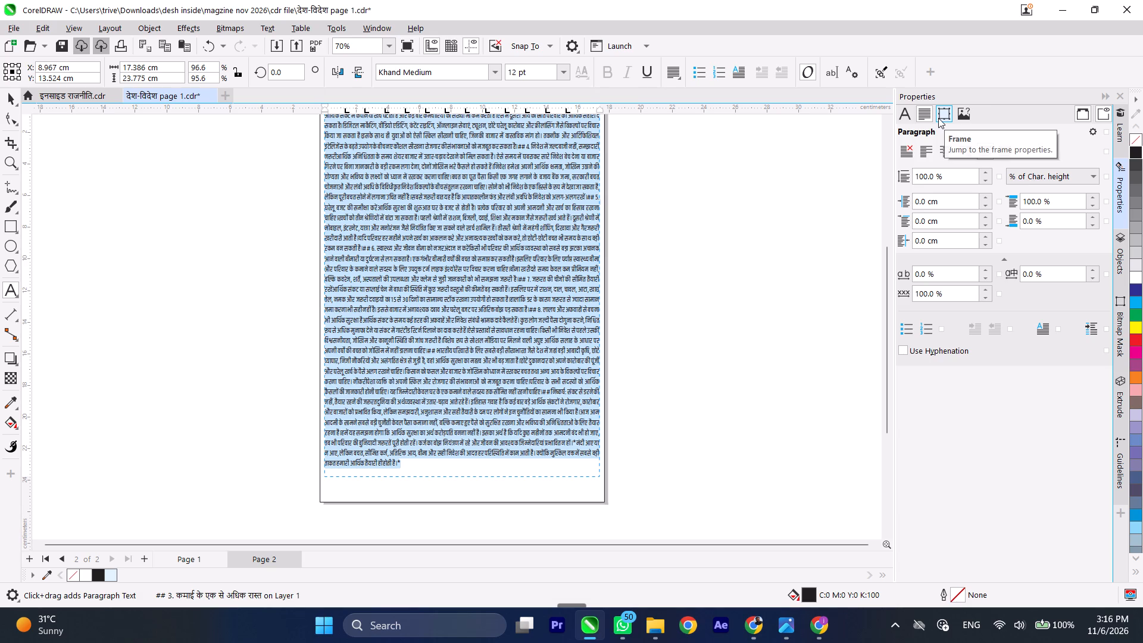
left_click(11, 101)
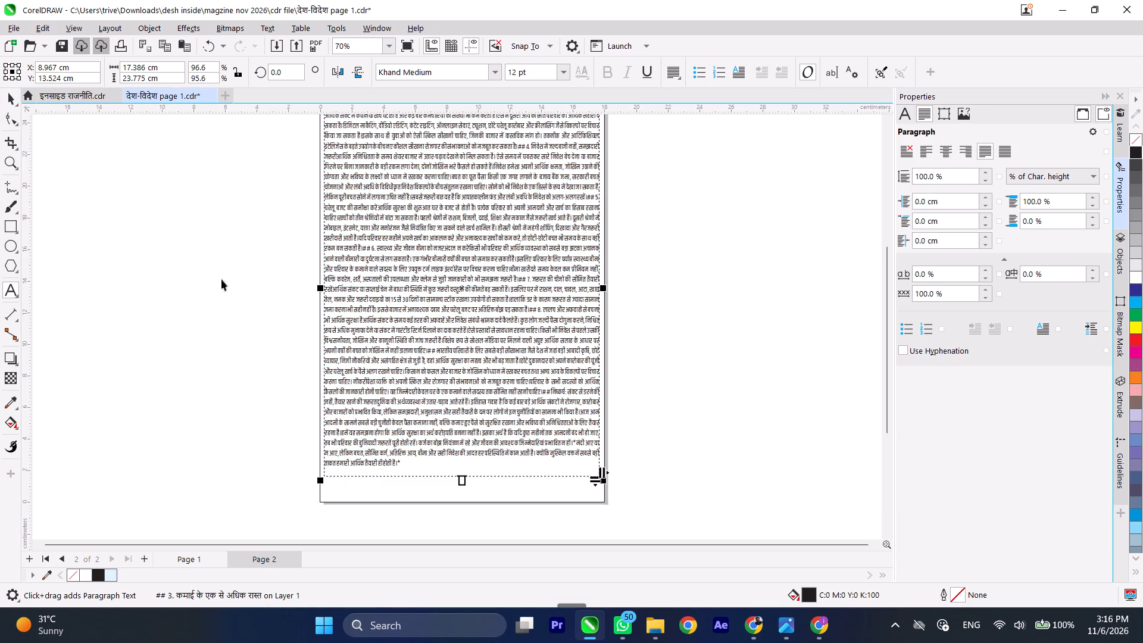
Examine the justified article text on page 2 to decide where it should be split.
scroll(282, 363, "down", 2)
scroll(613, 349, "down", 1)
scroll(403, 404, "up", 3)
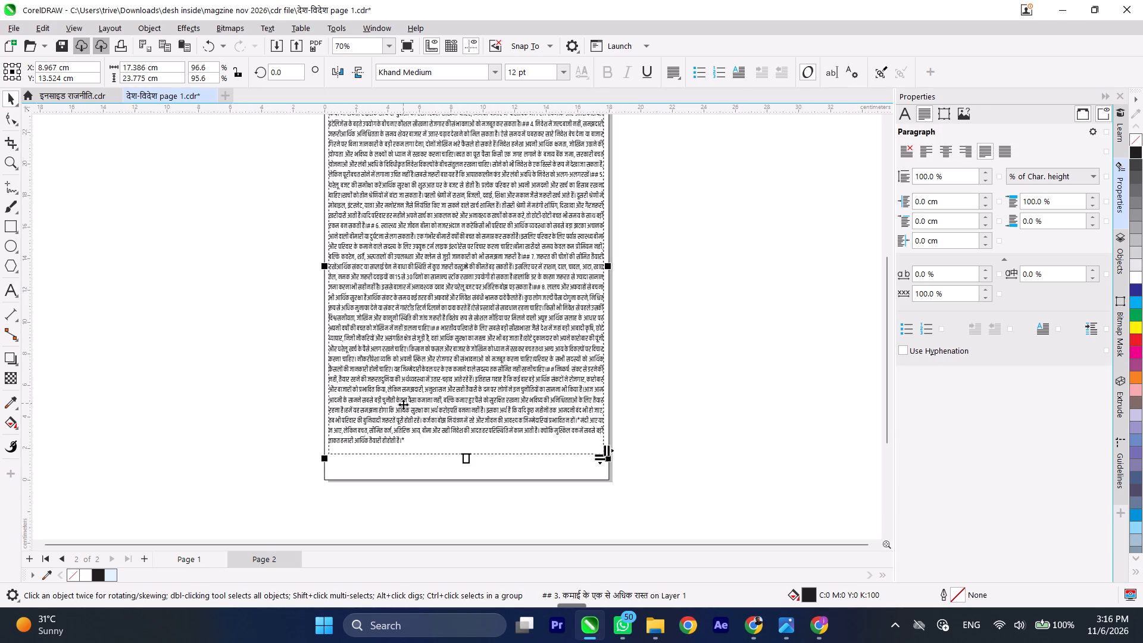
scroll(513, 427, "down", 1)
scroll(436, 324, "up", 3)
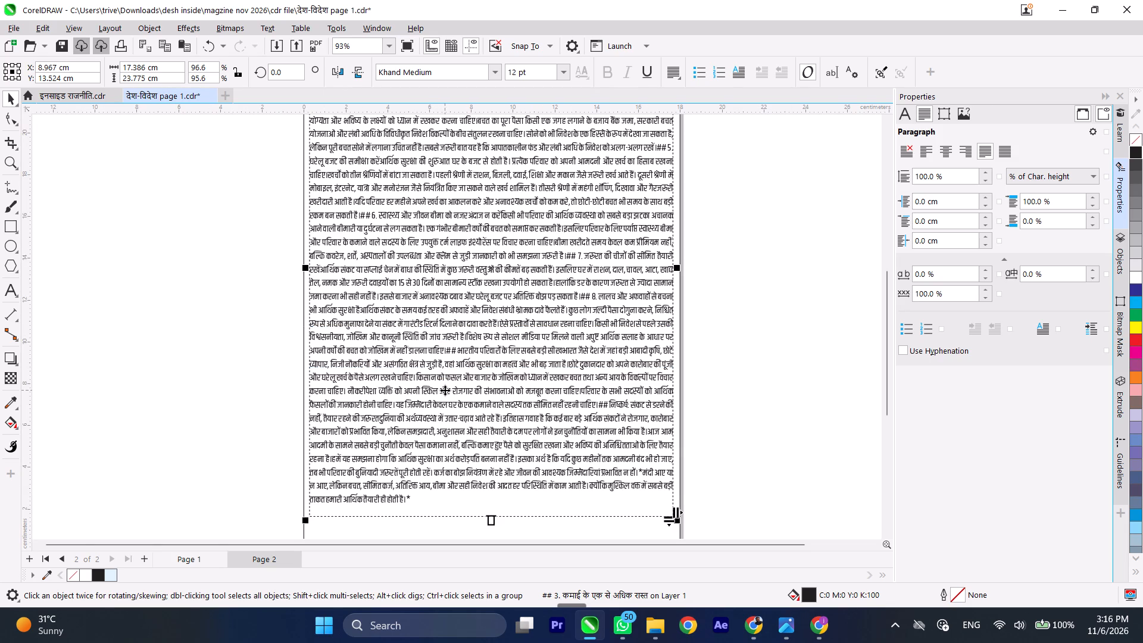
scroll(445, 390, "up", 2)
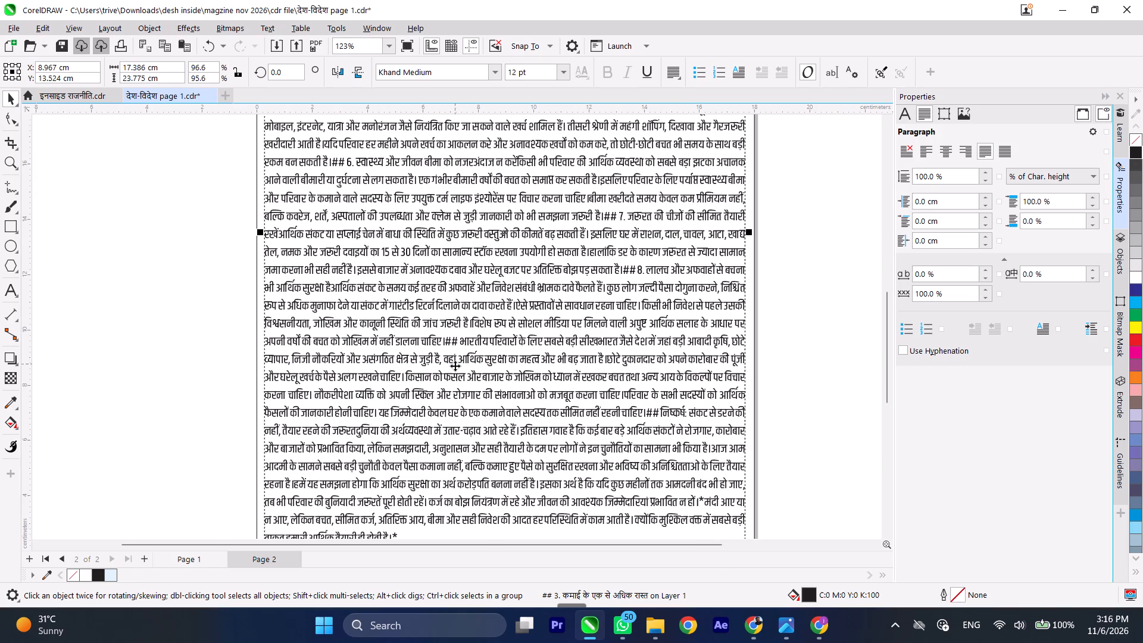
scroll(455, 366, "down", 2)
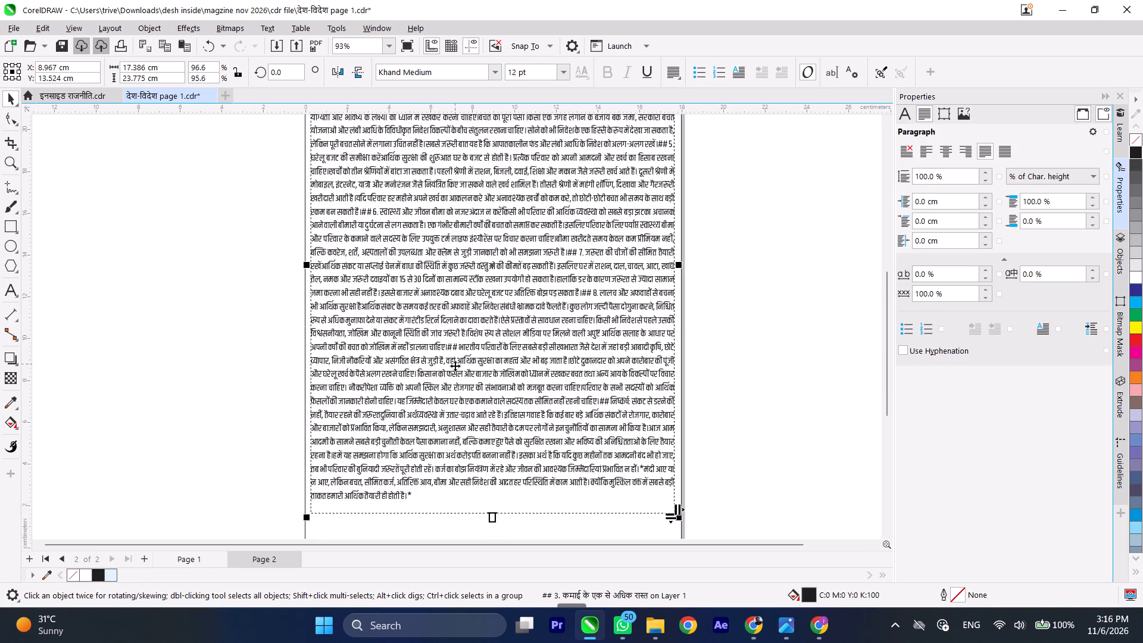
scroll(455, 366, "down", 3)
scroll(455, 366, "up", 1)
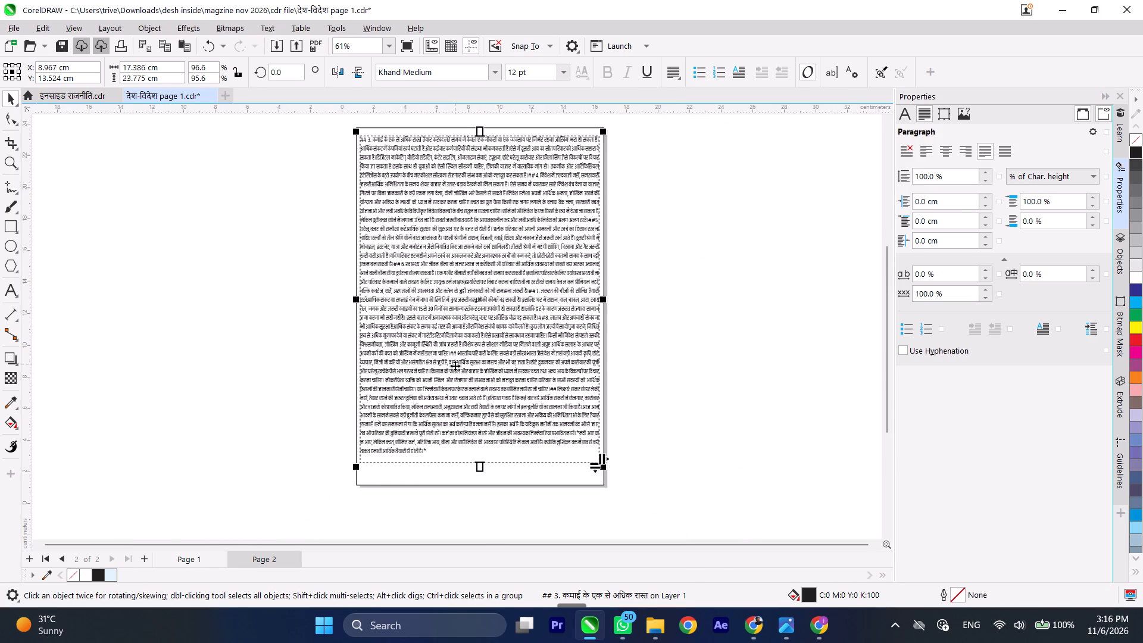
Cut the article text from the "## 8." heading through to the end out of page 2's frame.
scroll(455, 366, "up", 2)
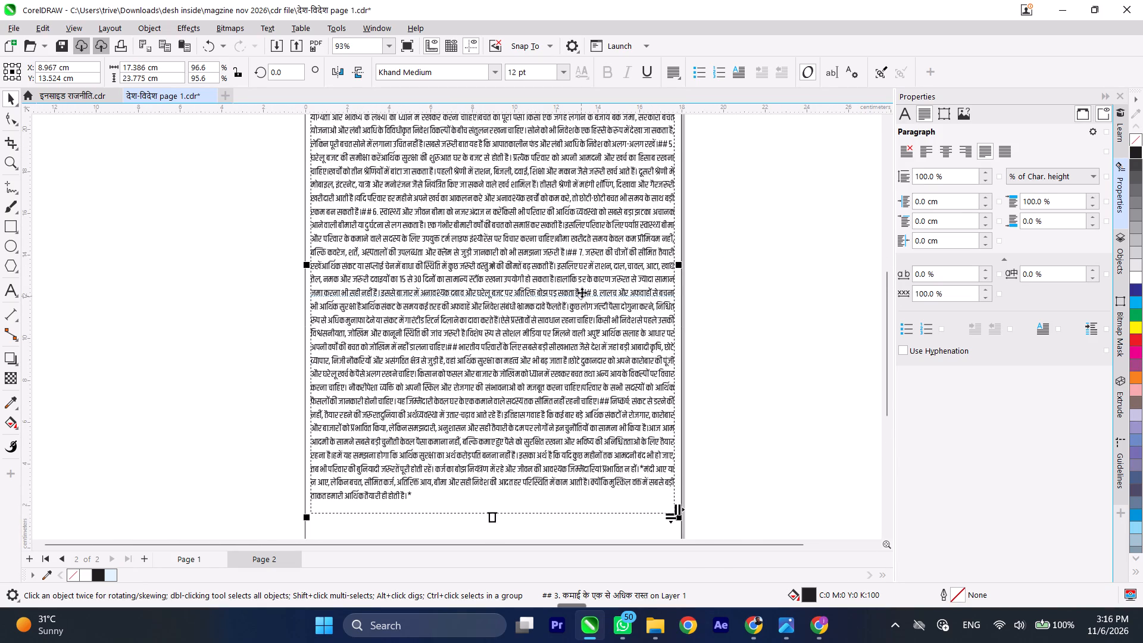
double_click(583, 292)
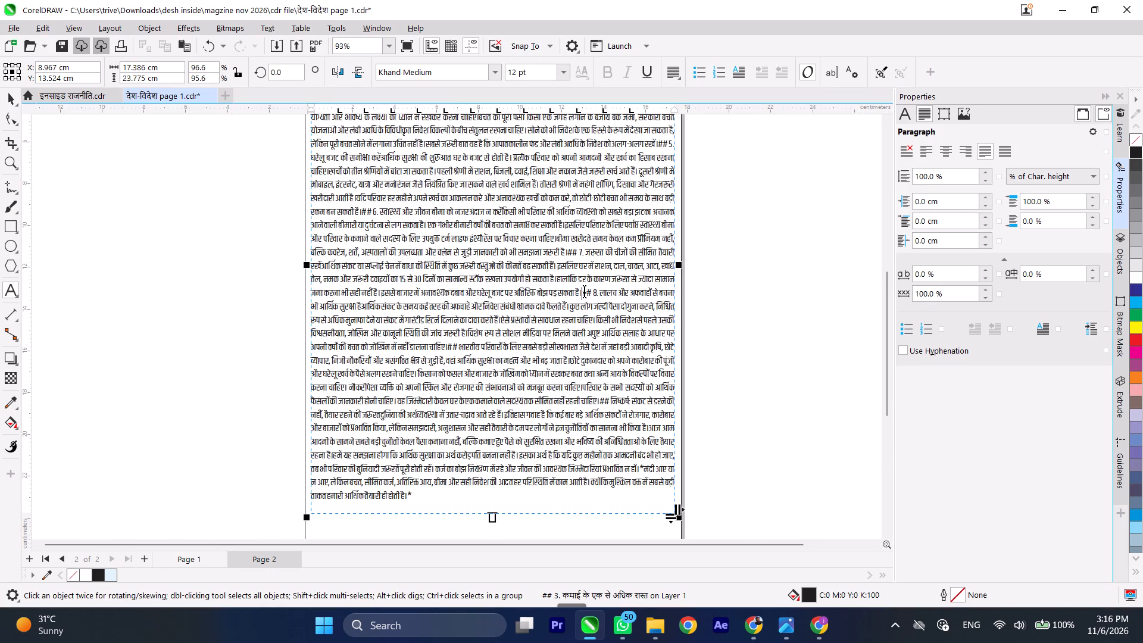
left_click_drag(583, 289, 624, 506)
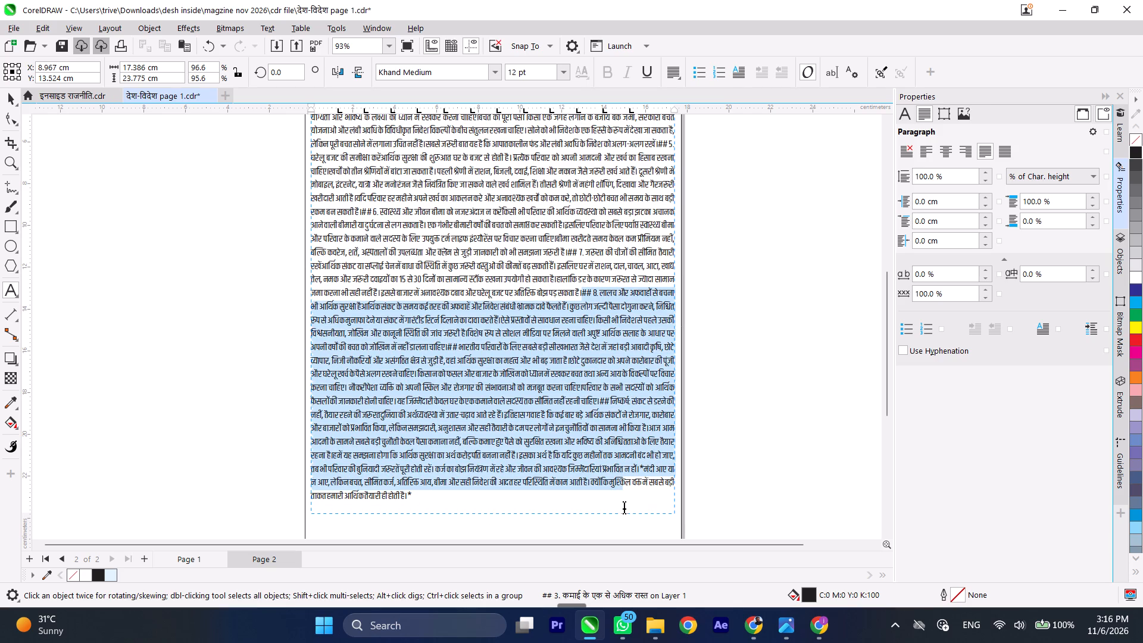
left_click_drag(624, 506, 600, 498)
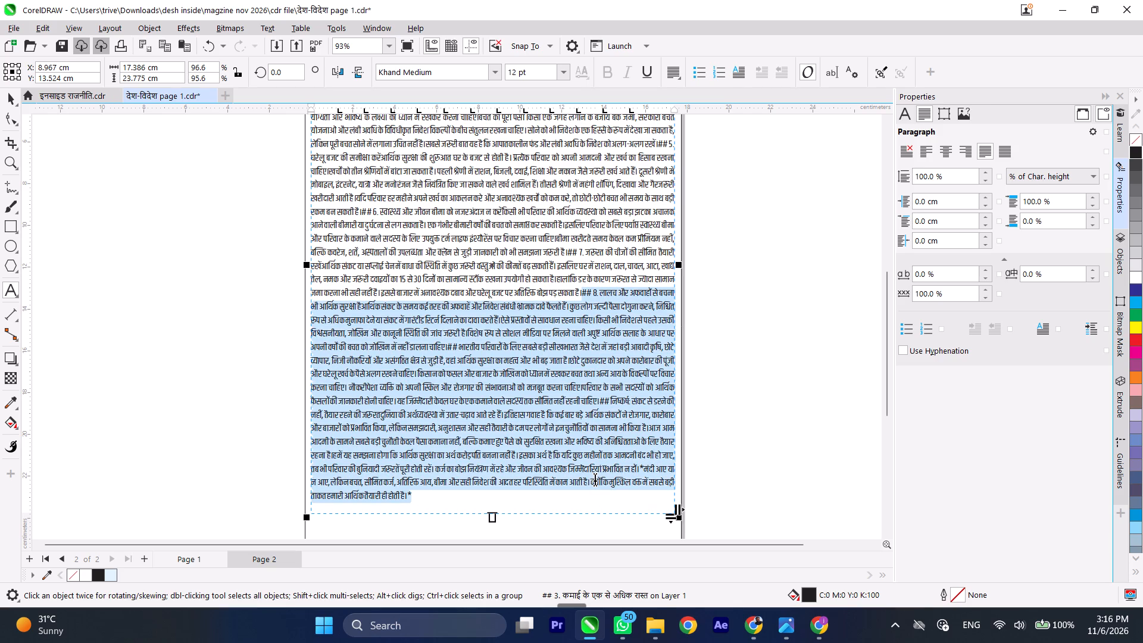
key("ctrl+x")
Add a third page and give it an 18 × 26 cm page-frame rectangle.
scroll(554, 414, "down", 2)
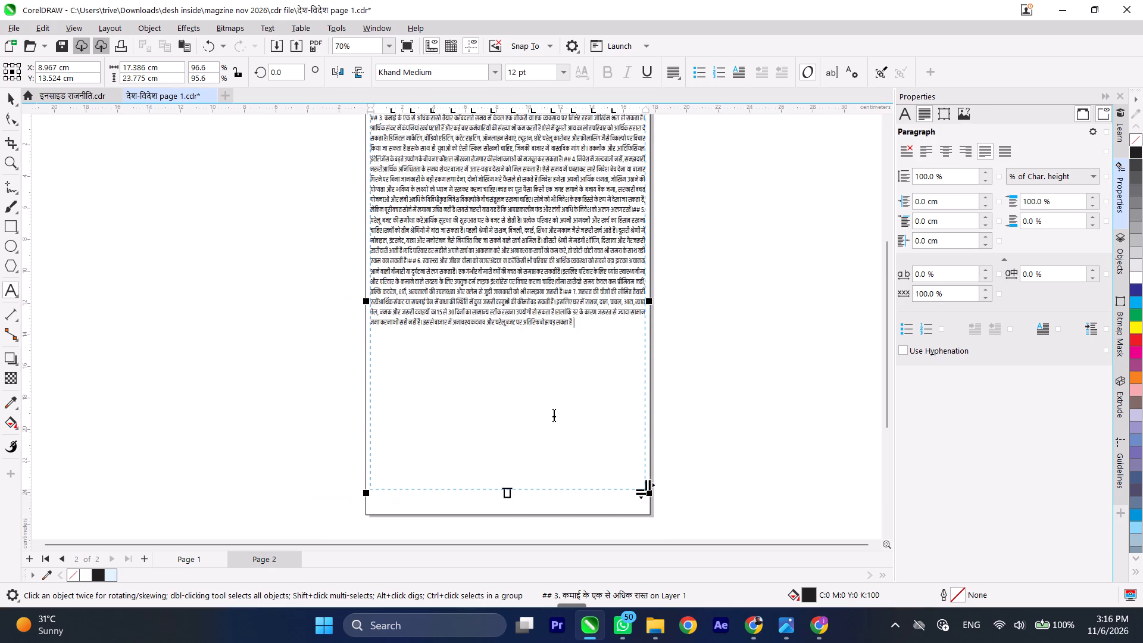
scroll(554, 414, "down", 2)
left_click(143, 558)
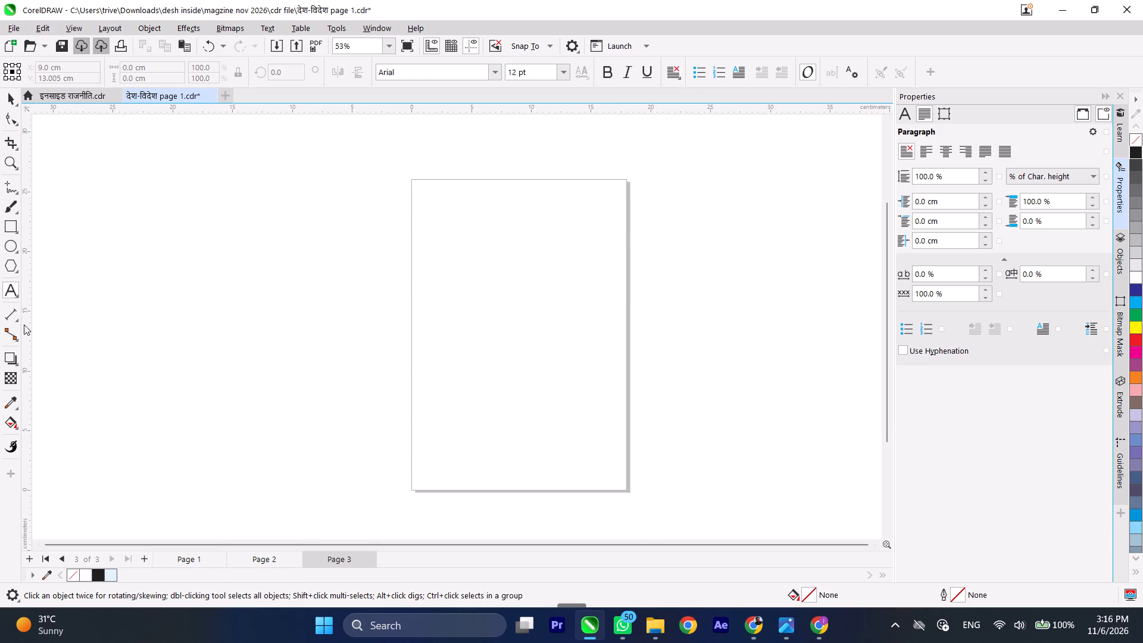
double_click(9, 230)
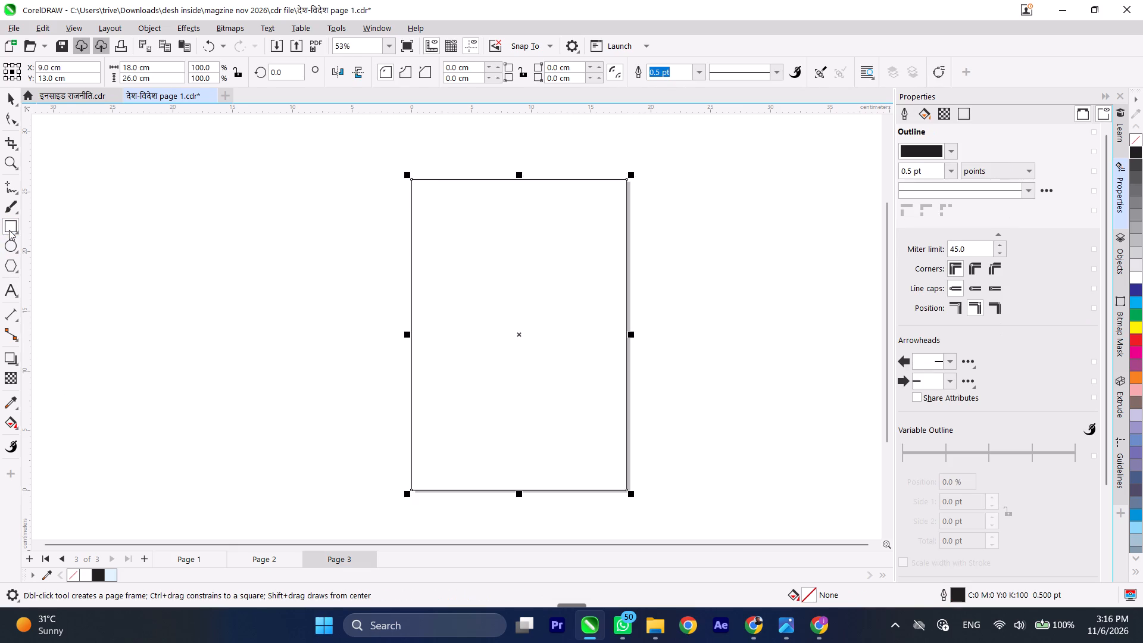
Draw a paragraph text frame about 16.69 × 23.21 cm on page 3 and paste the cut article text into it.
left_click(11, 283)
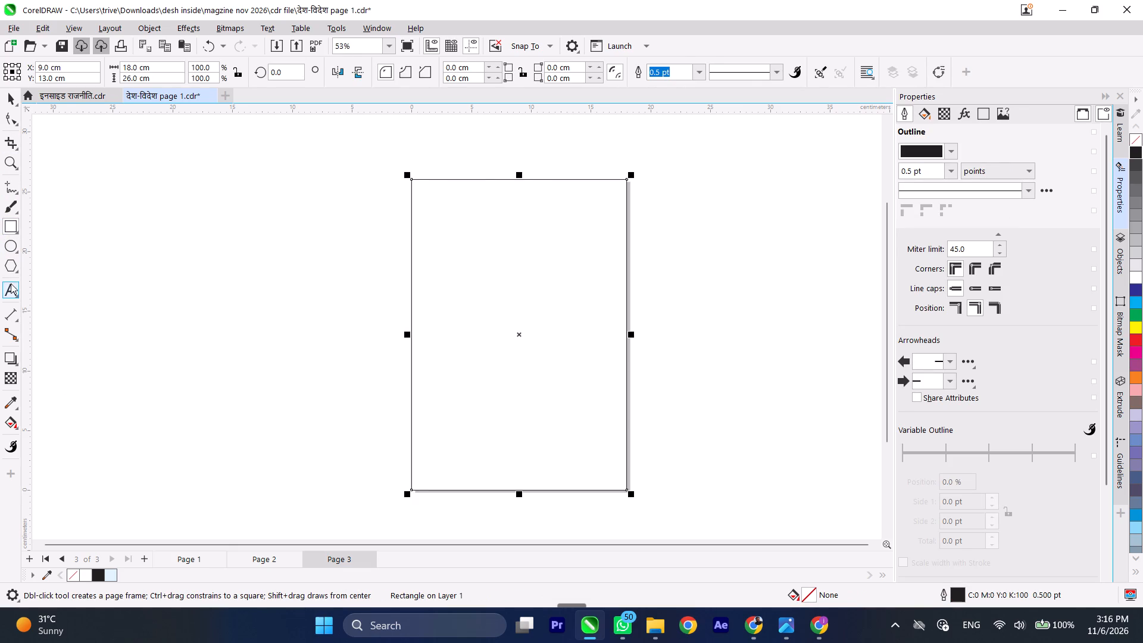
left_click_drag(419, 185, 486, 300)
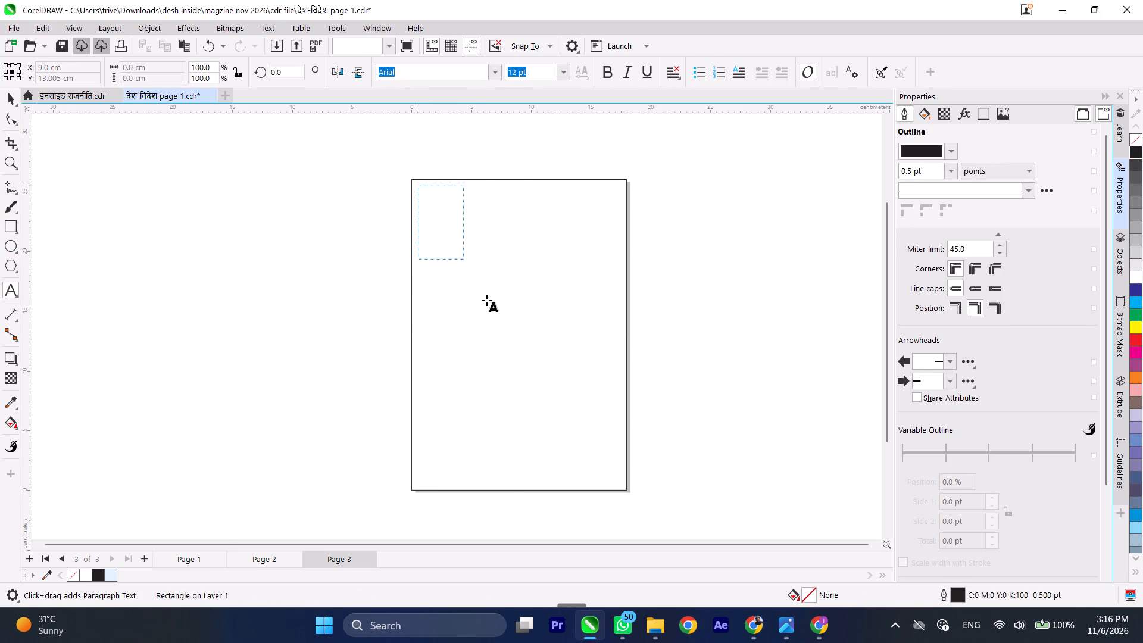
left_click_drag(486, 300, 618, 462)
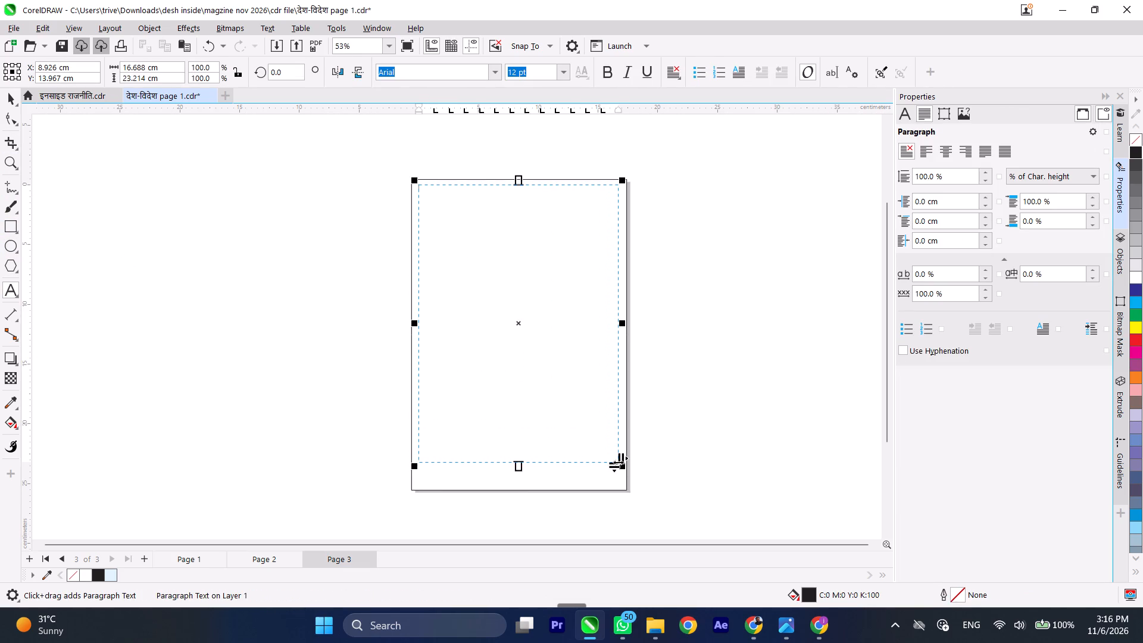
key("ctrl+v")
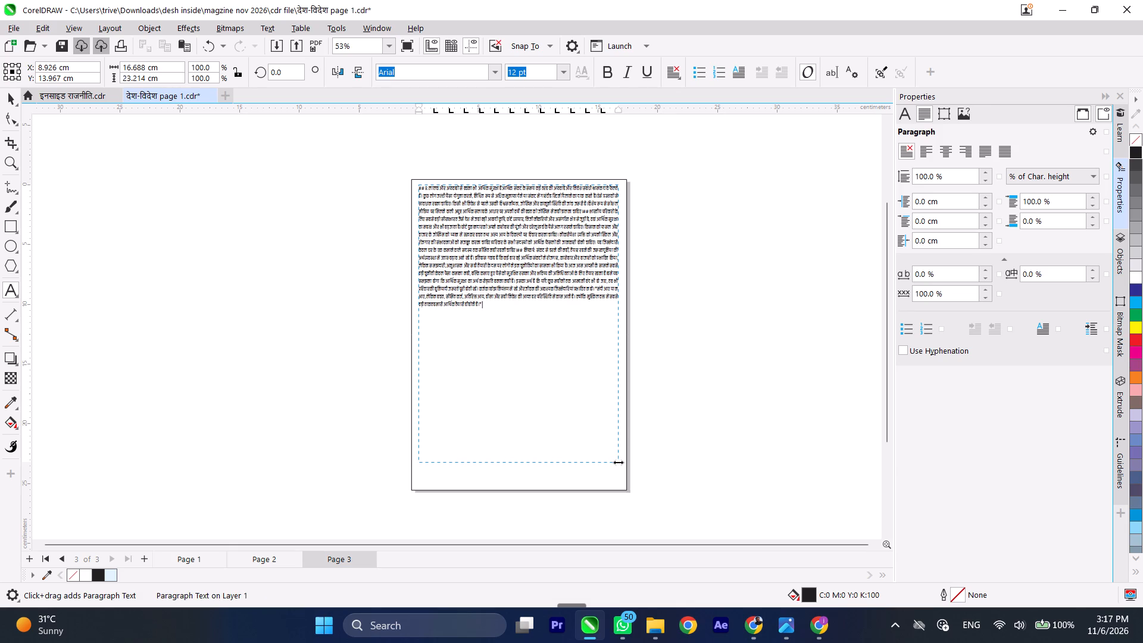
left_click(9, 95)
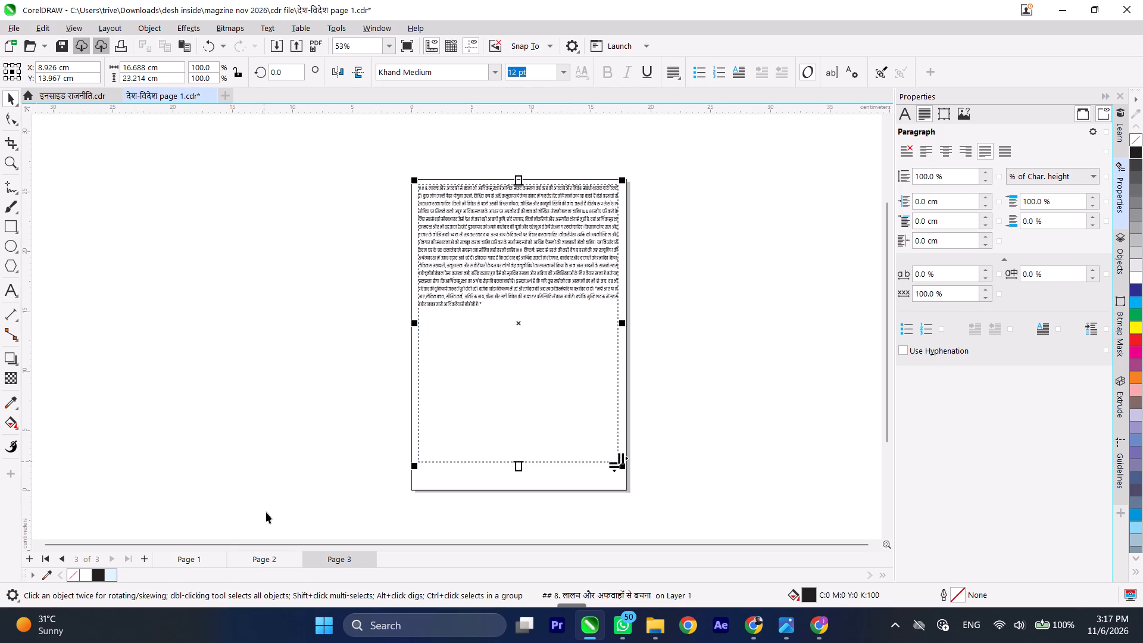
Return to page 2 and lay out its whole article text in two columns.
left_click(264, 562)
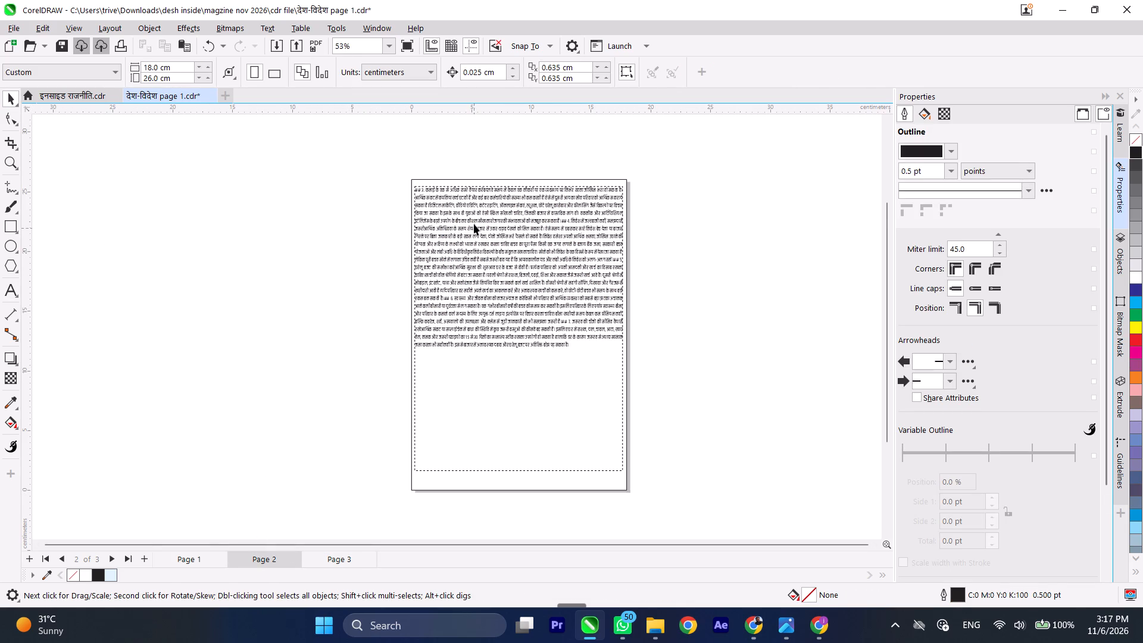
scroll(474, 221, "up", 3)
scroll(555, 157, "up", 2)
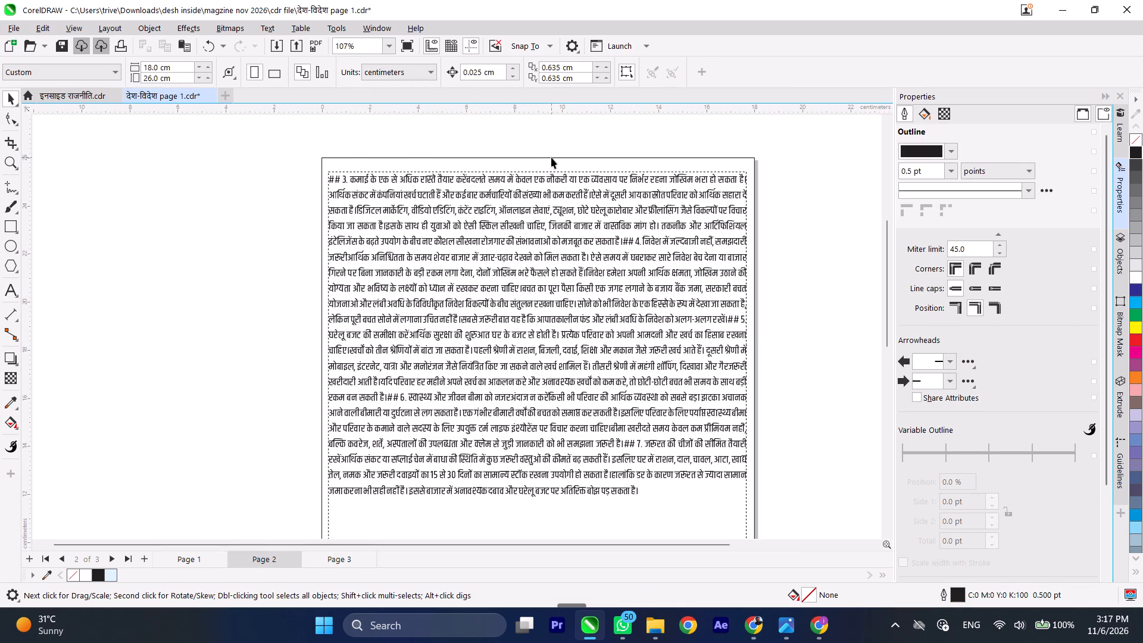
scroll(551, 157, "down", 3)
double_click(542, 255)
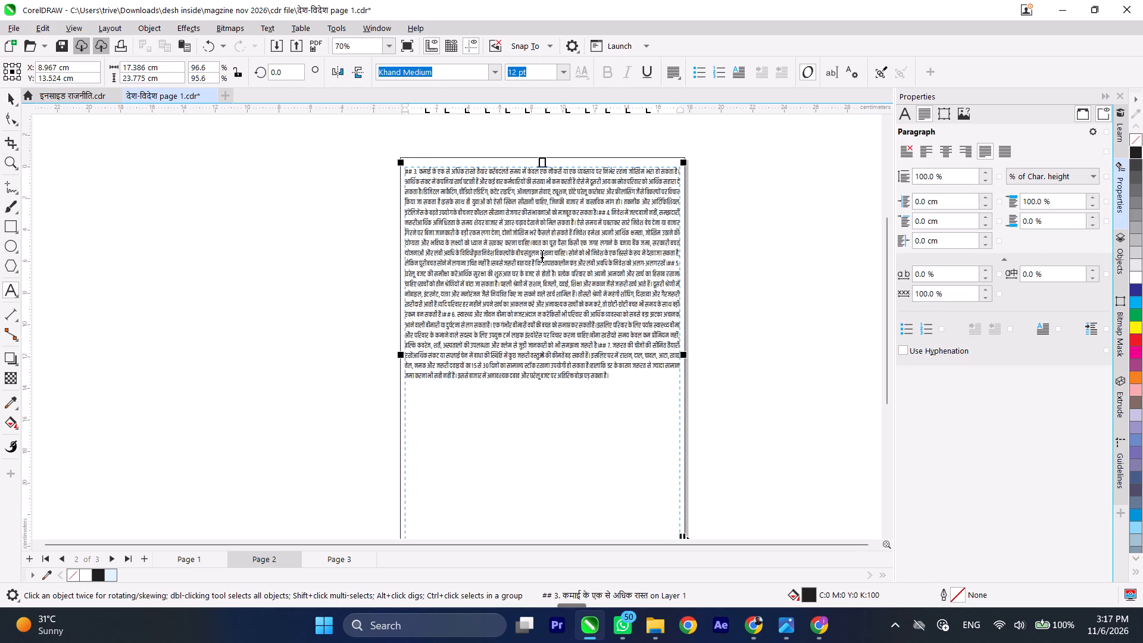
key("ctrl+a")
left_click(942, 114)
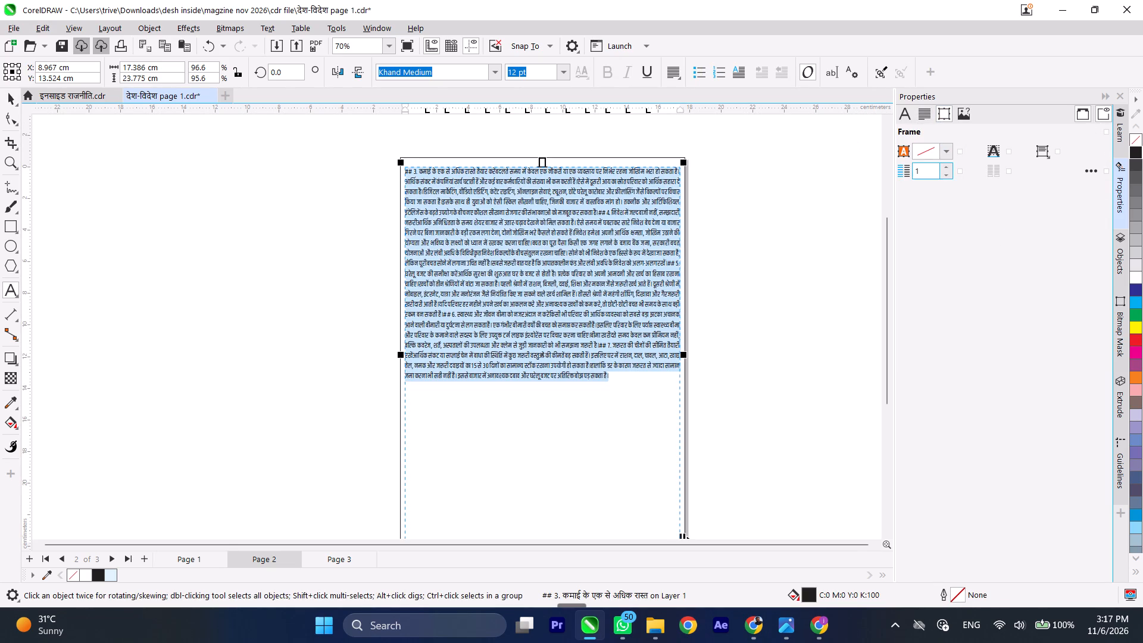
left_click(941, 166)
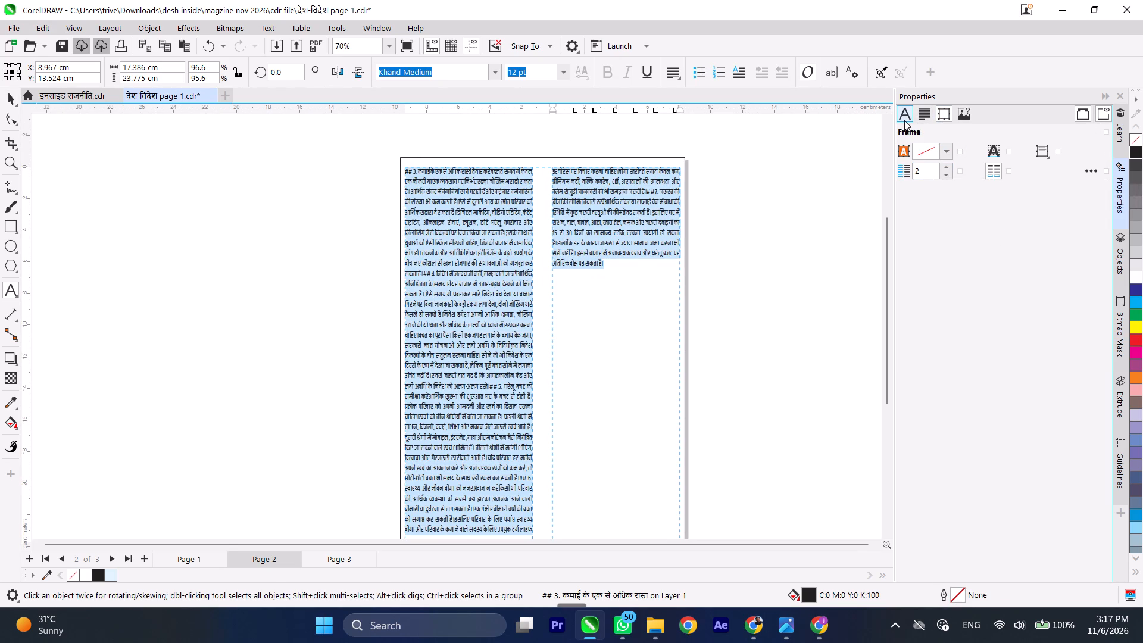
Compare page 1's heading and body text styling with the unformatted article text on page 2.
left_click(904, 118)
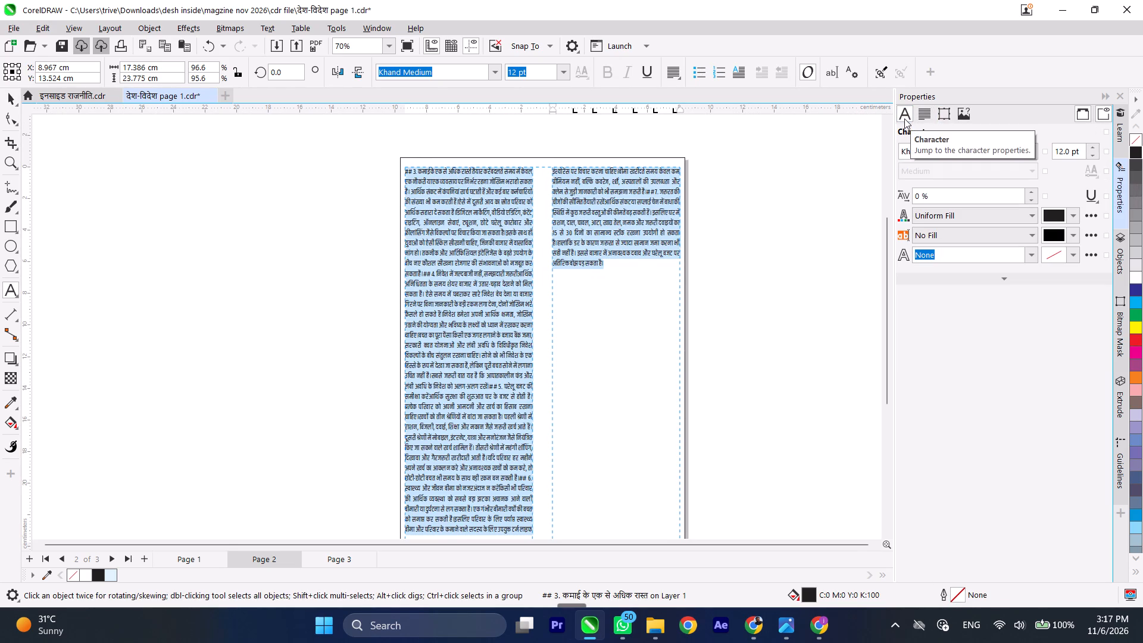
left_click(8, 101)
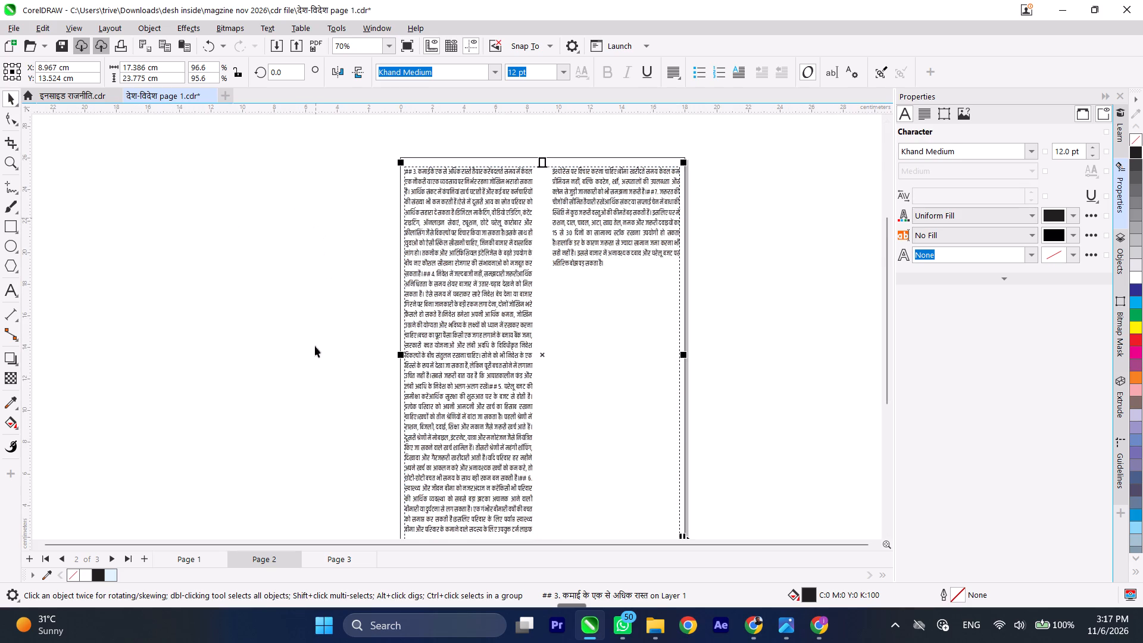
left_click(194, 557)
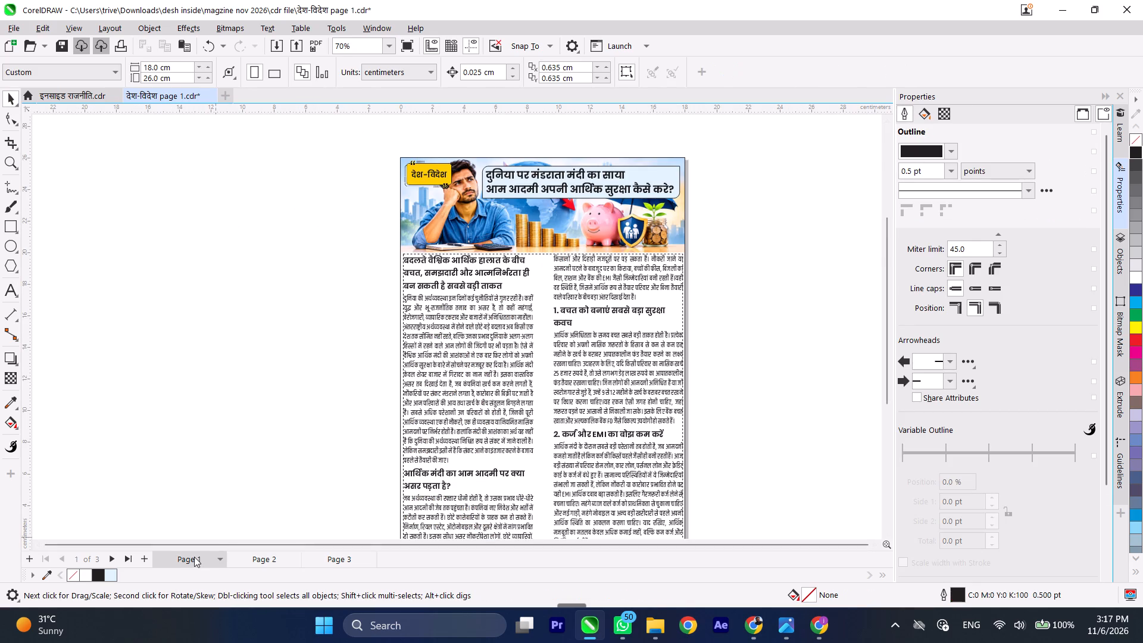
scroll(404, 366, "down", 2)
scroll(413, 414, "up", 1)
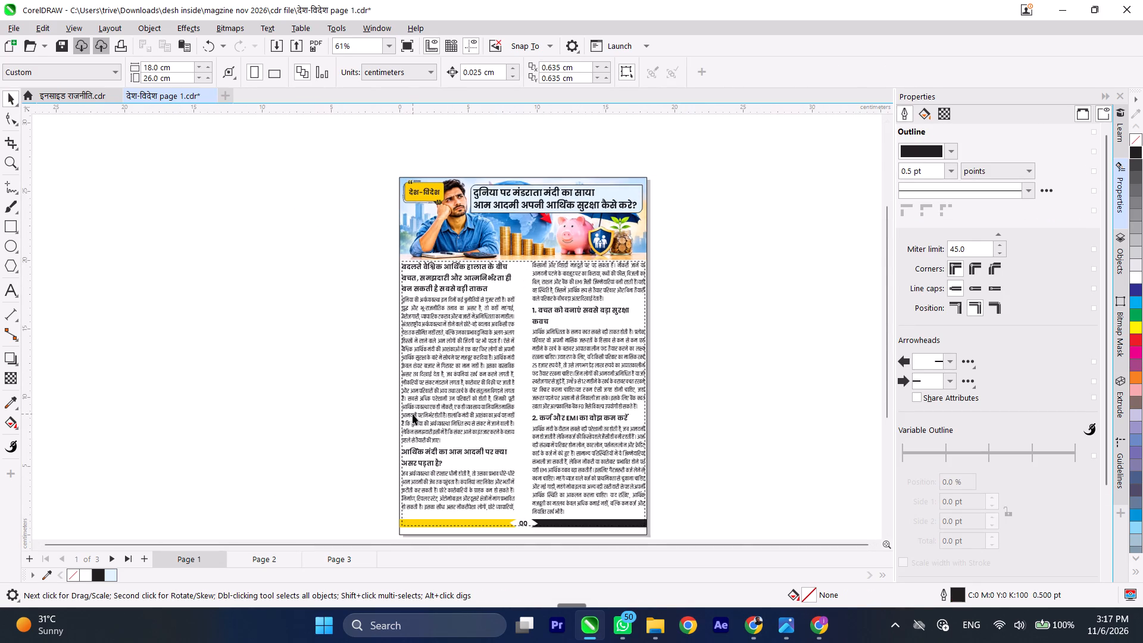
scroll(459, 266, "down", 1)
scroll(433, 469, "up", 1)
left_click(268, 558)
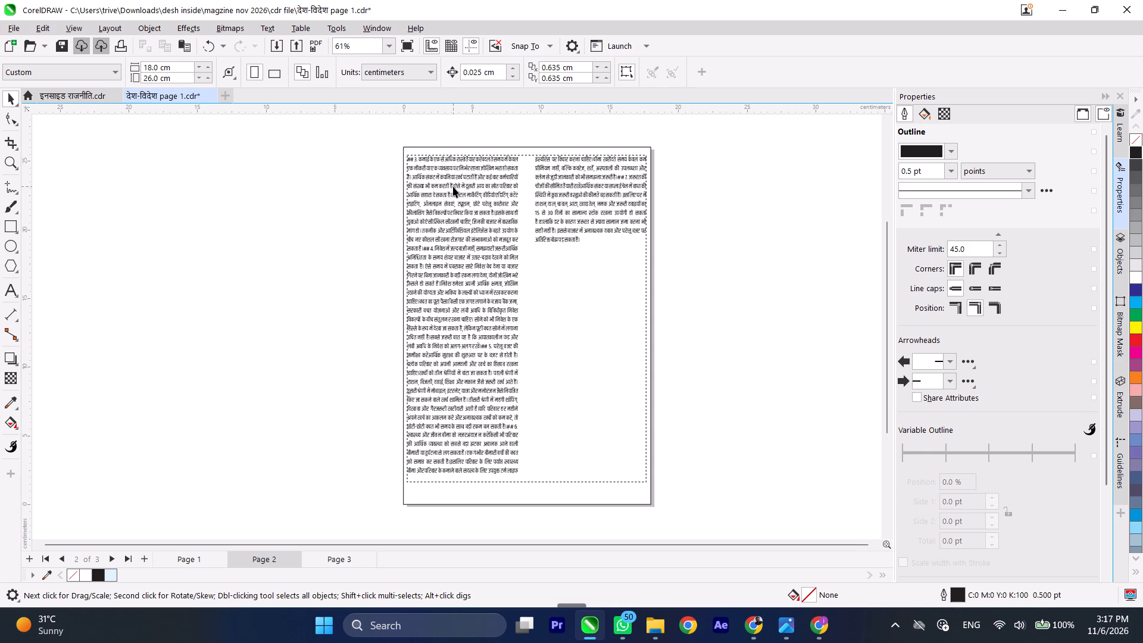
left_click(203, 557)
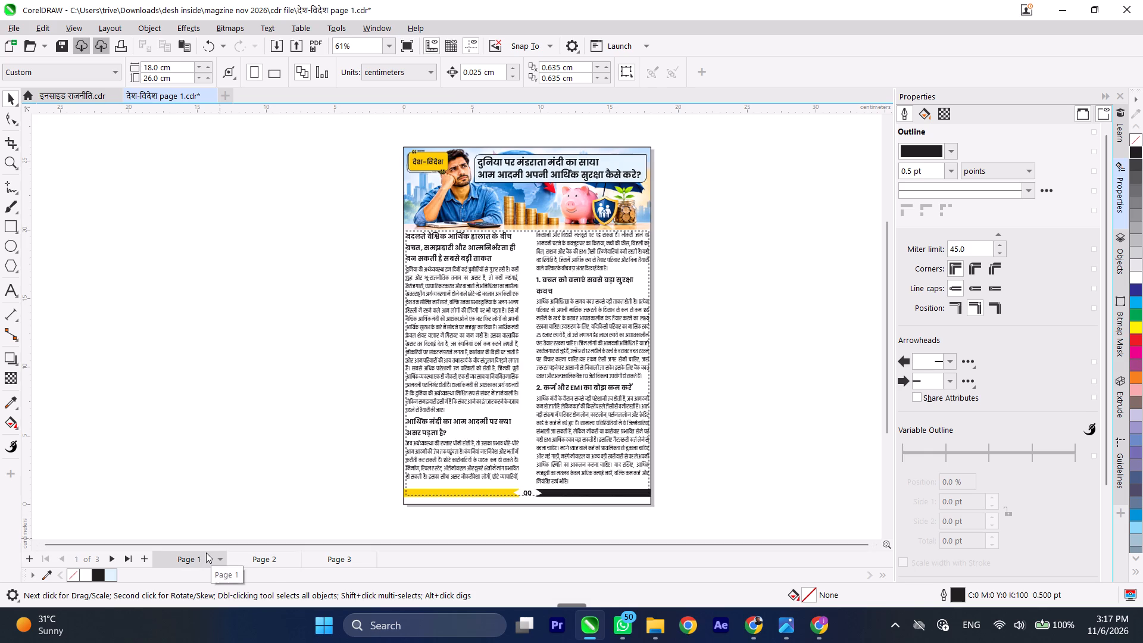
left_click(255, 559)
On page 2, delete the "##" marker before heading 3 and put "3. कमाई के एक से अधिक रास्ते तैयार करें" on its own line.
scroll(466, 228, "up", 3)
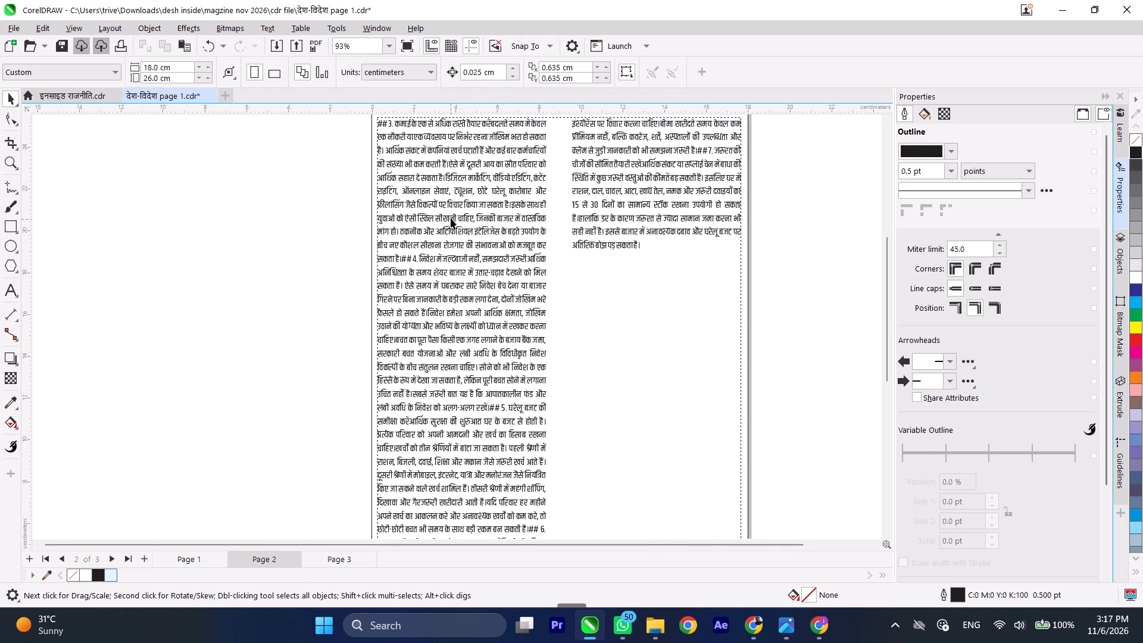
scroll(451, 218, "up", 2)
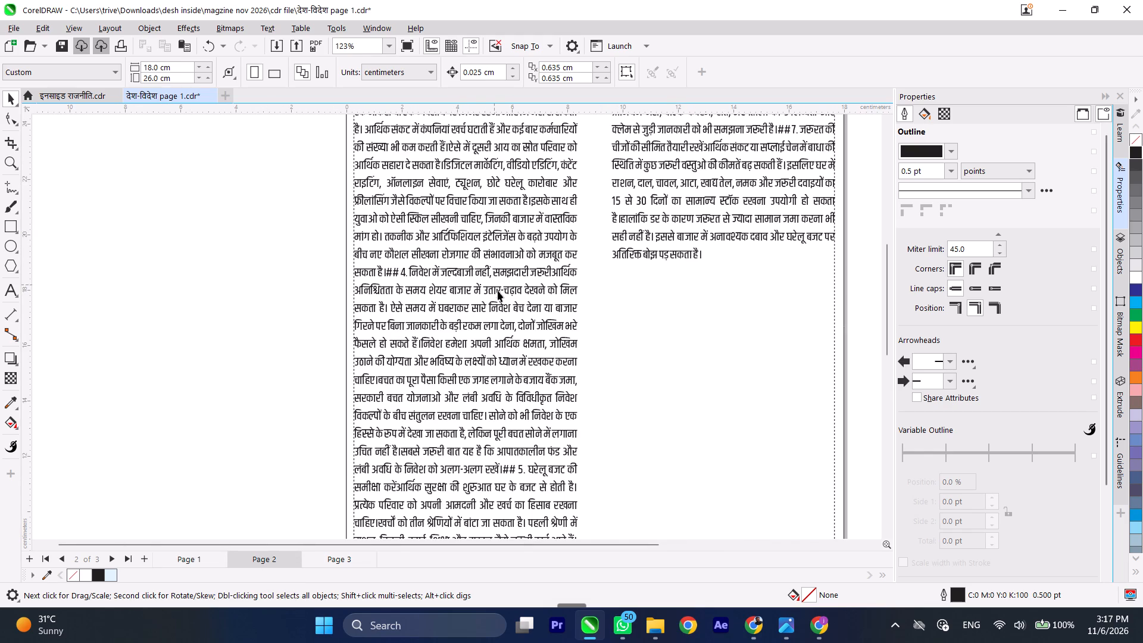
scroll(502, 303, "down", 2)
scroll(461, 171, "up", 2)
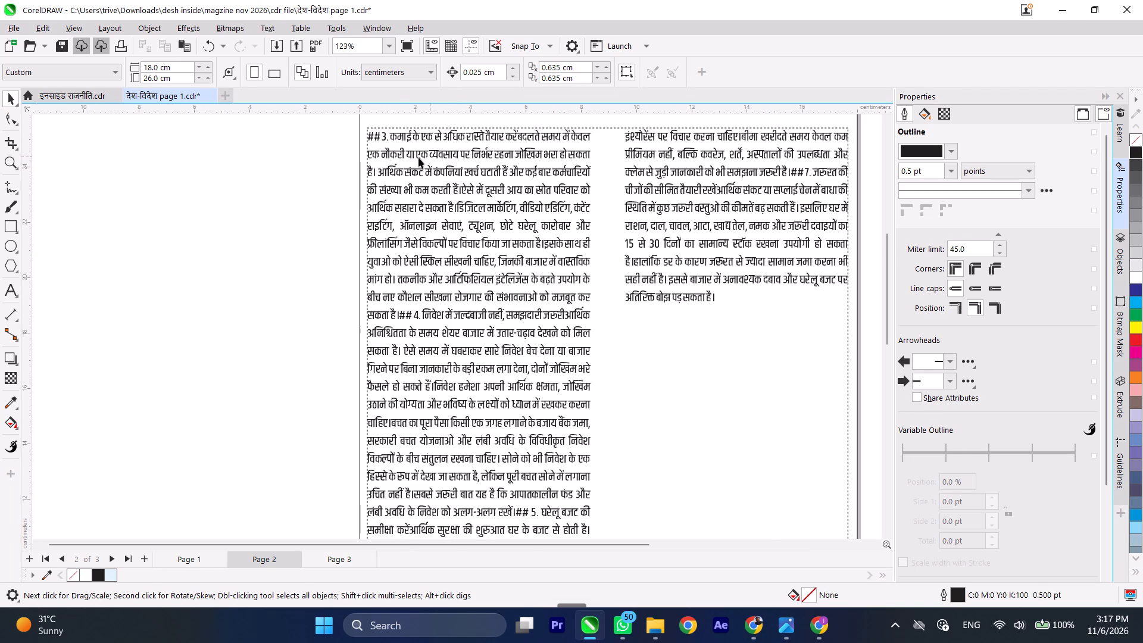
scroll(397, 158, "down", 2)
scroll(398, 144, "up", 6)
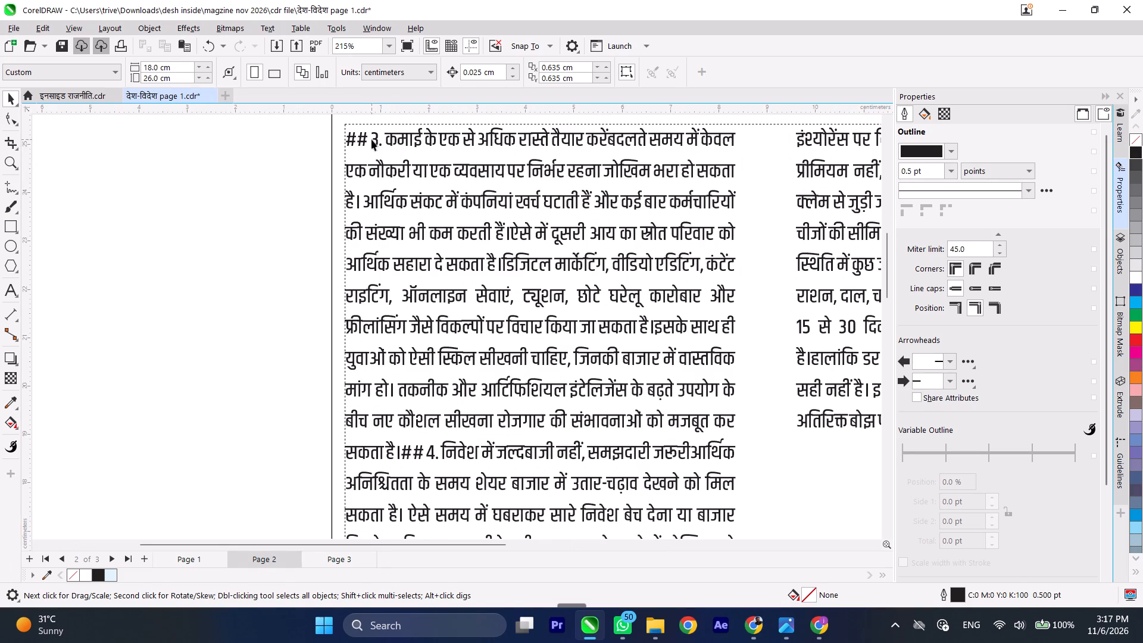
double_click(371, 139)
key("BackSpace")
key("BackSpace")
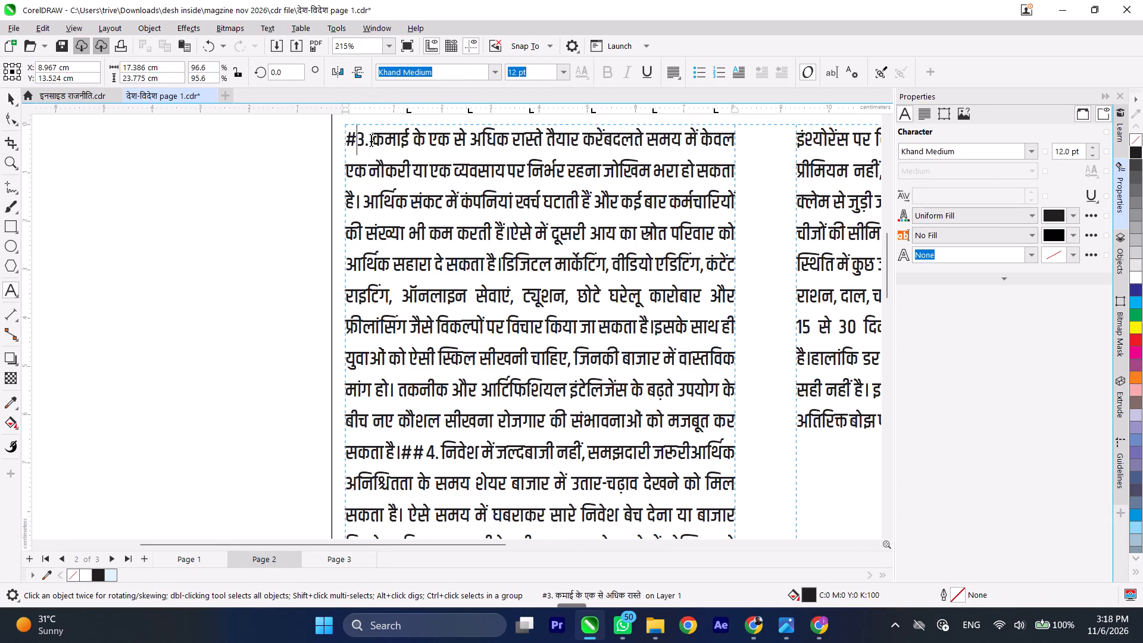
key("BackSpace")
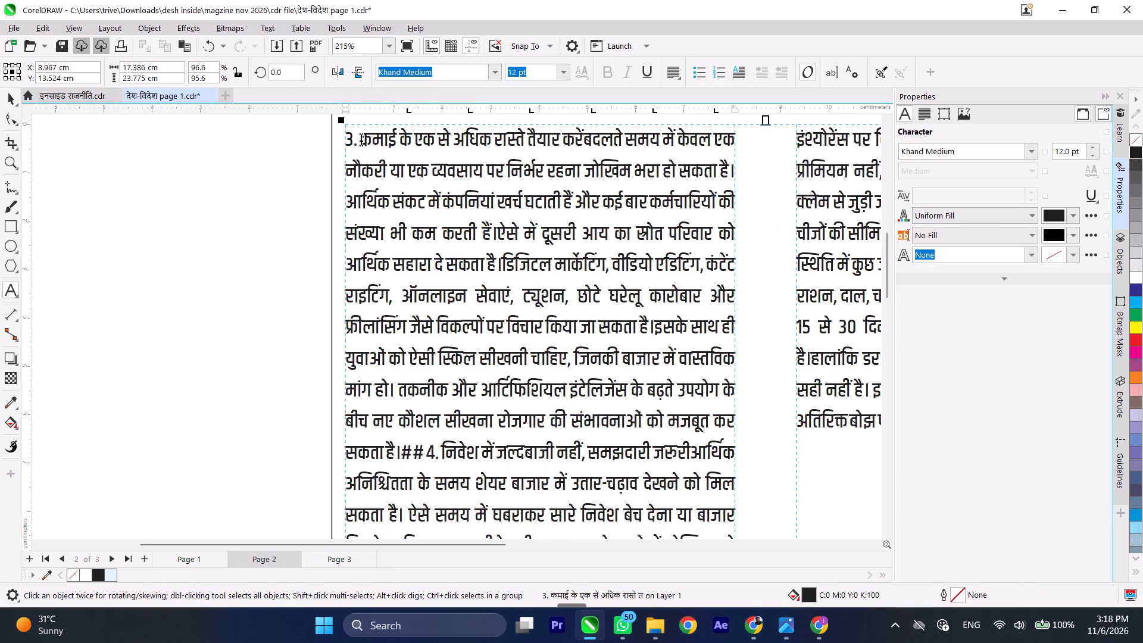
scroll(599, 141, "up", 2)
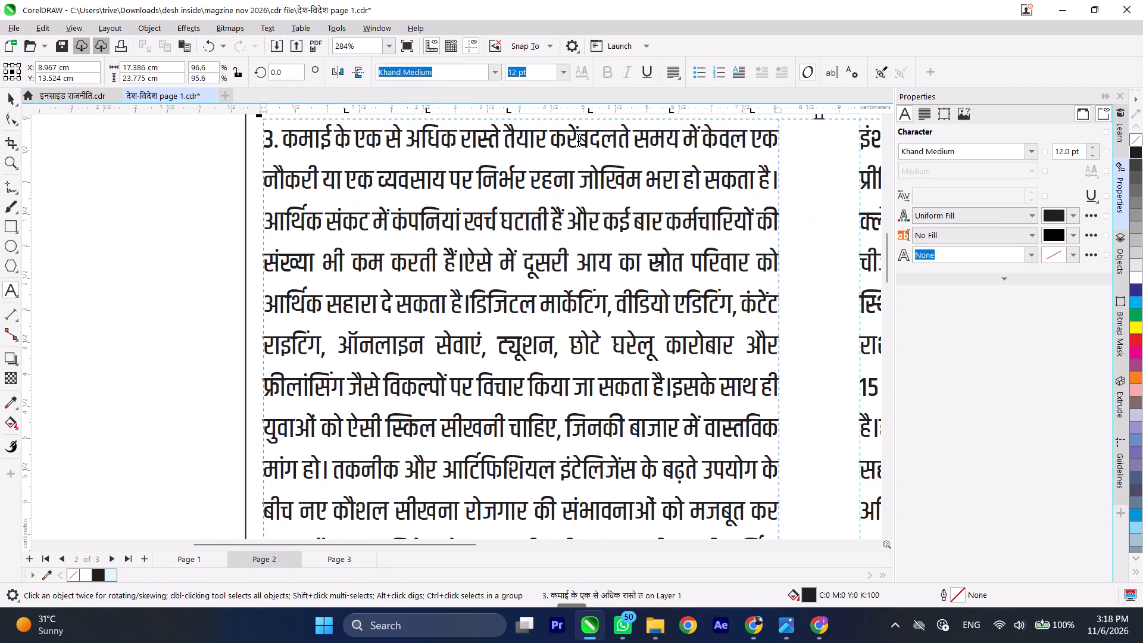
left_click(578, 139)
key("Return")
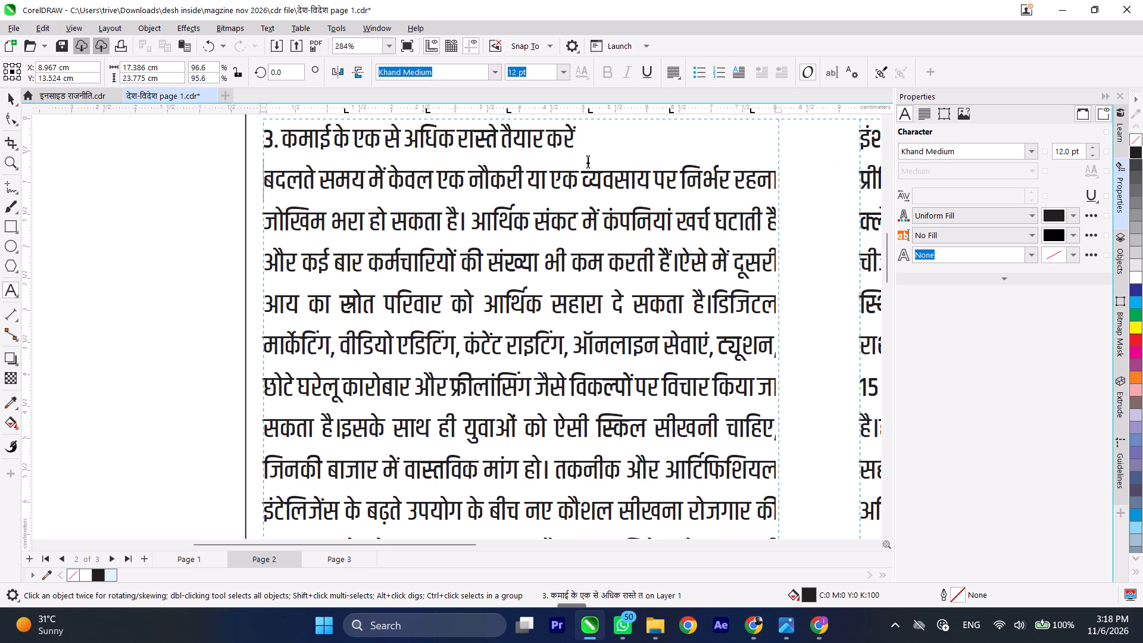
Format heading 3 in 14 pt Poppins Bold with left alignment.
left_click_drag(594, 139, 229, 139)
left_click(566, 70)
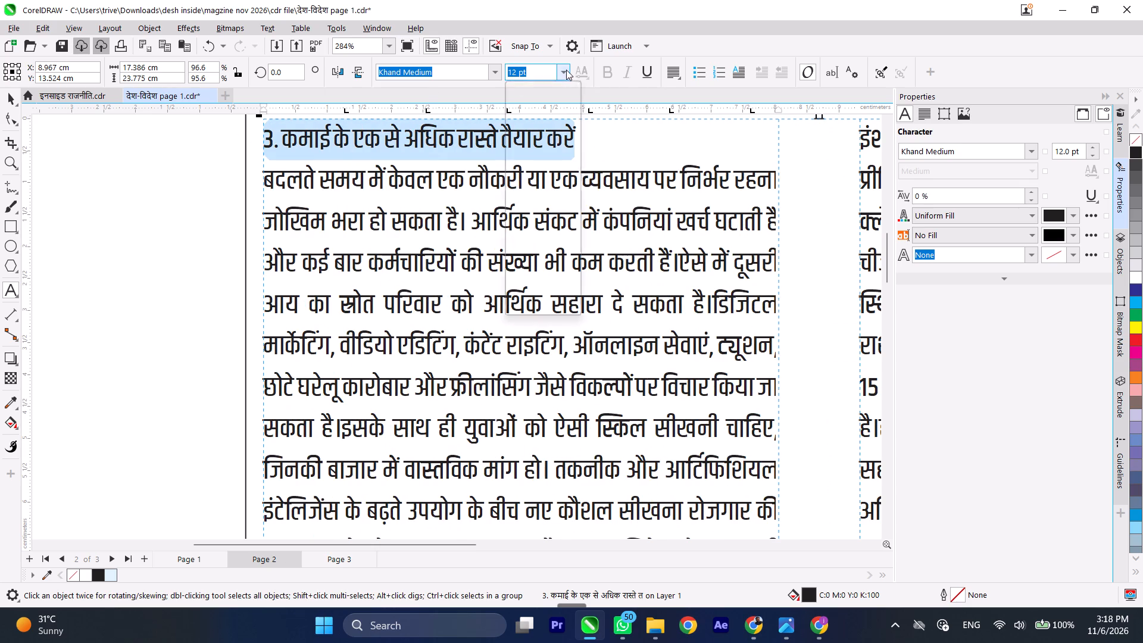
left_click(539, 182)
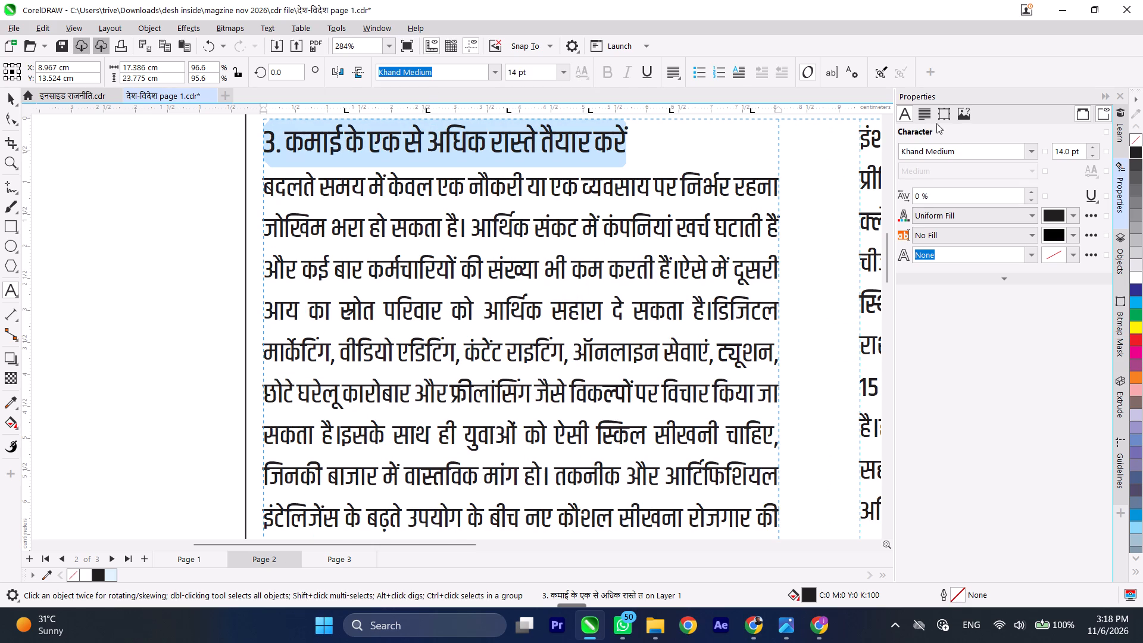
left_click(1030, 155)
left_click(980, 214)
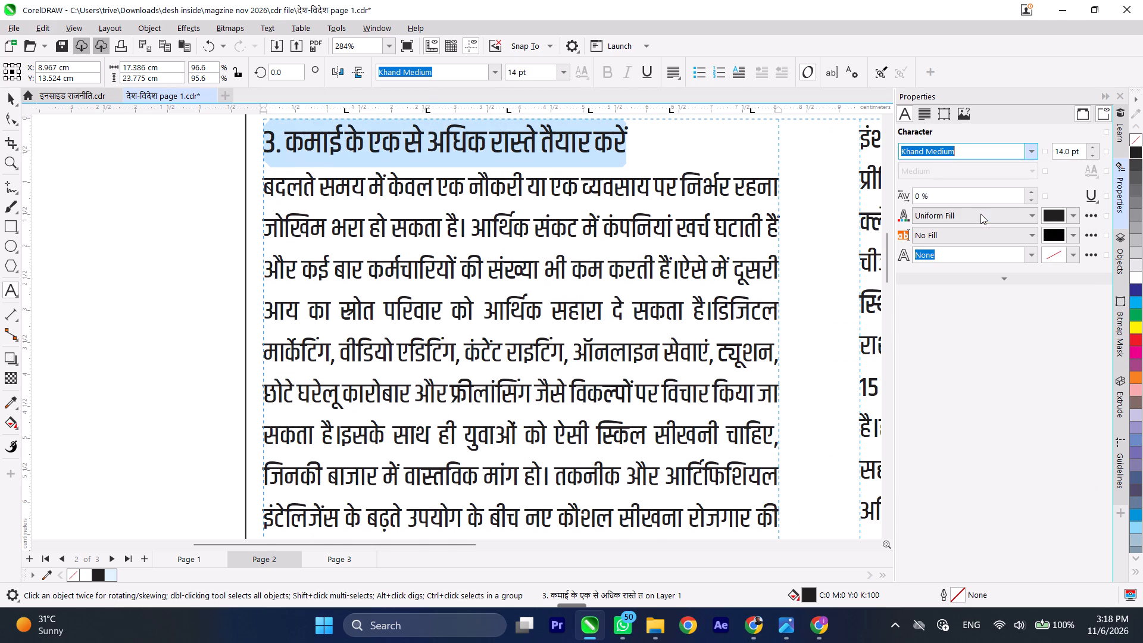
left_click(925, 121)
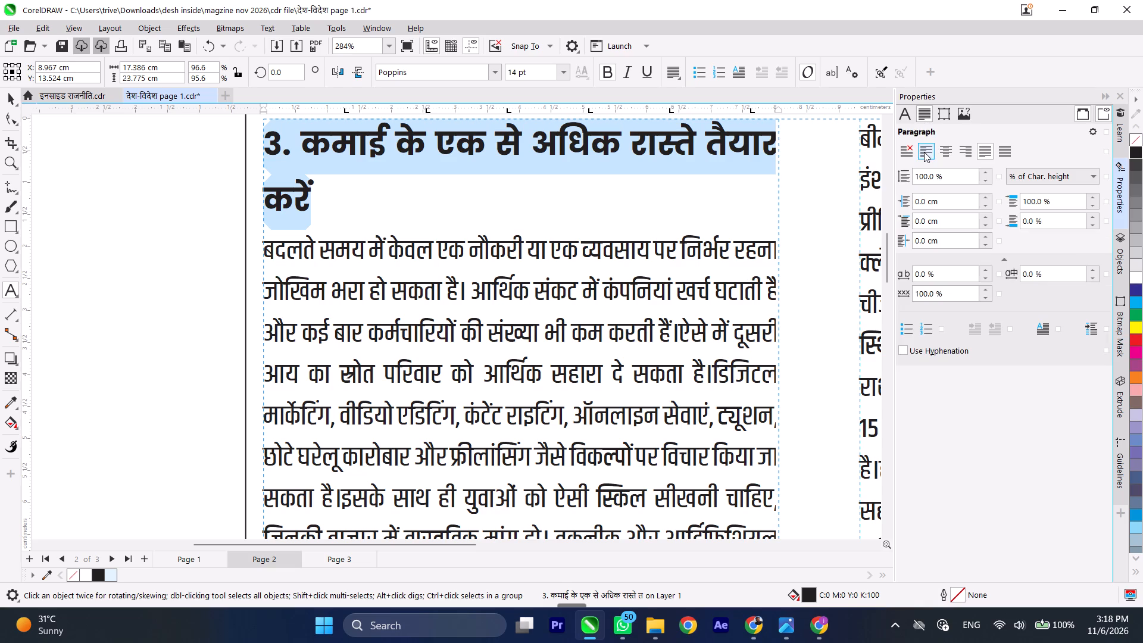
left_click(924, 152)
left_click(908, 115)
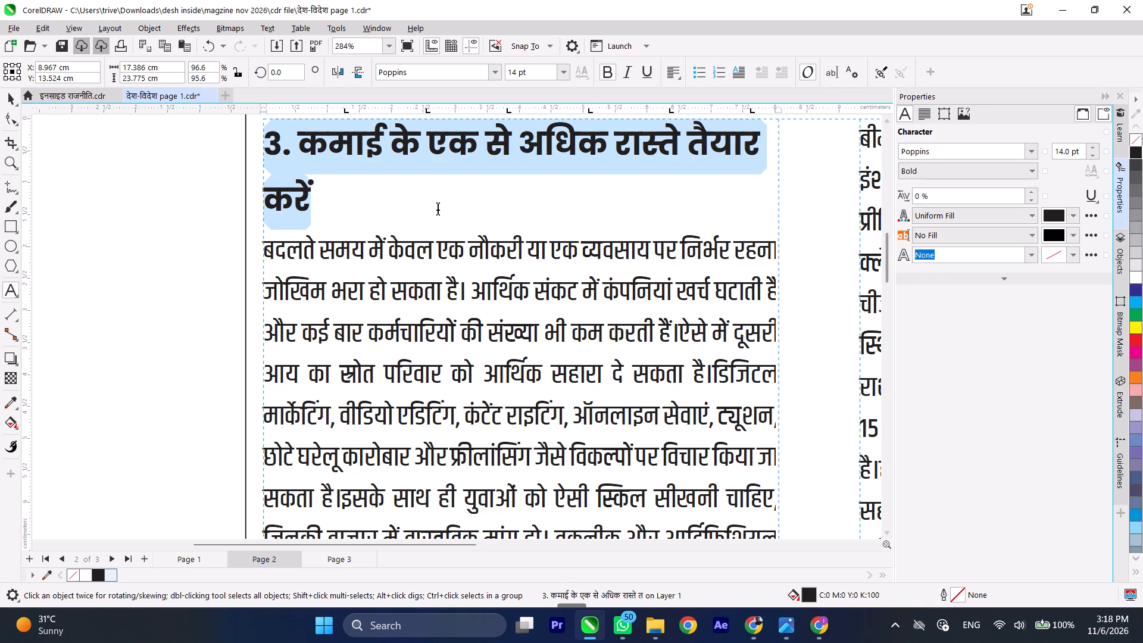
Insert the missing spaces between sentences in section 3's body, before "ऐसे में दूसरी" and before "इसके साथ ही".
scroll(437, 207, "down", 5)
scroll(405, 350, "up", 4)
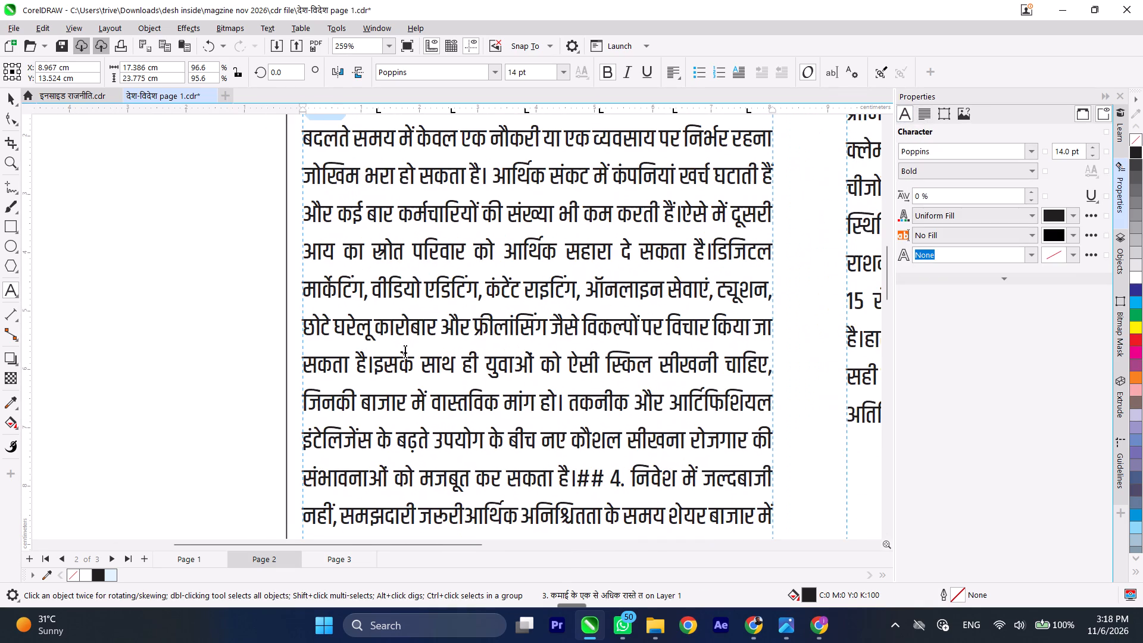
left_click(680, 210)
key("space")
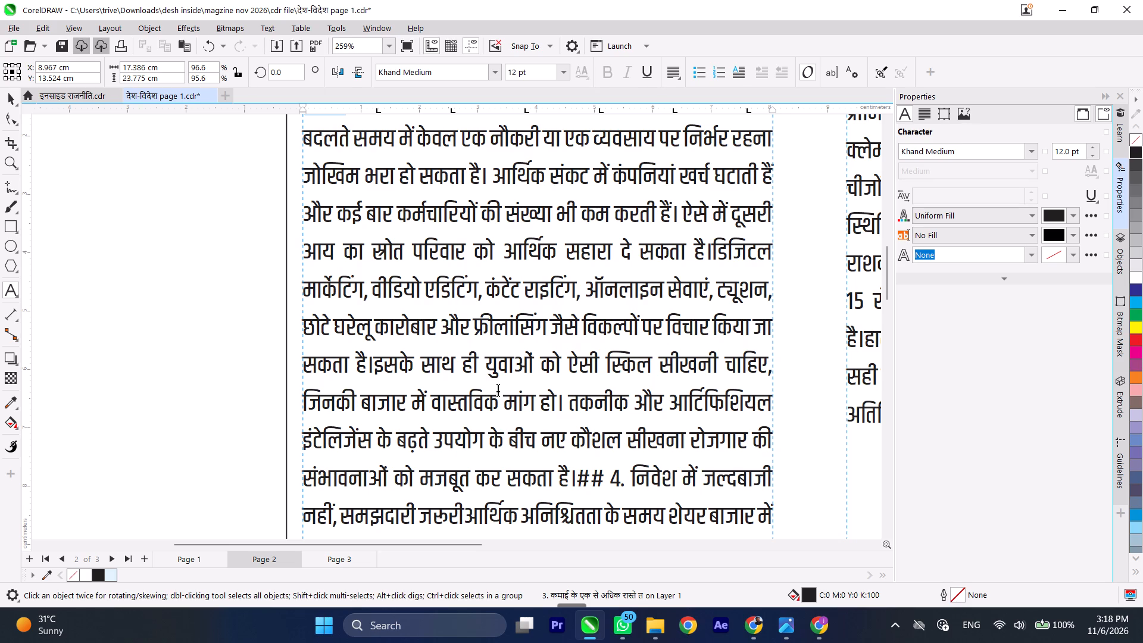
left_click(373, 368)
key("space")
Delete the "##" marker before heading 4 and put "4. निवेश में जल्दबाजी नहीं, समझदारी जरूरी" on its own line.
scroll(475, 278, "down", 5)
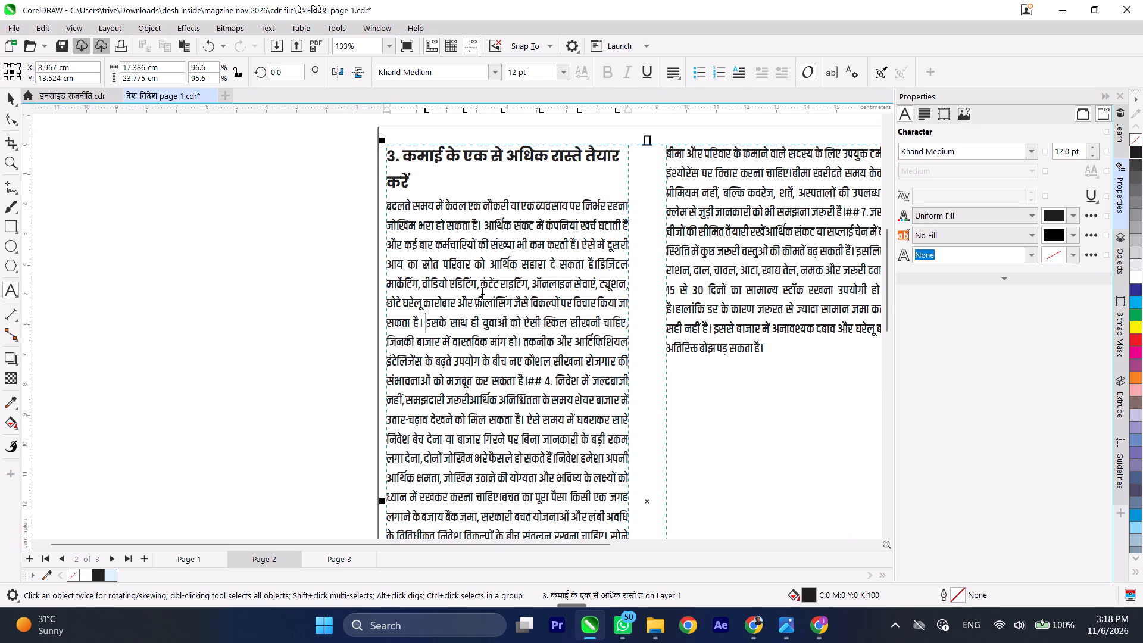
scroll(514, 414, "up", 4)
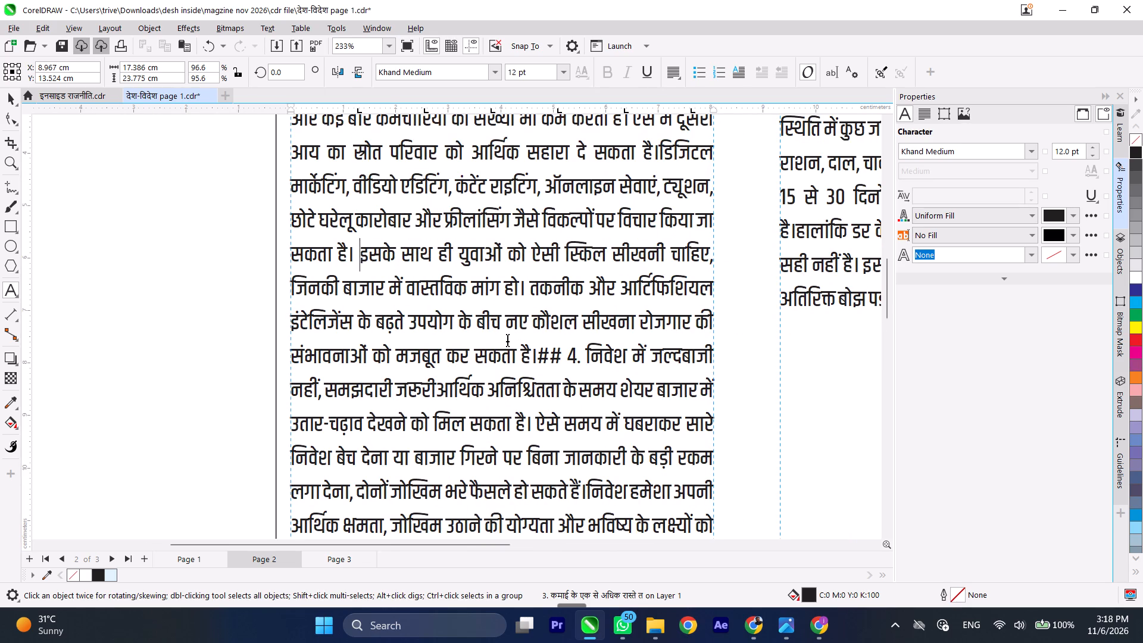
left_click(568, 355)
key("BackSpace")
key("BackSpace")
key("BackSpace")
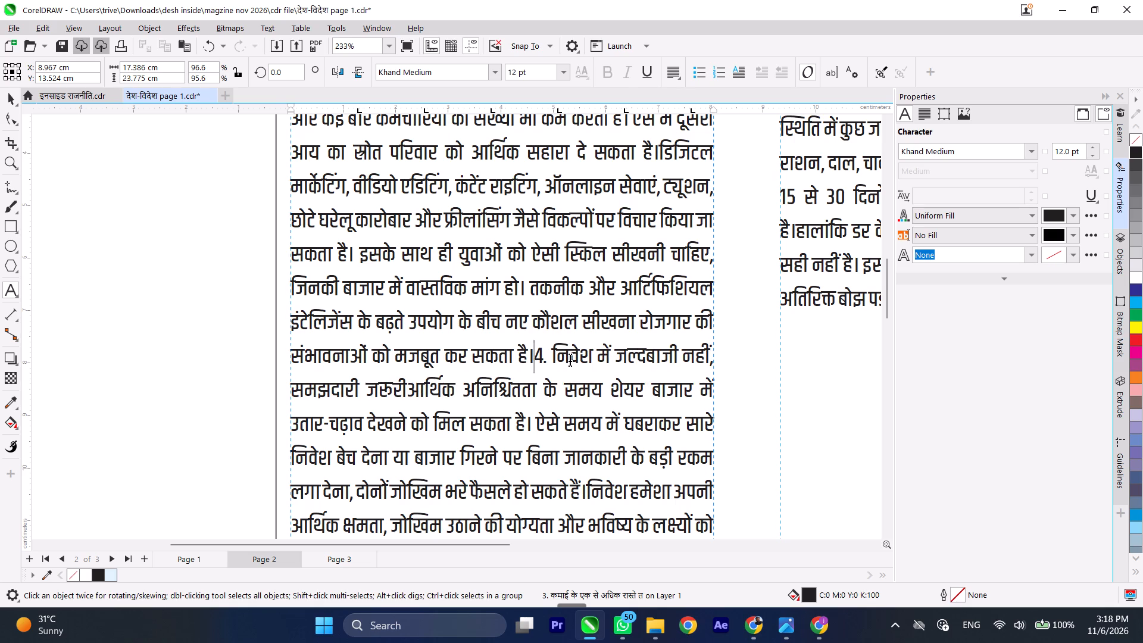
key("Return")
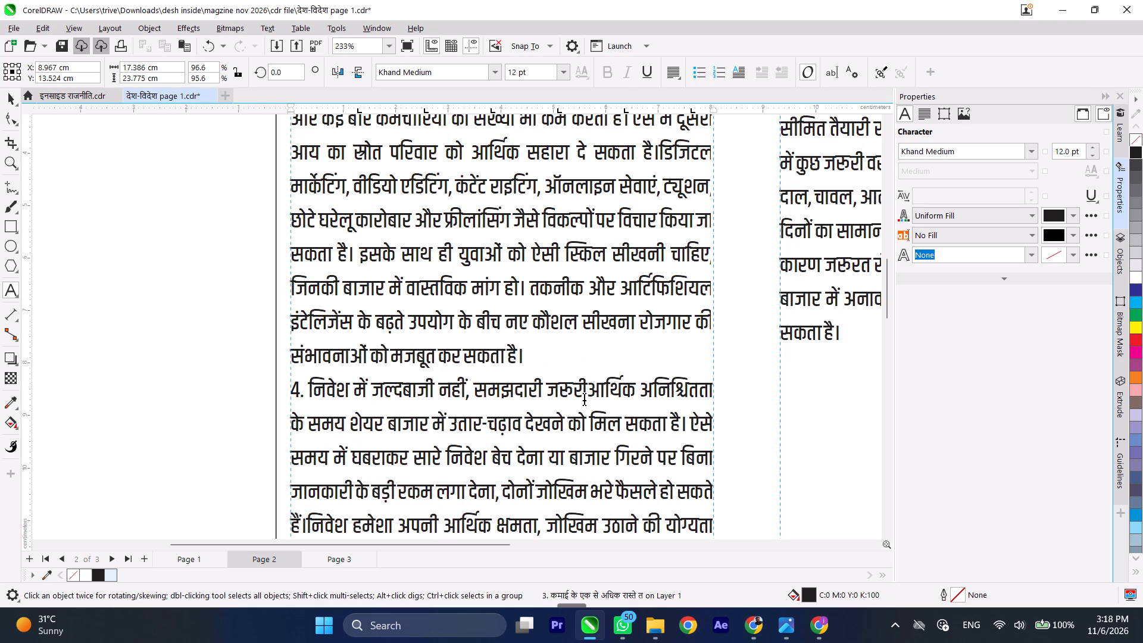
left_click(591, 385)
key("Return")
Format heading 4 in 14 pt Poppins Bold with left alignment.
left_click_drag(585, 386, 267, 388)
left_click(569, 74)
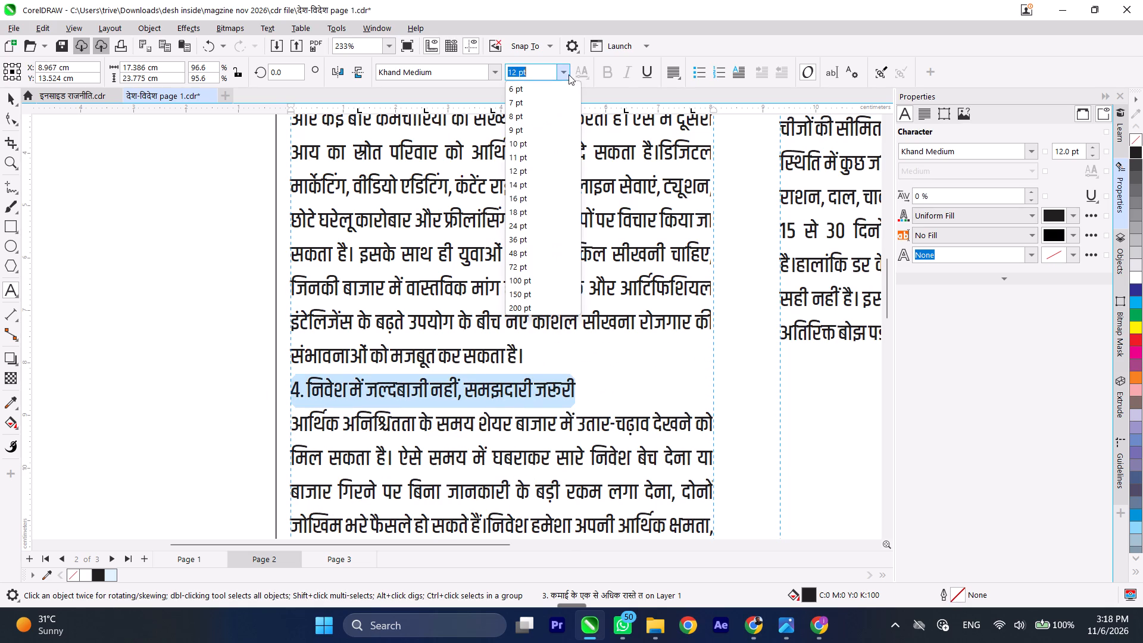
left_click(543, 182)
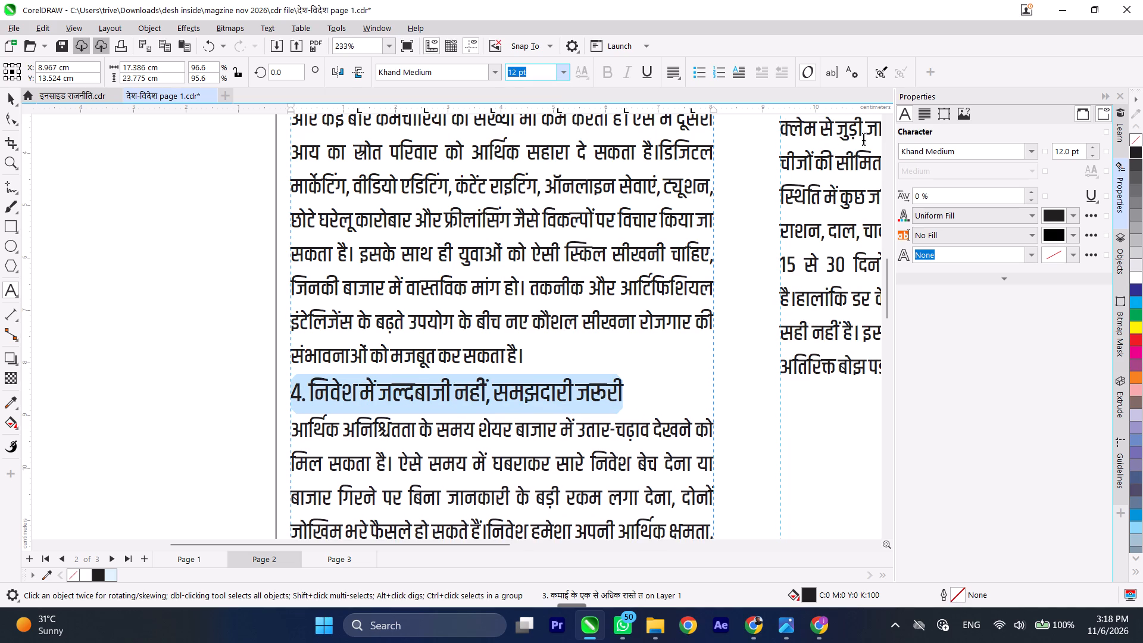
left_click(1028, 153)
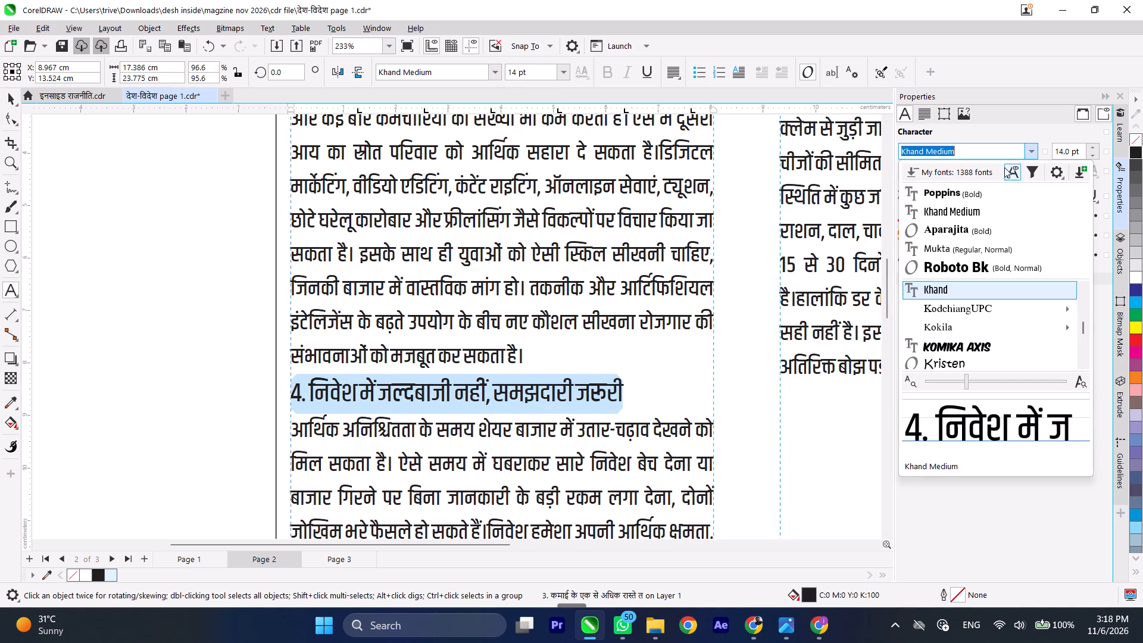
left_click(986, 188)
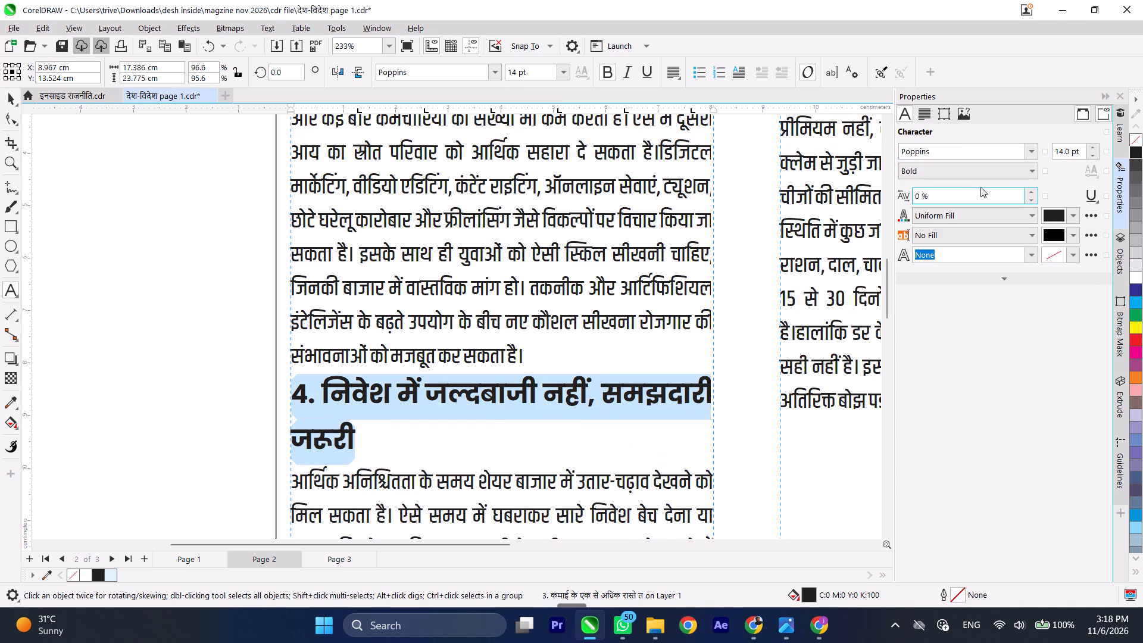
left_click(926, 111)
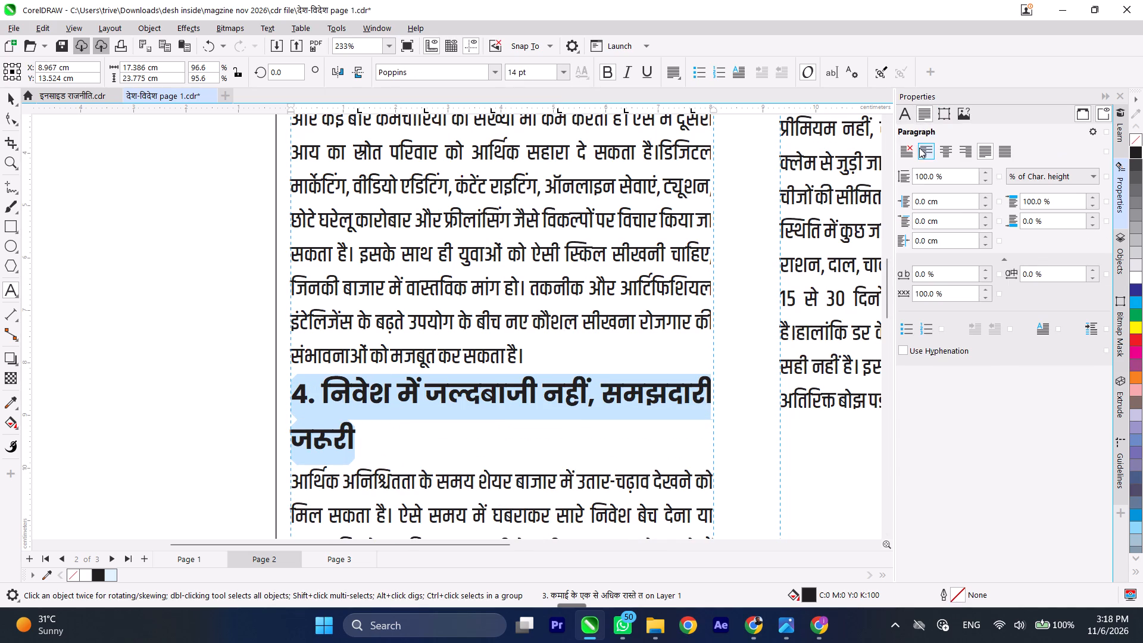
left_click(922, 149)
left_click(908, 115)
Insert the missing spaces between sentences in section 4's body, before "निवेश हमेशा" and before "बचत का पूरा".
scroll(504, 231, "down", 2)
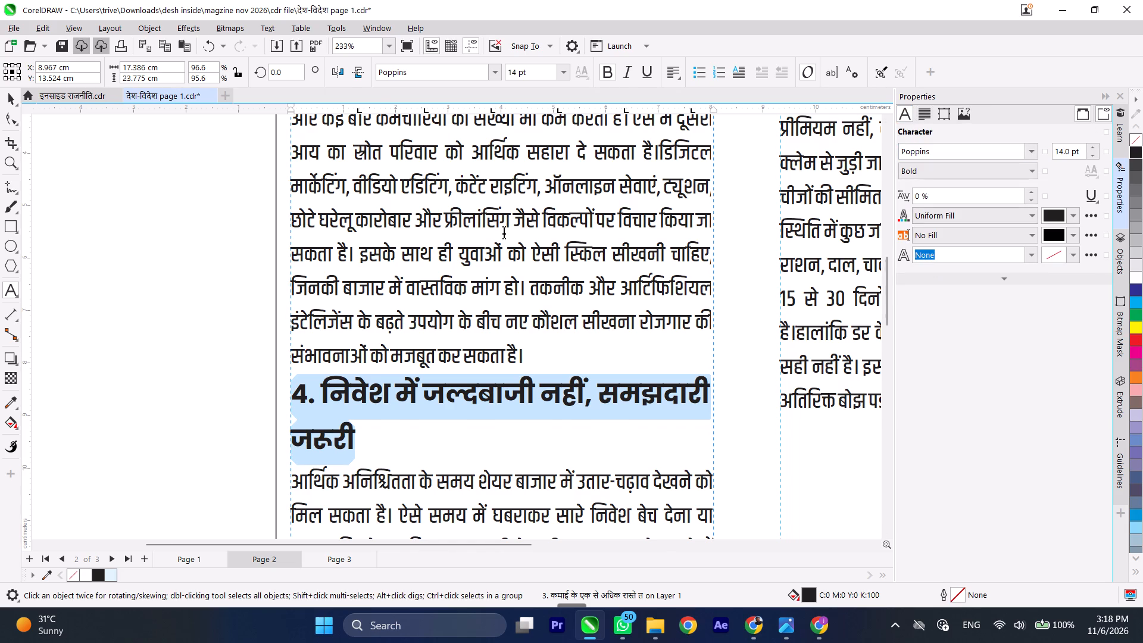
scroll(504, 231, "down", 3)
scroll(469, 462, "up", 4)
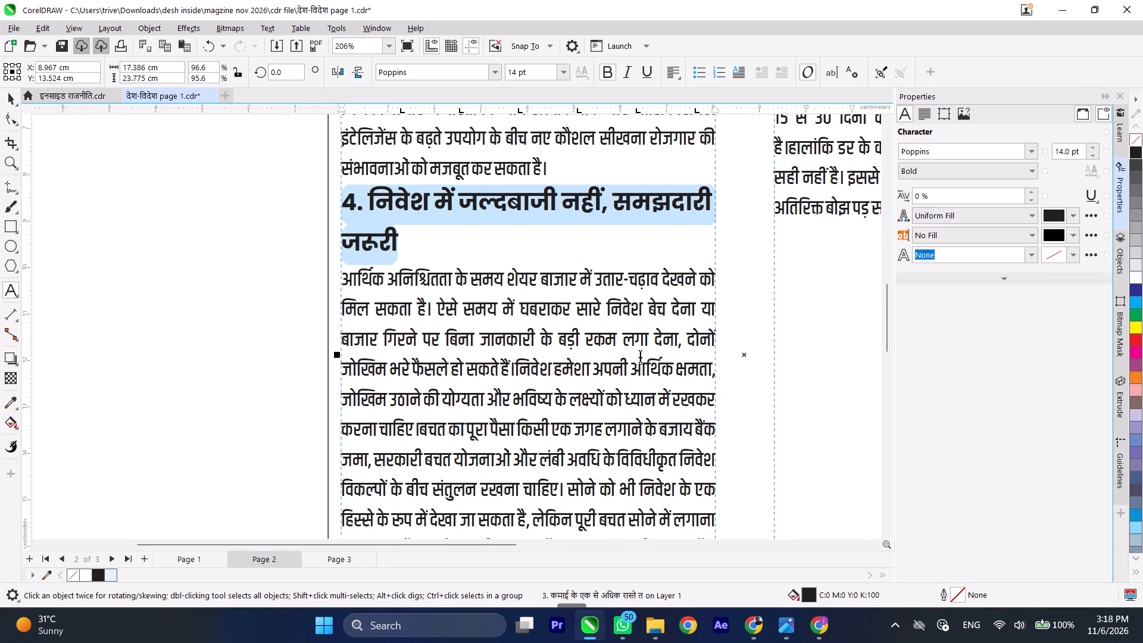
left_click(516, 369)
key("space")
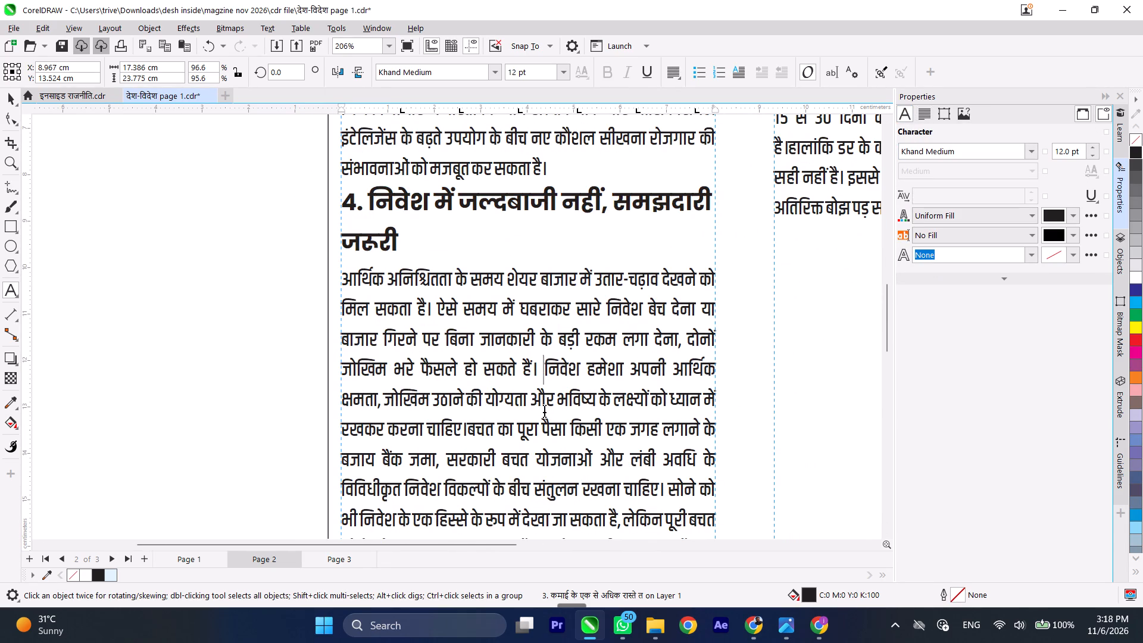
left_click(467, 427)
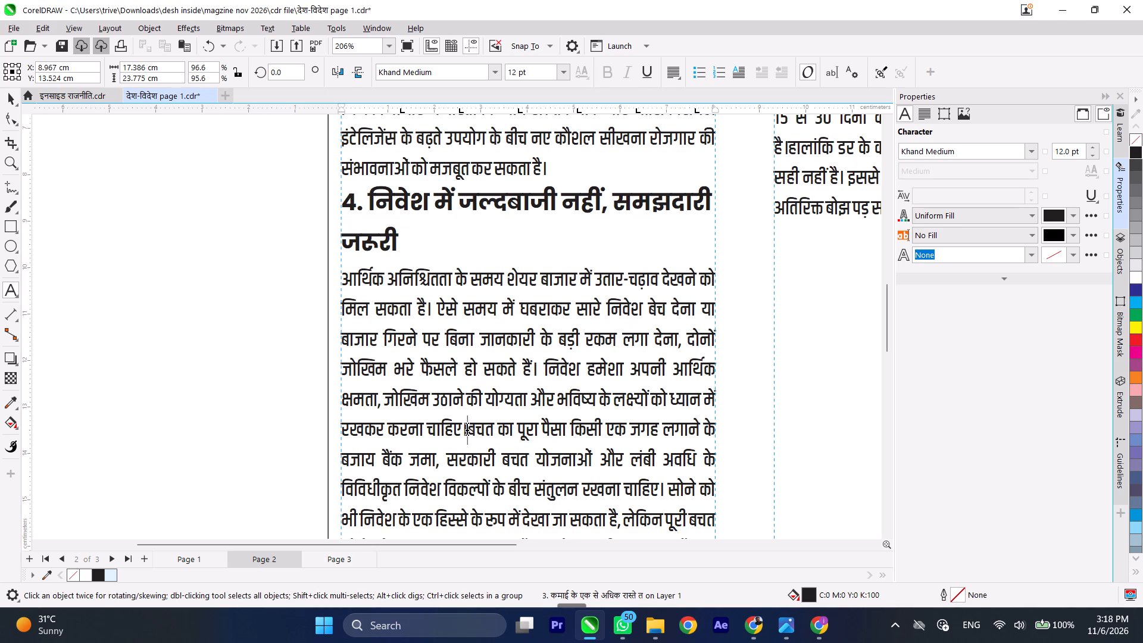
key("space")
Delete the "##" marker before heading 5 and put "5. घरेलू बजट की समीक्षा करें" on its own line.
scroll(519, 246, "down", 4)
scroll(491, 500, "up", 2)
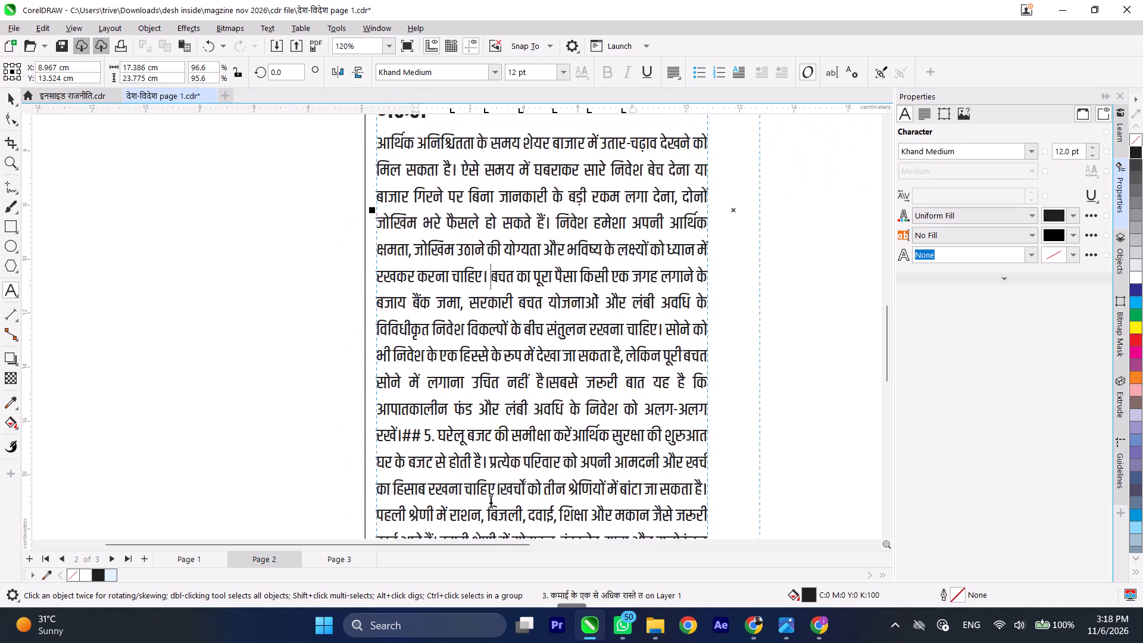
scroll(491, 500, "up", 2)
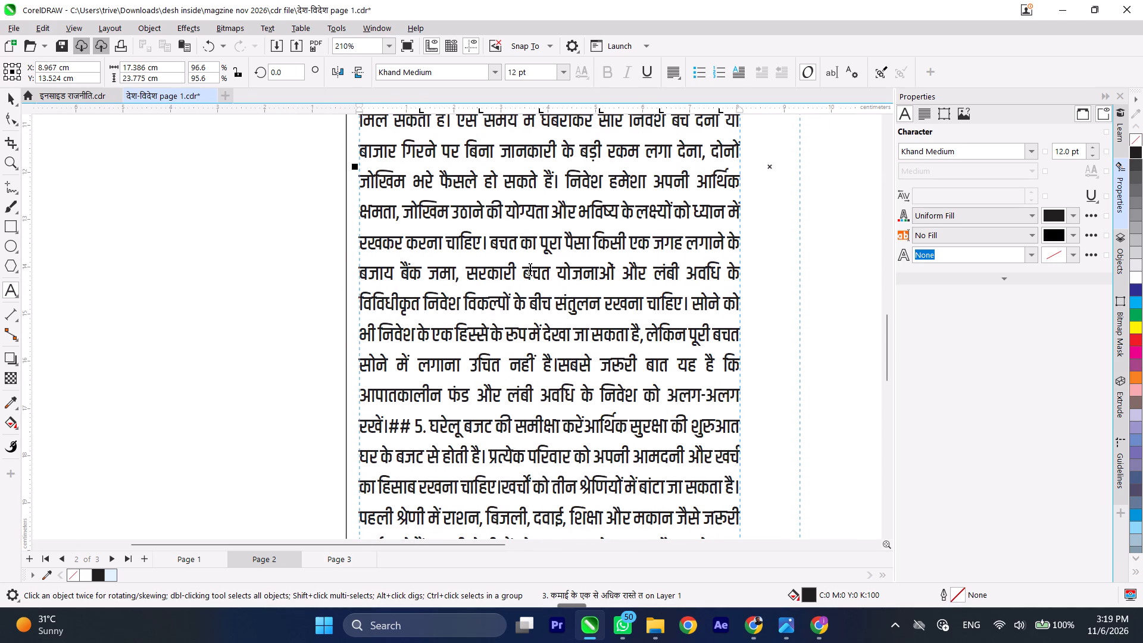
scroll(529, 260, "down", 4)
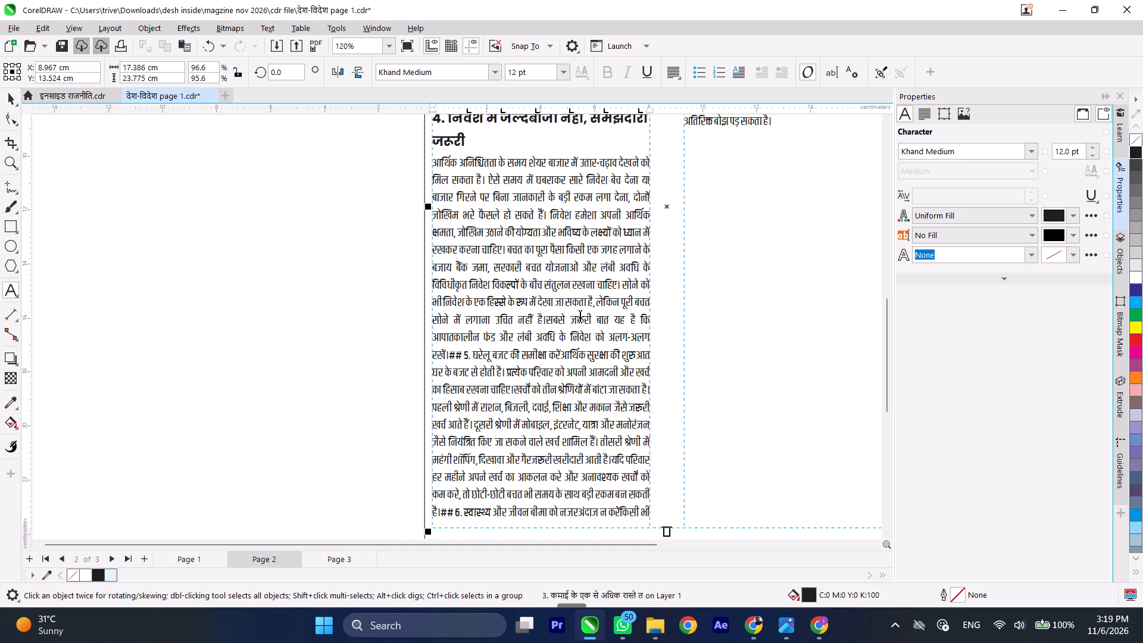
scroll(580, 283, "down", 1)
scroll(555, 480, "up", 4)
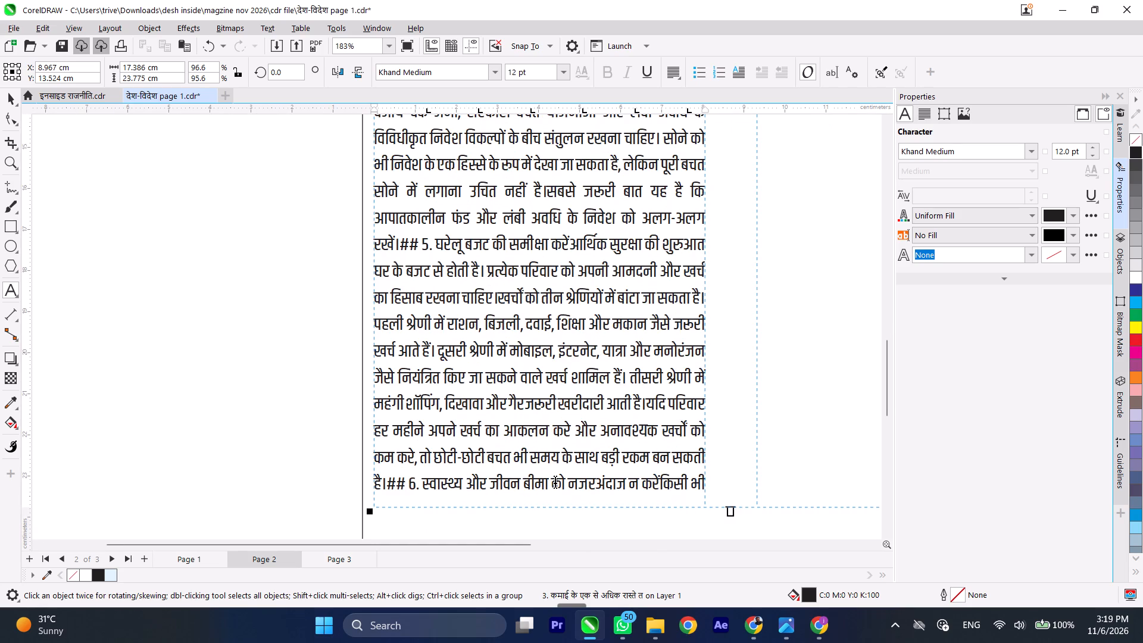
scroll(555, 472, "down", 4)
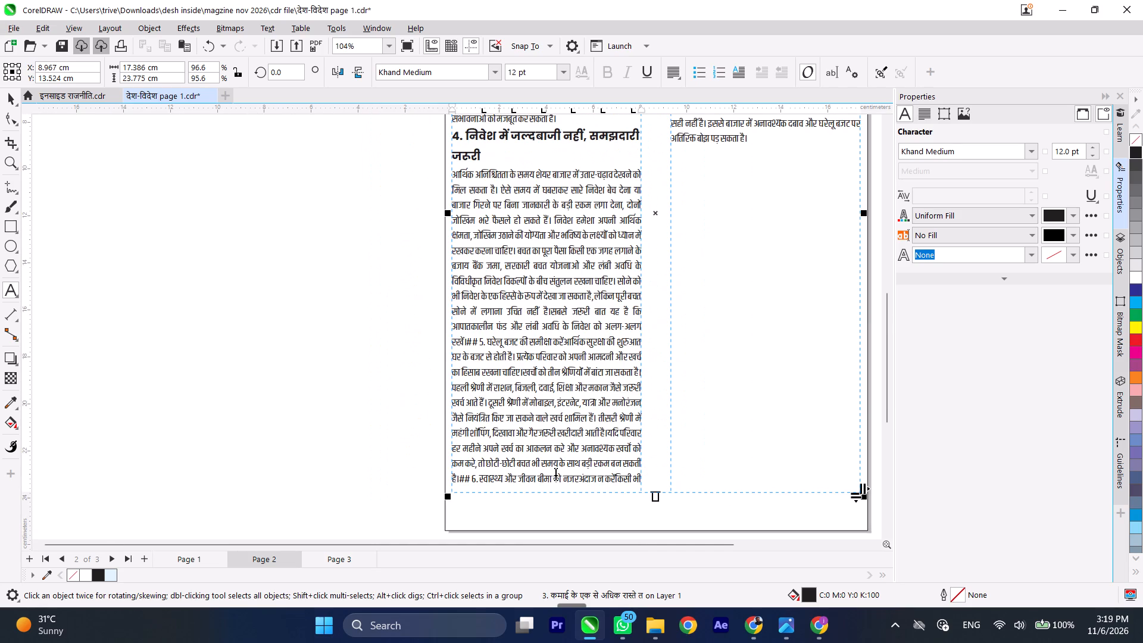
scroll(532, 285, "up", 2)
scroll(467, 363, "up", 3)
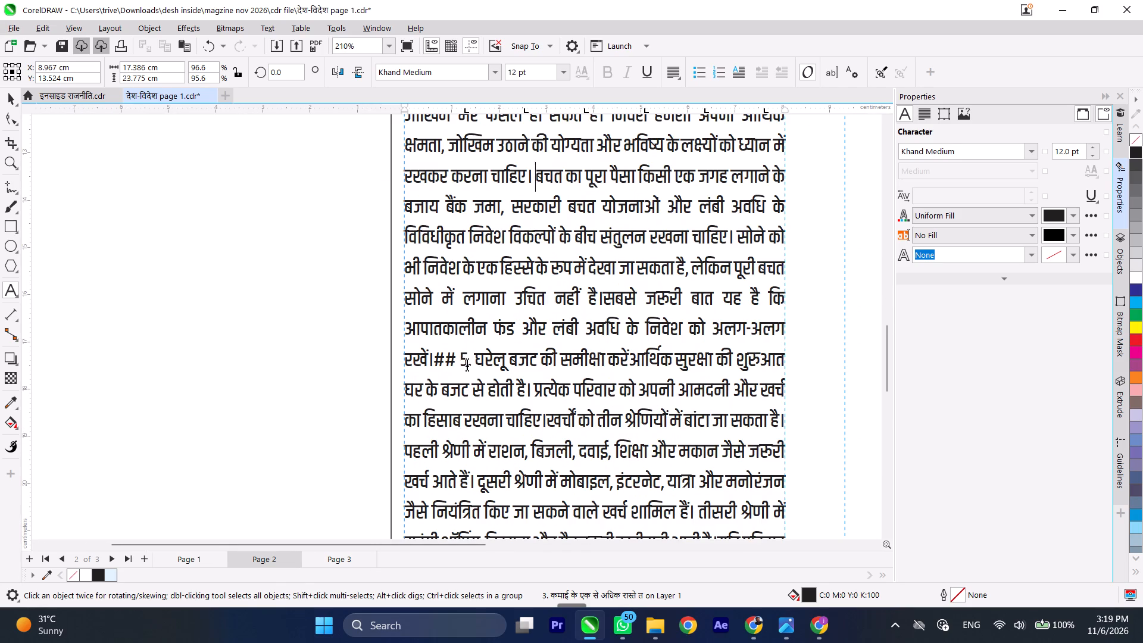
left_click(460, 358)
key("BackSpace")
key("BackSpace")
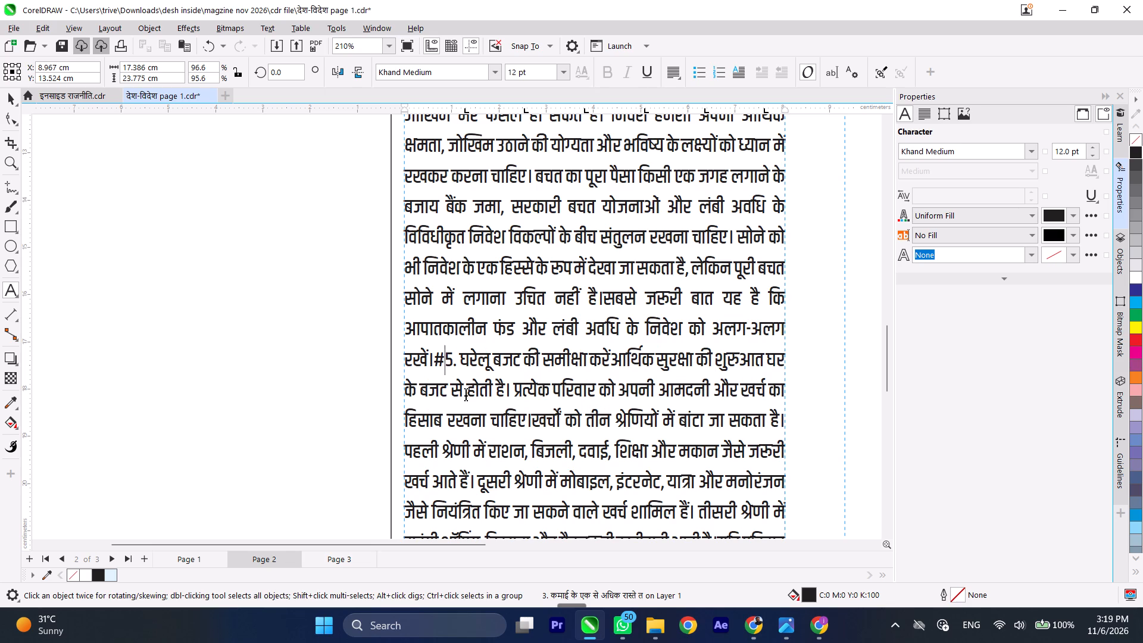
key("BackSpace")
key("Return")
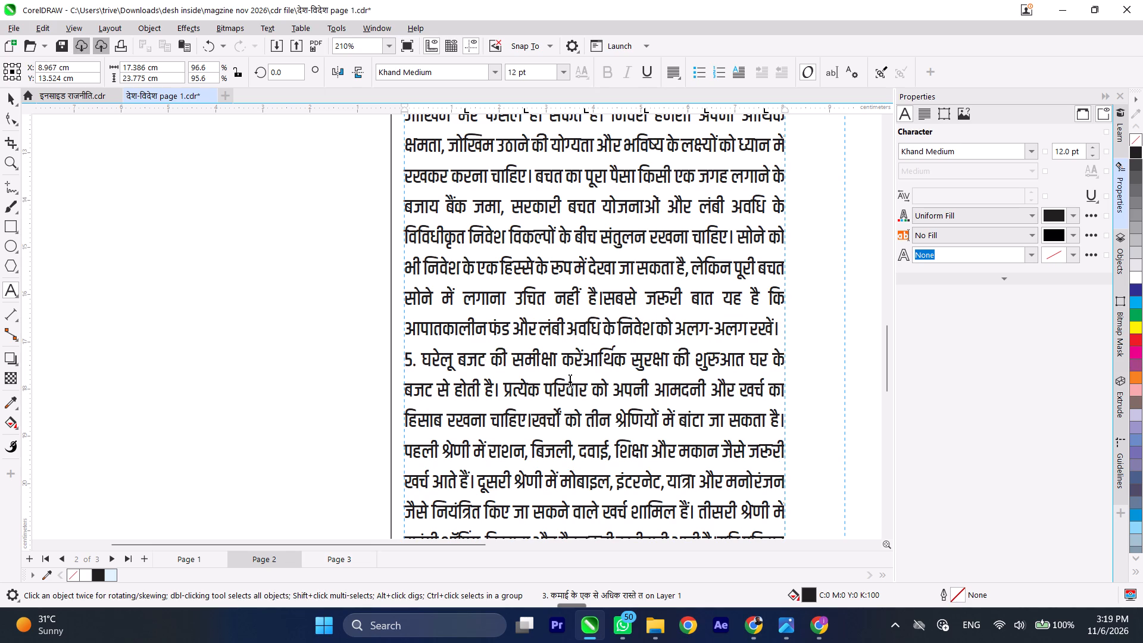
left_click(585, 355)
key("Return")
Format heading 5 in 14 pt Poppins Bold.
left_click_drag(584, 356, 392, 357)
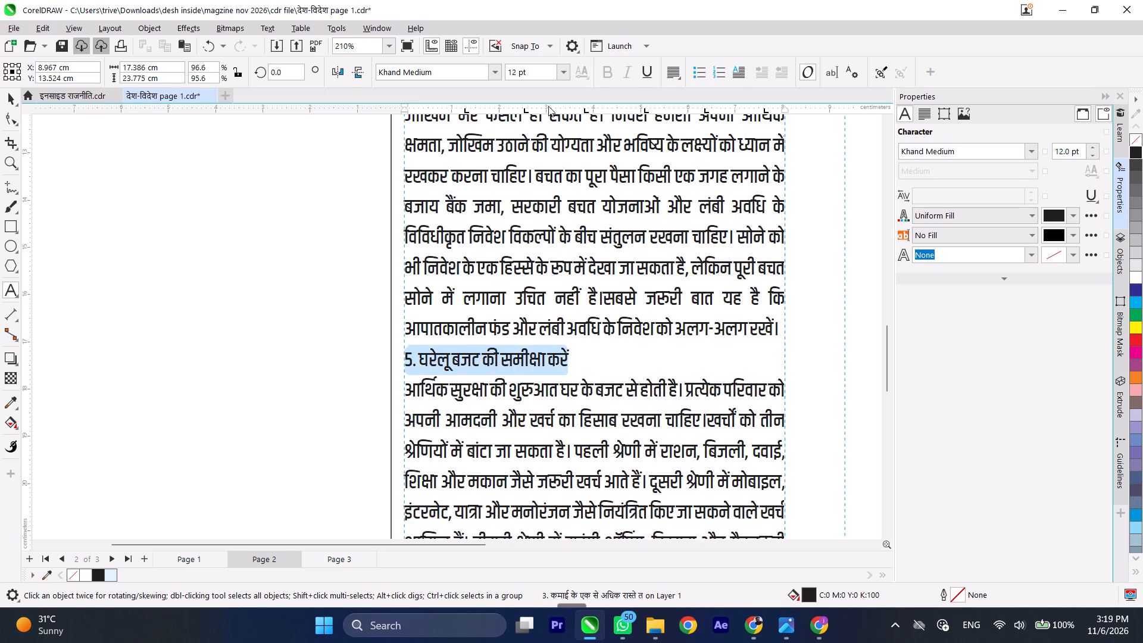
left_click(561, 67)
left_click(549, 182)
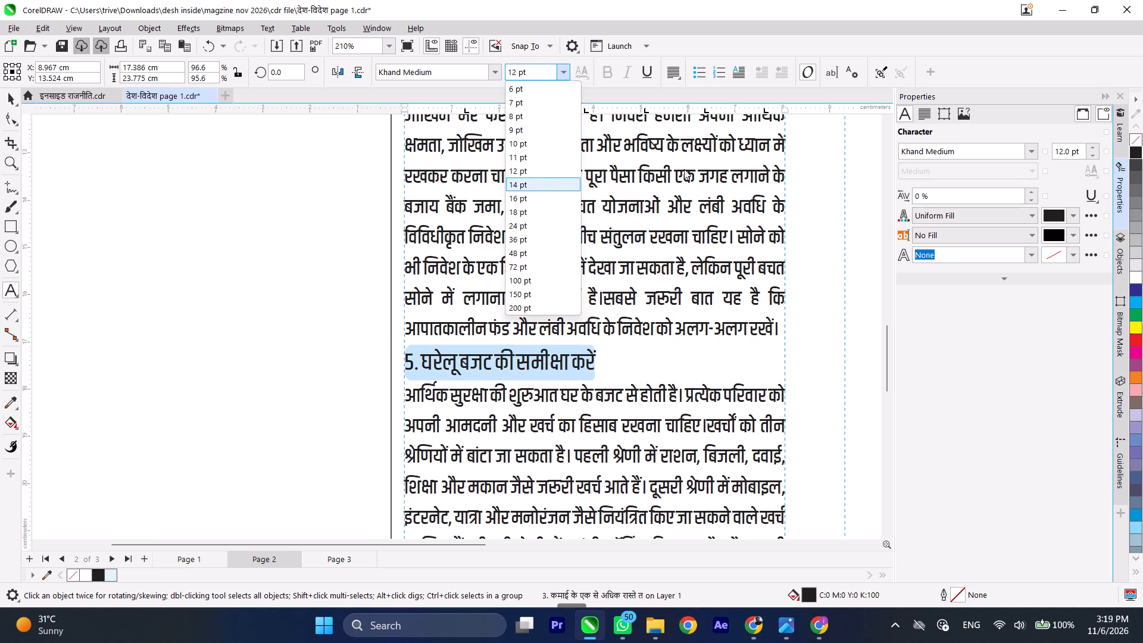
left_click(1034, 155)
left_click(1000, 192)
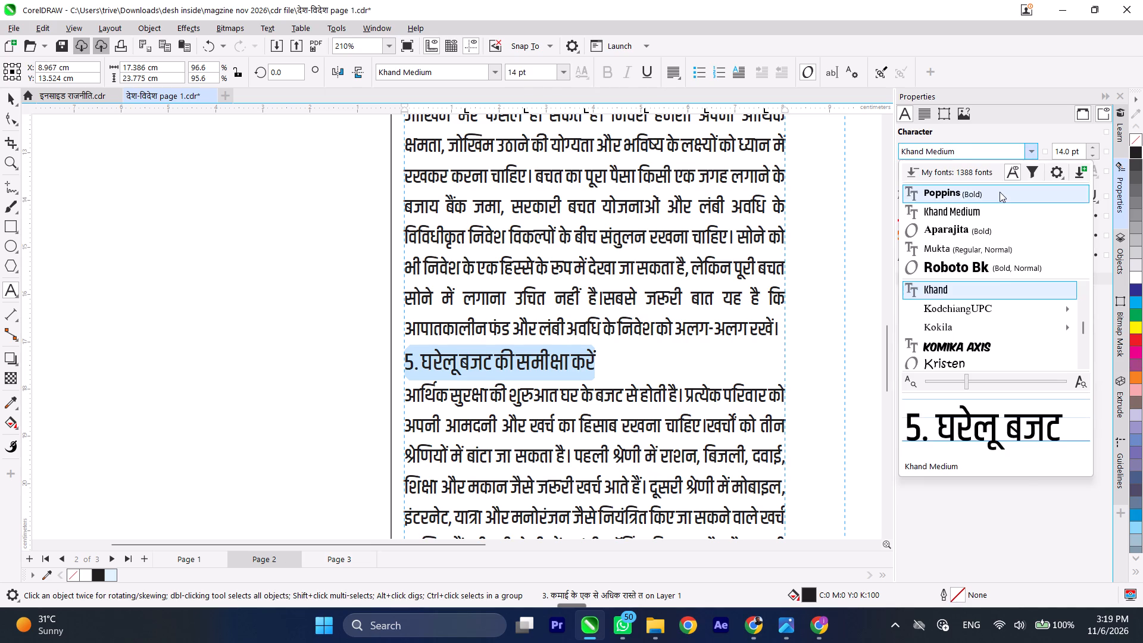
Insert the missing space between sentences in section 5's body, before "यदि परिवार".
scroll(579, 188, "down", 5)
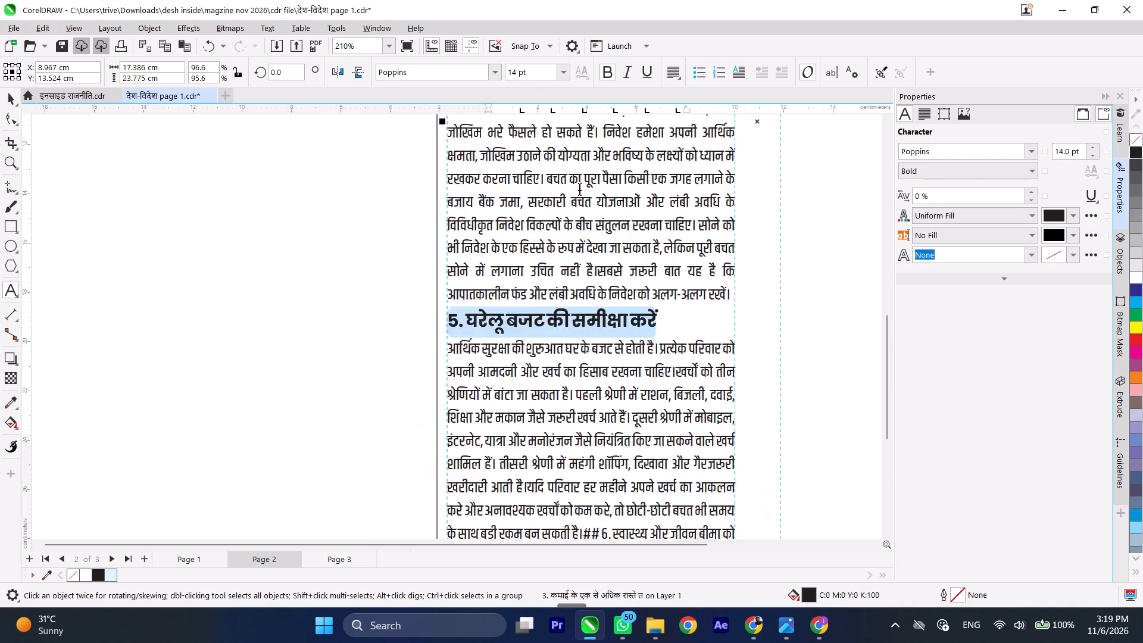
scroll(560, 445, "up", 4)
scroll(555, 295, "up", 1)
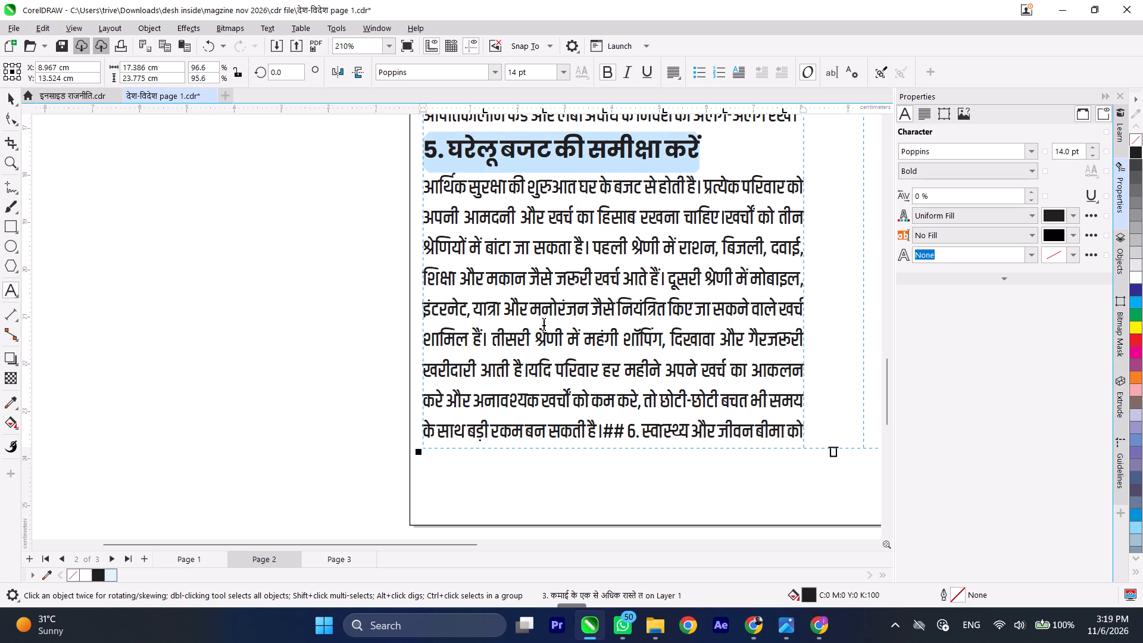
left_click(529, 367)
key("space")
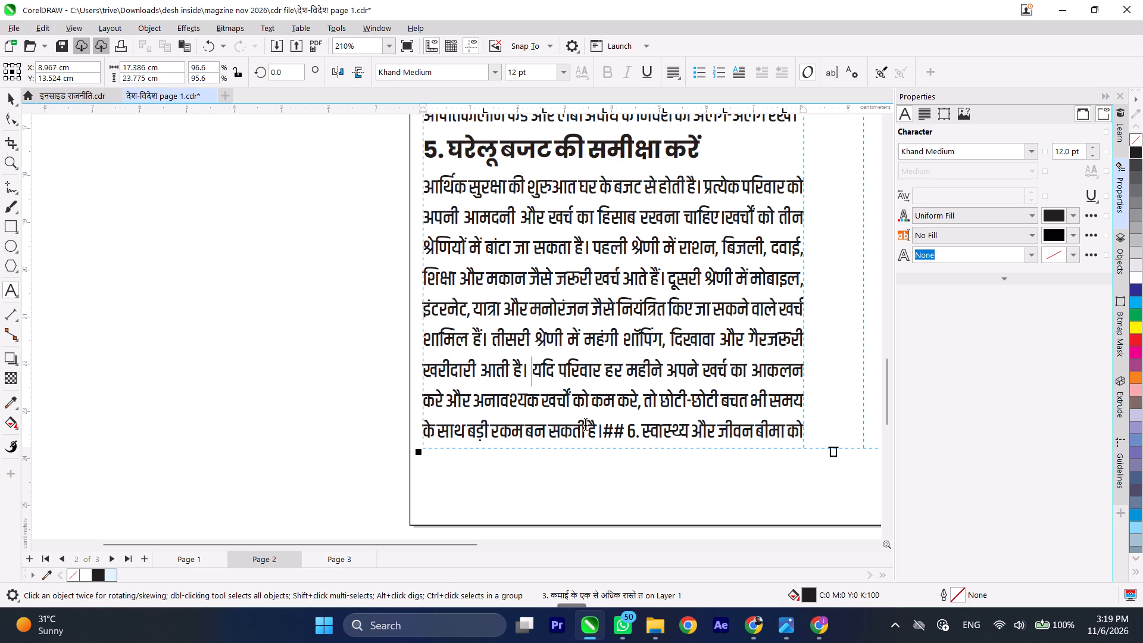
Delete the "##" marker before heading 6 and put "6. स्वास्थ्य और जीवन बीमा को नजरअंदाज न करें" on its own line.
left_click(628, 430)
key("BackSpace")
key("BackSpace")
key("BackSpace")
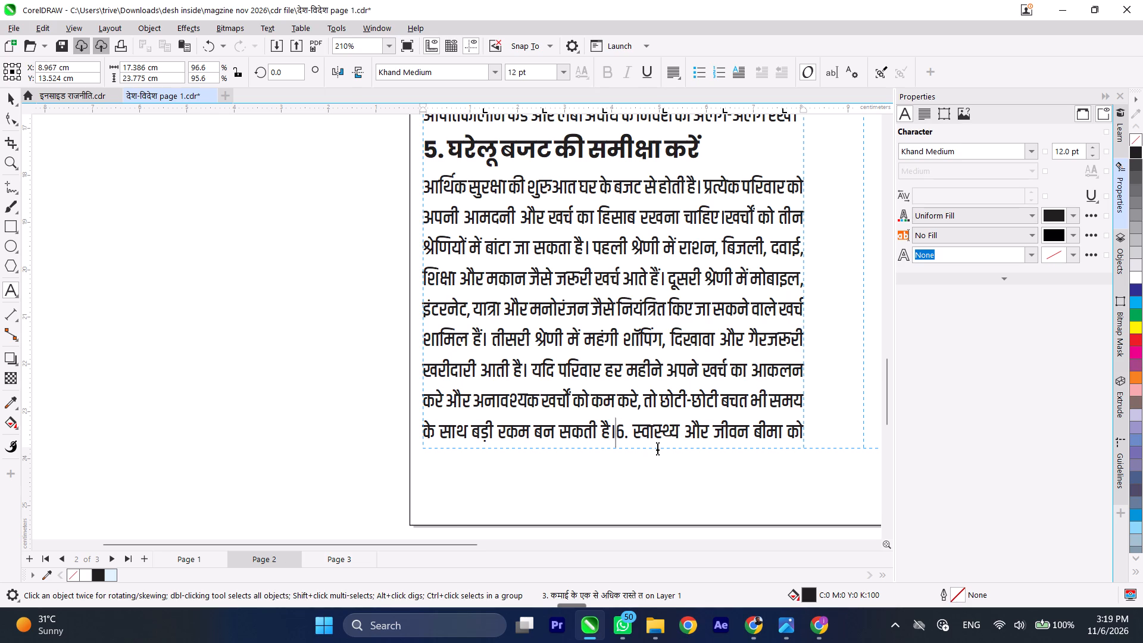
key("Return")
scroll(487, 367, "down", 6)
scroll(691, 256, "up", 4)
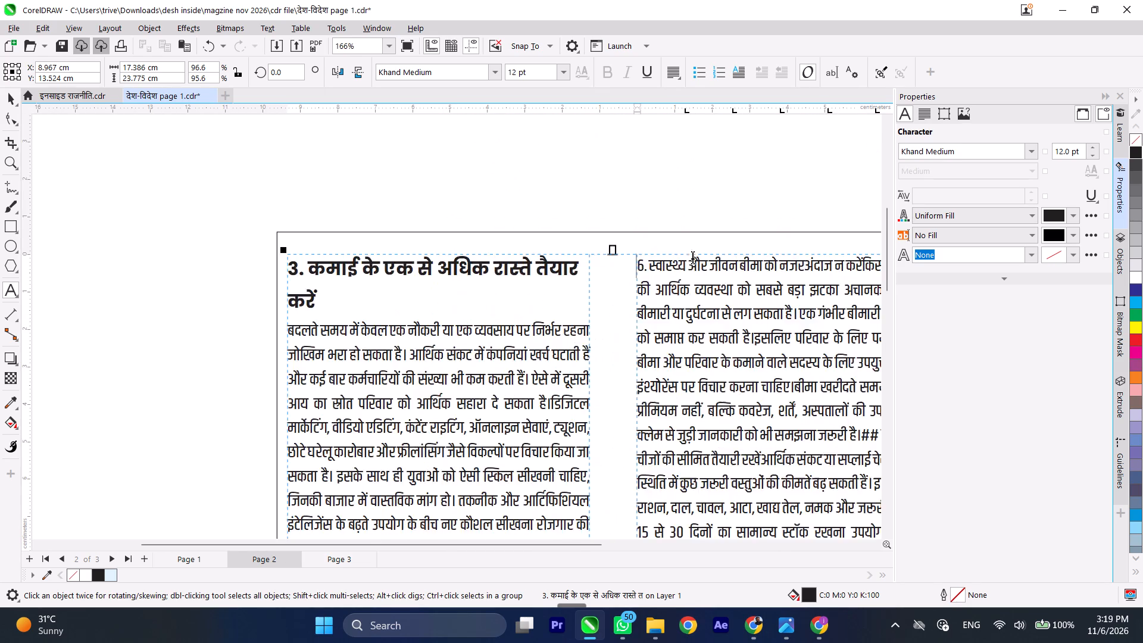
scroll(707, 266, "up", 3)
scroll(543, 293, "down", 4)
scroll(762, 285, "up", 2)
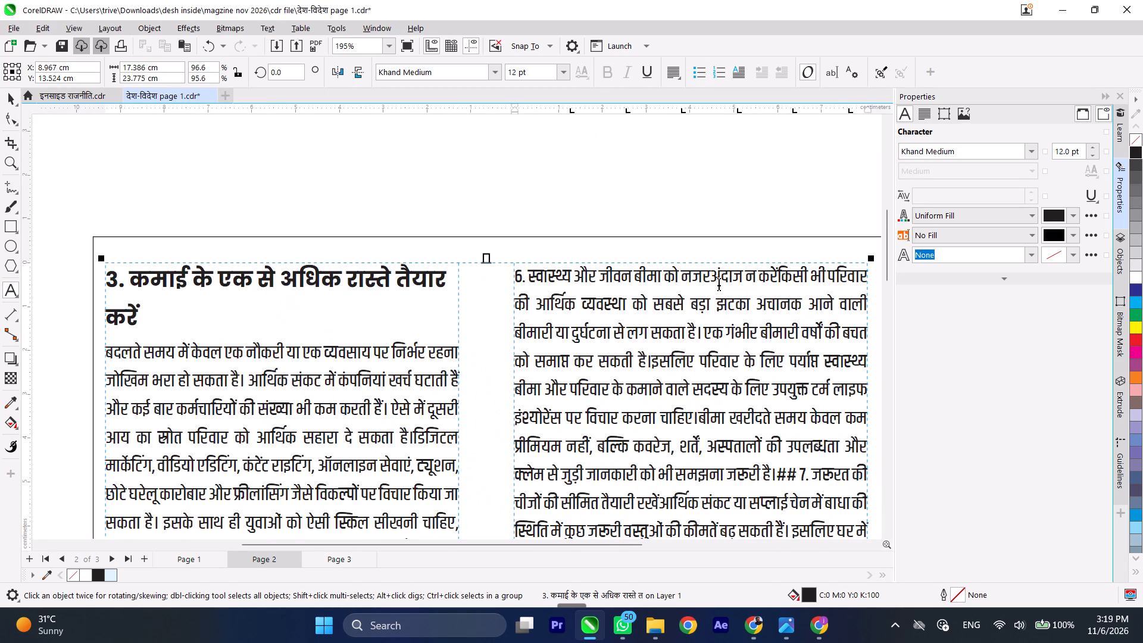
left_click(711, 274)
left_click(778, 271)
key("Return")
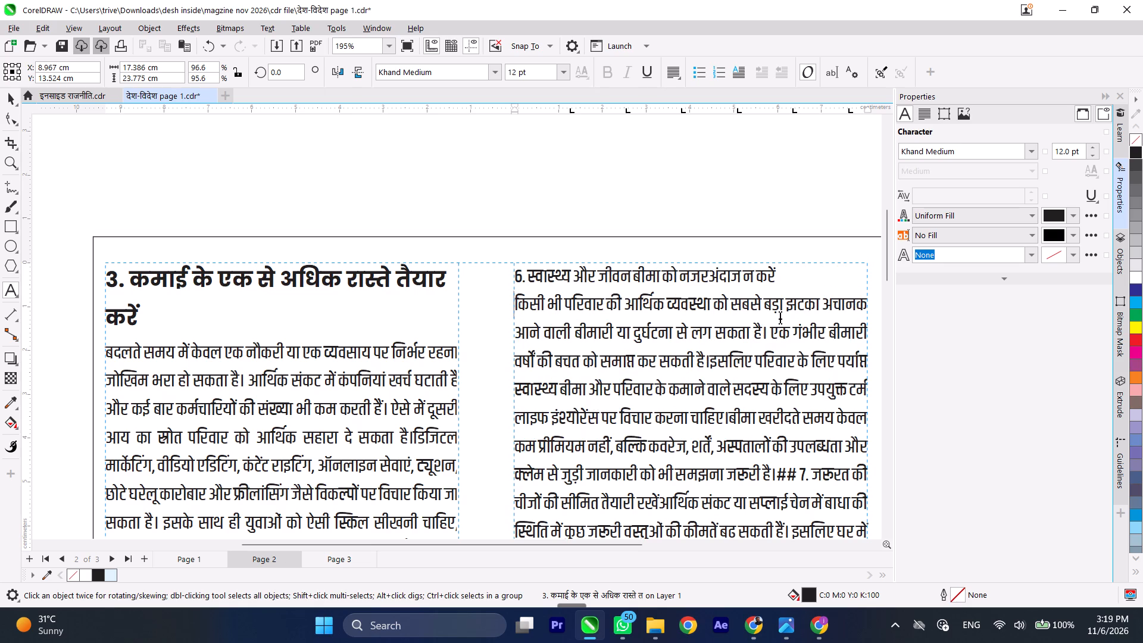
Format heading 6 in 14 pt Poppins Bold with left alignment.
left_click_drag(789, 278, 507, 282)
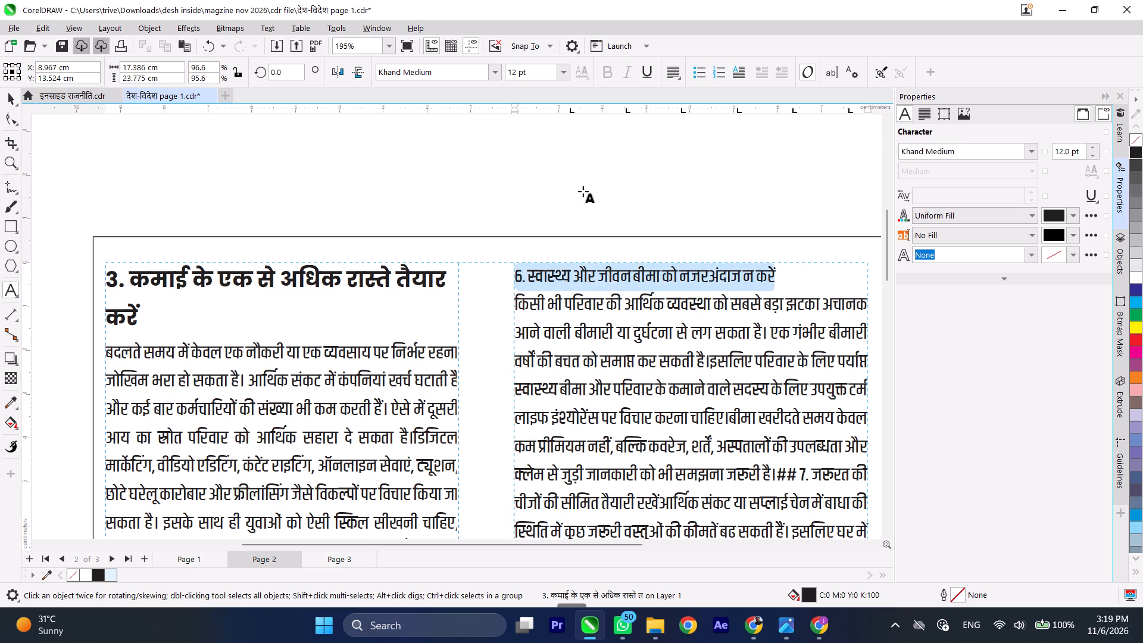
left_click(562, 74)
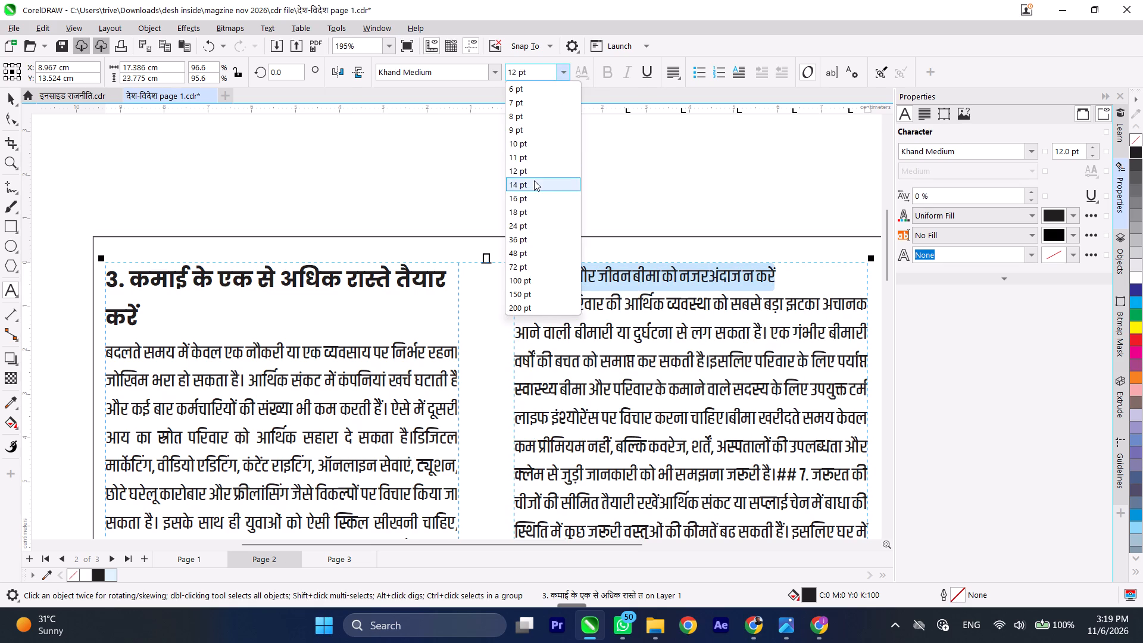
left_click(534, 180)
left_click(1027, 151)
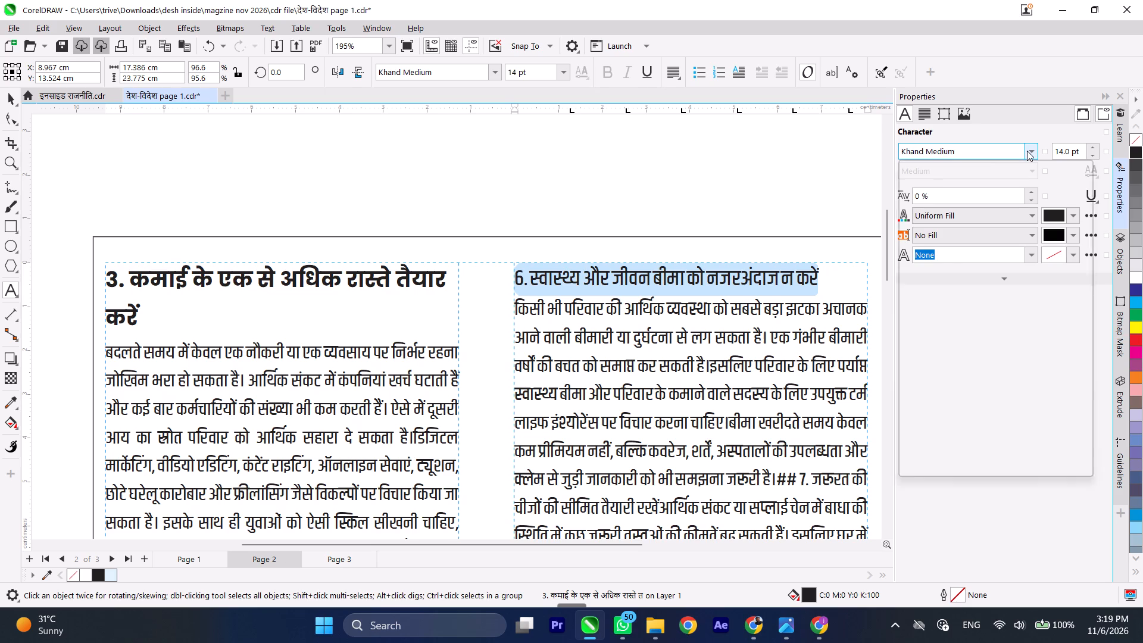
left_click(1000, 189)
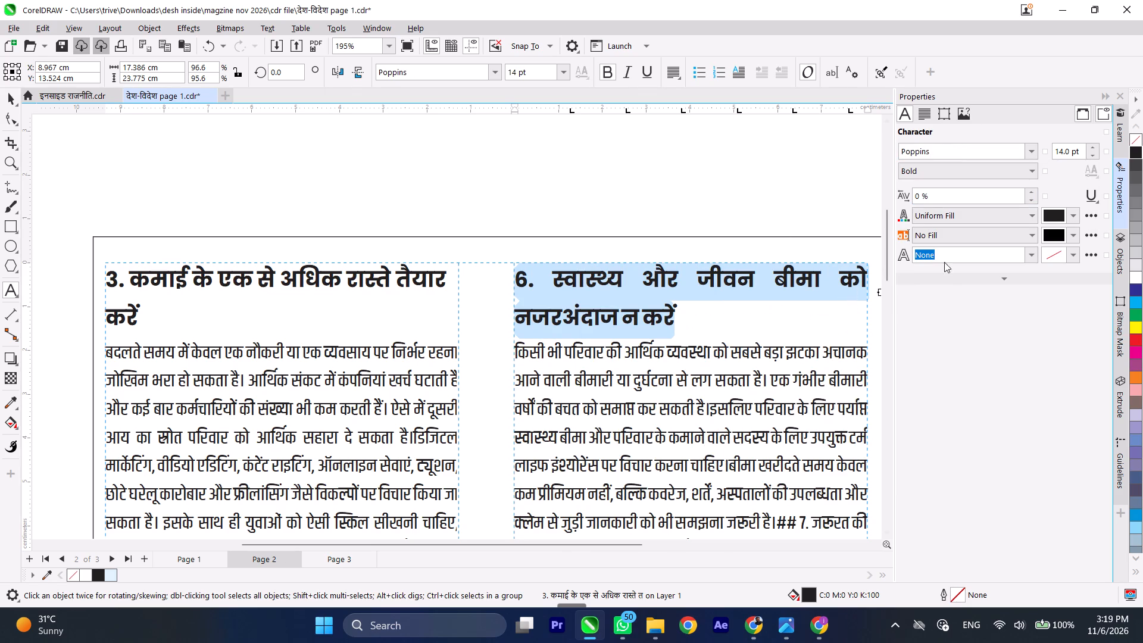
left_click(927, 118)
left_click(925, 151)
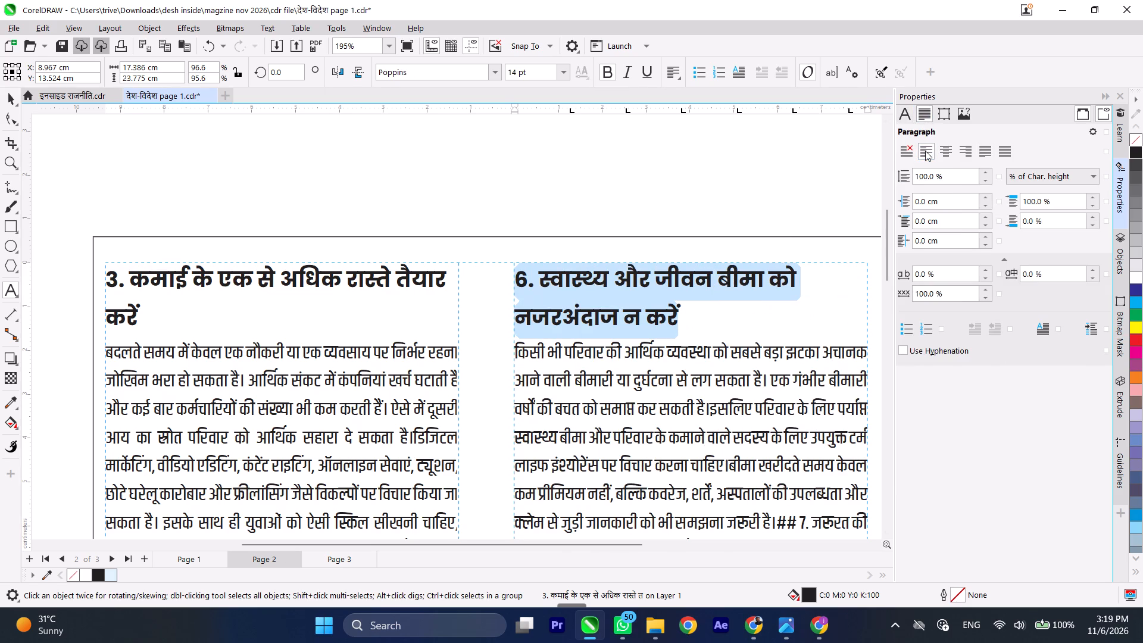
left_click(908, 117)
Insert the missing spaces between sentences in section 6's body, before "इसलिए परिवार" and before "बीमा खरीदते".
scroll(529, 215, "down", 5)
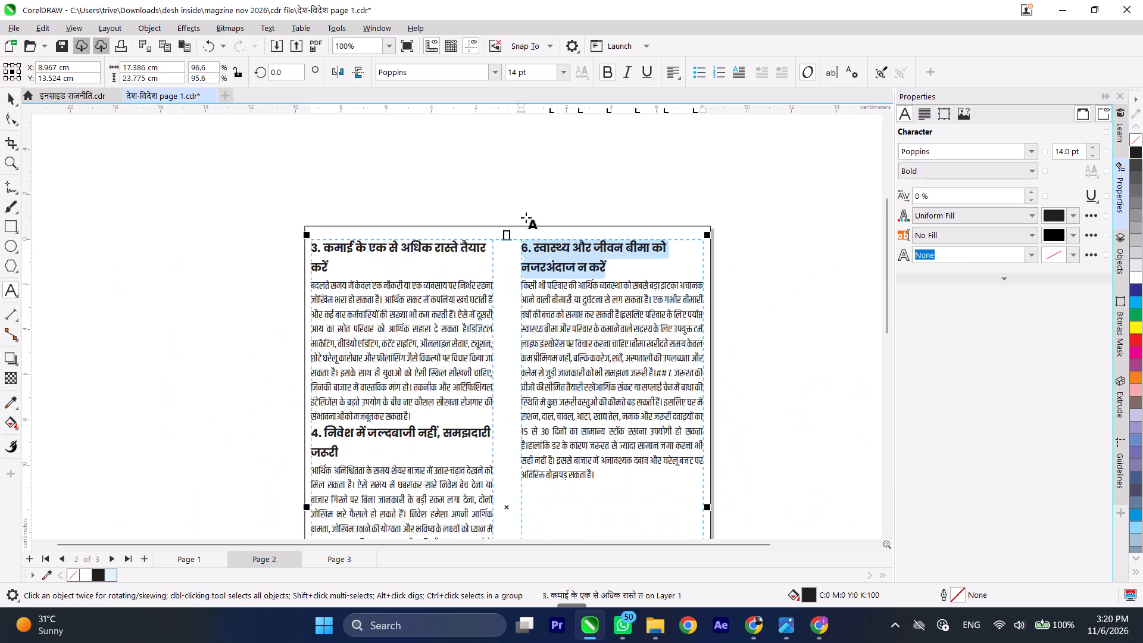
scroll(597, 356, "up", 5)
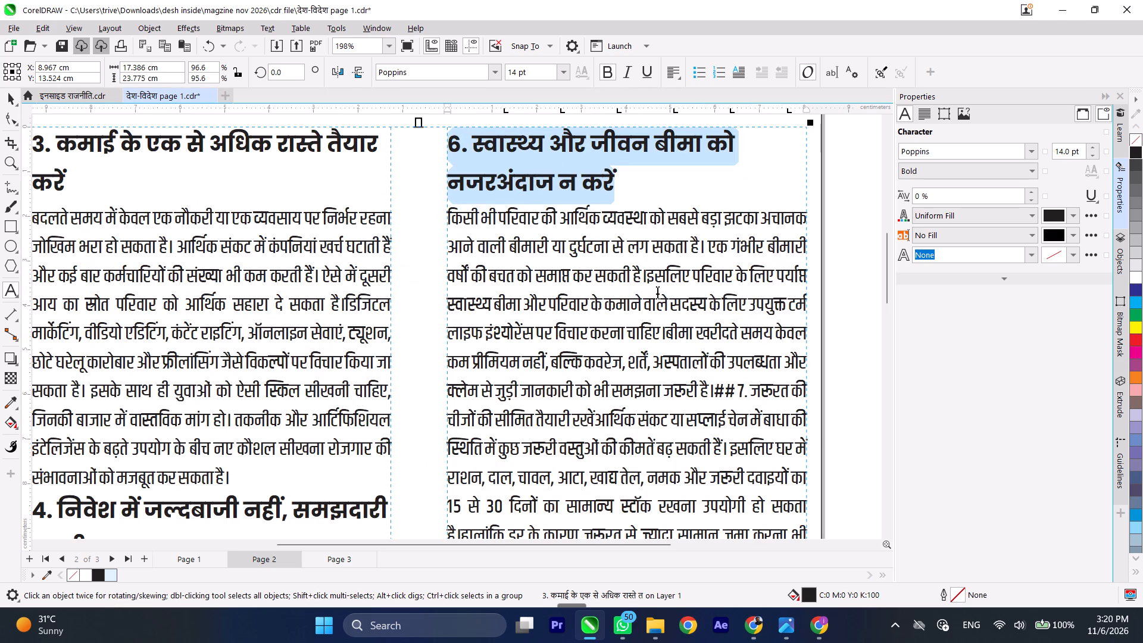
left_click(649, 270)
key("space")
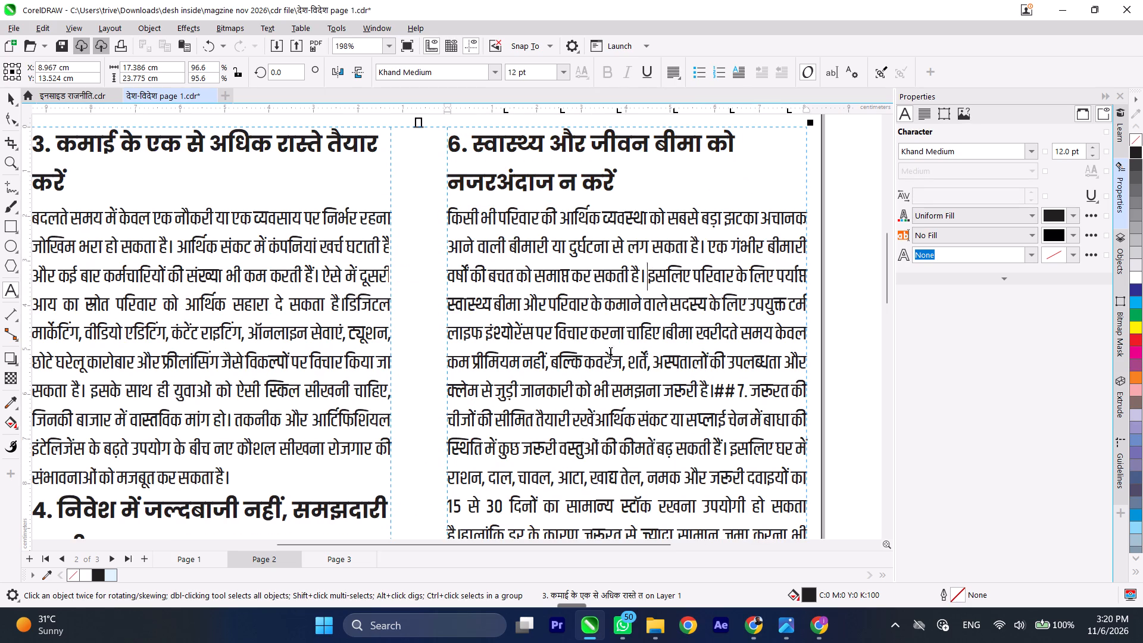
left_click(667, 332)
key("space")
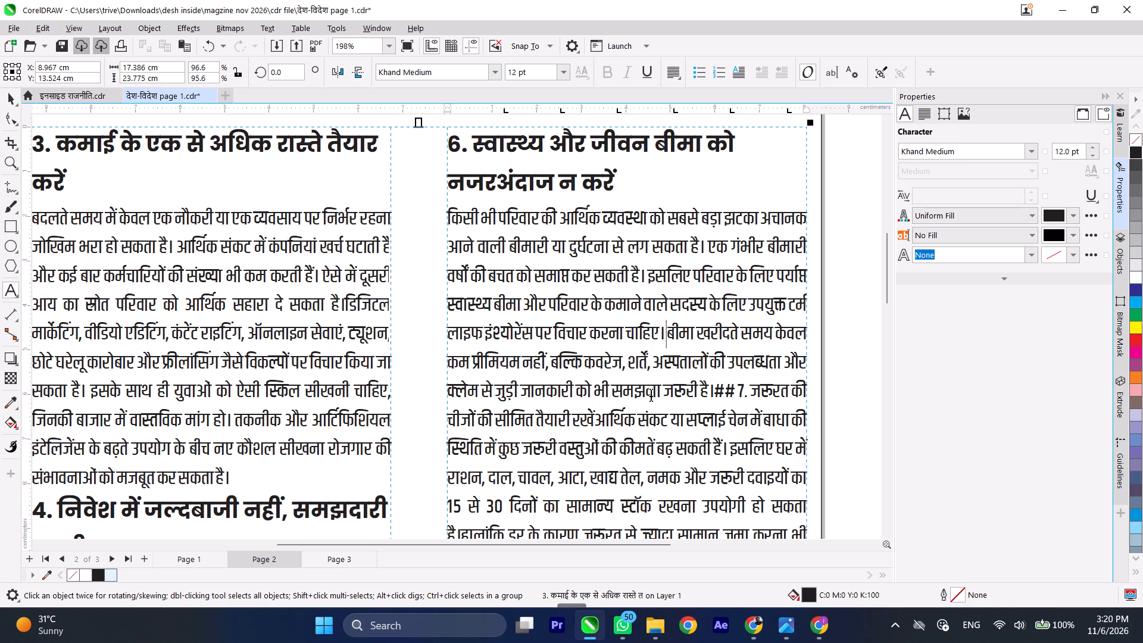
Delete the "##" marker before heading 7 and put "7. जरूरत की चीजों की सीमित तैयारी रखें" on its own line.
left_click(738, 389)
key("BackSpace")
key("BackSpace")
key("BackSpace")
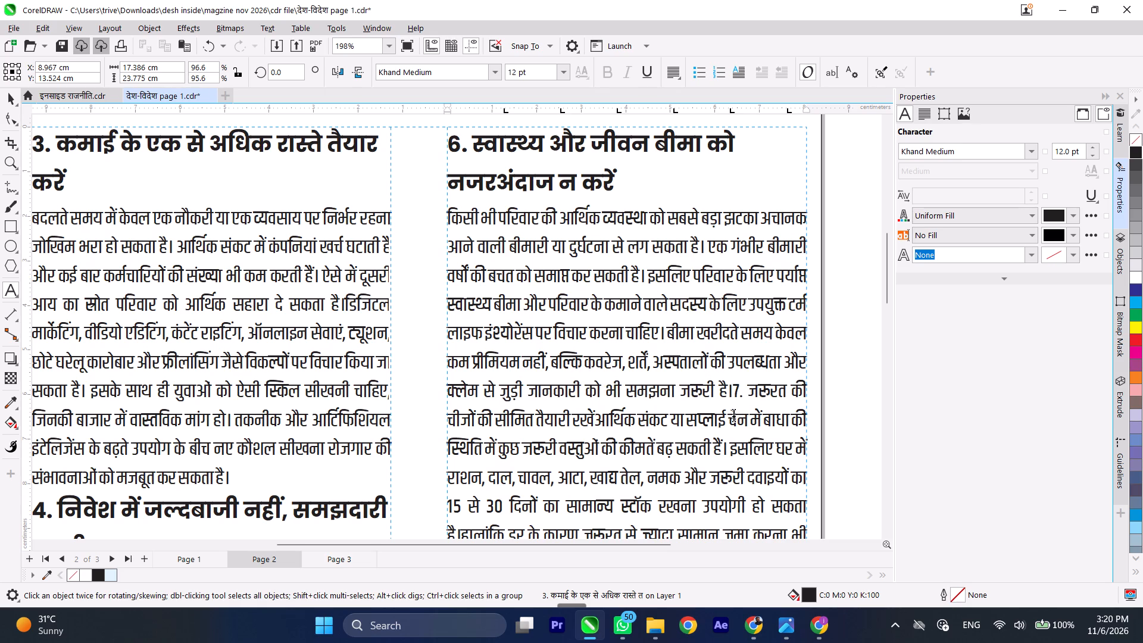
key("Return")
scroll(532, 302, "down", 5)
scroll(583, 389, "up", 5)
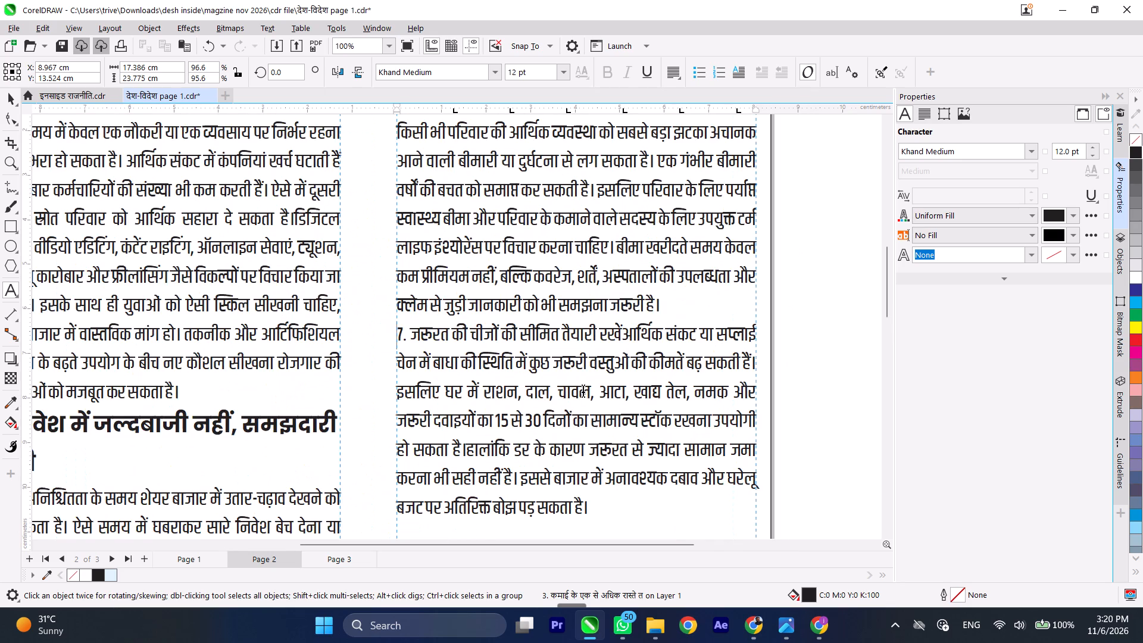
left_click(624, 329)
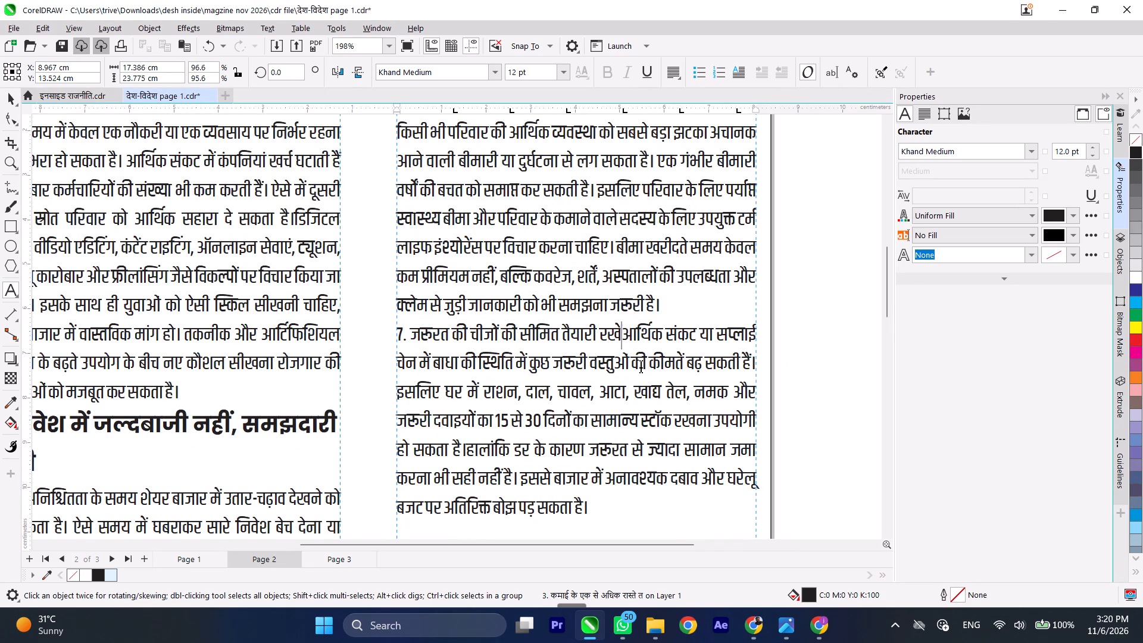
key("Return")
Set heading 7, "7. जरूरत की चीजों की सीमित तैयारी रखें", to 14 pt.
left_click_drag(630, 332, 365, 332)
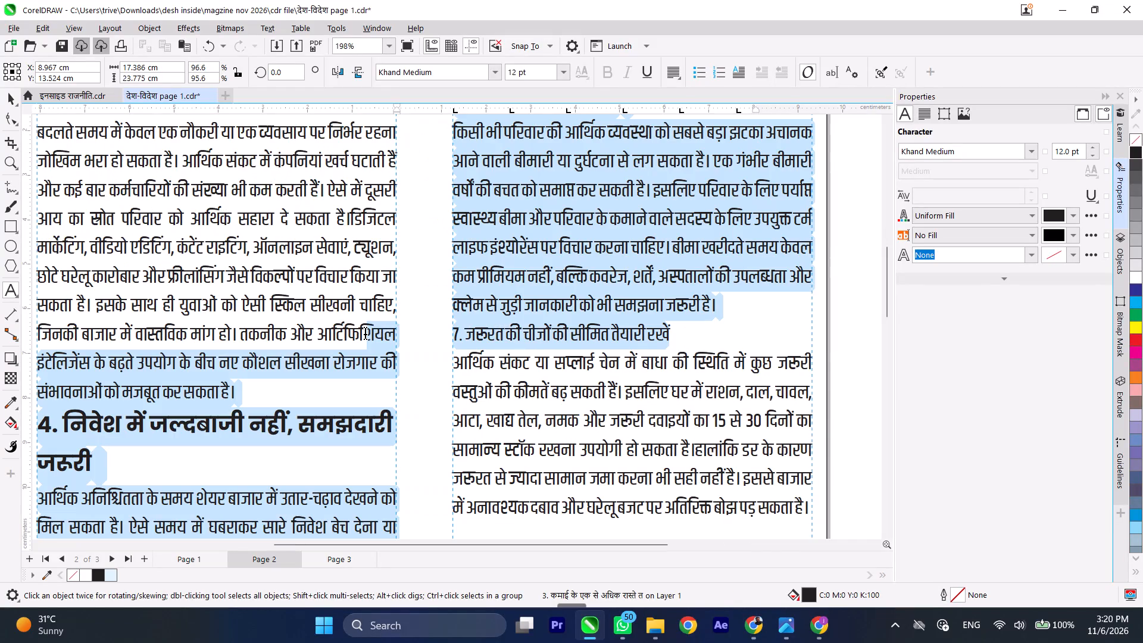
left_click_drag(365, 332, 454, 332)
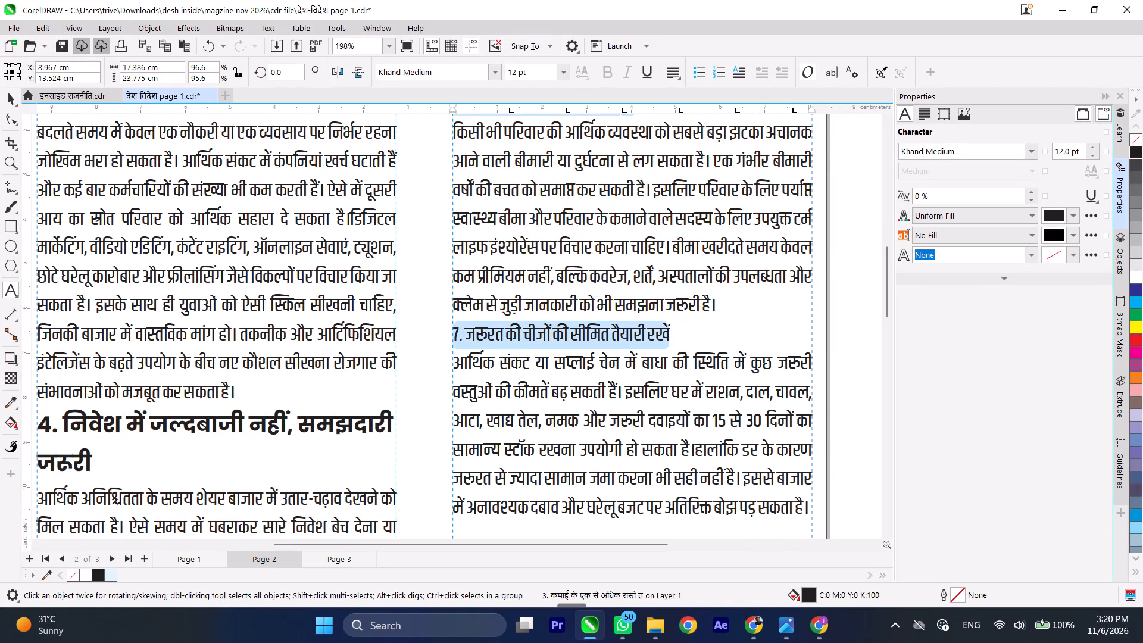
left_click(563, 73)
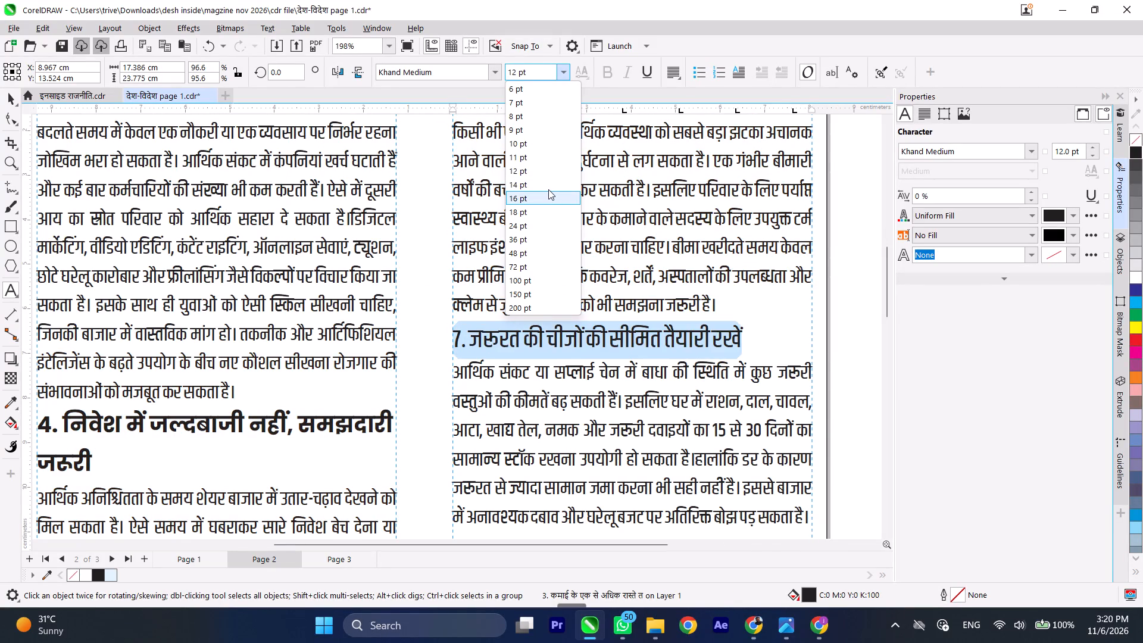
left_click(548, 189)
Insert the missing space between sentences in section 7's body, before "हालांकि".
scroll(496, 220, "down", 4)
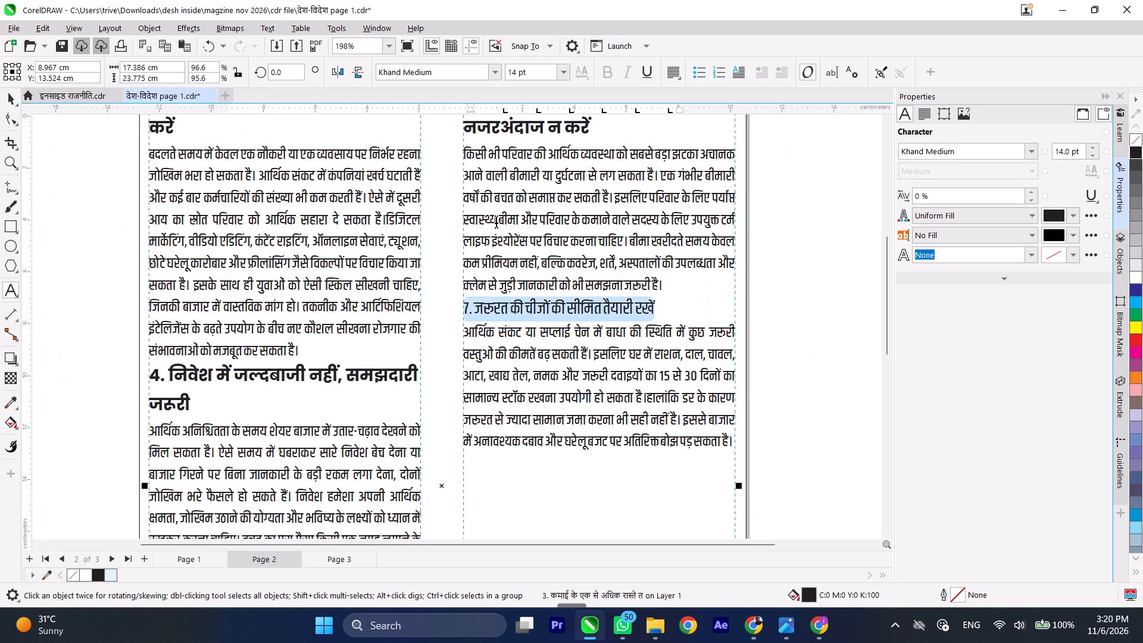
scroll(554, 359, "up", 4)
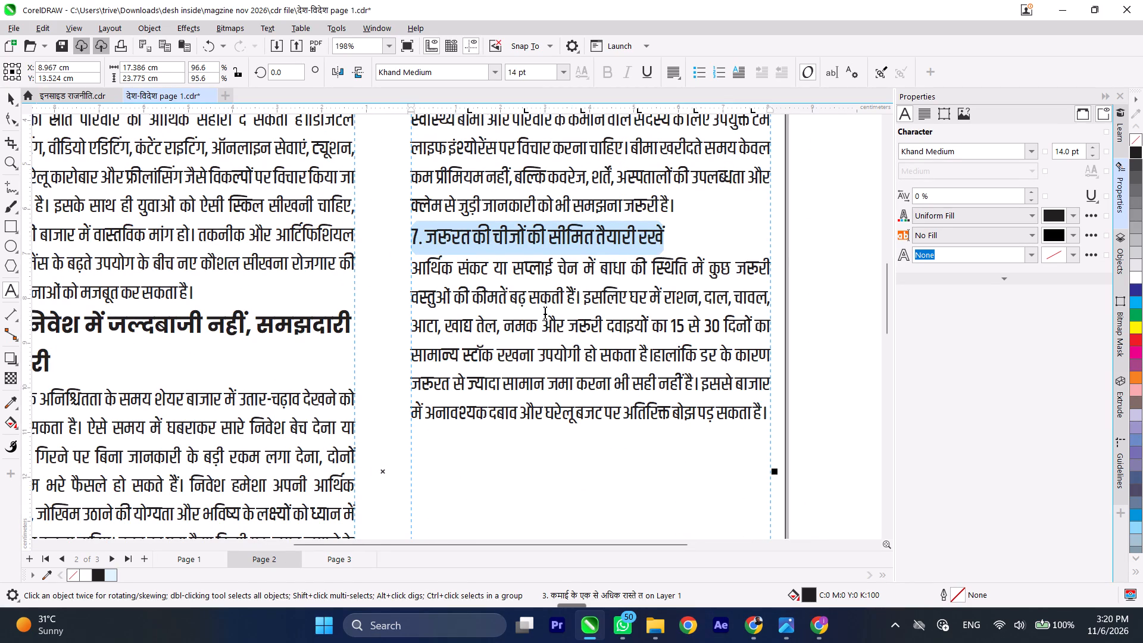
left_click(654, 354)
key("space")
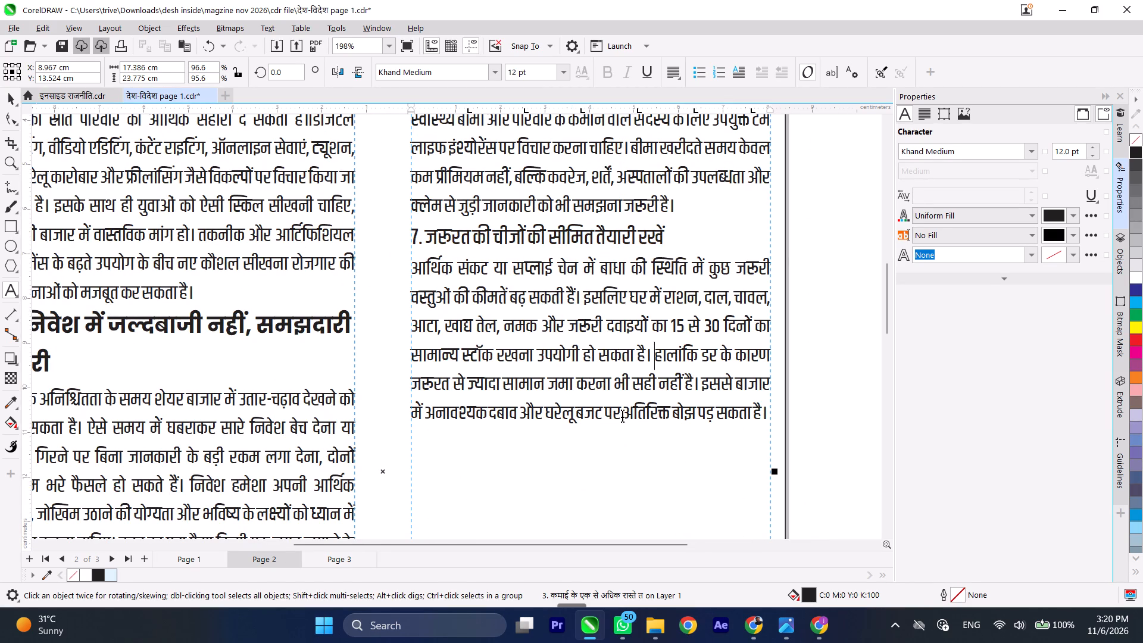
Format heading 7 in Poppins Bold with left alignment and deselect the text frame.
scroll(636, 436, "down", 3)
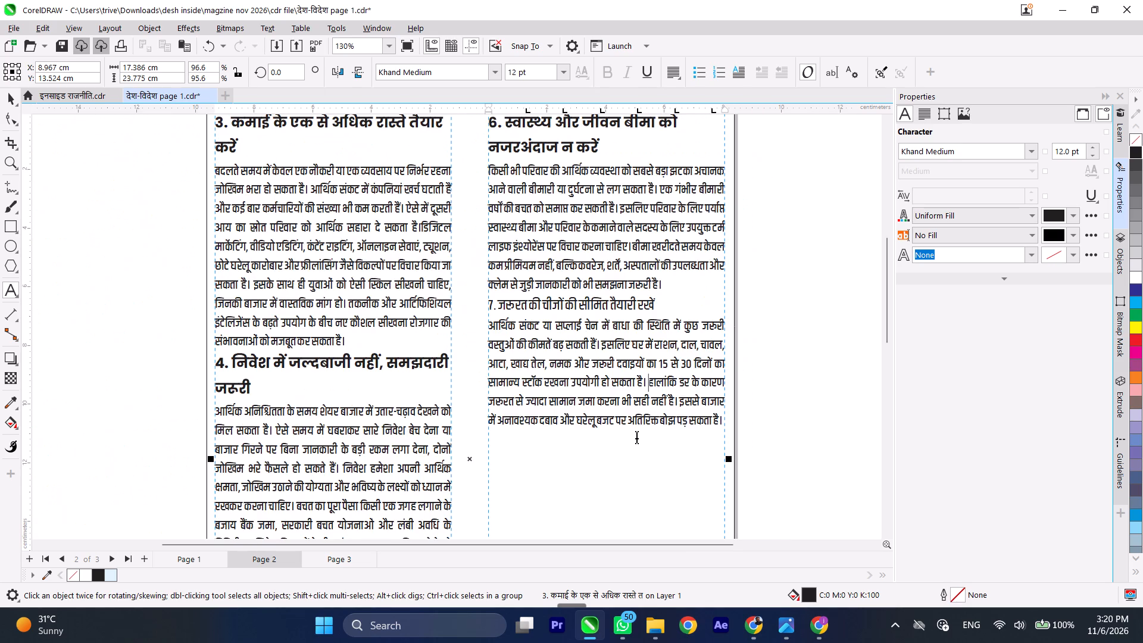
scroll(636, 436, "down", 2)
scroll(643, 369, "up", 4)
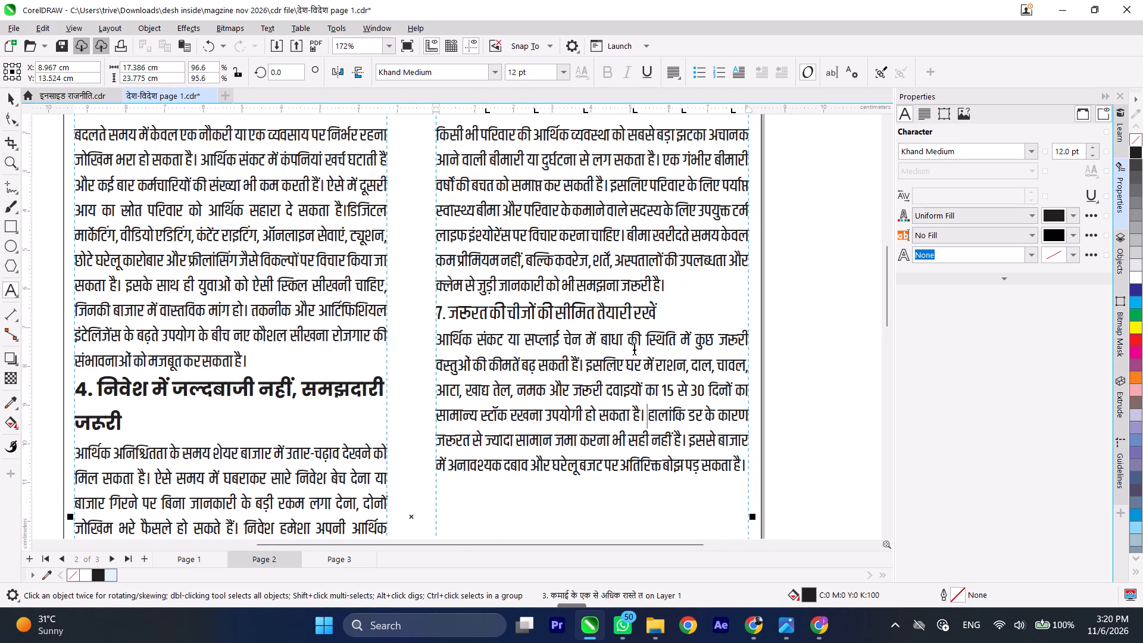
left_click_drag(668, 314, 438, 314)
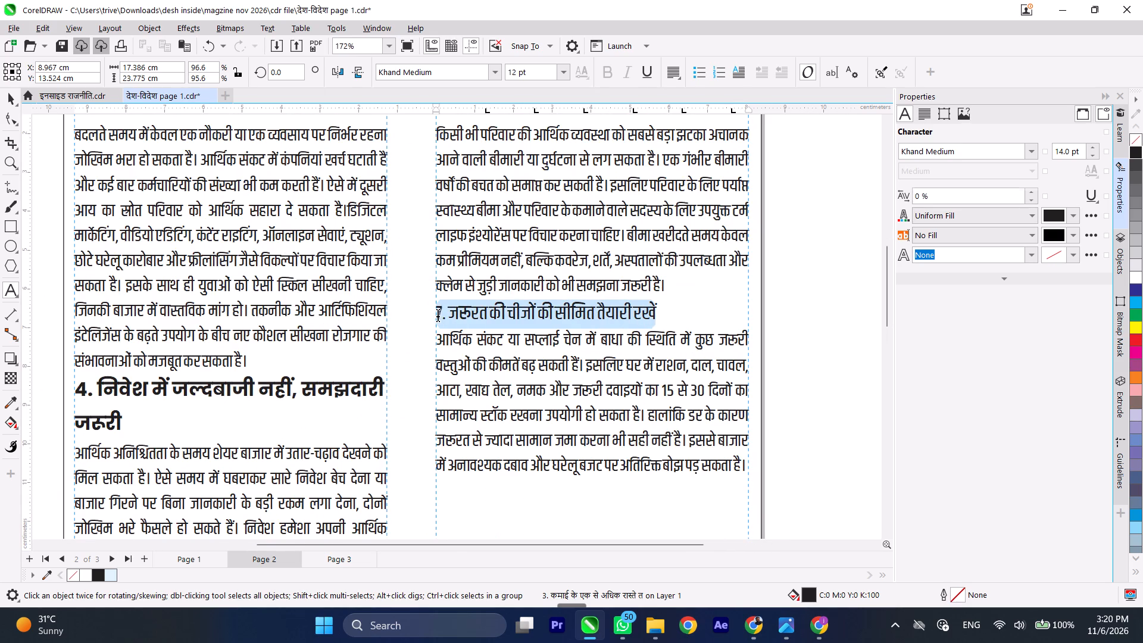
left_click(1028, 151)
left_click(974, 193)
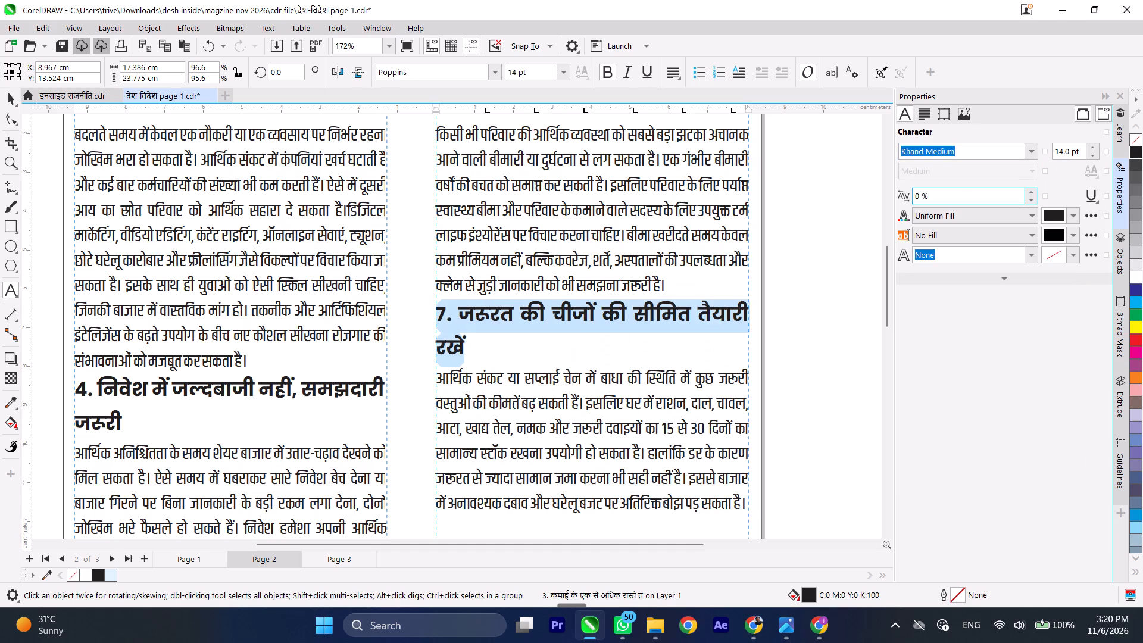
left_click(922, 113)
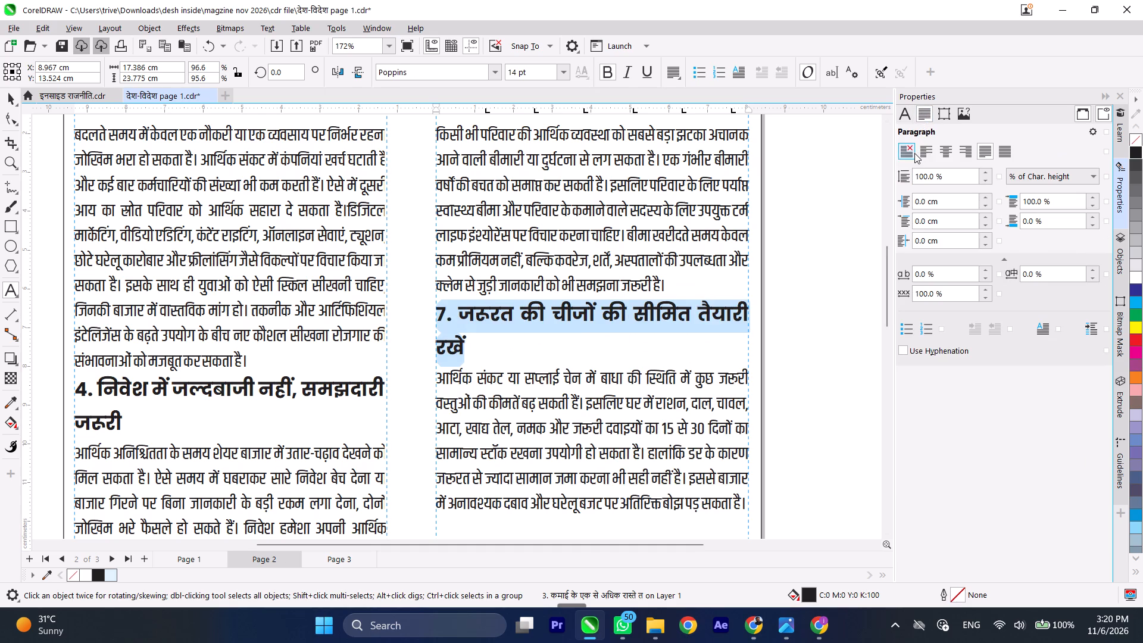
left_click(920, 151)
left_click(904, 111)
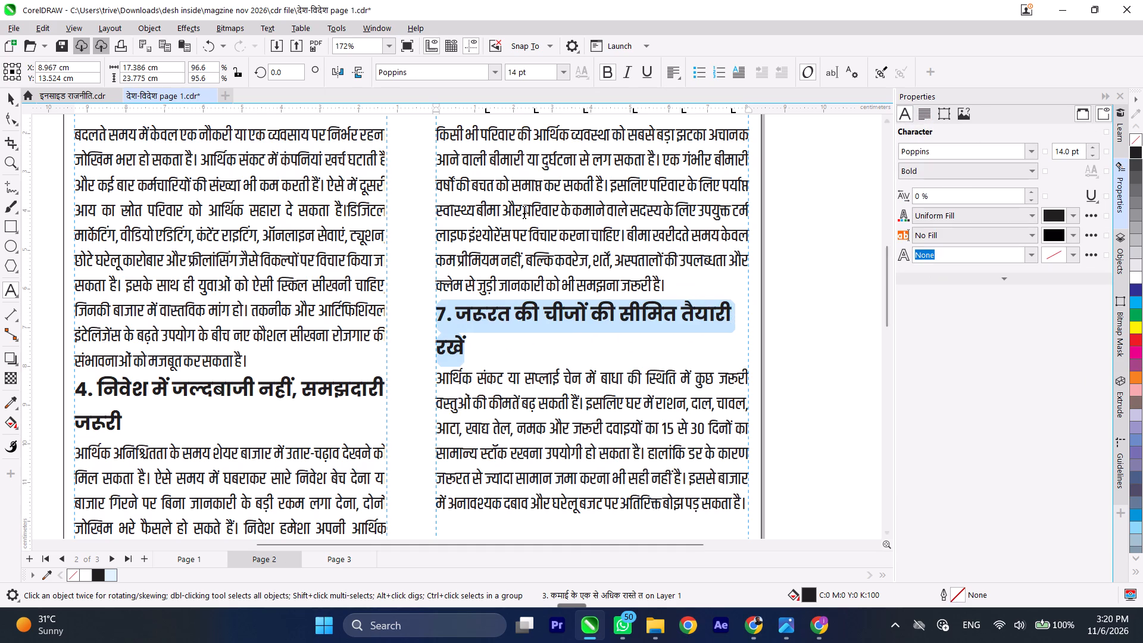
left_click(15, 92)
scroll(626, 227, "down", 3)
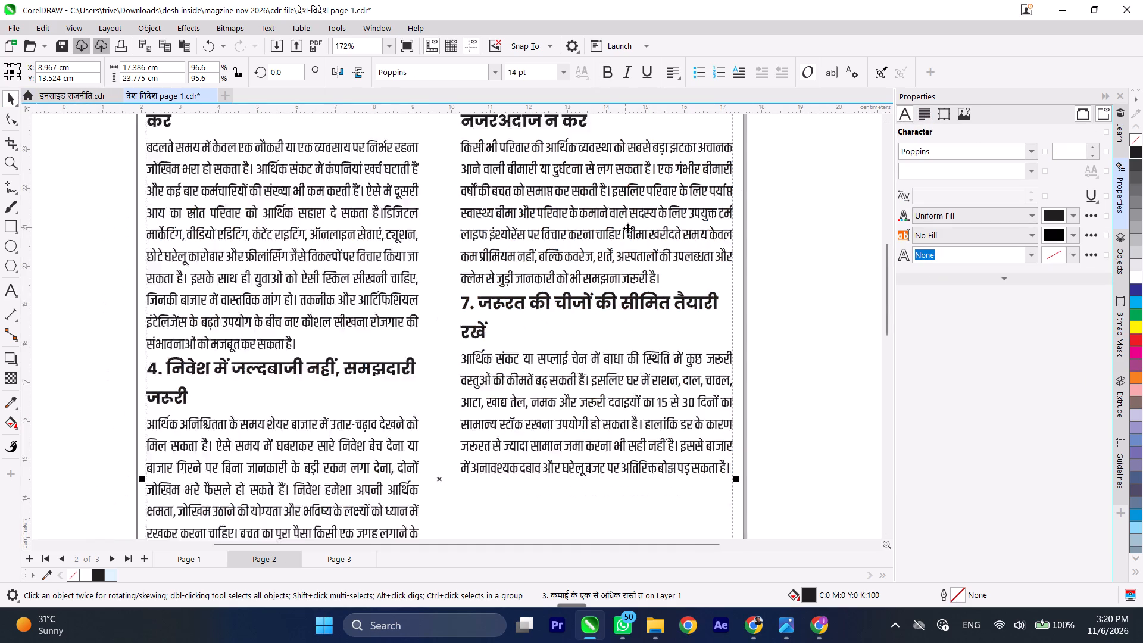
scroll(627, 228, "down", 4)
scroll(593, 192, "down", 2)
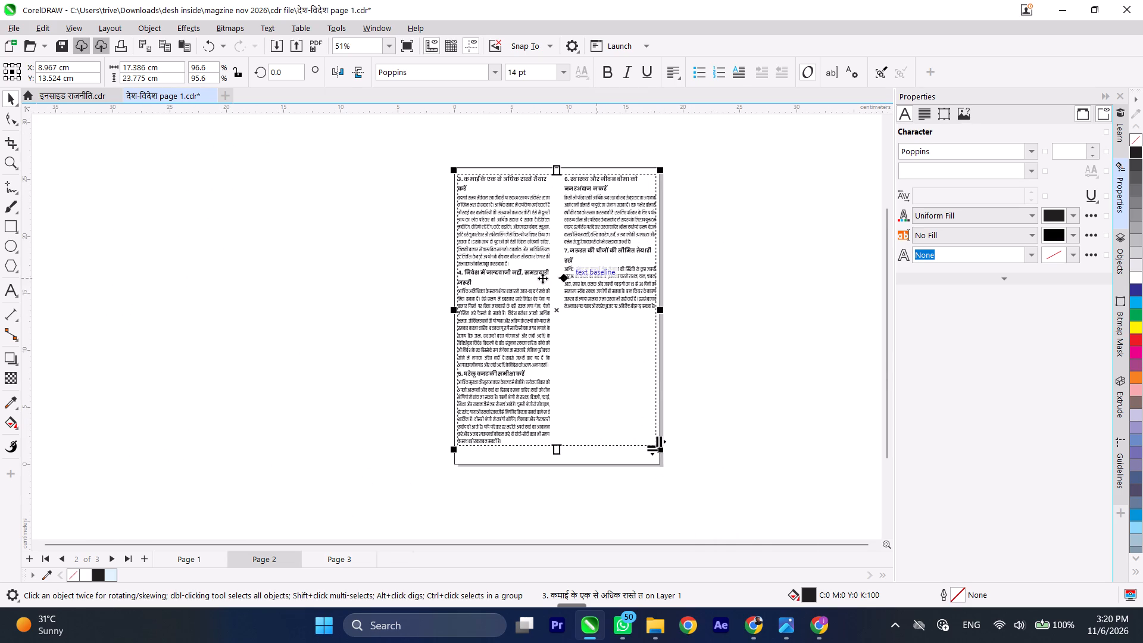
left_click(385, 255)
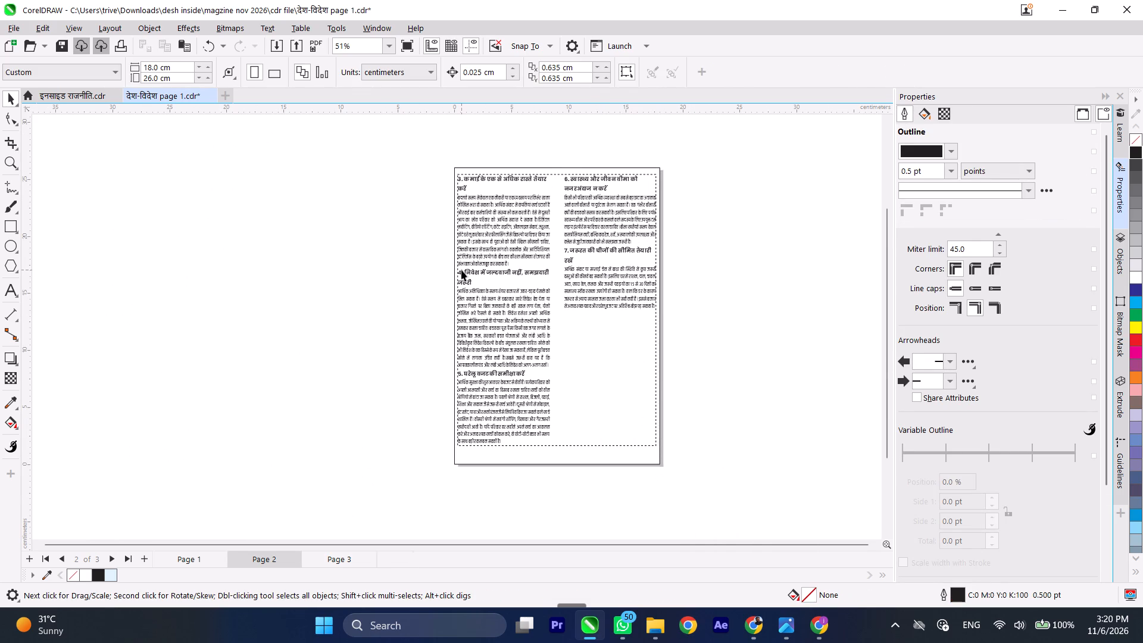
Go to page 3 and select its article text frame.
left_click(346, 558)
left_click(538, 211)
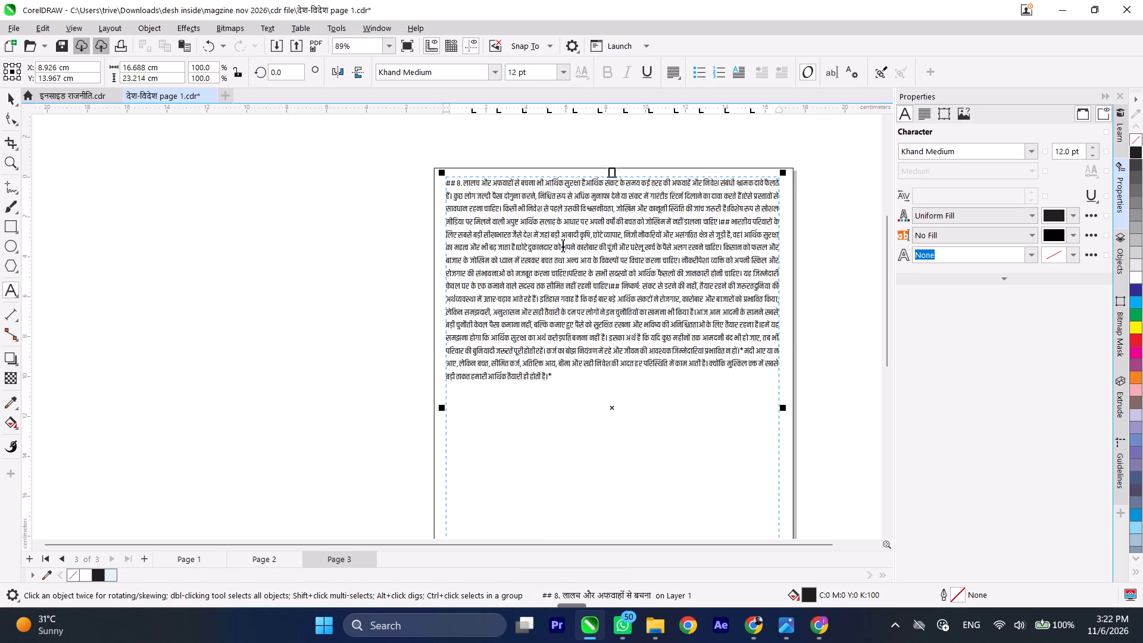
key("ctrl+a")
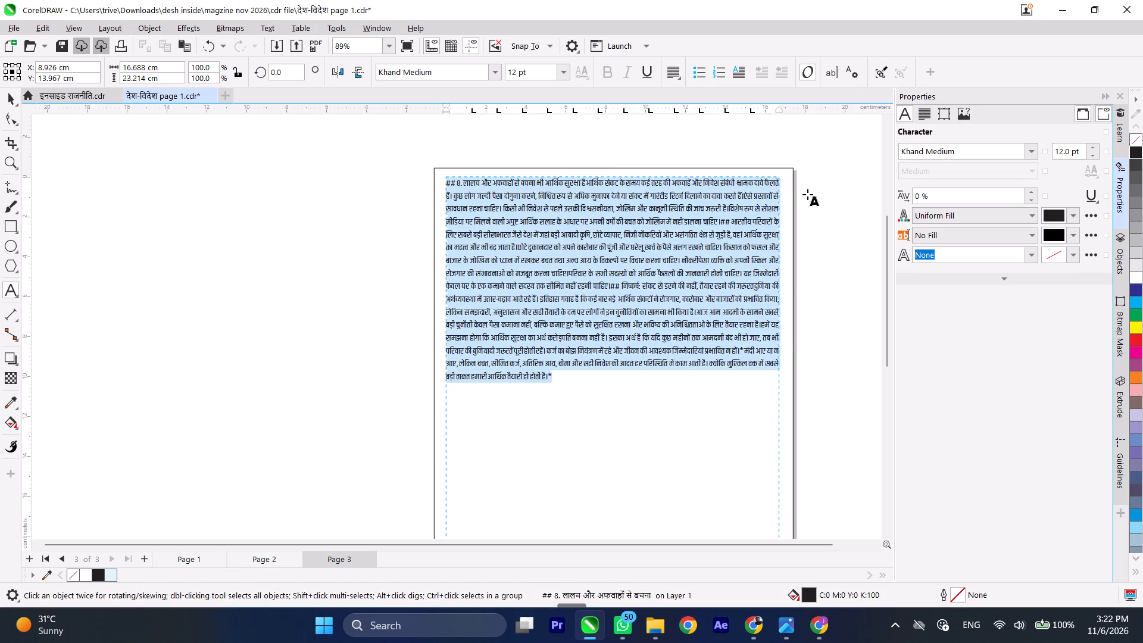
left_click(1027, 149)
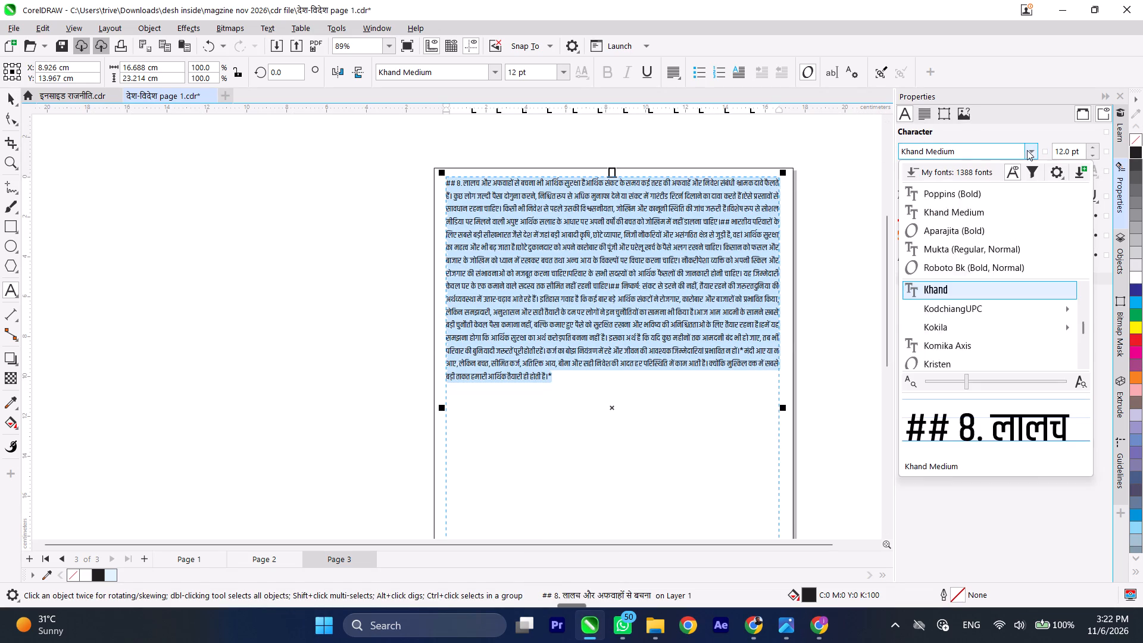
left_click(993, 208)
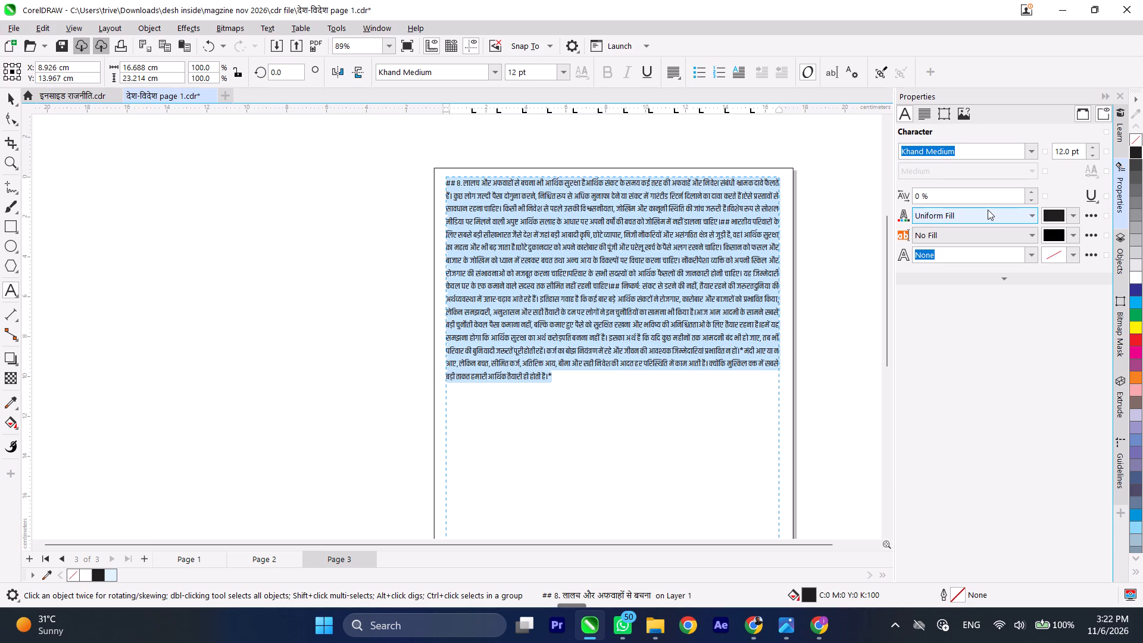
left_click(926, 118)
left_click(941, 115)
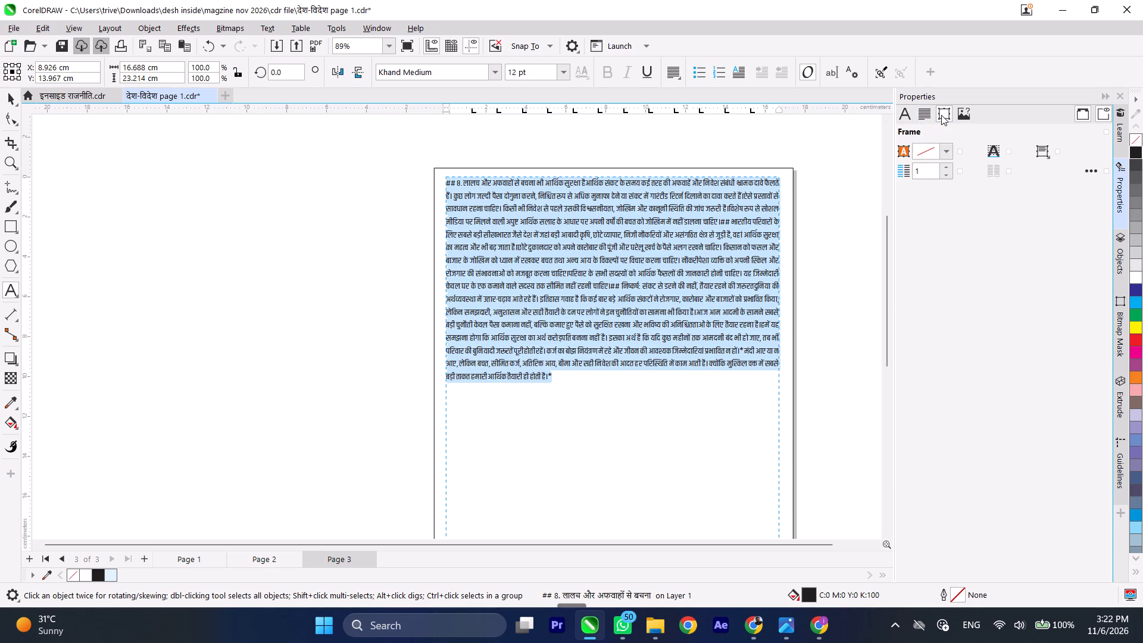
left_click(947, 166)
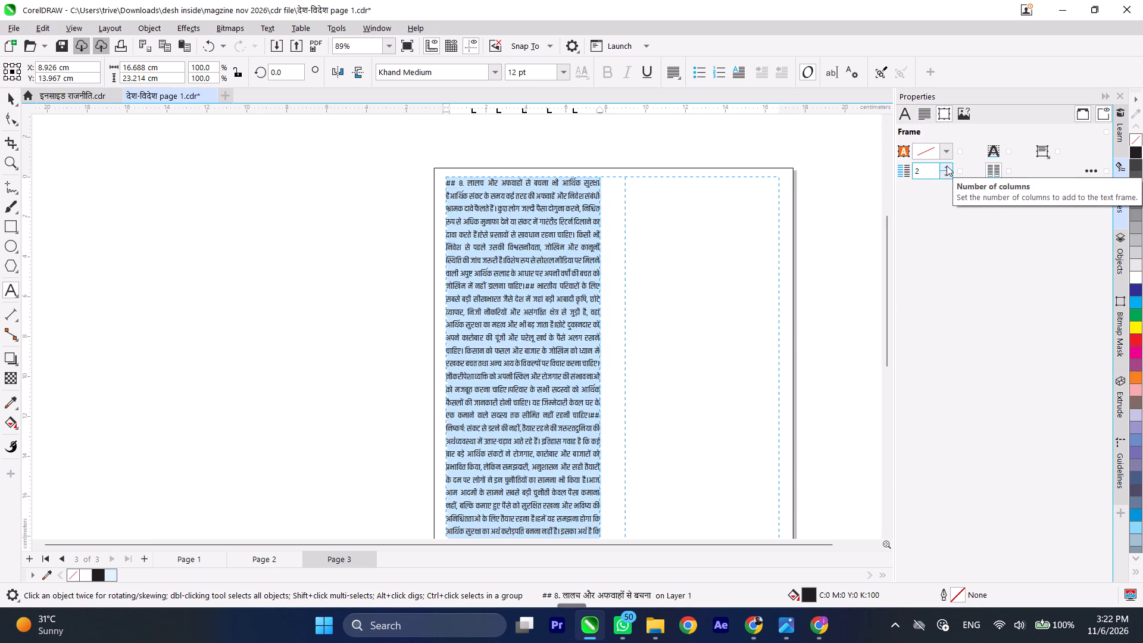
left_click(12, 92)
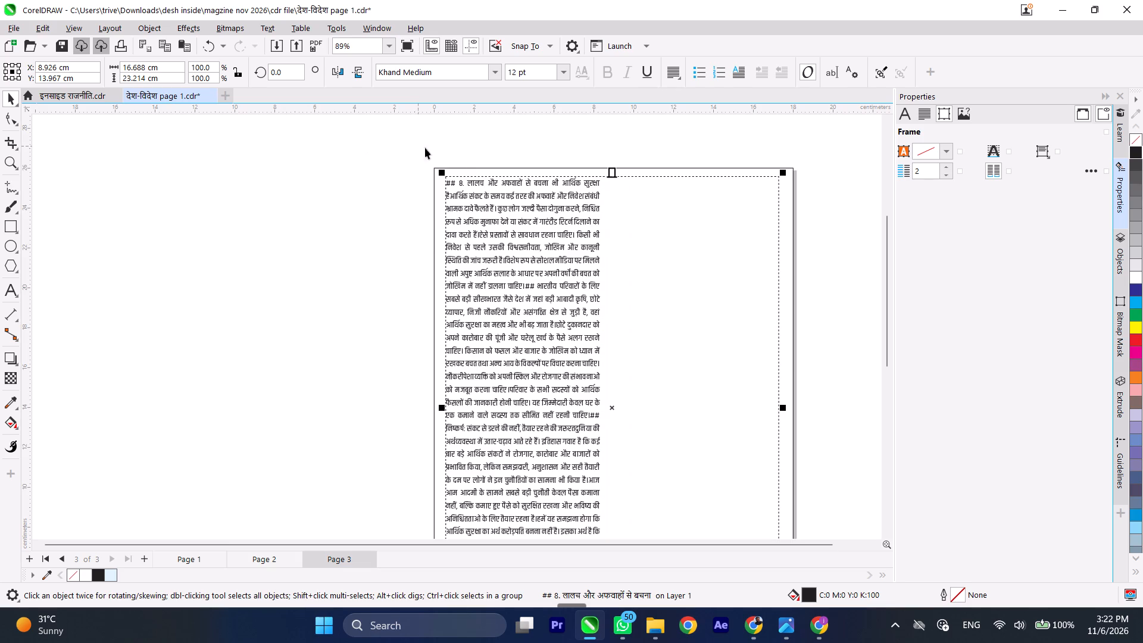
Remove the "##" before heading 8 and put the heading "8. लालच और अफवाहों से बचना भी आर्थिक सुरक्षा है" on its own line.
scroll(490, 177, "up", 7)
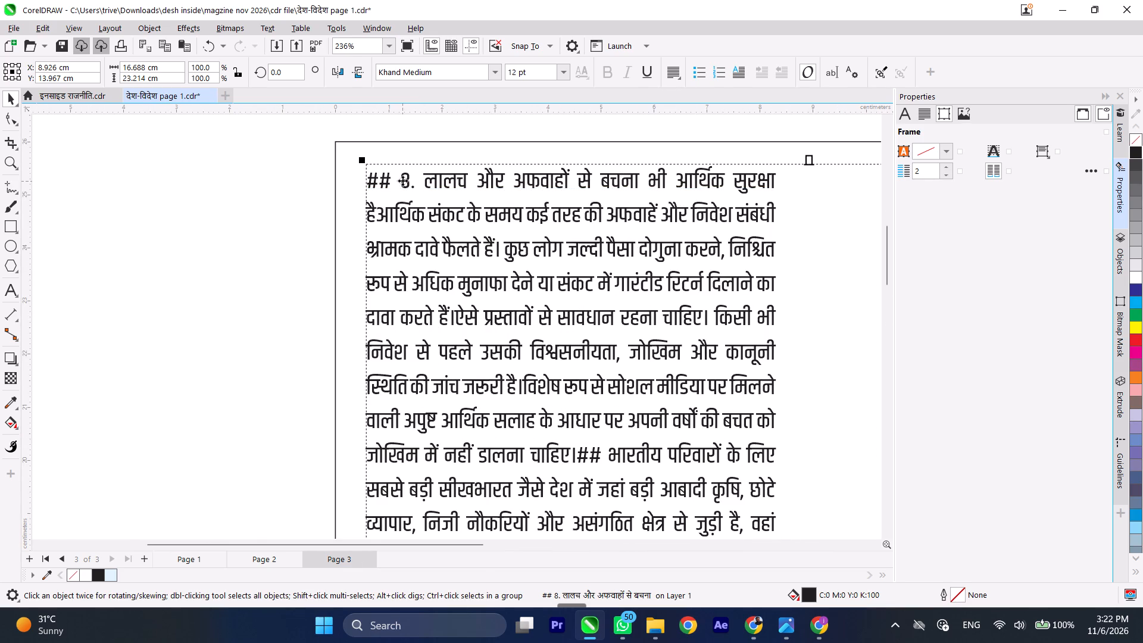
double_click(402, 180)
key("BackSpace")
key("BackSpace")
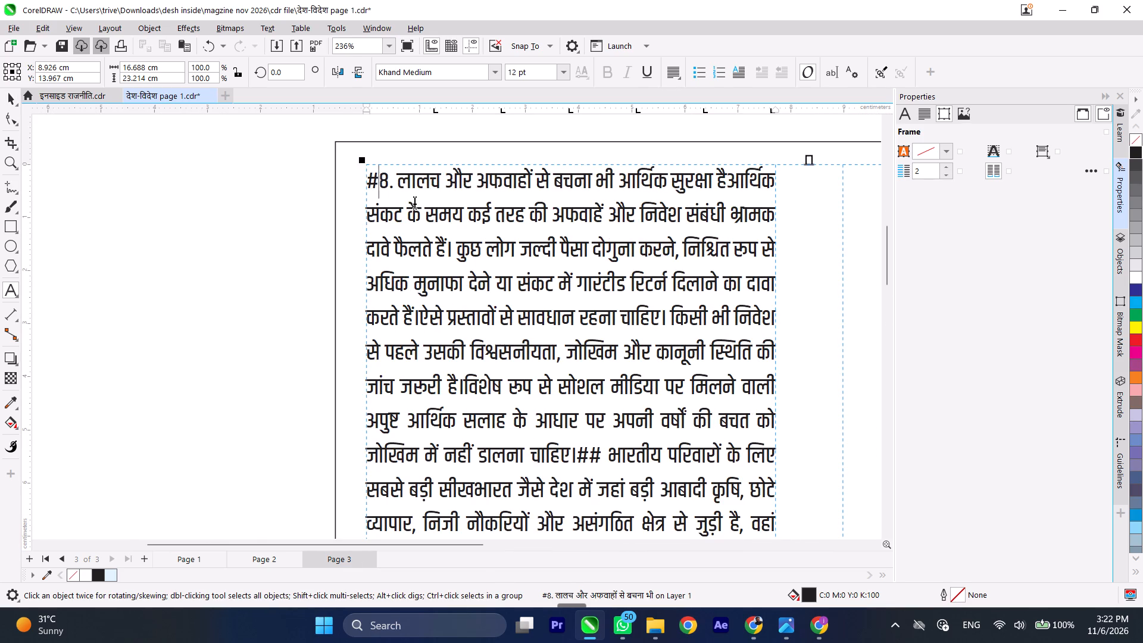
key("BackSpace")
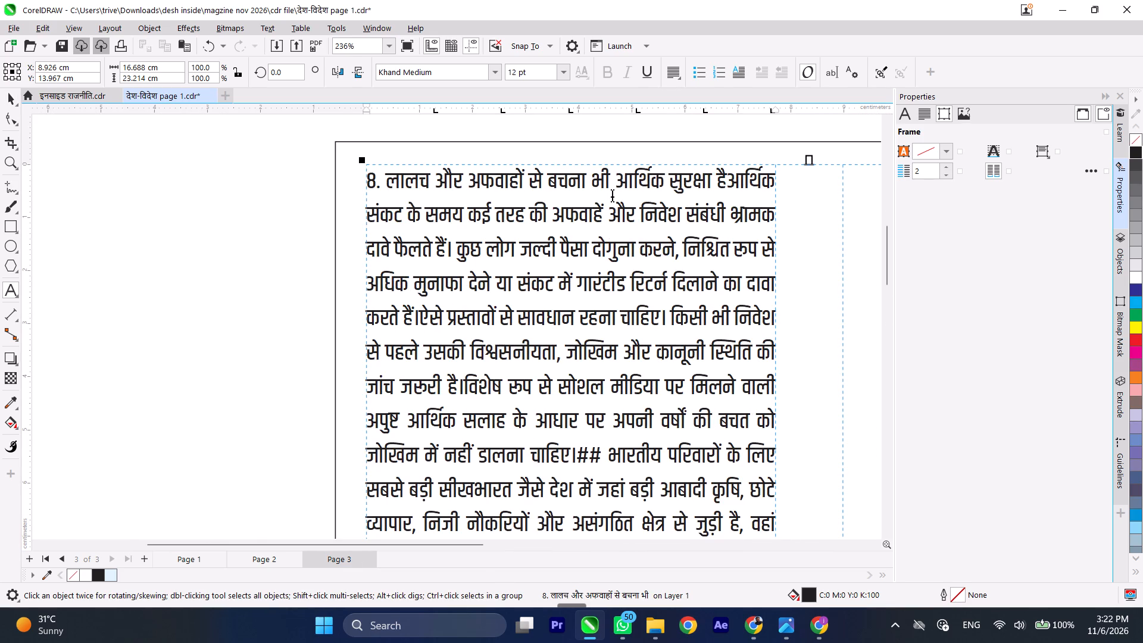
left_click(728, 176)
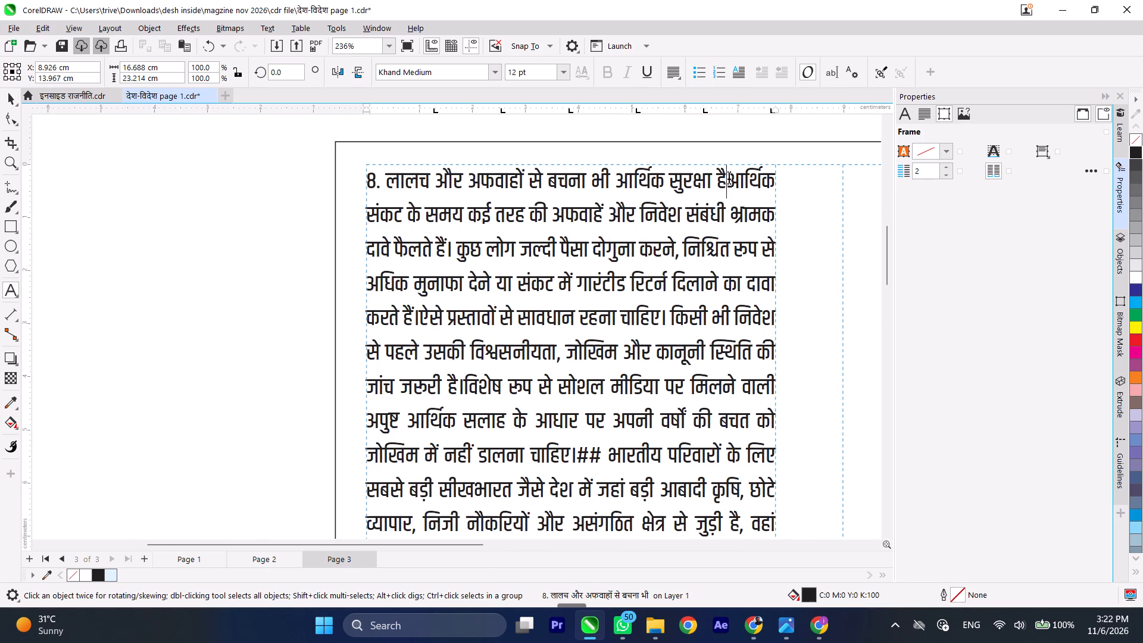
key("Return")
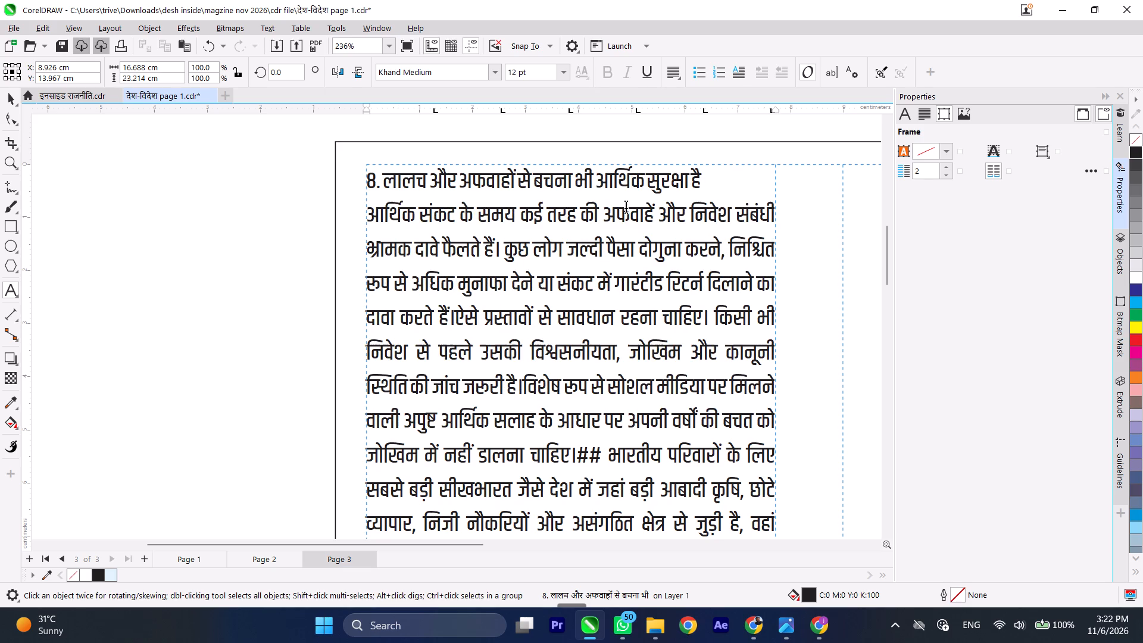
Format heading 8 in 14 pt Poppins Bold with left alignment.
left_click_drag(716, 175, 370, 185)
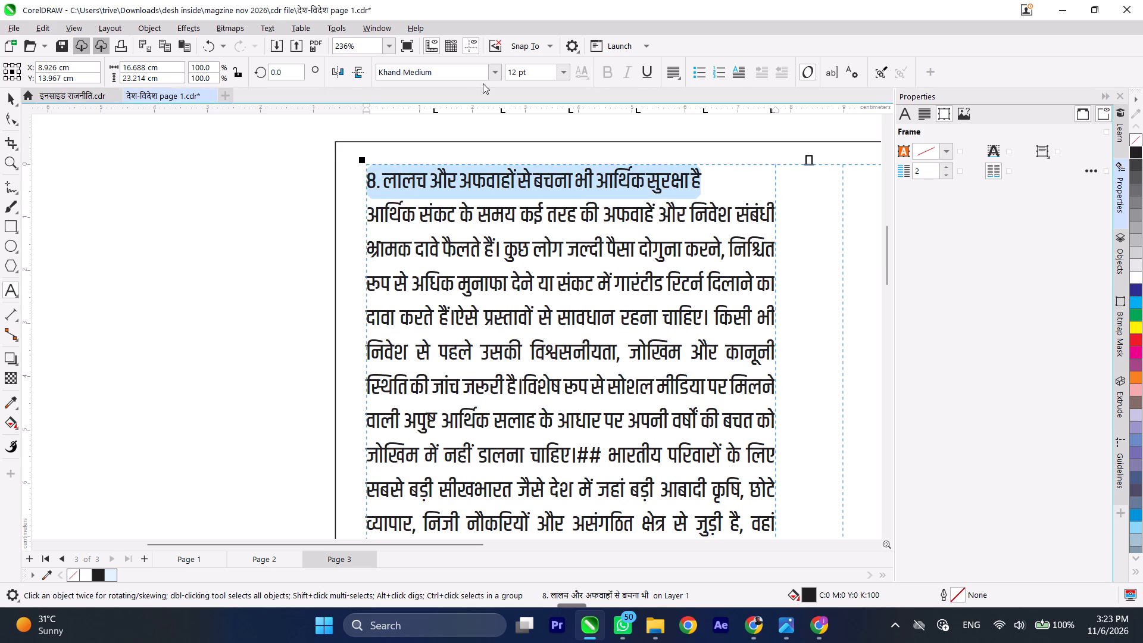
left_click(564, 75)
left_click(540, 183)
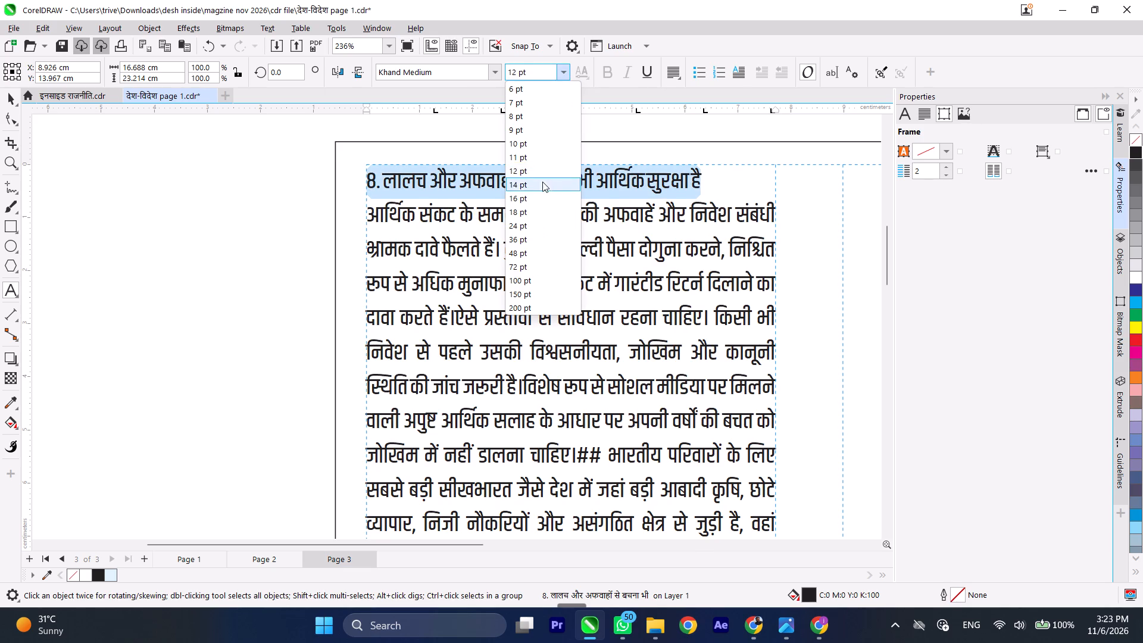
left_click(898, 117)
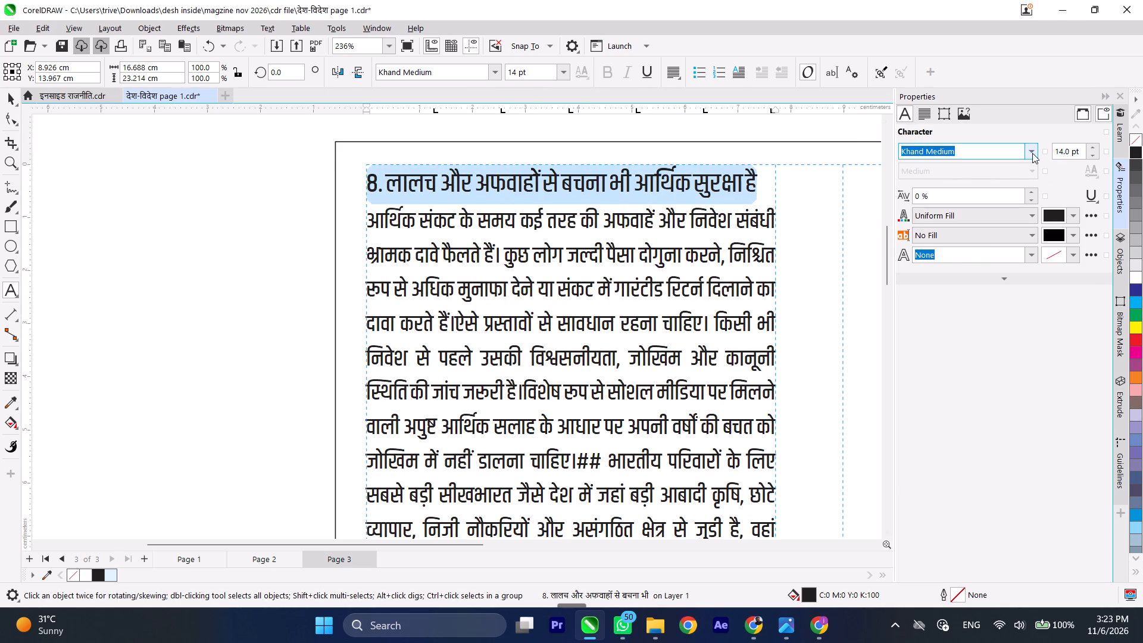
left_click(1032, 153)
left_click(998, 205)
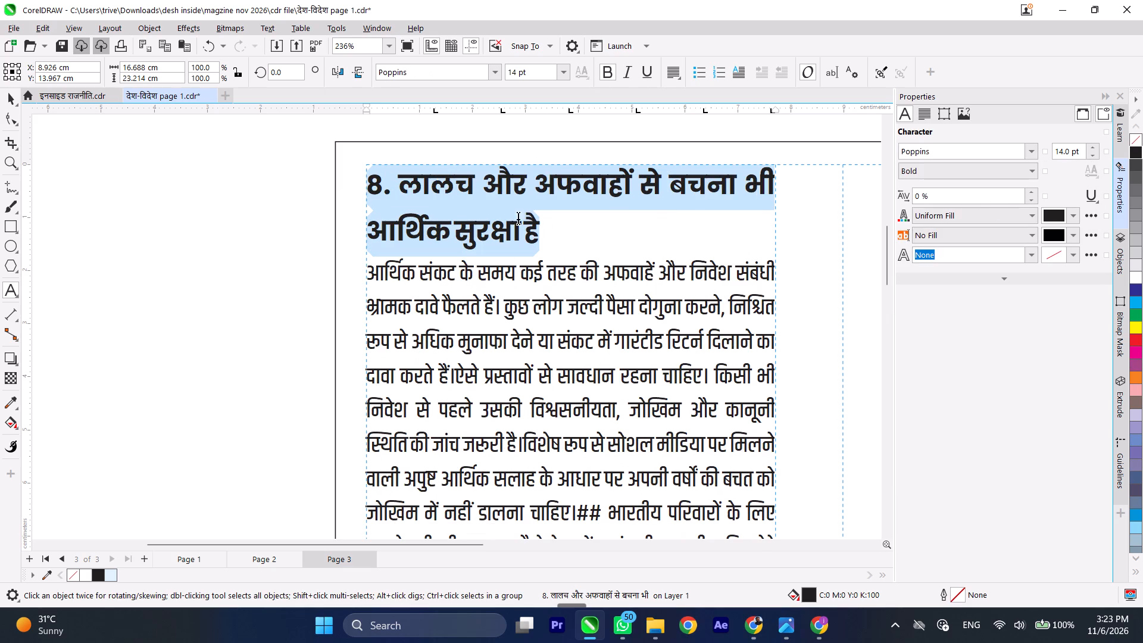
left_click(923, 113)
left_click(920, 147)
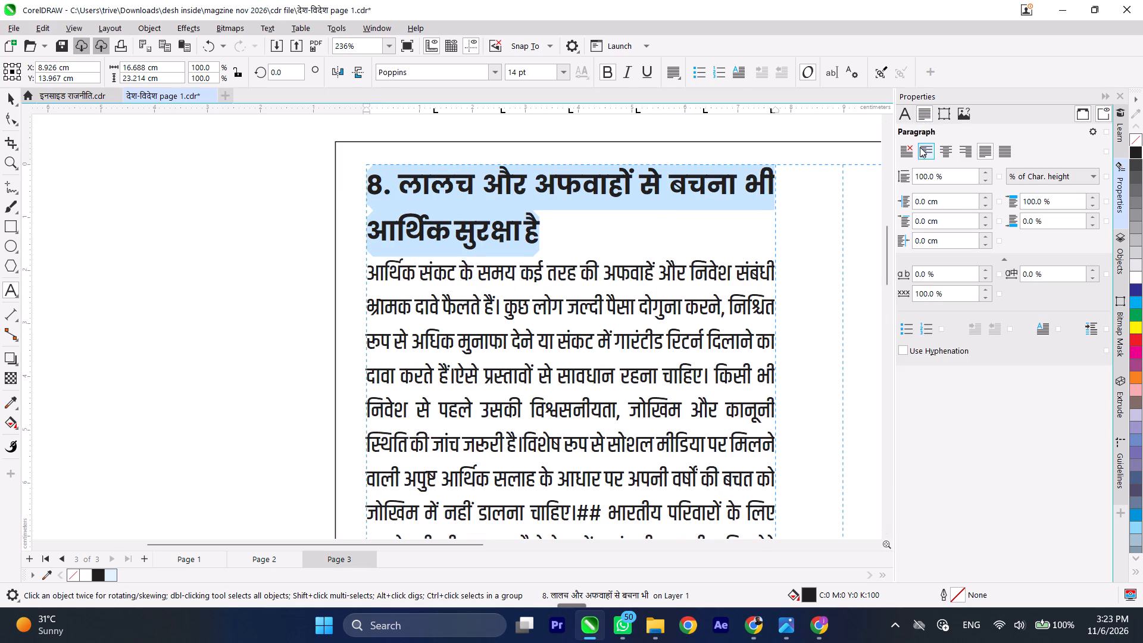
Insert the missing spaces before the sentences starting "ऐसे प्रस्तावों" and "विशेष रूप" in section 8's body text.
scroll(526, 148, "down", 5)
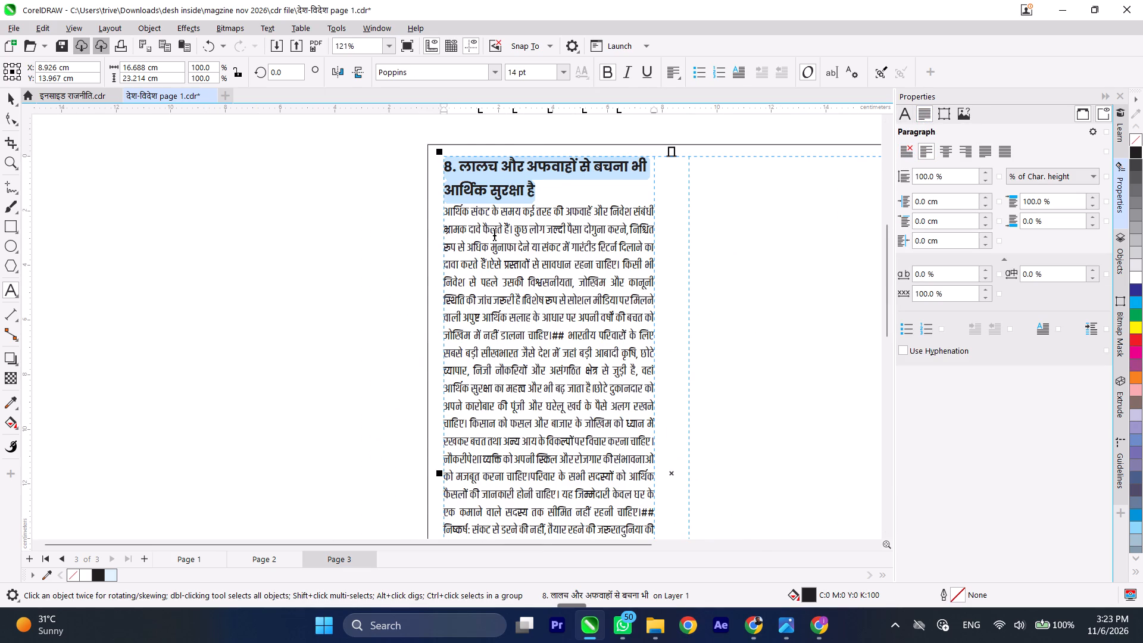
scroll(494, 233, "up", 4)
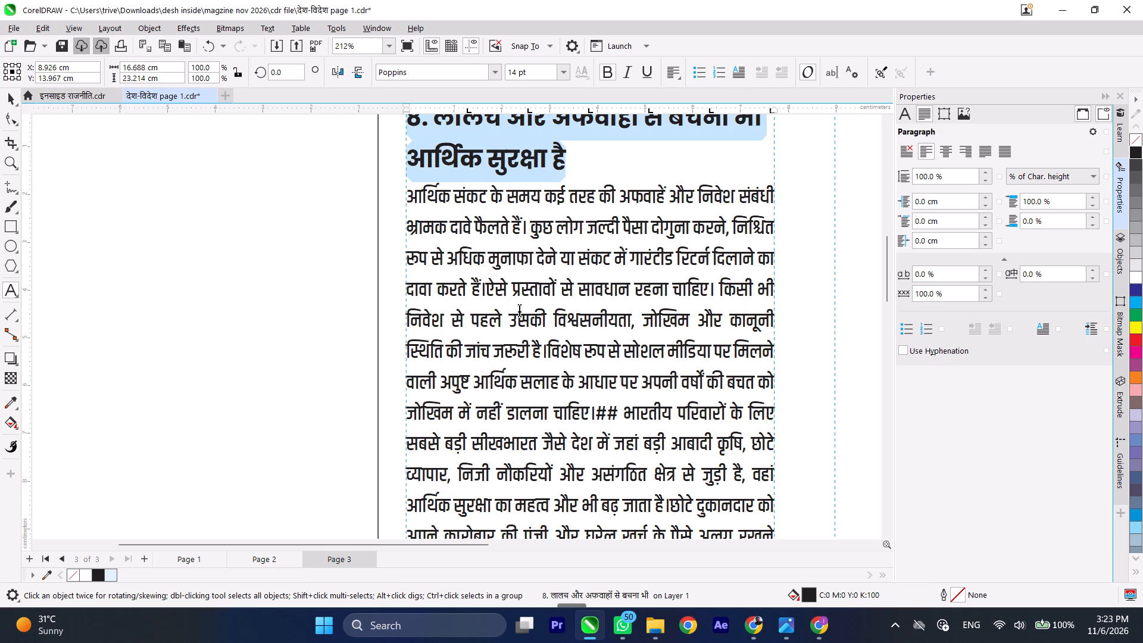
left_click(488, 288)
key("space")
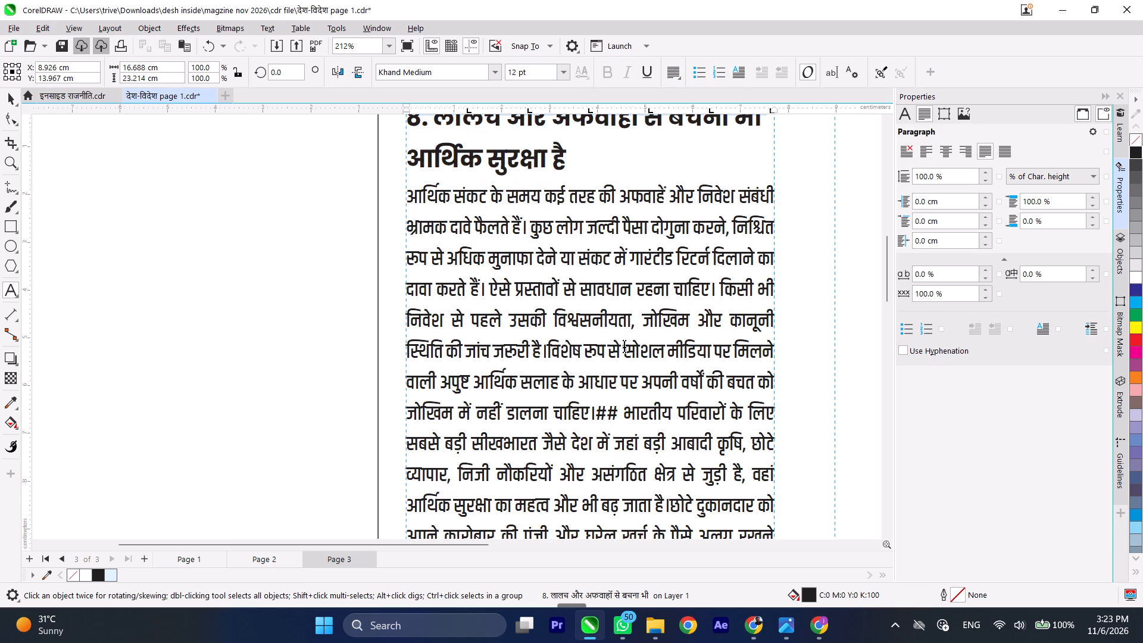
left_click(546, 351)
key("space")
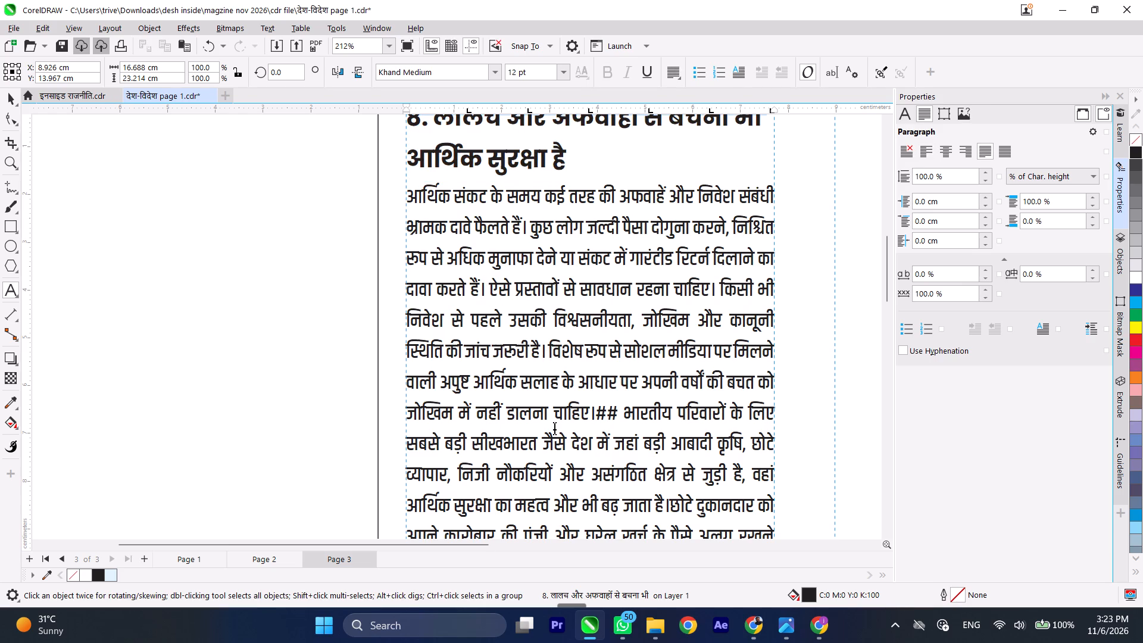
Remove the "##" before "भारतीय परिवारों के लिए सबसे बड़ी सीख" and put this heading on its own line.
left_click(622, 412)
key("BackSpace")
key("BackSpace")
key("BackSpace")
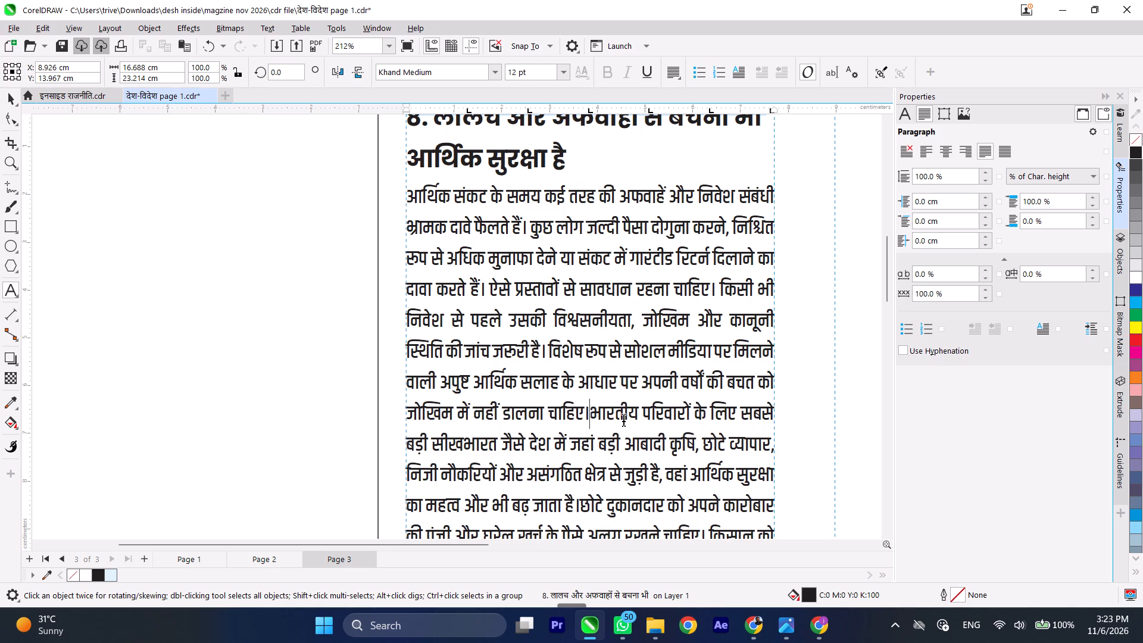
key("Return")
scroll(517, 283, "down", 4)
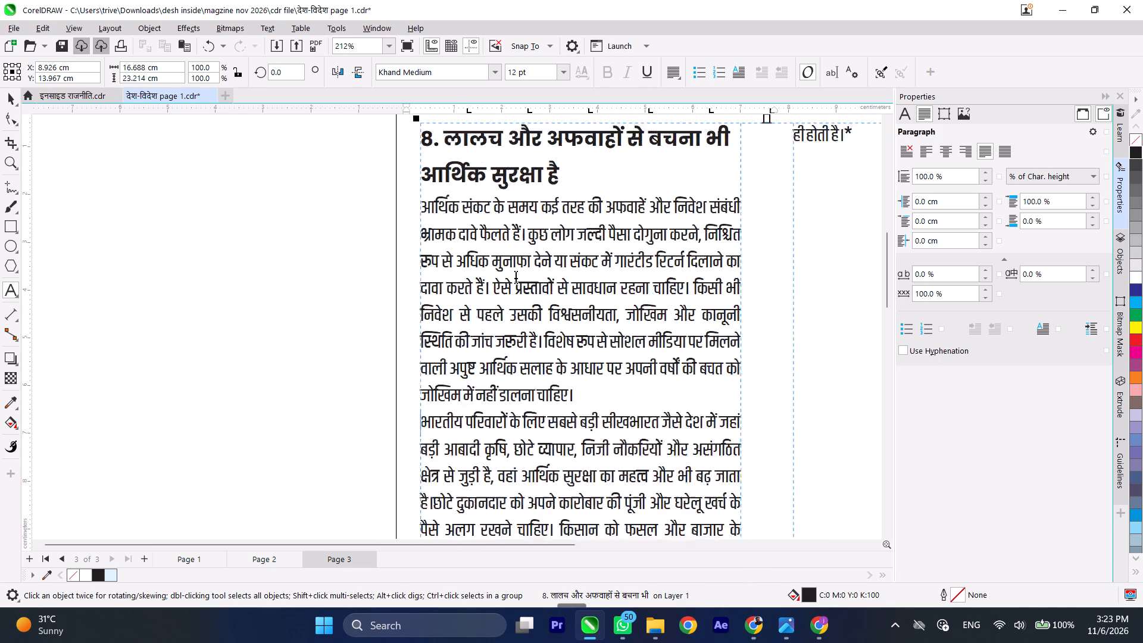
scroll(516, 276, "down", 1)
scroll(524, 423, "up", 5)
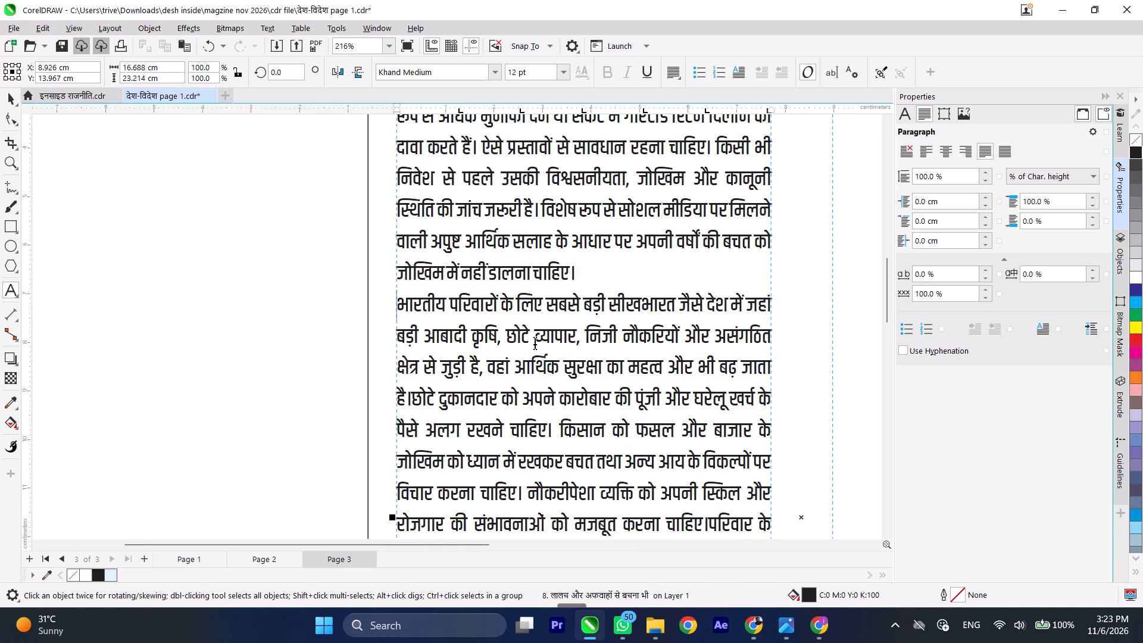
left_click(641, 305)
key("Return")
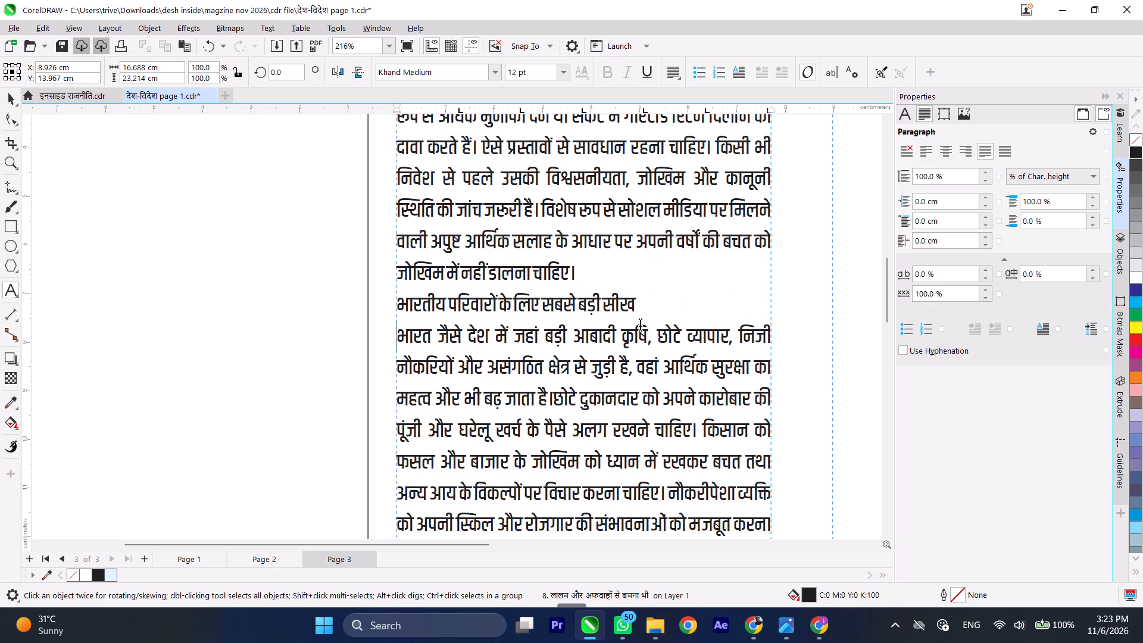
Format the heading "भारतीय परिवारों के लिए सबसे बड़ी सीख" in 14 pt Poppins Bold with left alignment.
left_click_drag(640, 302, 395, 310)
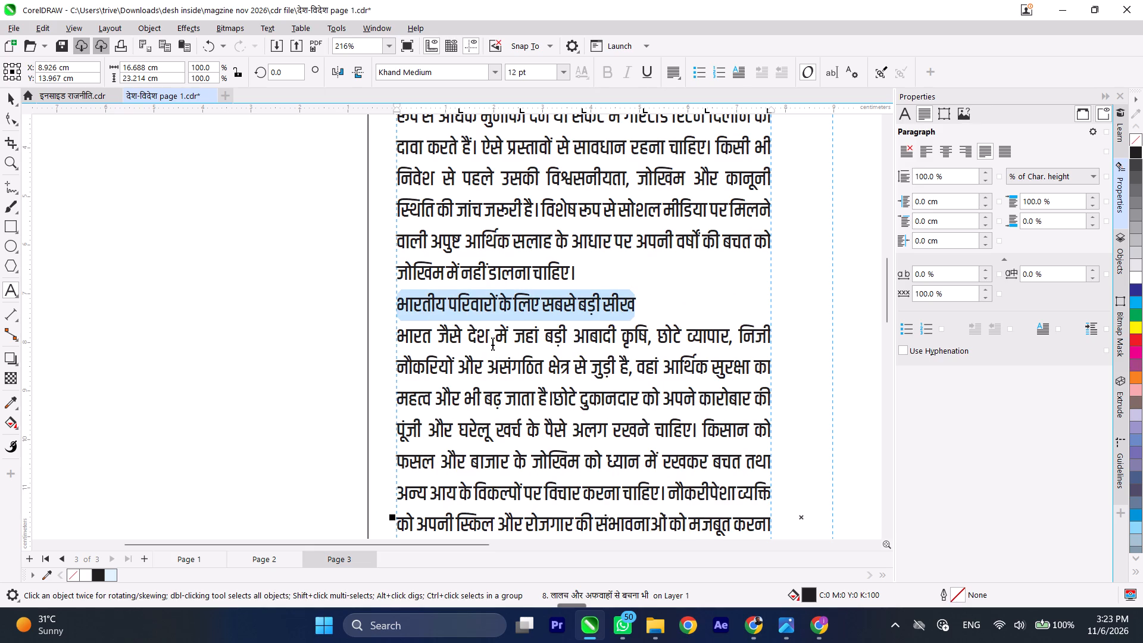
left_click(902, 118)
left_click(1032, 153)
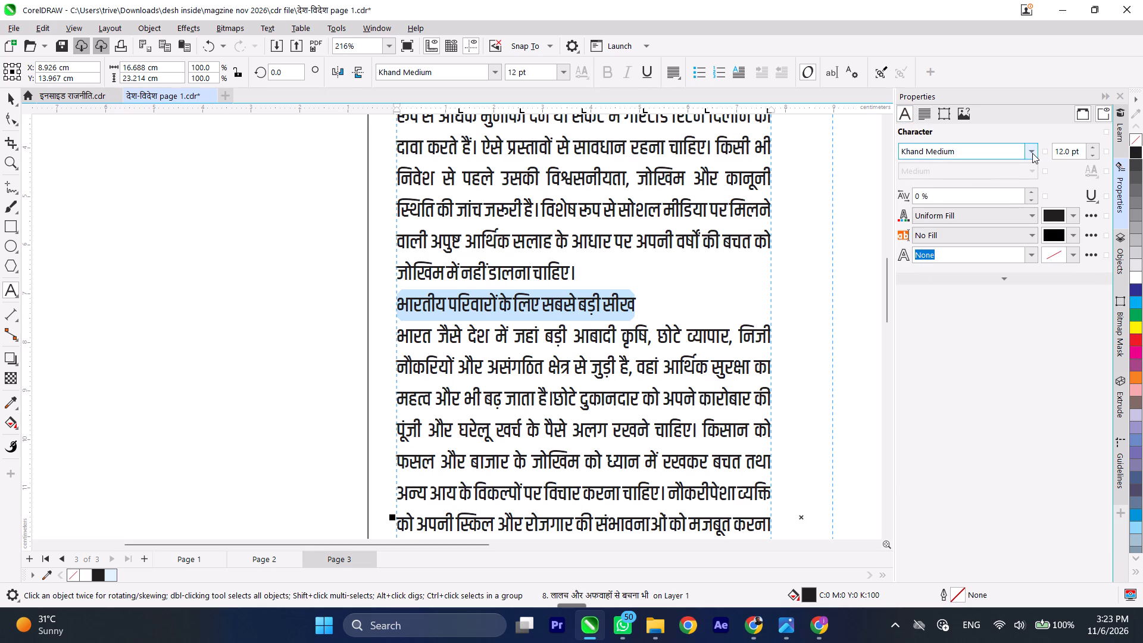
left_click(969, 188)
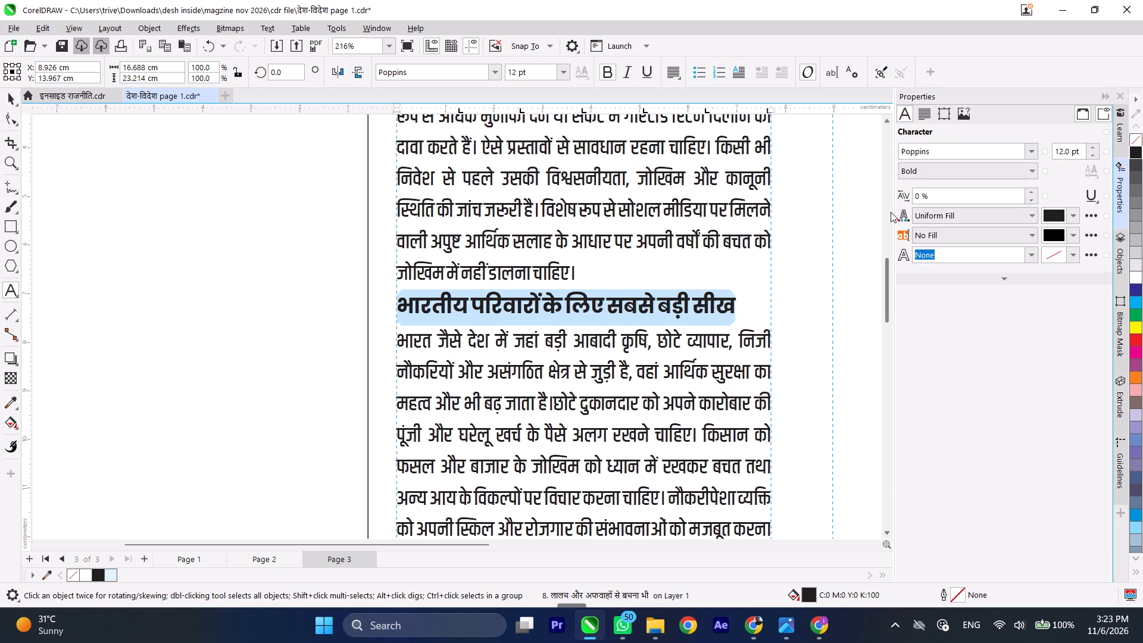
left_click(560, 70)
left_click(548, 183)
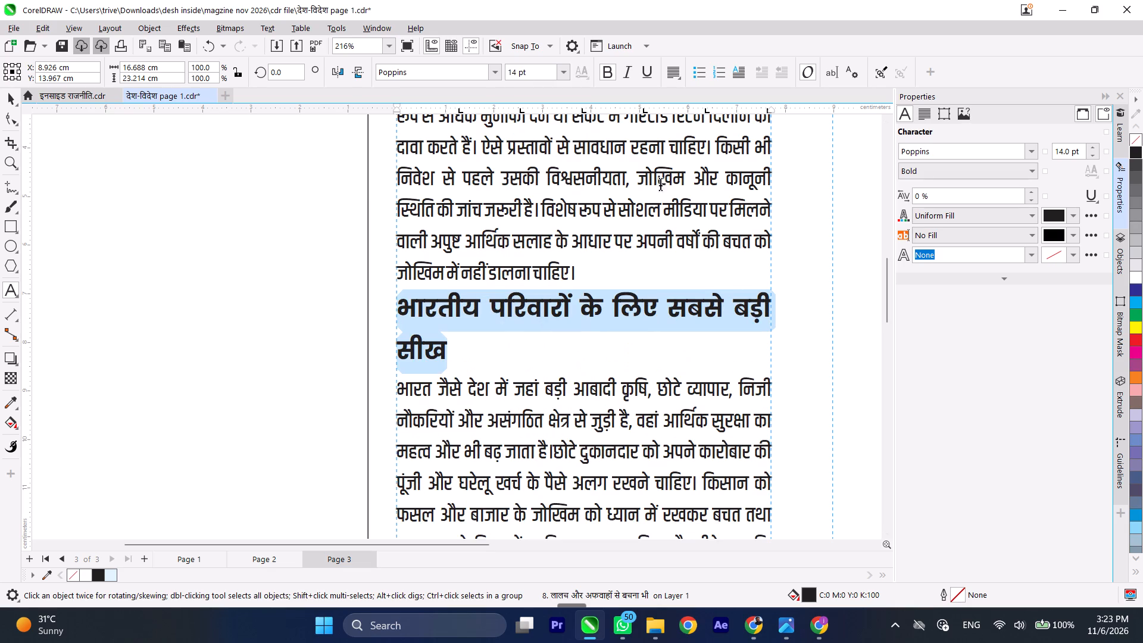
left_click(912, 116)
left_click(922, 115)
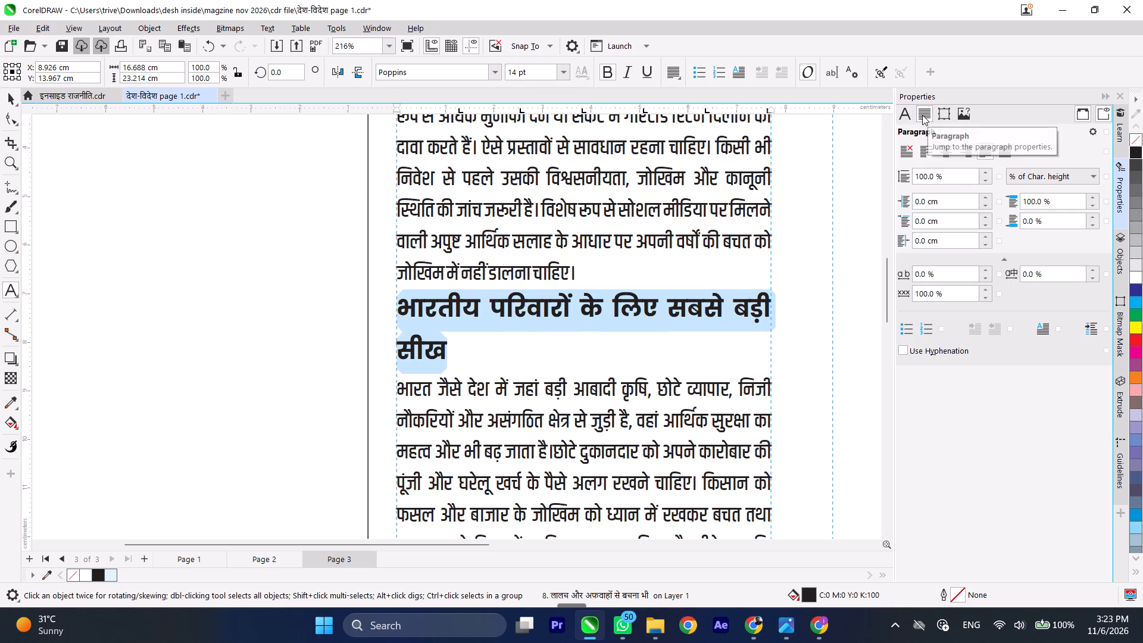
left_click(921, 152)
Insert the missing spaces before the sentences starting "छोटे दुकानदार" and "परिवार के सभी" in the body text below that heading.
scroll(686, 234, "down", 2)
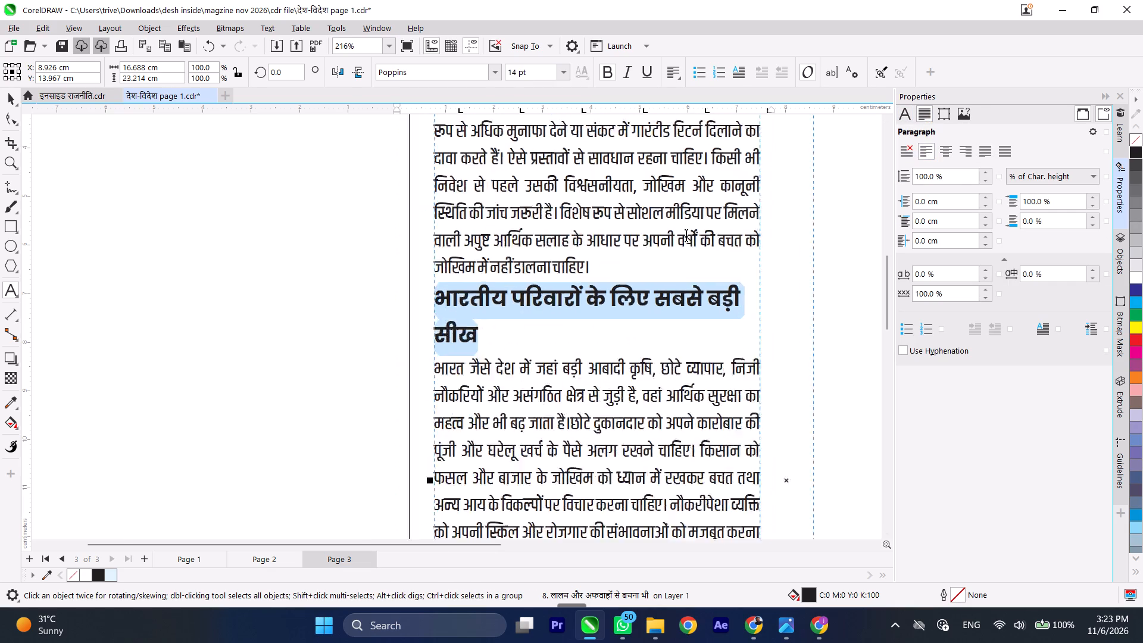
scroll(686, 234, "down", 2)
scroll(536, 241, "down", 3)
scroll(594, 403, "up", 4)
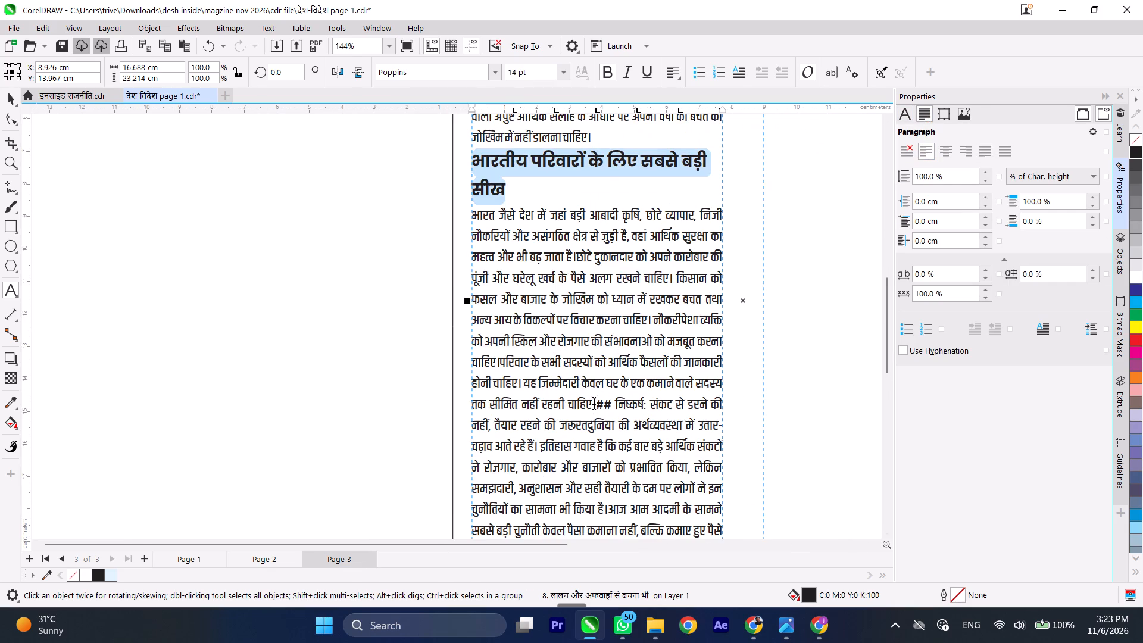
scroll(576, 349, "up", 1)
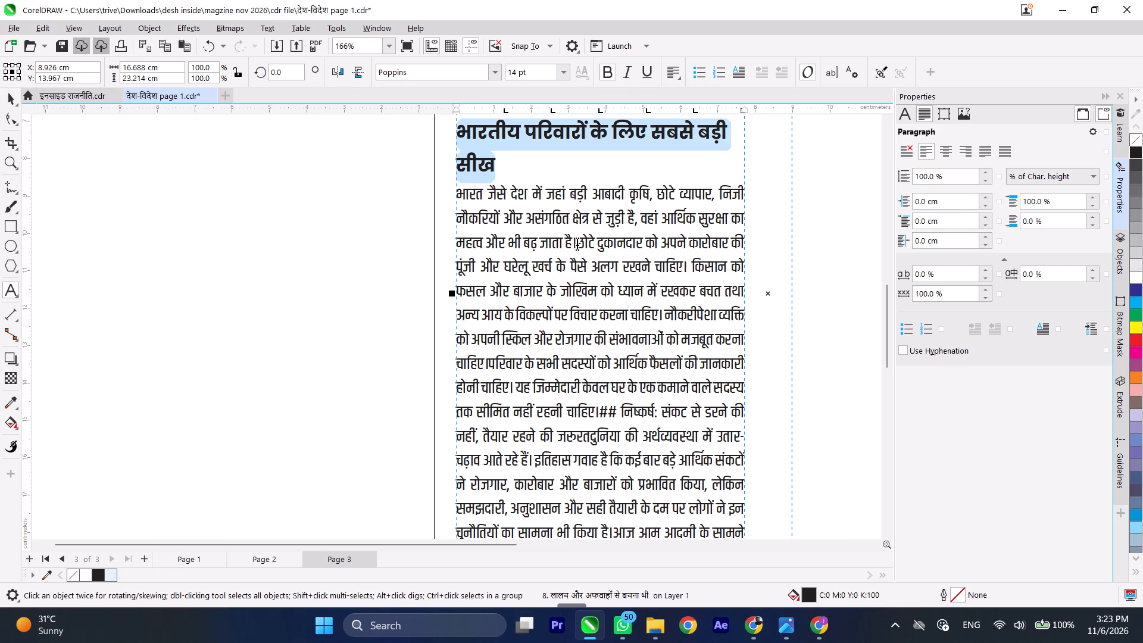
left_click(577, 241)
key("space")
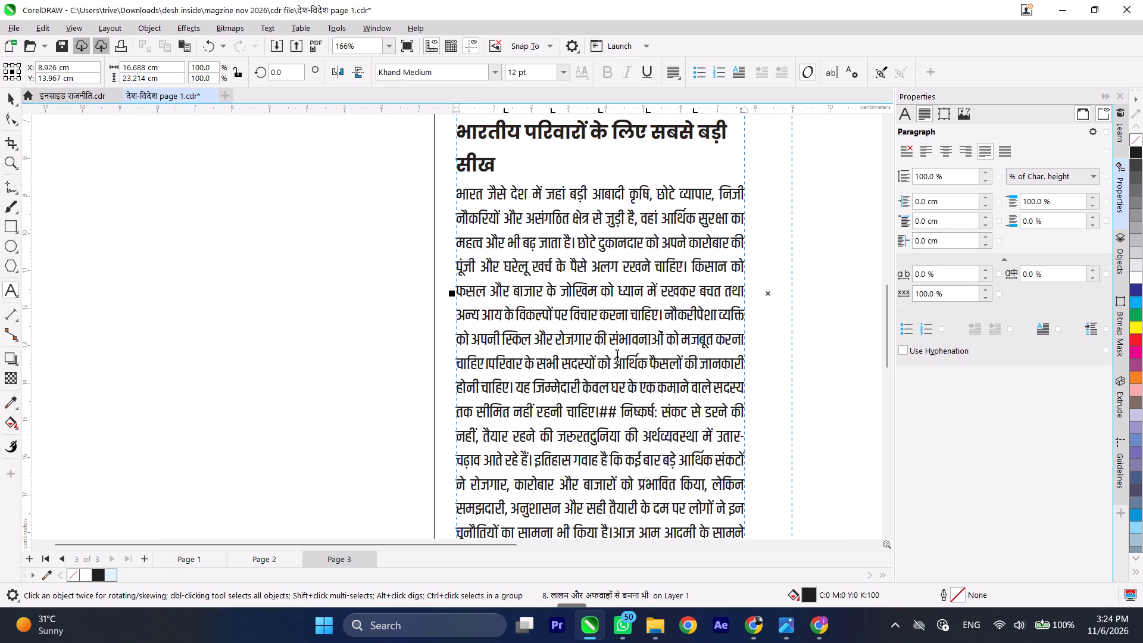
left_click(488, 366)
key("space")
Remove the "##" before "निष्कर्ष:" and start the conclusion on a new line.
scroll(548, 251, "down", 4)
scroll(551, 421, "up", 4)
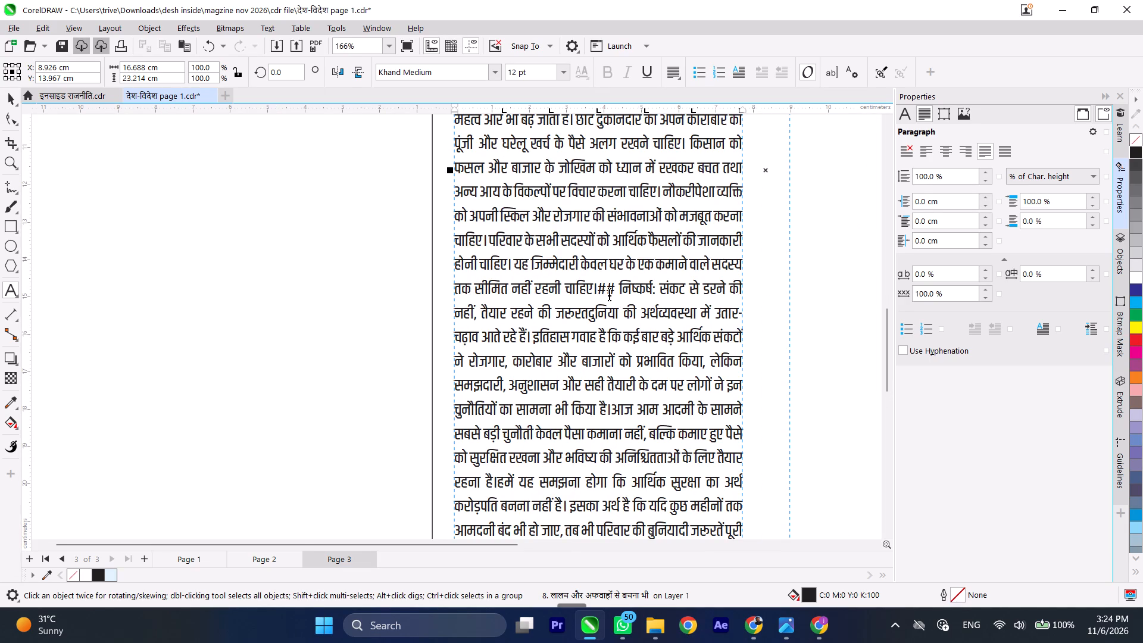
left_click(618, 286)
key("BackSpace")
key("BackSpace")
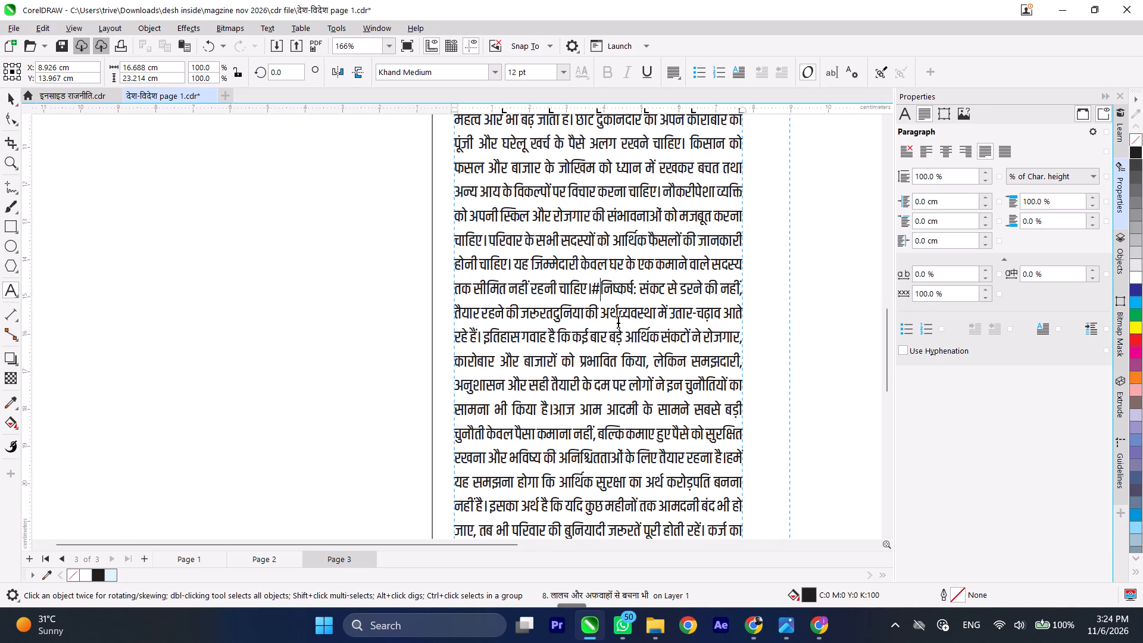
key("BackSpace")
key("Return")
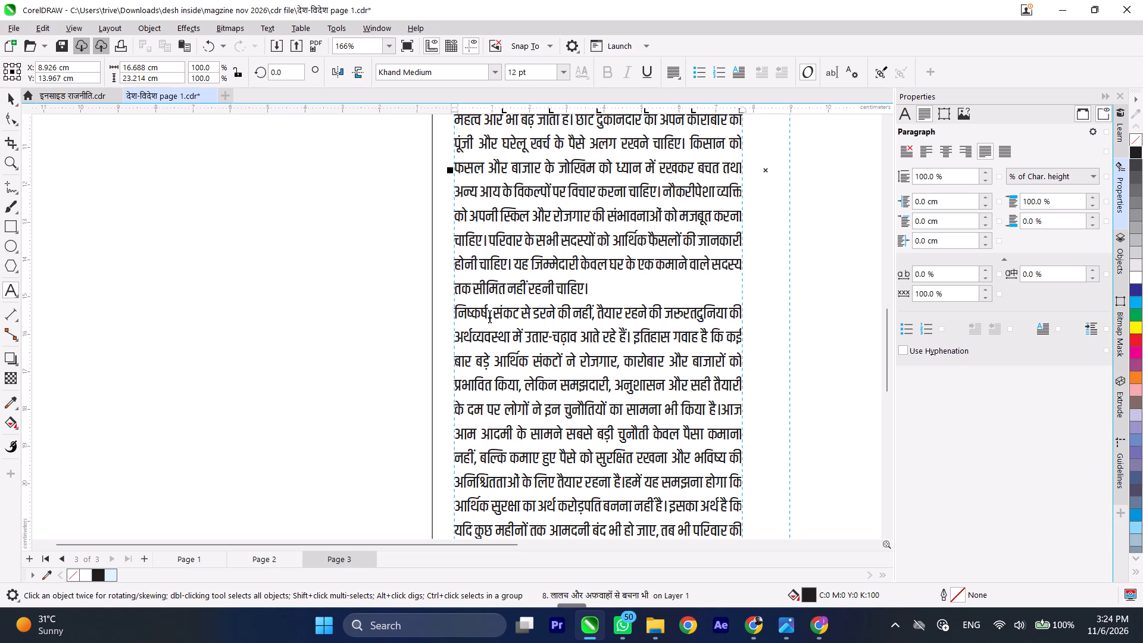
Format the lead-in word "निष्कर्ष:" in 14 pt Poppins Bold.
left_click_drag(489, 313, 454, 313)
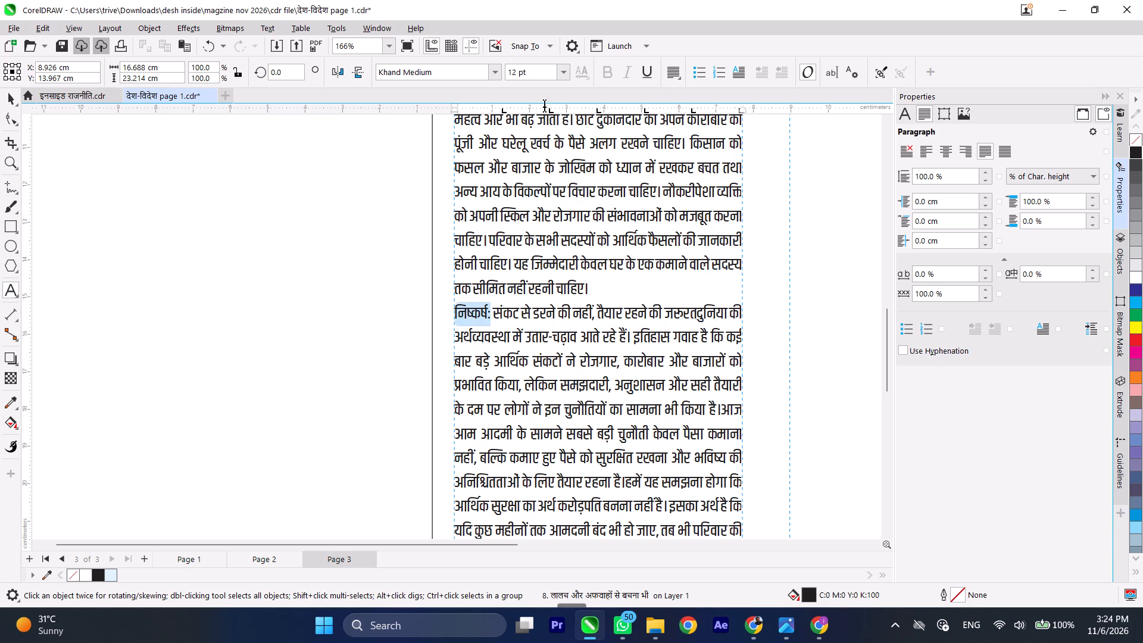
left_click(558, 73)
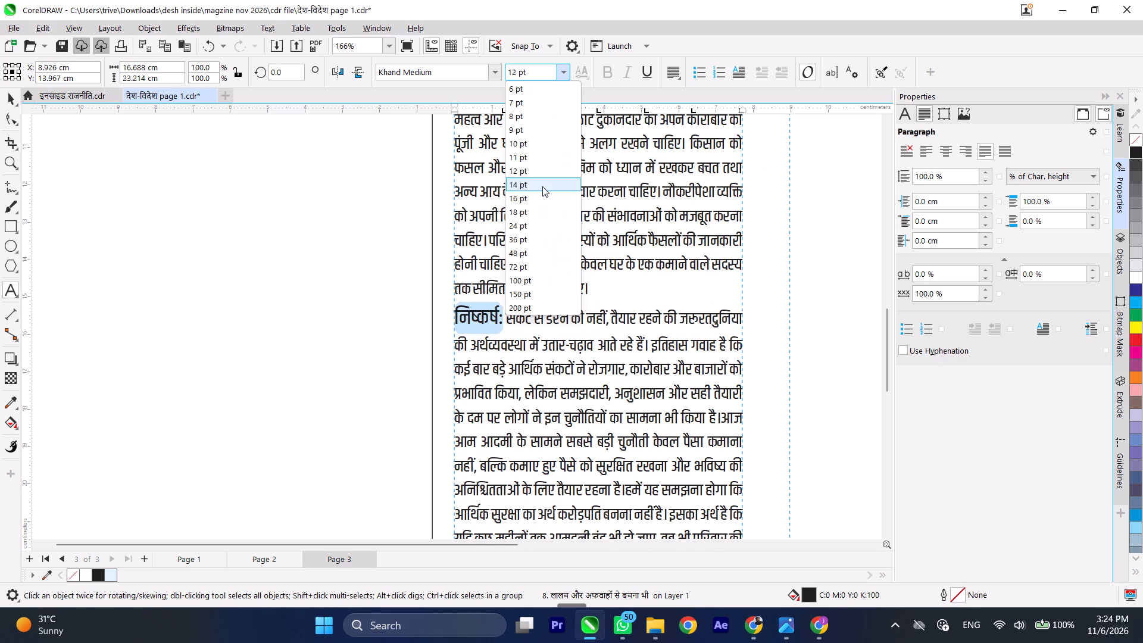
left_click(542, 186)
left_click(901, 116)
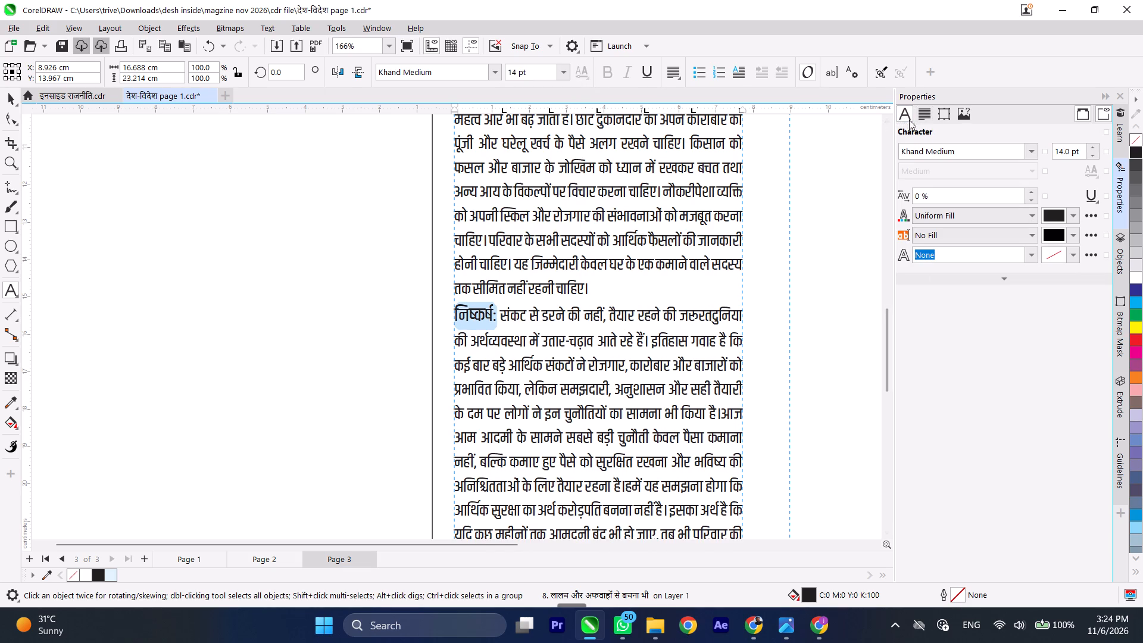
left_click(1032, 152)
left_click(987, 192)
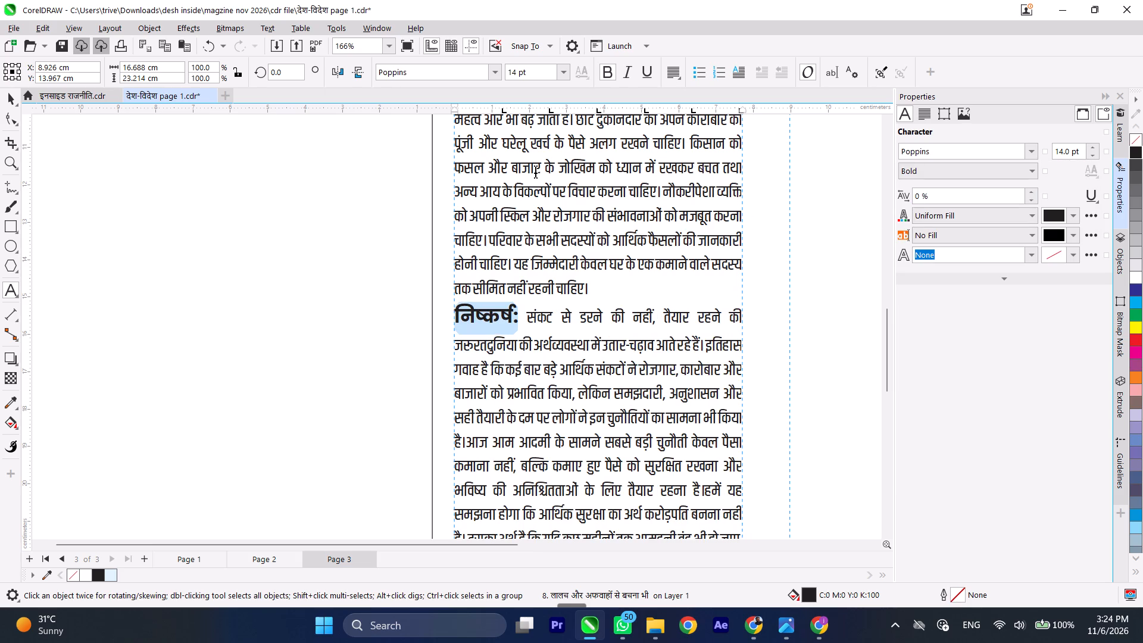
Insert the missing spaces before the sentences starting "आज आम आदमी" and "हमें यह" in the conclusion.
scroll(535, 170, "down", 2)
scroll(534, 381, "up", 4)
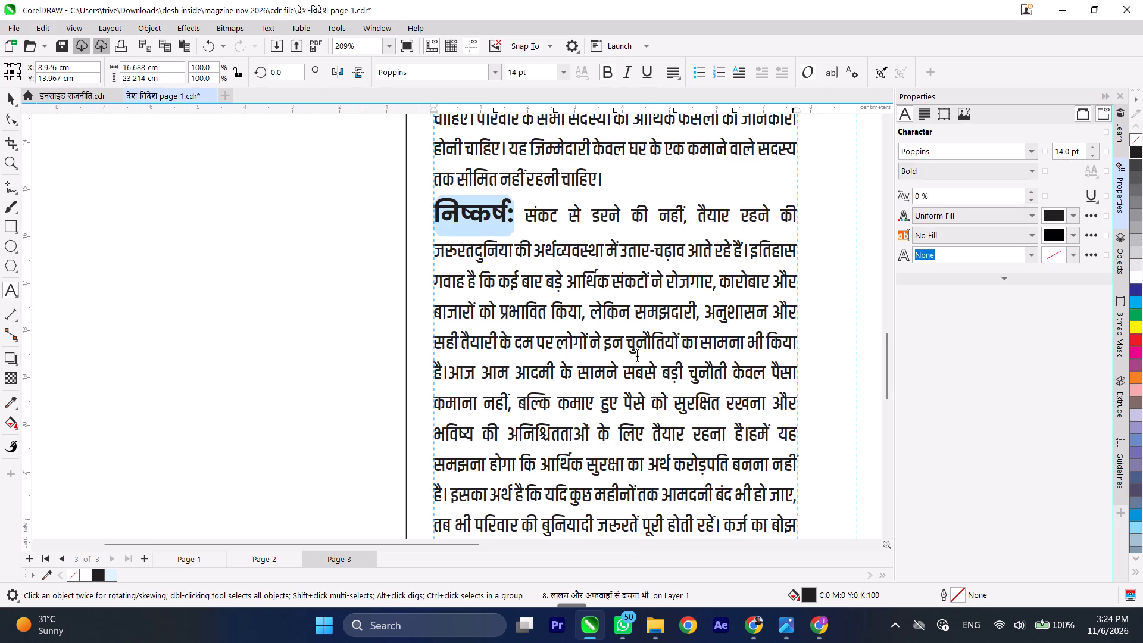
left_click(448, 372)
key("space")
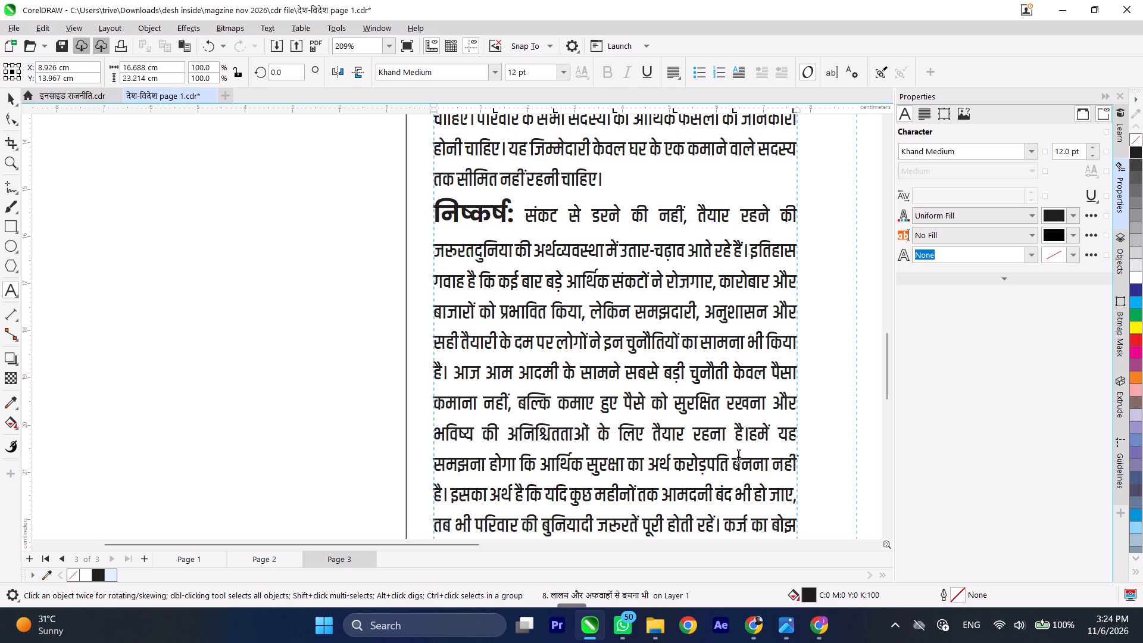
left_click(749, 433)
key("space")
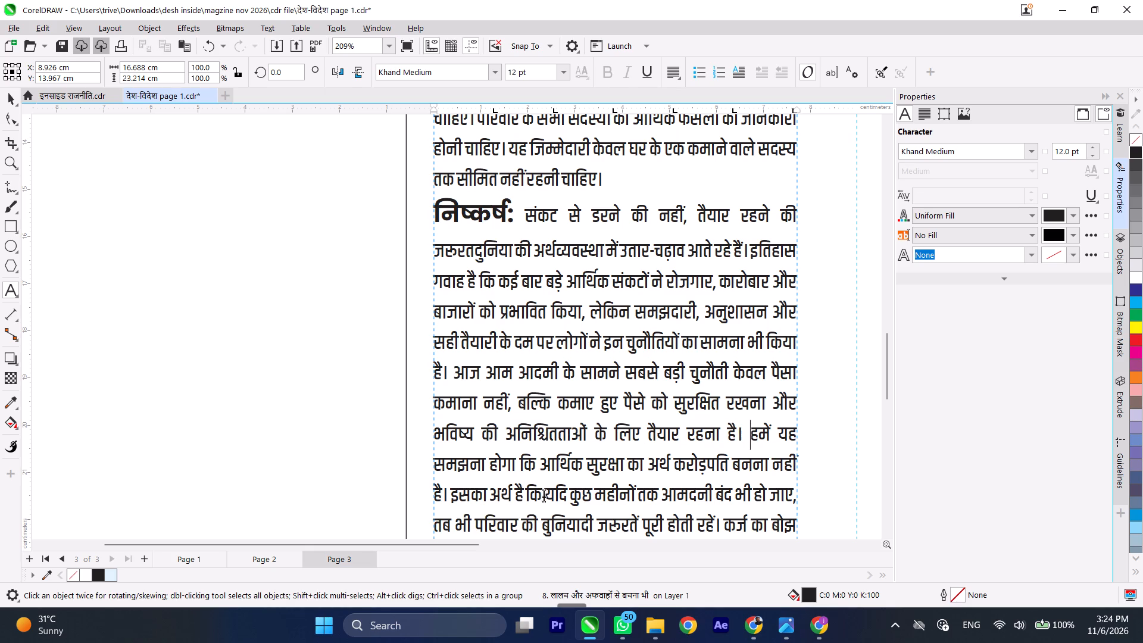
Remove the asterisks around the closing passage starting "मंदी आए या न आए" and start it on a new line.
scroll(574, 272, "down", 3)
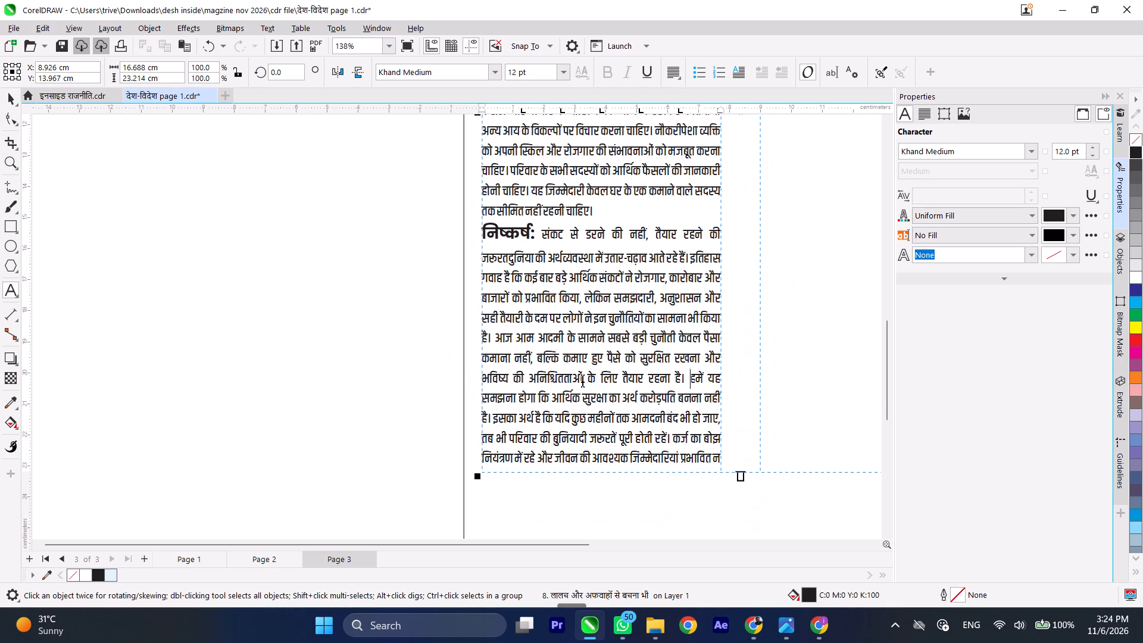
scroll(543, 445, "down", 4)
scroll(577, 485, "down", 4)
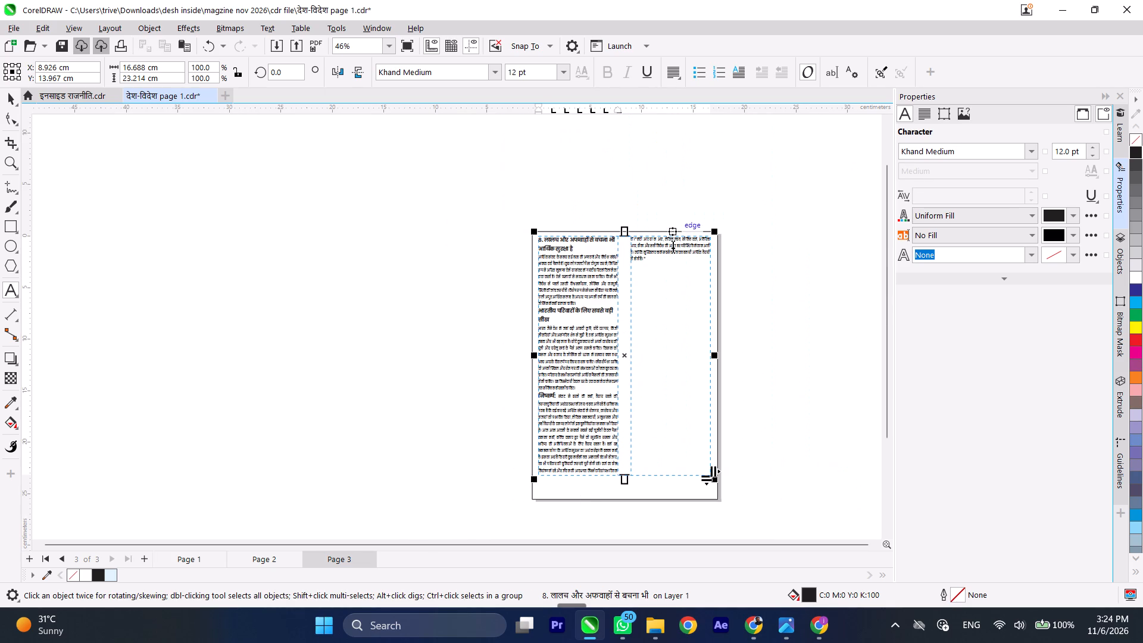
scroll(673, 245, "up", 11)
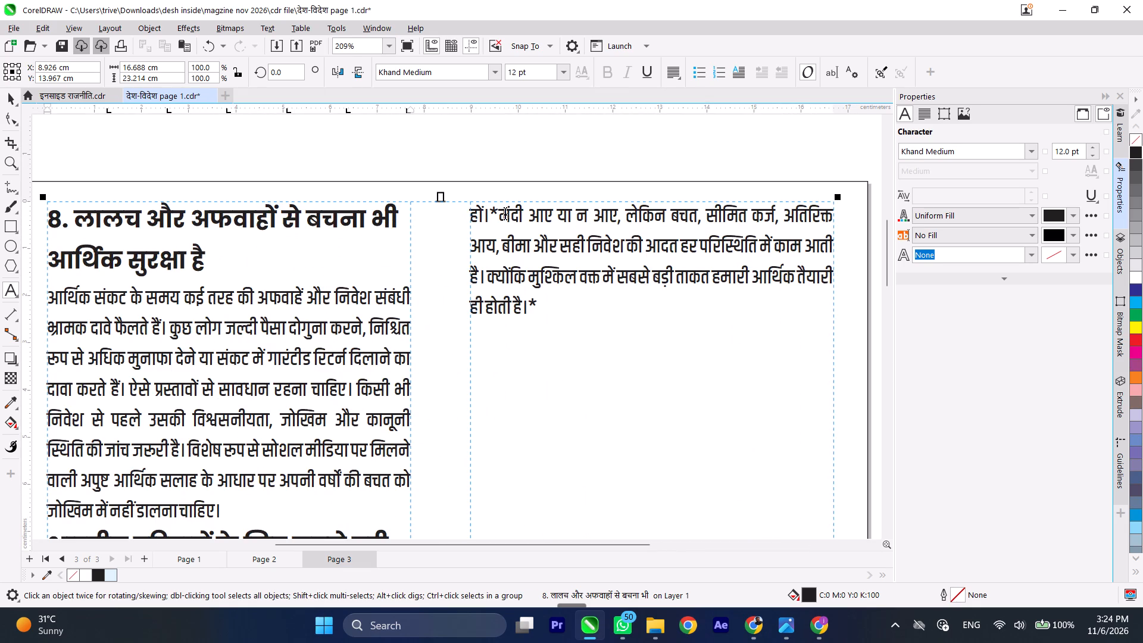
left_click(498, 209)
key("BackSpace")
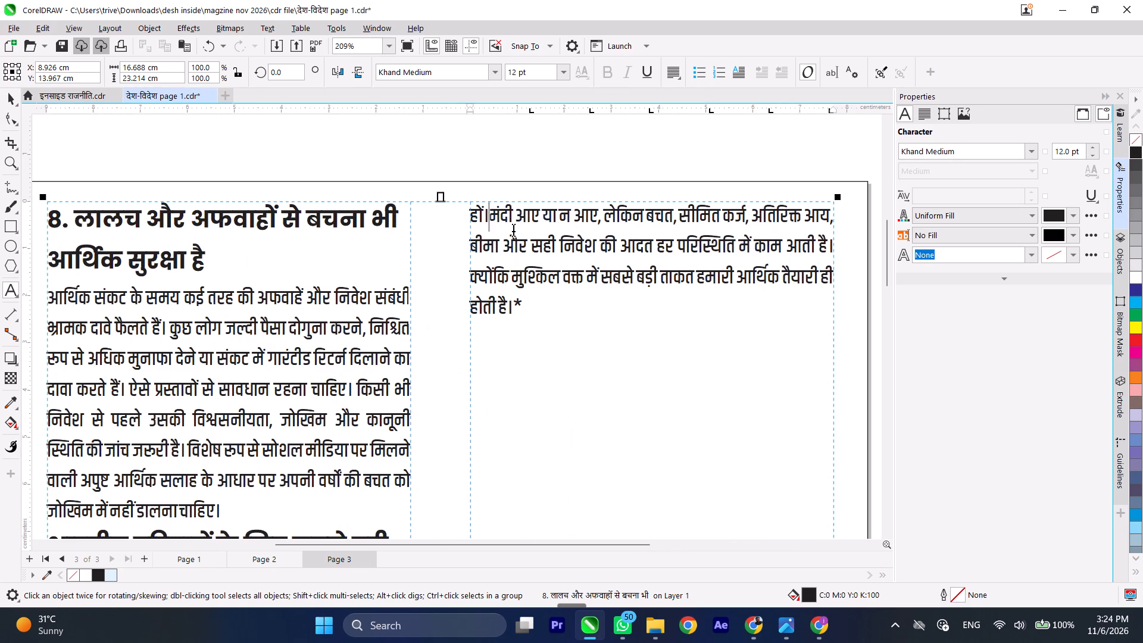
key("Return")
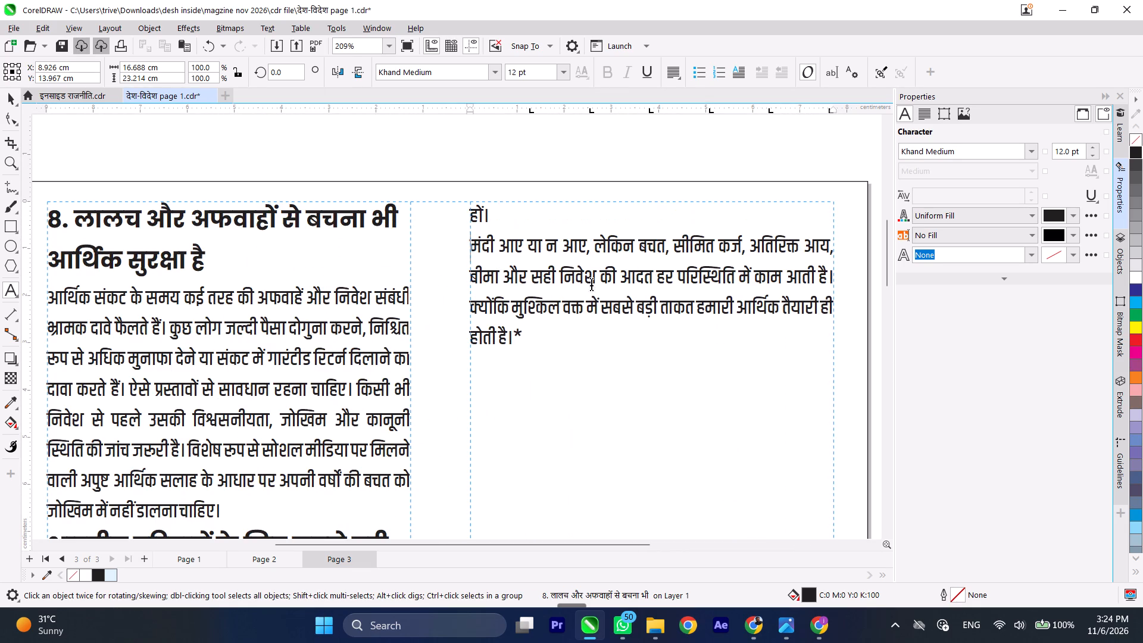
left_click(544, 333)
key("BackSpace")
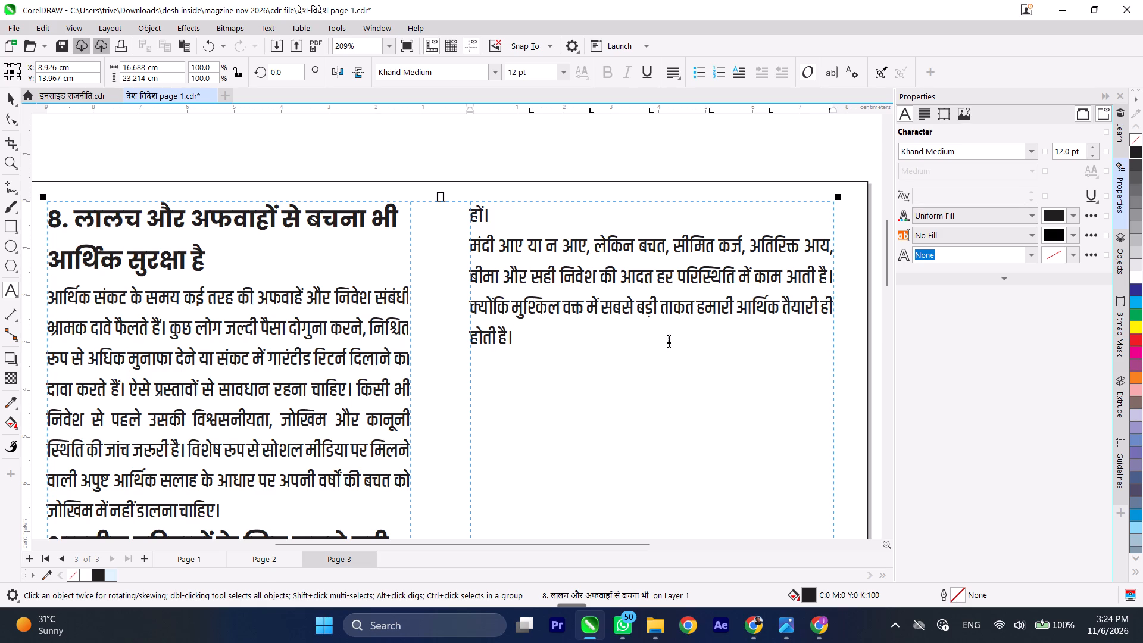
Finish editing page 3's text and compare the overall layout of page 3 with page 1, including its footer.
scroll(692, 292, "down", 5)
scroll(626, 204, "down", 7)
left_click(14, 96)
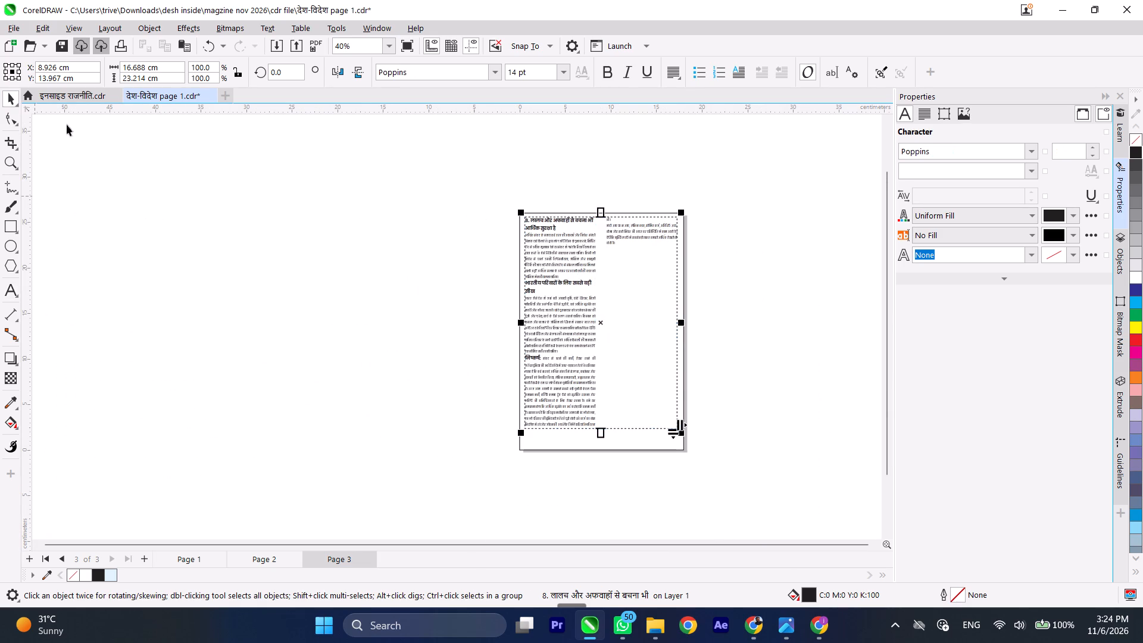
scroll(733, 310, "up", 2)
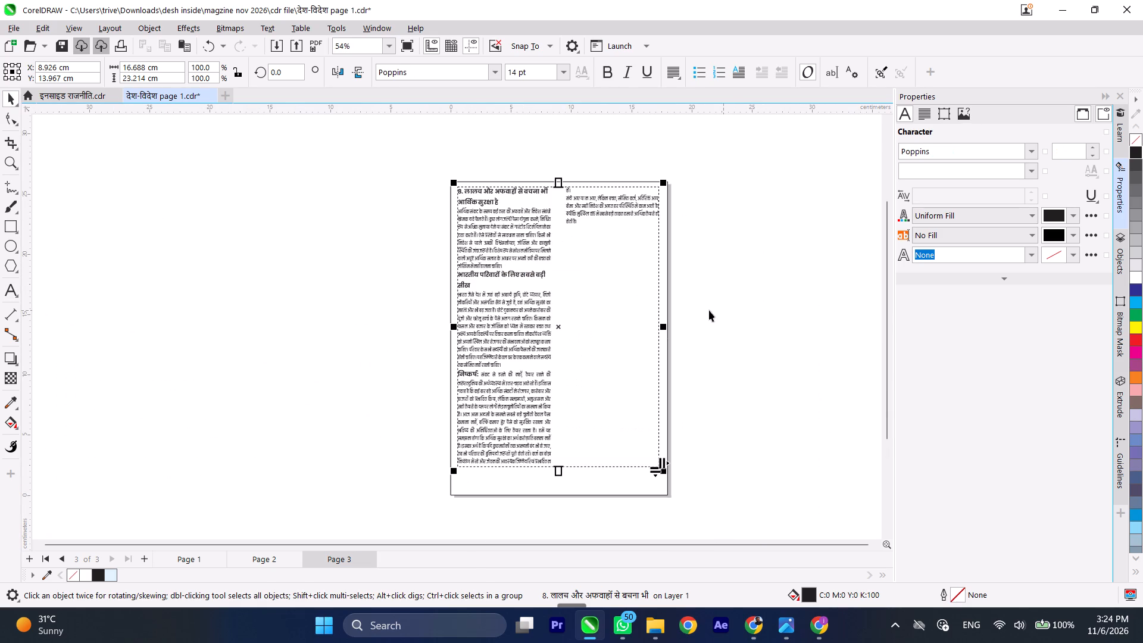
scroll(680, 307, "up", 1)
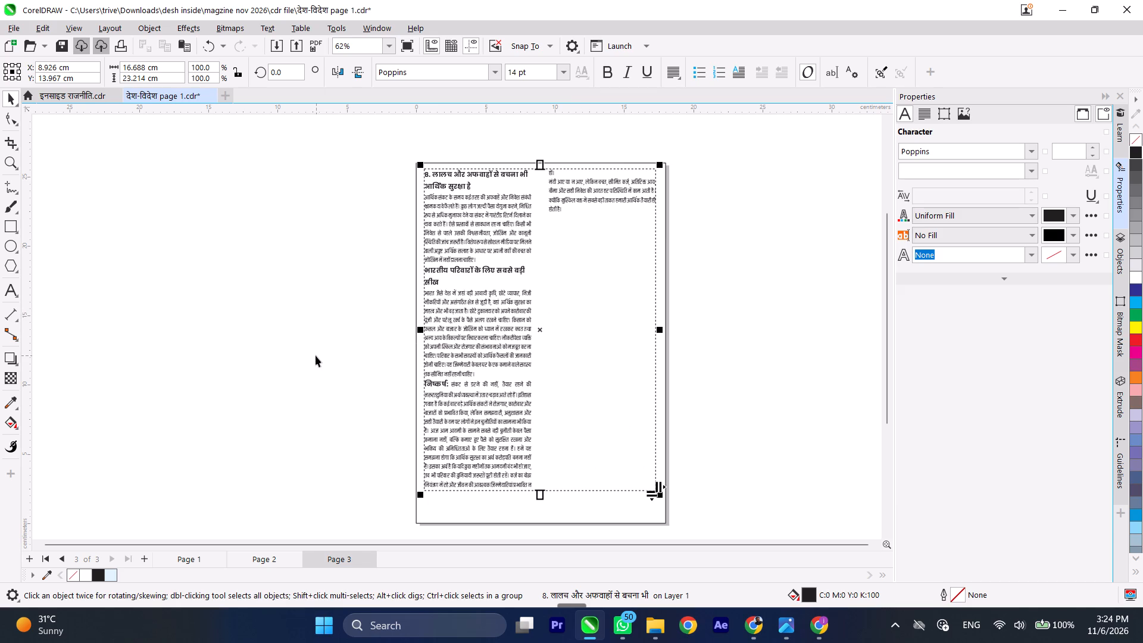
left_click(377, 346)
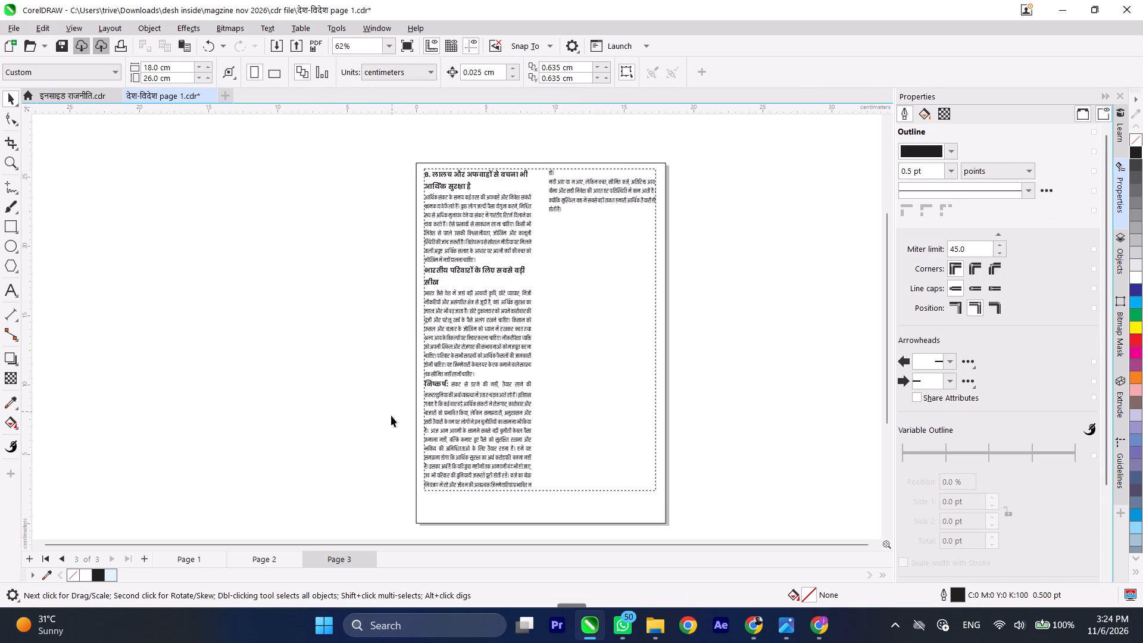
left_click(207, 563)
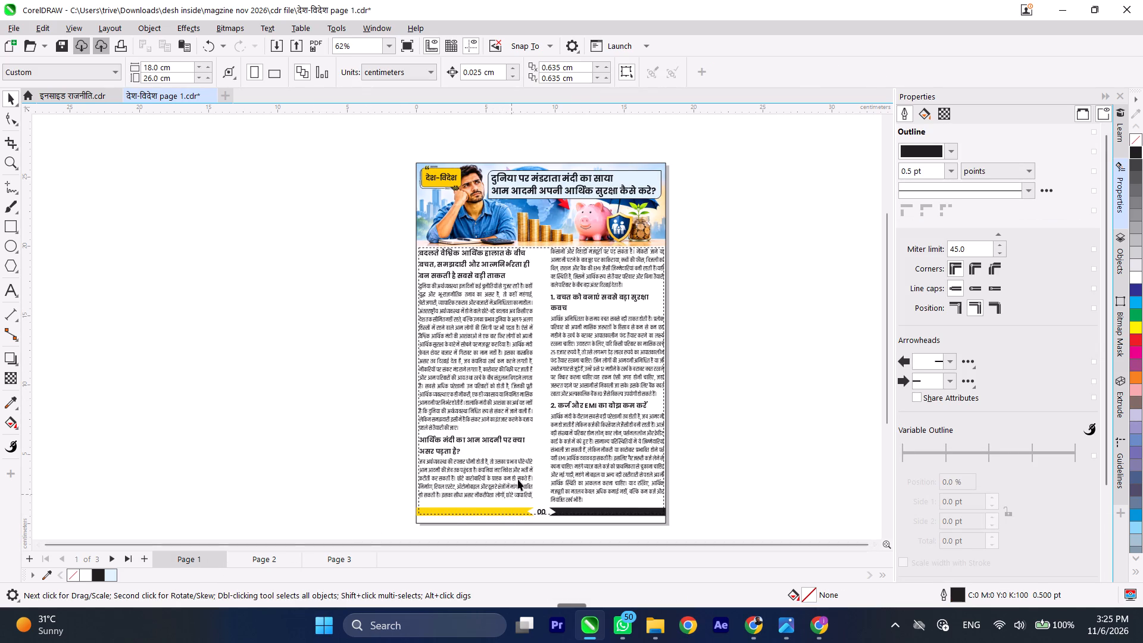
scroll(577, 514, "up", 4)
scroll(624, 307, "down", 3)
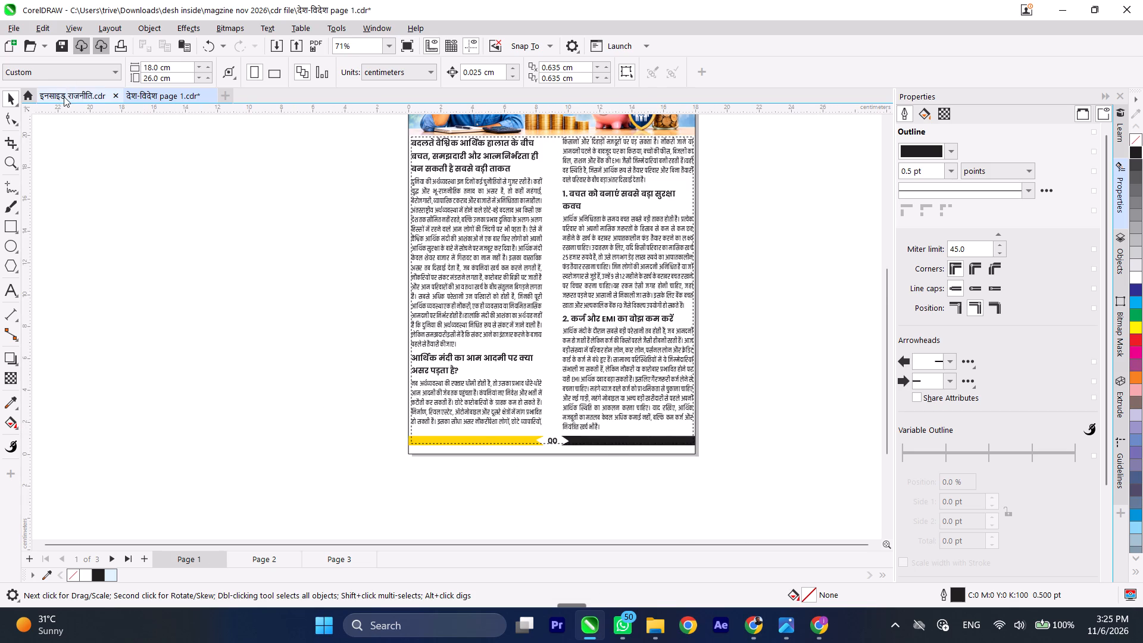
Copy the yellow and black footer bars with the "00" page number from page 1 of इनसाइड राजनीति.cdr onto page 2 of the देश-विदेश document.
left_click(64, 96)
scroll(478, 439, "up", 4)
left_click(480, 442)
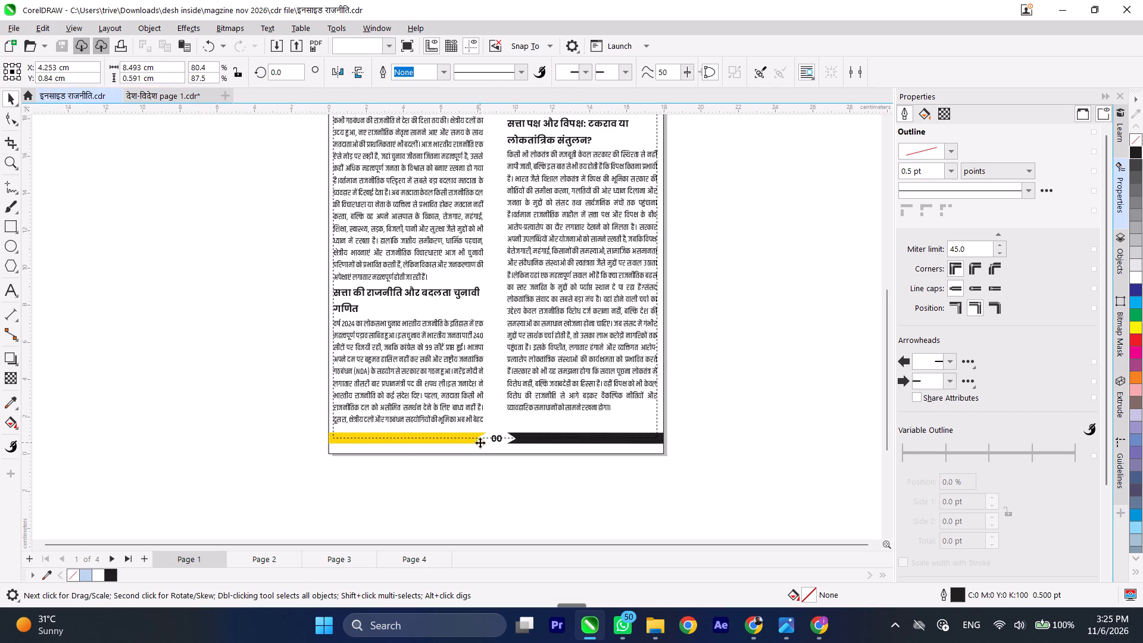
scroll(508, 445, "up", 5)
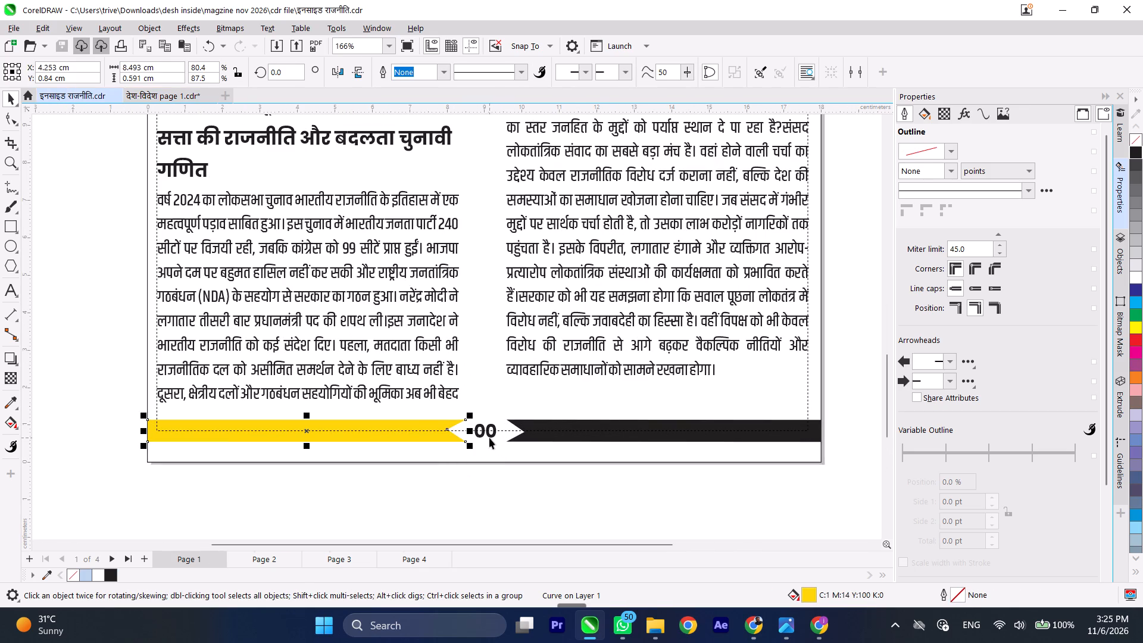
left_click(489, 437, "shift")
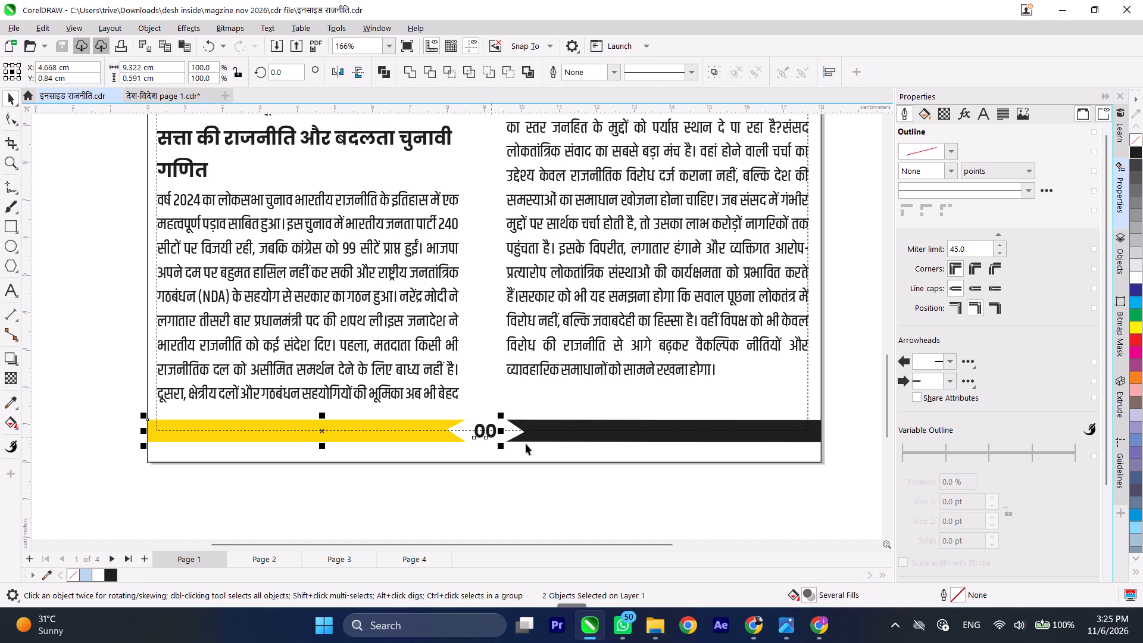
left_click(531, 441, "shift")
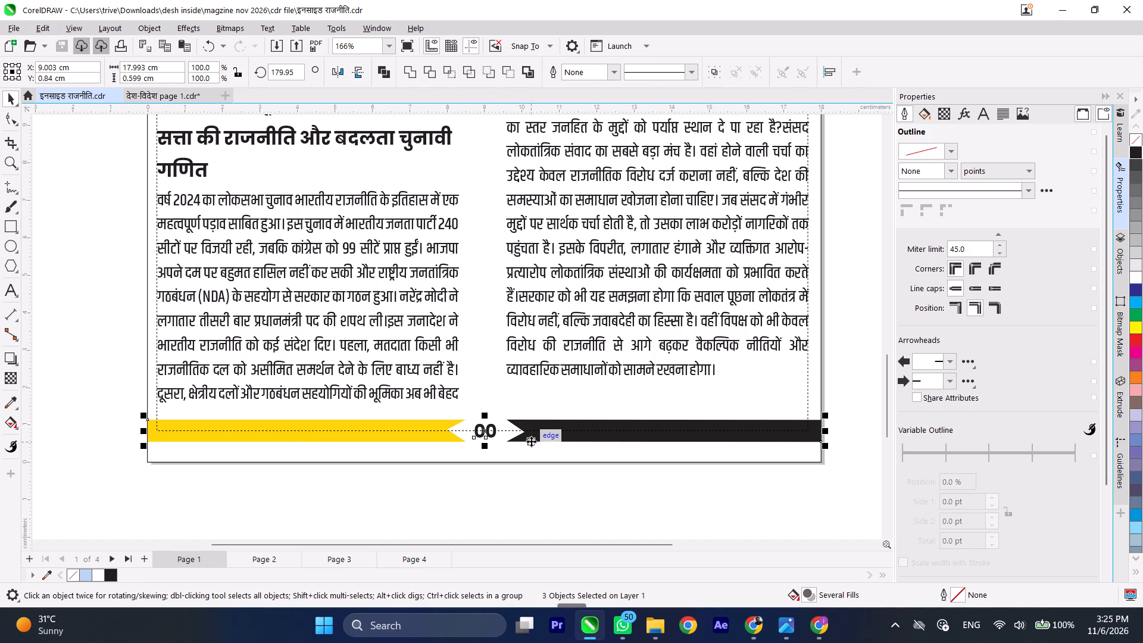
key("ctrl+c")
scroll(538, 451, "down", 9)
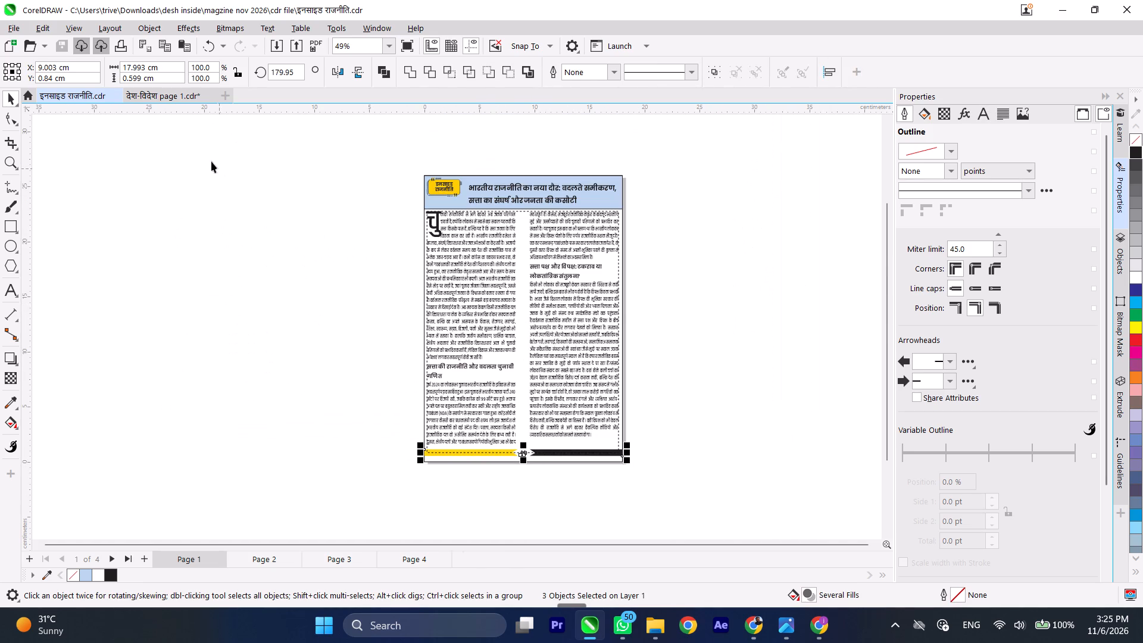
left_click(157, 97)
left_click(267, 564)
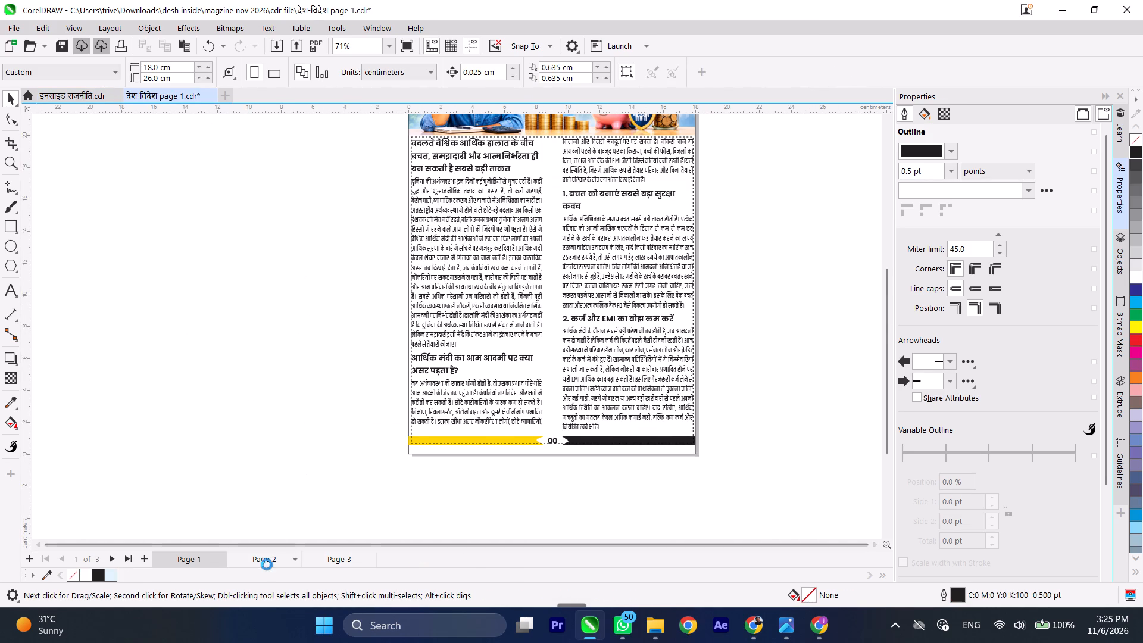
key("ctrl+v")
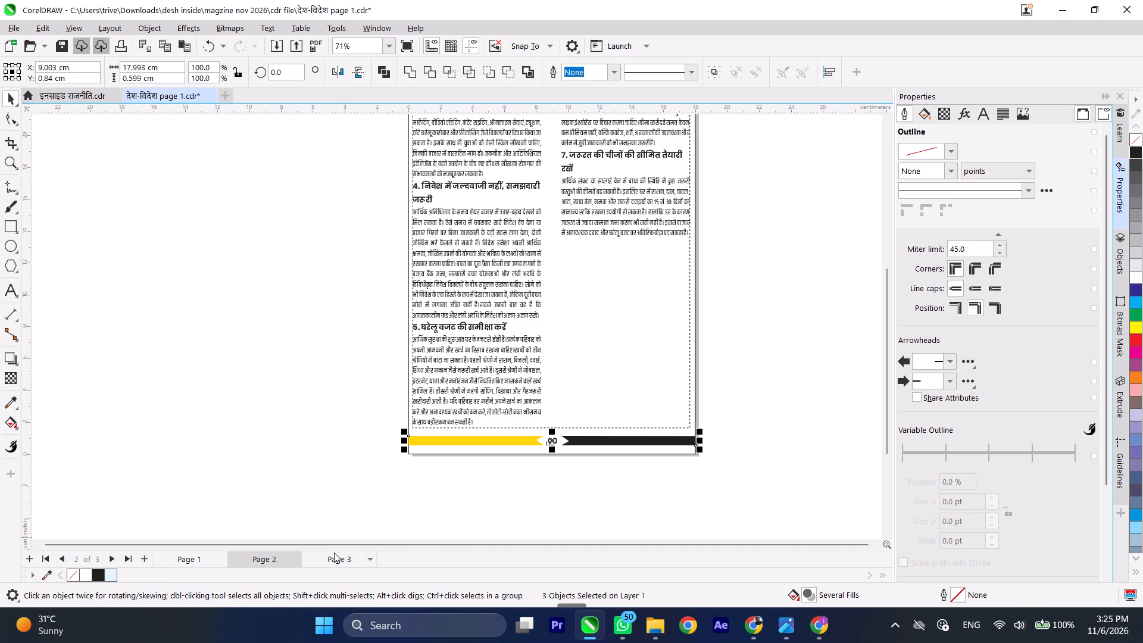
Paste the same yellow and black footer with the "00" page number onto page 3.
left_click(331, 557)
key("ctrl+c")
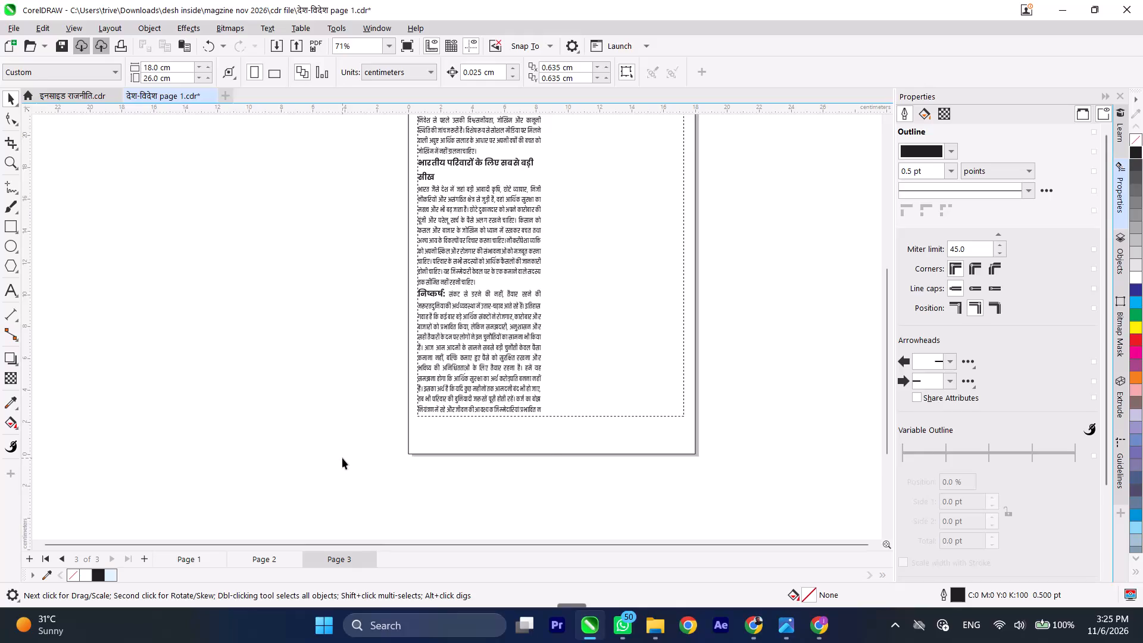
key("ctrl+v")
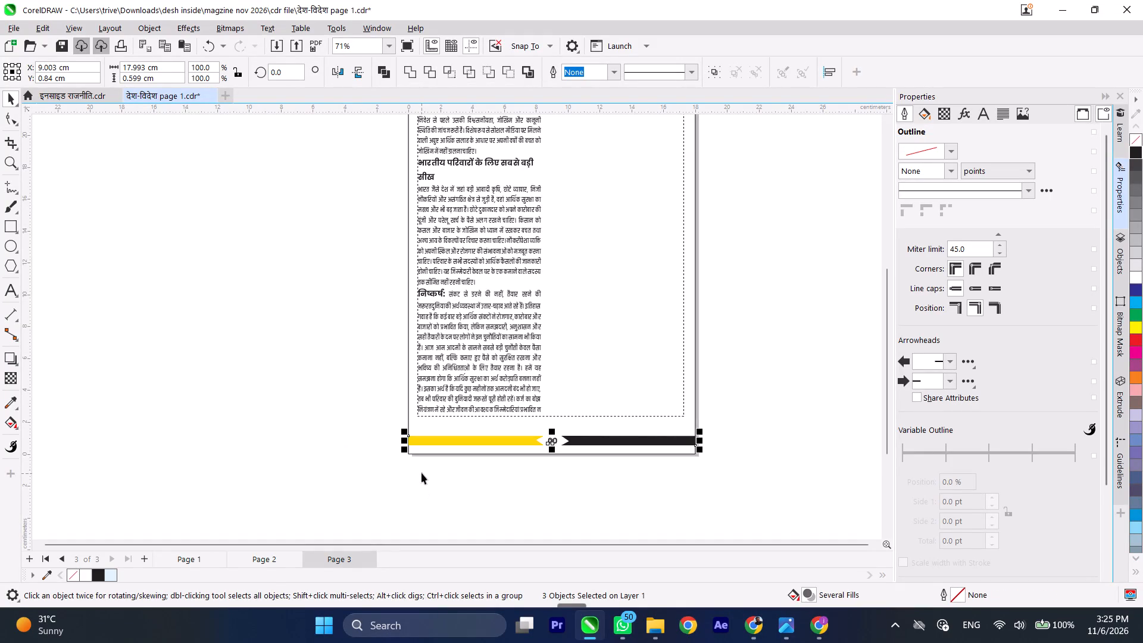
left_click(421, 472)
scroll(521, 498, "down", 3)
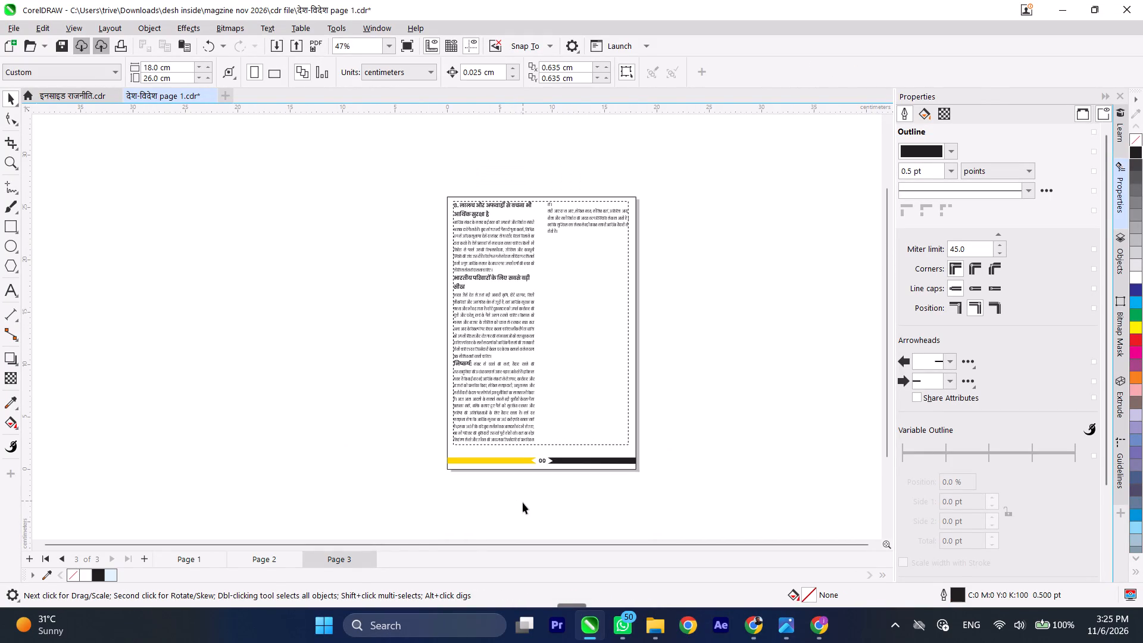
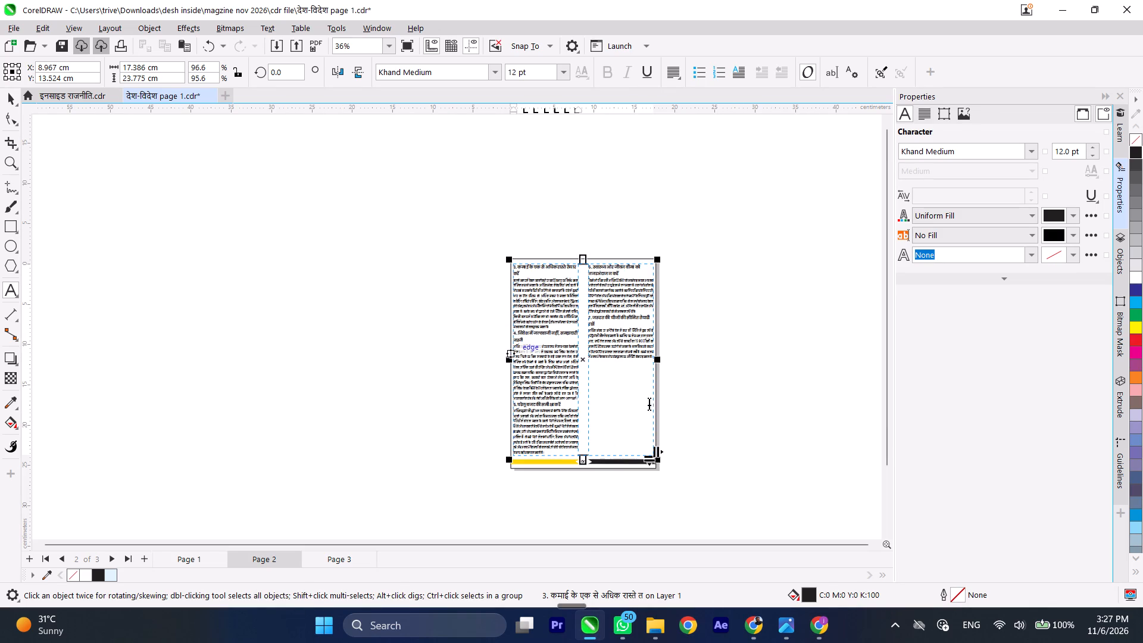
scroll(730, 384, "up", 2)
left_click(331, 557)
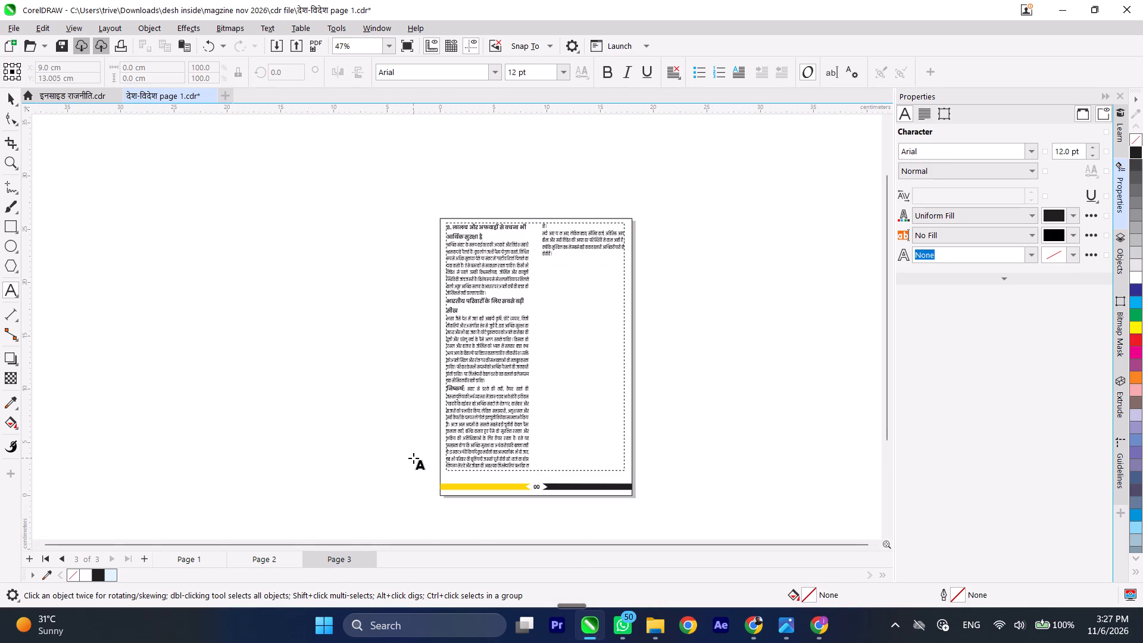
scroll(647, 507, "up", 1)
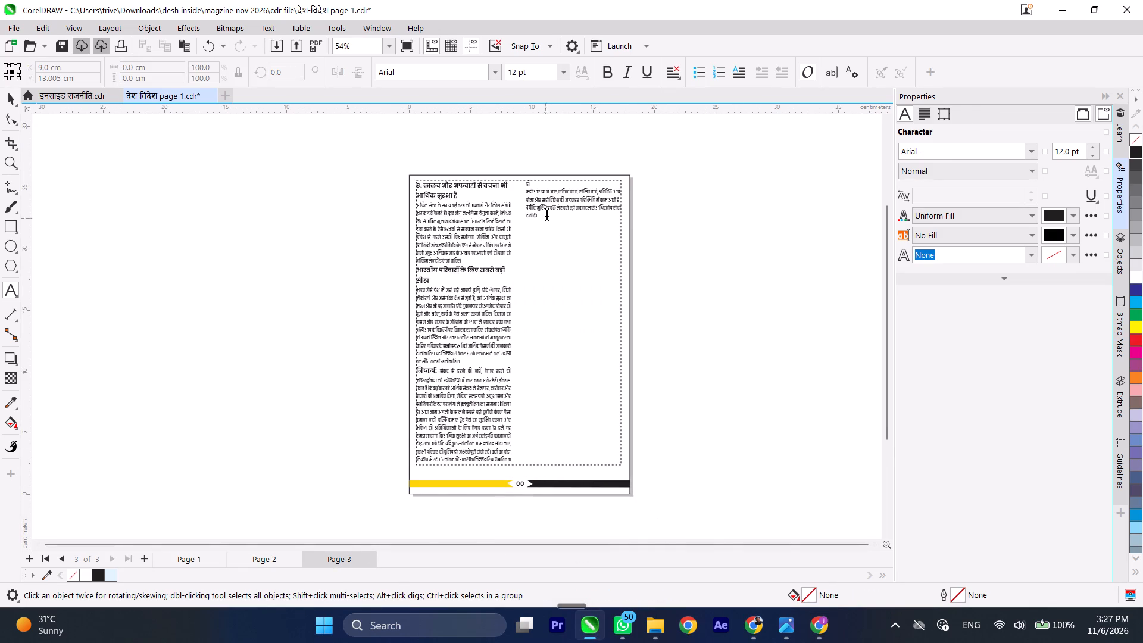
scroll(547, 210, "up", 2)
scroll(543, 194, "down", 1)
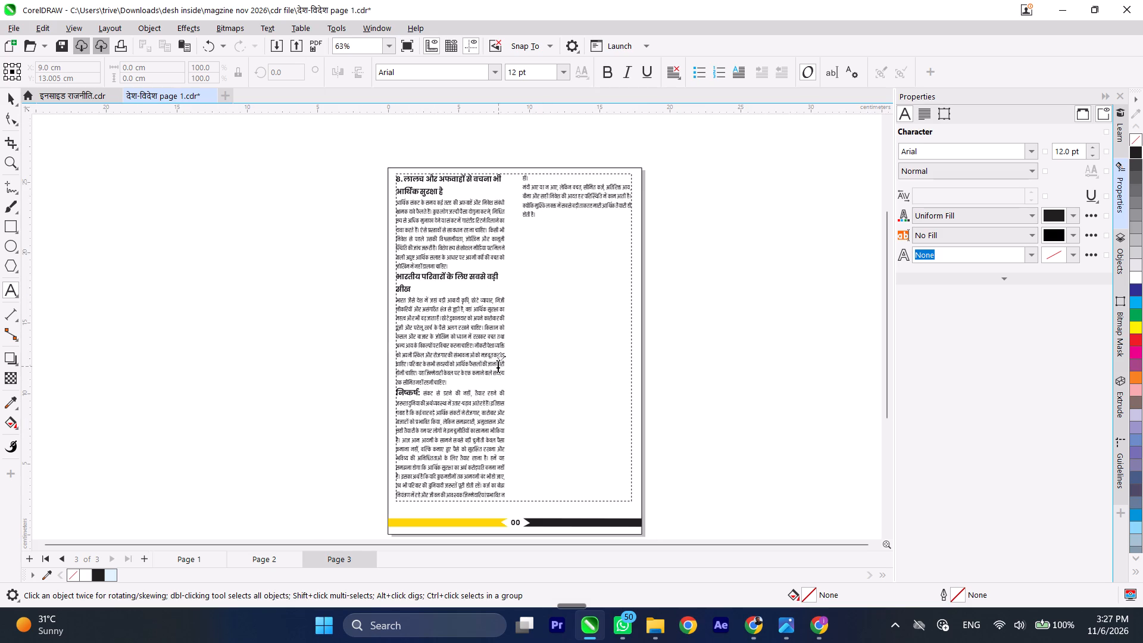
scroll(459, 382, "up", 1)
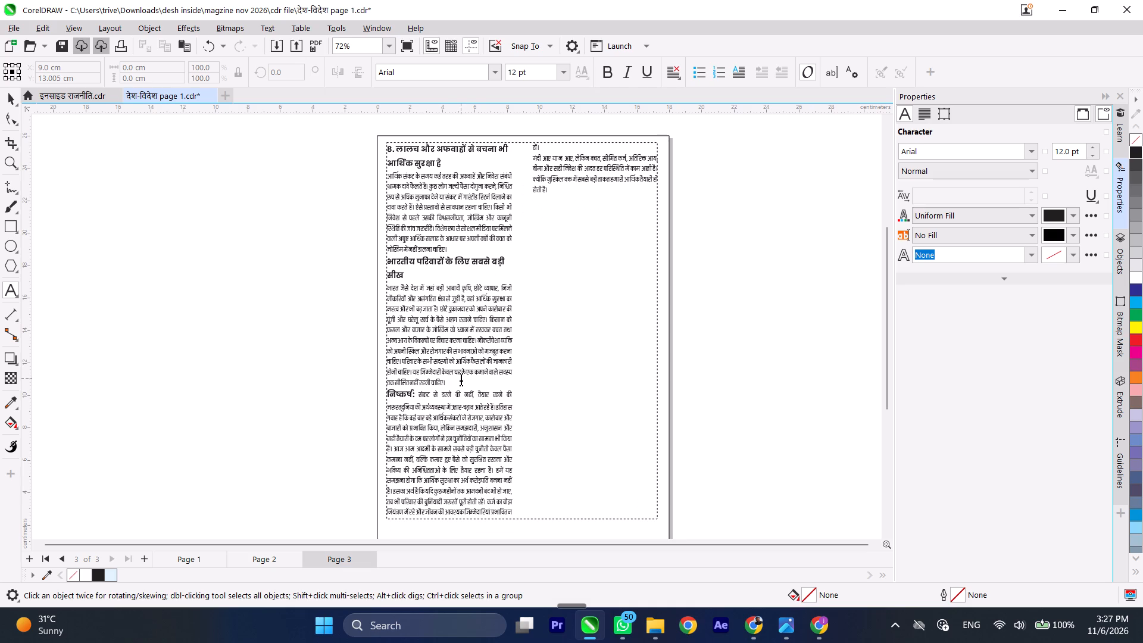
scroll(467, 344, "down", 1)
scroll(464, 389, "up", 4)
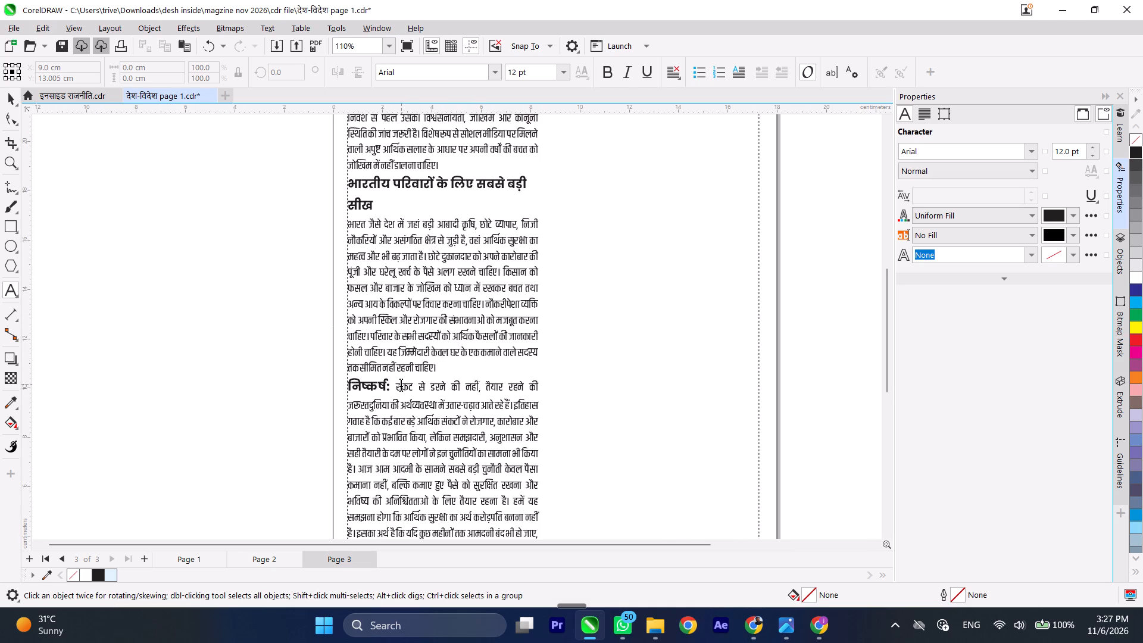
left_click_drag(398, 383, 541, 395)
left_click(925, 118)
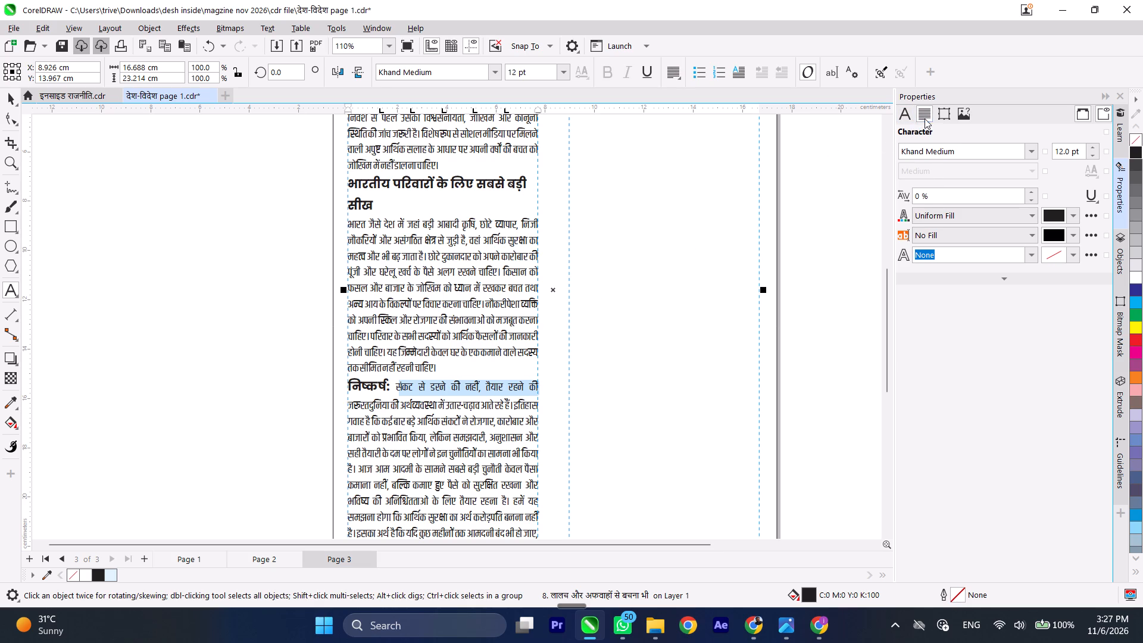
left_click(923, 153)
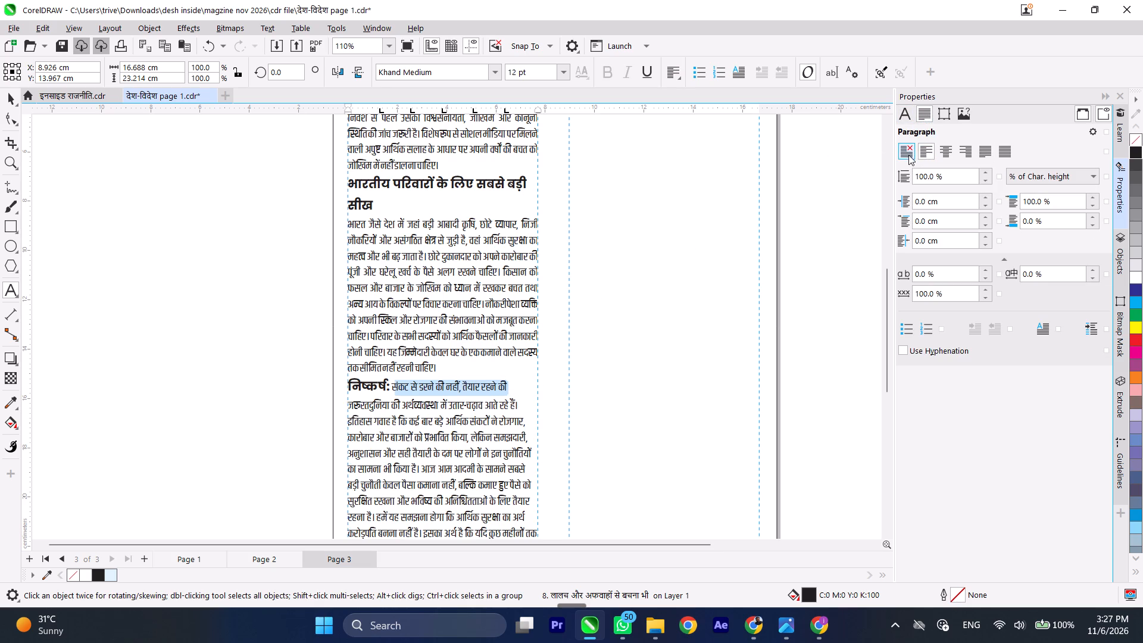
left_click(12, 98)
scroll(448, 244, "down", 2)
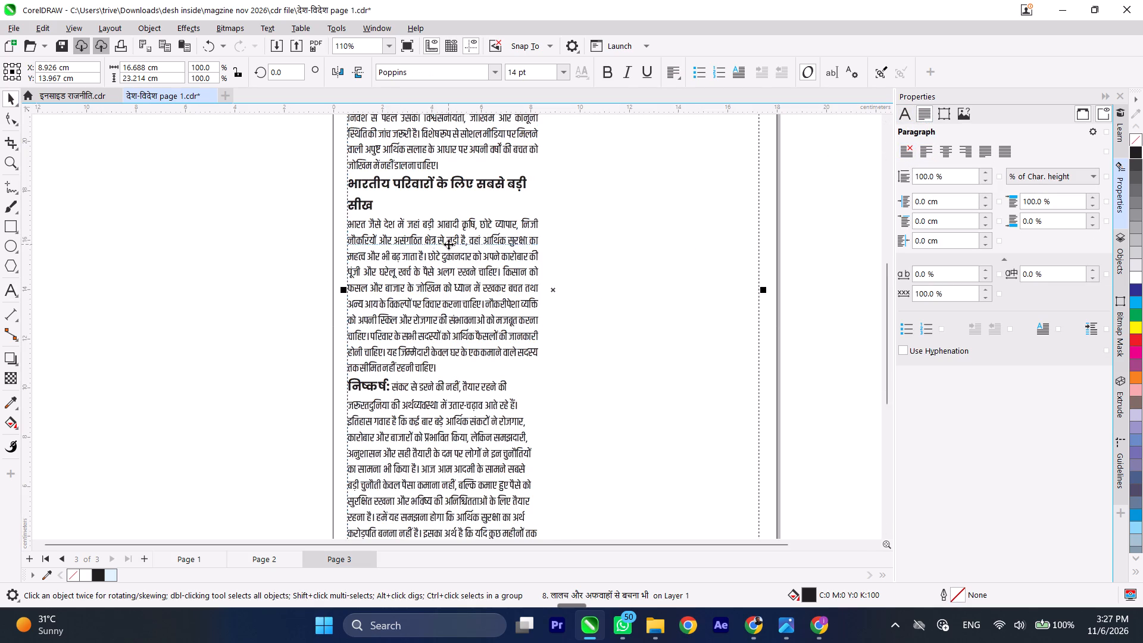
scroll(448, 244, "down", 1)
scroll(478, 472, "down", 2)
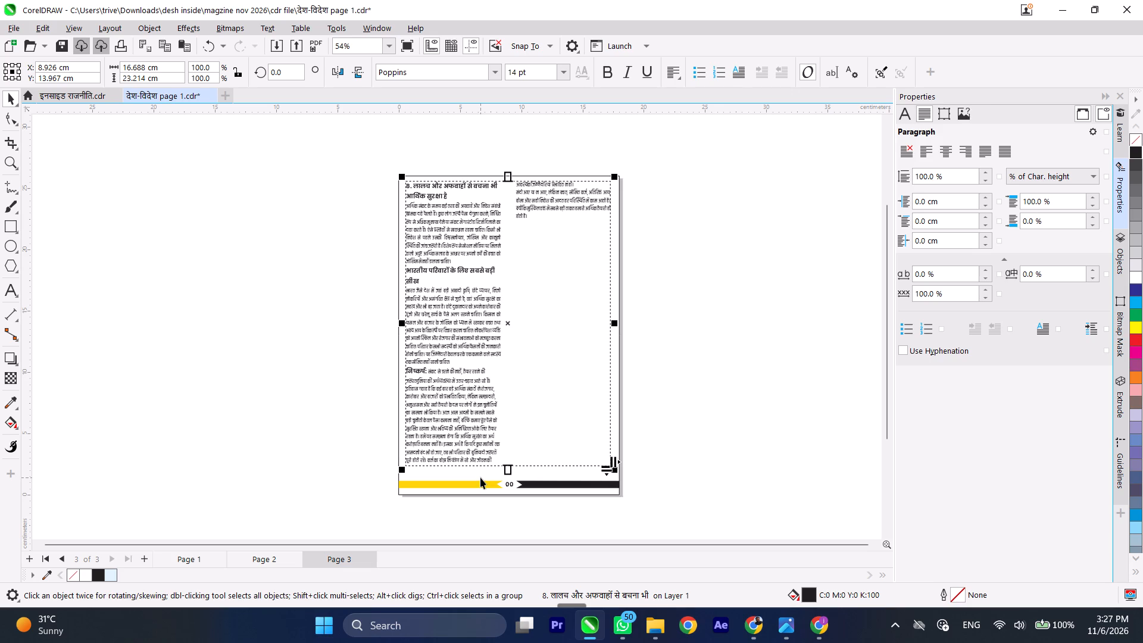
Undo the left alignment of the paragraph beginning with "निष्कर्ष:" on Page 3.
key("ctrl+z")
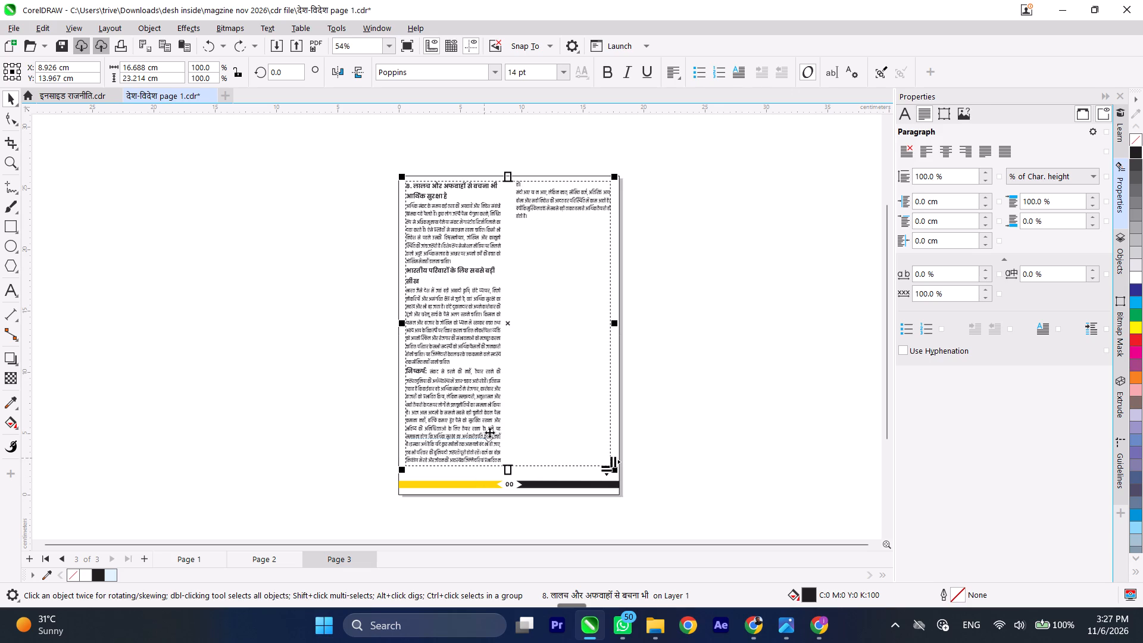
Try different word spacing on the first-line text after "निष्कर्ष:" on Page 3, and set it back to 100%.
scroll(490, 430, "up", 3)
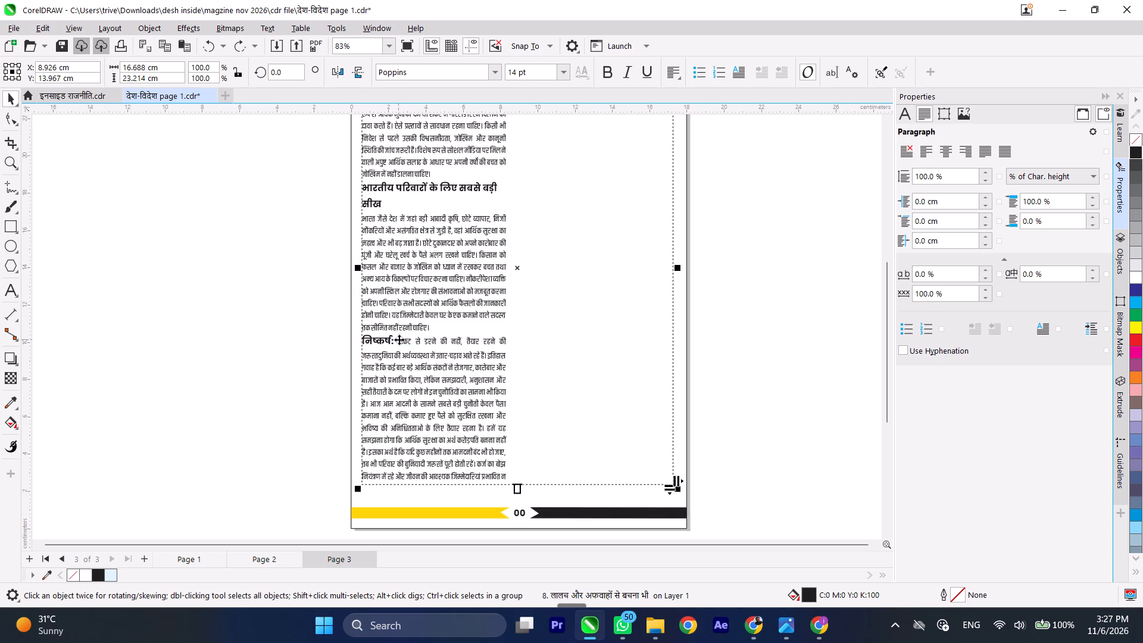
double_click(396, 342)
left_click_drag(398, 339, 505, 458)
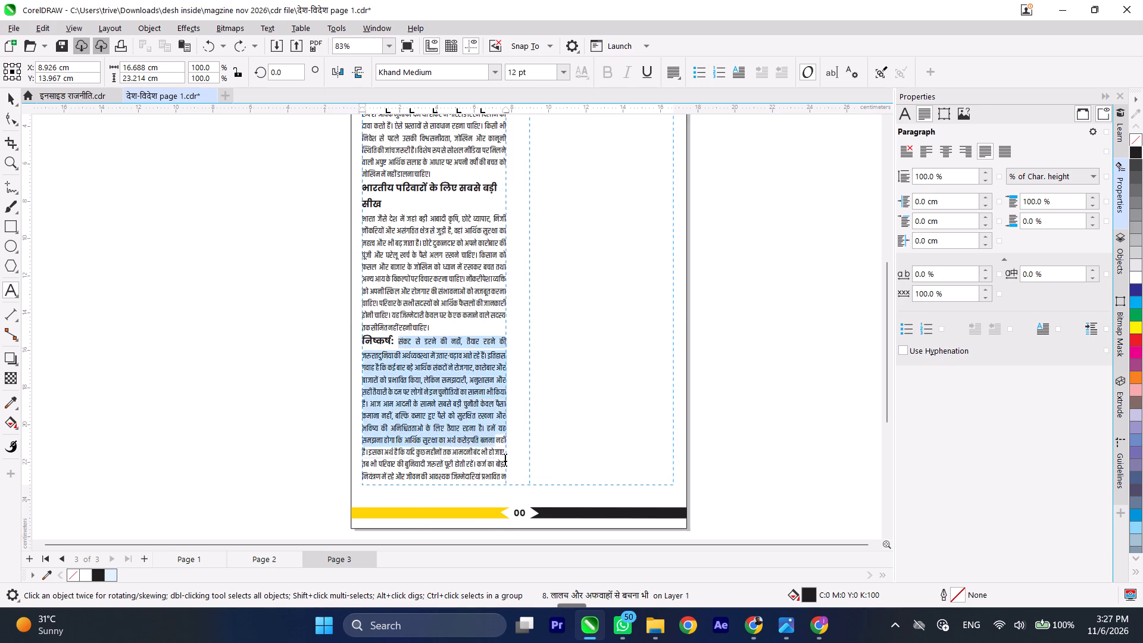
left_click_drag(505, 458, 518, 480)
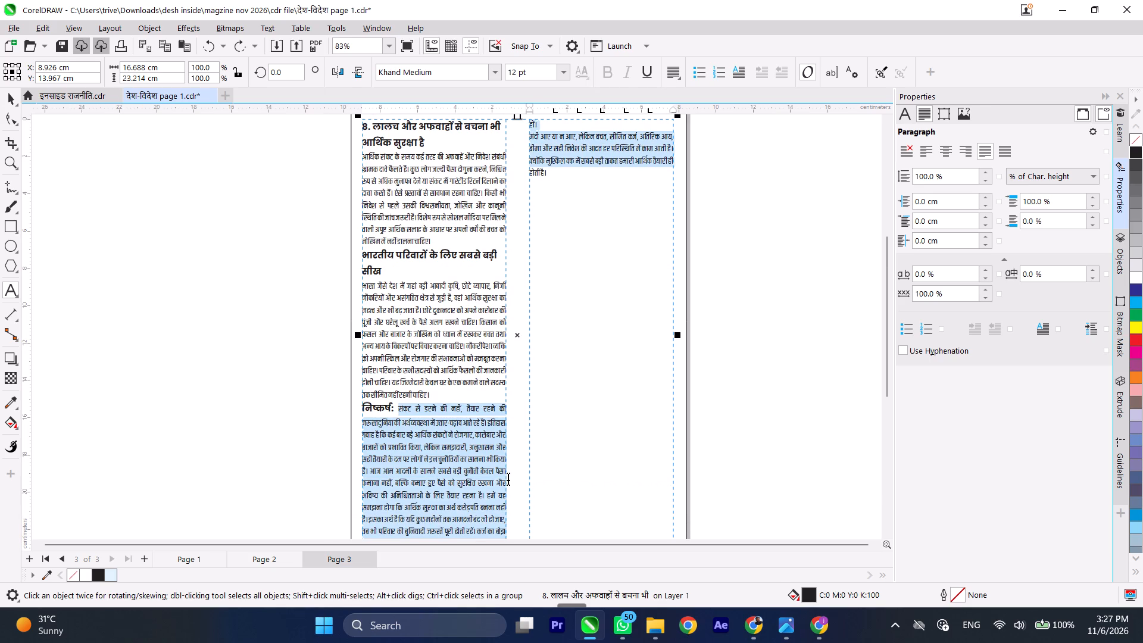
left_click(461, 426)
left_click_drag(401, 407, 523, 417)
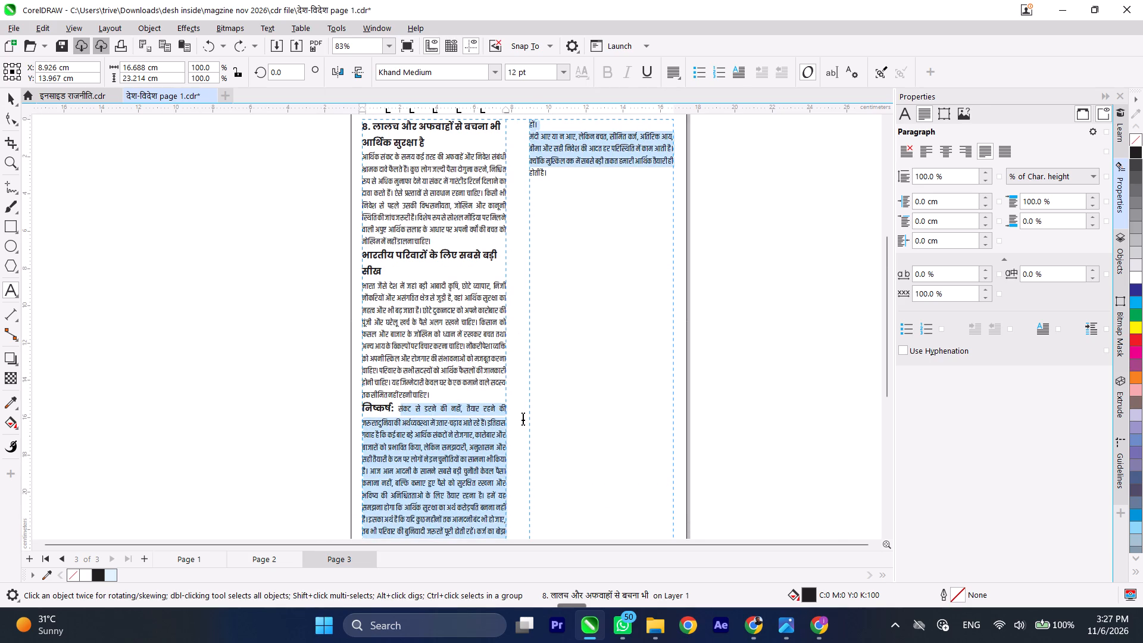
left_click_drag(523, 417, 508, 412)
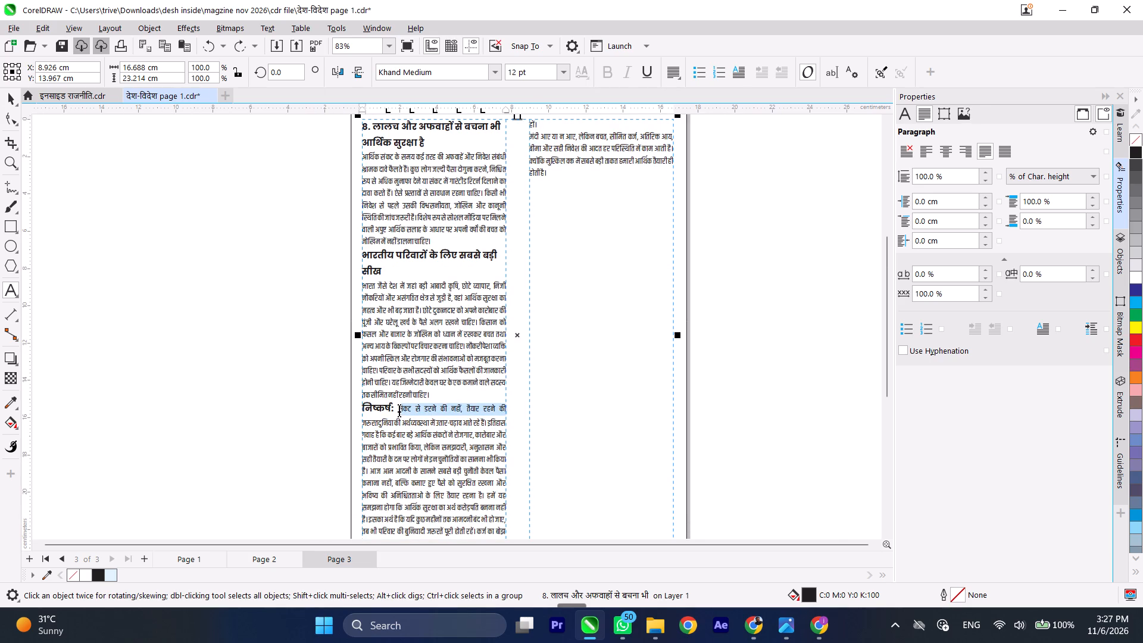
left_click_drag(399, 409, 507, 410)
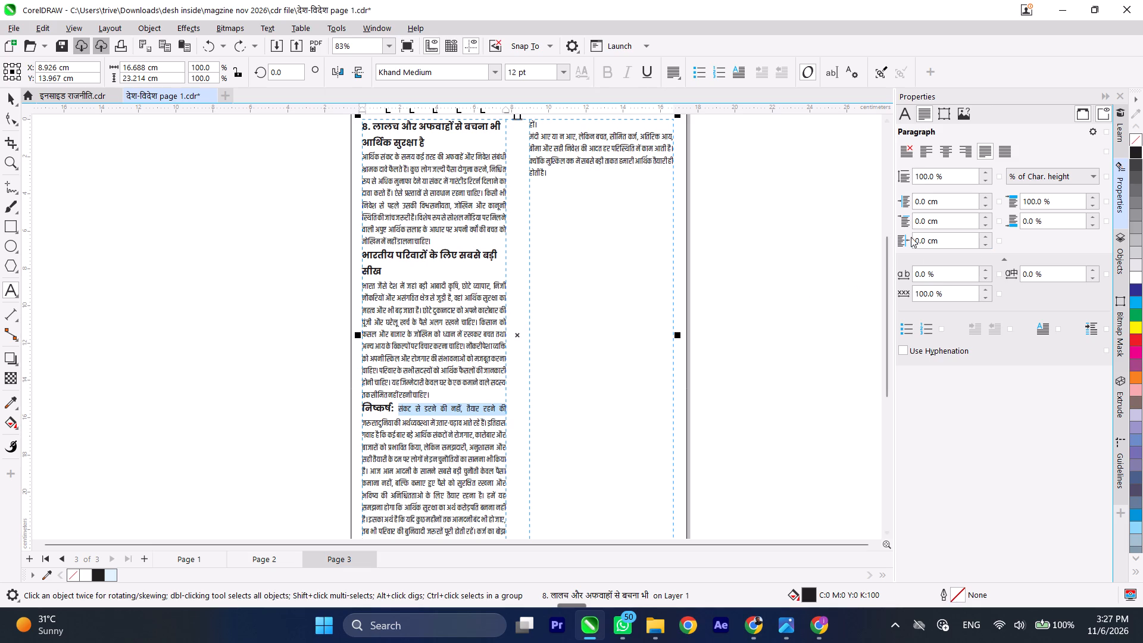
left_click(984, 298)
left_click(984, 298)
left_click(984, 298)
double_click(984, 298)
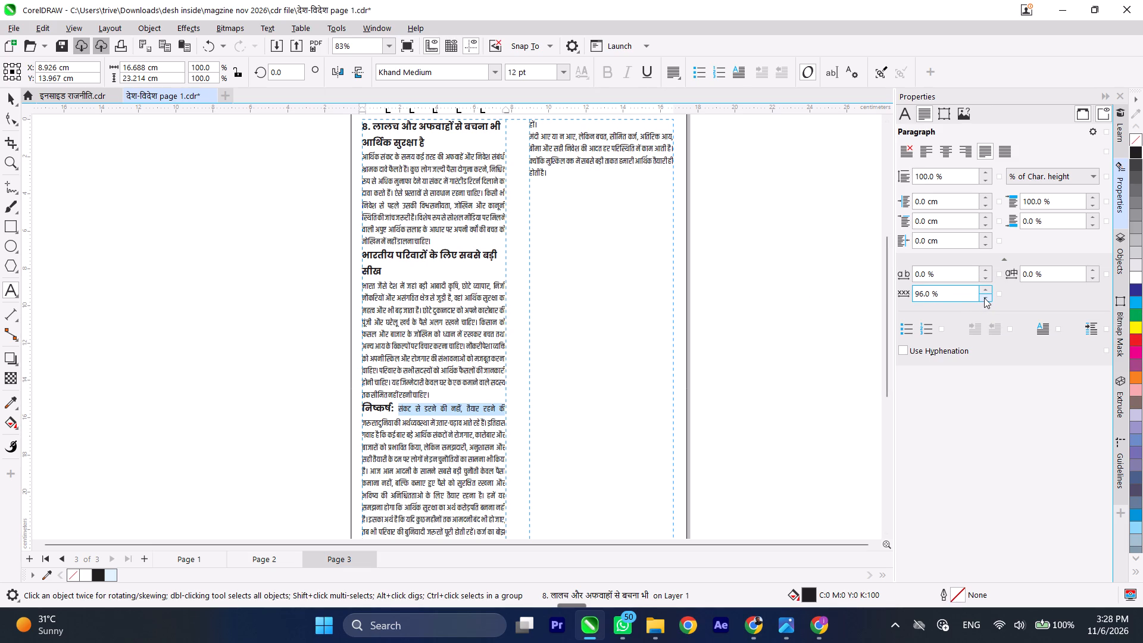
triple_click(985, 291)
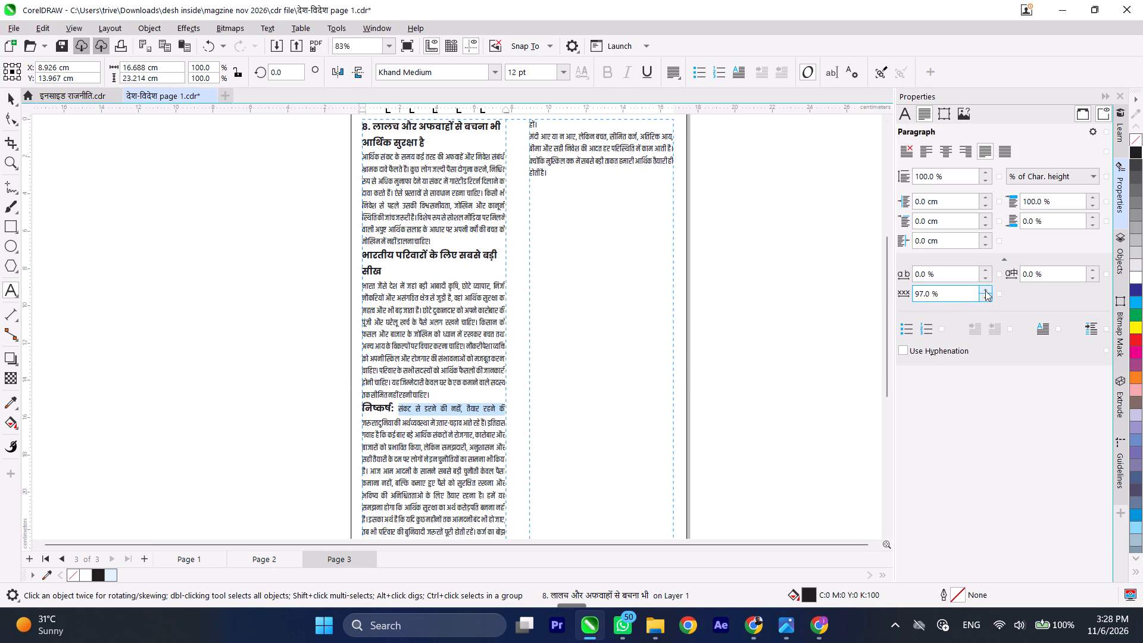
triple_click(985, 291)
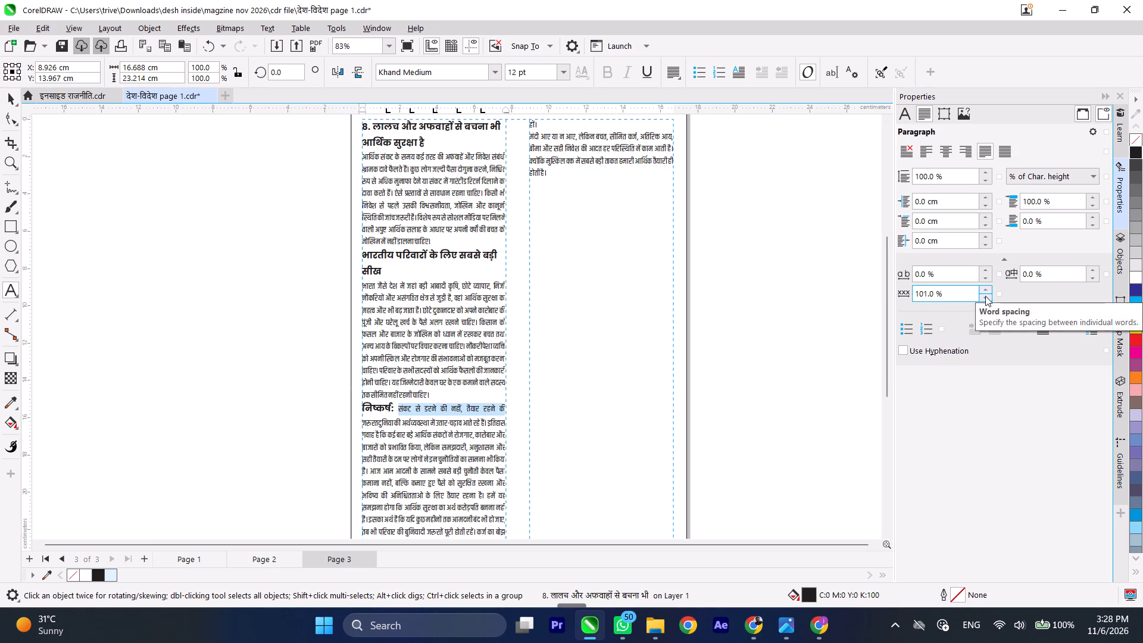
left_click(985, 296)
Tighten the character spacing of the first-line text after "निष्कर्ष:" to -14%, then deselect the frame and check the column.
triple_click(983, 276)
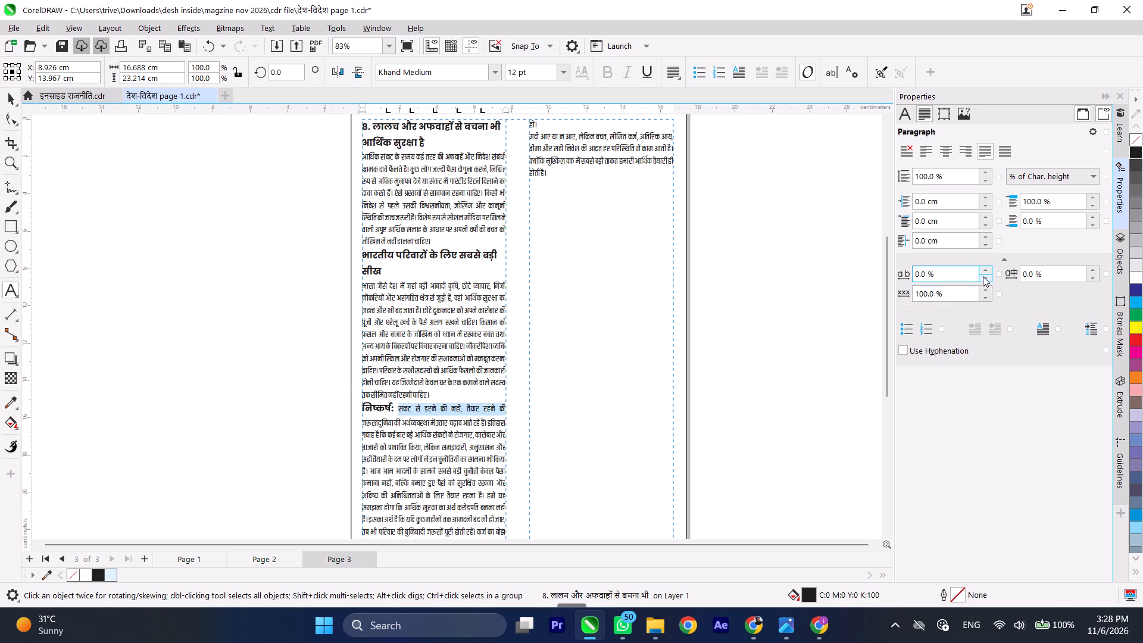
triple_click(983, 276)
left_click(983, 276)
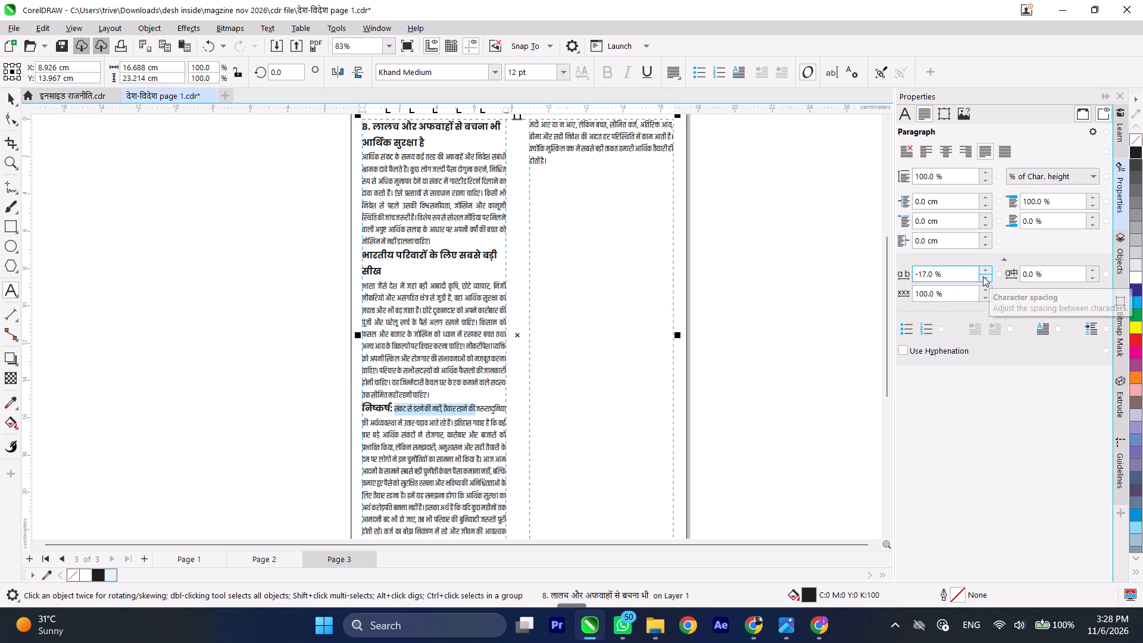
left_click(983, 271)
left_click(983, 271)
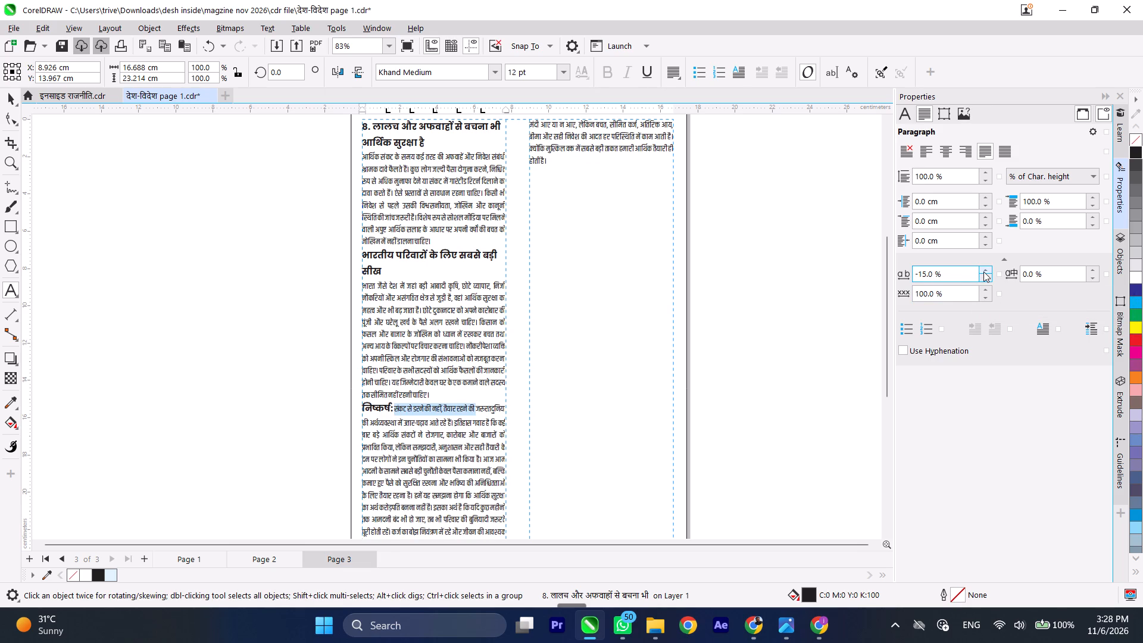
left_click(983, 271)
left_click(983, 271)
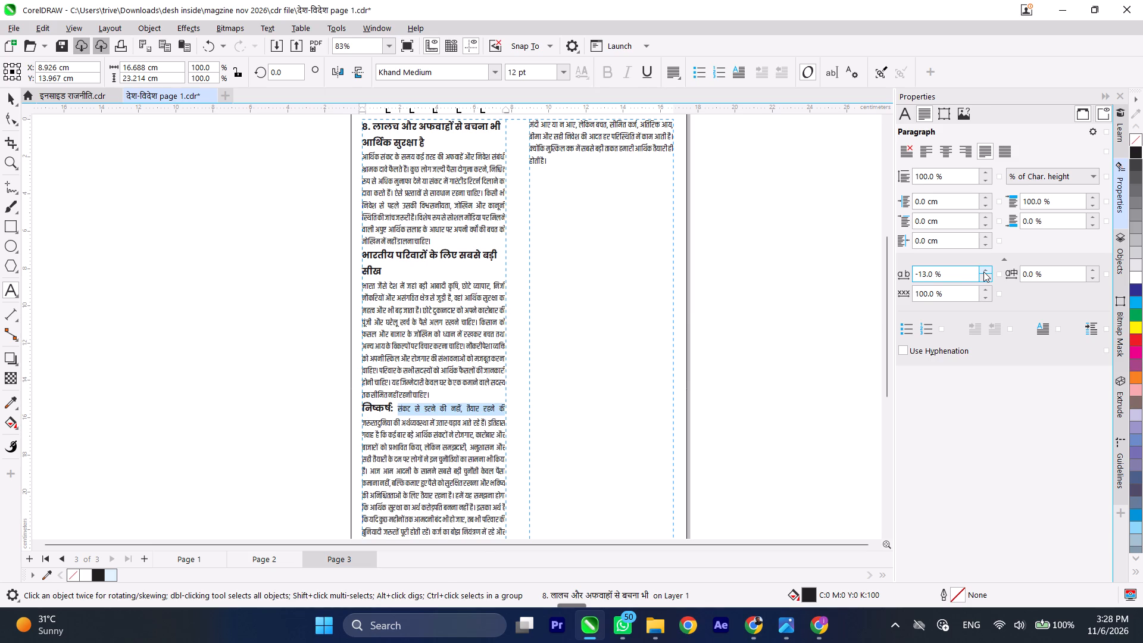
left_click(984, 281)
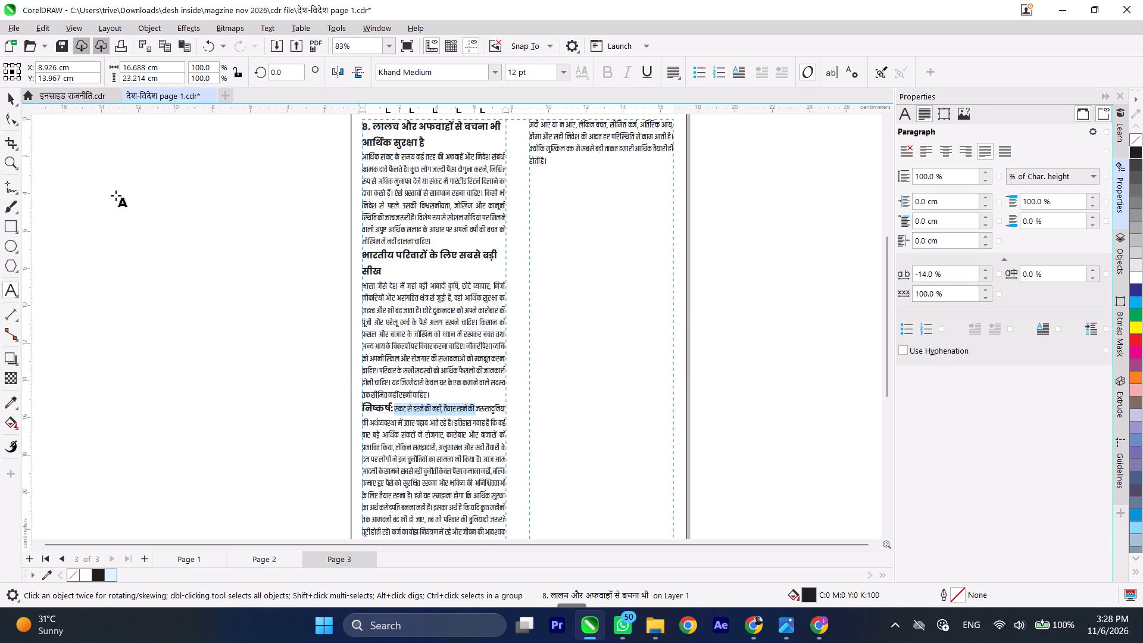
left_click(17, 101)
left_click(145, 242)
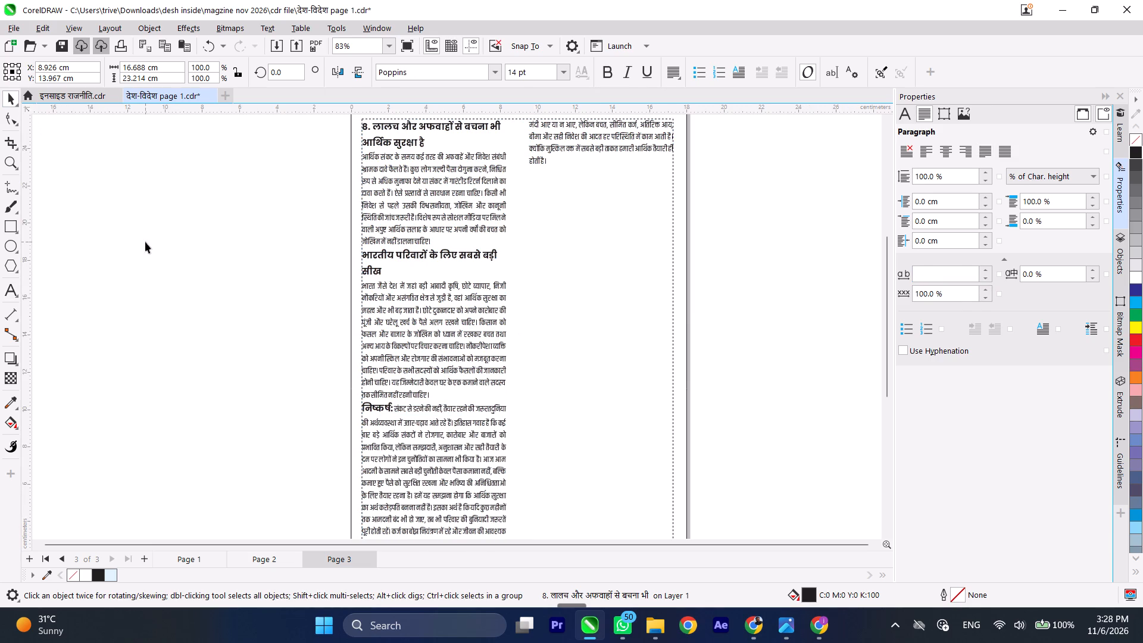
scroll(516, 416, "down", 2)
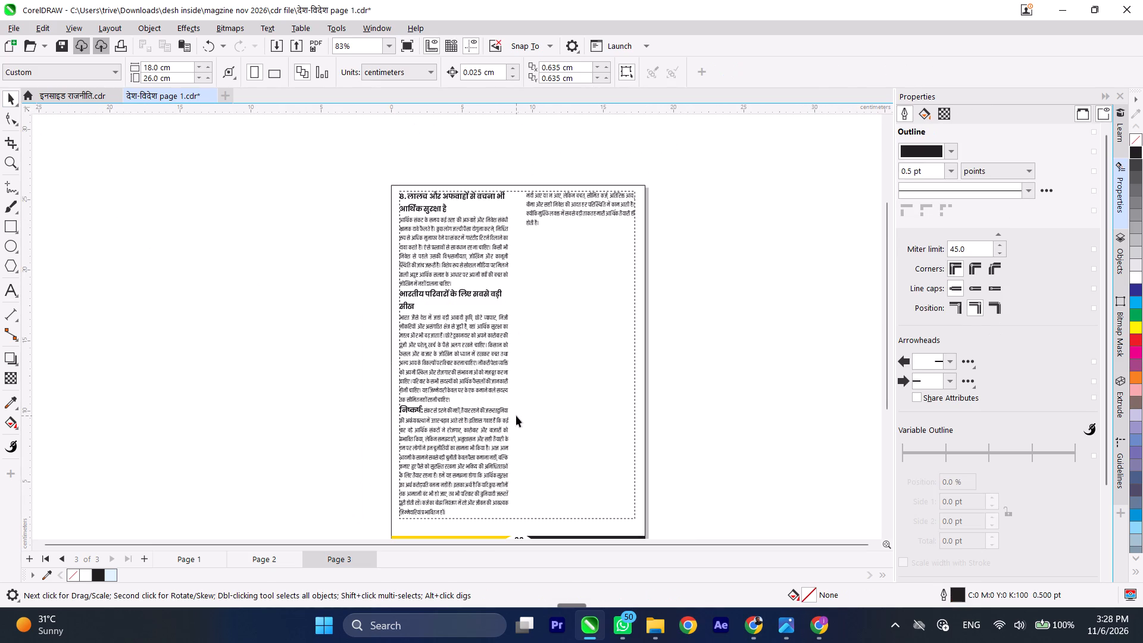
scroll(516, 416, "up", 1)
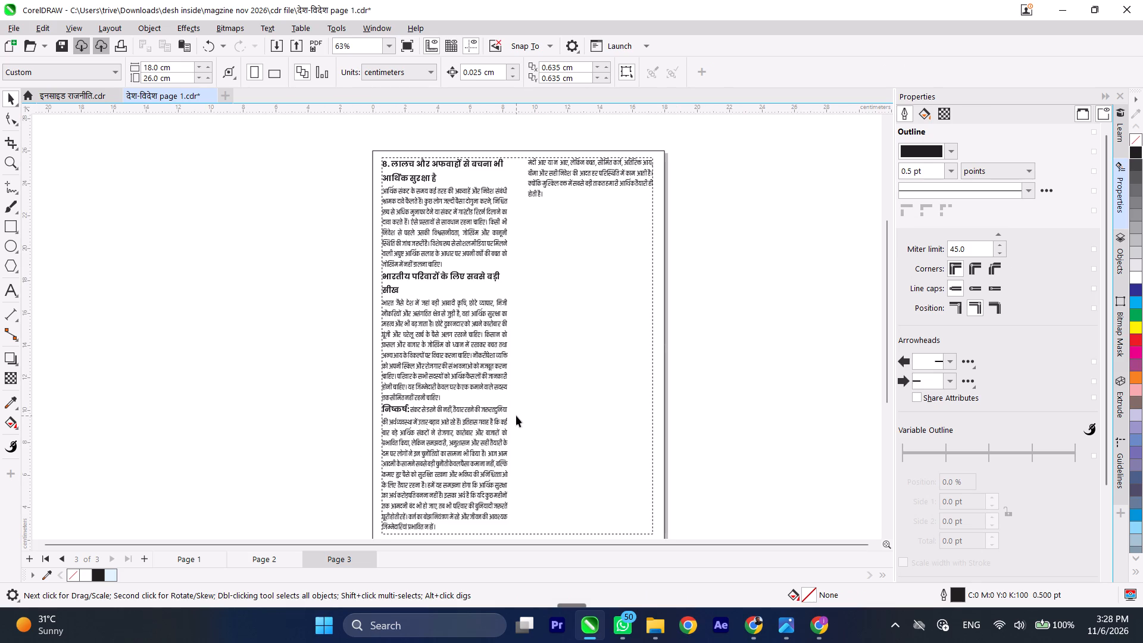
scroll(516, 416, "down", 1)
scroll(522, 454, "up", 2)
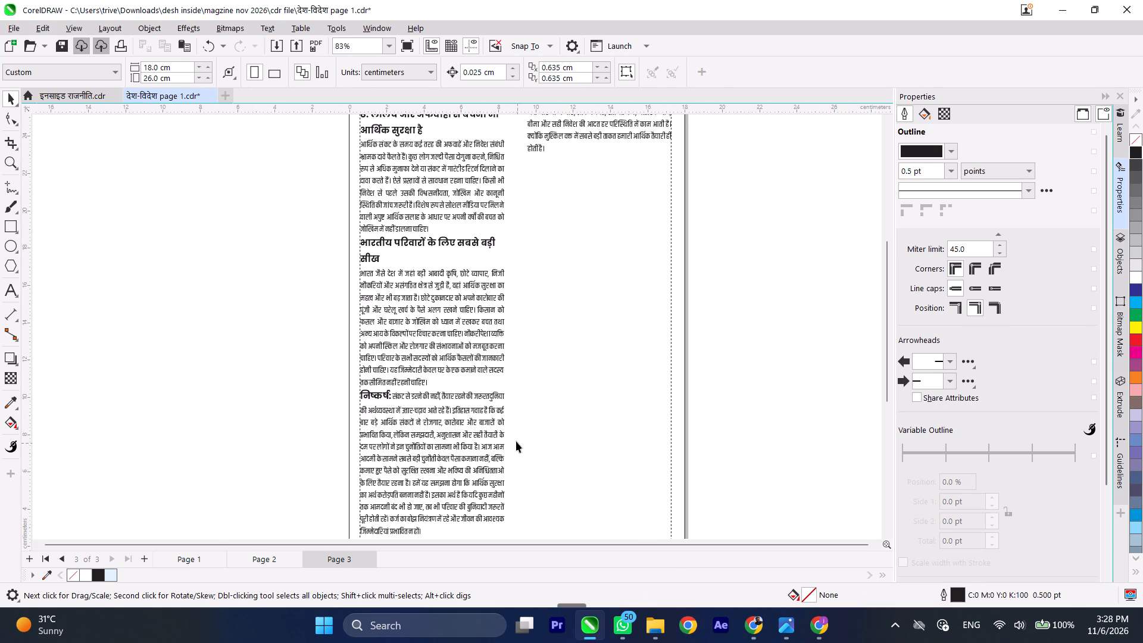
scroll(500, 326, "down", 1)
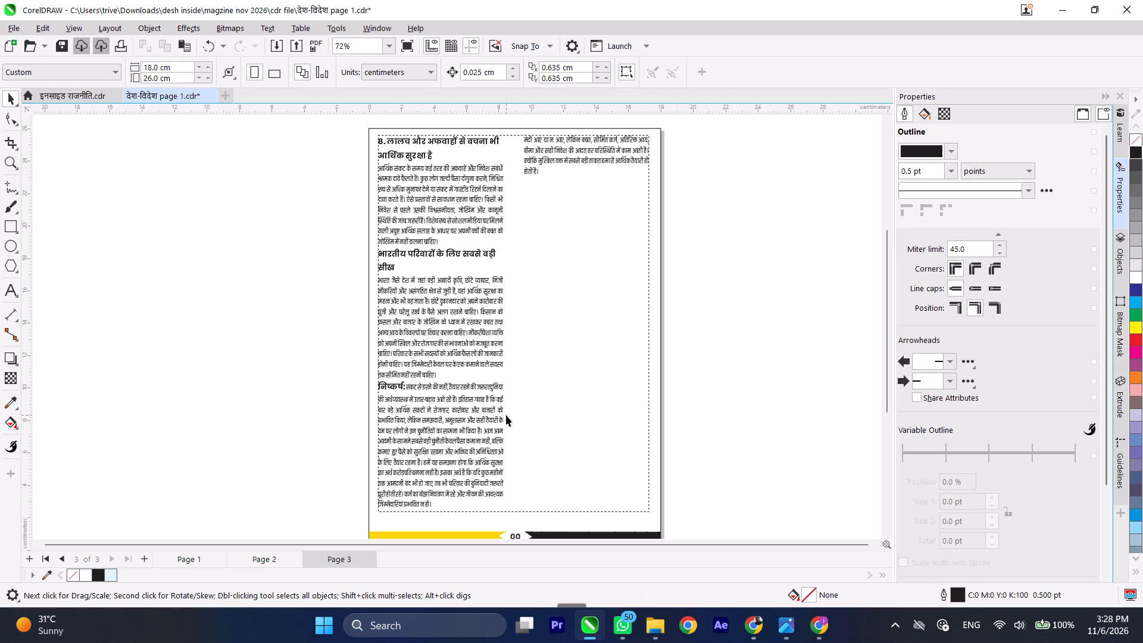
left_click(829, 627)
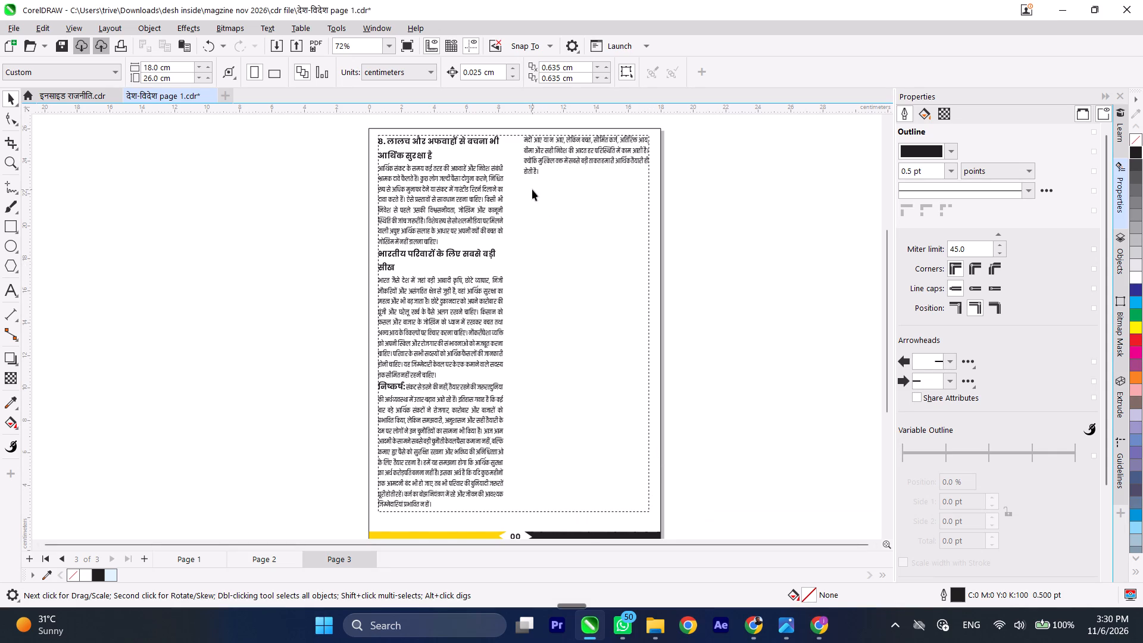
scroll(532, 189, "up", 1)
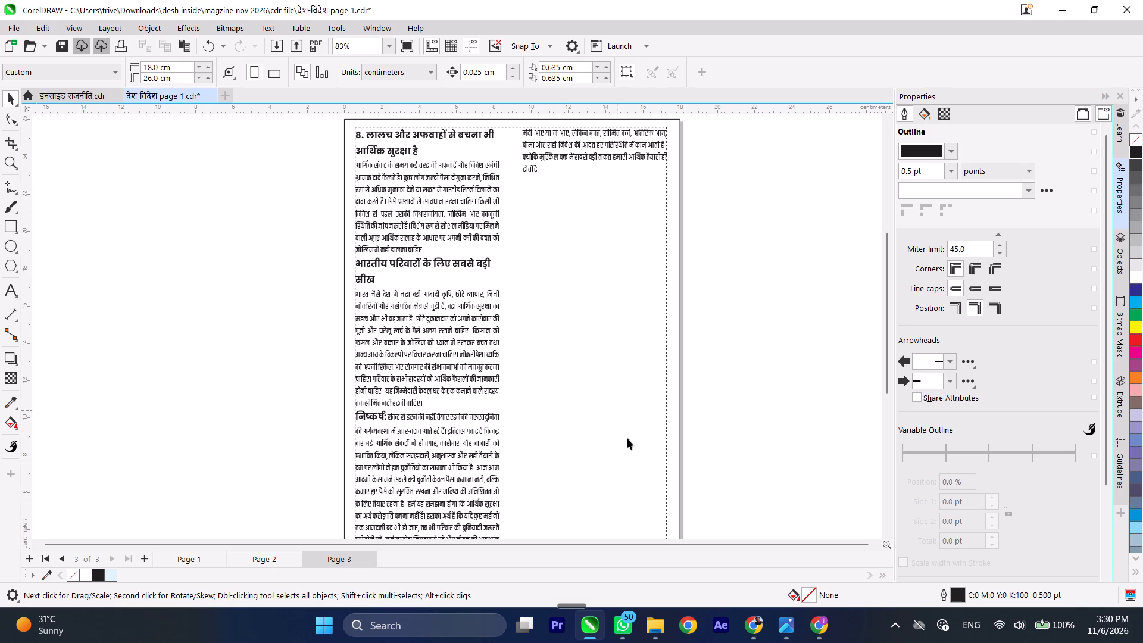
Switch to the Pinterest page in the other Chrome window and search for "business" instead of "democracy day design".
left_click(760, 633)
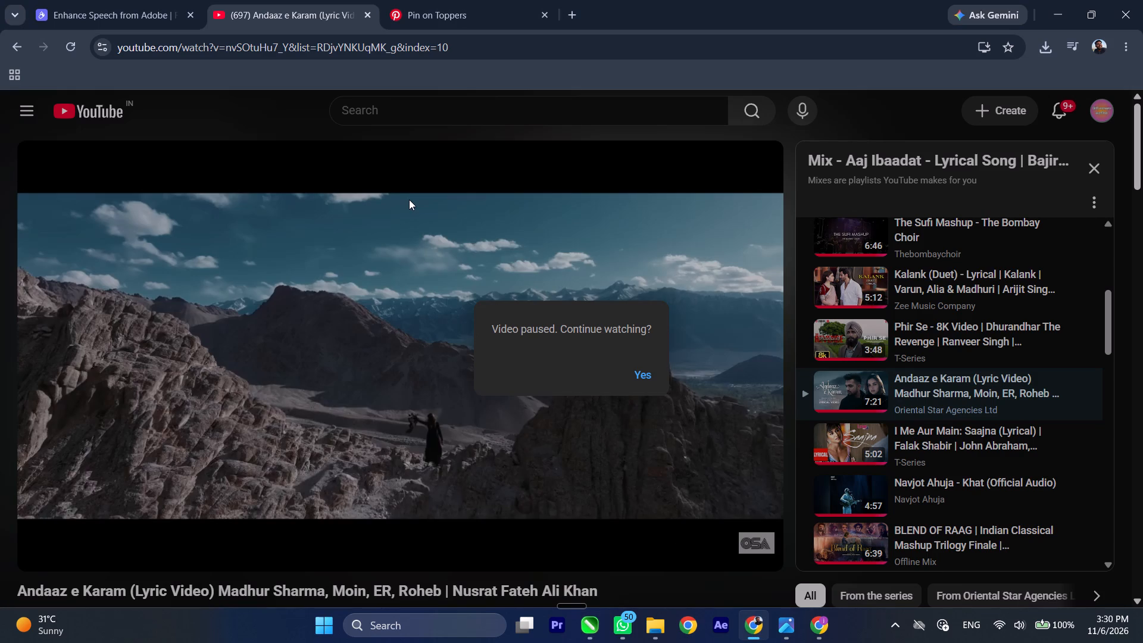
left_click(433, 18)
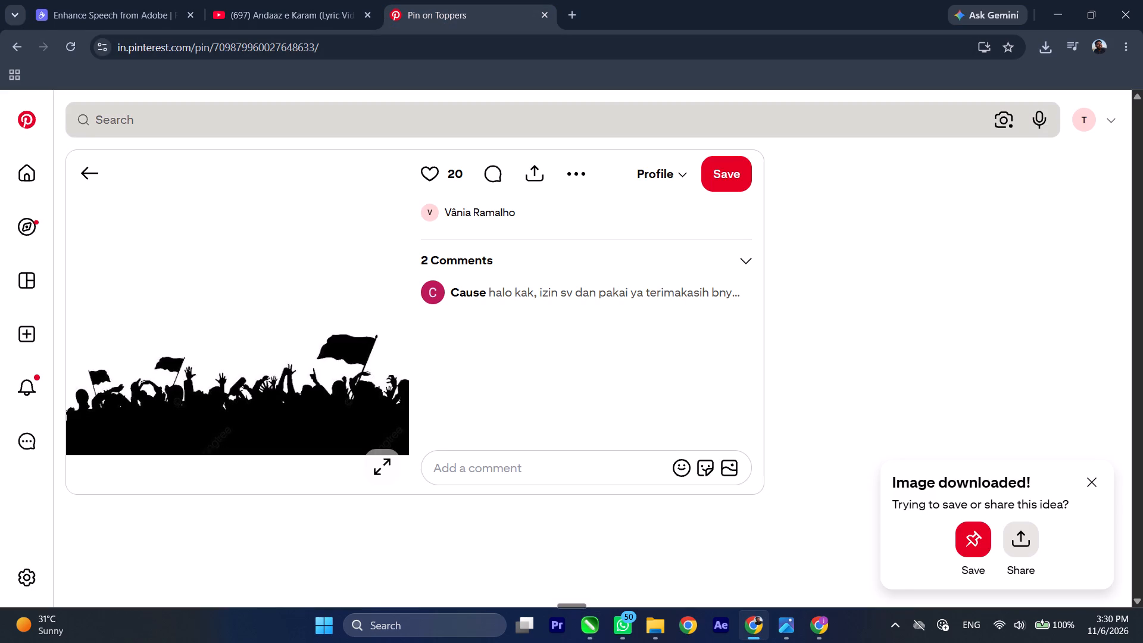
left_click(88, 170)
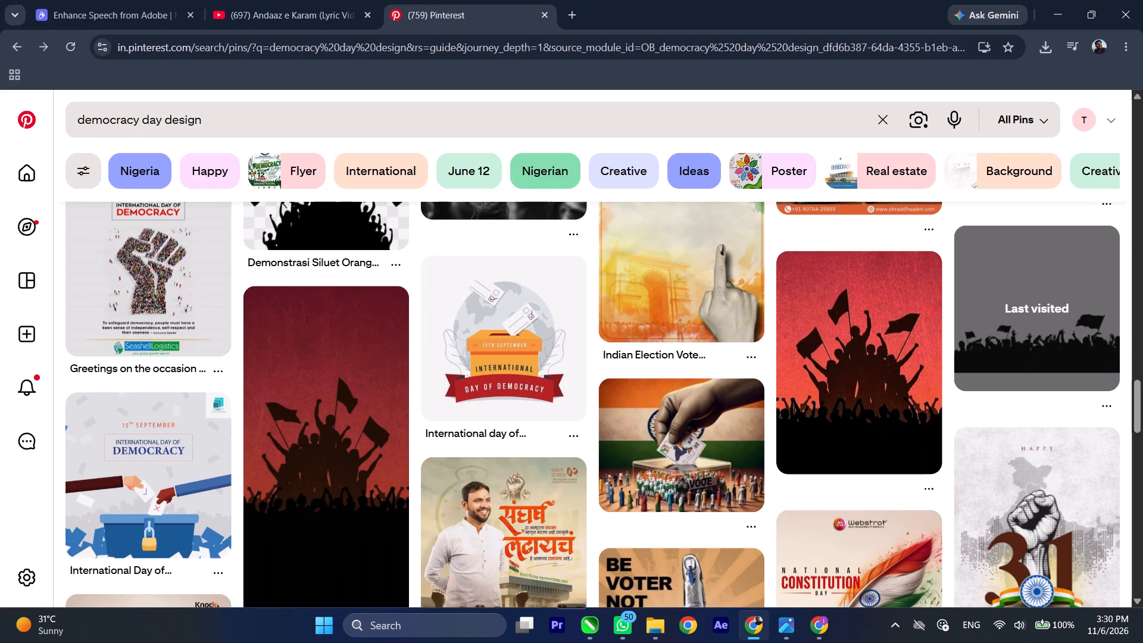
left_click_drag(214, 123, 51, 139)
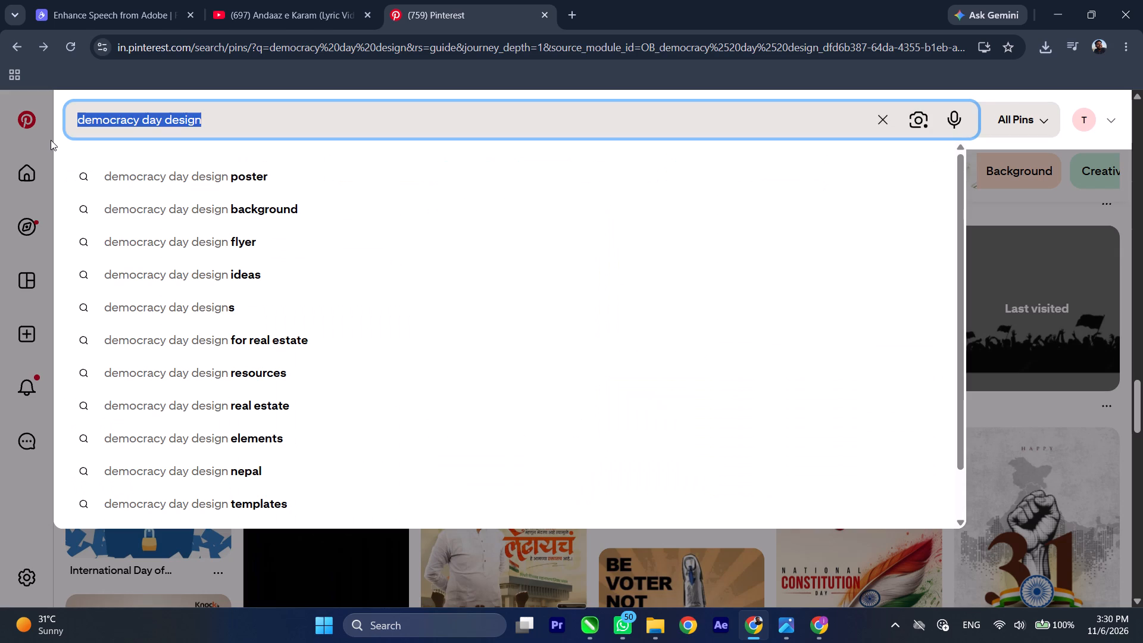
type("business")
key("Return")
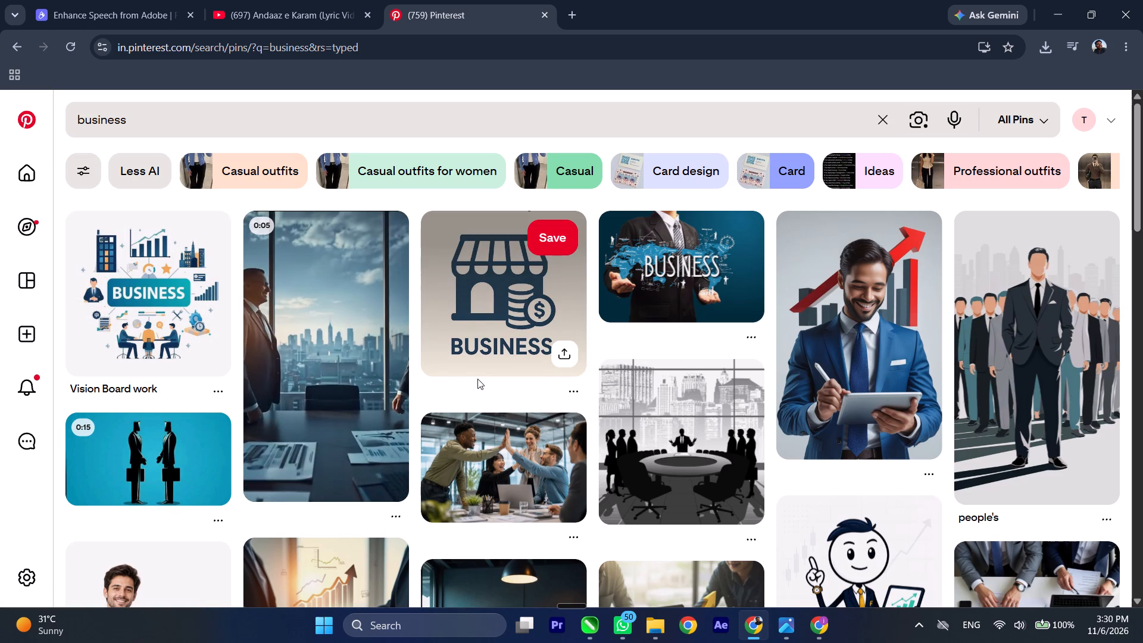
Browse the business results, open the office team high-five picture and look through its related images.
scroll(477, 379, "down", 2)
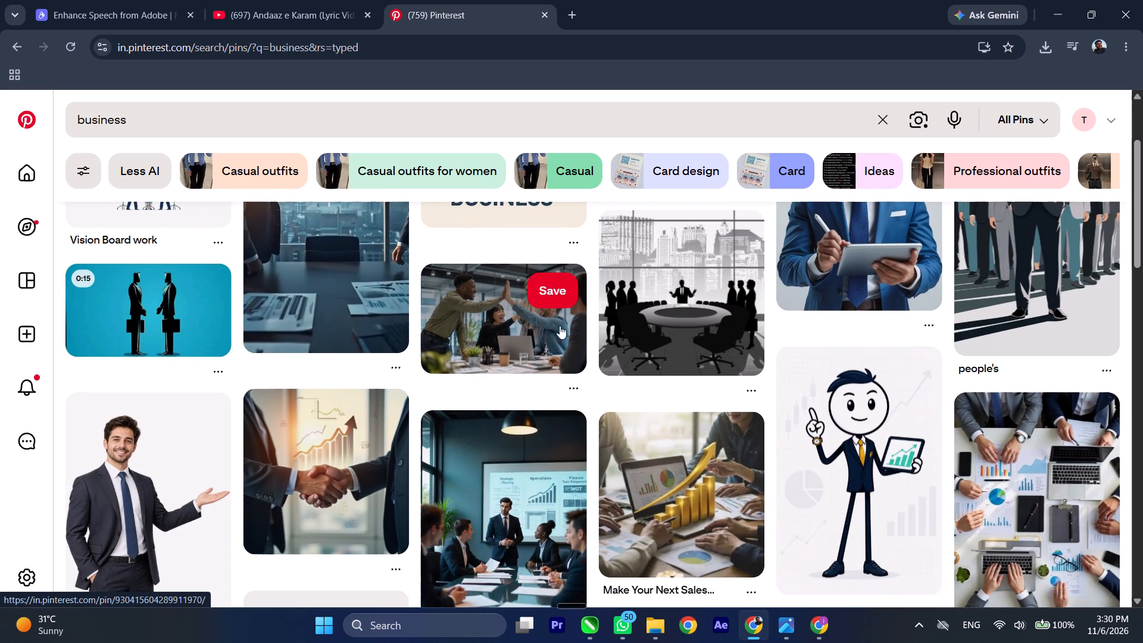
left_click(510, 336)
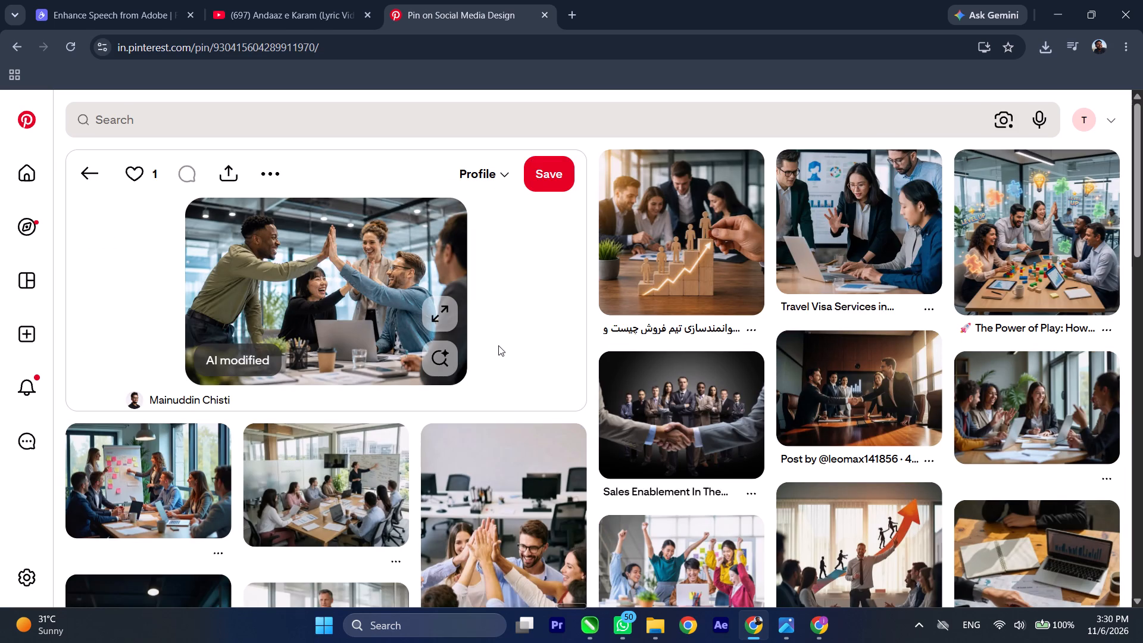
scroll(498, 345, "down", 2)
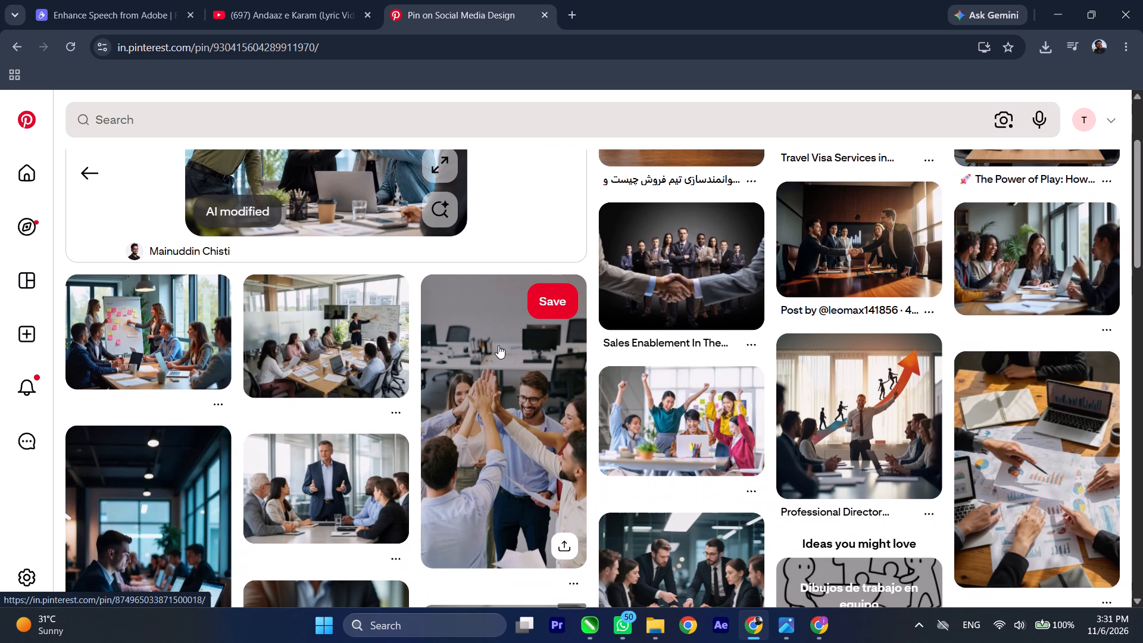
scroll(499, 344, "down", 1)
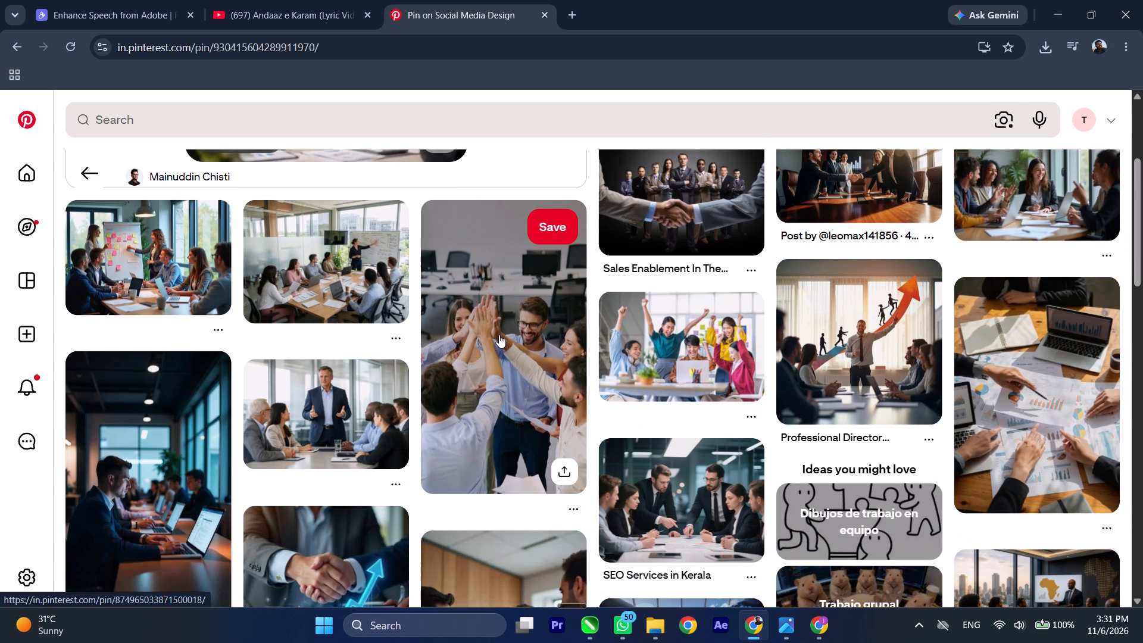
scroll(499, 335, "down", 1)
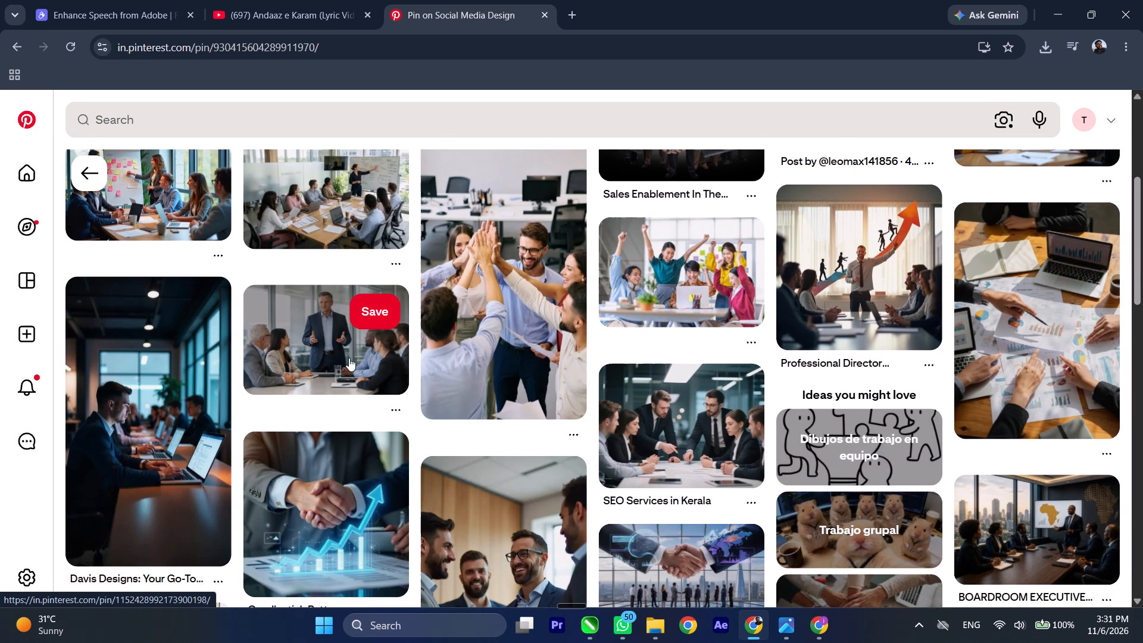
Open the picture of a suited man standing before a seated meeting and look through its related images.
left_click(348, 358)
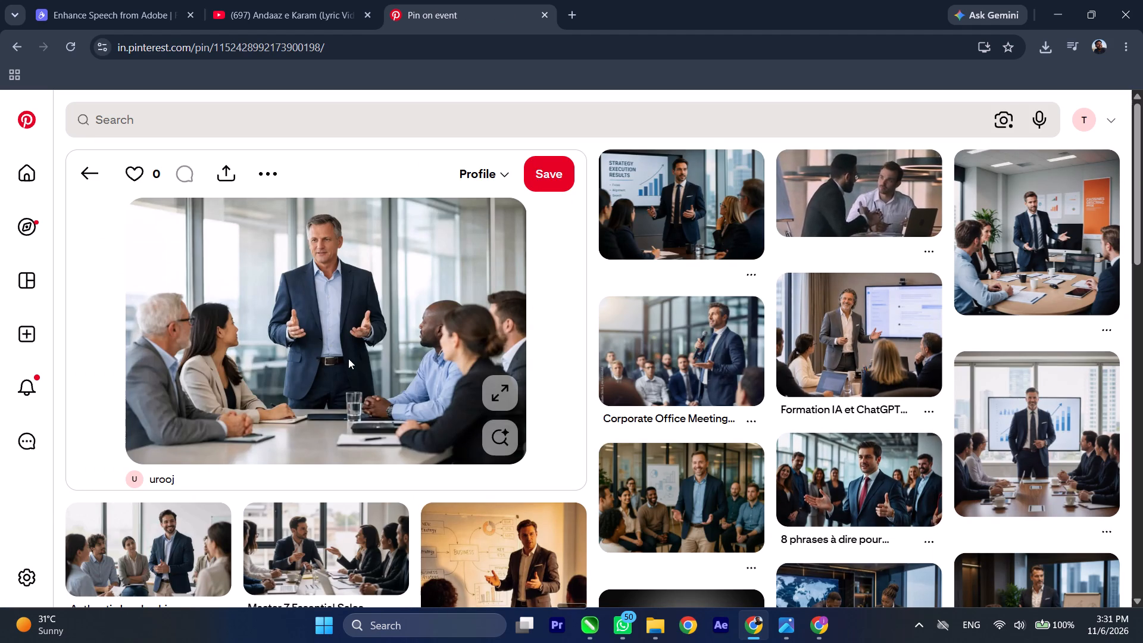
scroll(354, 360, "down", 2)
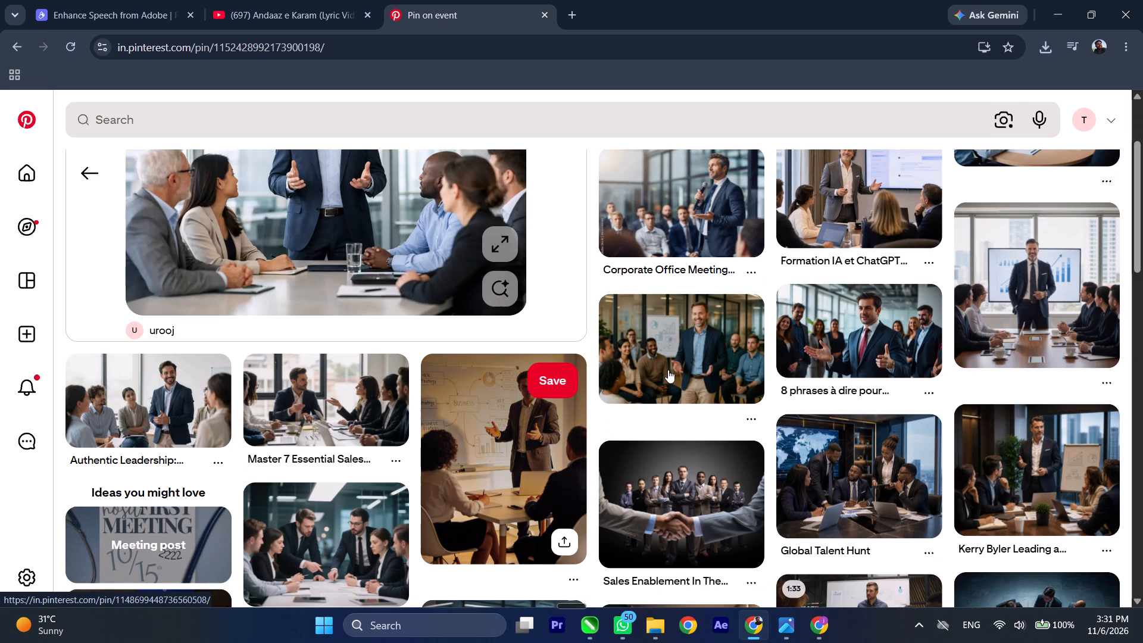
scroll(668, 370, "down", 2)
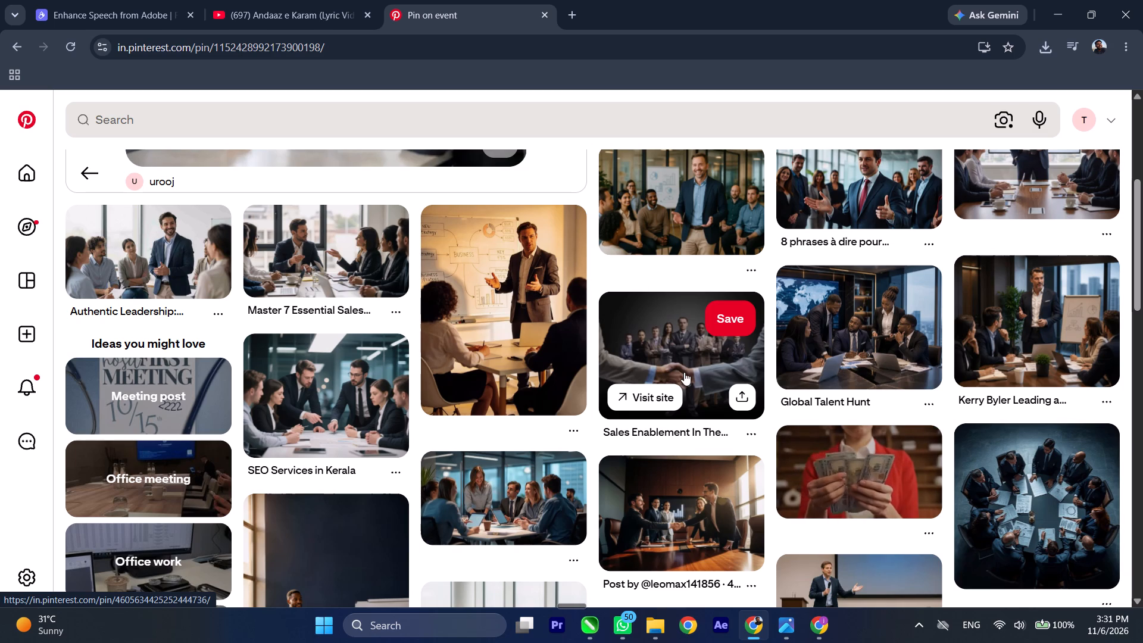
scroll(684, 372, "down", 2)
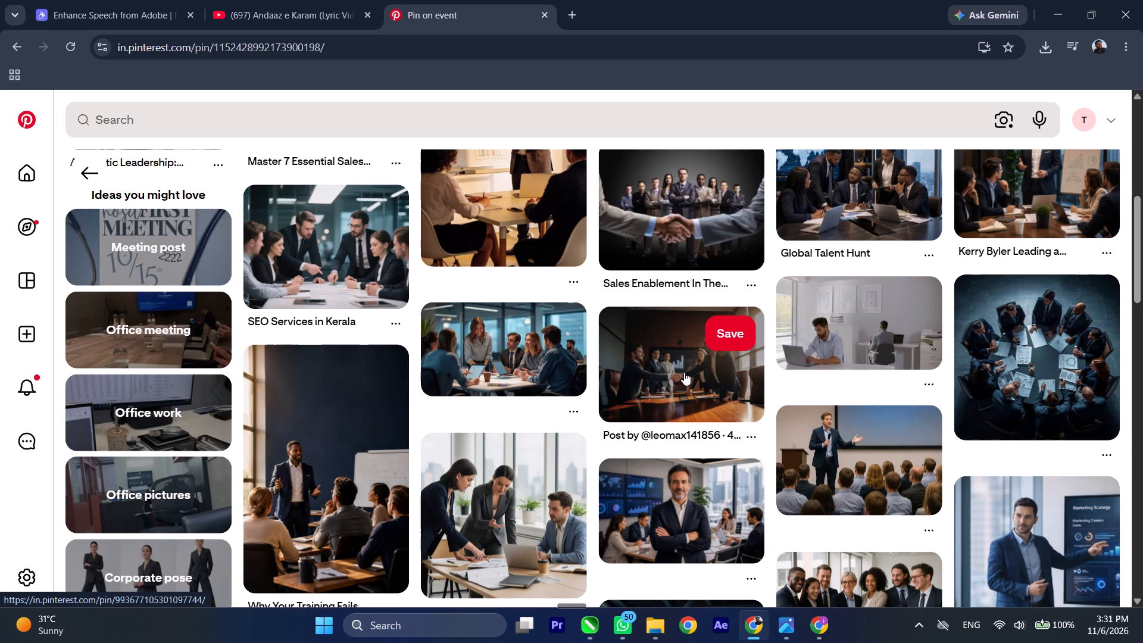
scroll(684, 372, "down", 1)
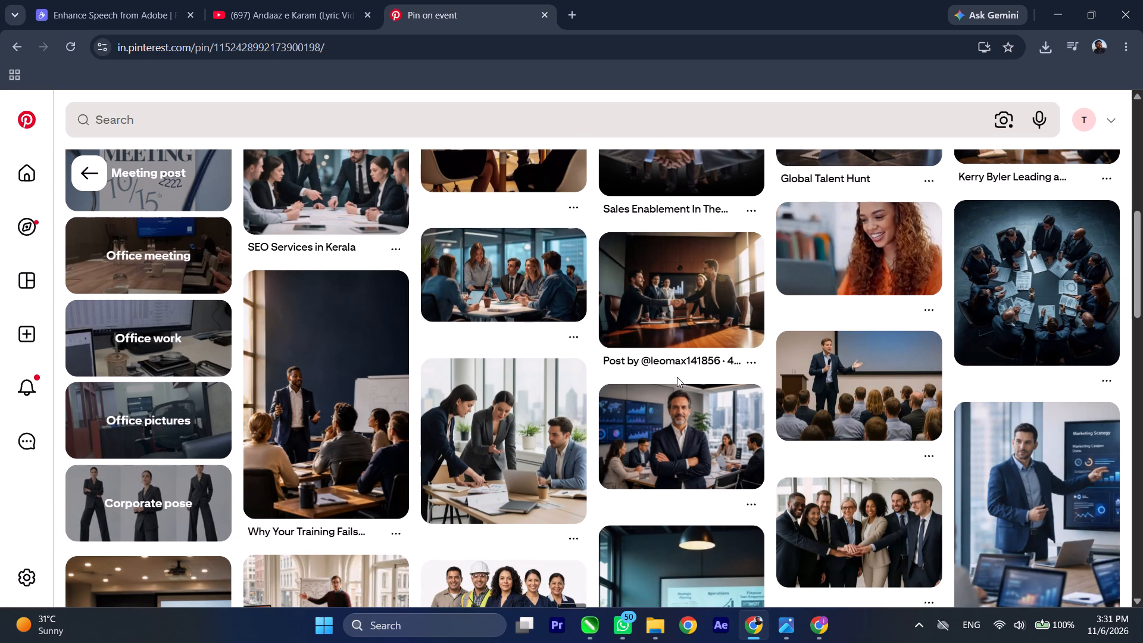
scroll(674, 373, "down", 2)
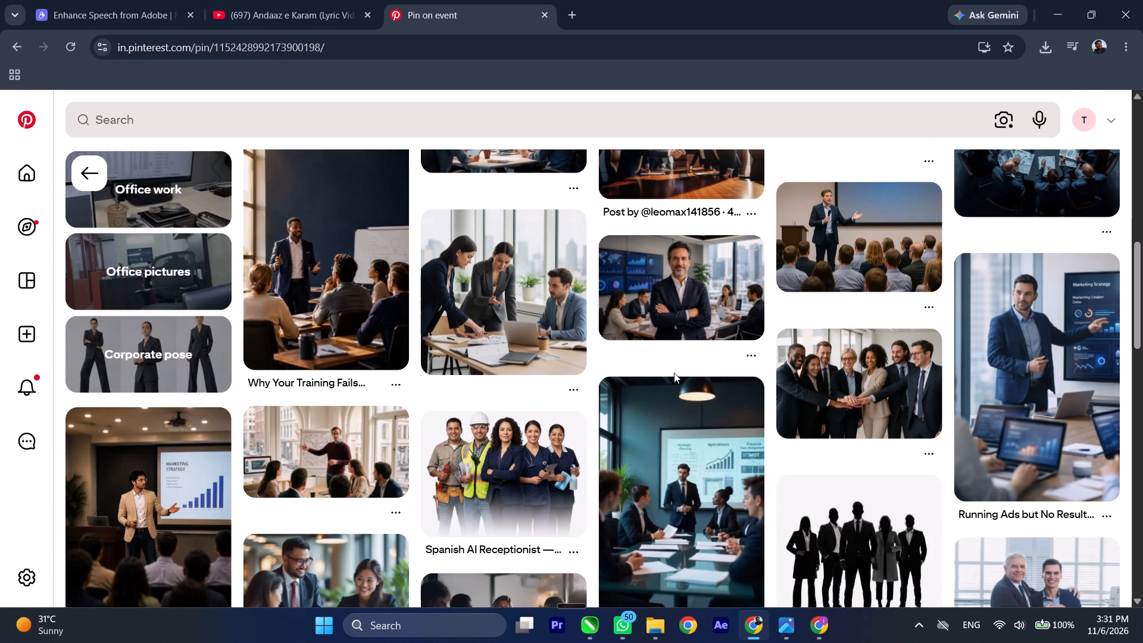
scroll(674, 373, "down", 3)
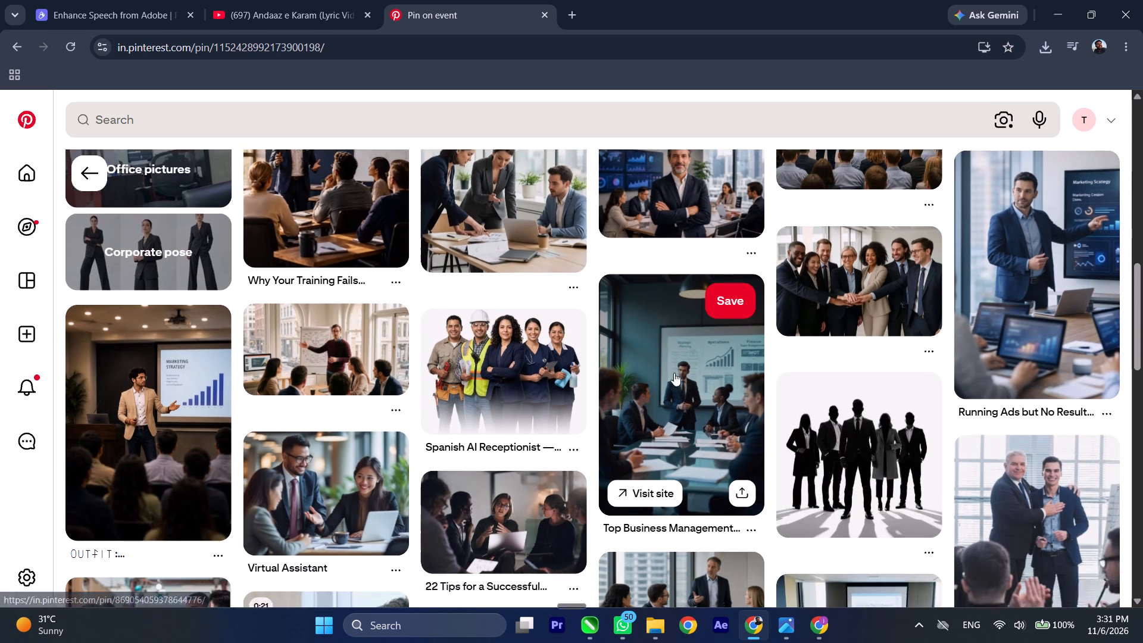
scroll(670, 368, "up", 2)
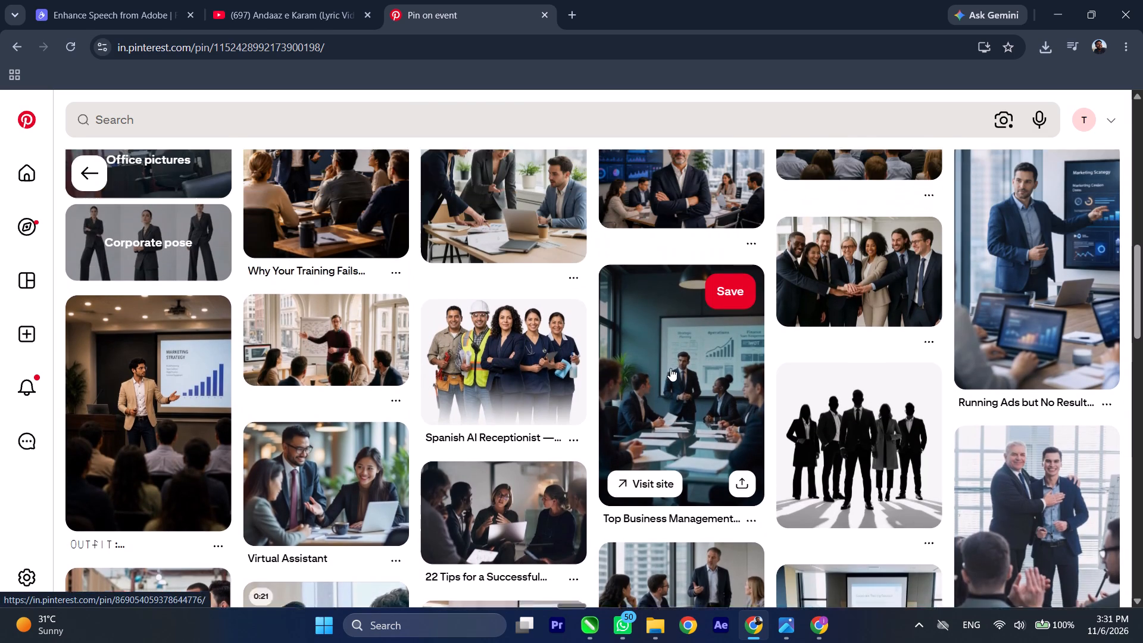
Open the picture of a business team stacking hands and look through its related images.
left_click(868, 354)
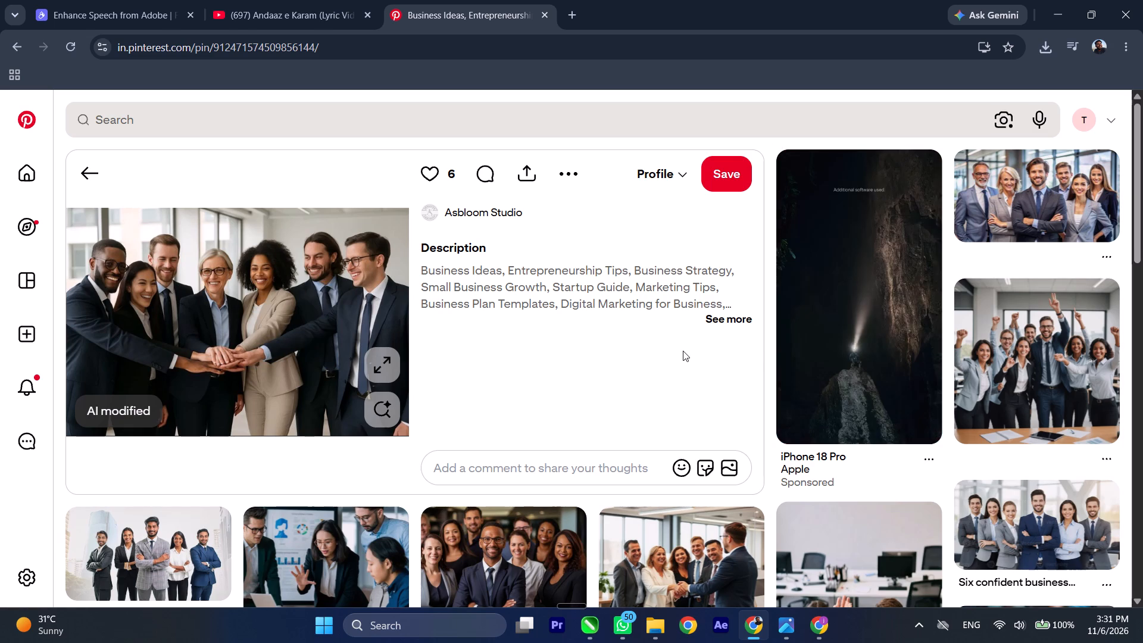
scroll(682, 351, "down", 1)
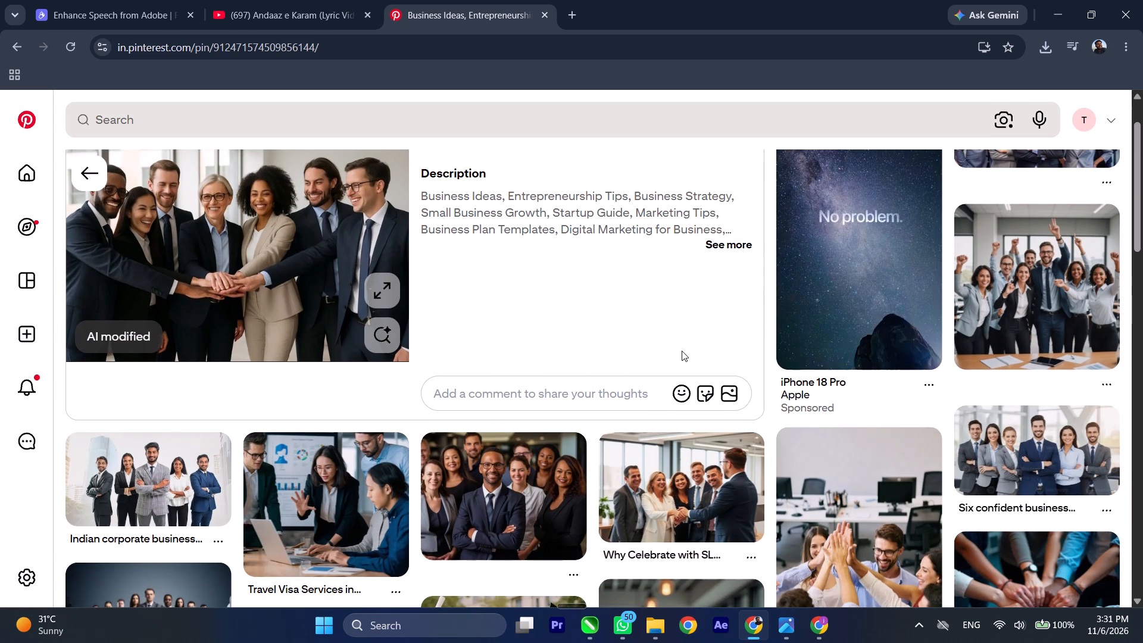
scroll(682, 351, "down", 2)
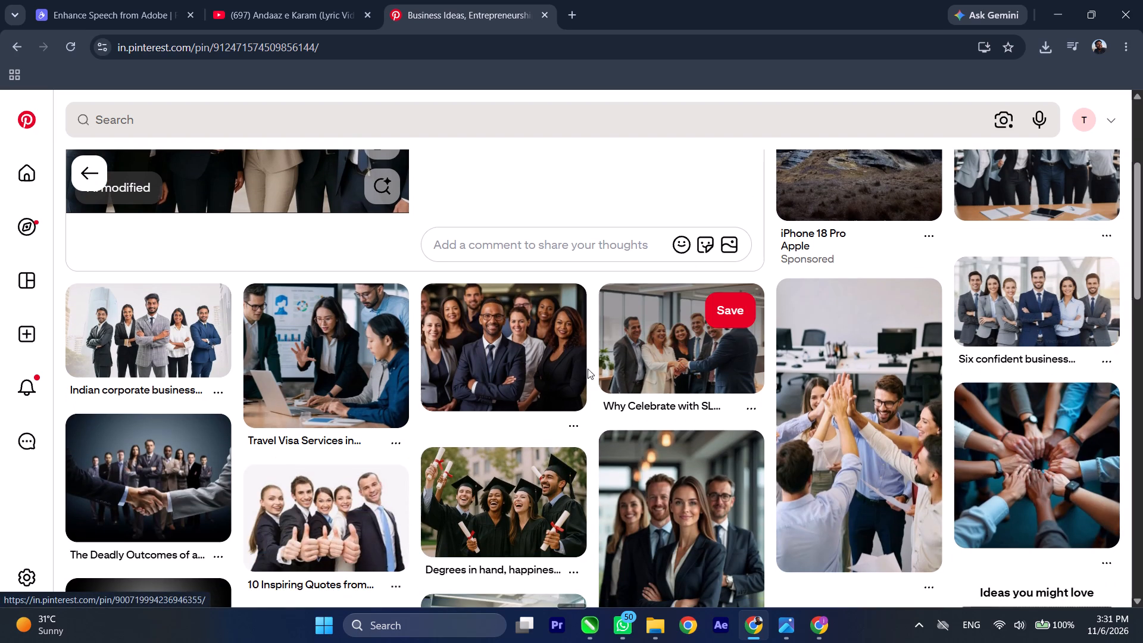
Open the "Indian corporate business team" picture, view the related five-person payroll team picture, and go back.
left_click(187, 344)
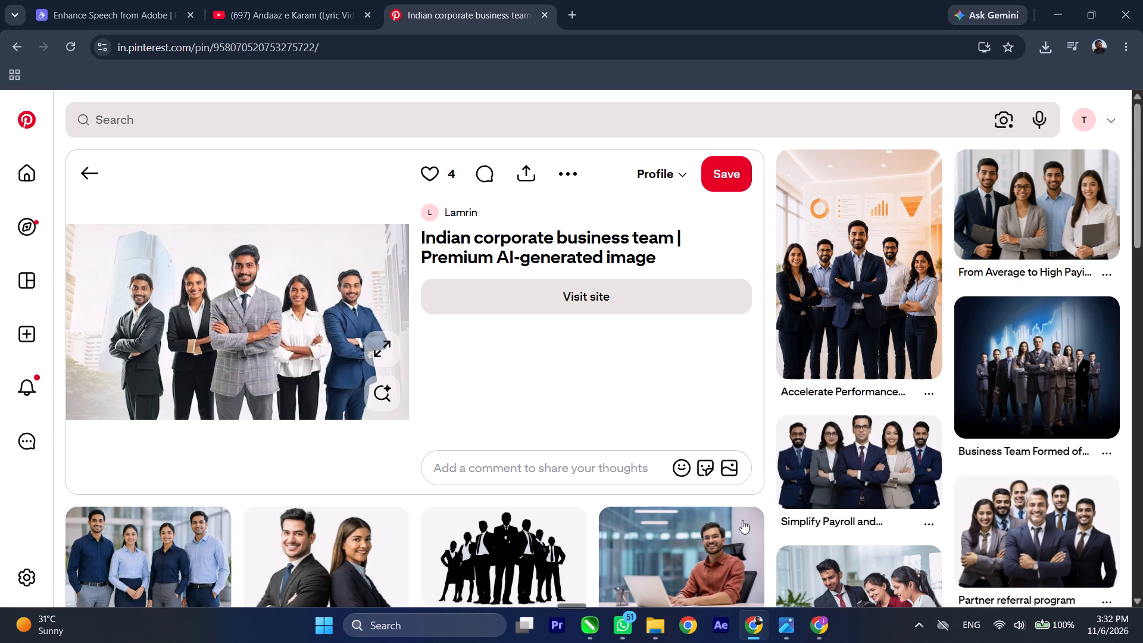
left_click(875, 467)
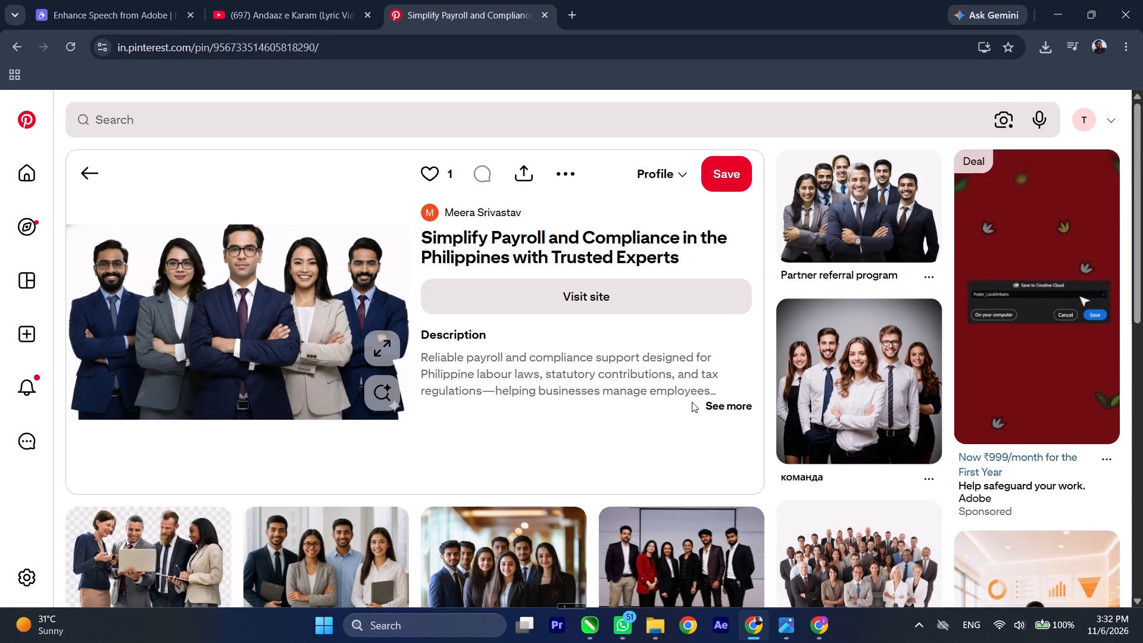
scroll(690, 383, "down", 1)
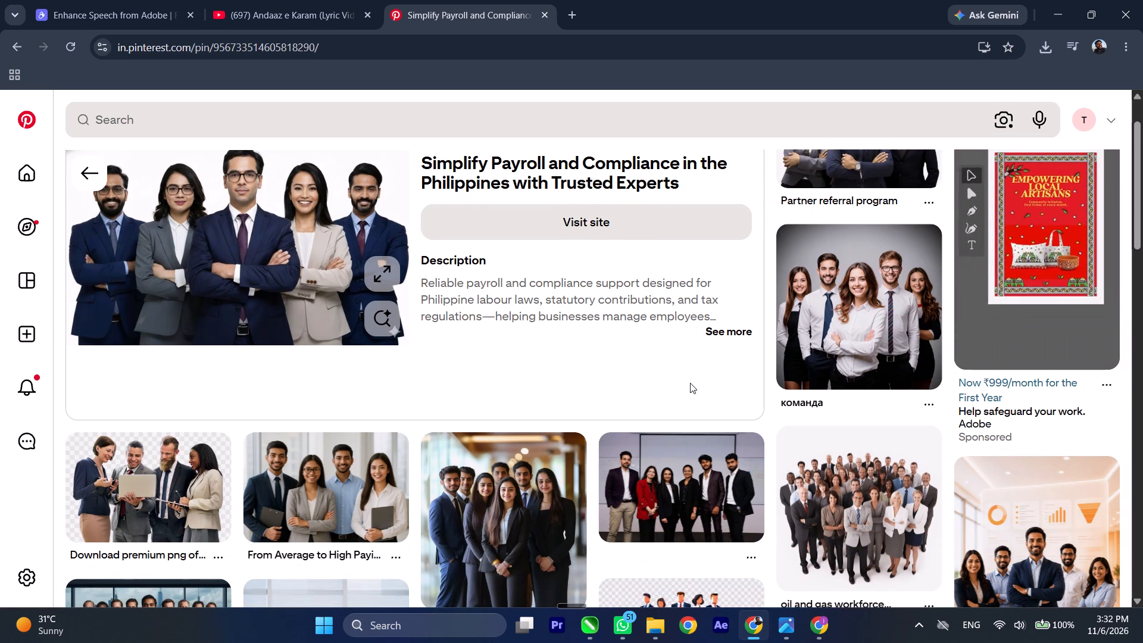
left_click(78, 163)
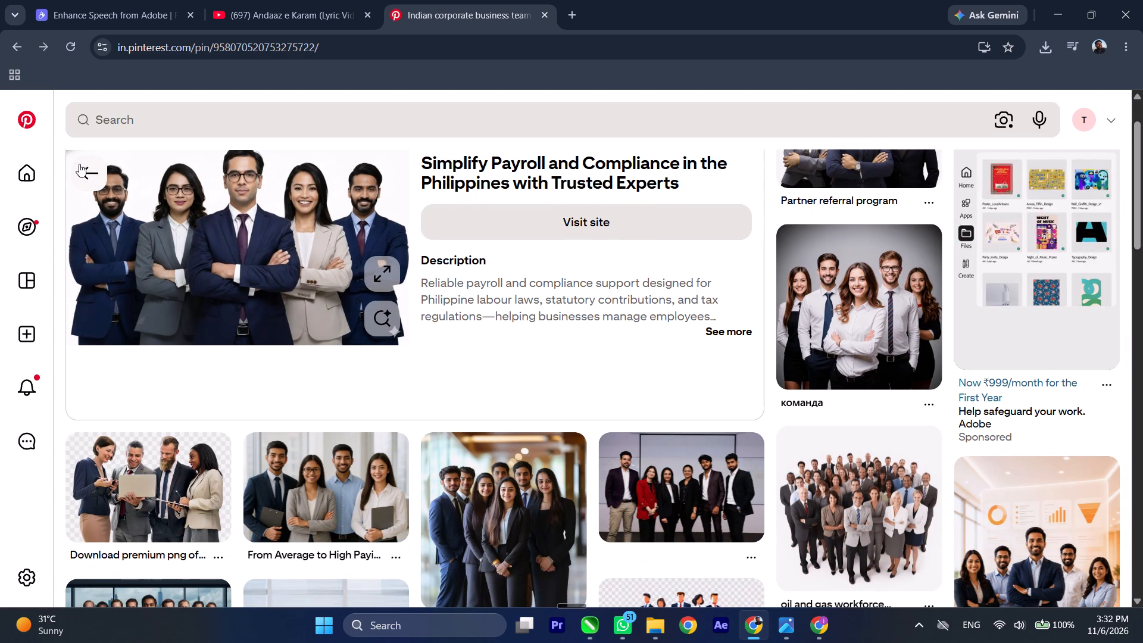
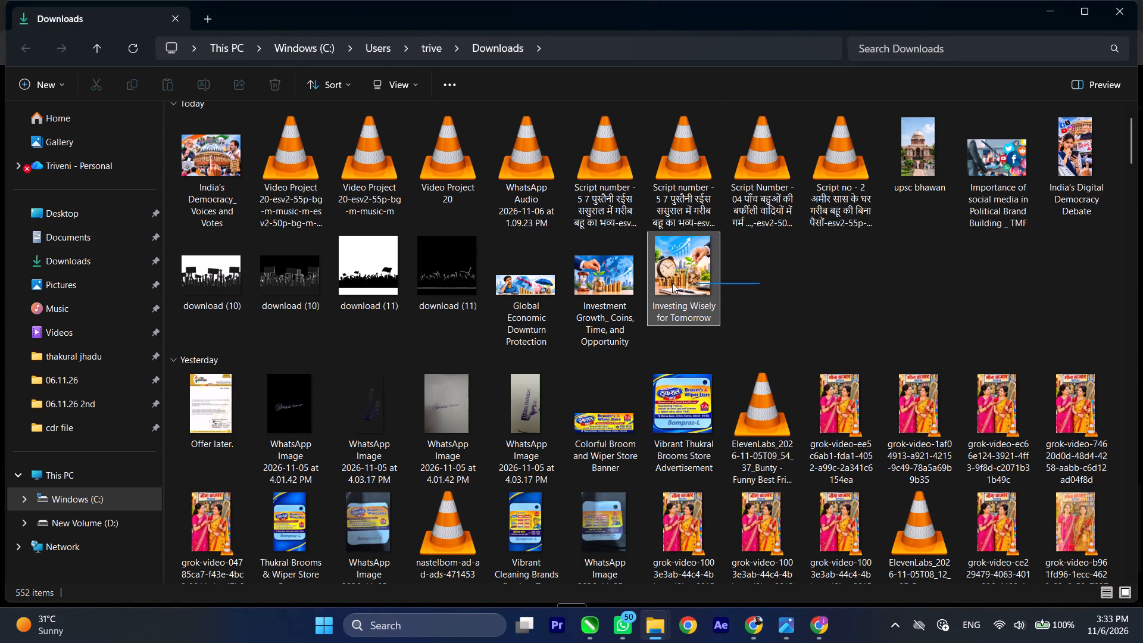
left_click_drag(672, 283, 627, 283)
left_click_drag(614, 274, 588, 633)
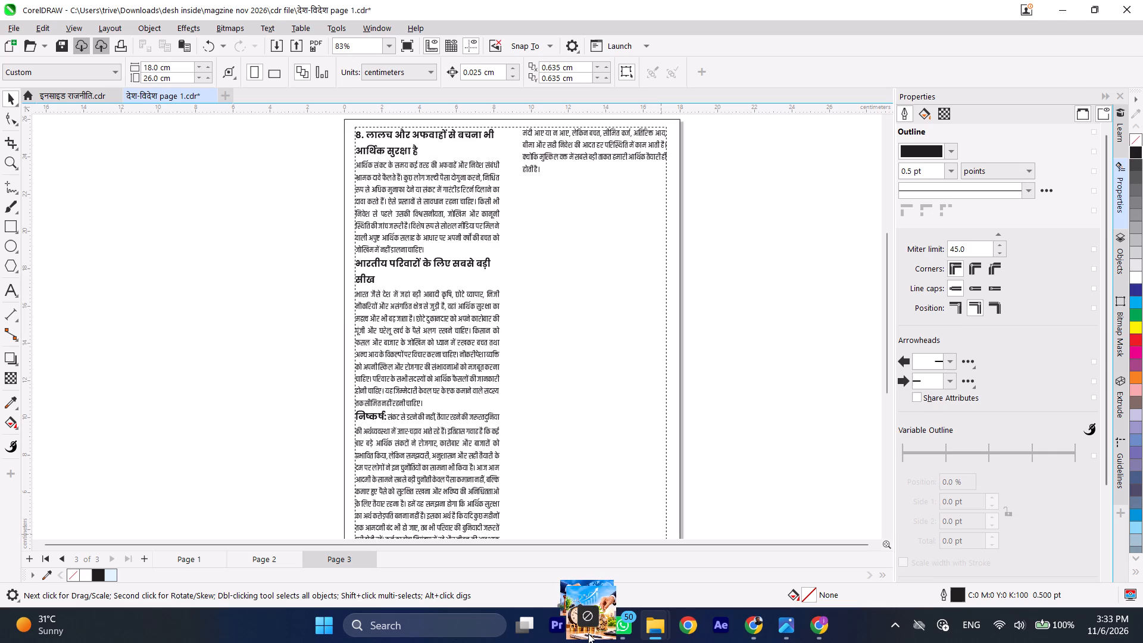
left_click_drag(588, 633, 163, 314)
Separate the overlapping images, placing the alarm clock one right of the page and the hourglass one left of it.
scroll(385, 354, "down", 4)
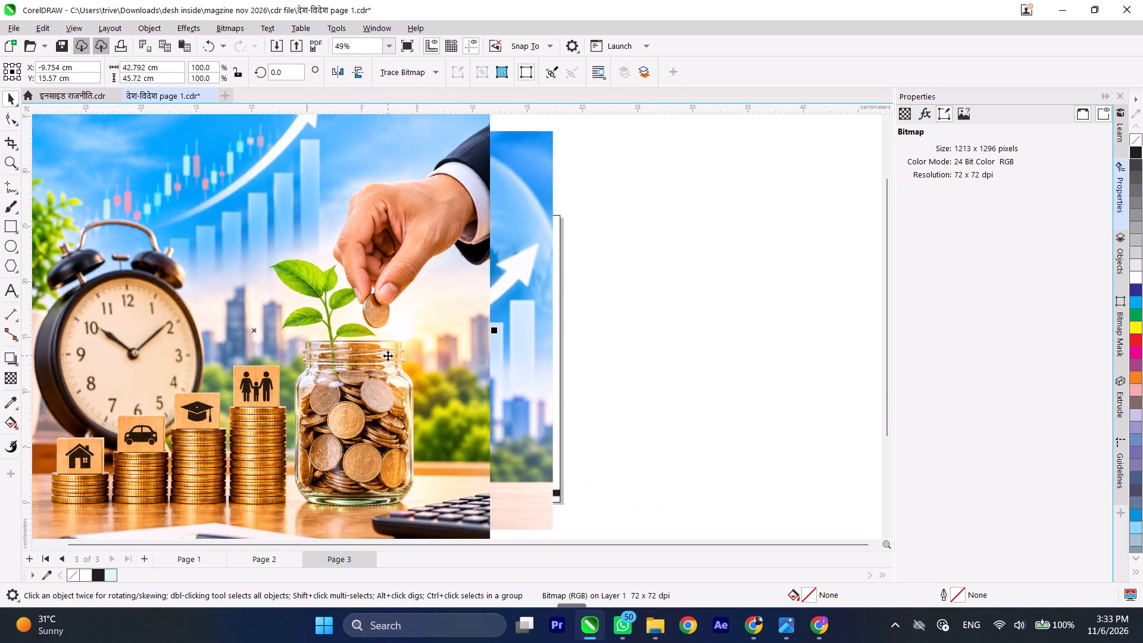
scroll(388, 355, "down", 4)
left_click_drag(246, 305, 636, 321)
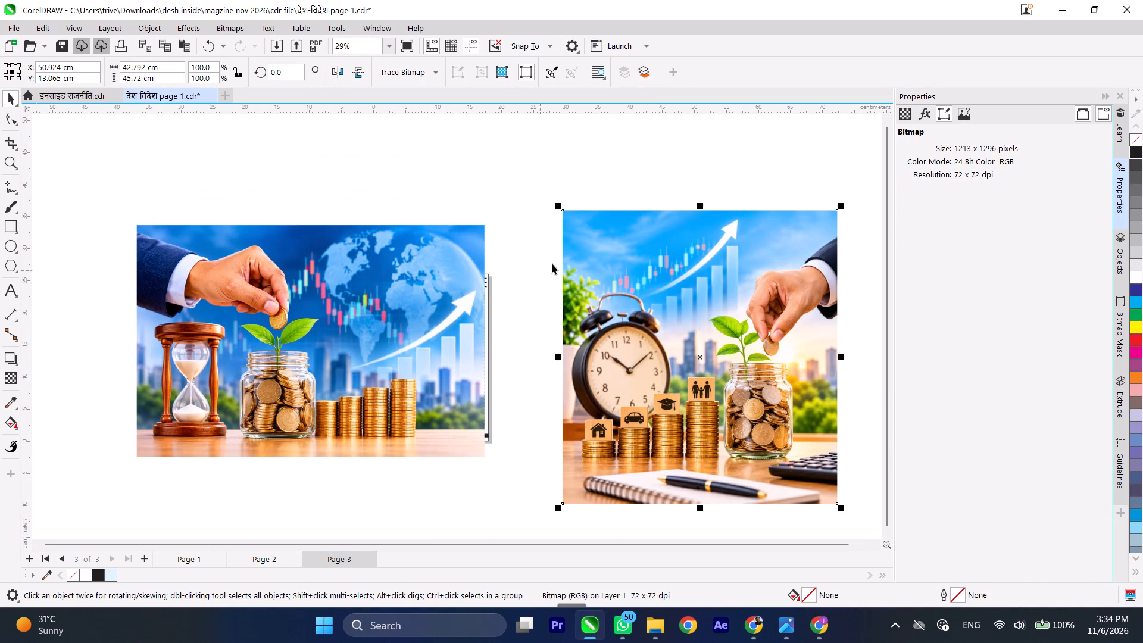
scroll(558, 257, "down", 3)
left_click(416, 302)
left_click_drag(457, 297, 450, 302)
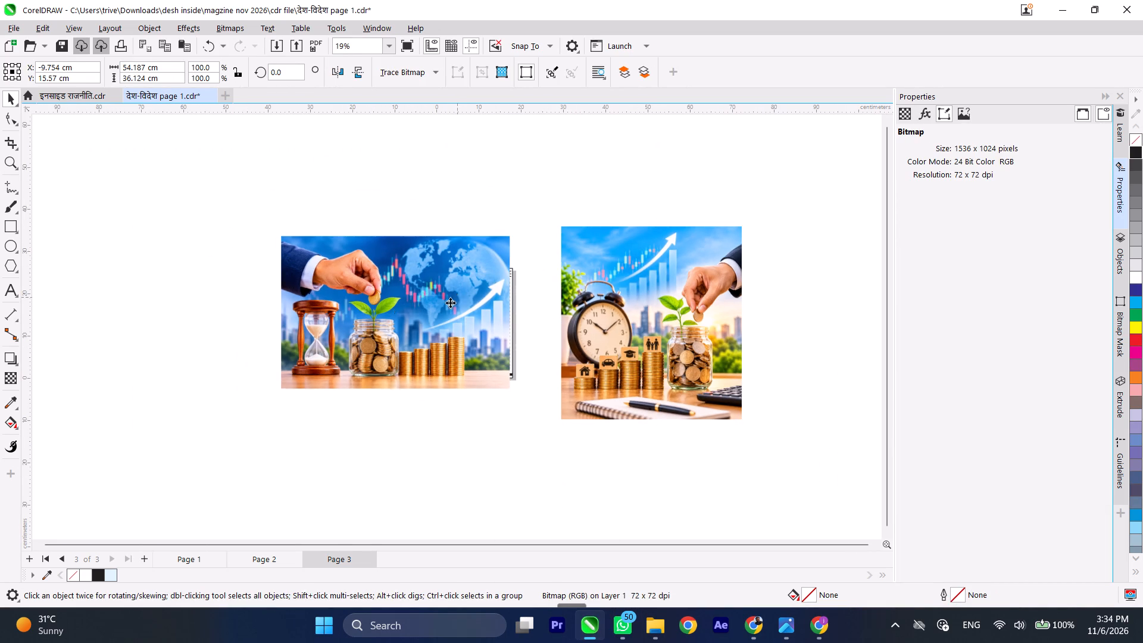
left_click_drag(450, 302, 229, 374)
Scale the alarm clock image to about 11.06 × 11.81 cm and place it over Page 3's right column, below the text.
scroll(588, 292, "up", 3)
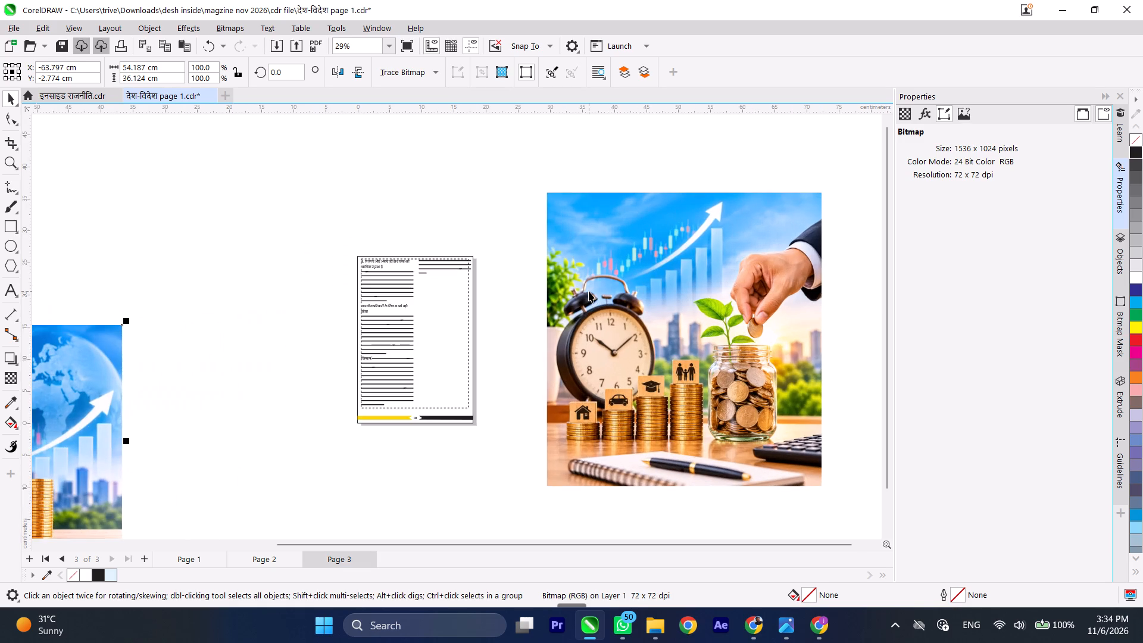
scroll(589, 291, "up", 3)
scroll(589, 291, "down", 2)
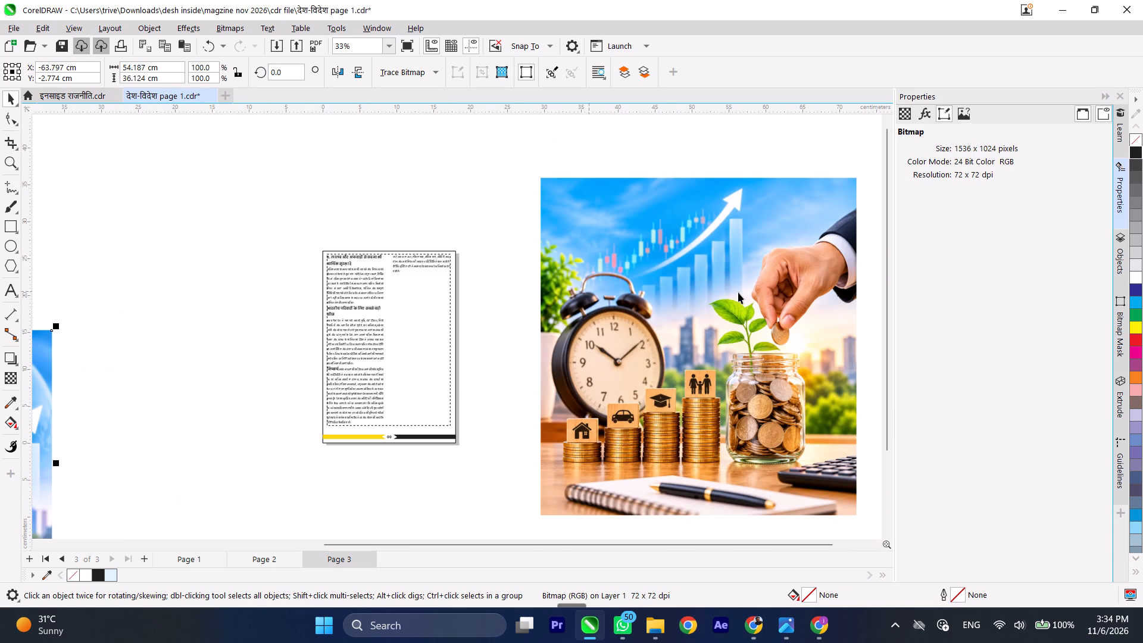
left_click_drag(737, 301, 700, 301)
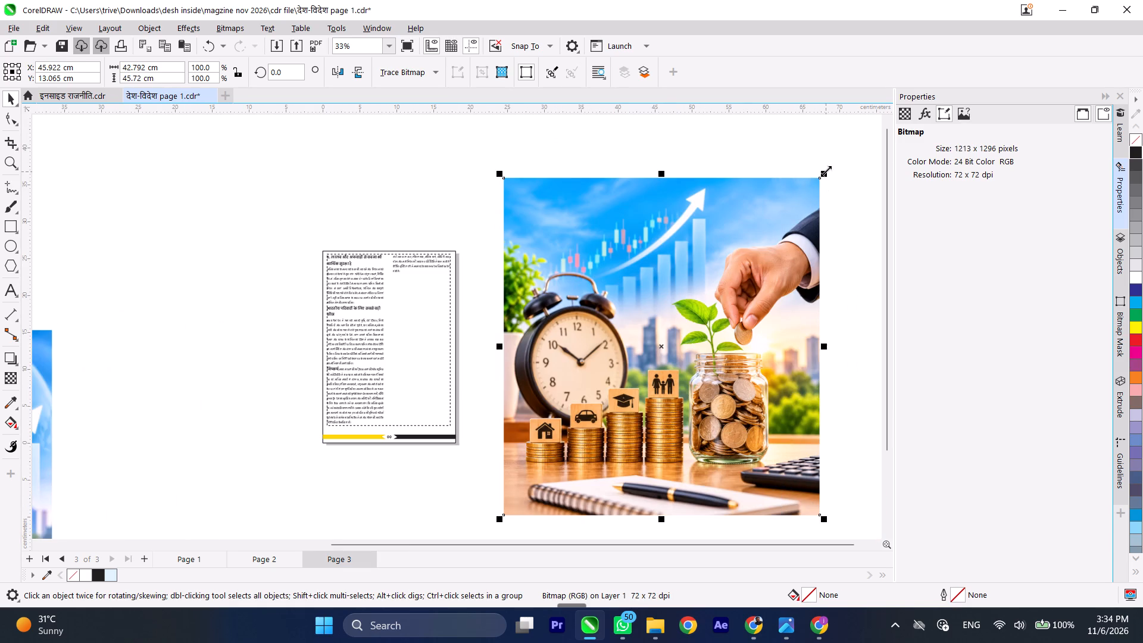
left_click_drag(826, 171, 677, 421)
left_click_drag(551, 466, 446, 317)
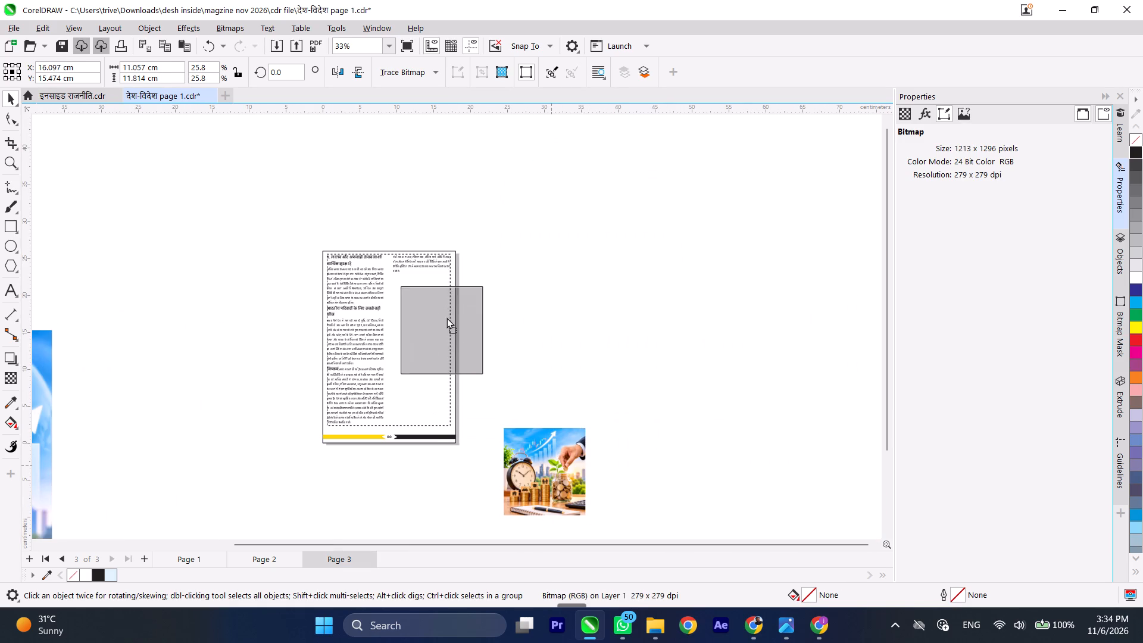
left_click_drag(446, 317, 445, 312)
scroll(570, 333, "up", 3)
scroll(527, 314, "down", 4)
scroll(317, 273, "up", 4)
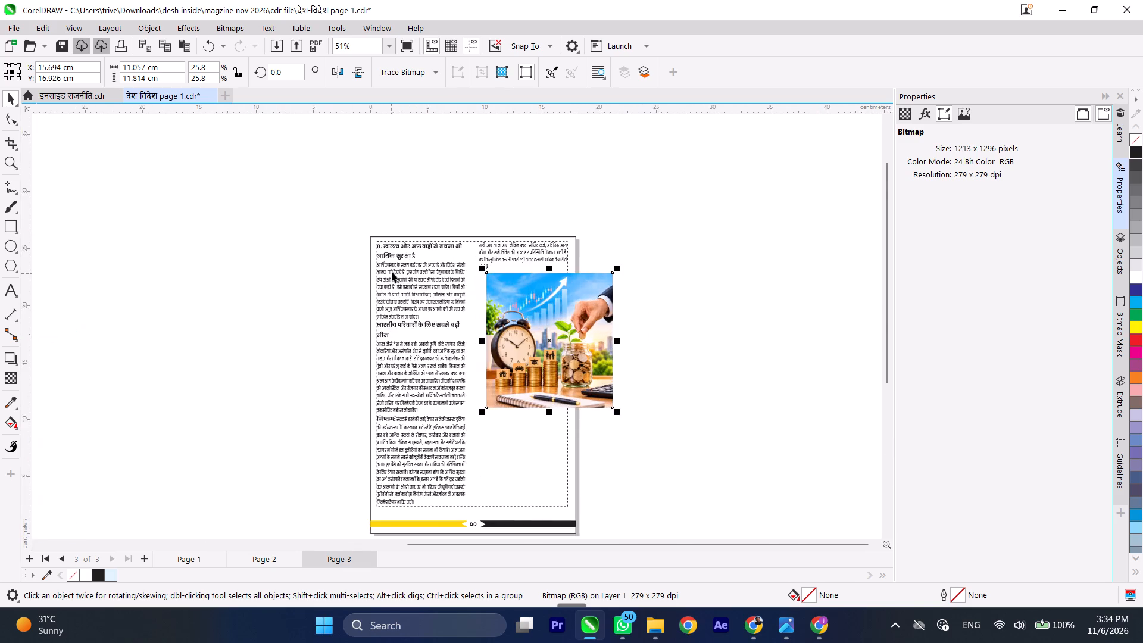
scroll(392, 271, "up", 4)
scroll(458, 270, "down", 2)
Examine Page 2's two-column layout and its free space.
scroll(514, 241, "down", 3)
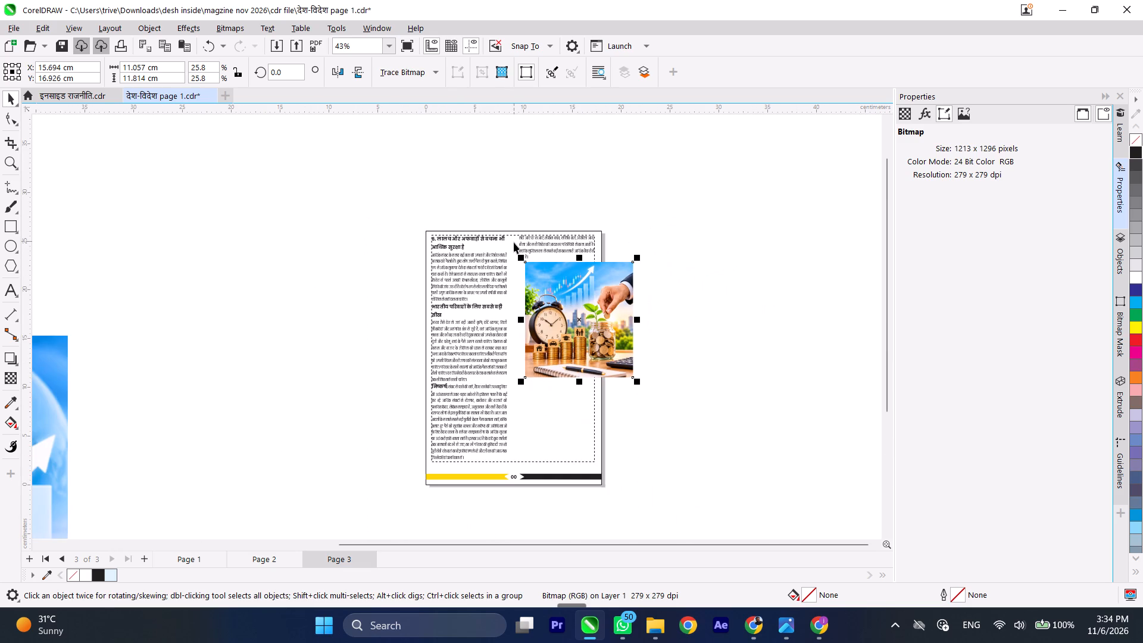
scroll(644, 234, "down", 5)
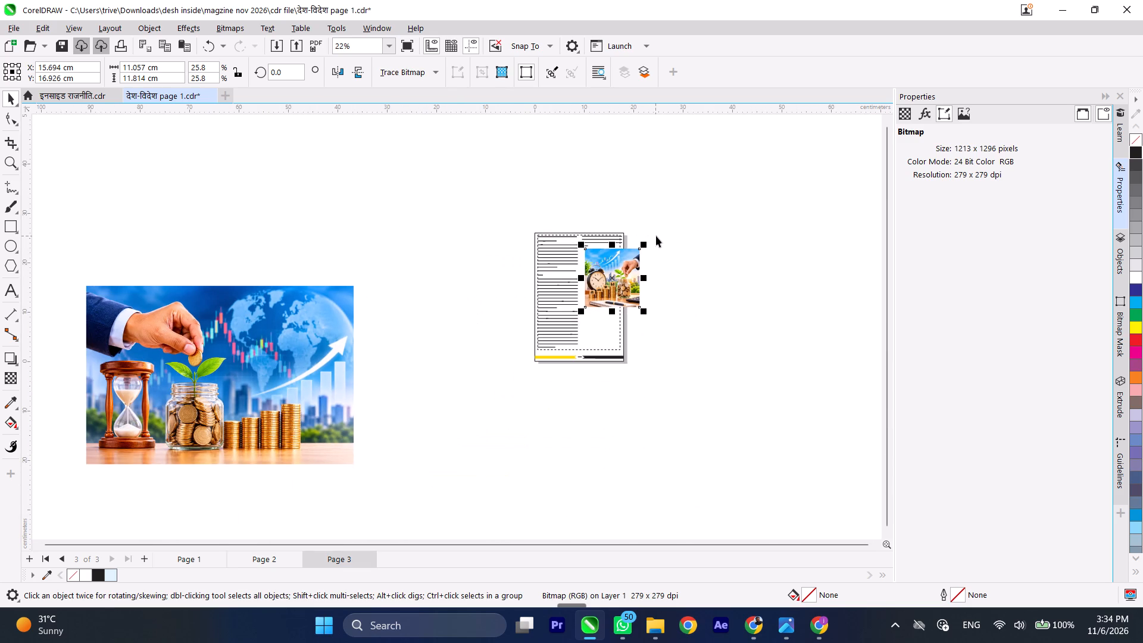
scroll(691, 228, "down", 3)
left_click(269, 555)
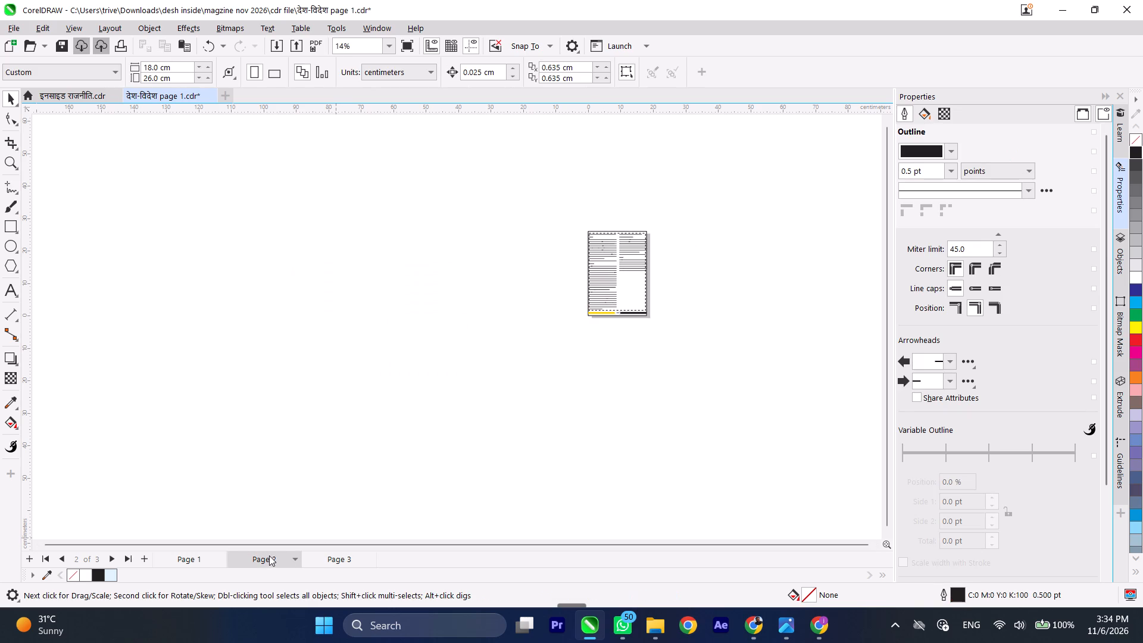
scroll(689, 228, "up", 12)
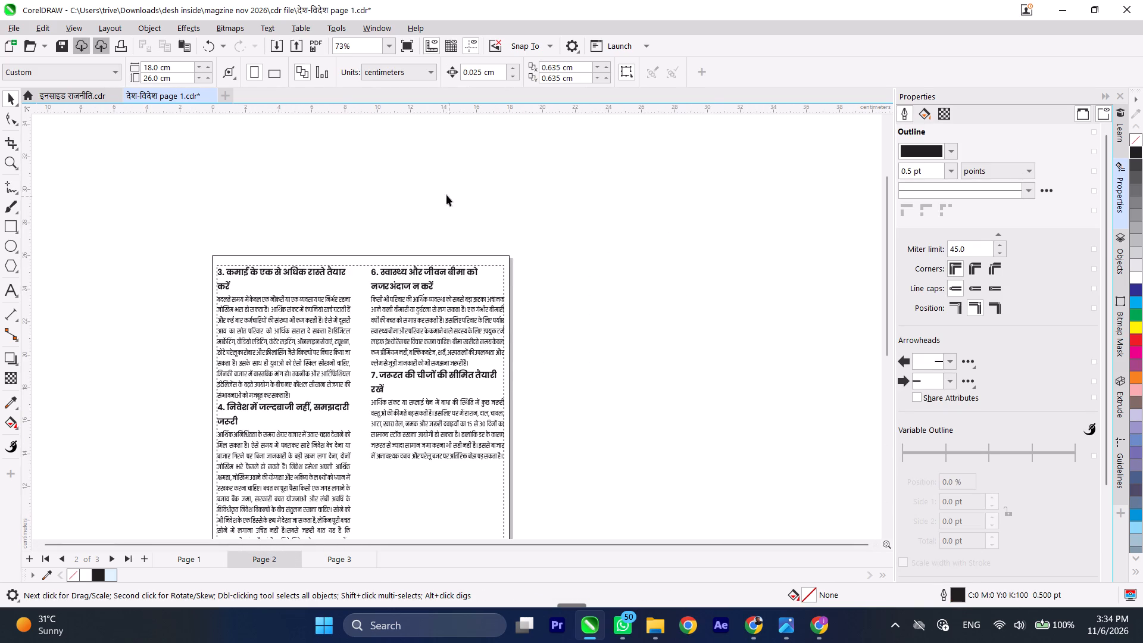
scroll(443, 194, "down", 3)
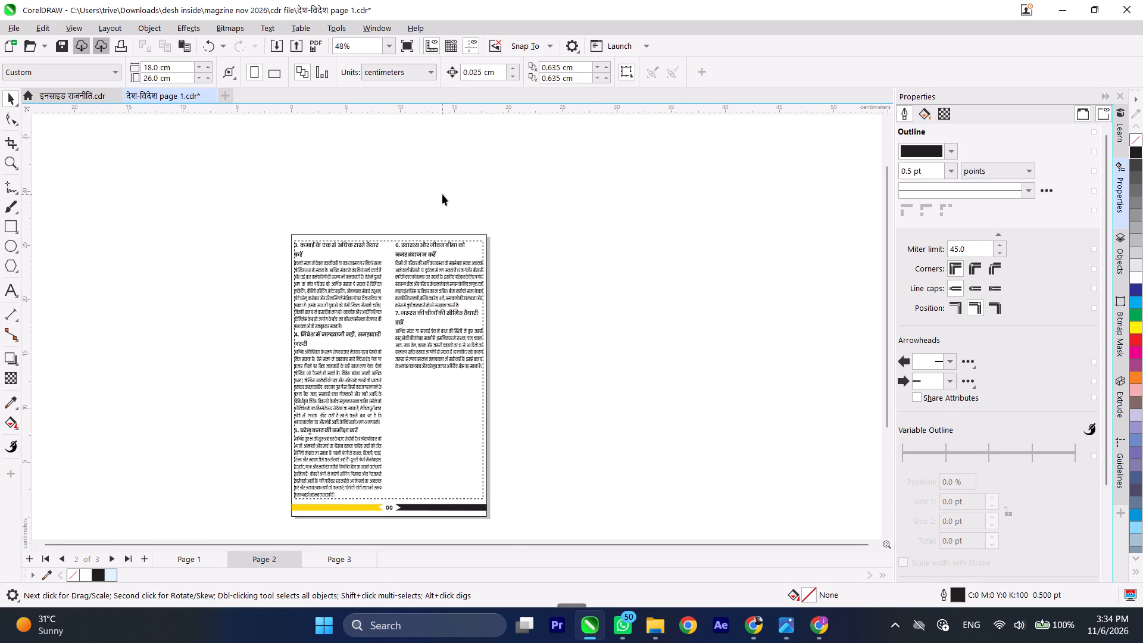
scroll(442, 194, "down", 2)
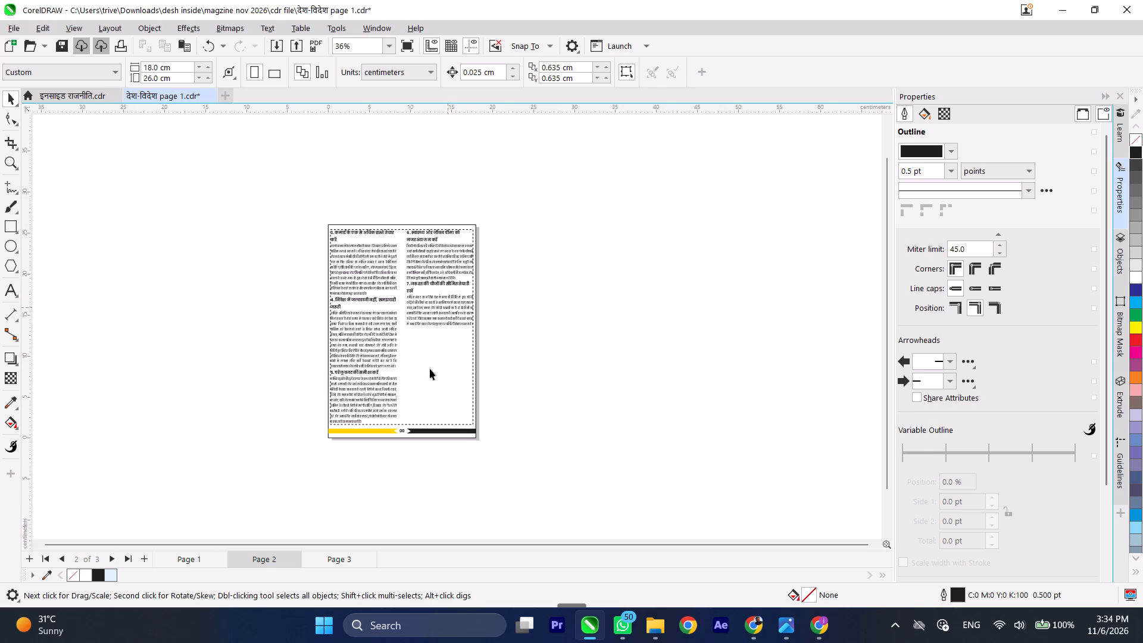
Return to Page 3 and delete the alarm clock image.
left_click(352, 560)
scroll(573, 261, "down", 5)
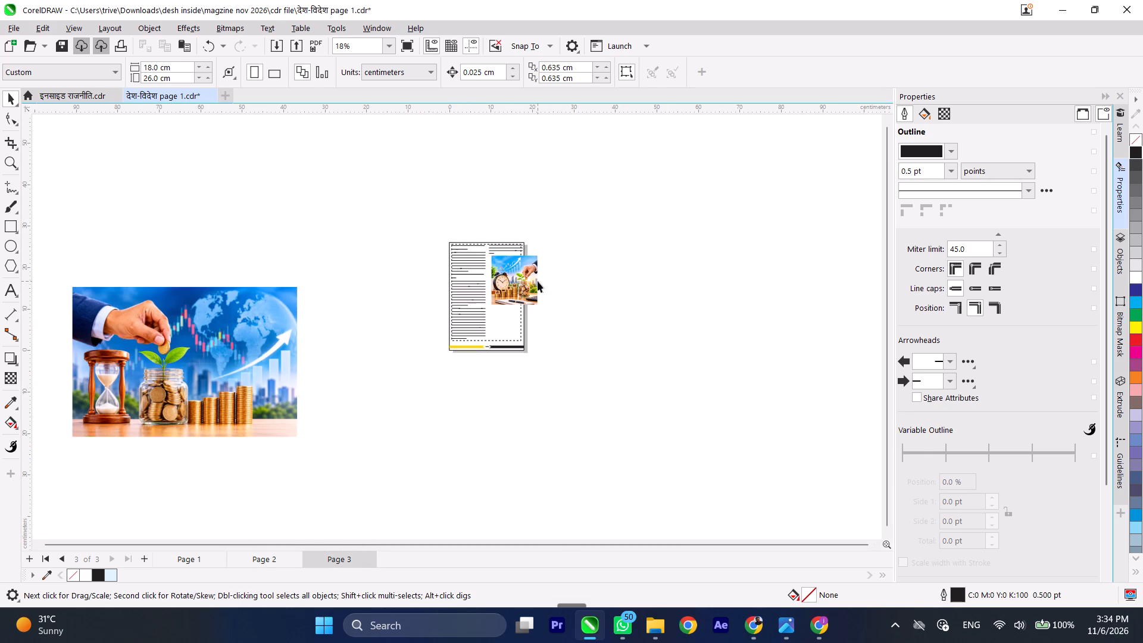
left_click(523, 285)
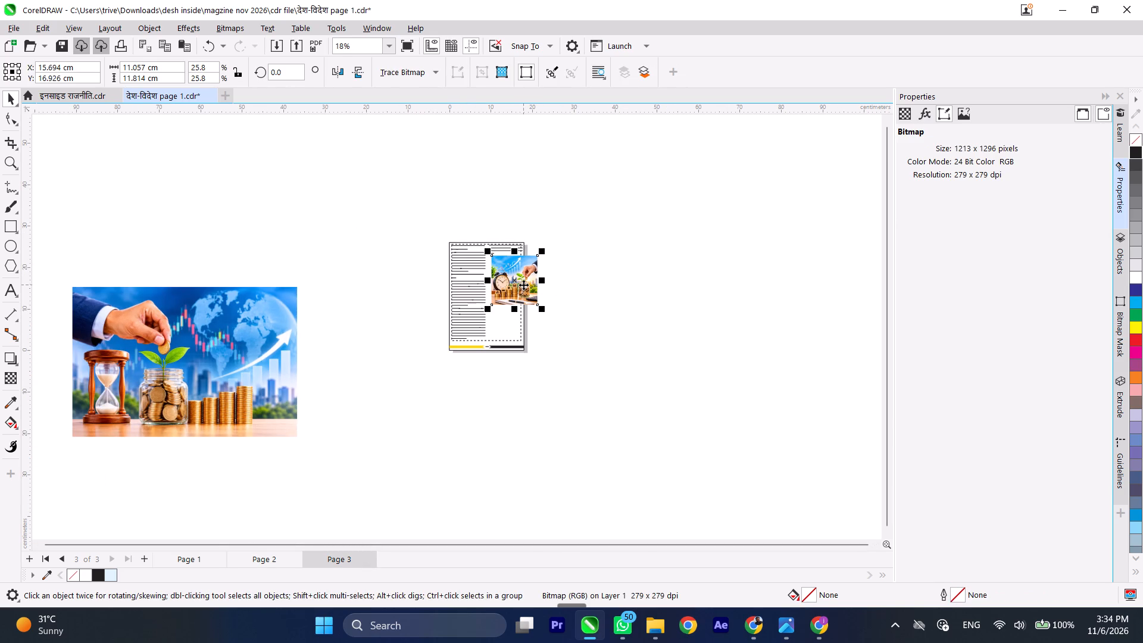
key("BackSpace")
Scale the hourglass image to about 12.33 × 8.22 cm and place it across both columns near the top of Page 3.
left_click_drag(268, 336, 393, 321)
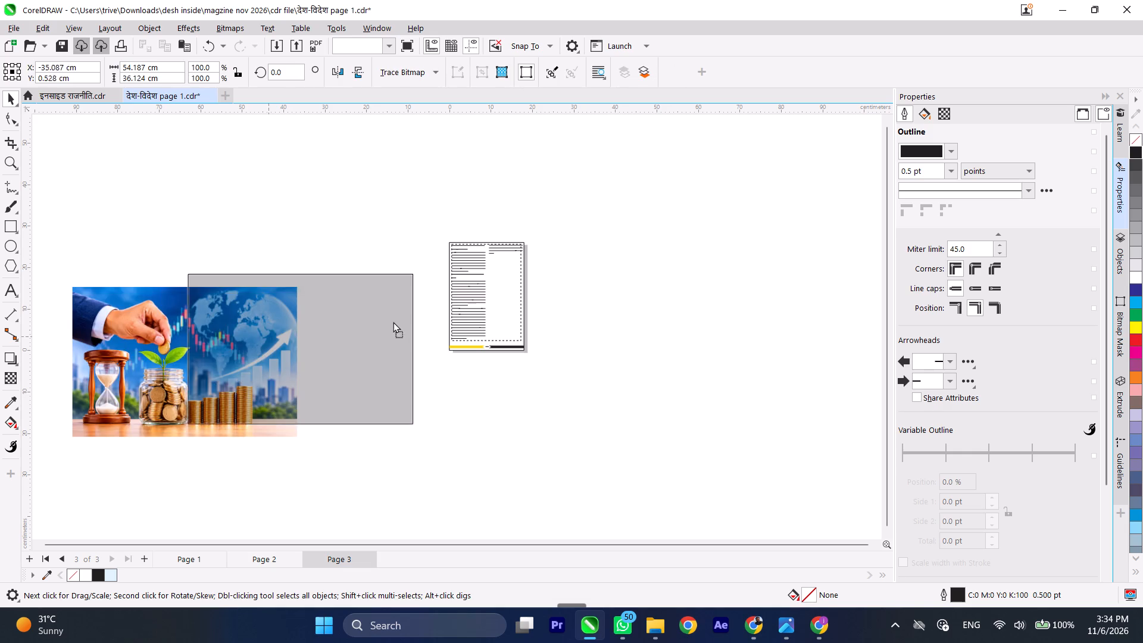
left_click_drag(393, 321, 528, 291)
scroll(517, 273, "up", 3)
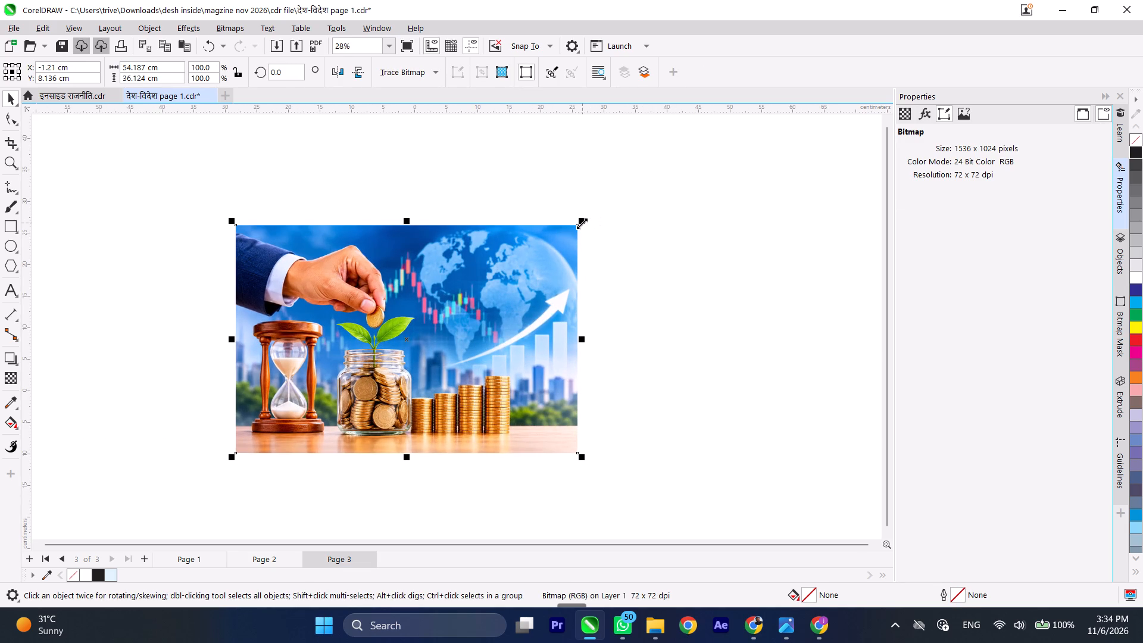
left_click_drag(582, 223, 465, 399)
left_click_drag(292, 429, 486, 259)
scroll(488, 244, "up", 11)
scroll(574, 274, "down", 3)
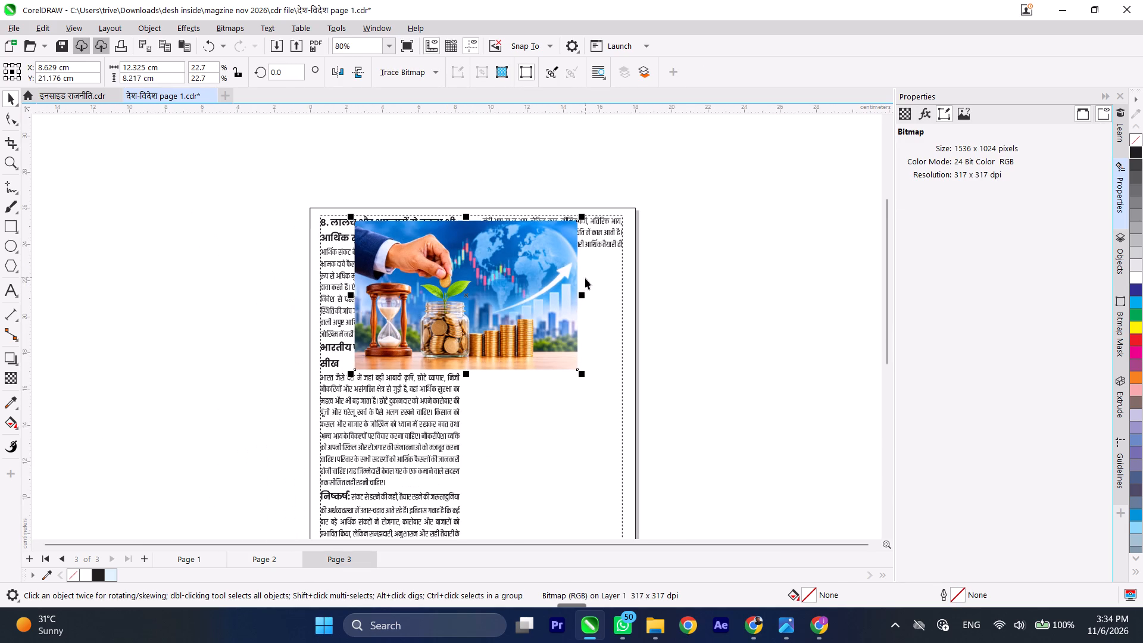
scroll(371, 213, "up", 4)
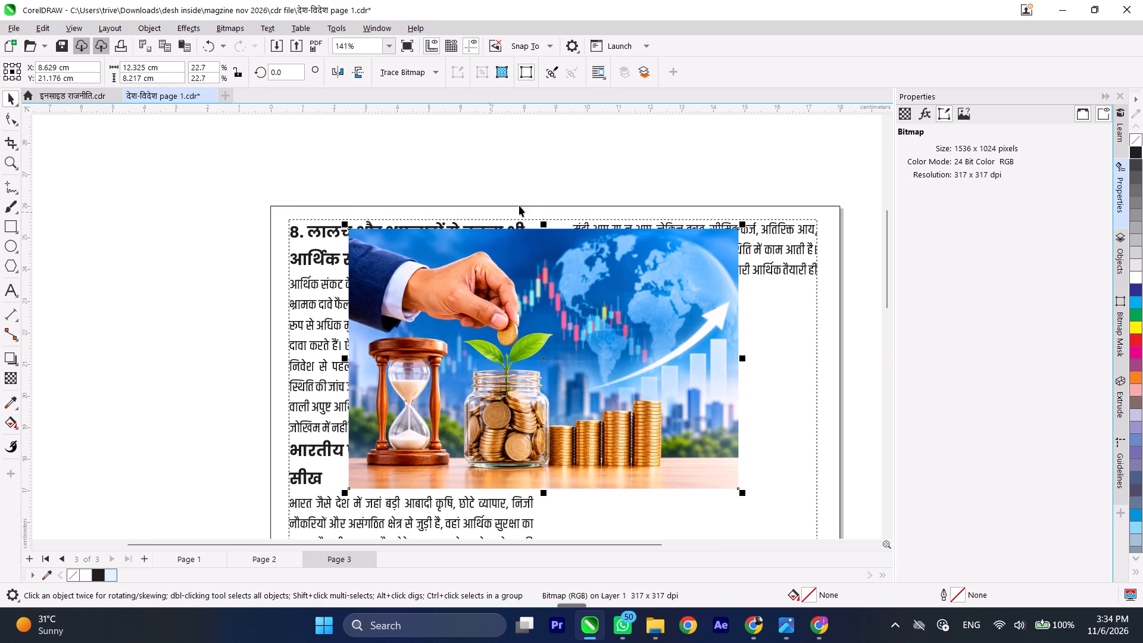
scroll(537, 196, "down", 4)
scroll(469, 178, "down", 4)
scroll(469, 177, "up", 2)
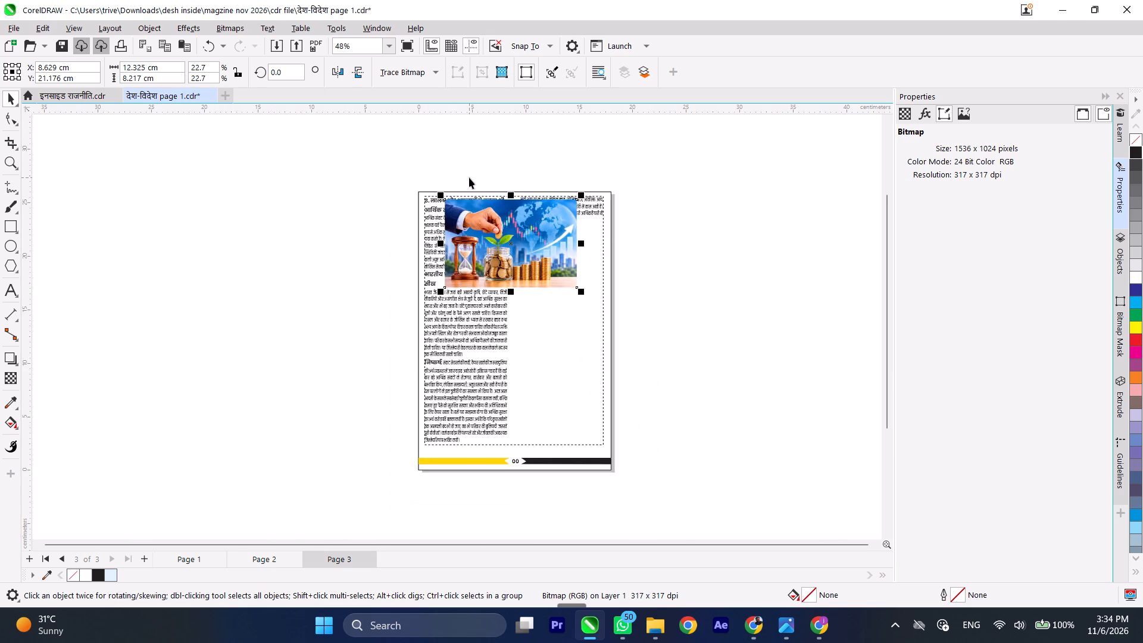
Align the hourglass image with Page 3's top-left corner and scale it proportionally to the full page width, 18.0 × 12.0 cm.
scroll(469, 177, "up", 6)
scroll(384, 235, "up", 3)
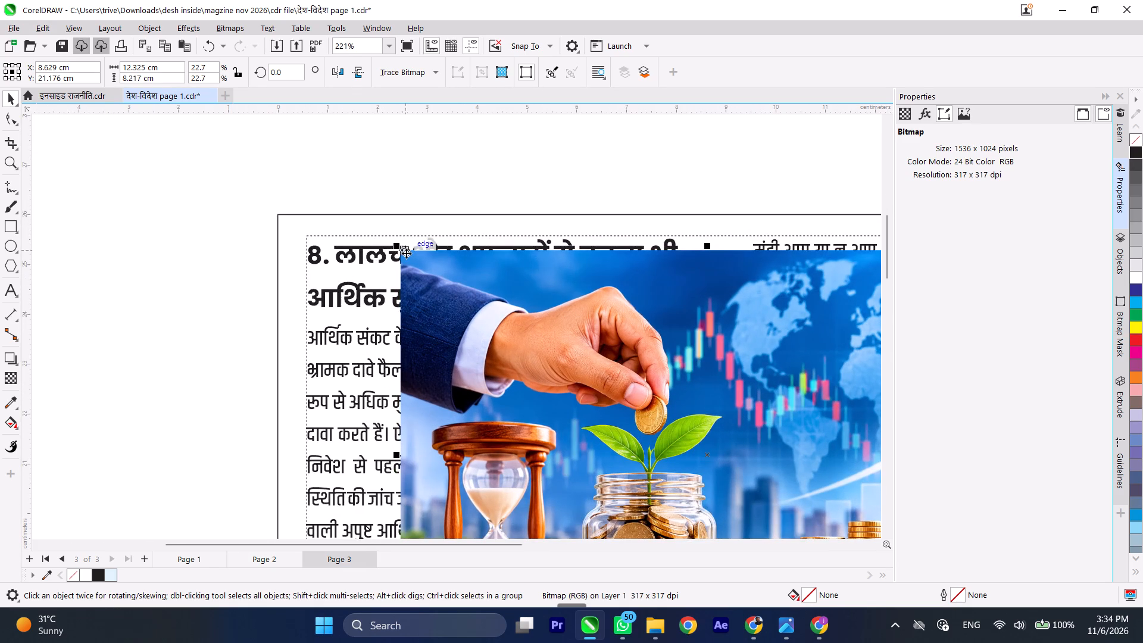
left_click_drag(400, 249, 279, 214)
scroll(273, 204, "down", 5)
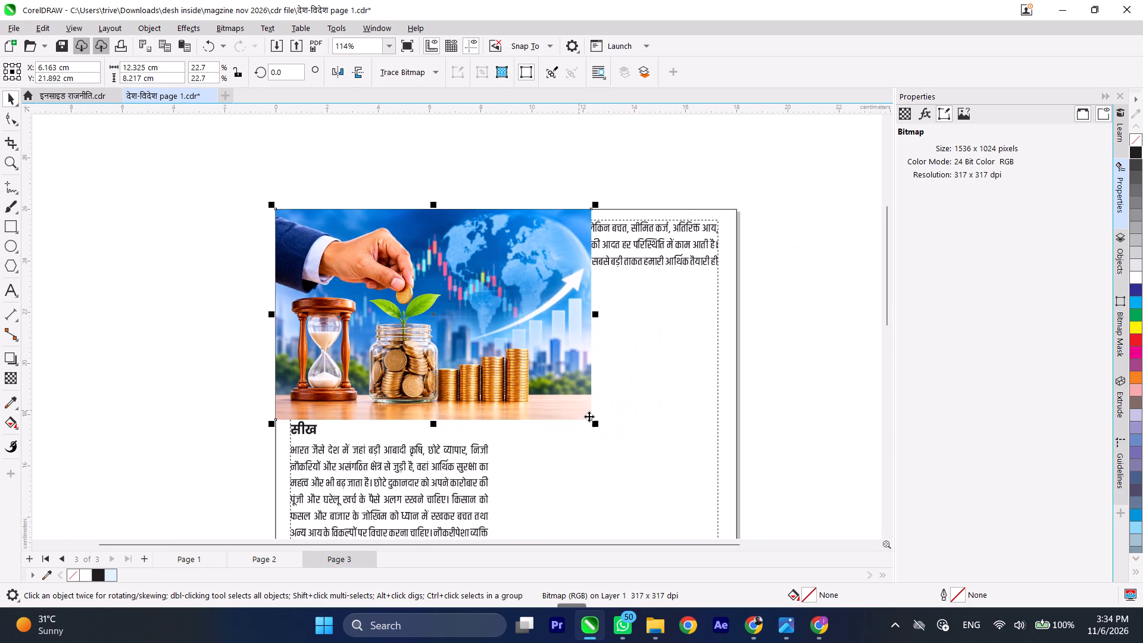
scroll(496, 167, "down", 4)
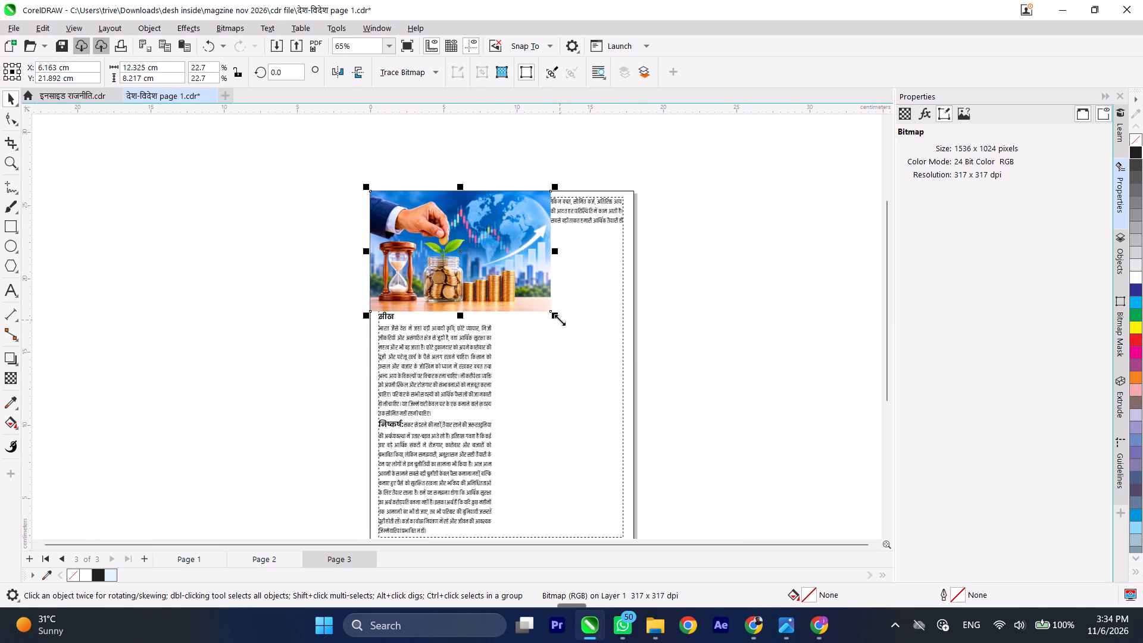
left_click_drag(560, 319, 644, 376)
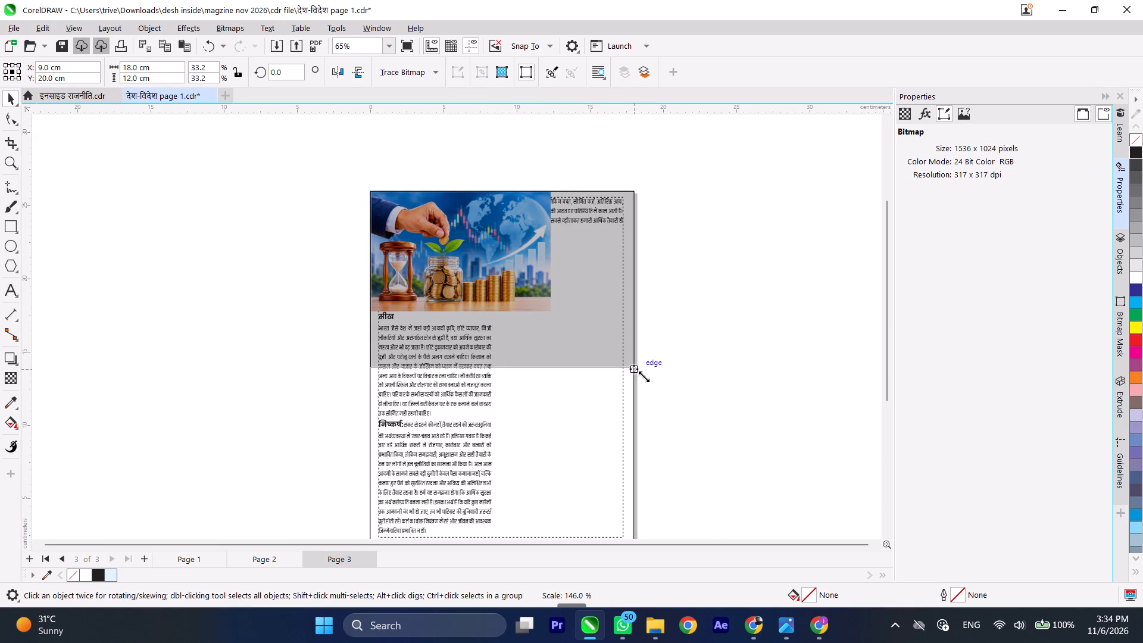
left_click_drag(644, 376, 645, 376)
Crop strips off the top and bottom of the hourglass image, leaving it 18.0 cm wide and about 10.46 cm high.
scroll(480, 244, "down", 4)
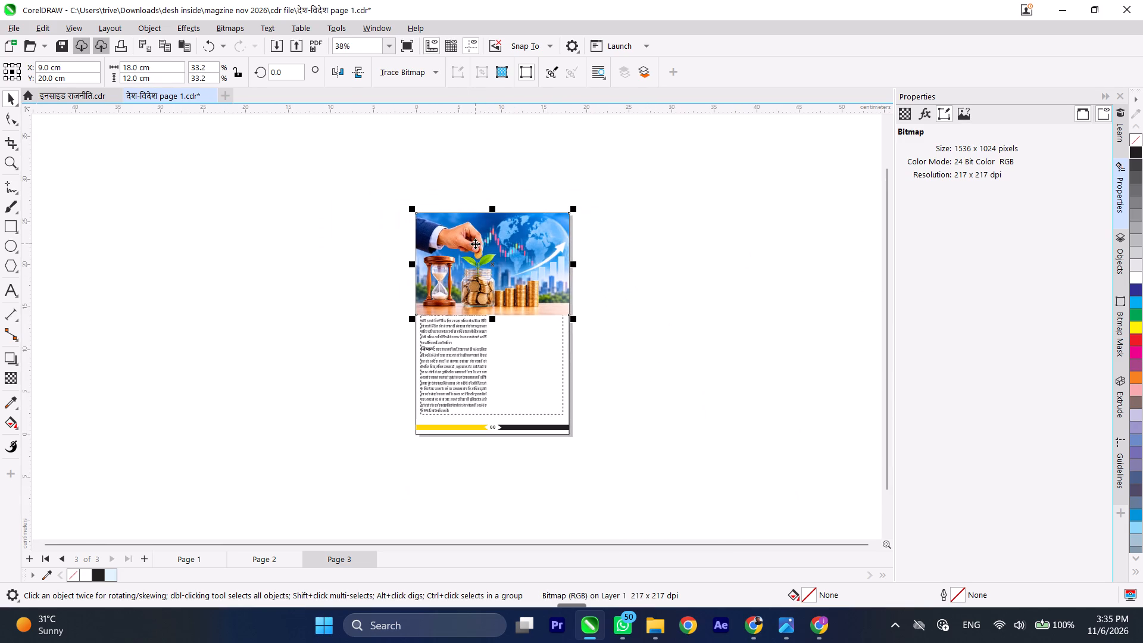
scroll(505, 271, "up", 5)
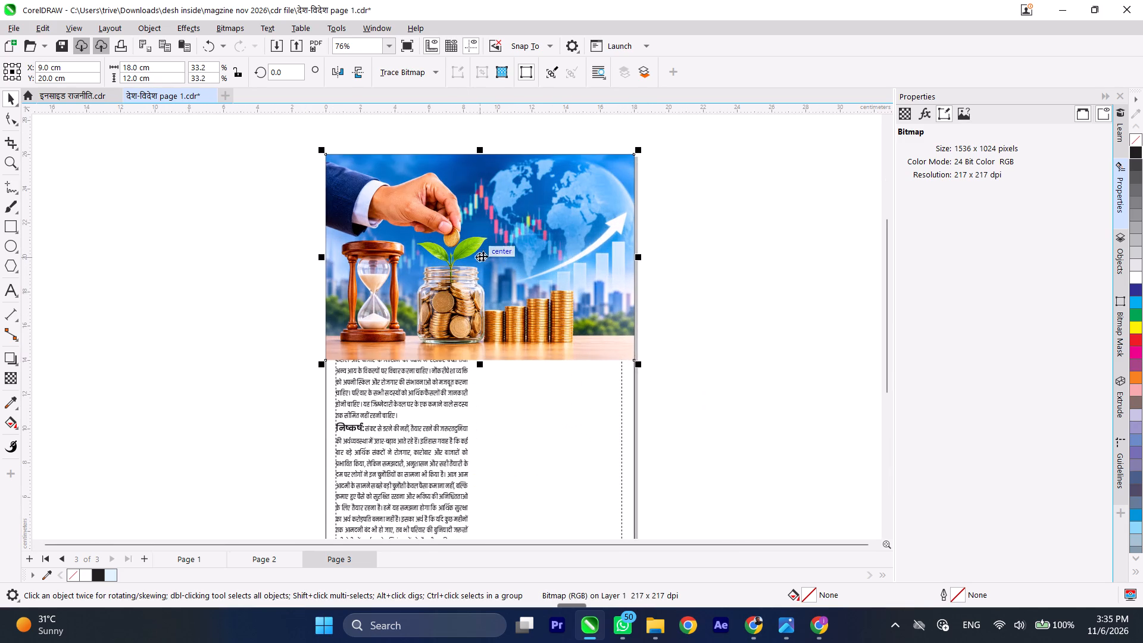
scroll(451, 251, "up", 1)
left_click(13, 142)
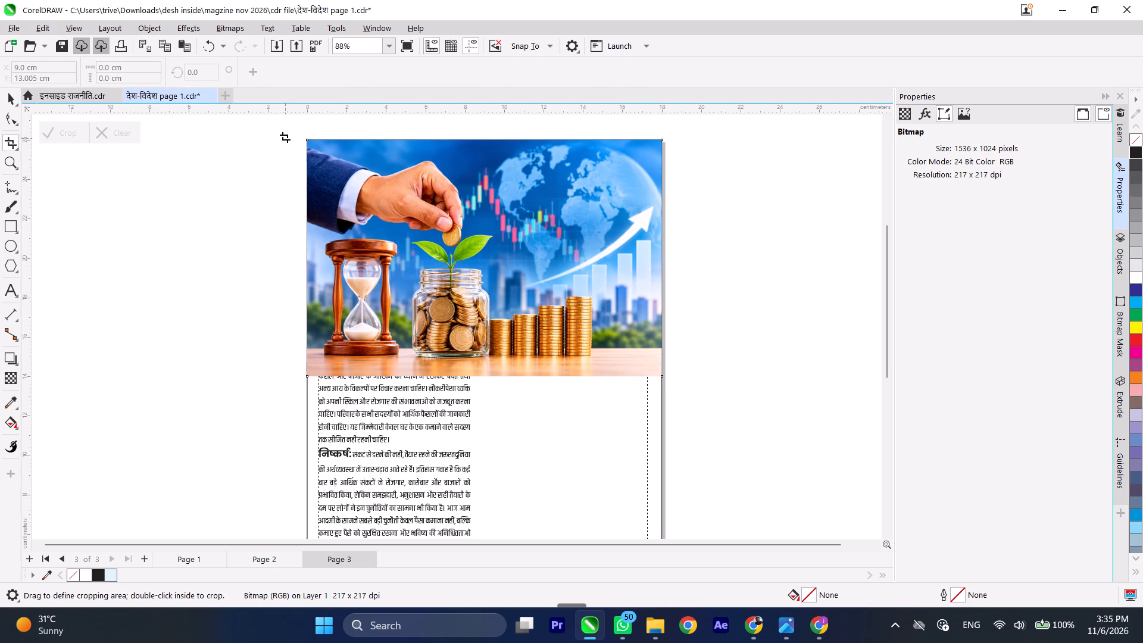
left_click_drag(285, 136, 703, 394)
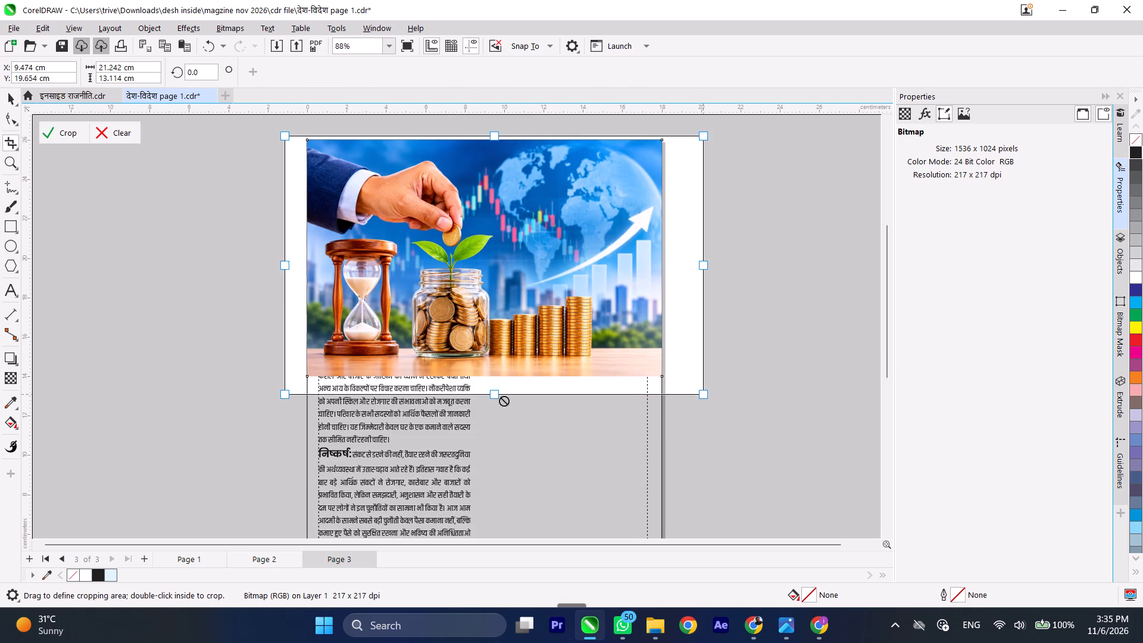
left_click_drag(495, 397, 491, 363)
left_click_drag(707, 249, 674, 254)
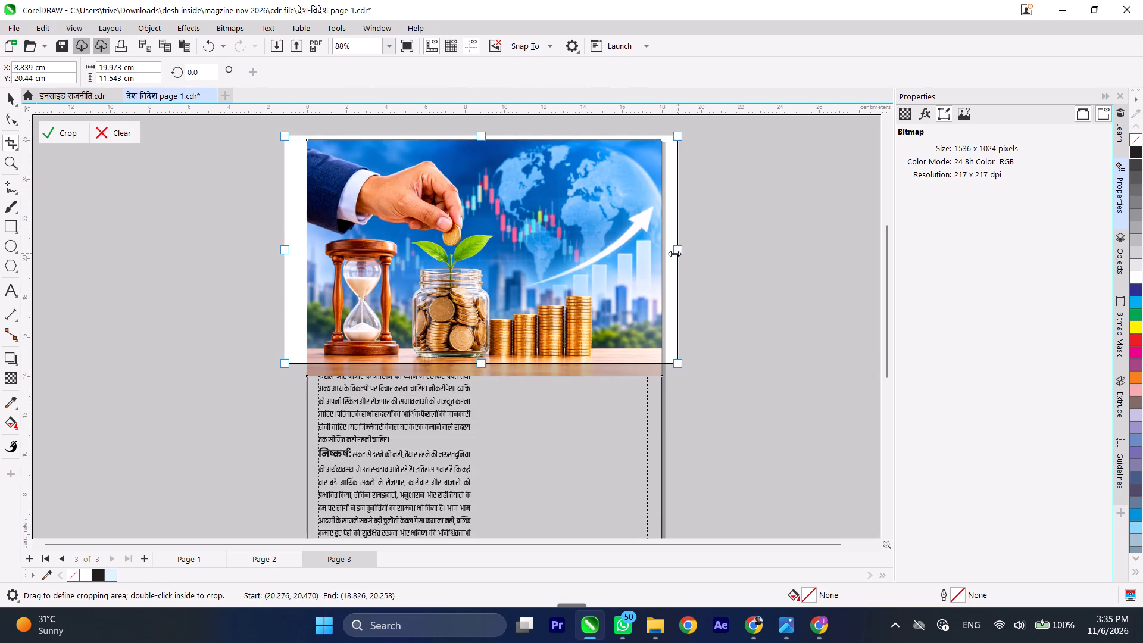
left_click_drag(674, 254, 657, 255)
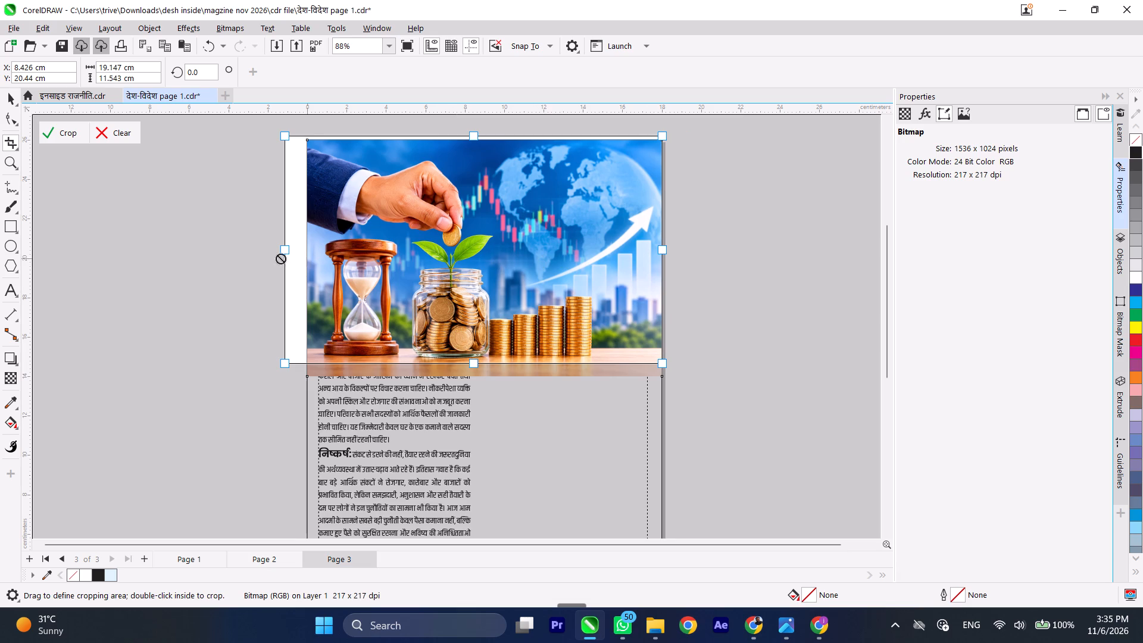
left_click_drag(288, 249, 304, 254)
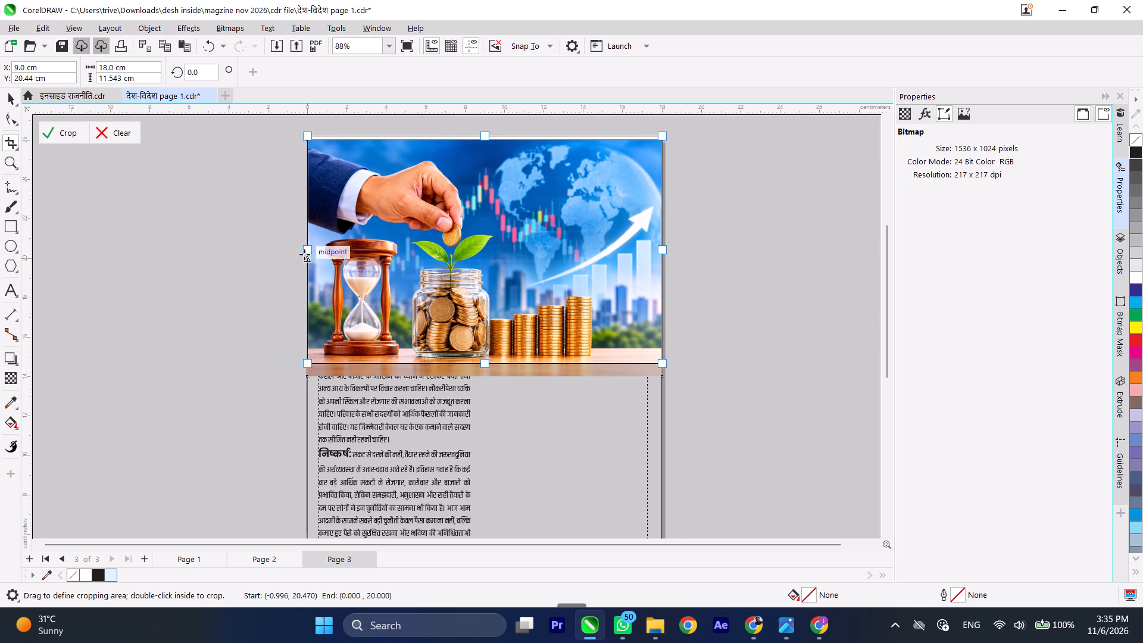
left_click_drag(483, 140, 485, 156)
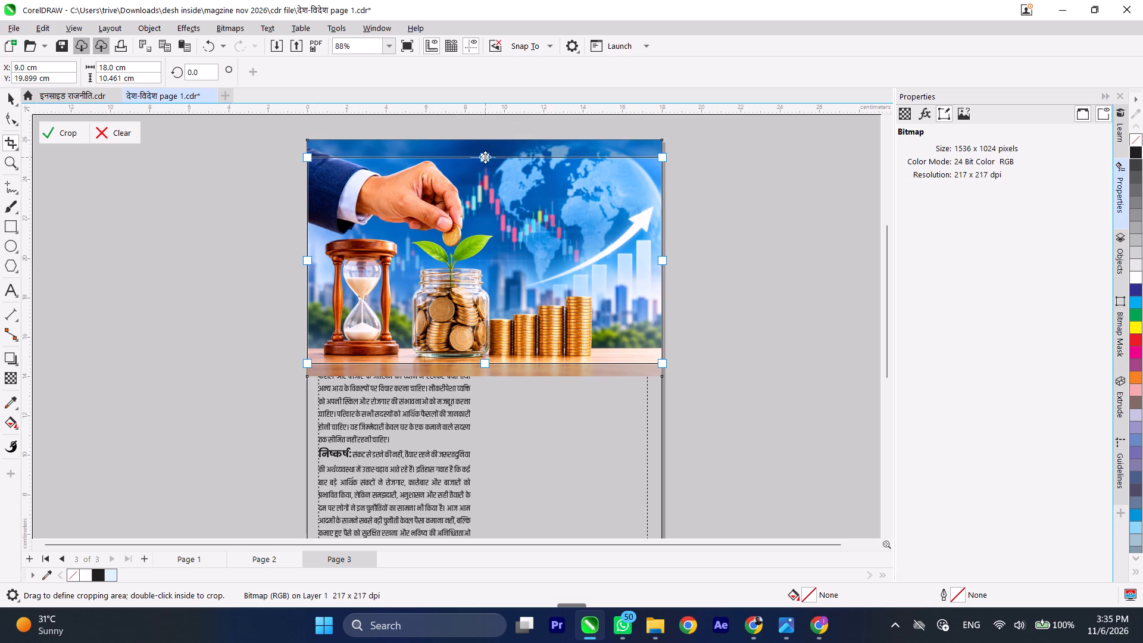
left_click(73, 135)
Nudge the cropped hourglass image up until its upper edge meets the top edge of Page 3.
left_click(15, 102)
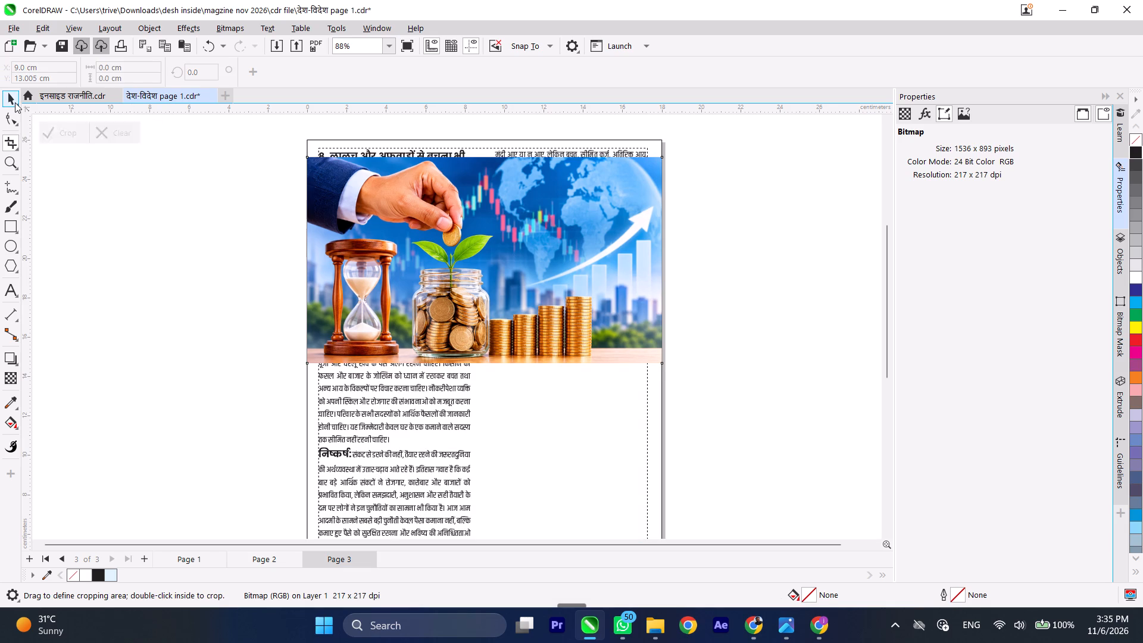
key("shift+Up")
key("shift+Up")
key("shift+Up")
key("shift+Up")
key("shift+Up")
key("shift+Up")
key("shift+Up")
key("shift+Up")
key("shift+Up")
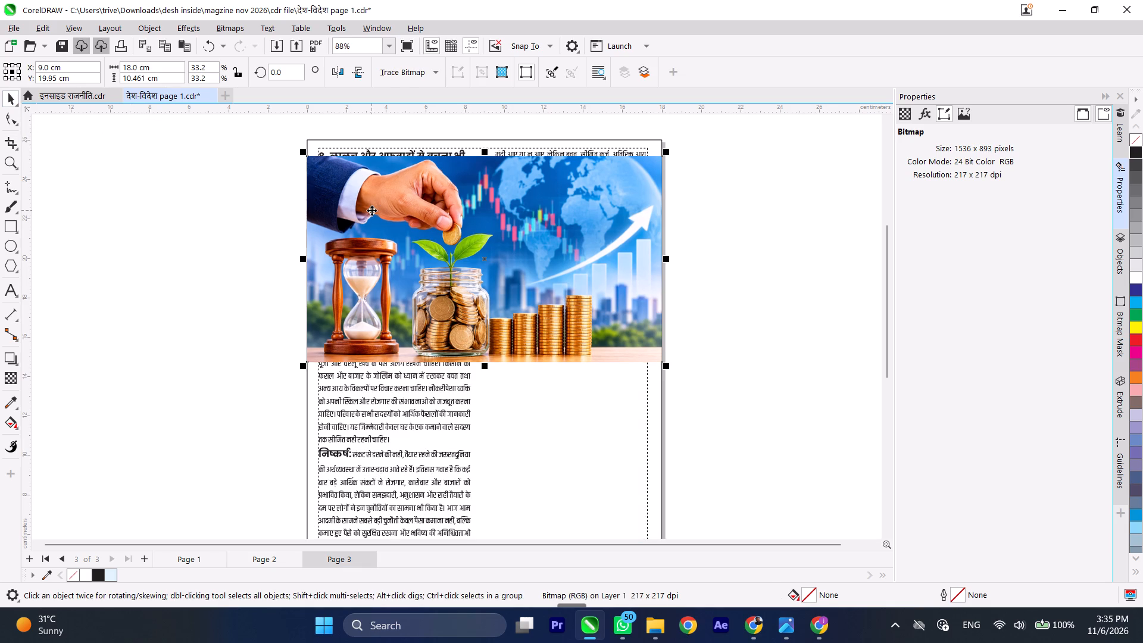
key("shift+Up")
key("shift+Up")
key("shift+Up")
key("shift+Up")
key("shift+Up")
key("shift+Up")
key("shift+Up")
key("shift+Up")
key("shift+Up")
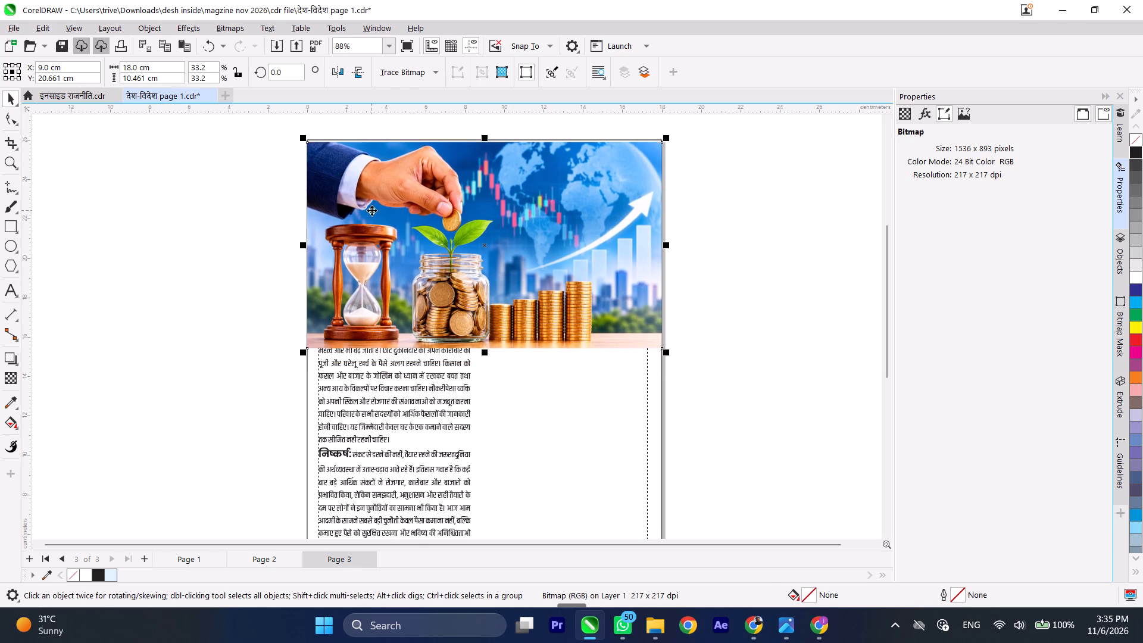
key("shift+Up")
key("shift+Up")
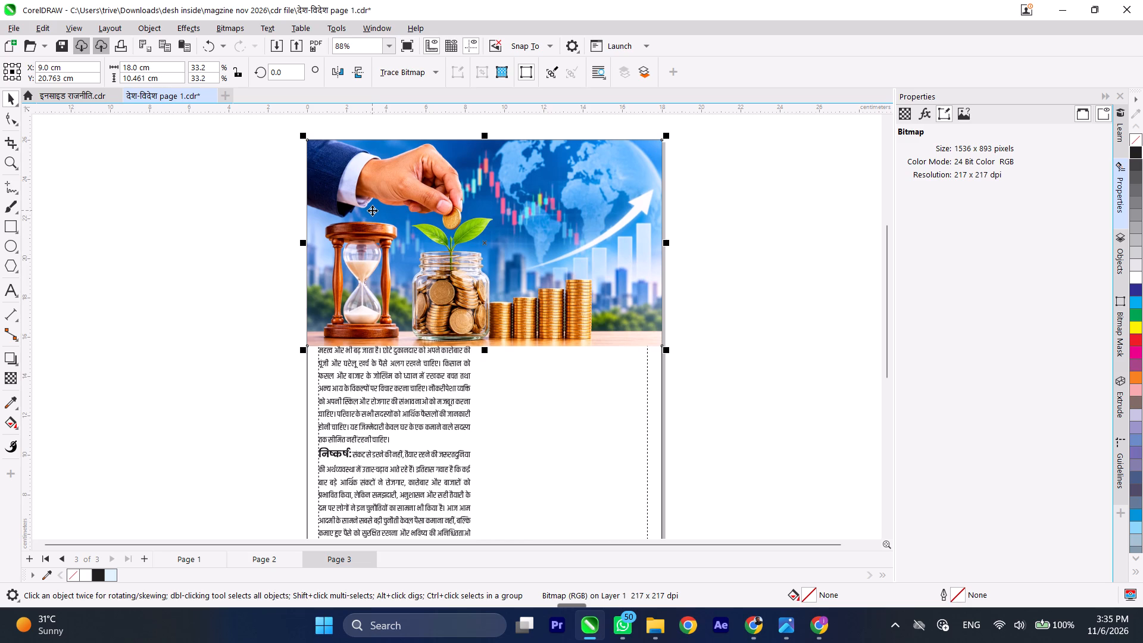
scroll(486, 138, "up", 16)
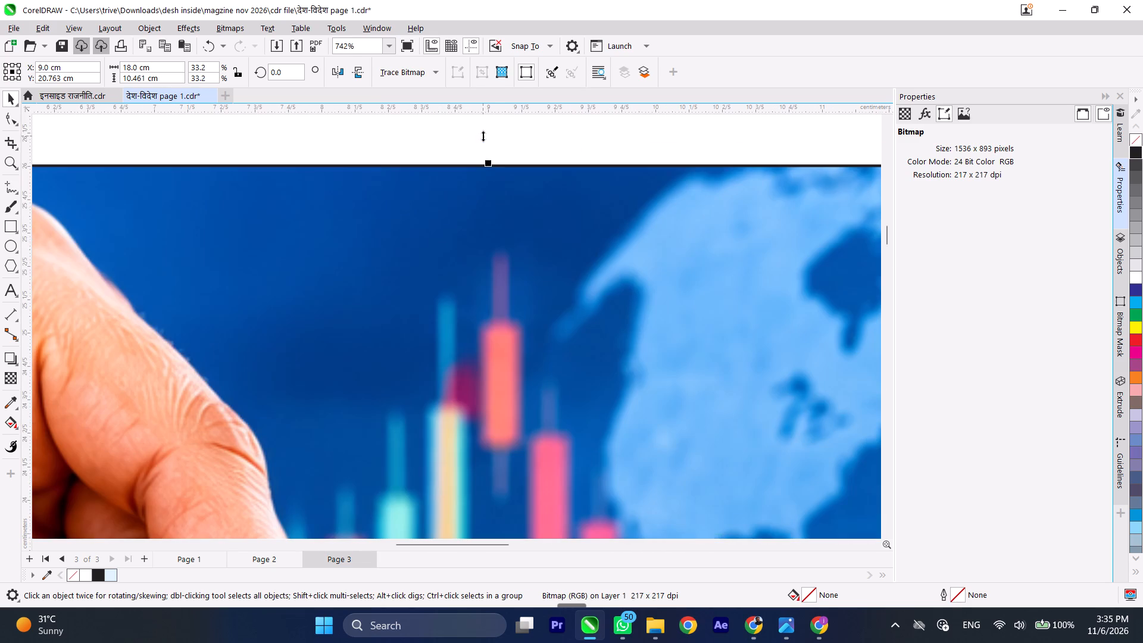
left_click(13, 93)
scroll(517, 138, "down", 8)
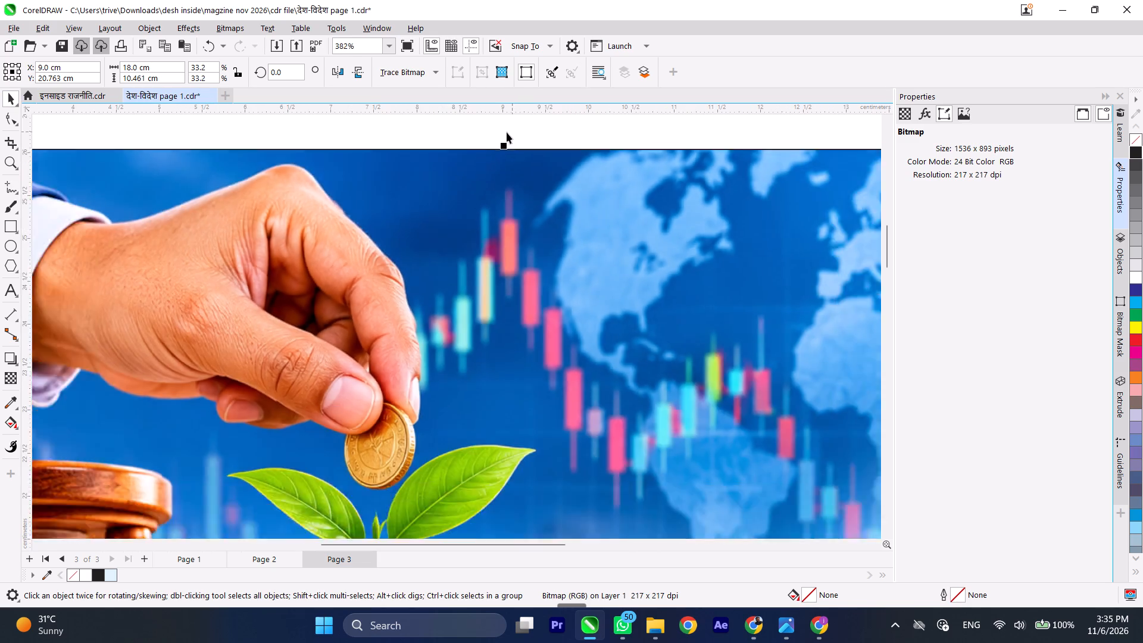
scroll(507, 132, "down", 11)
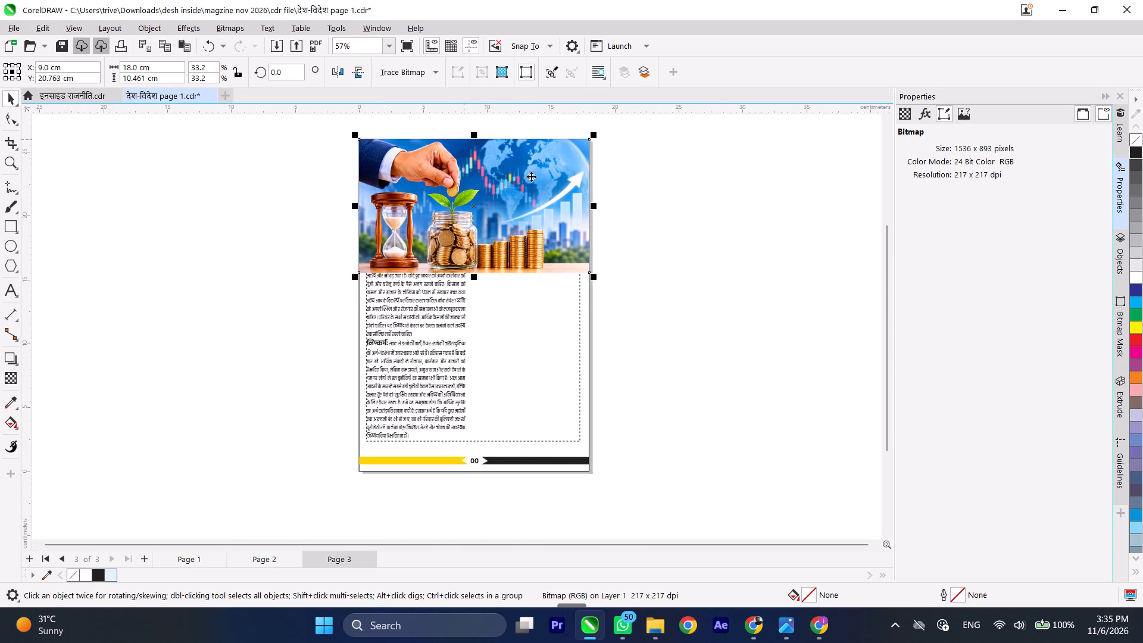
Apply the contour Straddle Text wrapping style to the hourglass image.
left_click(719, 248)
left_click(516, 226)
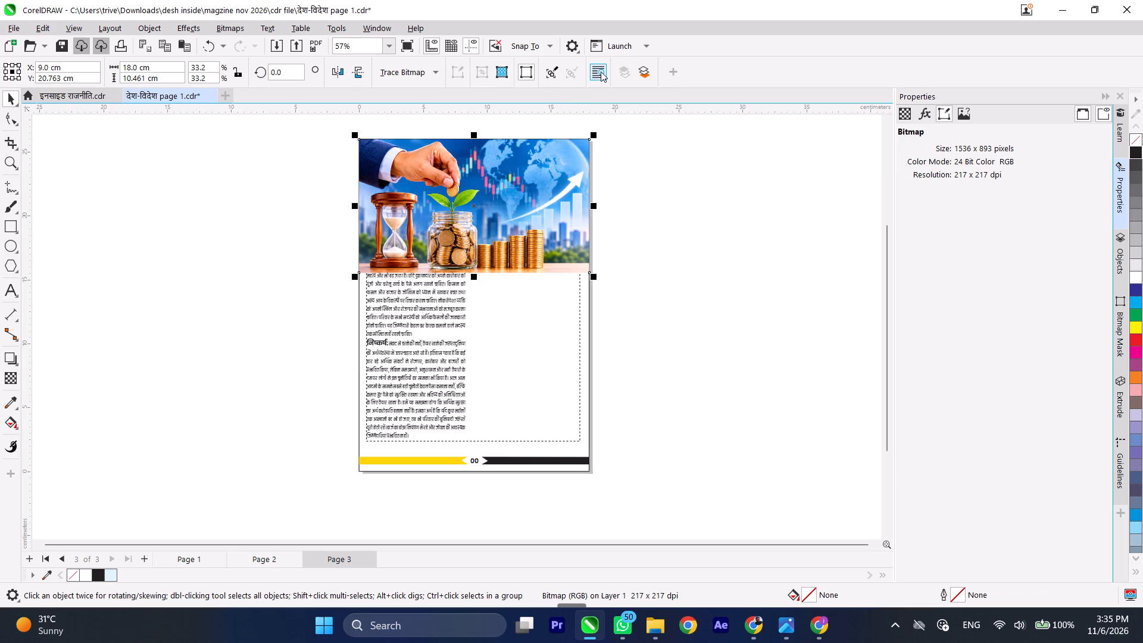
left_click(601, 71)
left_click(612, 180)
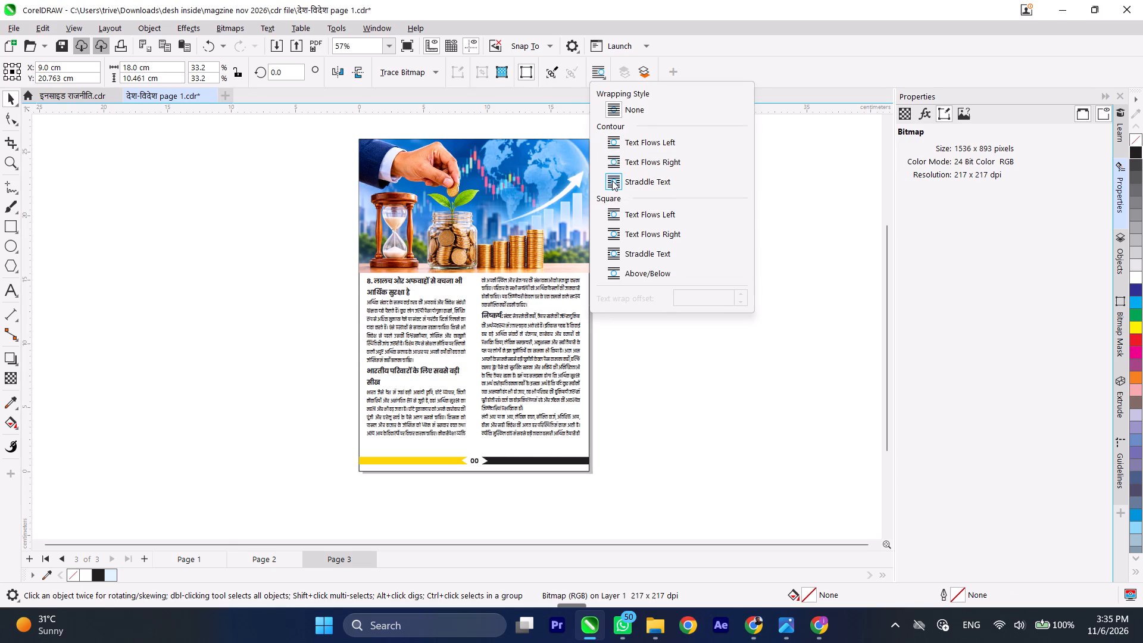
left_click(612, 180)
left_click(612, 180)
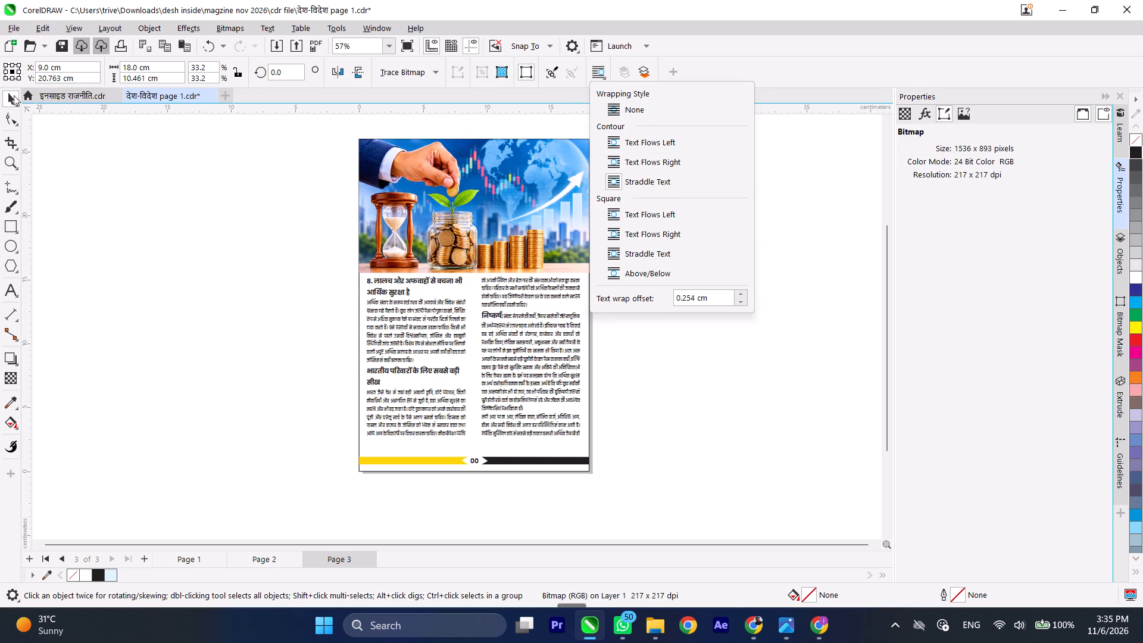
left_click(5, 93)
left_click(156, 200)
Extend the bottom of Page 3's two-column text frame toward the footer bar, making the frame about 23.77 cm high.
left_click(462, 348)
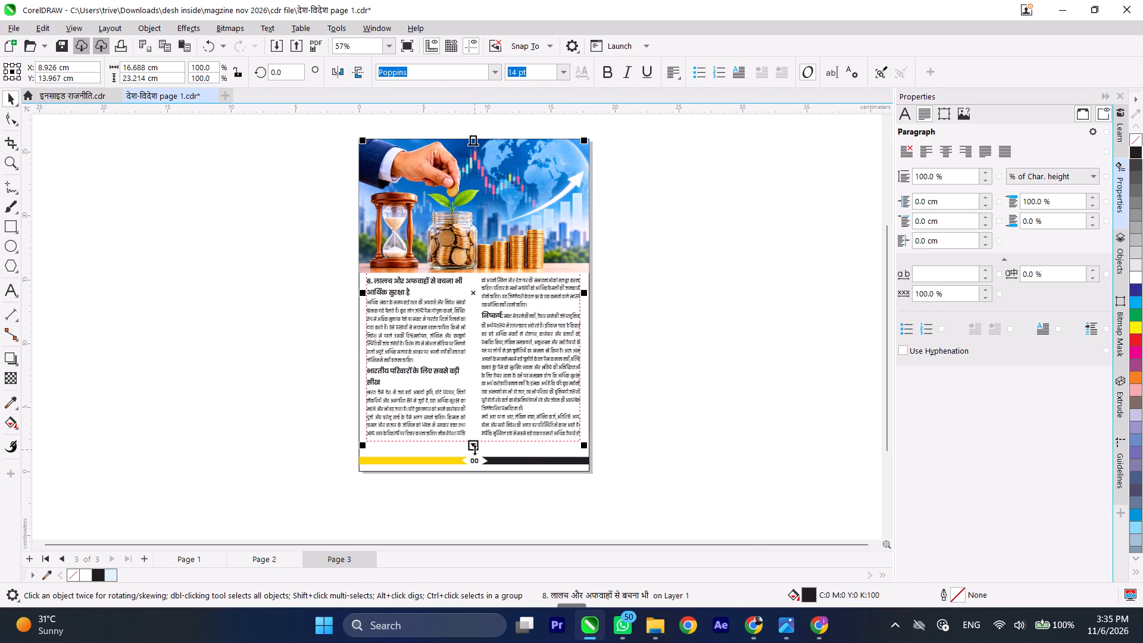
left_click_drag(474, 450, 477, 463)
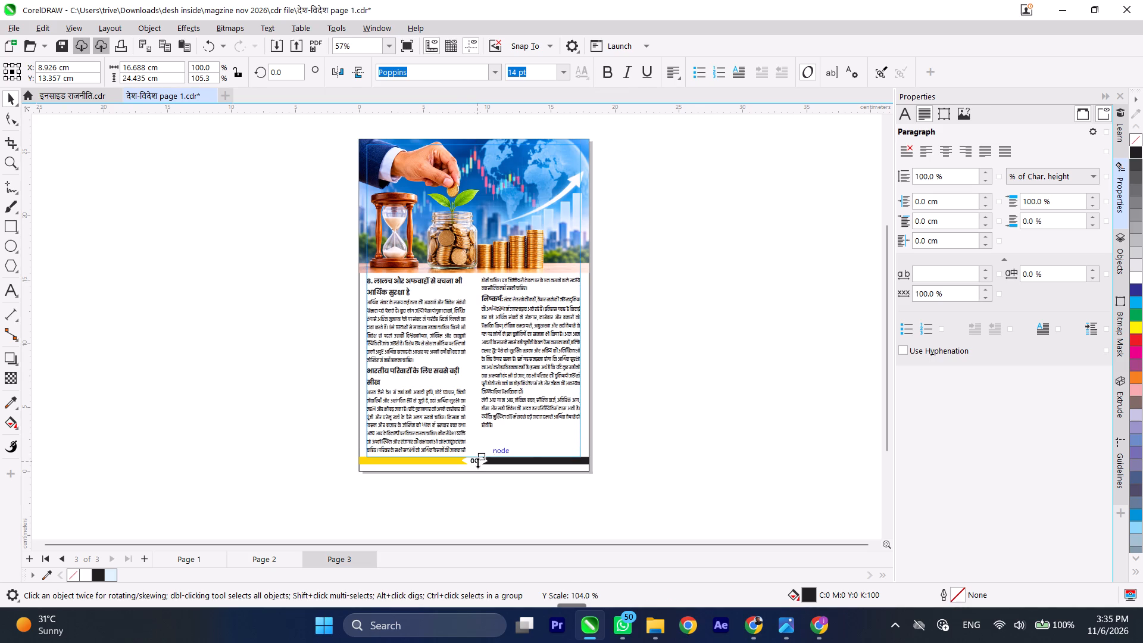
left_click_drag(477, 463, 477, 458)
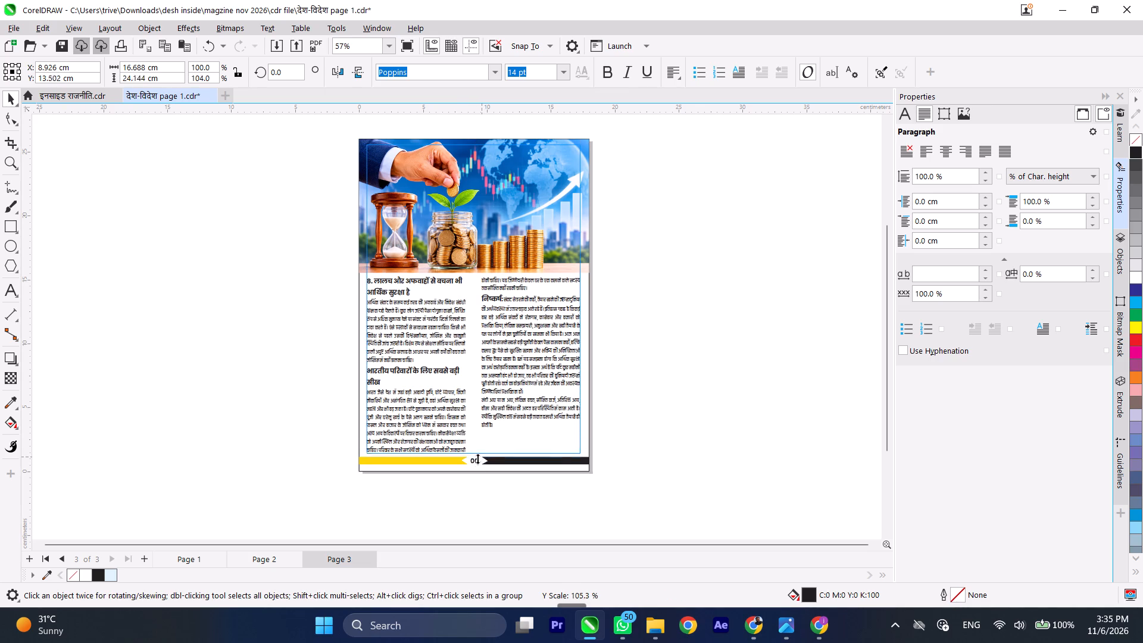
left_click_drag(477, 458, 477, 453)
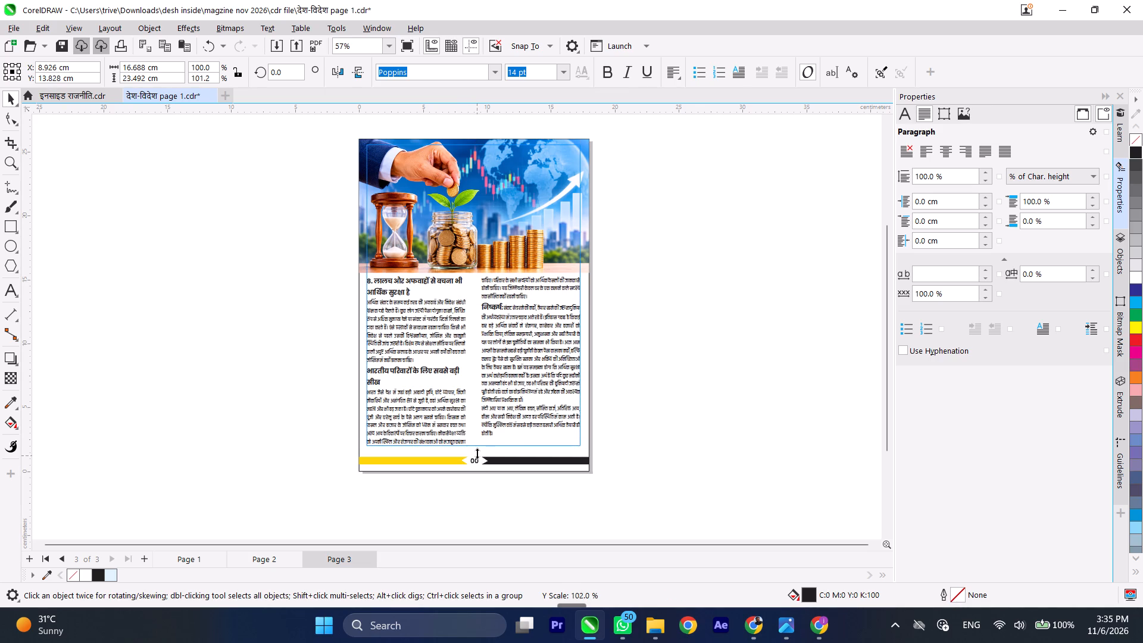
left_click_drag(477, 453, 477, 457)
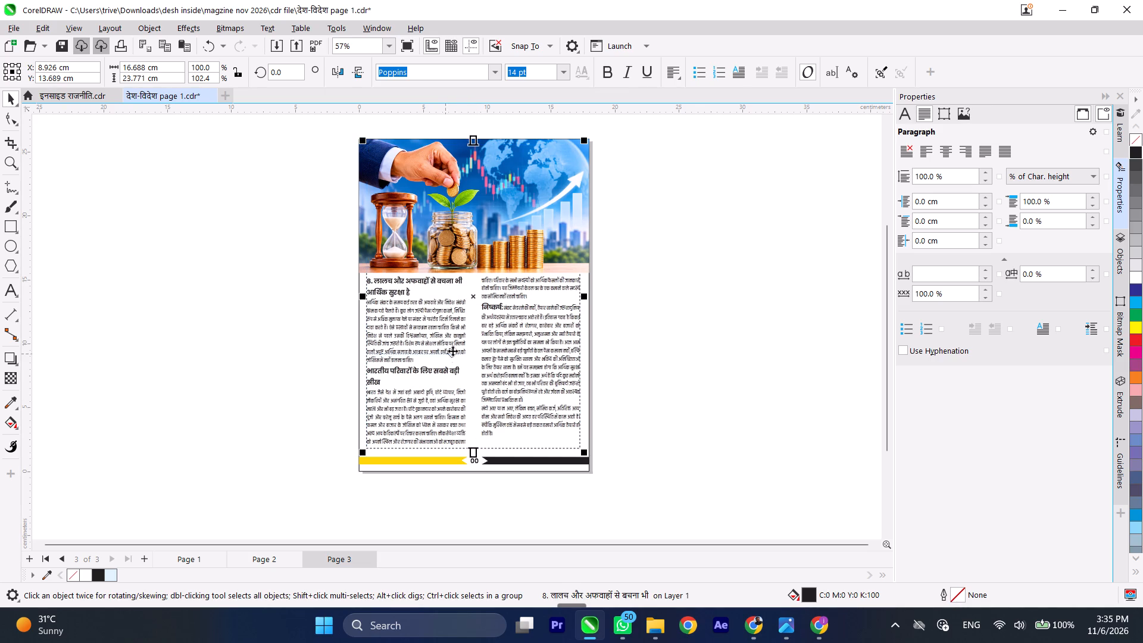
Lower the top edge of Page 3's text frame to just below the hourglass image, making the frame about 13.44 cm high.
scroll(448, 324, "up", 1)
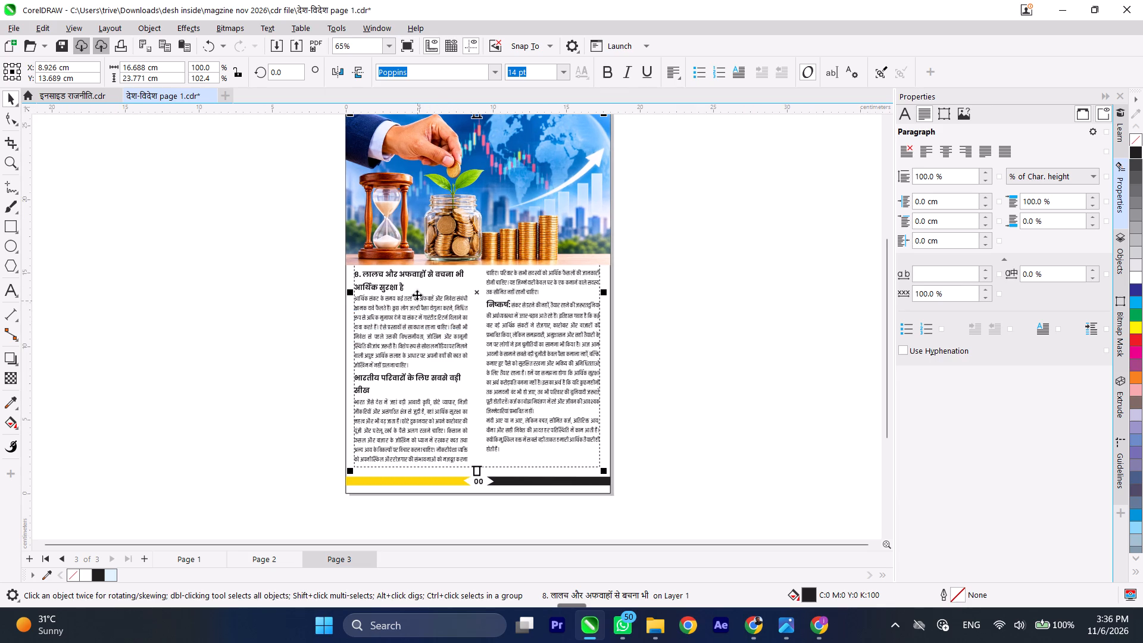
scroll(441, 401, "down", 2)
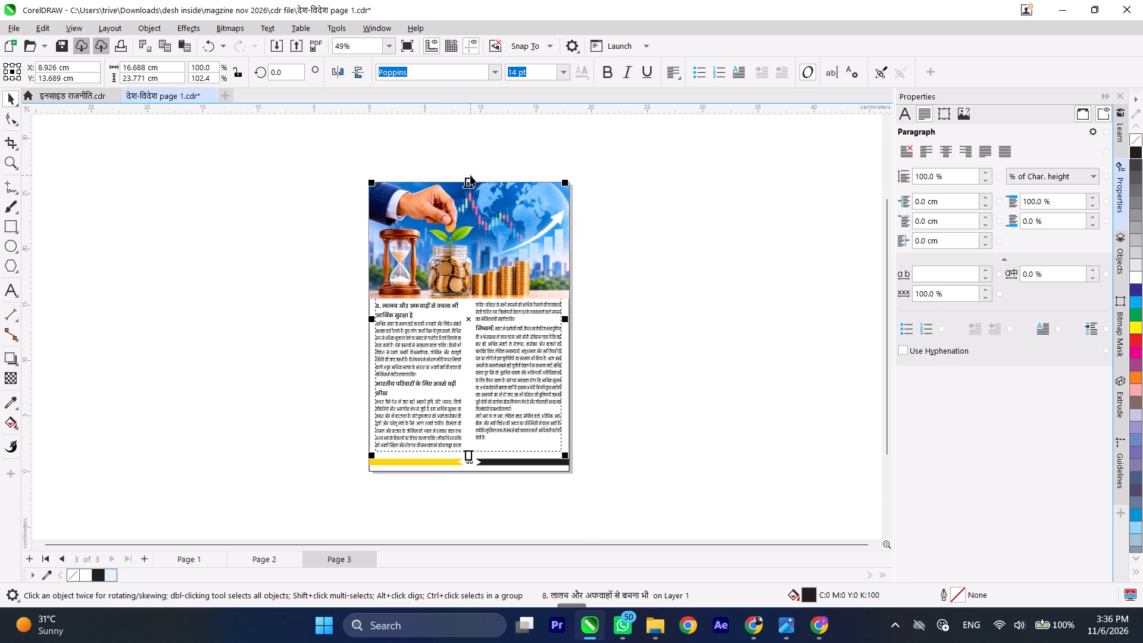
left_click_drag(467, 179, 474, 290)
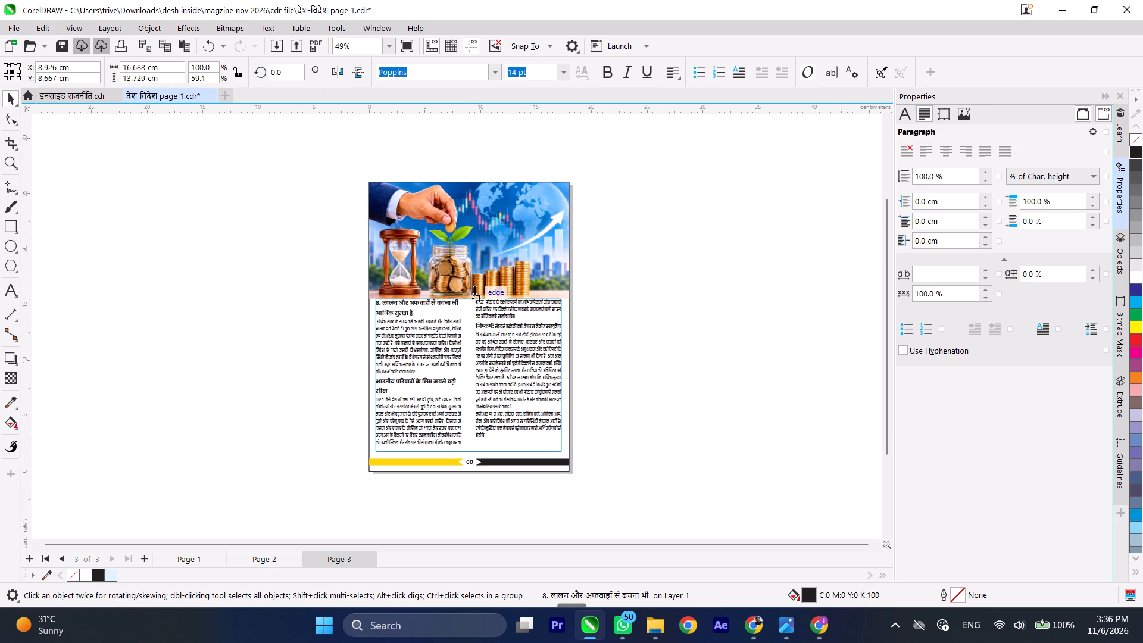
left_click_drag(474, 290, 474, 294)
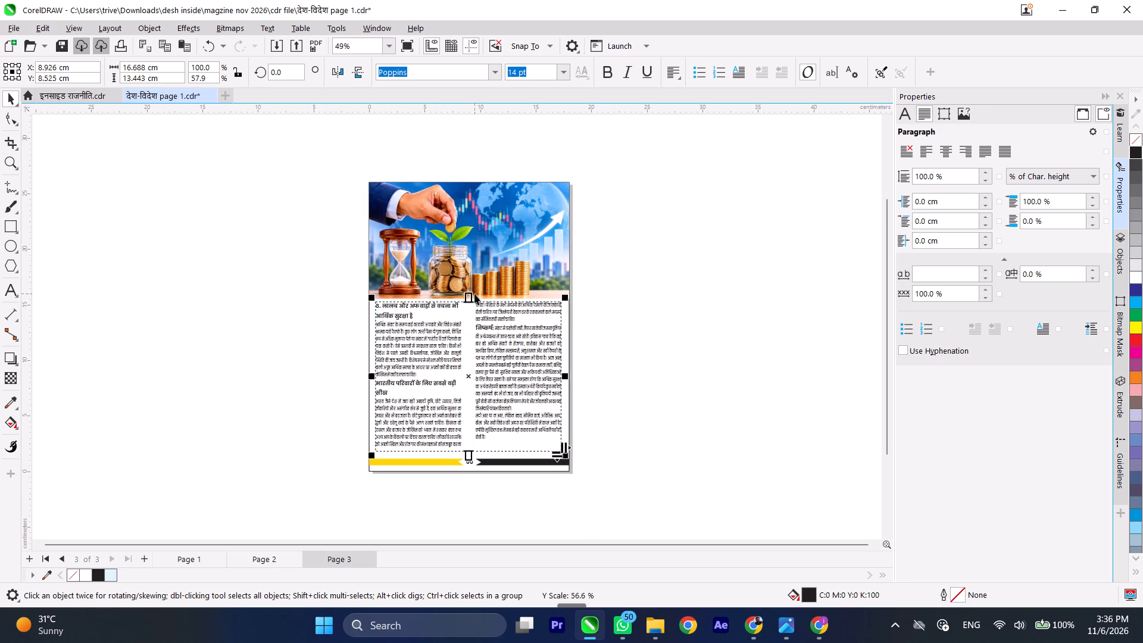
scroll(469, 300, "up", 2)
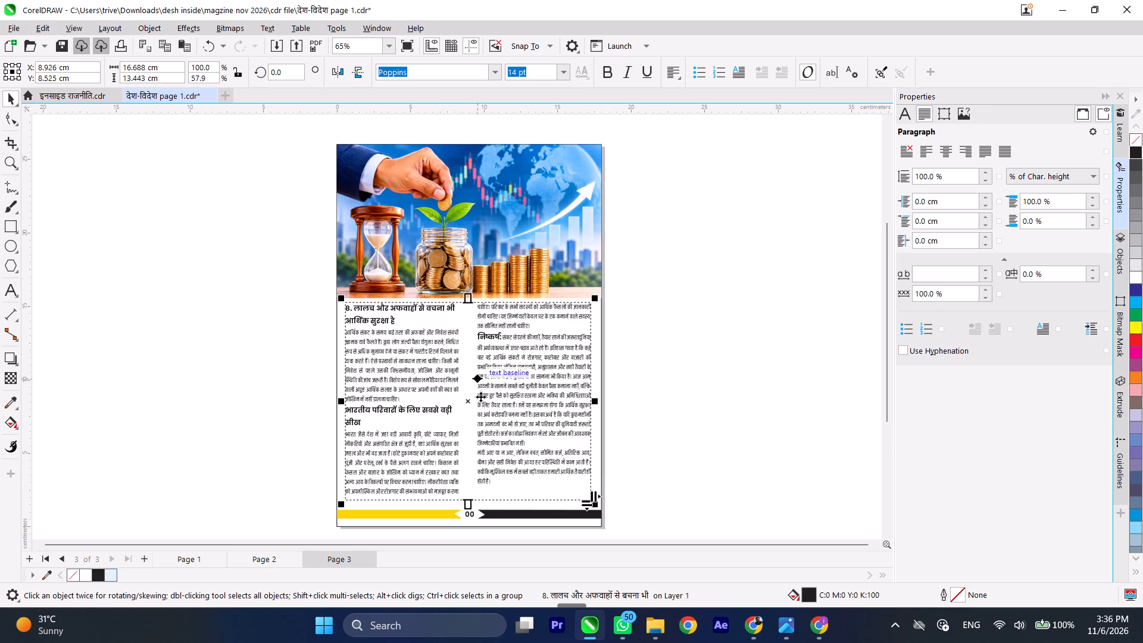
scroll(482, 460, "up", 1)
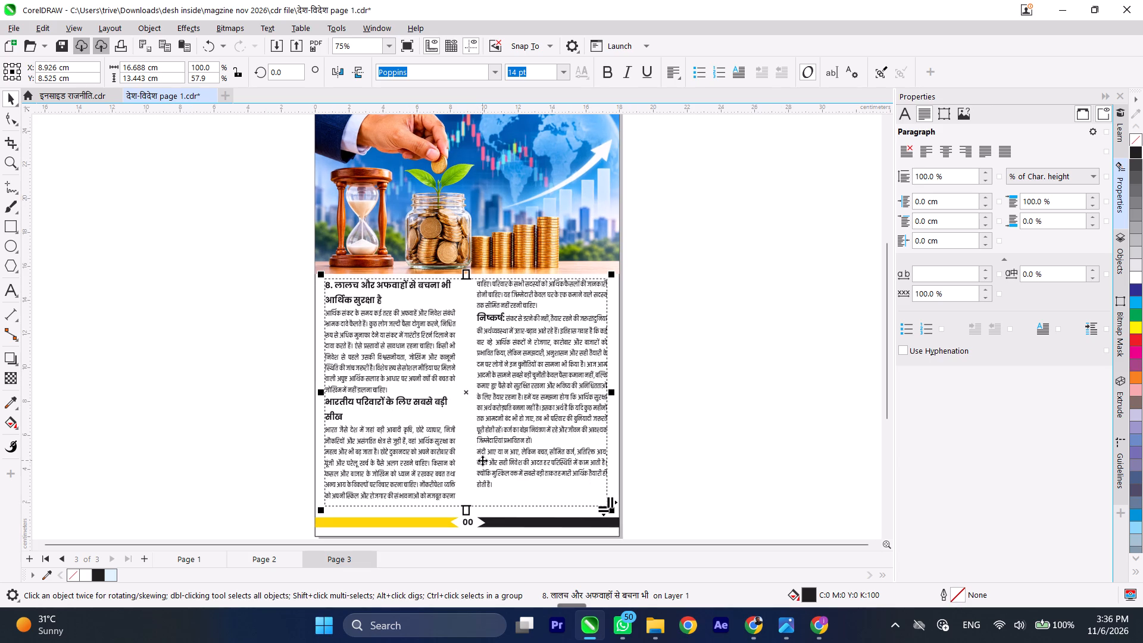
scroll(504, 359, "up", 3)
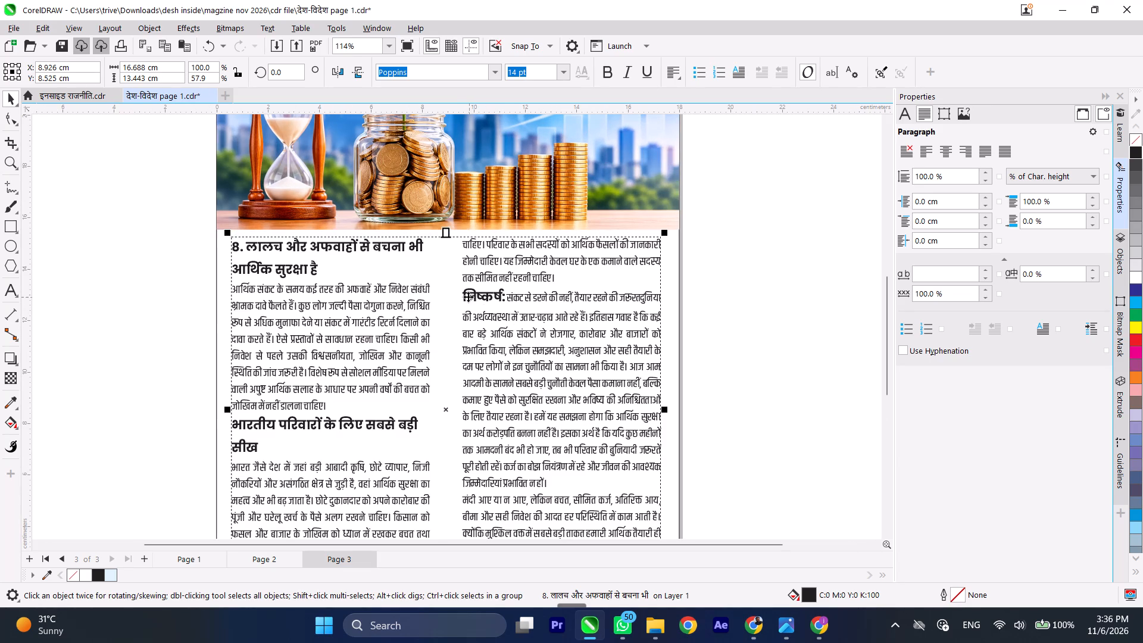
Insert a blank line before the "निष्कर्ष:" heading in the second column of Page 3.
double_click(468, 296)
left_click(463, 296)
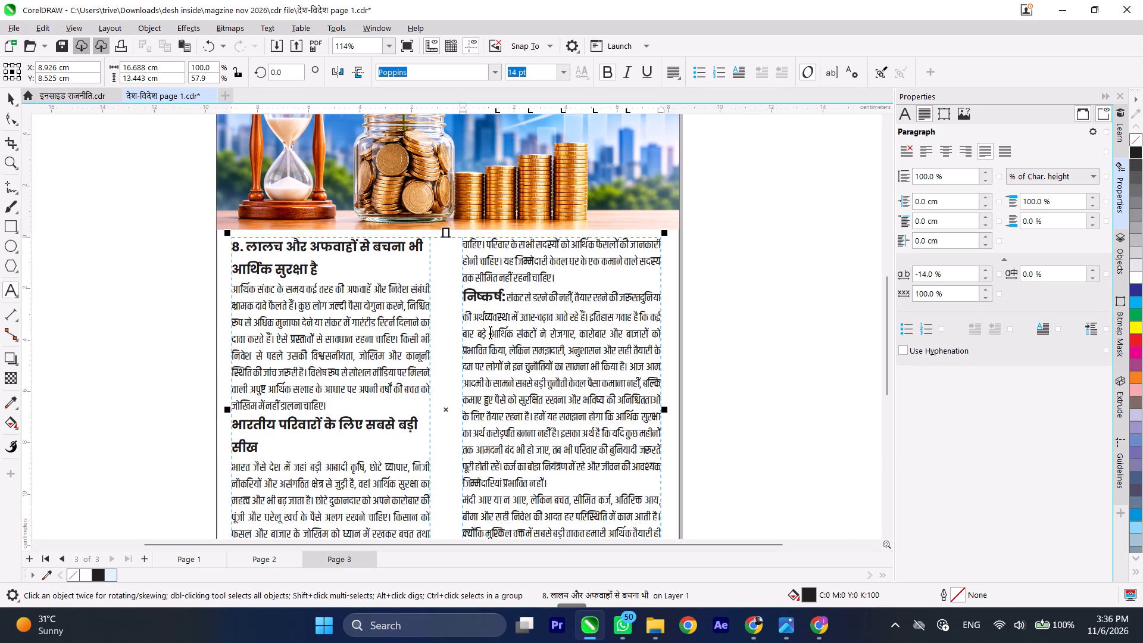
key("Left")
key("Return")
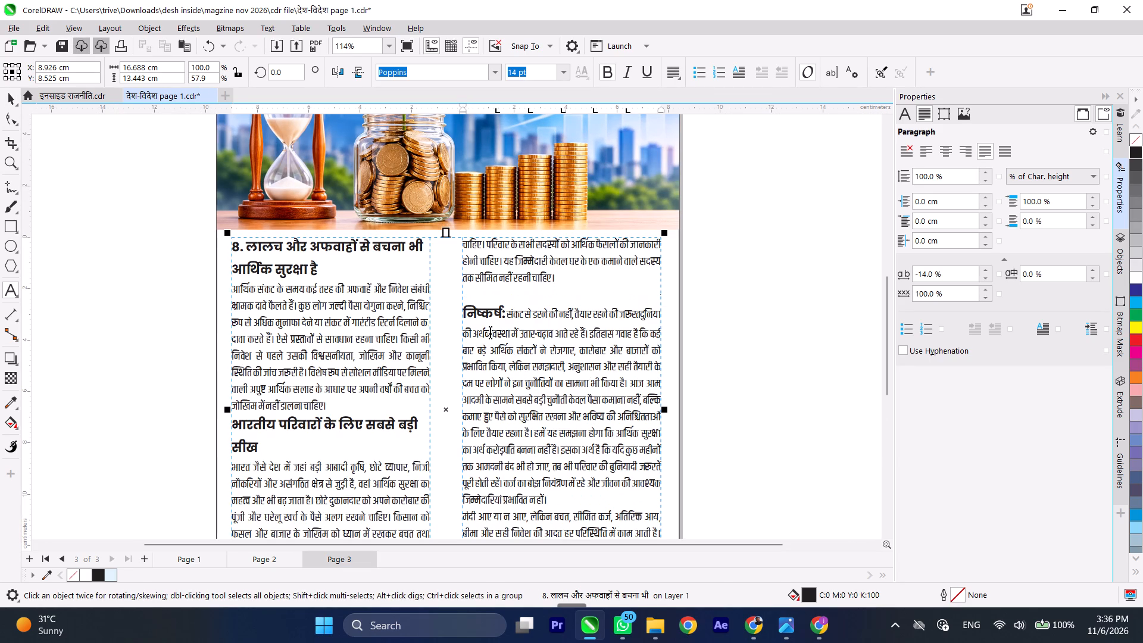
scroll(491, 332, "down", 4)
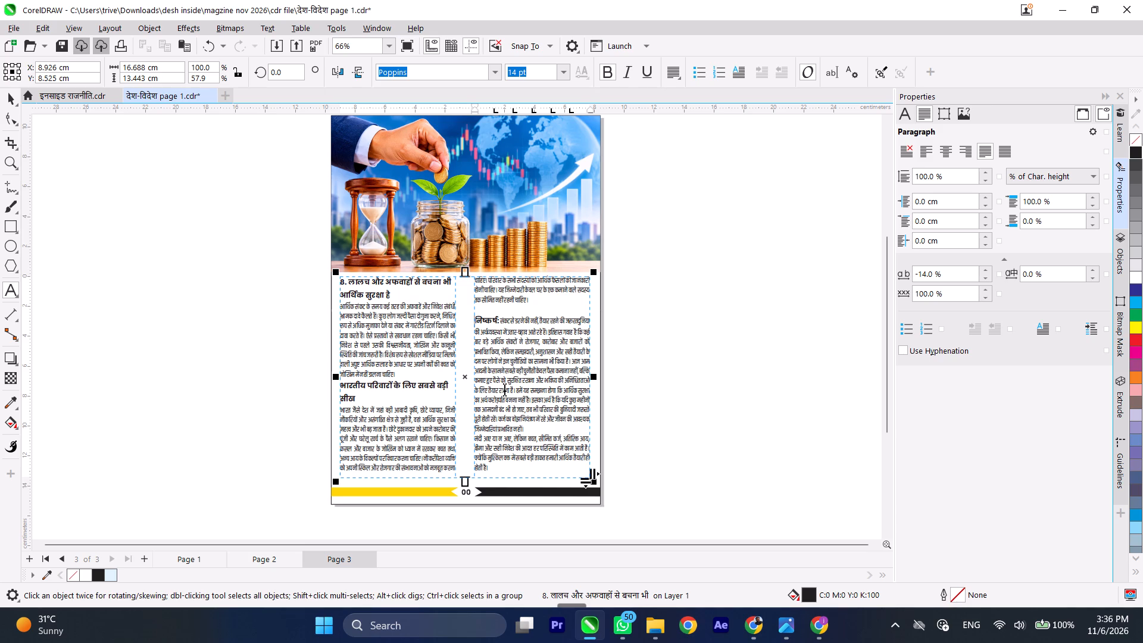
left_click(8, 98)
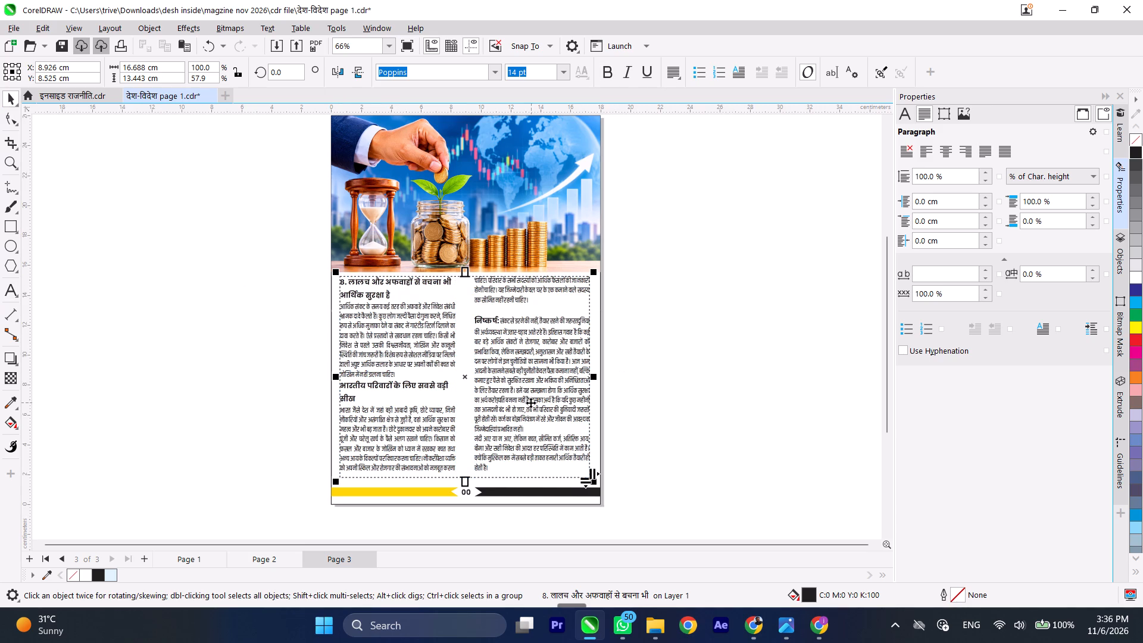
Draw a rectangle about 8.06 by 11.47 cm around the "निष्कर्ष" section, with 0.5 cm rounding on two opposite corners.
scroll(530, 402, "up", 2)
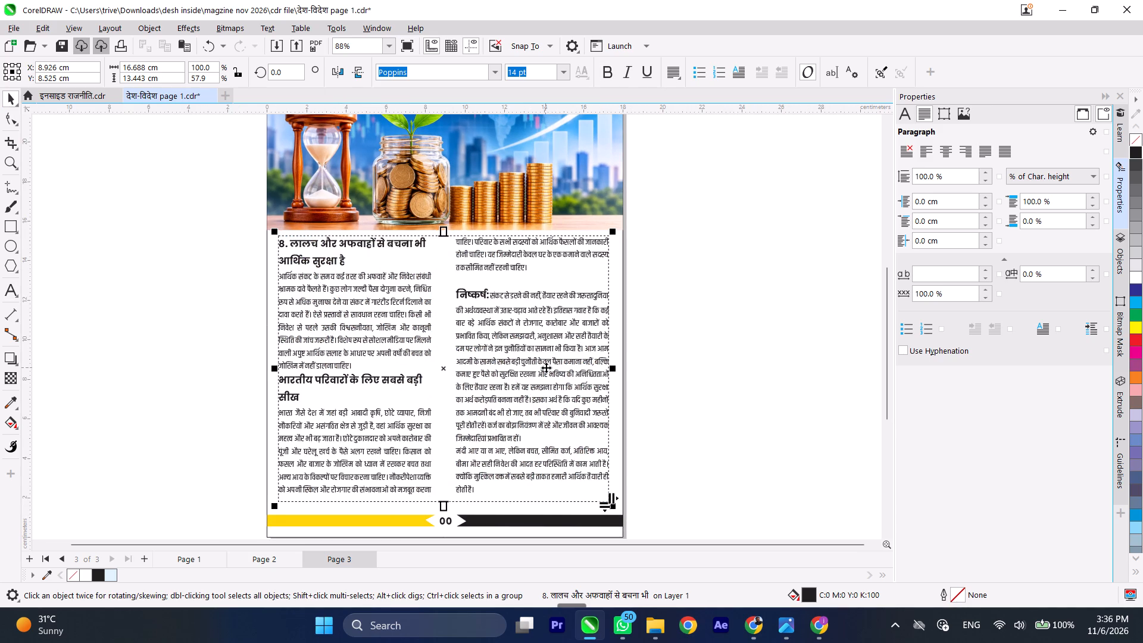
left_click(12, 224)
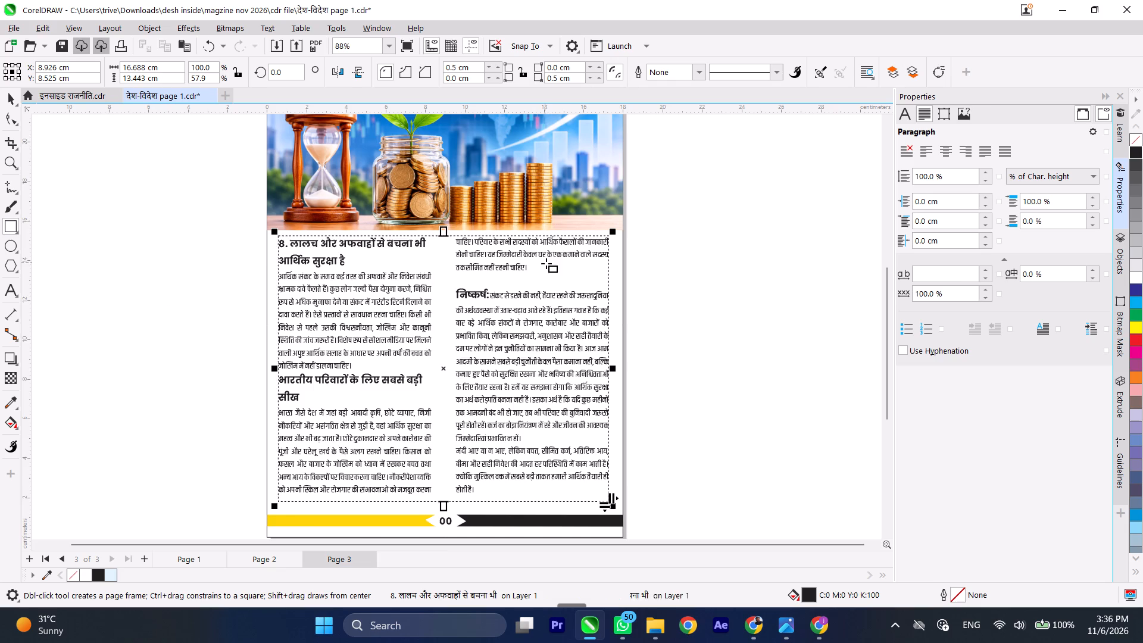
scroll(571, 292, "up", 2)
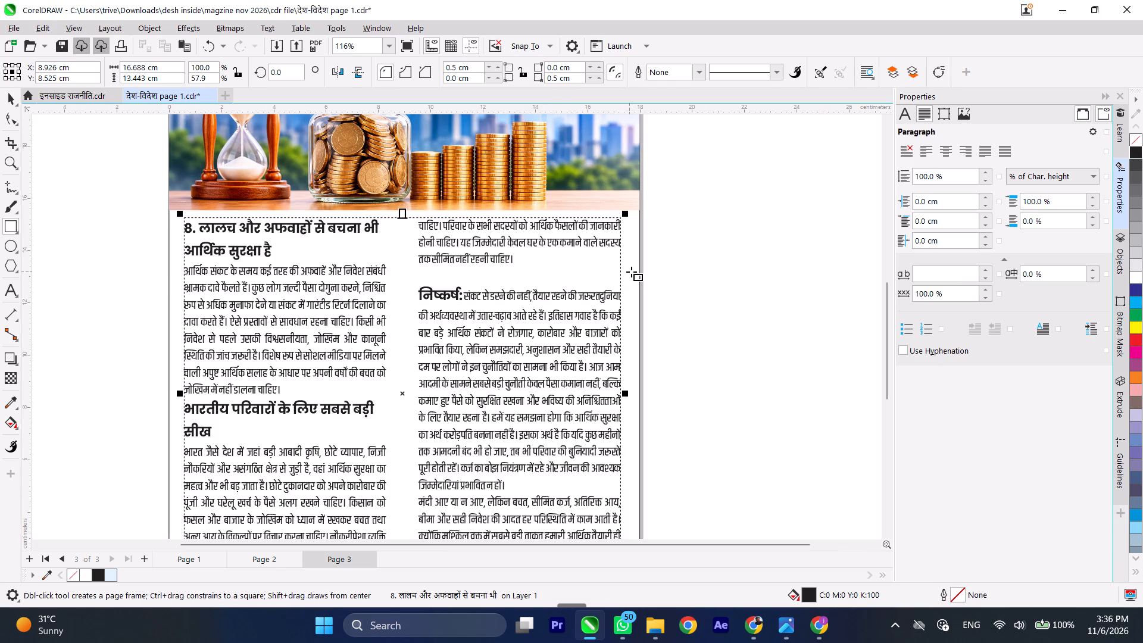
left_click_drag(620, 270, 417, 315)
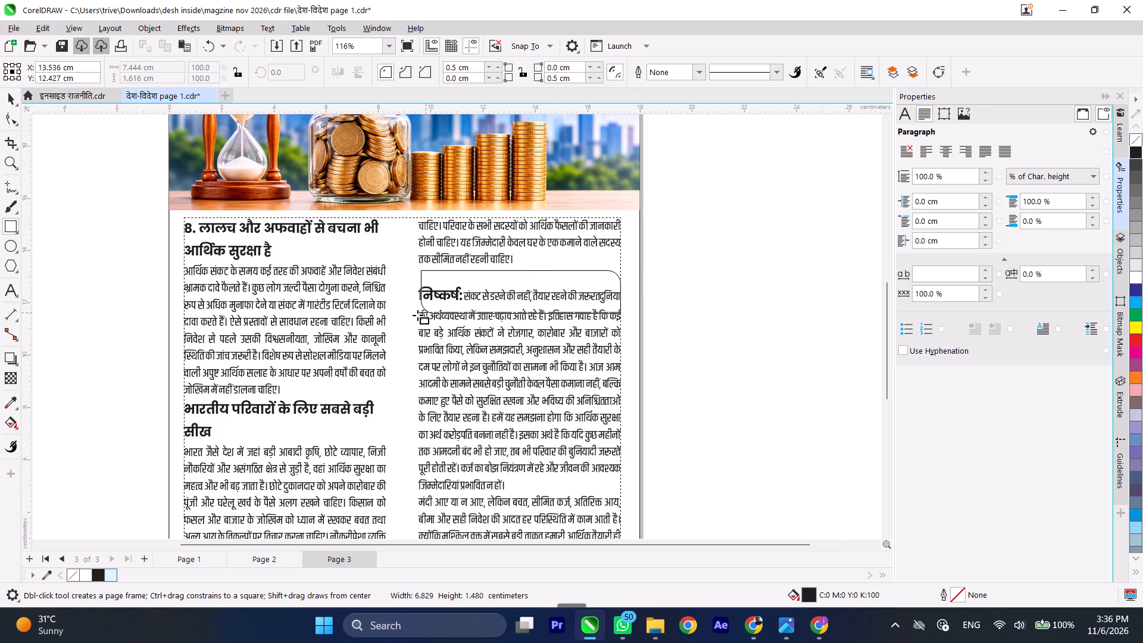
left_click_drag(417, 315, 408, 500)
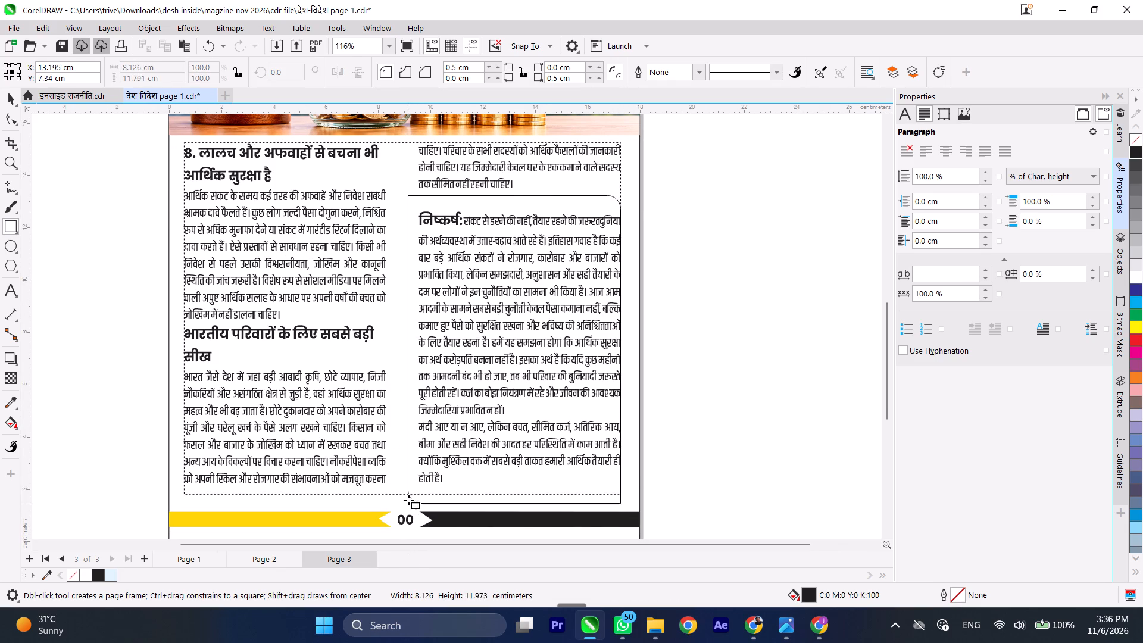
left_click_drag(408, 500, 410, 495)
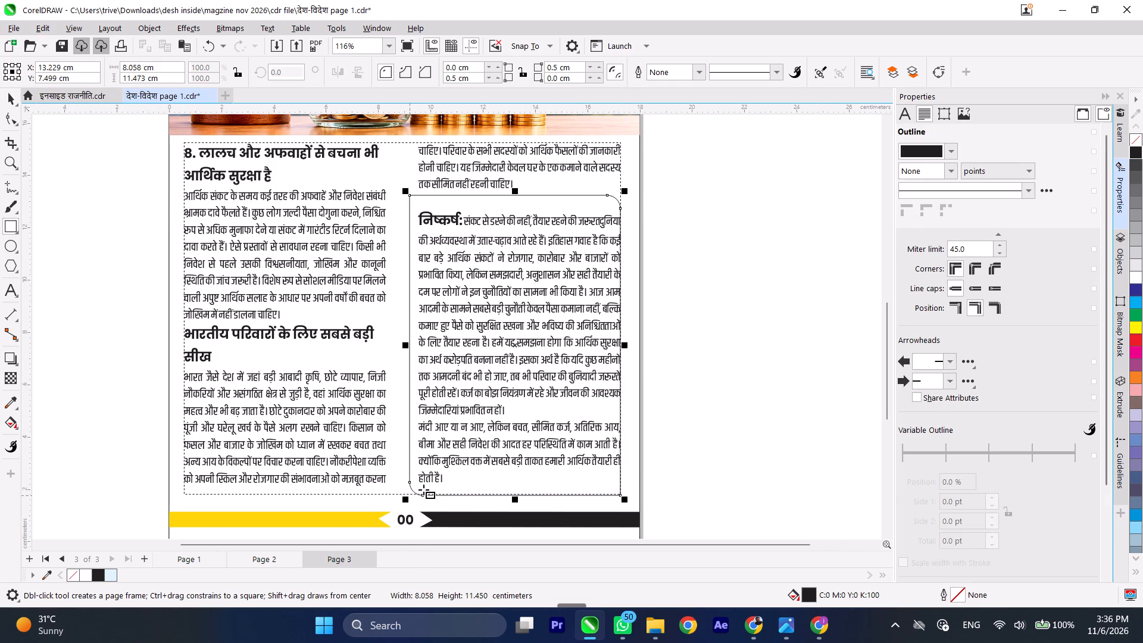
Move the rectangle's right side slightly outward and its left side slightly inward, making it about 8.01 cm wide.
scroll(631, 343, "up", 4)
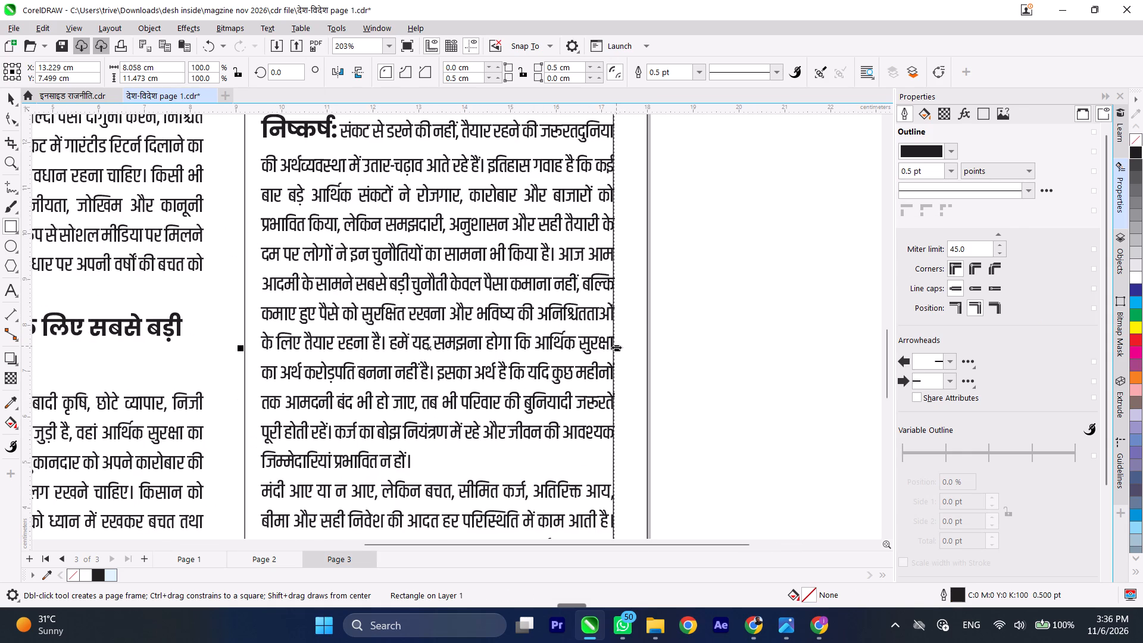
left_click(616, 348)
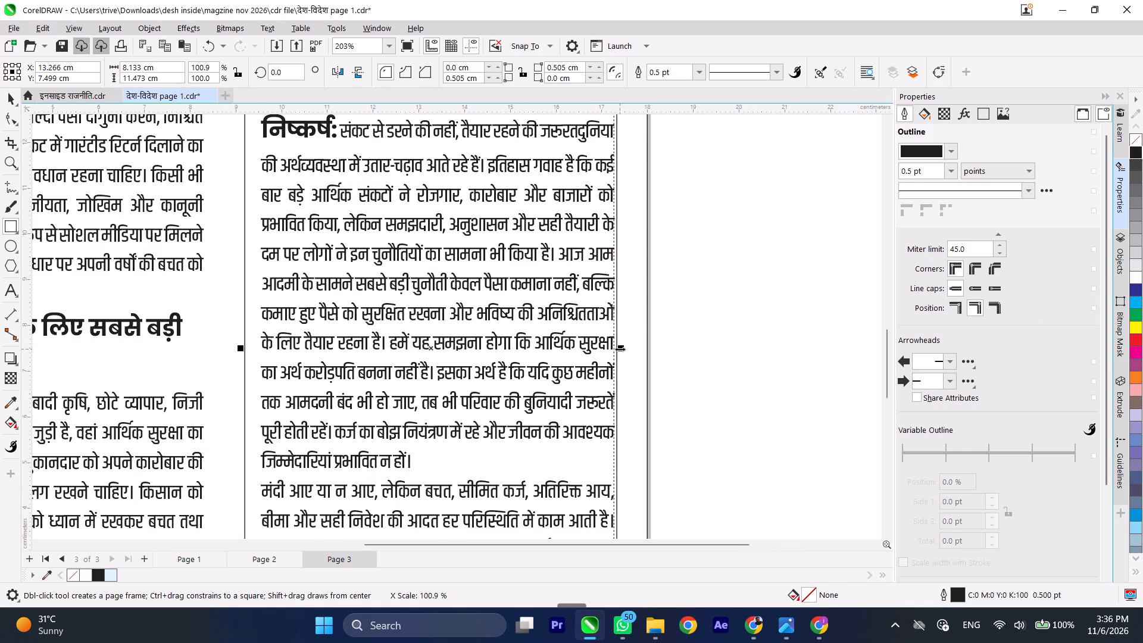
scroll(610, 306, "down", 4)
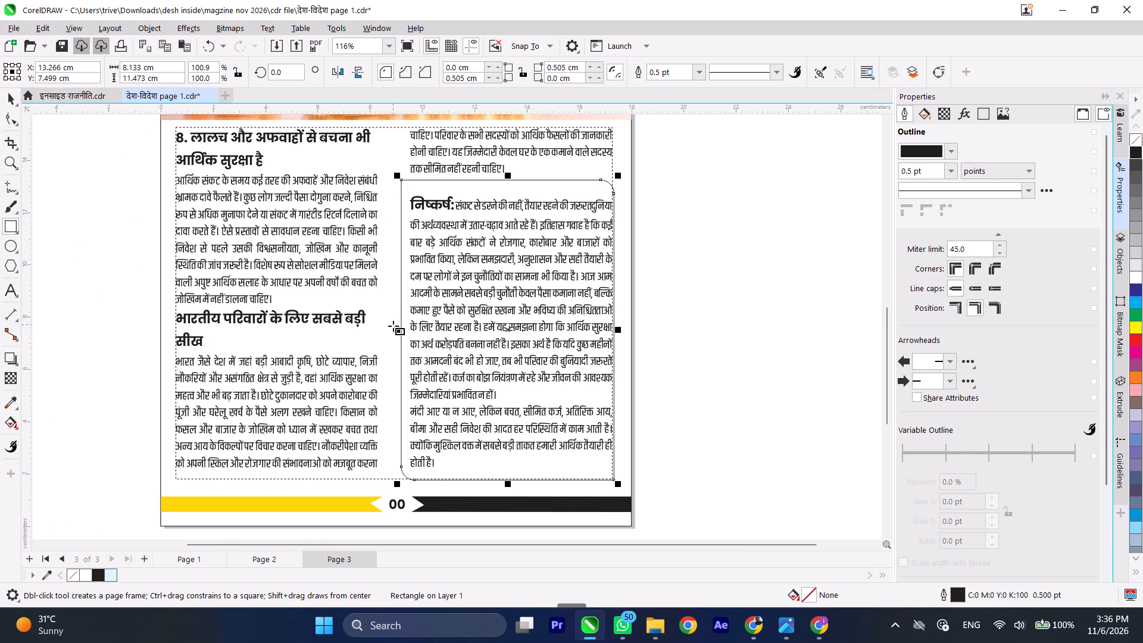
scroll(398, 331, "up", 3)
left_click(398, 330)
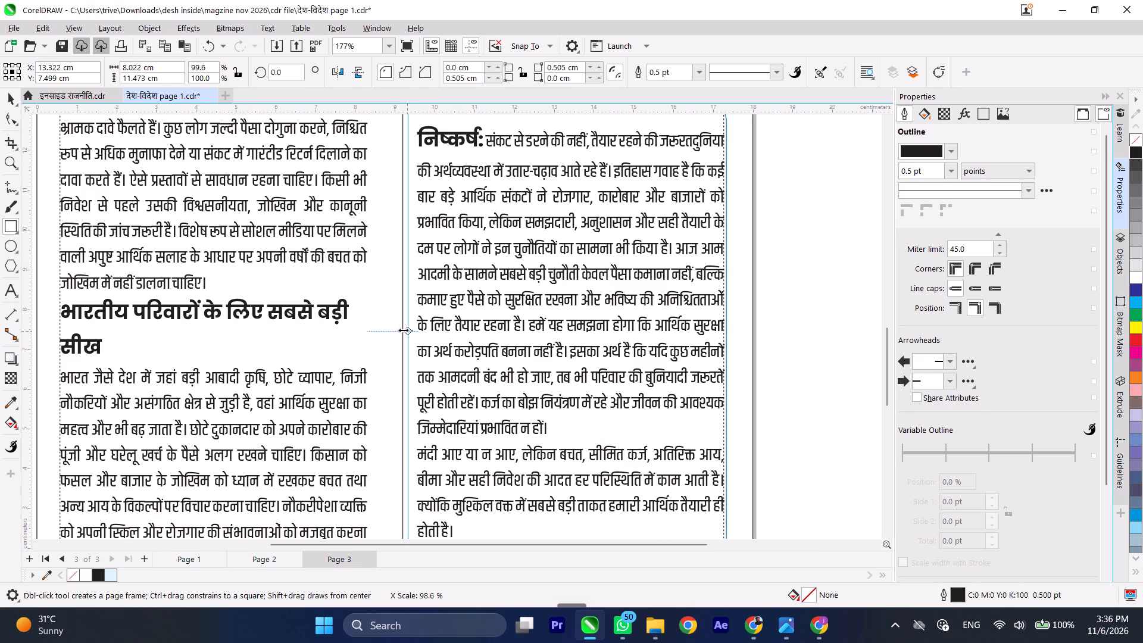
Apply a uniform pale pink fill, #FAE6EC, to the rectangle over the "निष्कर्ष" section.
scroll(405, 316, "down", 4)
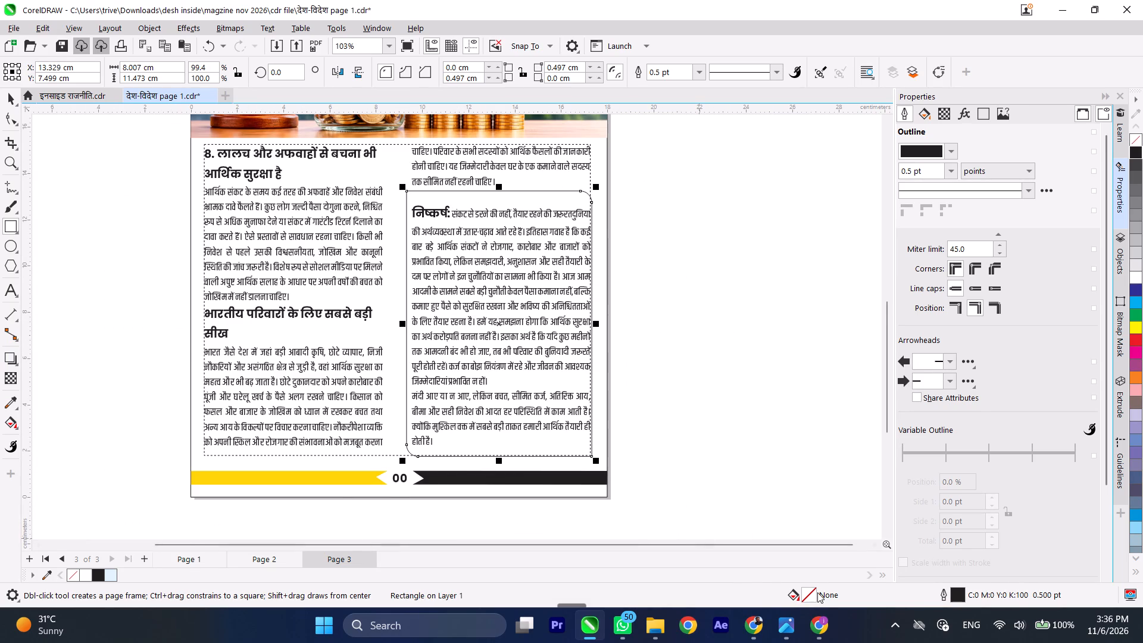
double_click(812, 592)
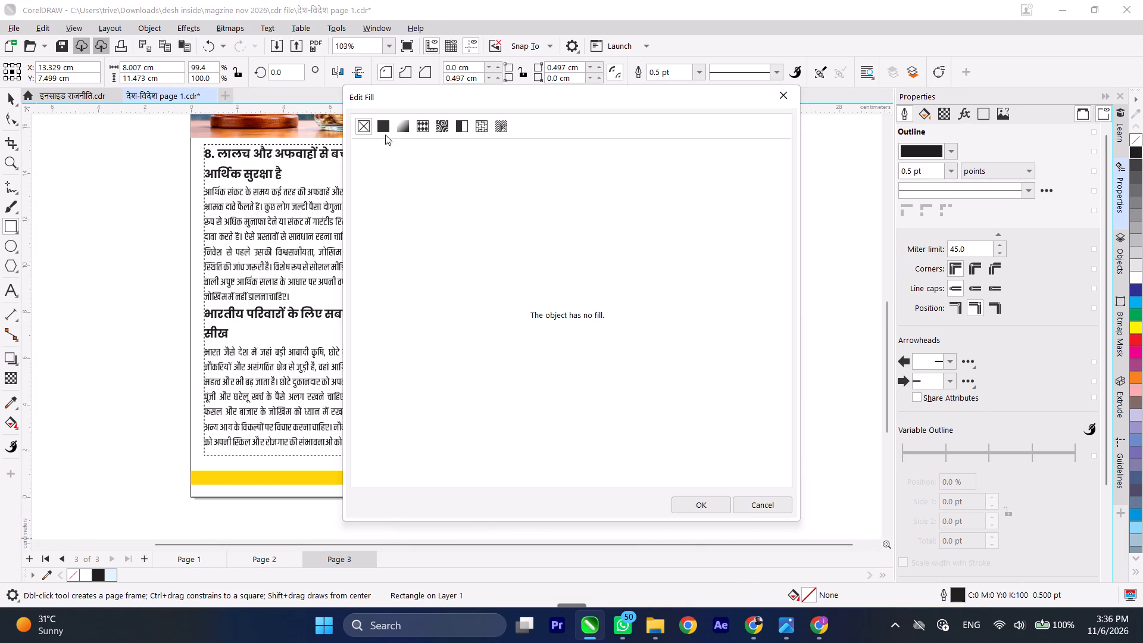
left_click(385, 132)
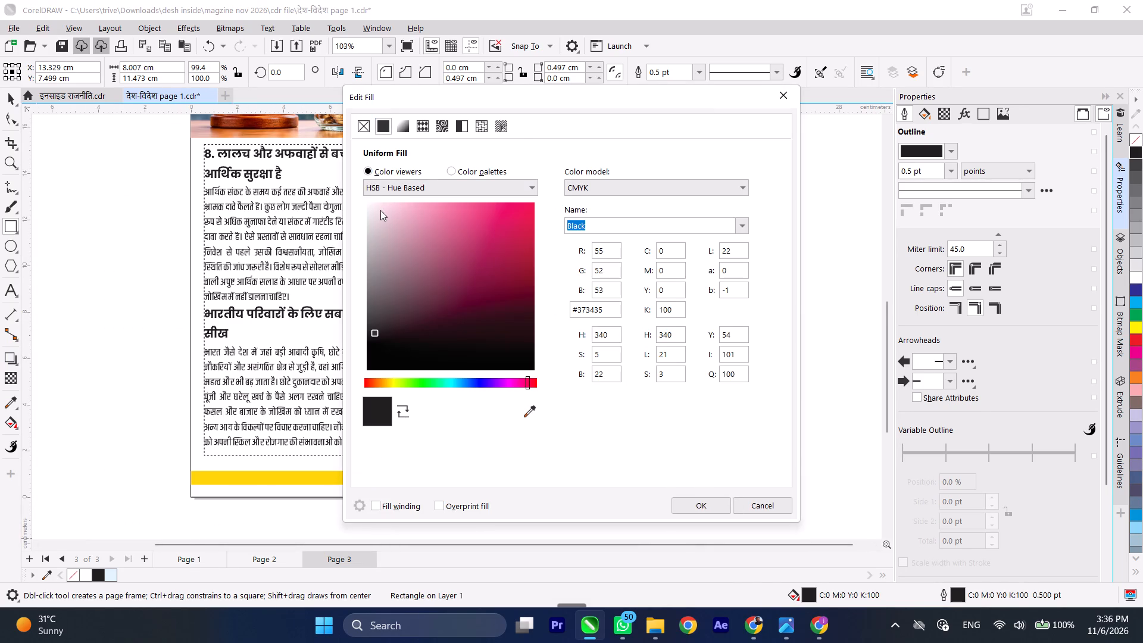
left_click(380, 210)
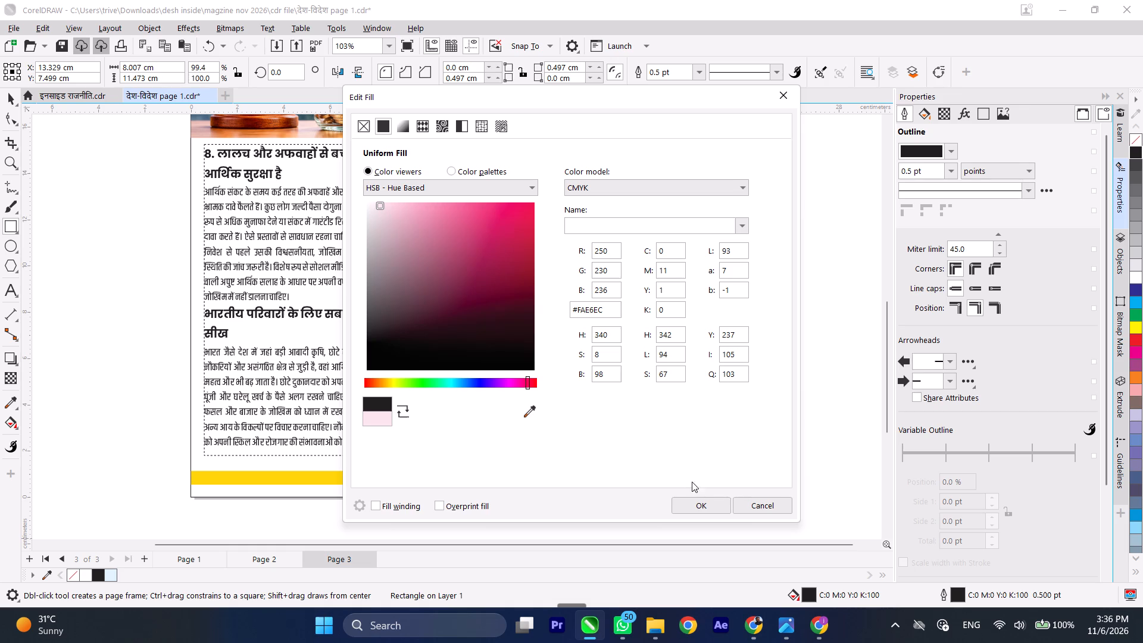
left_click(705, 508)
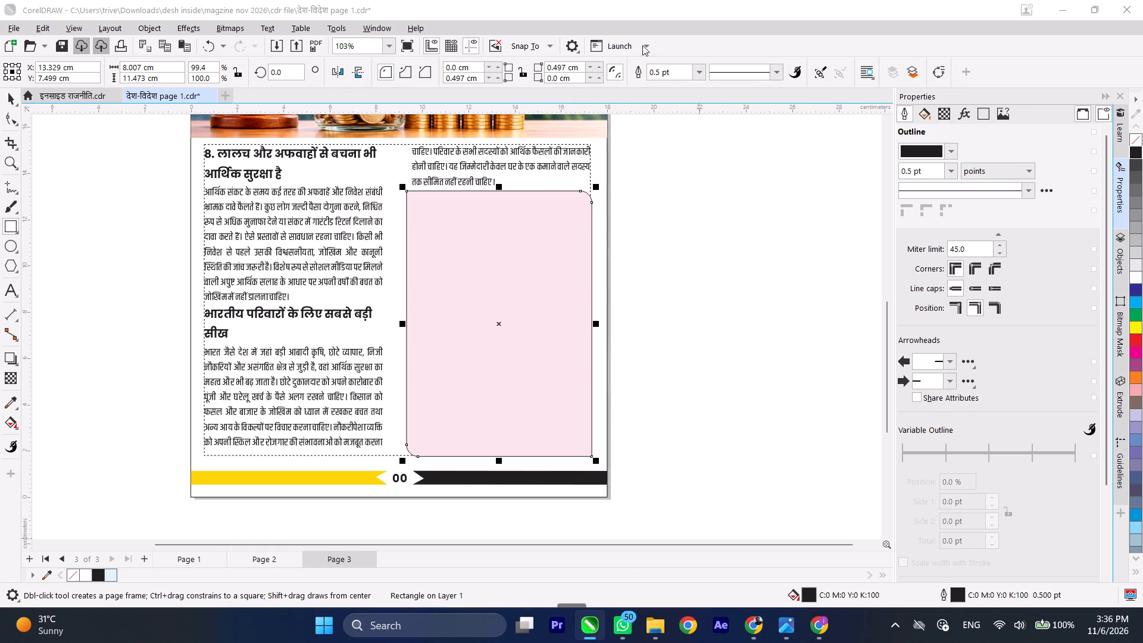
Set the rectangle's outline width to None.
left_click(695, 74)
left_click(689, 85)
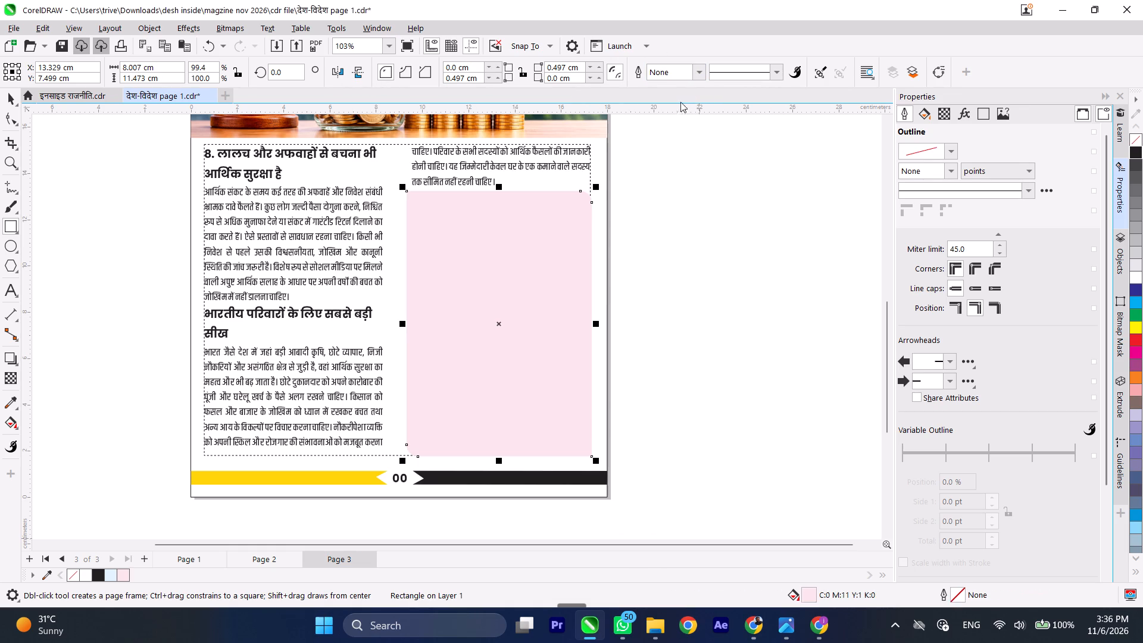
Shift the rectangle's fill hue to yellow for a pale cream colour, C:2 M:0 Y:10 K:0.
scroll(673, 317, "down", 5)
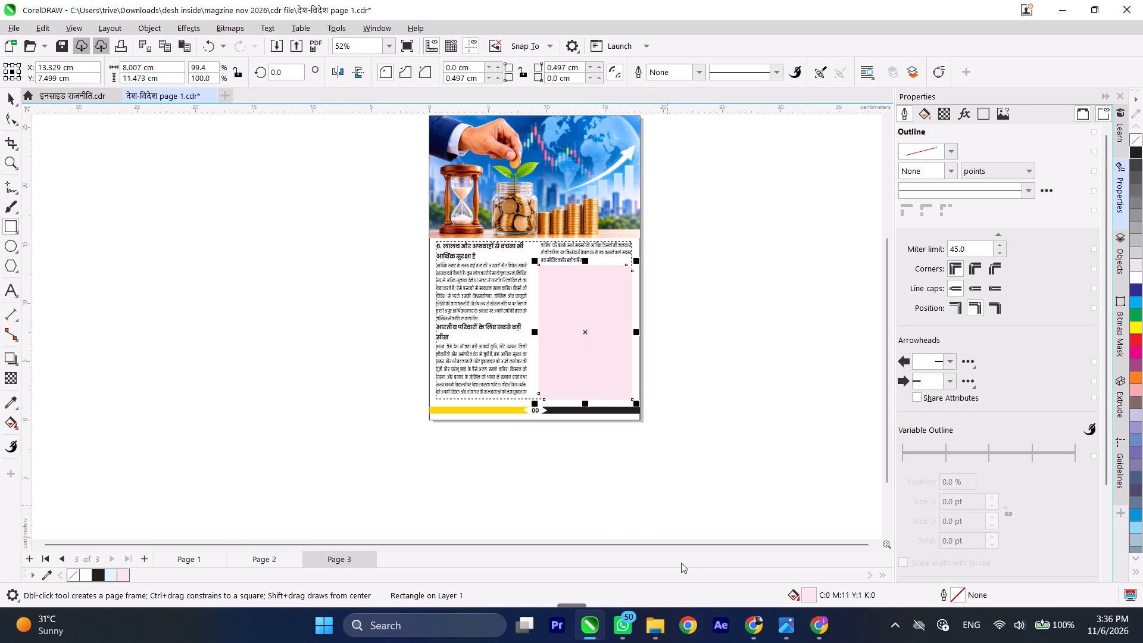
double_click(803, 595)
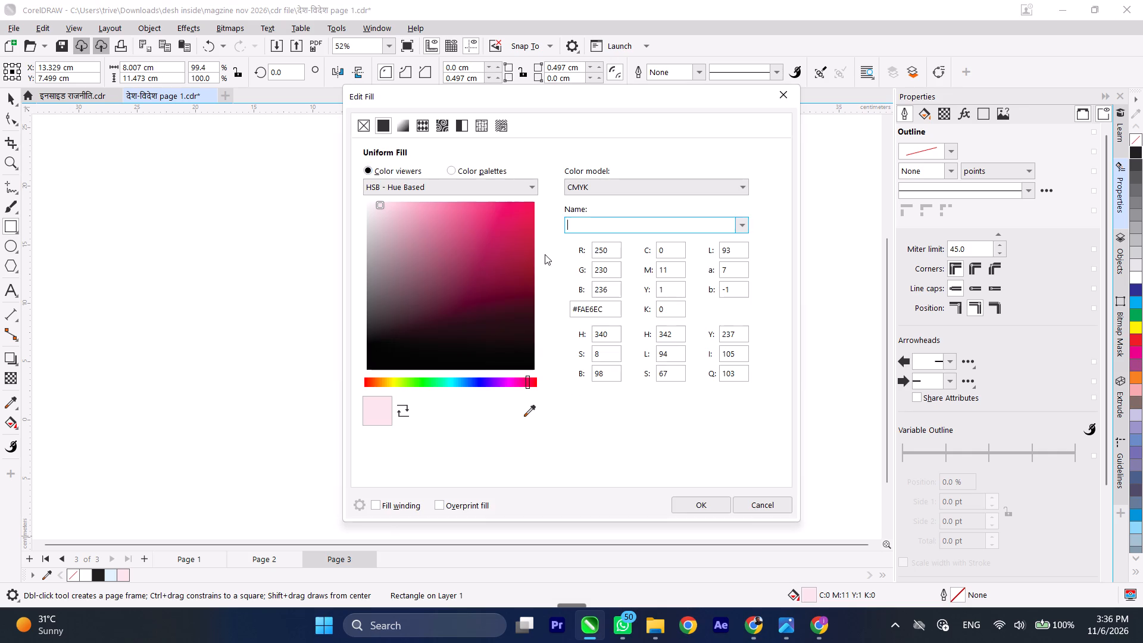
left_click(392, 382)
left_click(695, 510)
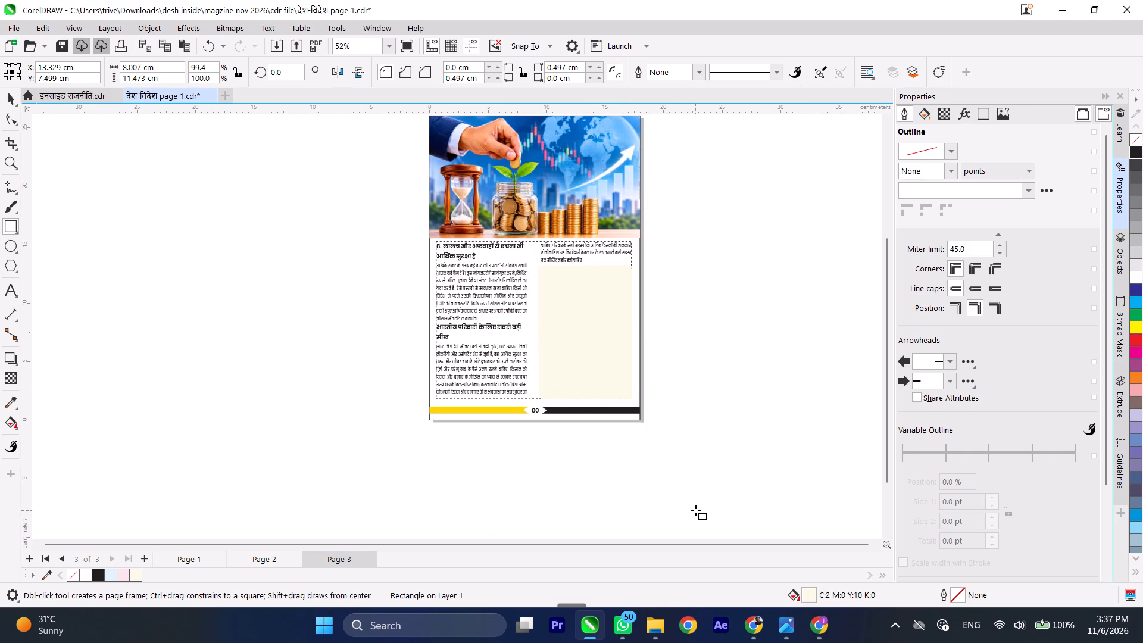
Send the cream rectangle to the back of the layer, behind the "निष्कर्ष" text, and deselect it.
left_click(10, 93)
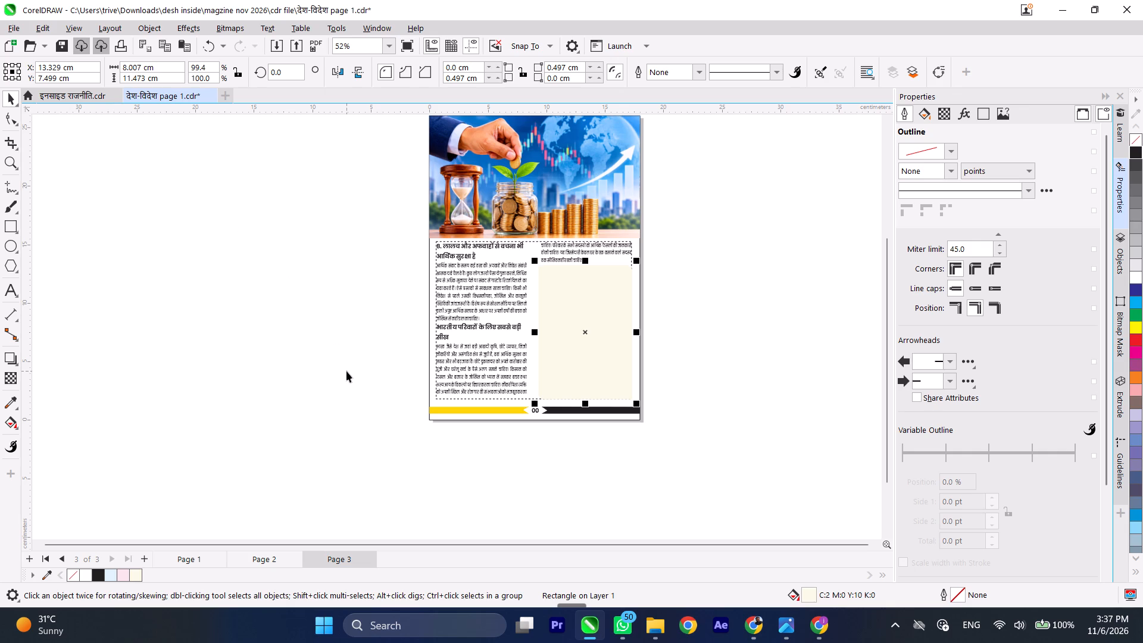
key("shift+Page_Down")
left_click(395, 389)
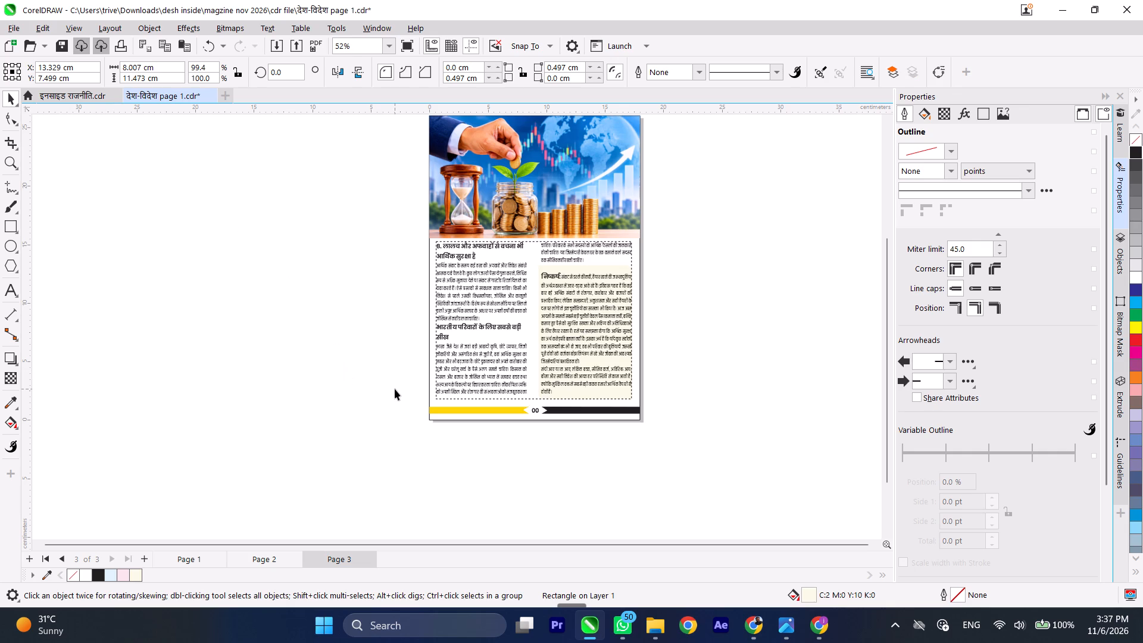
Go to Page 2 and bring in the "Investing Wisely for Tomorrow" image from the Downloads folder.
scroll(553, 311, "down", 2)
scroll(555, 385, "up", 2)
scroll(564, 493, "down", 1)
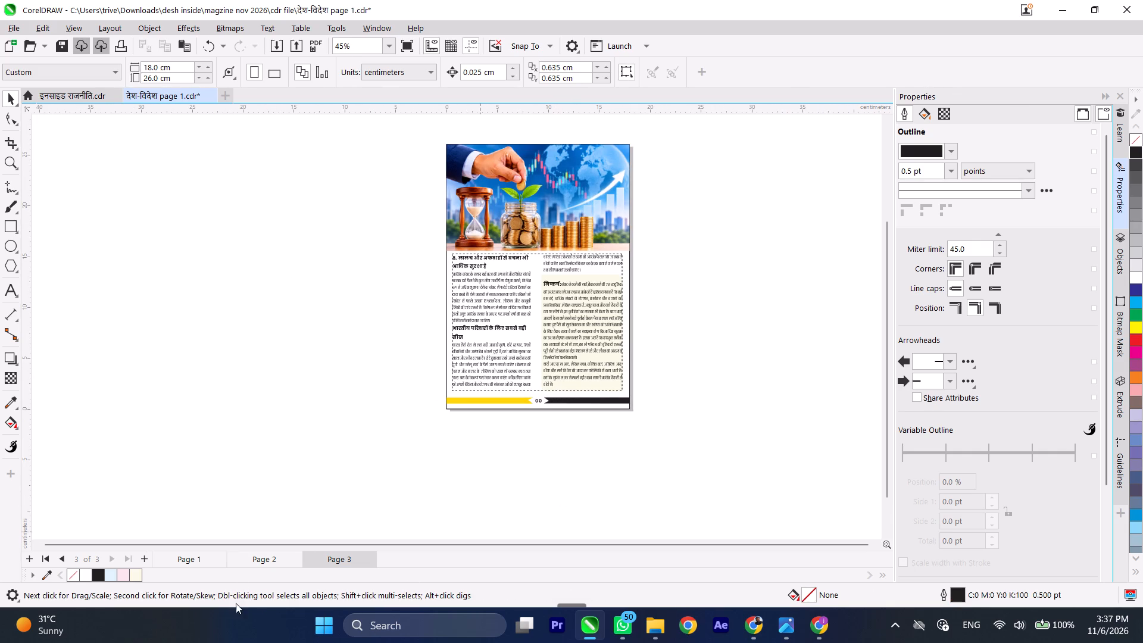
left_click(258, 557)
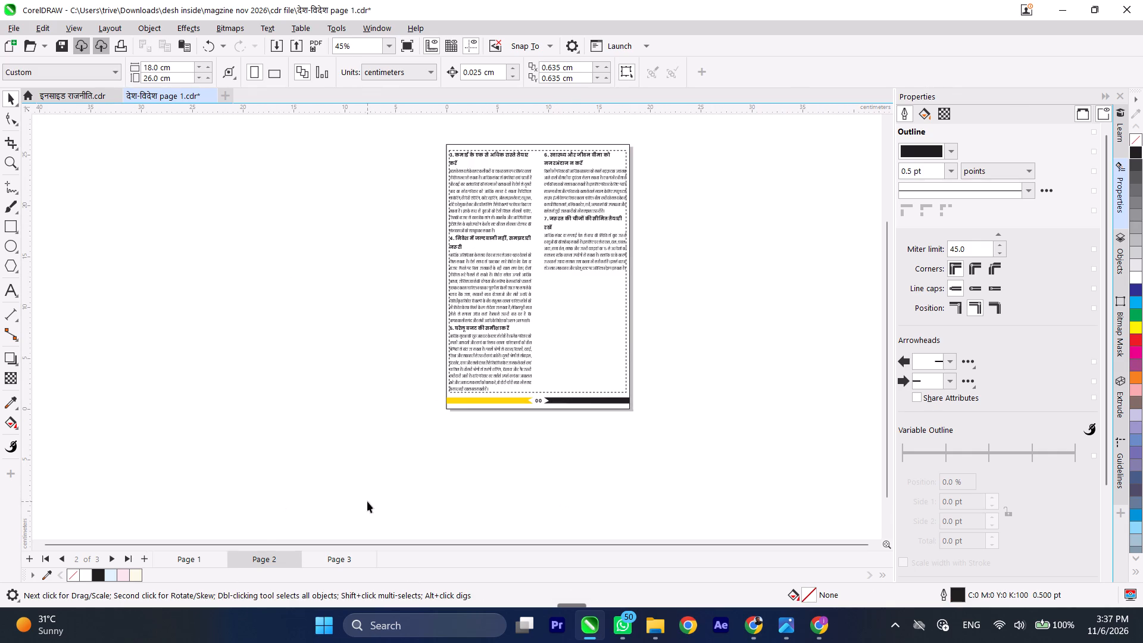
left_click(652, 629)
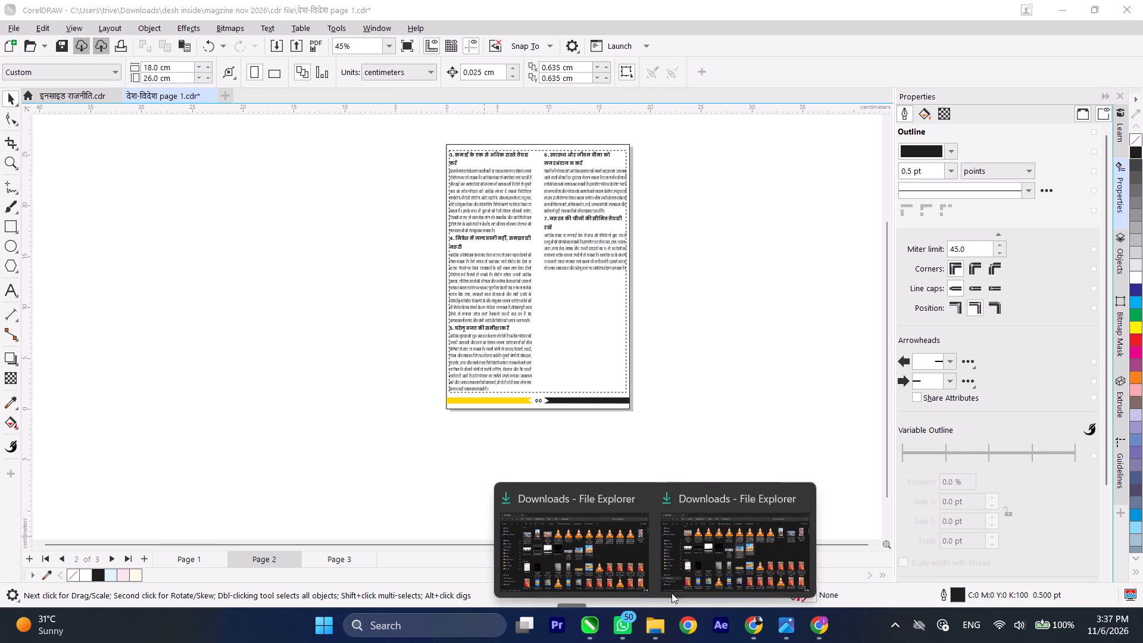
left_click(686, 573)
left_click(872, 303)
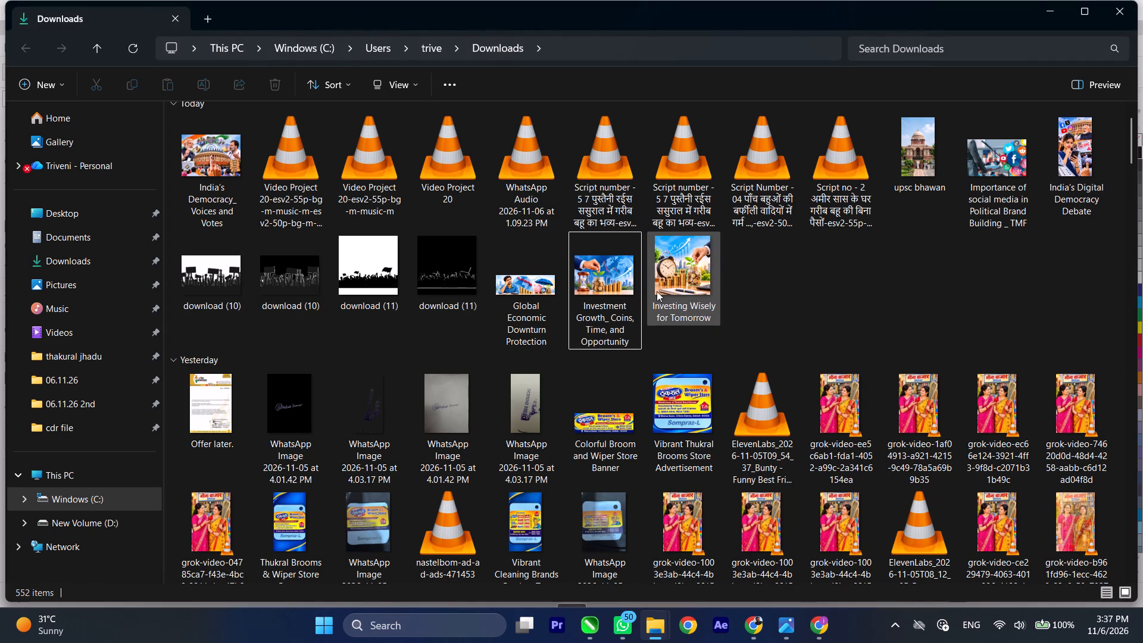
left_click(772, 259)
left_click(681, 269)
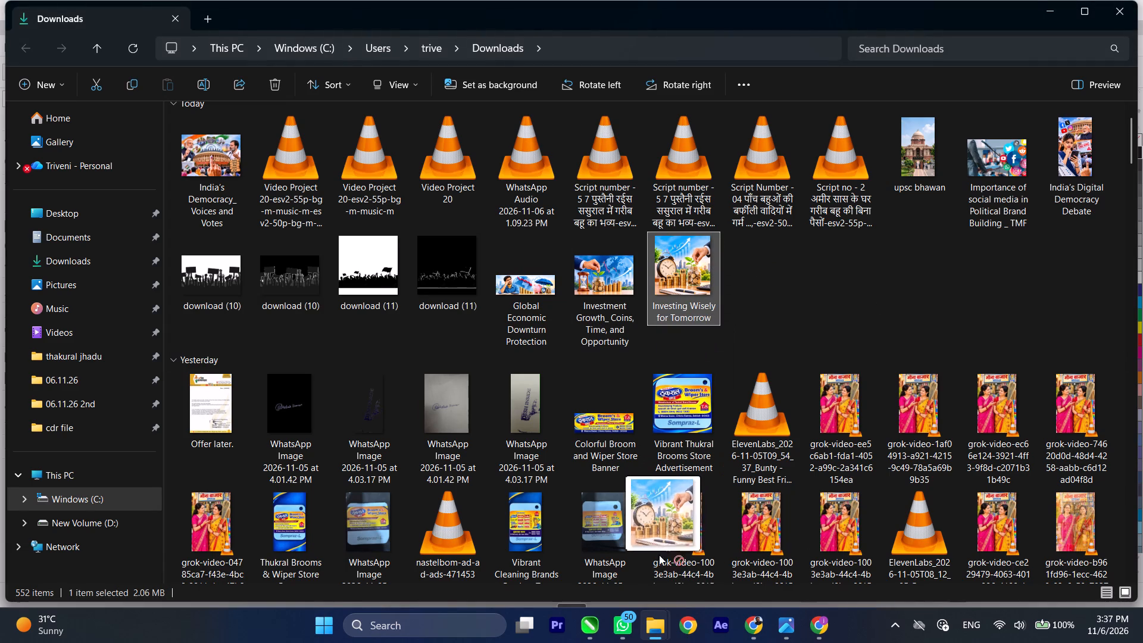
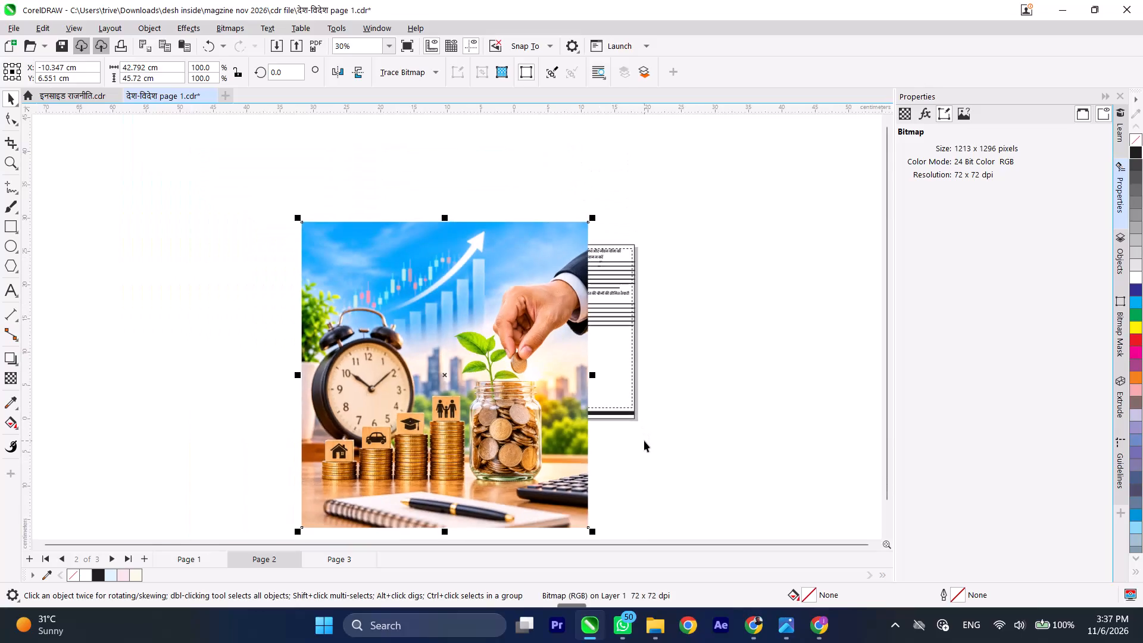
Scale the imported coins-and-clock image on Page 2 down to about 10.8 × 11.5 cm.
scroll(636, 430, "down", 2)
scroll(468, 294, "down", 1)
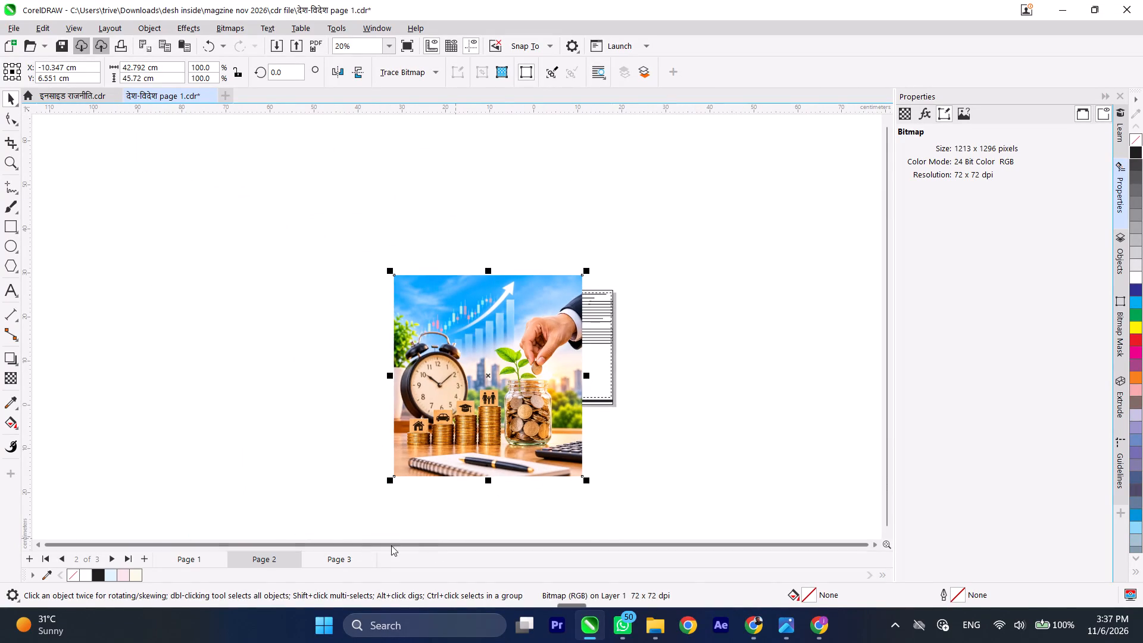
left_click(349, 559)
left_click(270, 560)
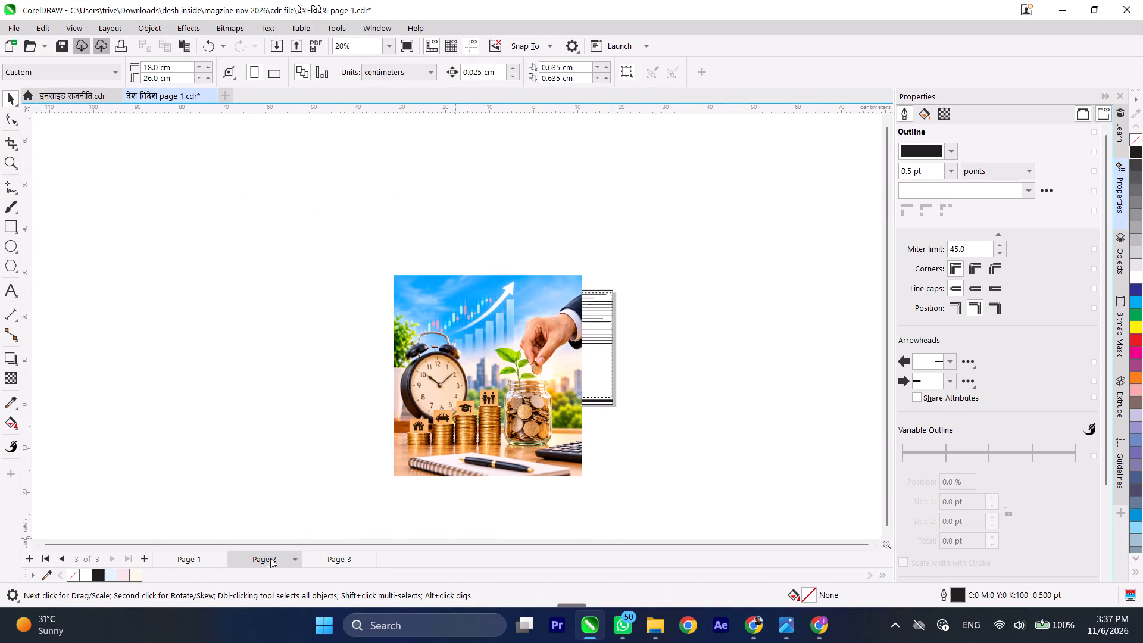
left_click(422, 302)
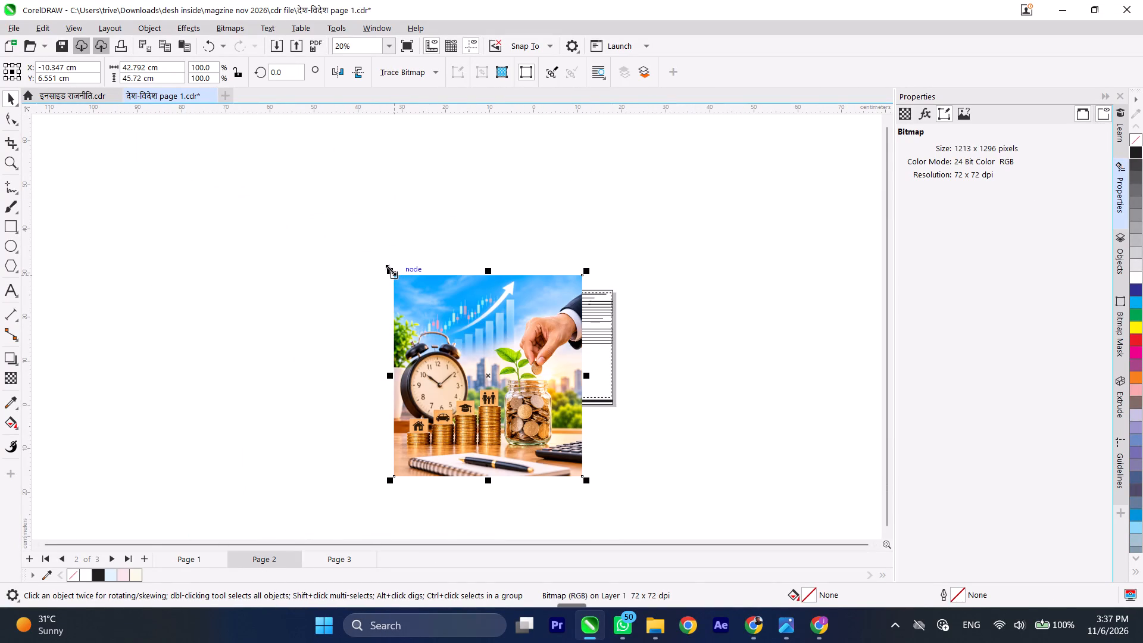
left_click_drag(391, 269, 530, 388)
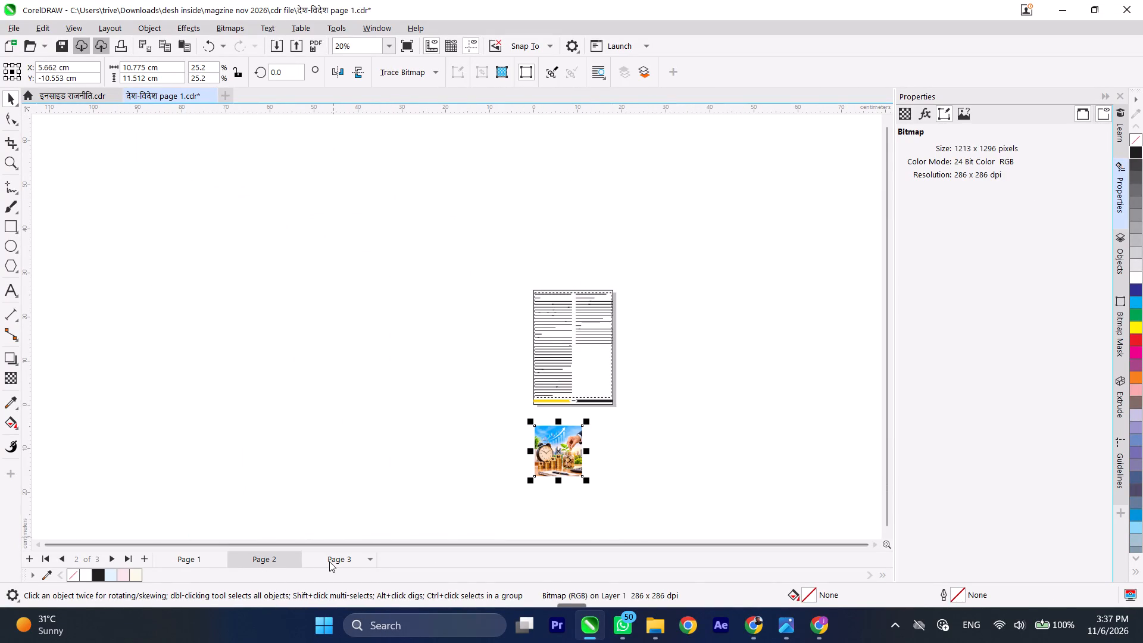
Compare the Page 3 layout and its header picture with Page 2 and the image waiting below it.
left_click(329, 561)
left_click(329, 561)
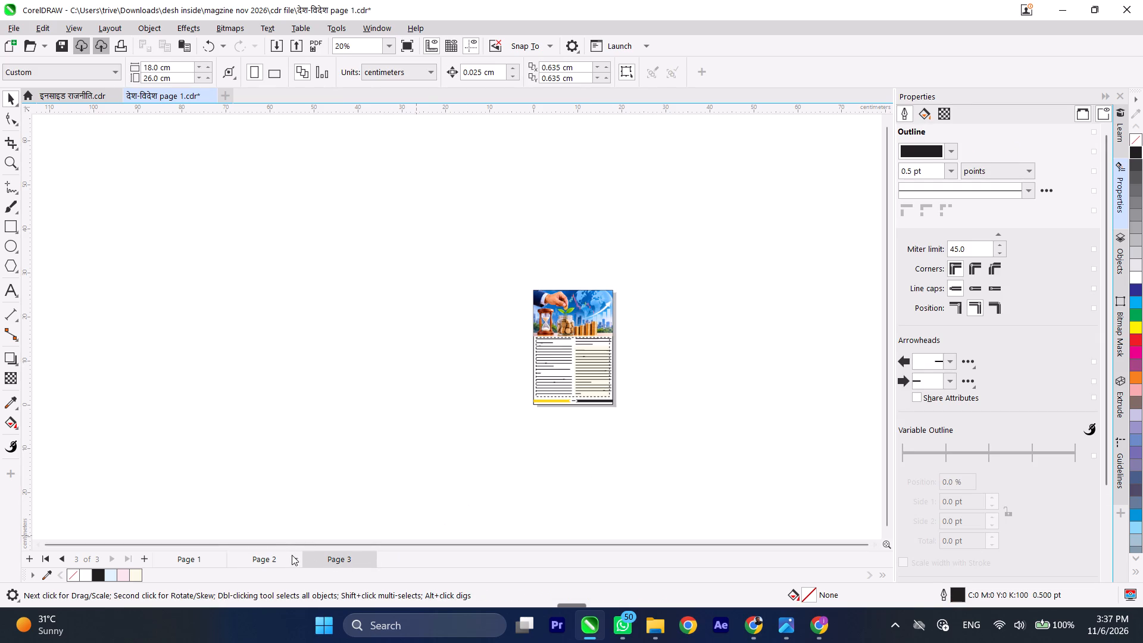
left_click(274, 558)
scroll(575, 441, "up", 3)
scroll(471, 473, "down", 1)
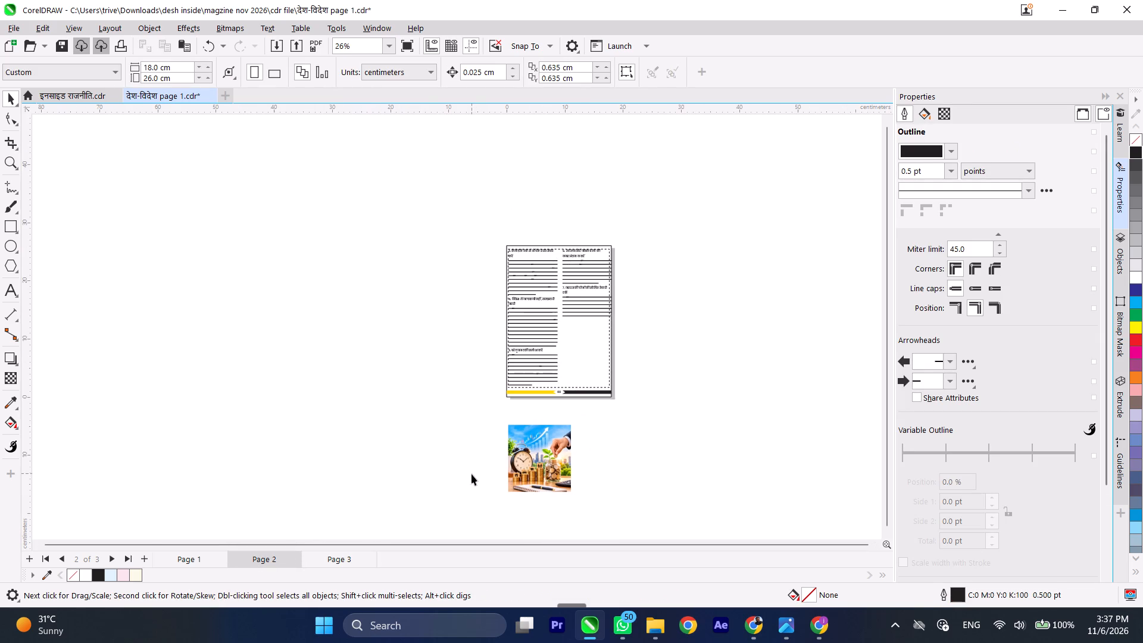
left_click(343, 558)
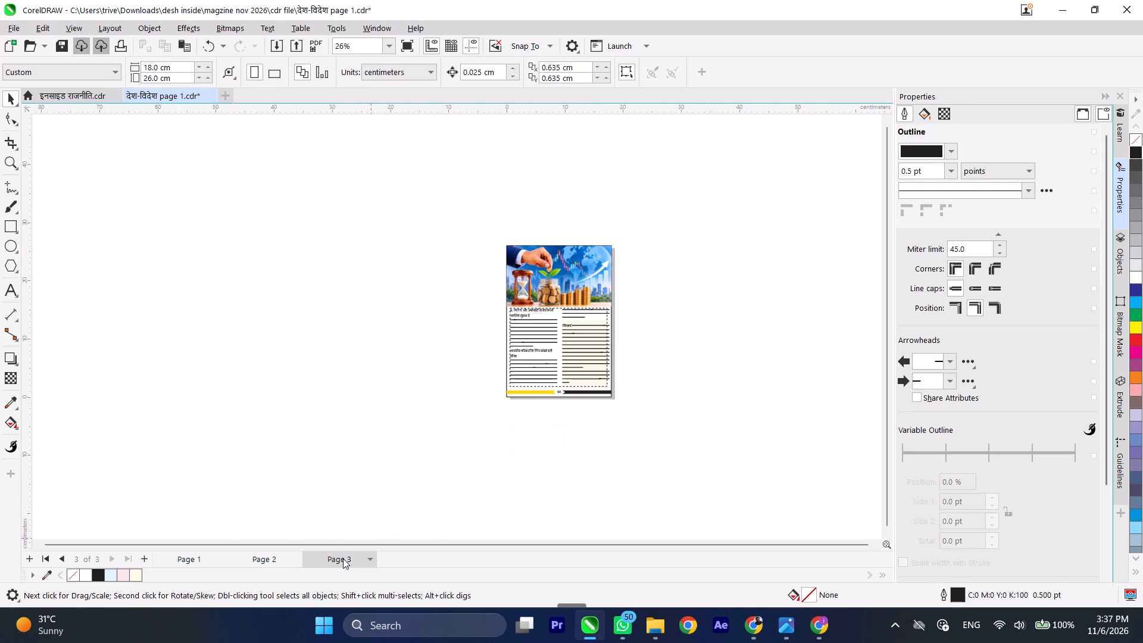
left_click(266, 561)
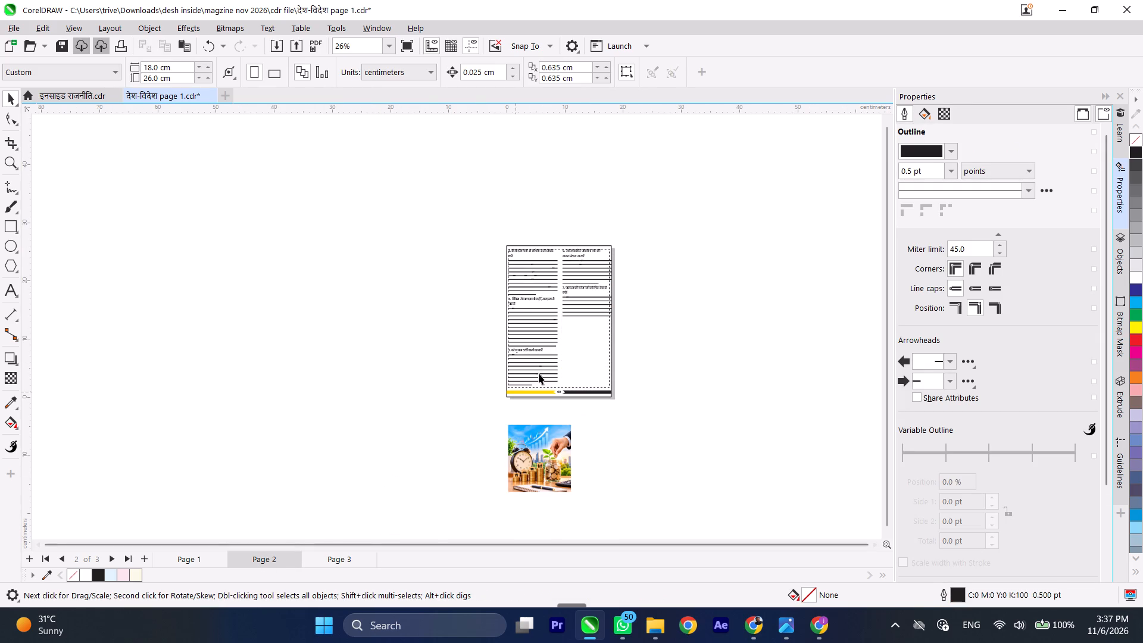
Delete the coins-and-clock image placed below Page 2.
scroll(580, 250, "up", 3)
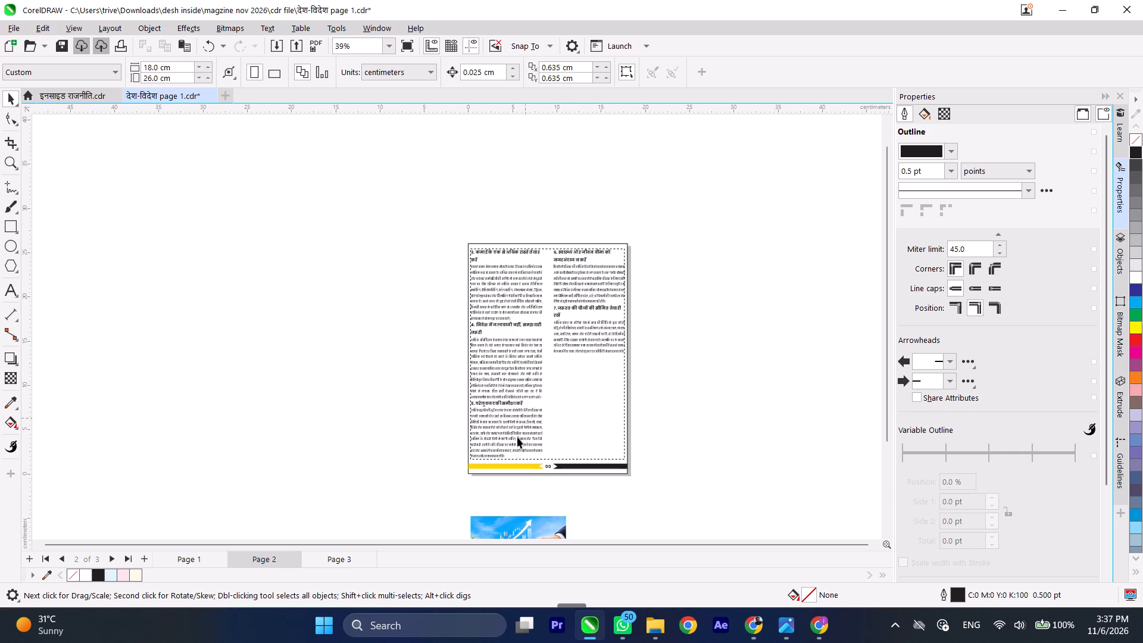
scroll(514, 371, "down", 3)
left_click(527, 497)
key("BackSpace")
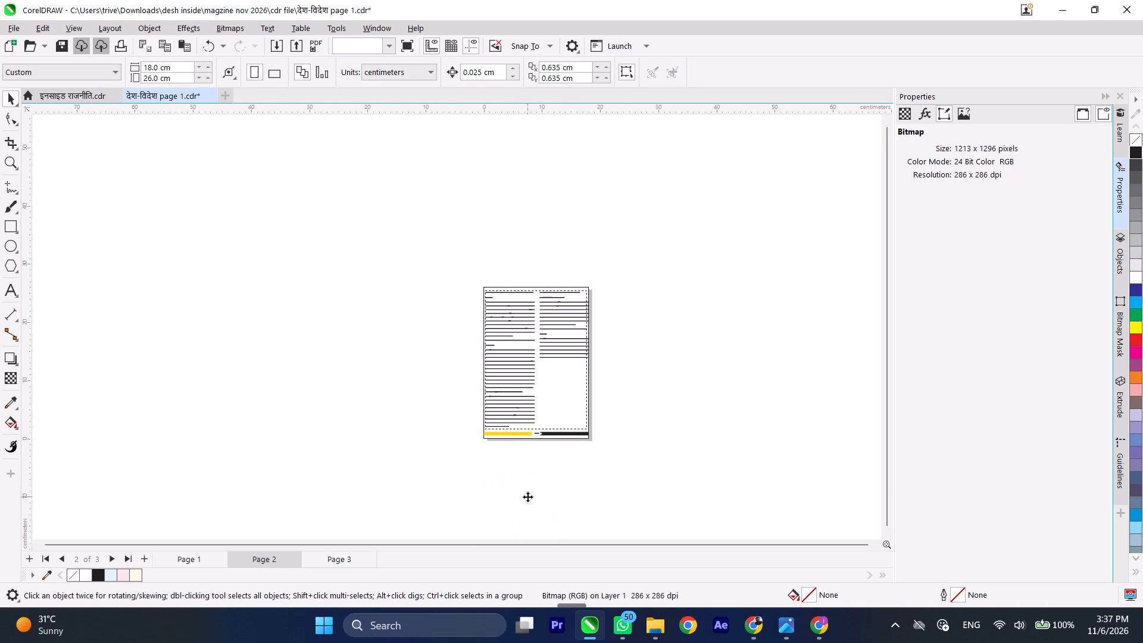
Examine Page 2's text sections and the empty area below section 7 for a suitable picture.
scroll(513, 348, "up", 4)
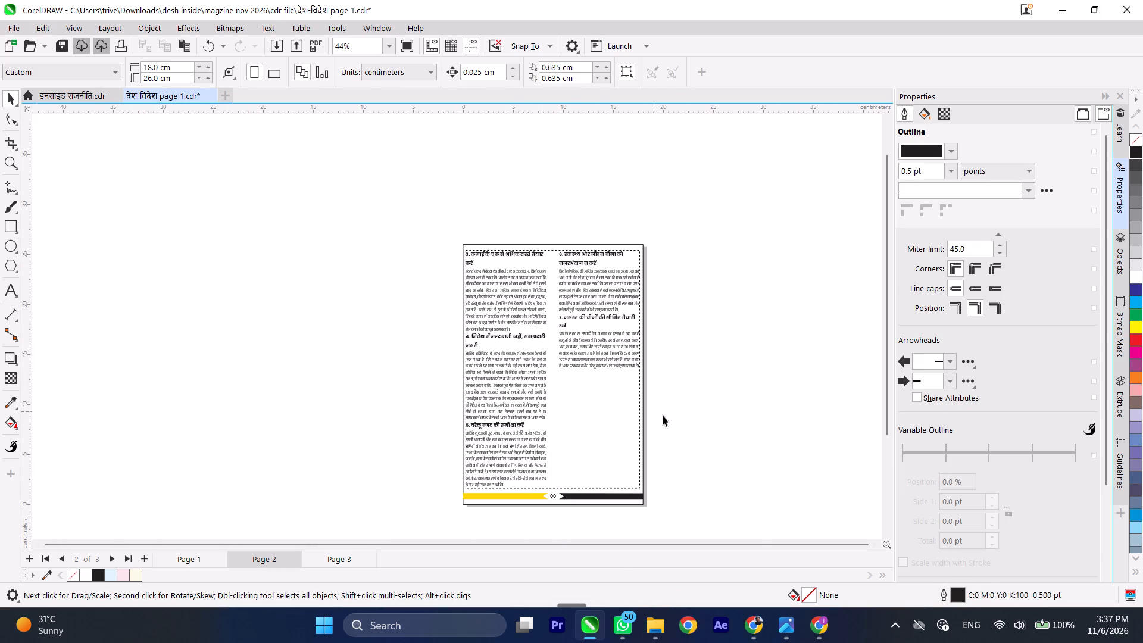
left_click(760, 626)
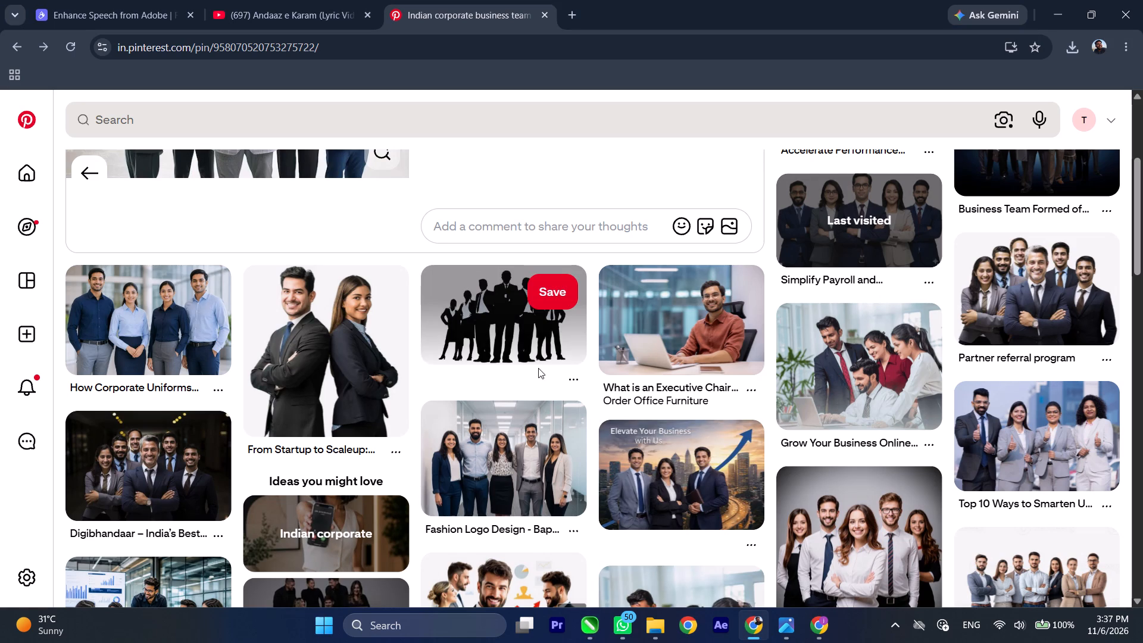
left_click(597, 625)
scroll(555, 432, "up", 4)
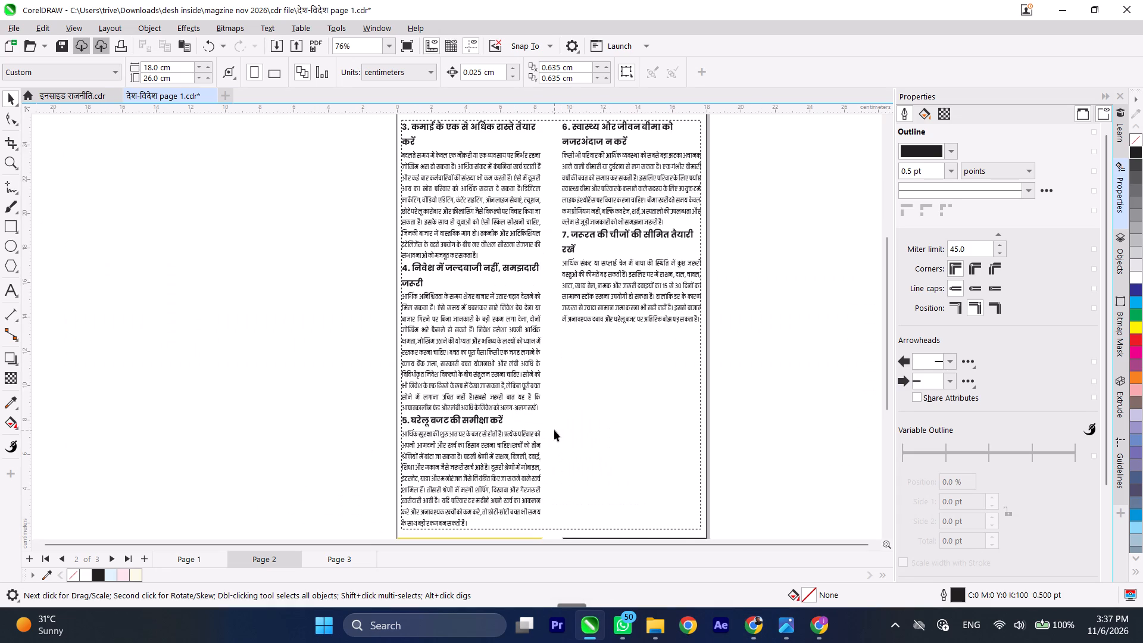
scroll(554, 430, "down", 1)
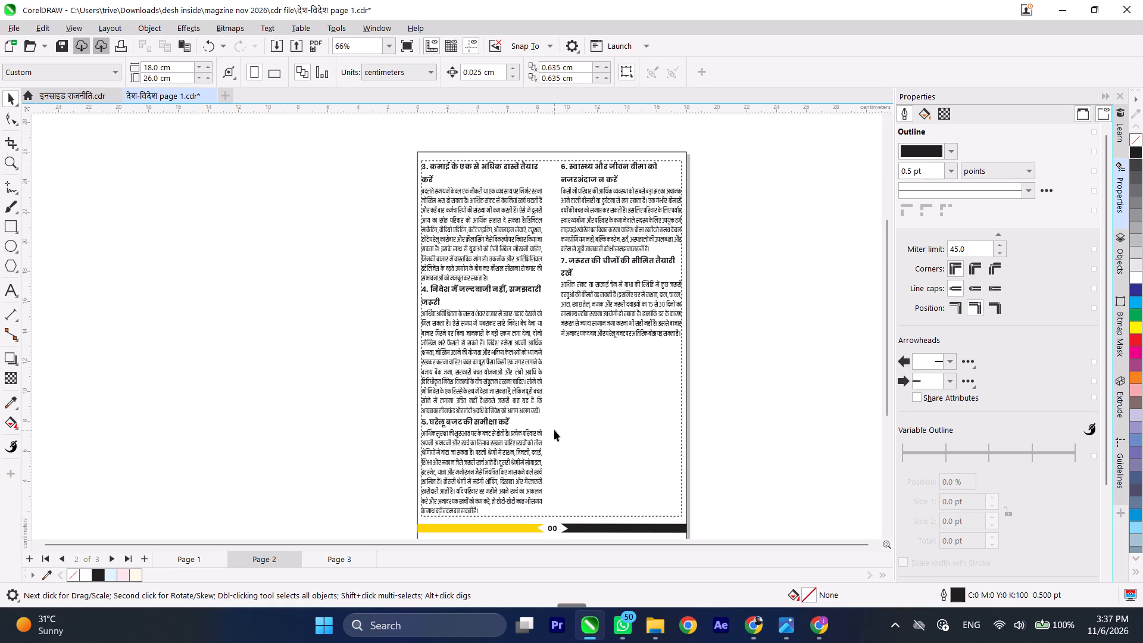
scroll(554, 430, "up", 1)
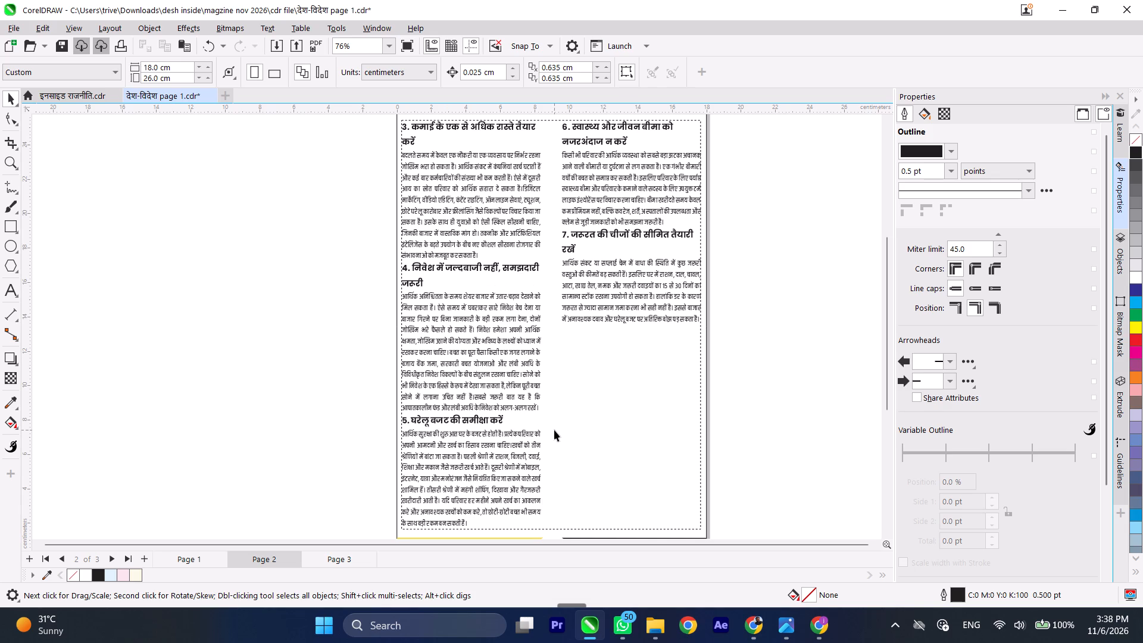
Switch to Pinterest in Chrome and browse the Indian corporate business team images for a replacement picture.
left_click(747, 625)
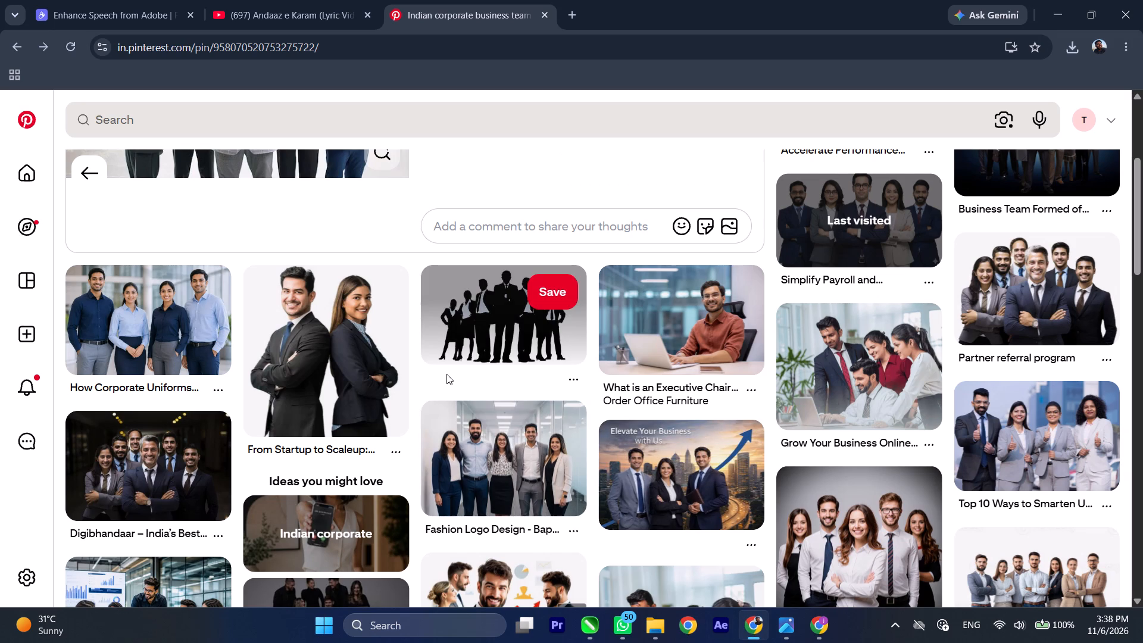
scroll(446, 374, "down", 4)
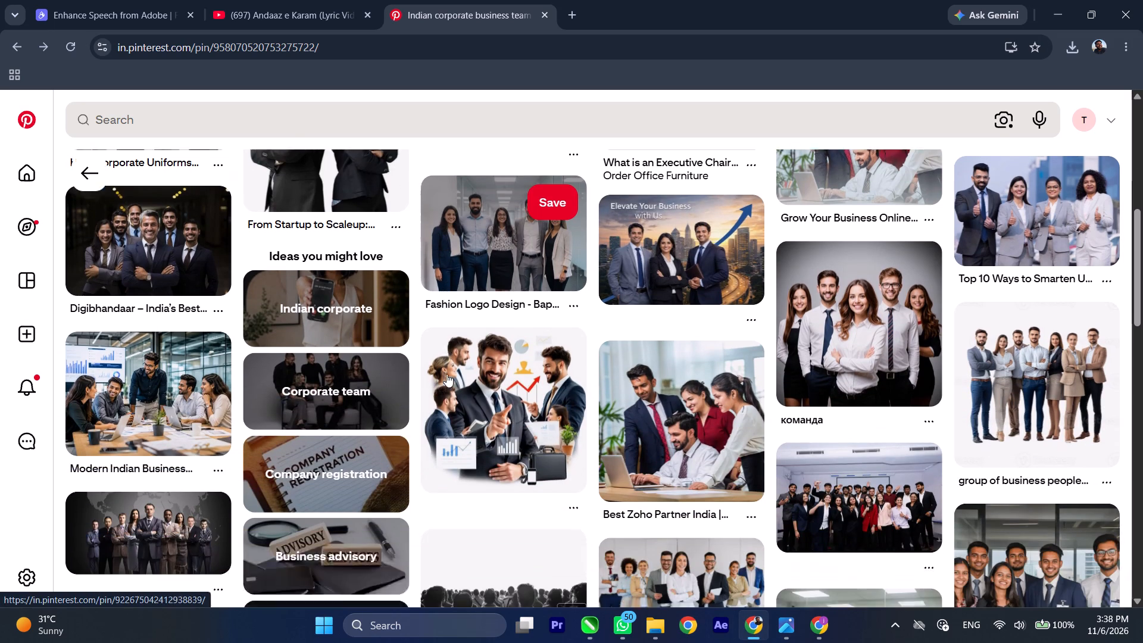
scroll(446, 374, "down", 4)
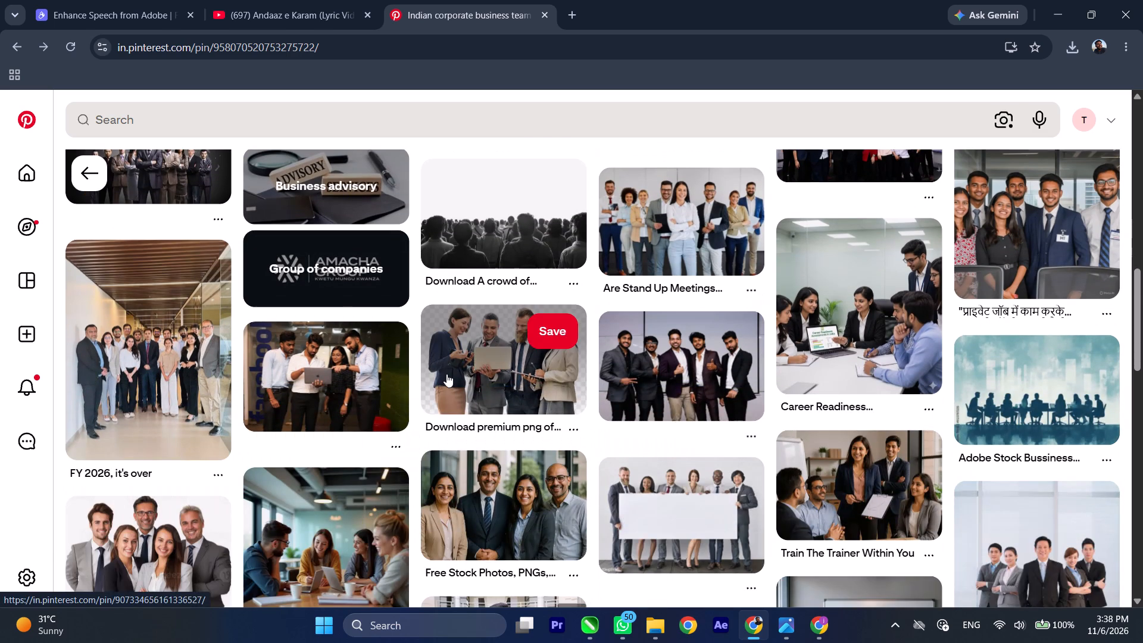
scroll(446, 374, "down", 4)
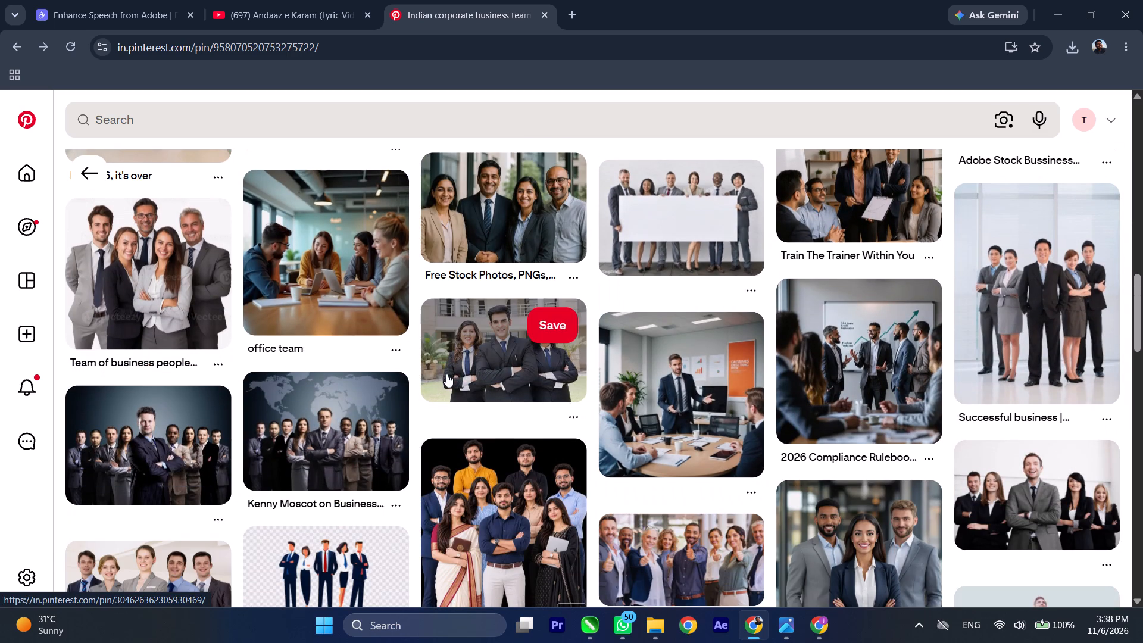
scroll(347, 395, "up", 5)
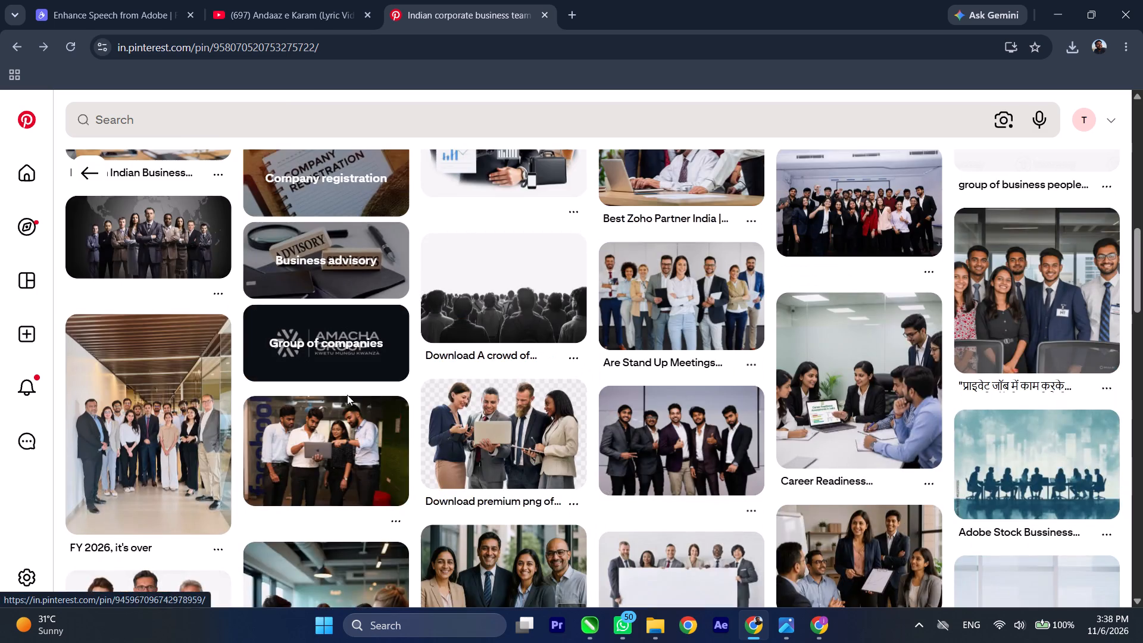
scroll(349, 386, "up", 7)
Open the "From Startup to Scaleup" pin and browse its related business portrait images.
left_click(342, 355)
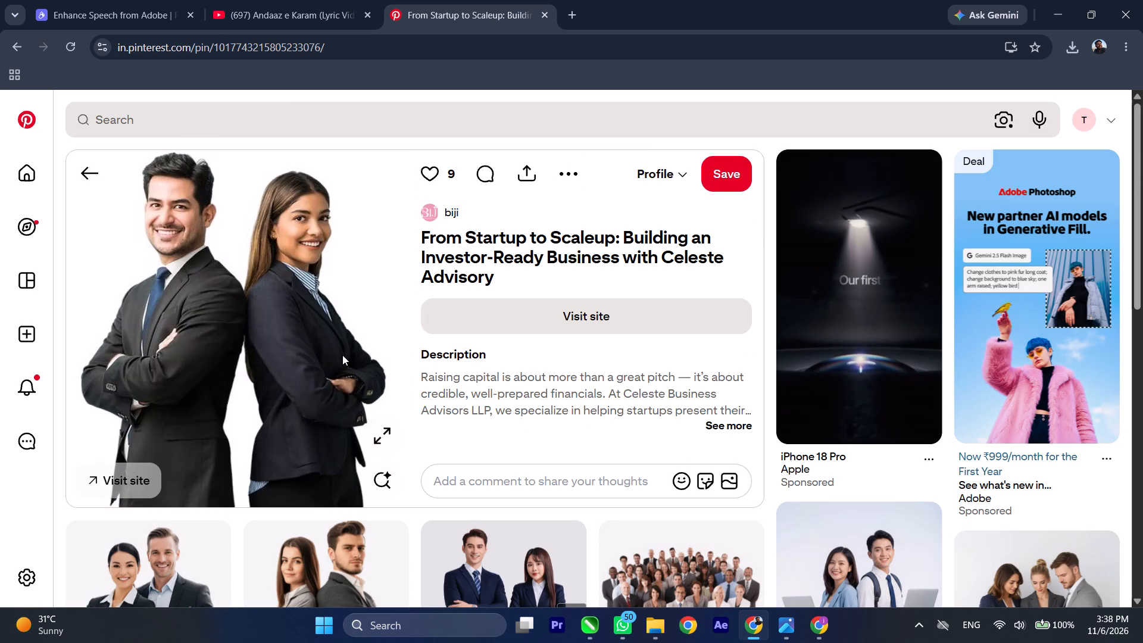
scroll(342, 355, "down", 2)
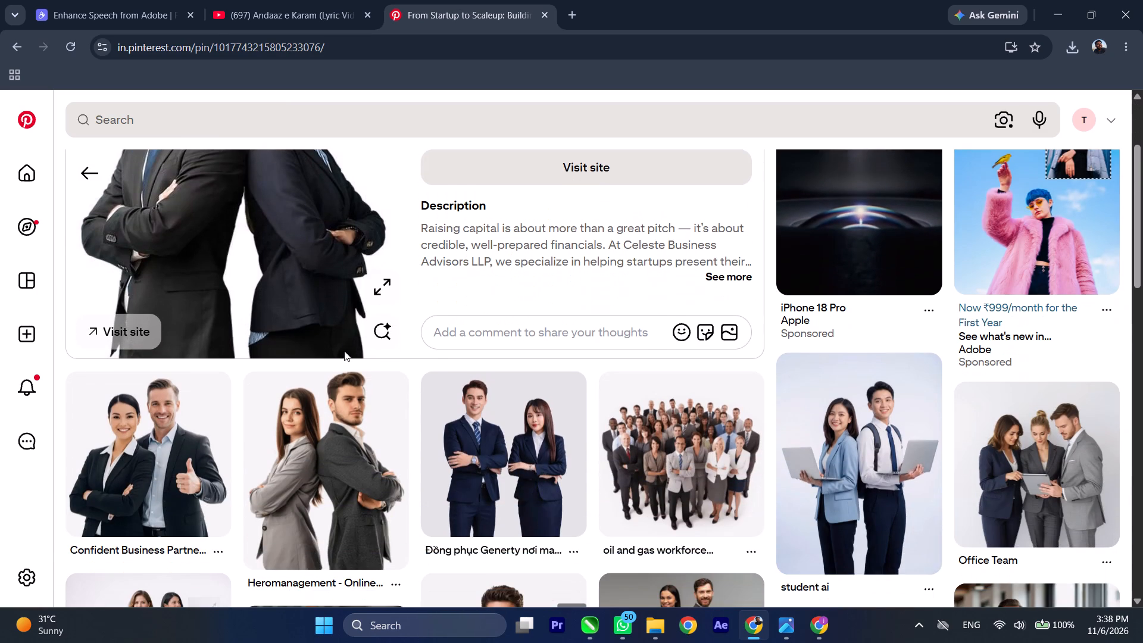
scroll(344, 351, "down", 5)
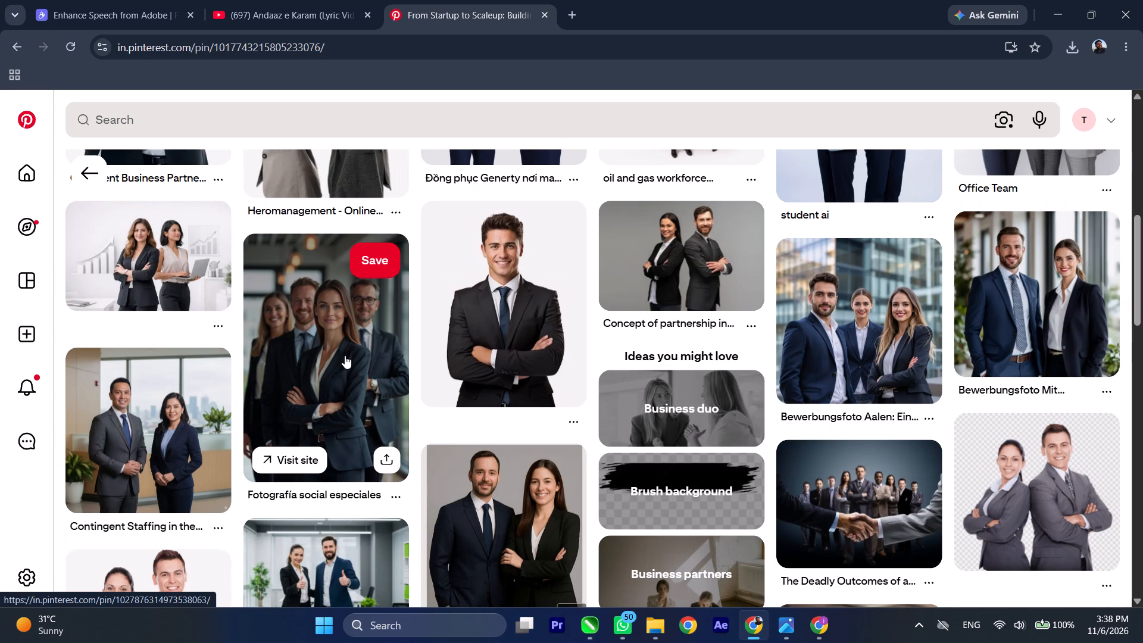
scroll(345, 355, "down", 8)
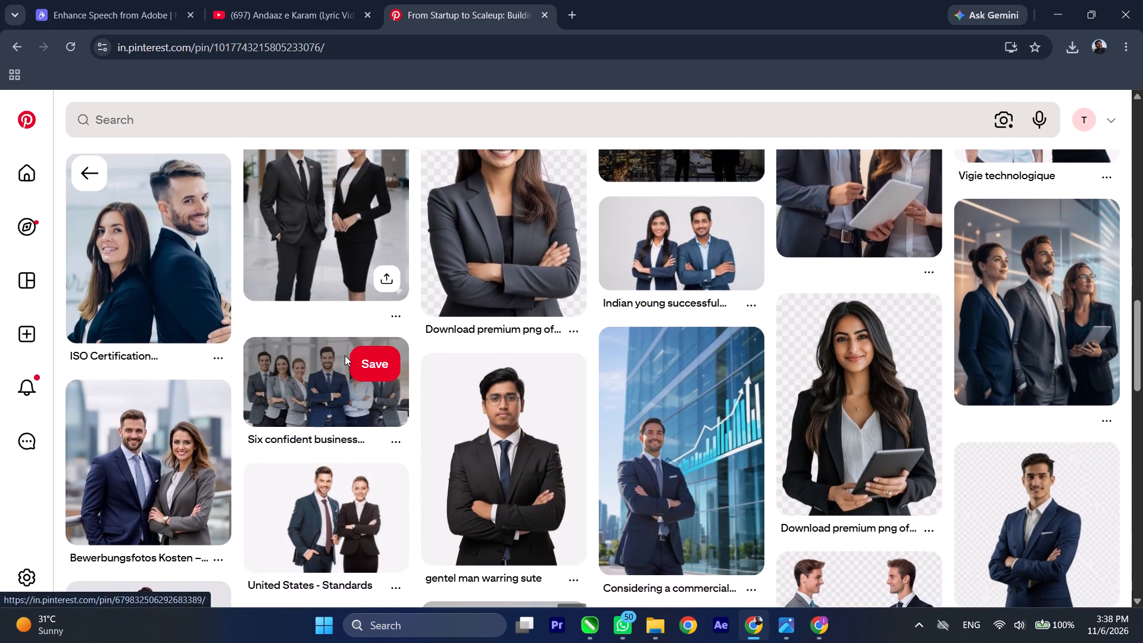
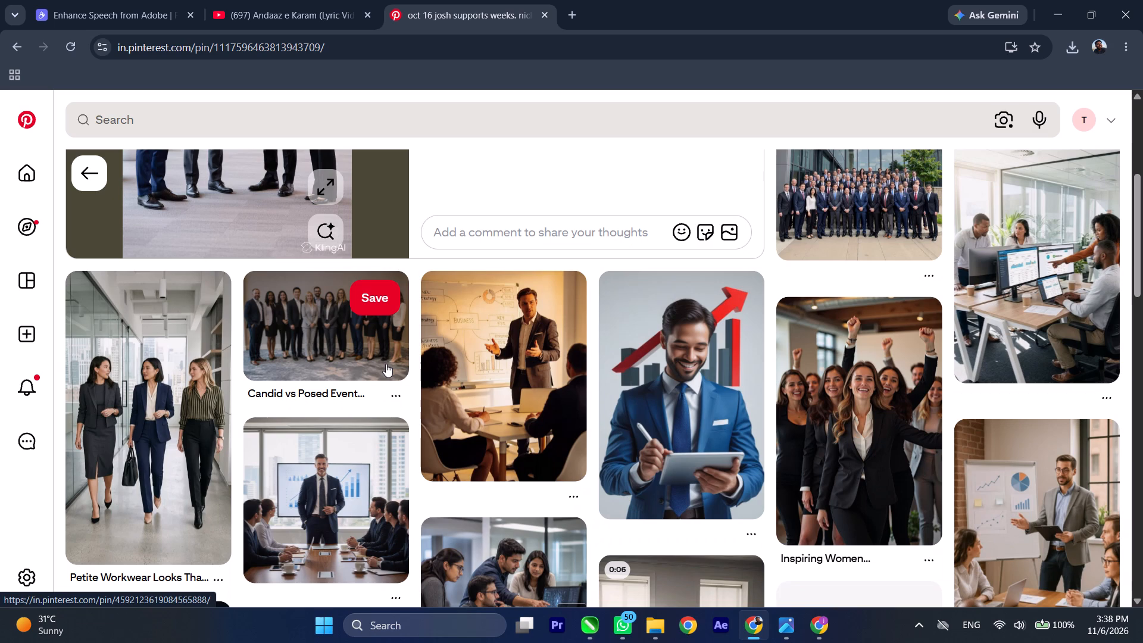
Browse the open pin's related business meeting and team images for a picture that suits the article.
scroll(386, 364, "down", 4)
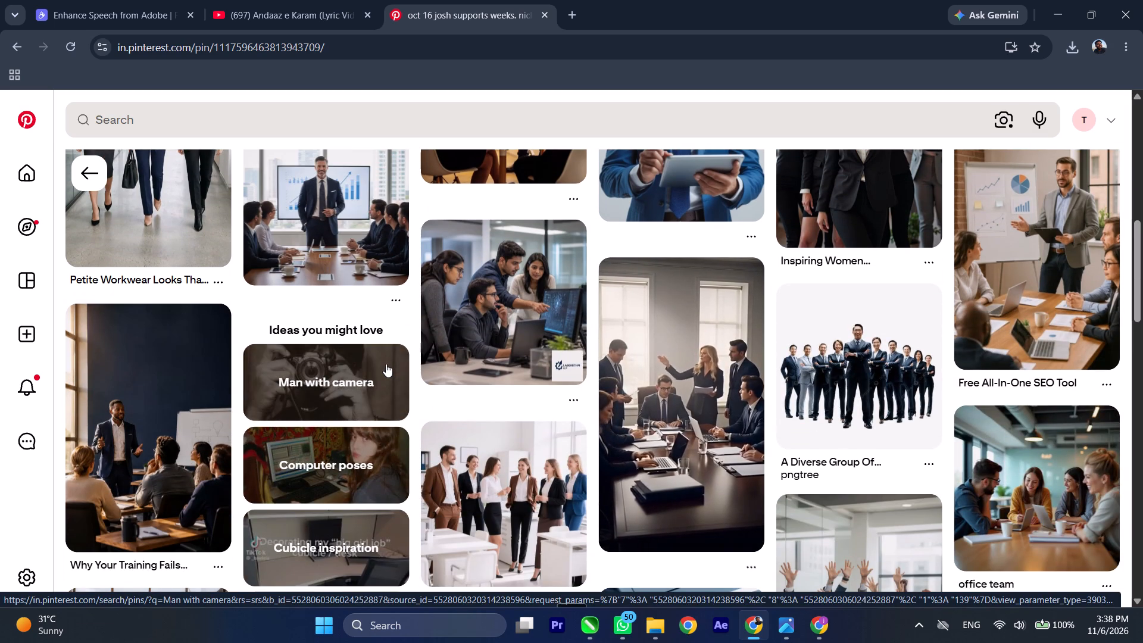
scroll(386, 364, "down", 3)
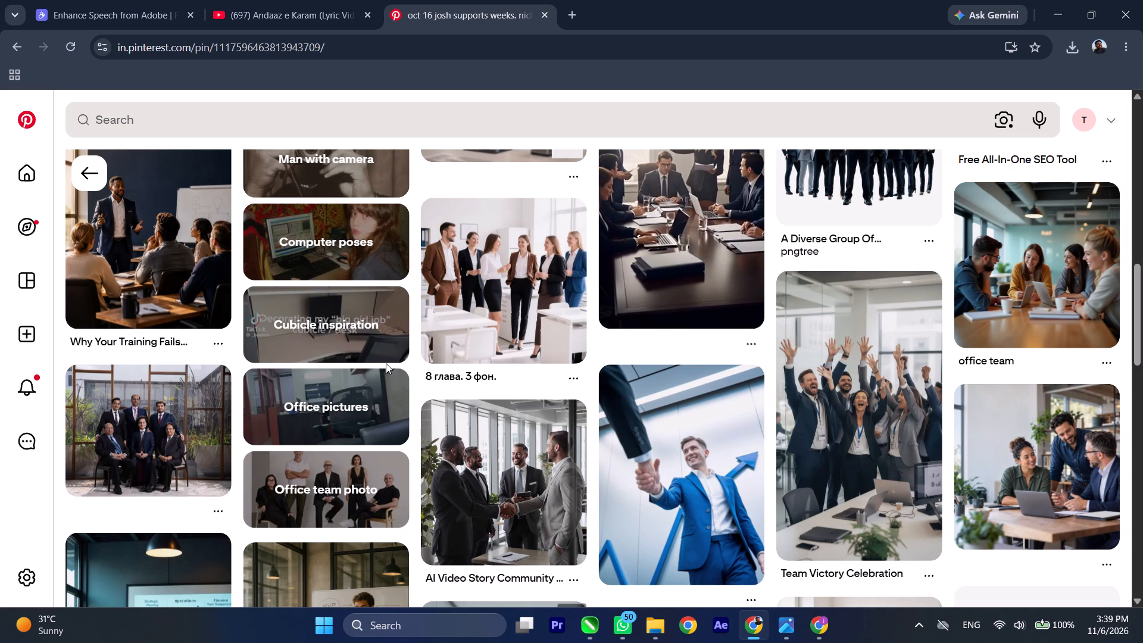
scroll(386, 363, "down", 4)
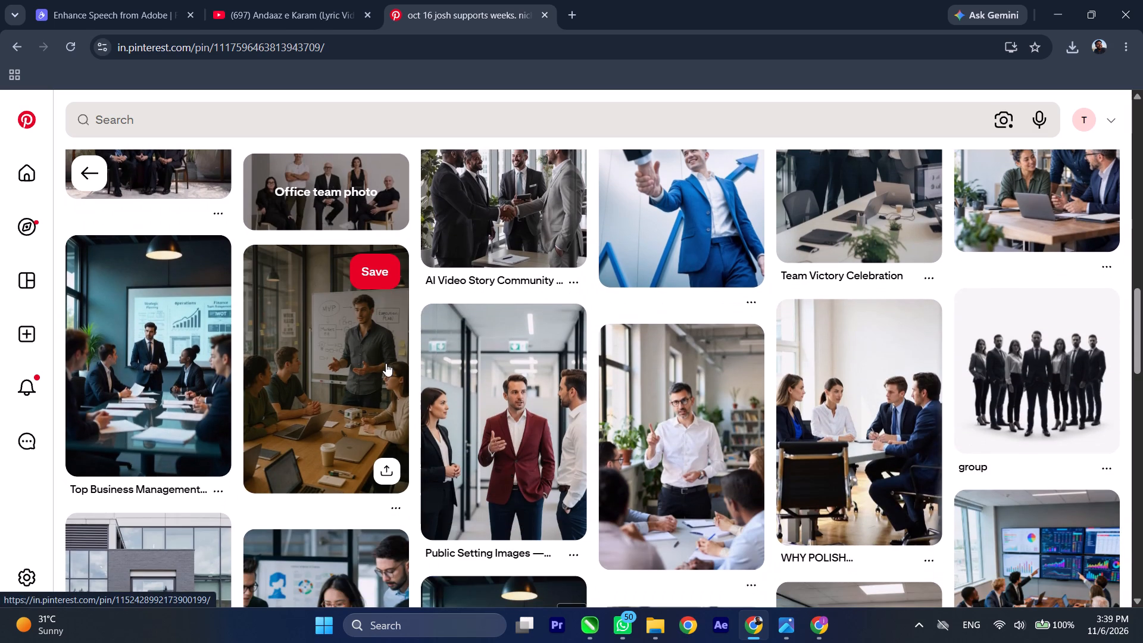
scroll(386, 363, "down", 5)
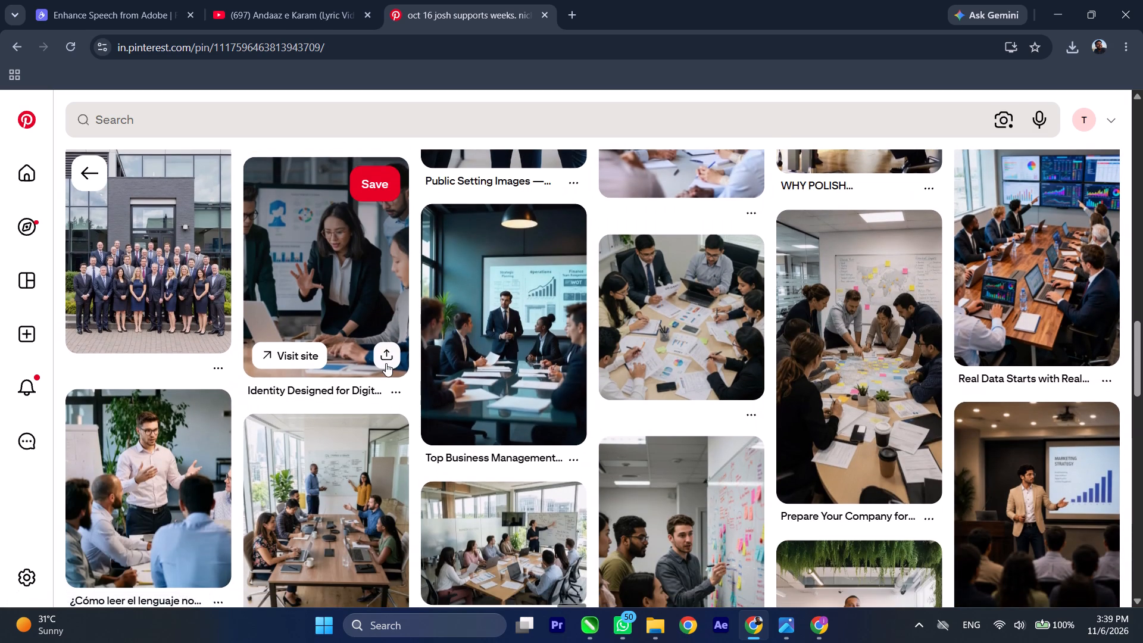
scroll(386, 363, "down", 1)
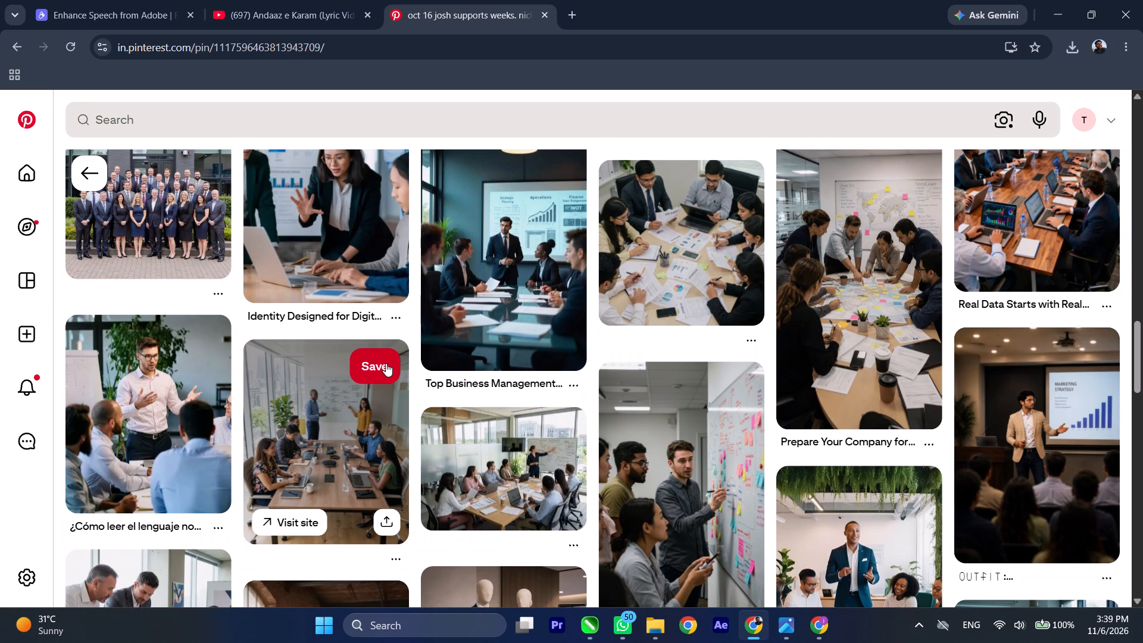
scroll(386, 363, "up", 1)
scroll(386, 363, "down", 4)
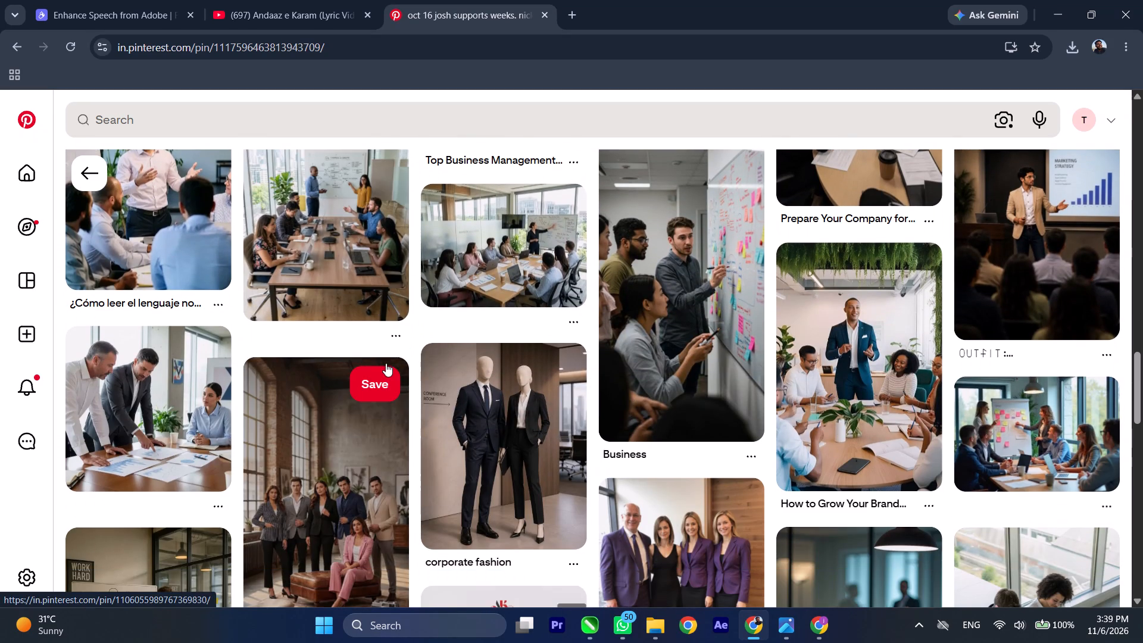
scroll(386, 363, "down", 2)
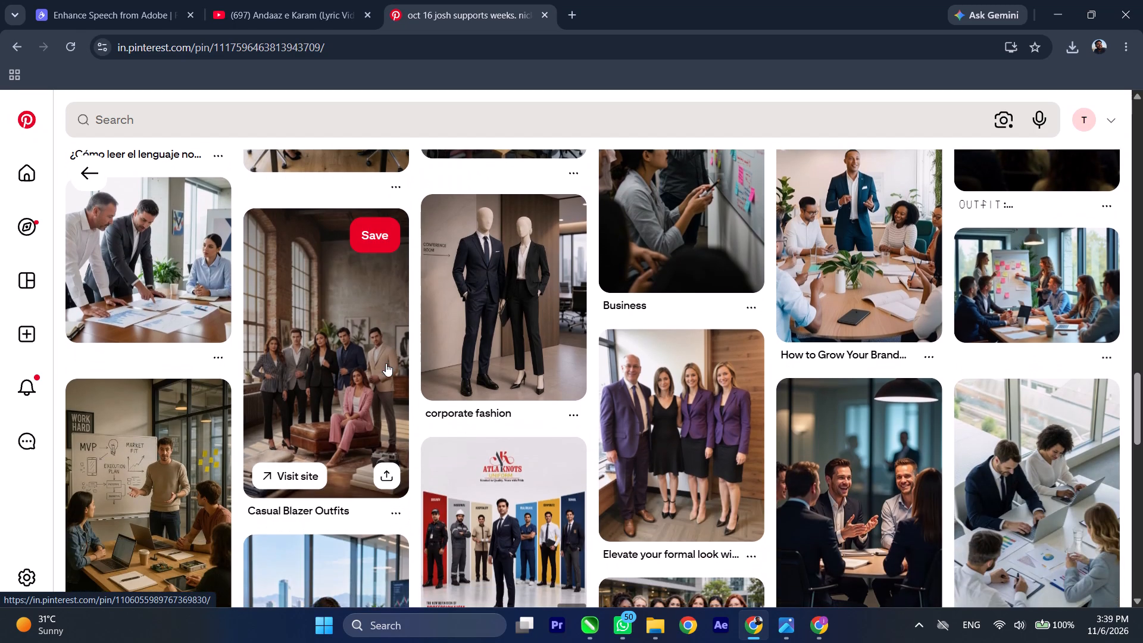
scroll(386, 363, "down", 2)
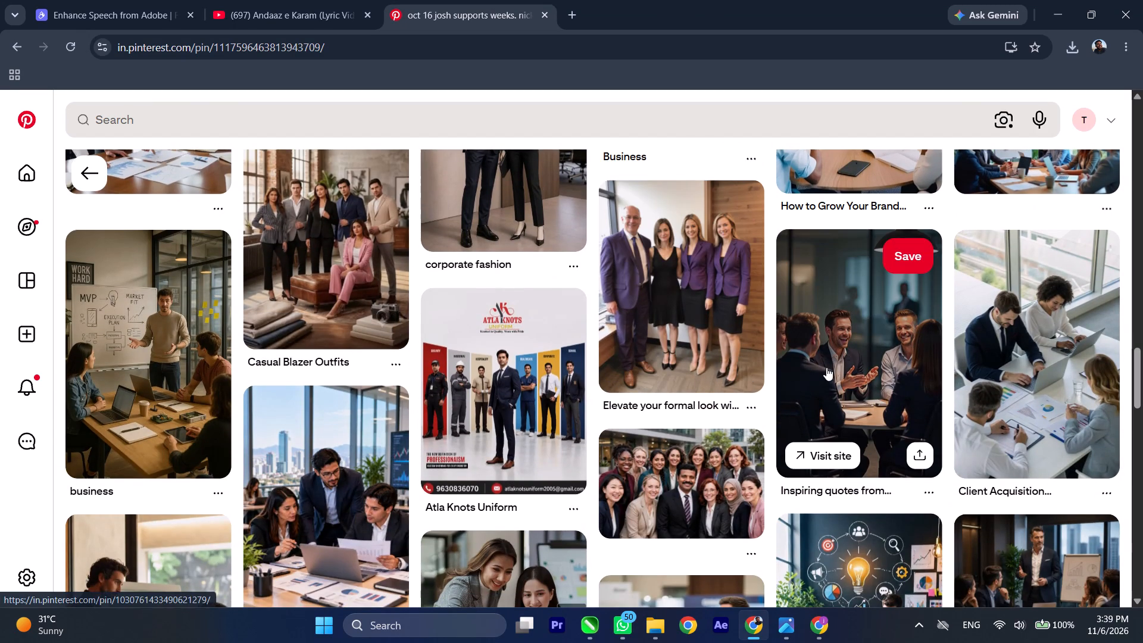
scroll(826, 367, "down", 5)
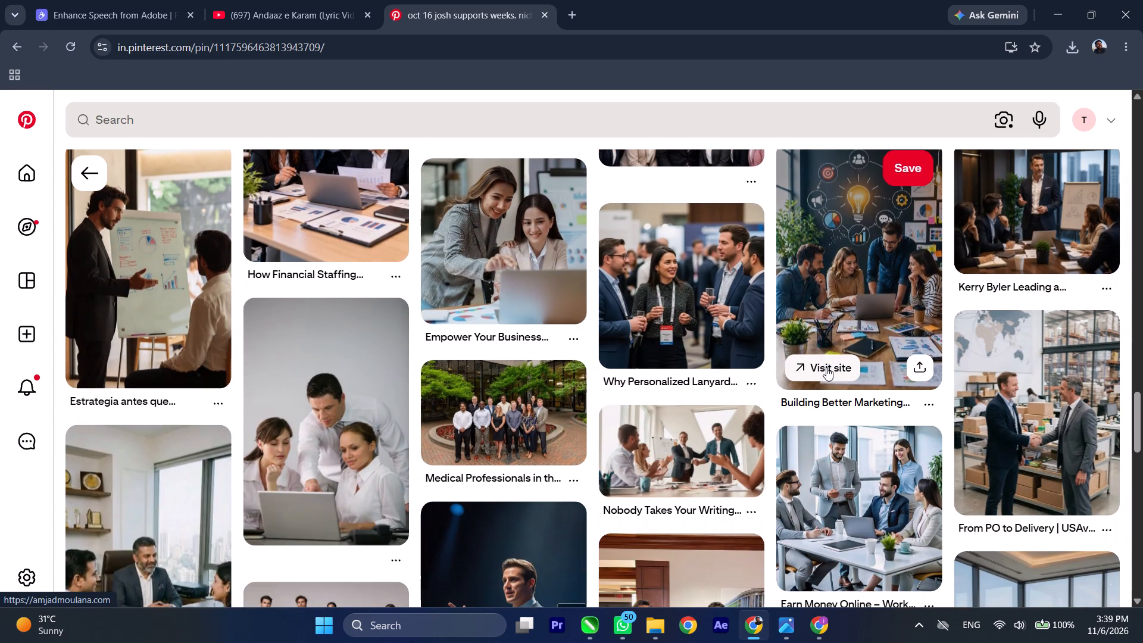
Open the "From PO to Delivery | USAve Global Industries" pin and browse its related handshake and office meeting images.
left_click(1062, 414)
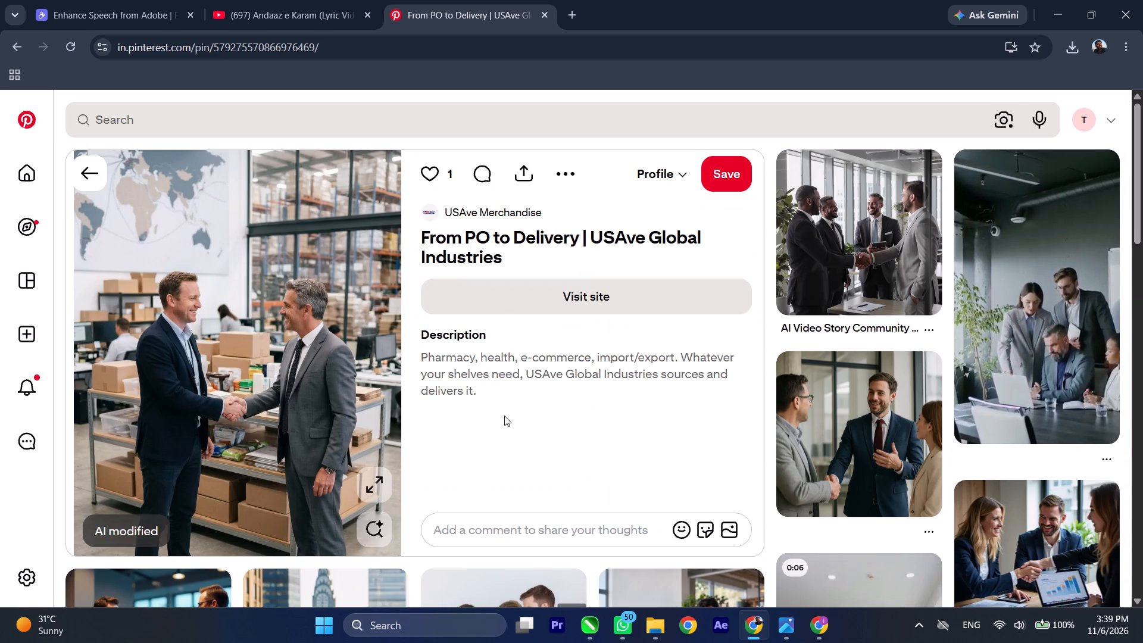
scroll(504, 415, "down", 4)
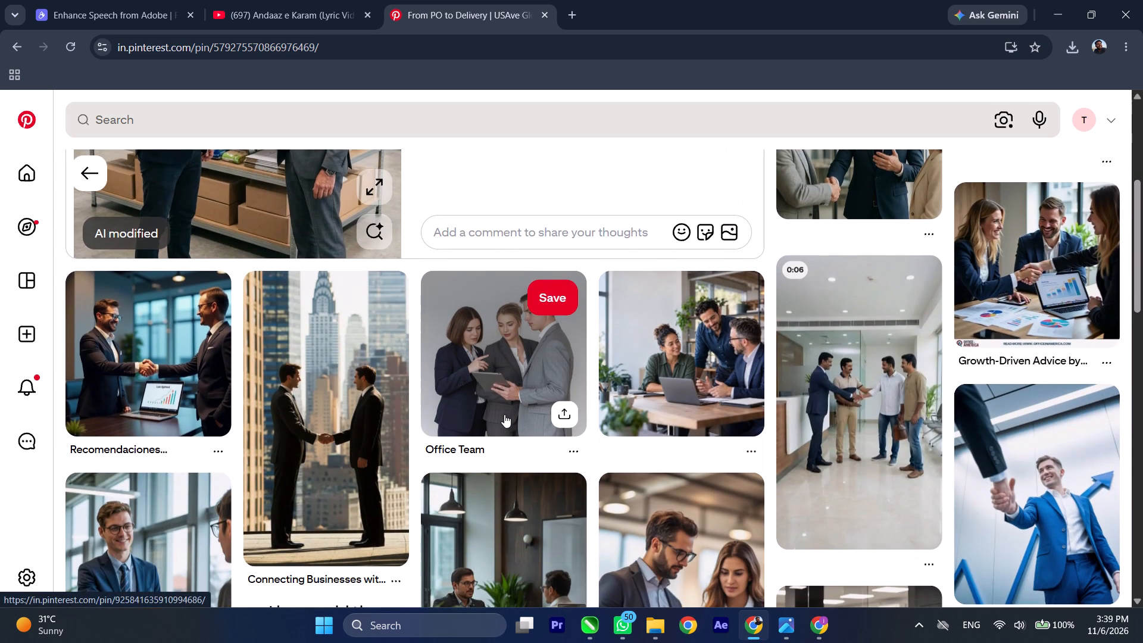
scroll(504, 414, "down", 4)
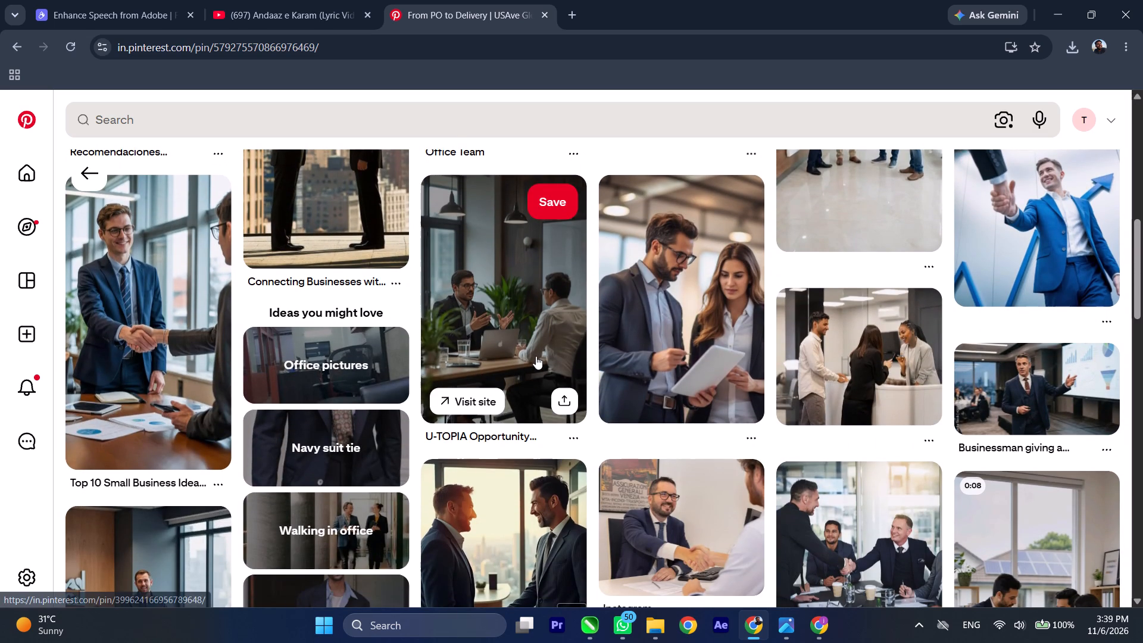
scroll(536, 356, "down", 2)
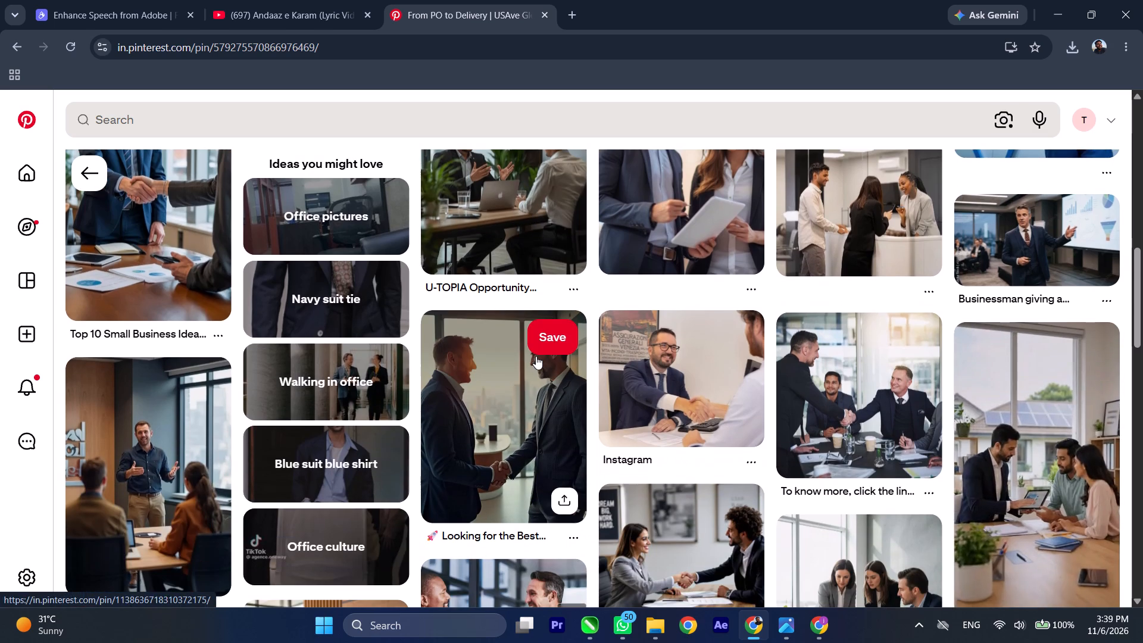
scroll(536, 356, "down", 3)
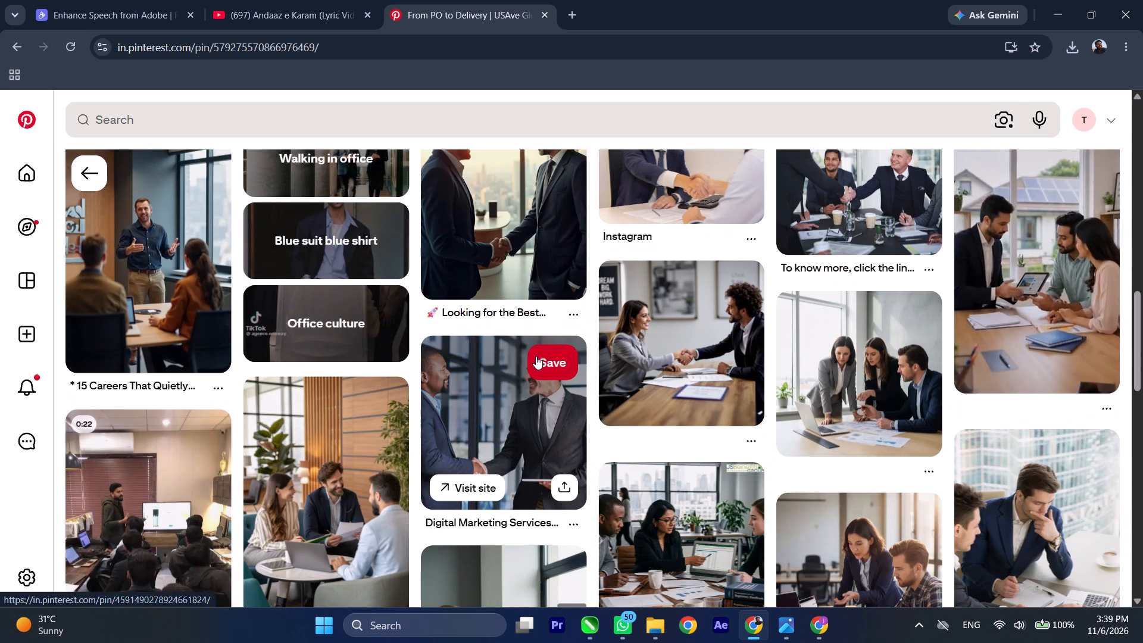
scroll(536, 356, "down", 1)
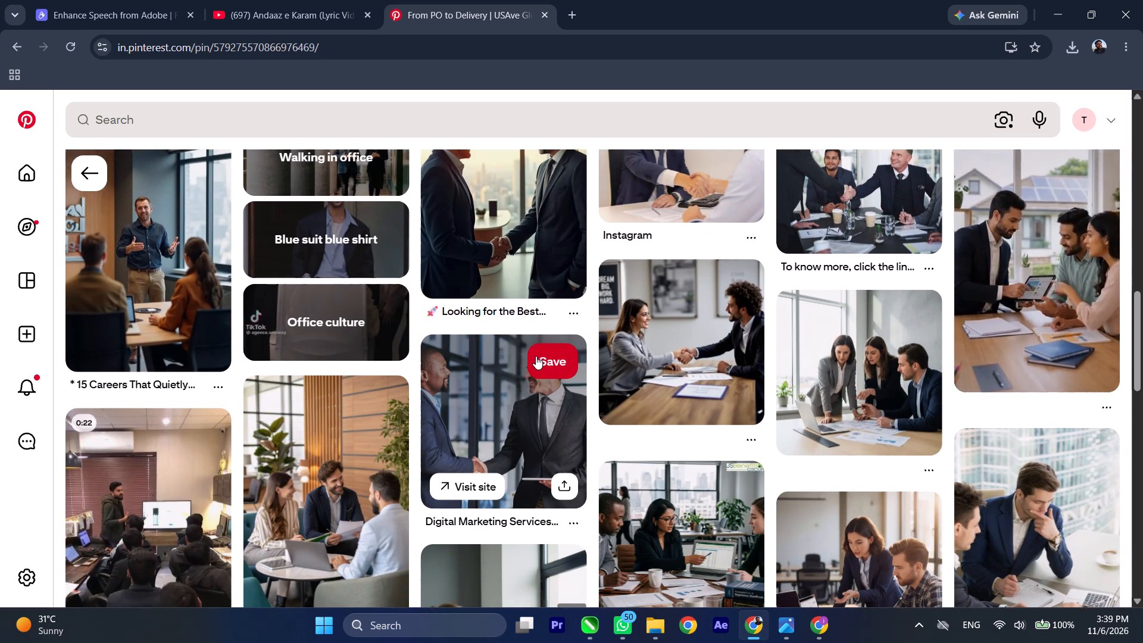
scroll(536, 356, "down", 1)
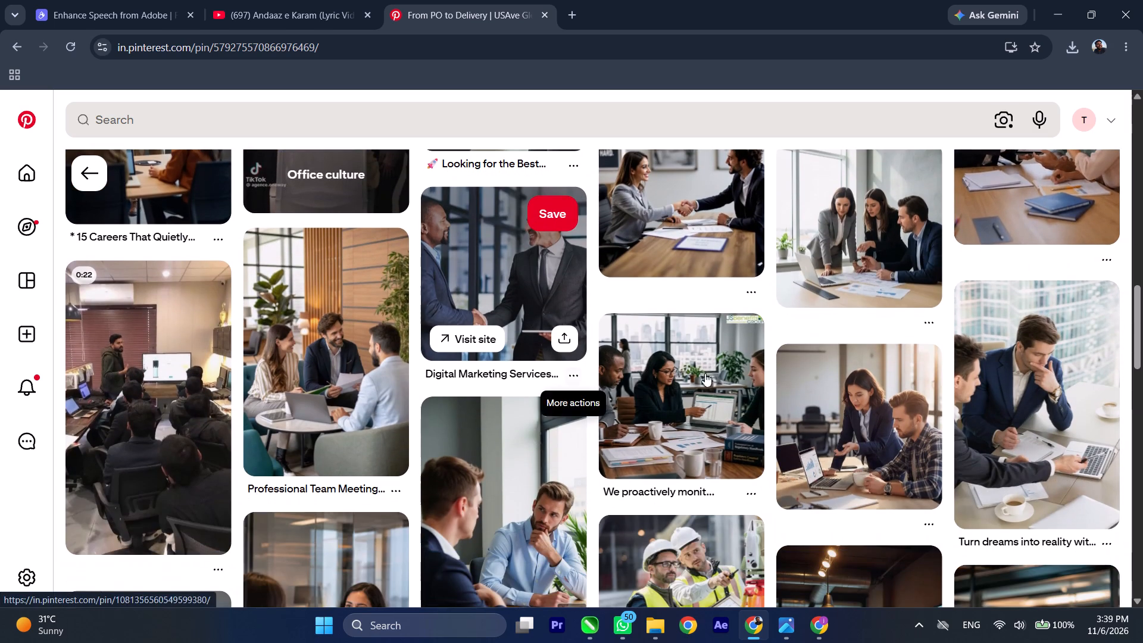
Go through the "Turn dreams into reality" pin to the related "Corporate Photography" pin and download its image of two businessmen.
left_click(979, 383)
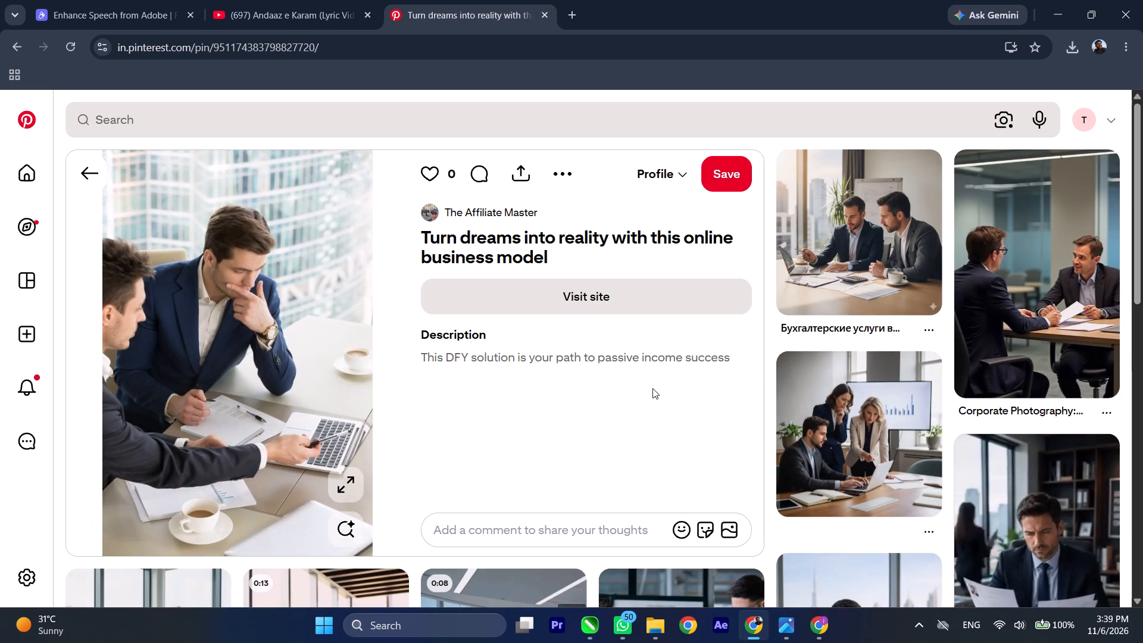
left_click(971, 305)
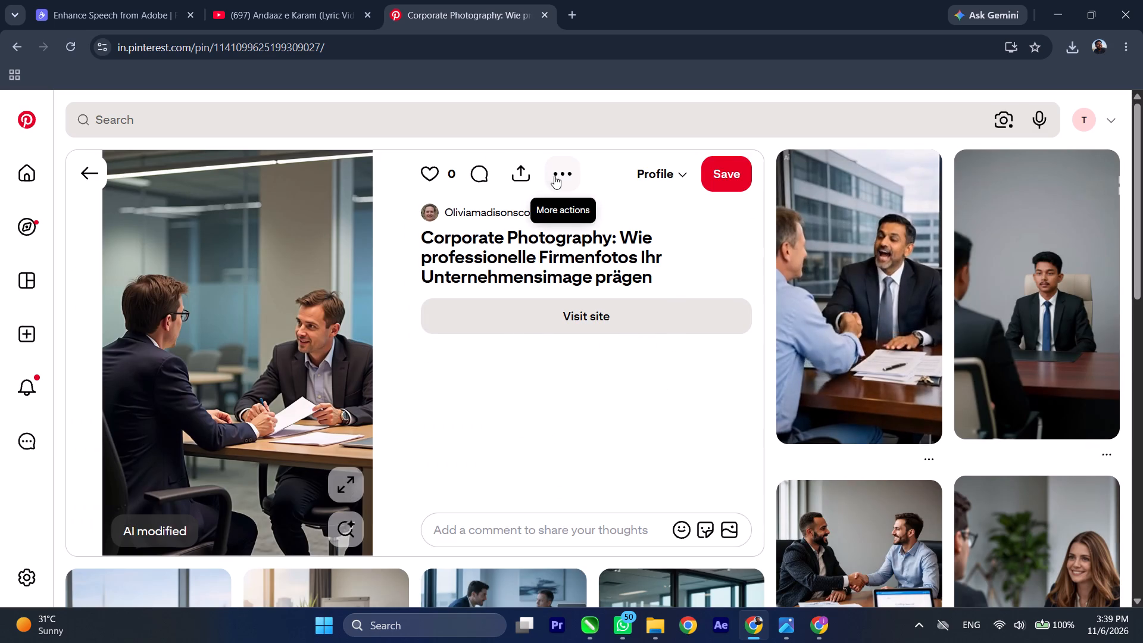
left_click(554, 176)
left_click(544, 278)
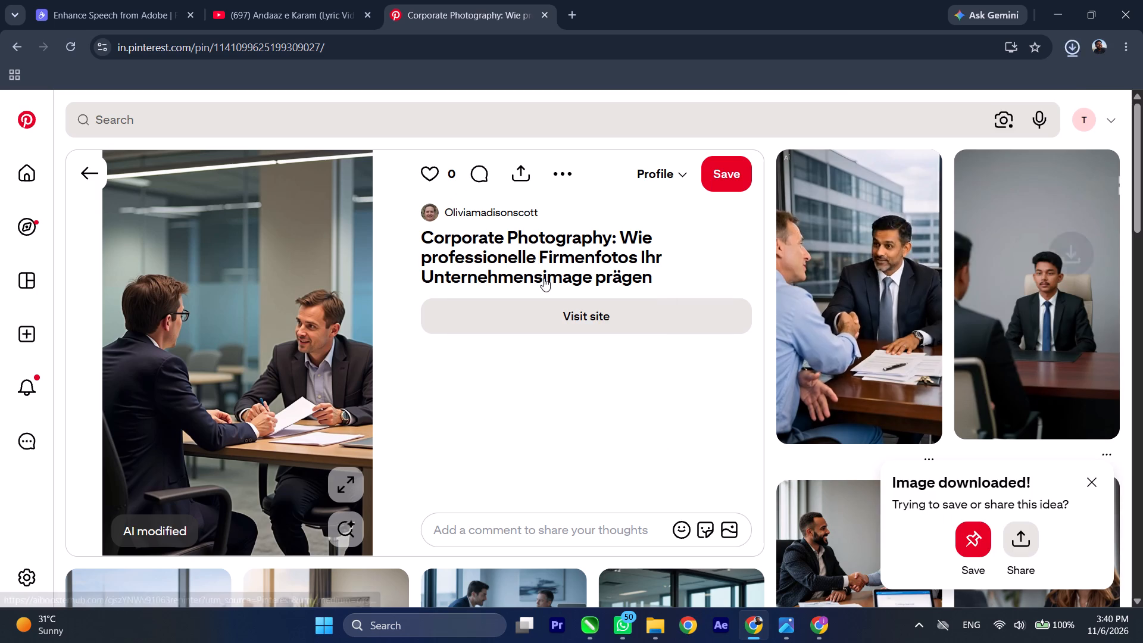
Bring the downloaded Corporate Photography image from the Downloads folder into Page 2 of the CorelDRAW document.
left_click(1023, 80)
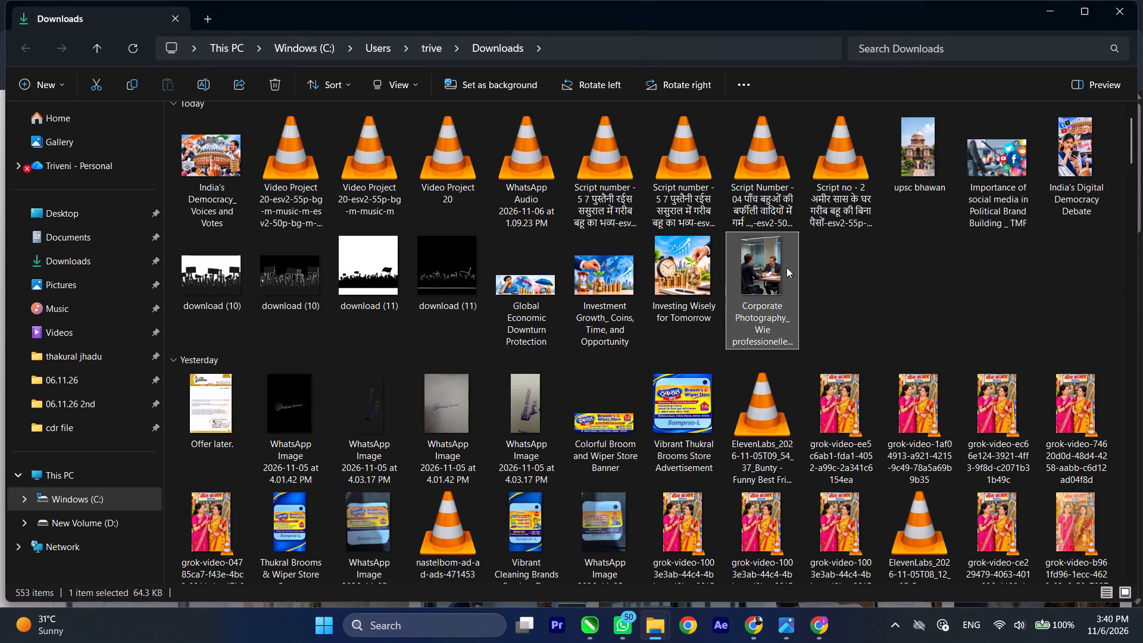
left_click_drag(772, 256, 398, 391)
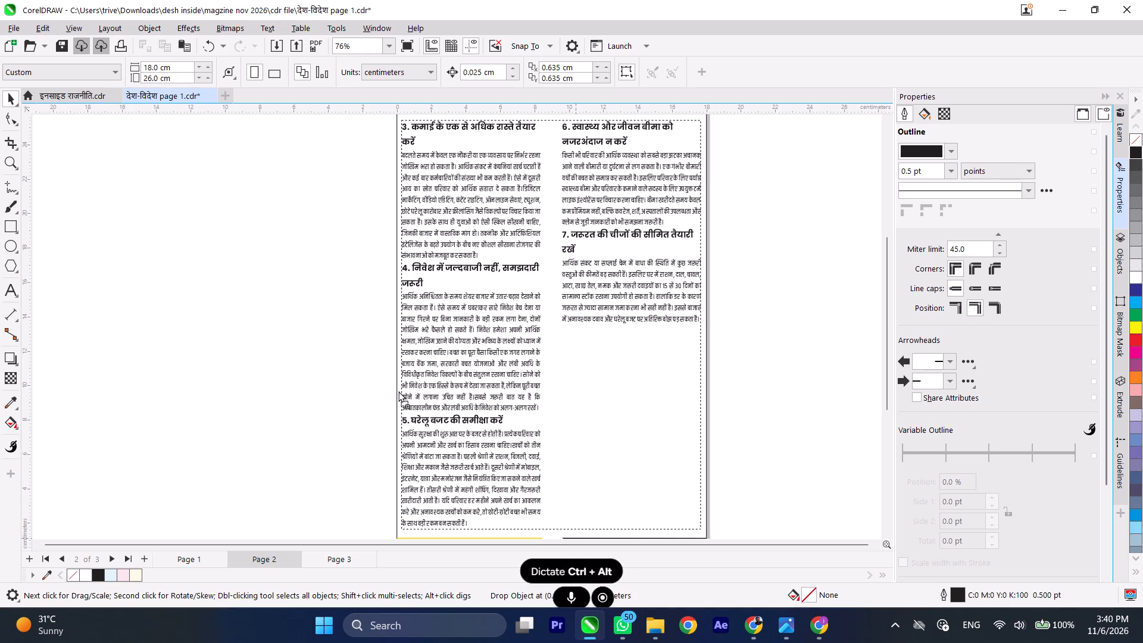
left_click_drag(398, 391, 310, 298)
Scale the businessmen image down proportionally to about 6.2 × 9.3 cm and place it beside Page 2.
scroll(545, 290, "down", 6)
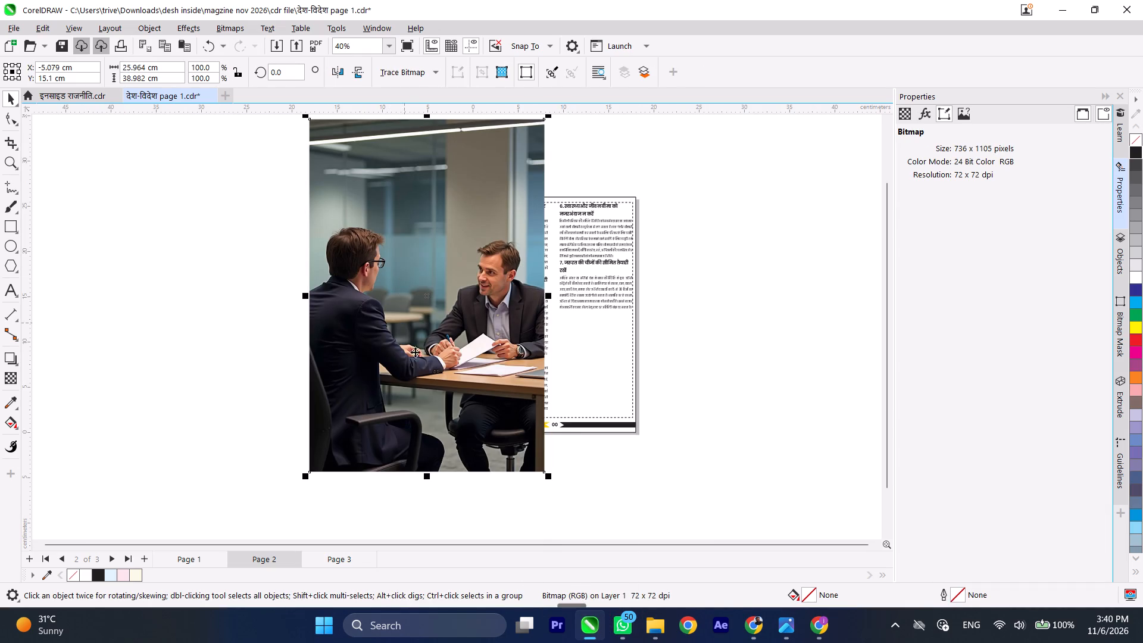
scroll(423, 405, "down", 1)
left_click_drag(324, 150, 404, 229)
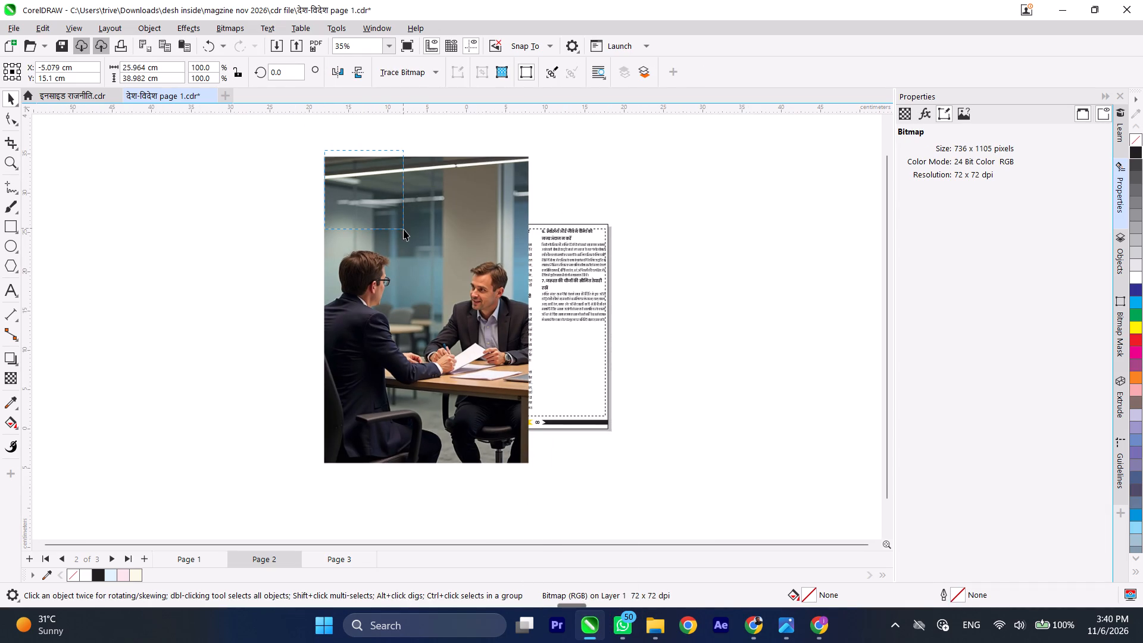
left_click_drag(404, 229, 267, 179)
left_click(345, 204)
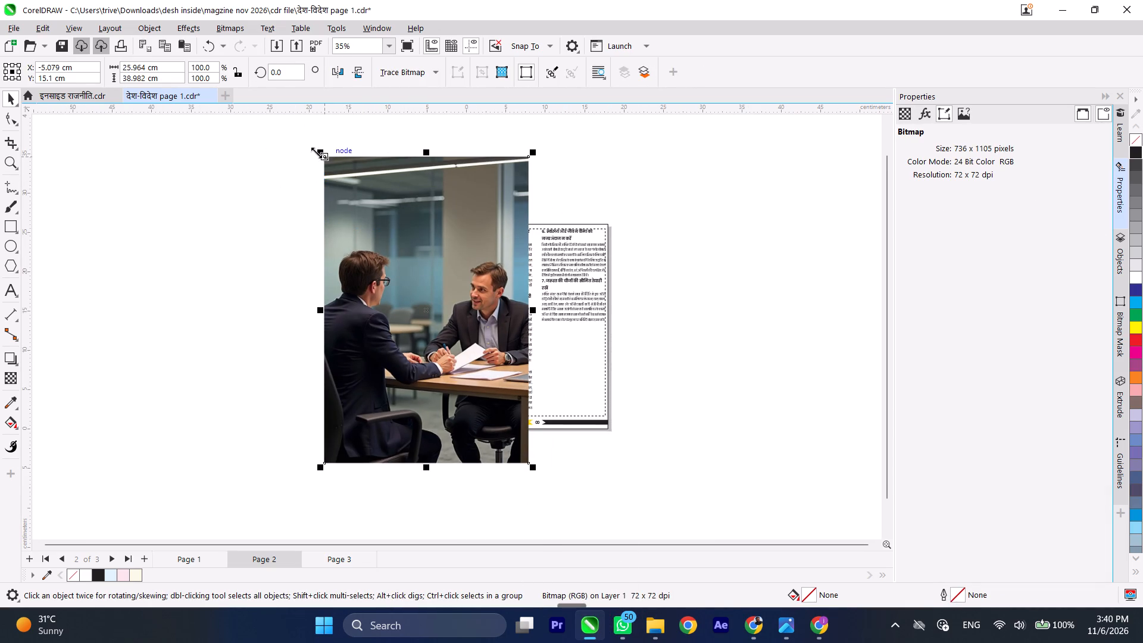
left_click_drag(316, 151, 402, 216)
left_click_drag(452, 336, 687, 347)
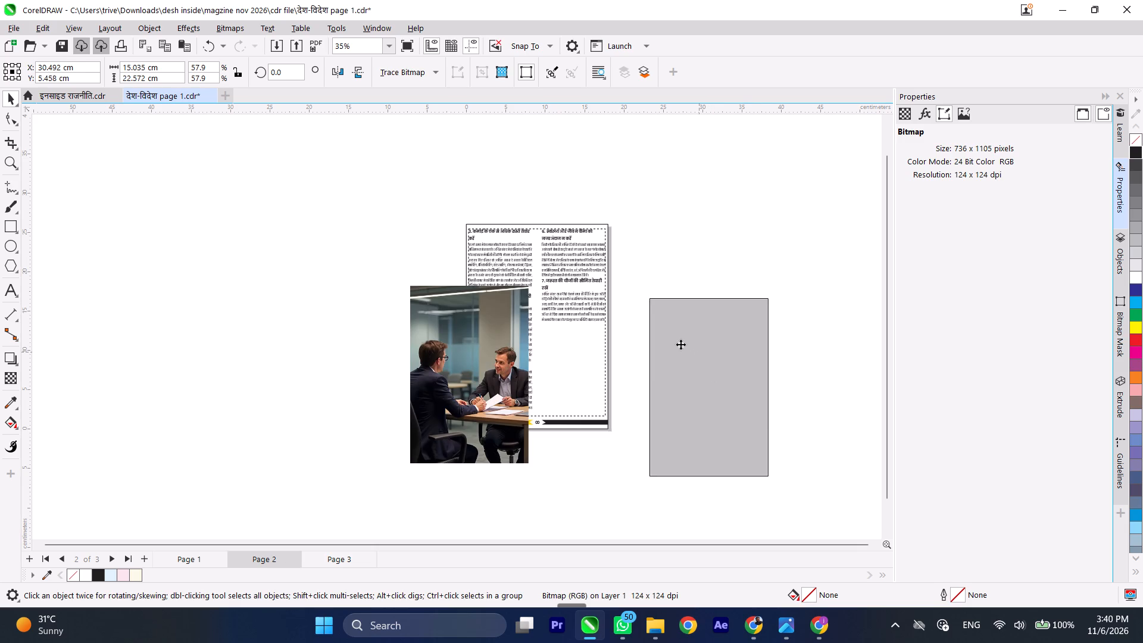
left_click_drag(769, 291, 717, 395)
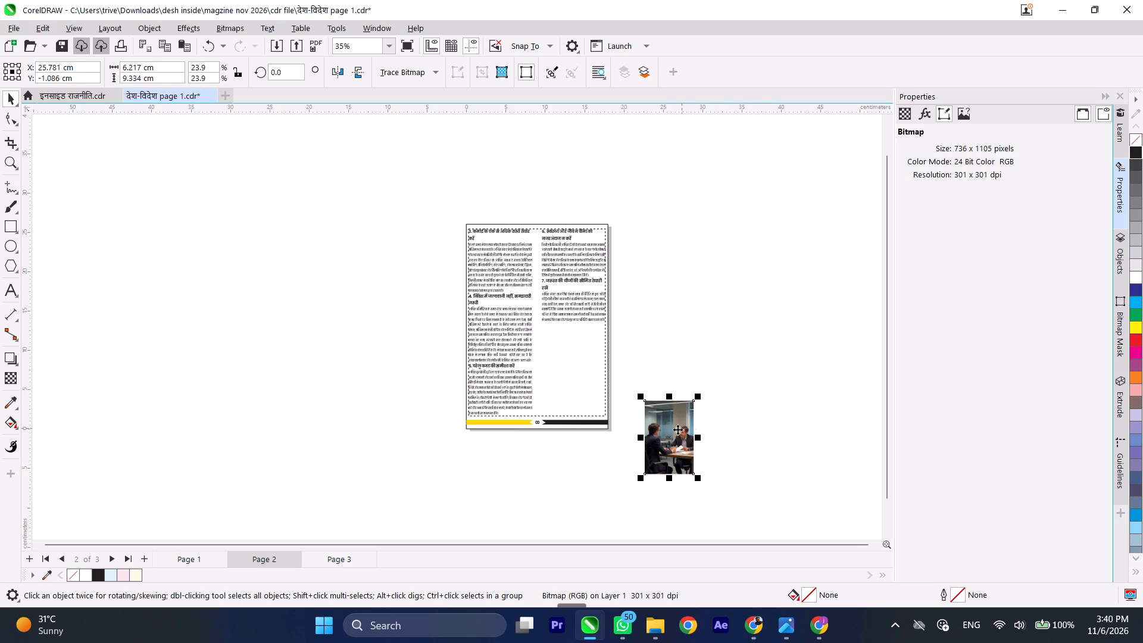
Move the image into the second column of Page 2, just below section 7's text and aligned with the outer margin.
left_click_drag(677, 429, 606, 366)
scroll(605, 367, "up", 8)
scroll(757, 276, "down", 3)
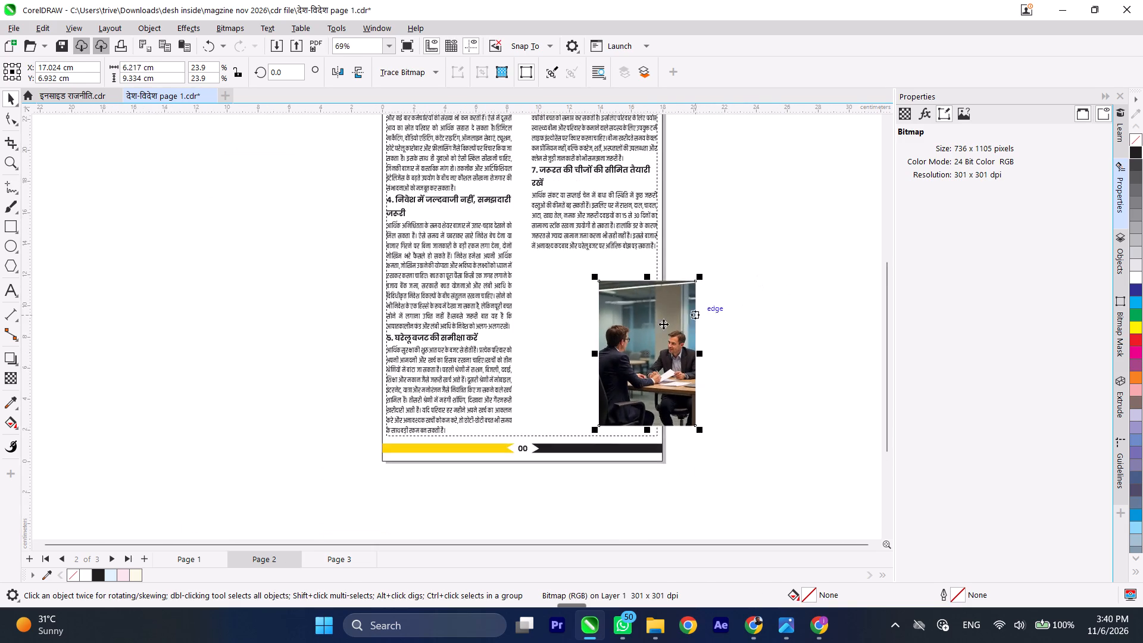
scroll(641, 328, "up", 4)
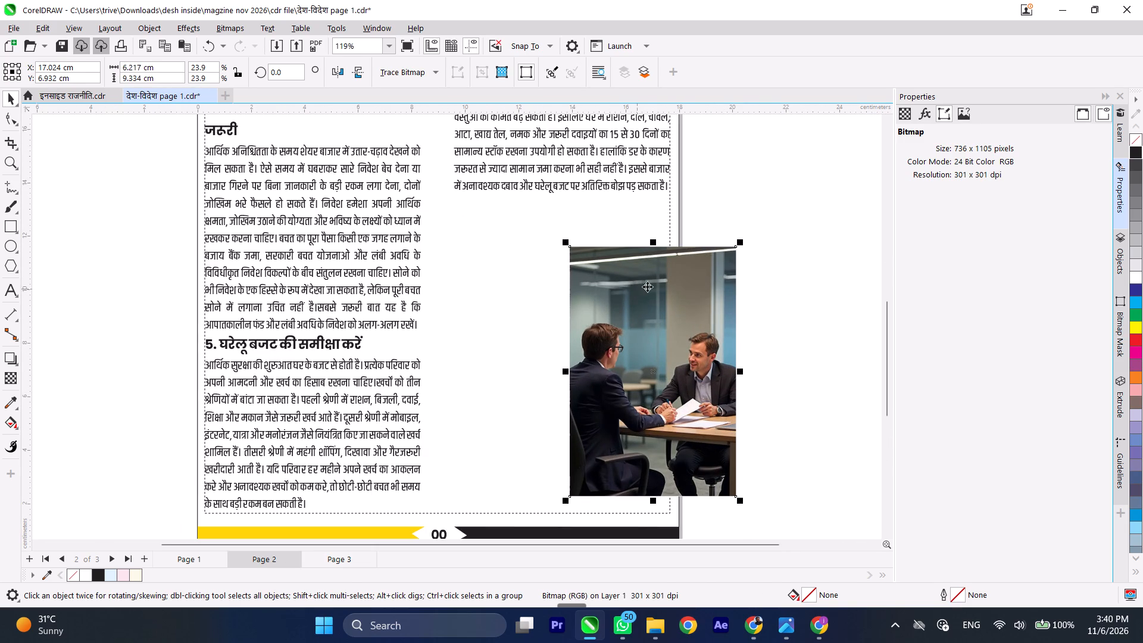
scroll(720, 259, "up", 4)
left_click_drag(749, 241, 636, 184)
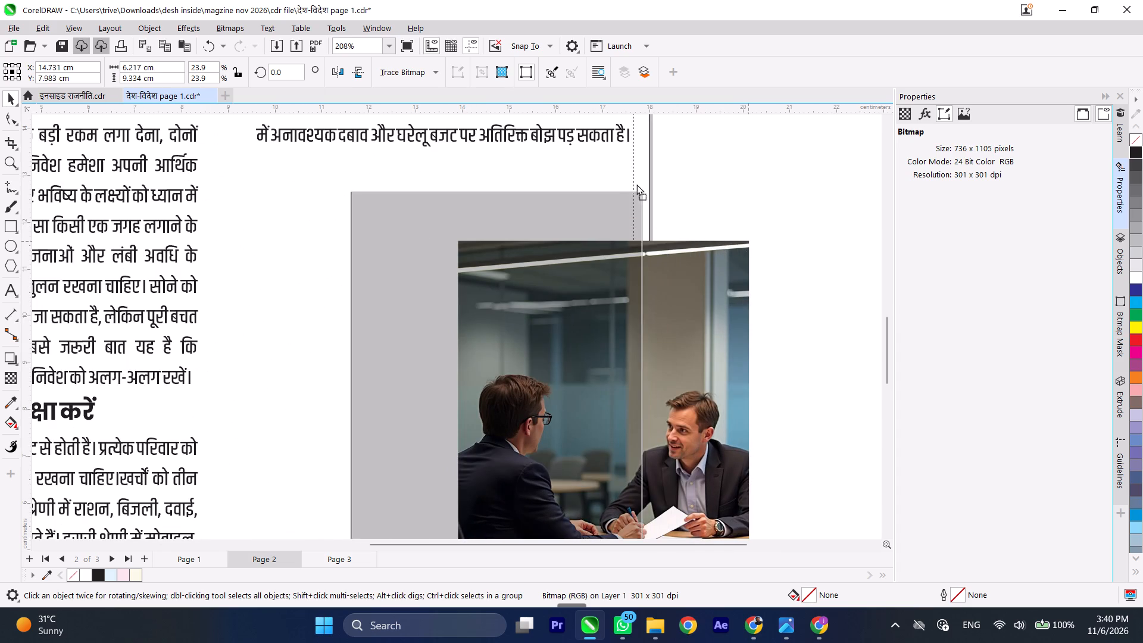
left_click_drag(636, 184, 632, 152)
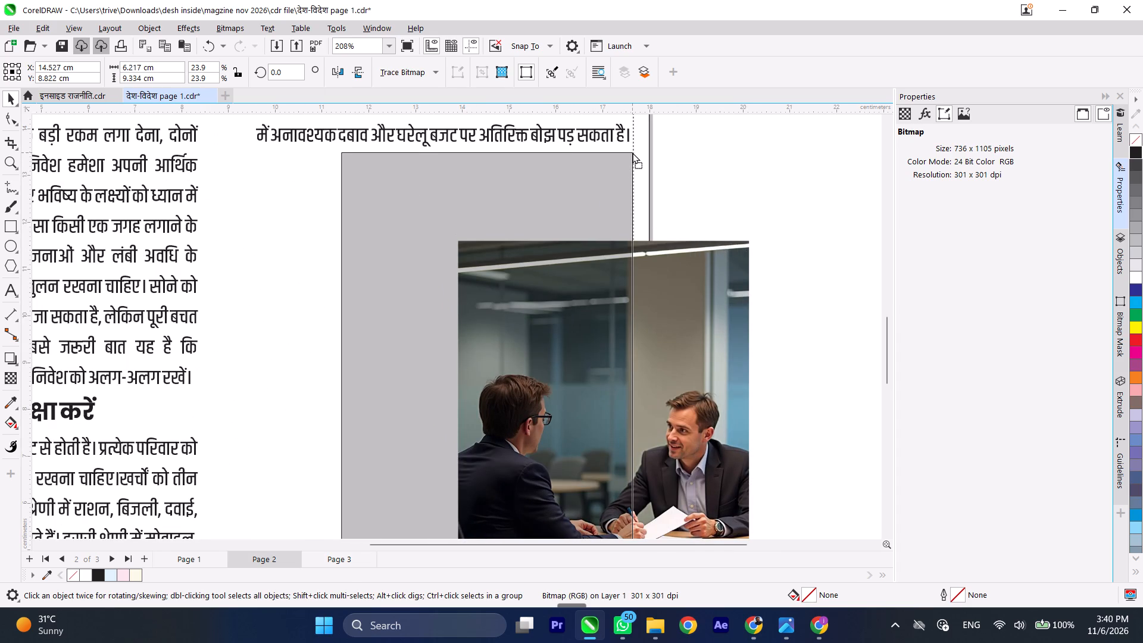
left_click_drag(632, 152, 632, 151)
Enlarge the image proportionally to about 8.03 × 12.05 cm so it fills the second column's empty space, and deselect it.
scroll(719, 124, "down", 5)
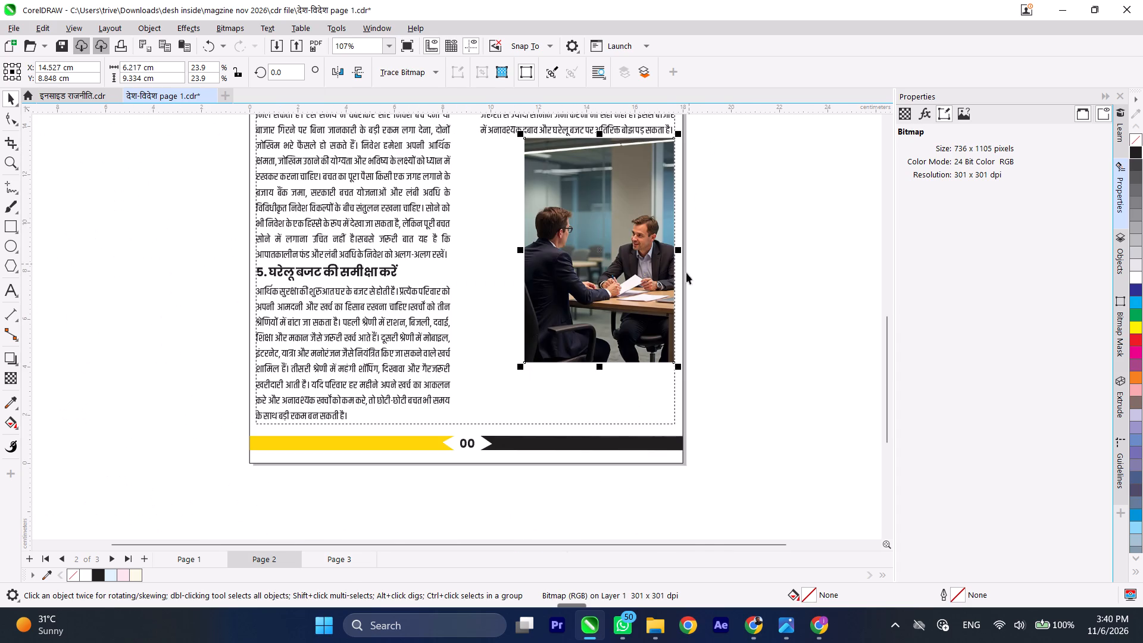
left_click_drag(518, 370, 464, 427)
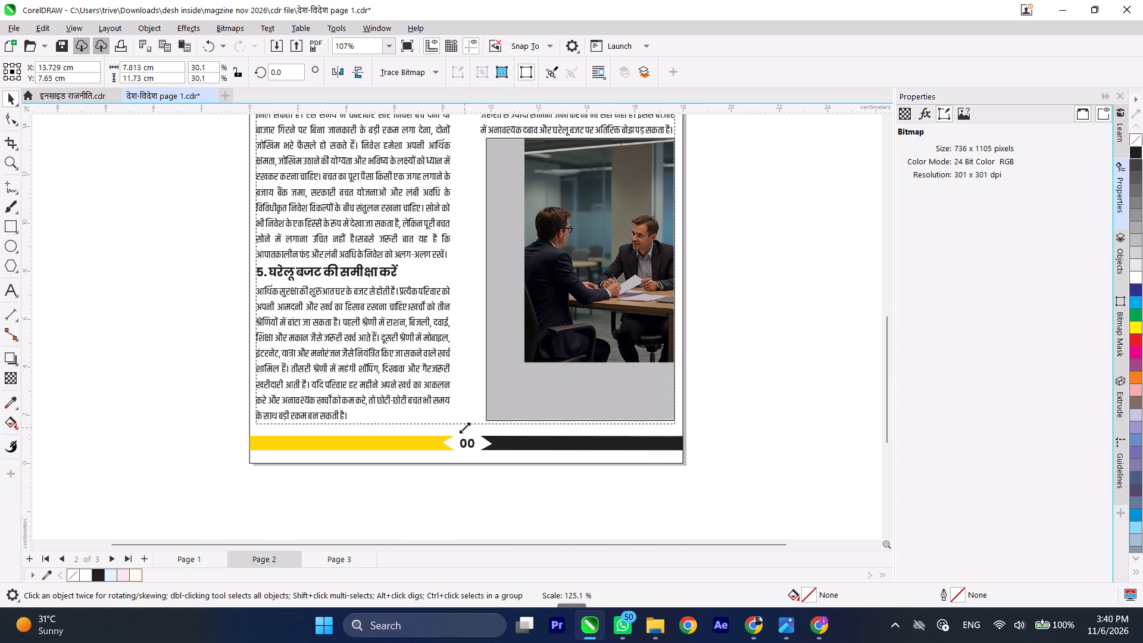
left_click_drag(464, 427, 460, 436)
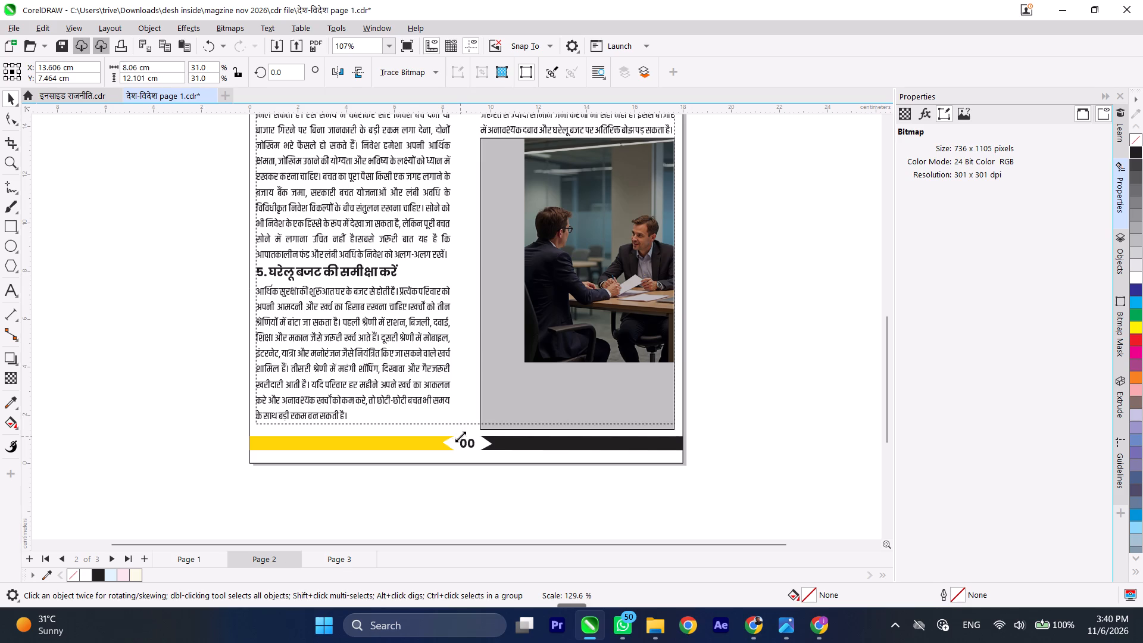
left_click_drag(460, 436, 456, 435)
scroll(744, 423, "down", 5)
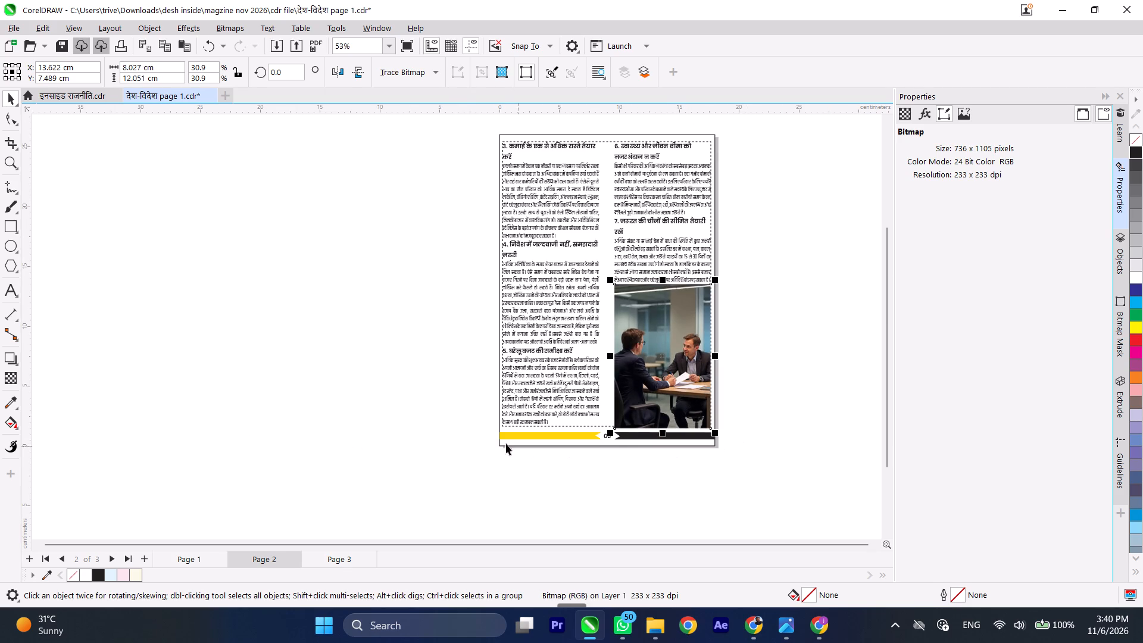
scroll(426, 426, "down", 1)
scroll(689, 399, "up", 2)
left_click(749, 332)
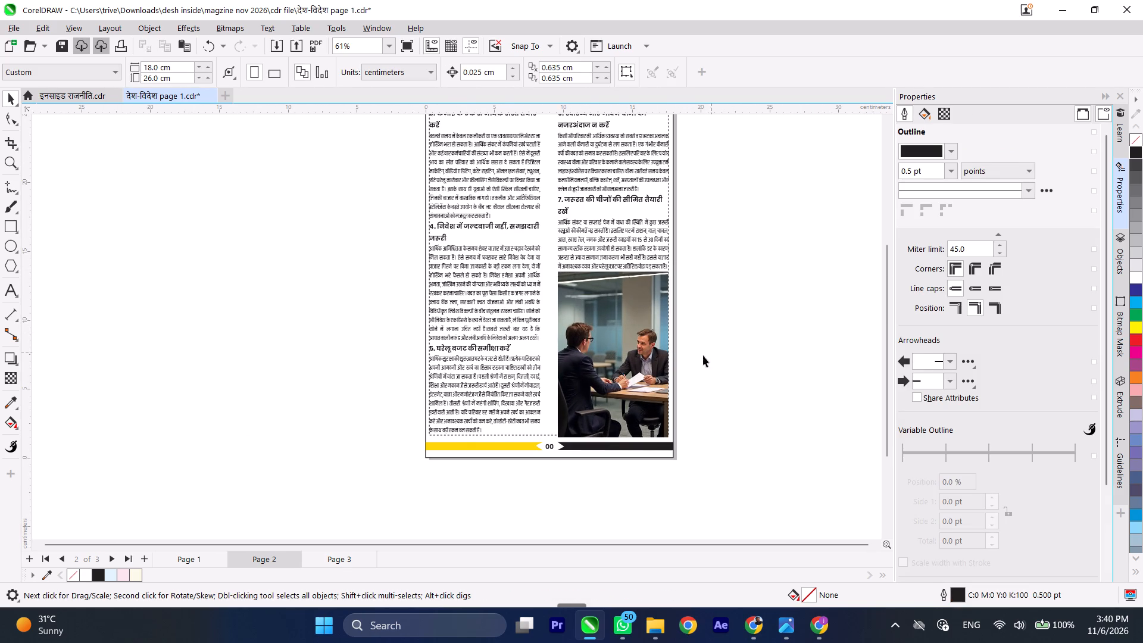
Enlarge the businessmen image on Page 2 proportionally to about 8.04 × 12.07 cm, keeping its upper outer corner in place, and deselect it.
scroll(587, 385, "up", 1)
left_click(587, 384)
scroll(577, 417, "up", 2)
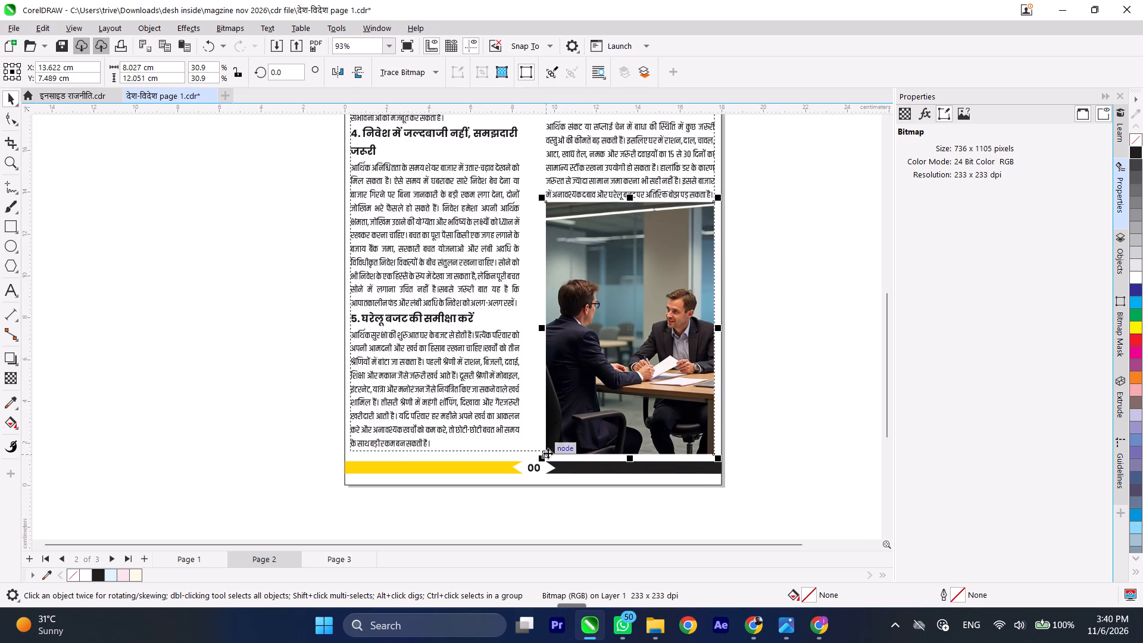
left_click(539, 461)
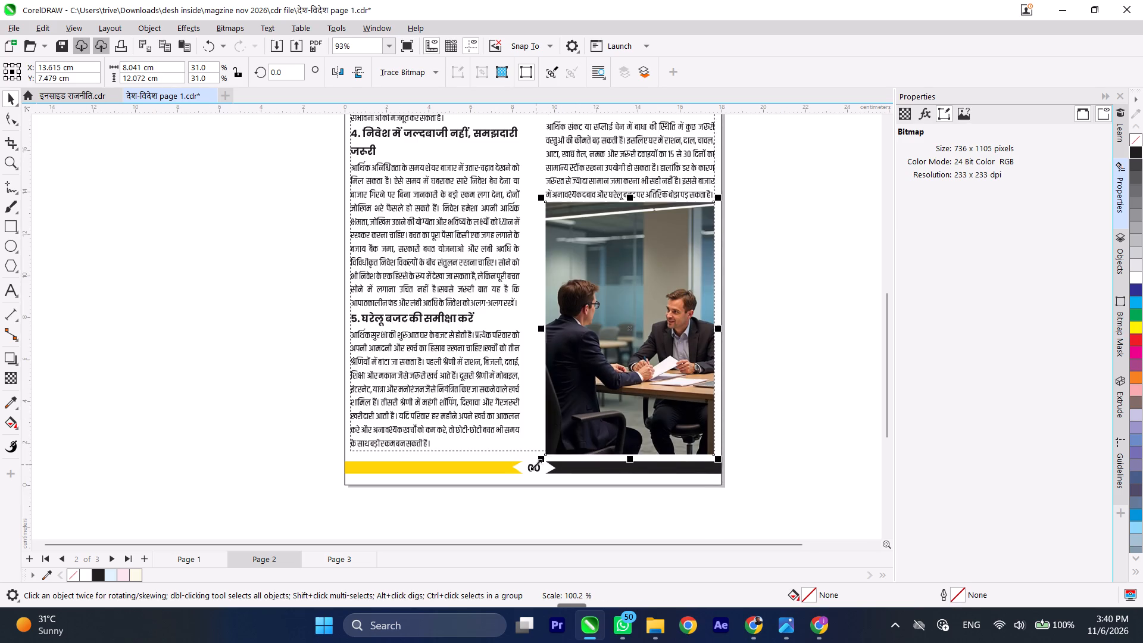
left_click(774, 404)
Review the overall layout of Pages 1, 2 and 3 of the article.
scroll(601, 445, "down", 3)
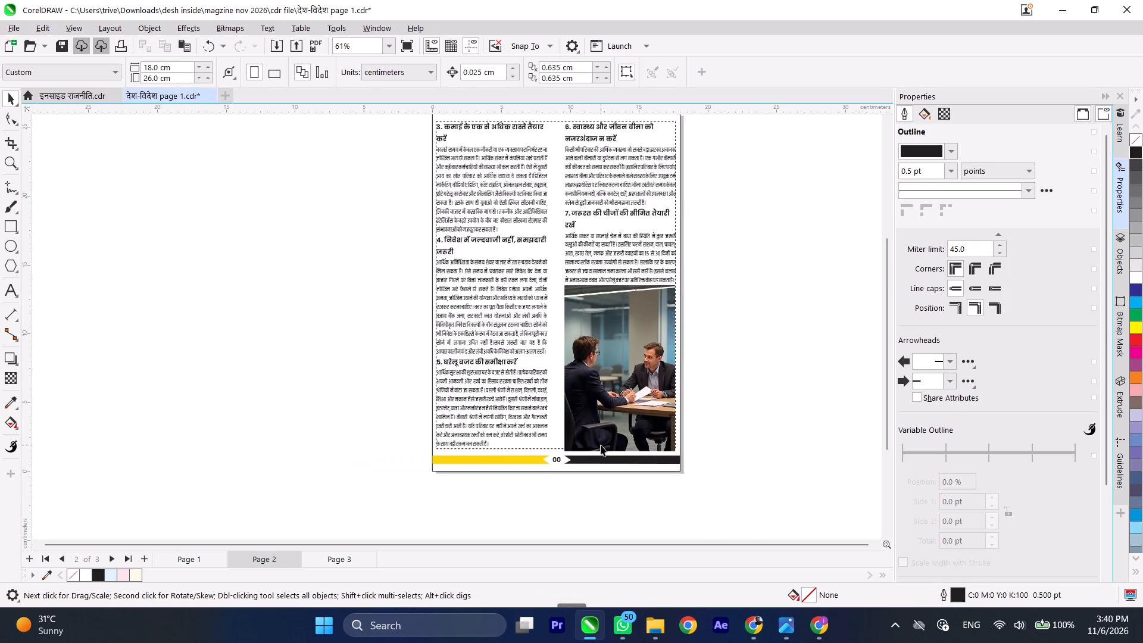
scroll(601, 445, "down", 3)
scroll(403, 379, "down", 1)
scroll(561, 392, "up", 3)
scroll(503, 220, "down", 1)
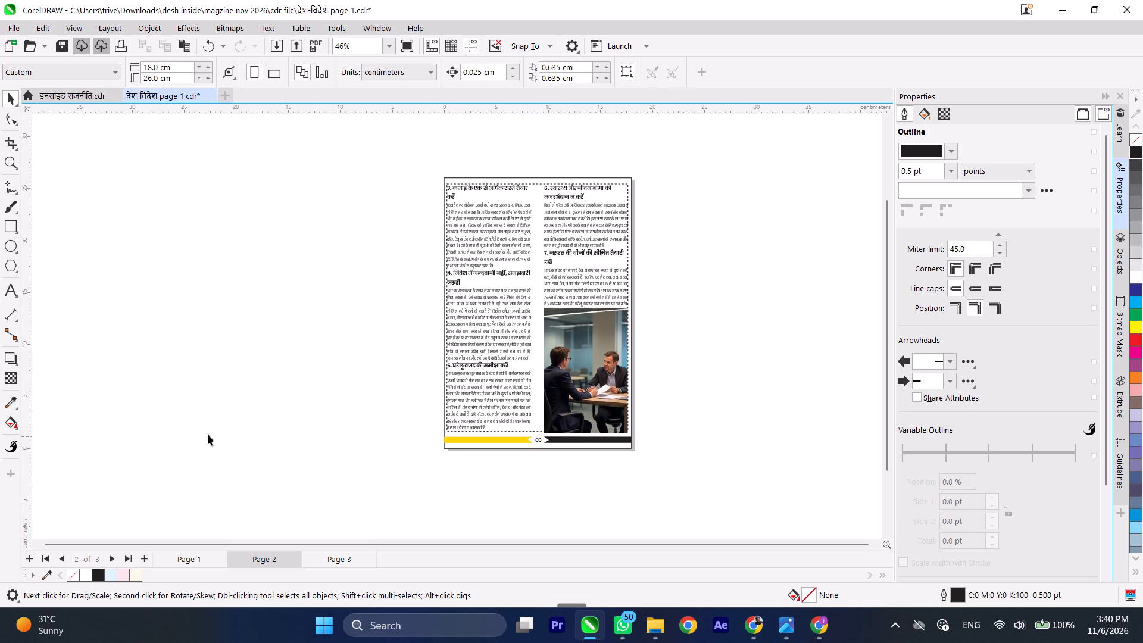
left_click(188, 557)
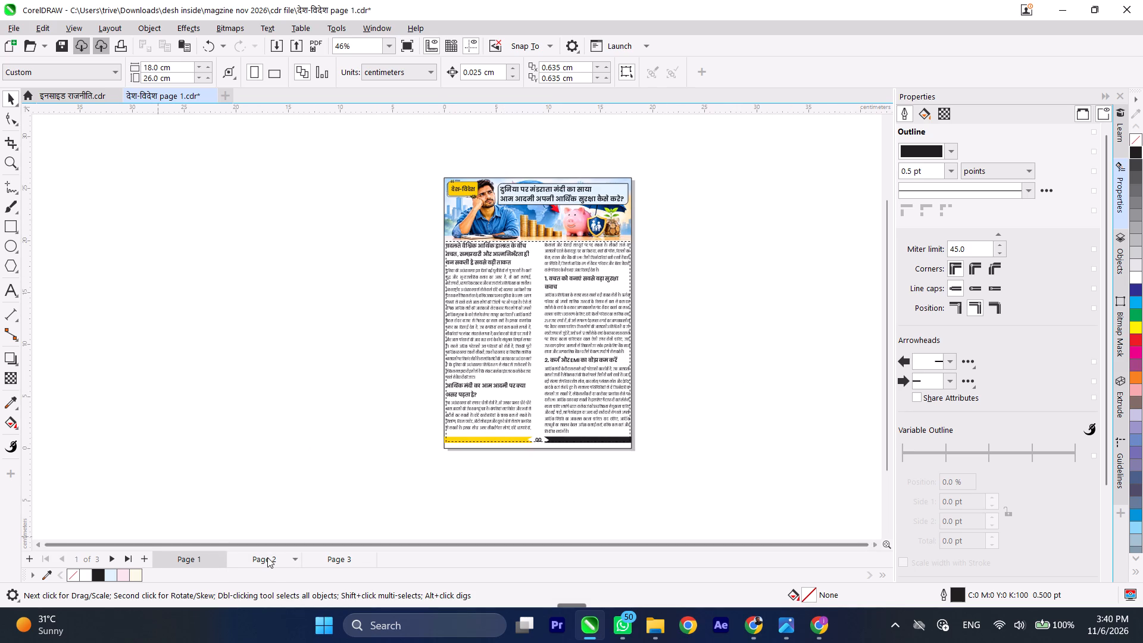
left_click(267, 557)
left_click(339, 558)
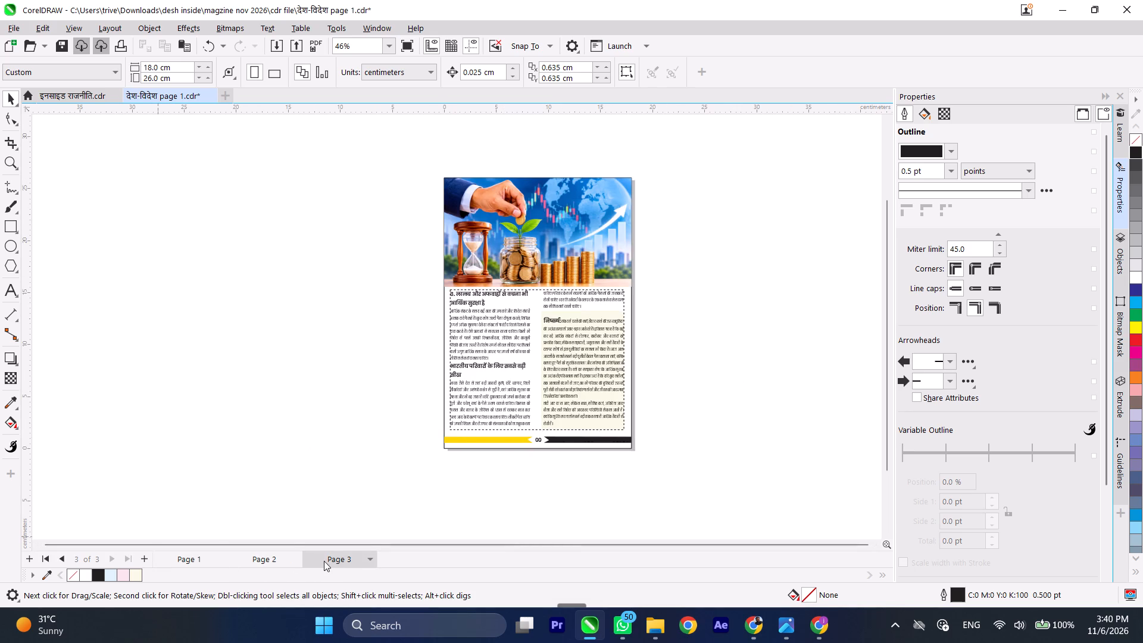
left_click(192, 557)
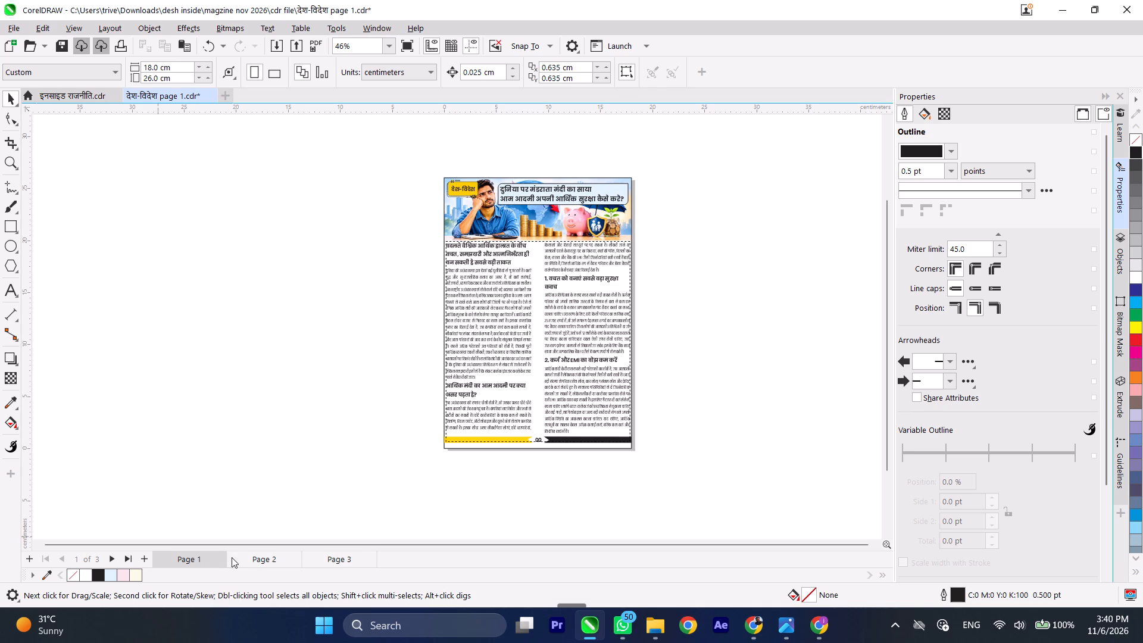
left_click(260, 558)
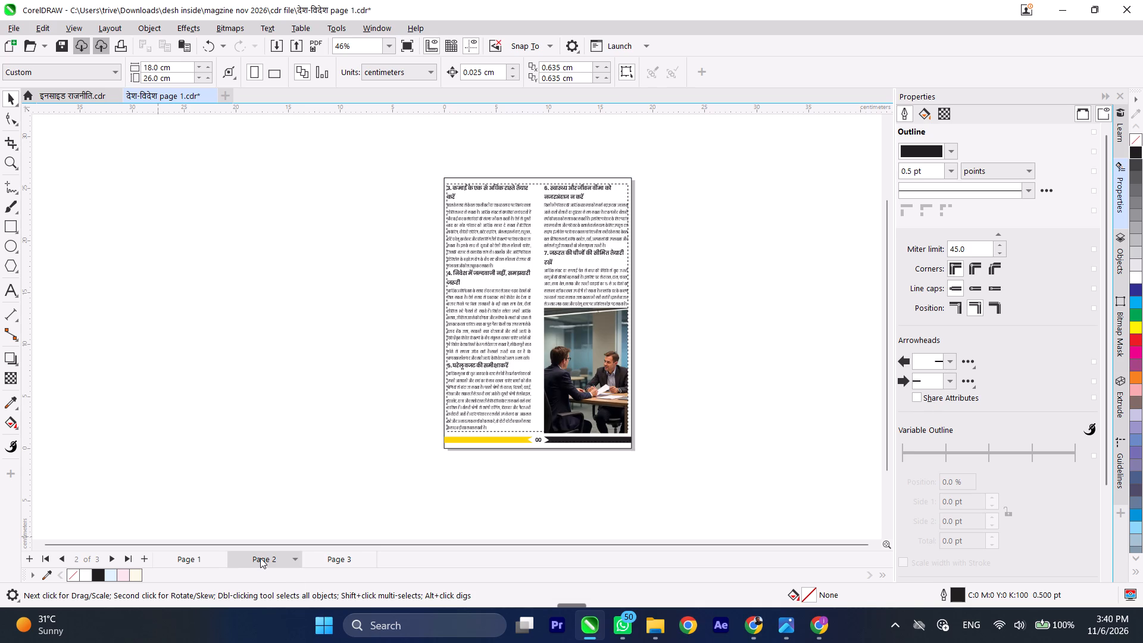
left_click(330, 560)
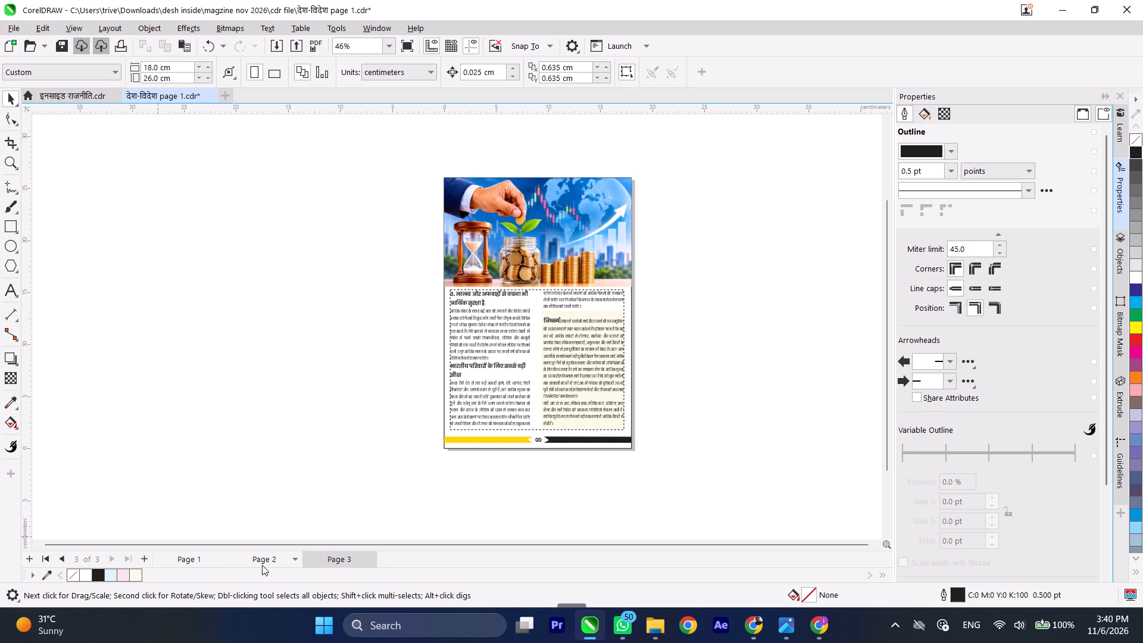
Group all the objects on Page 1 and save the document.
left_click(195, 560)
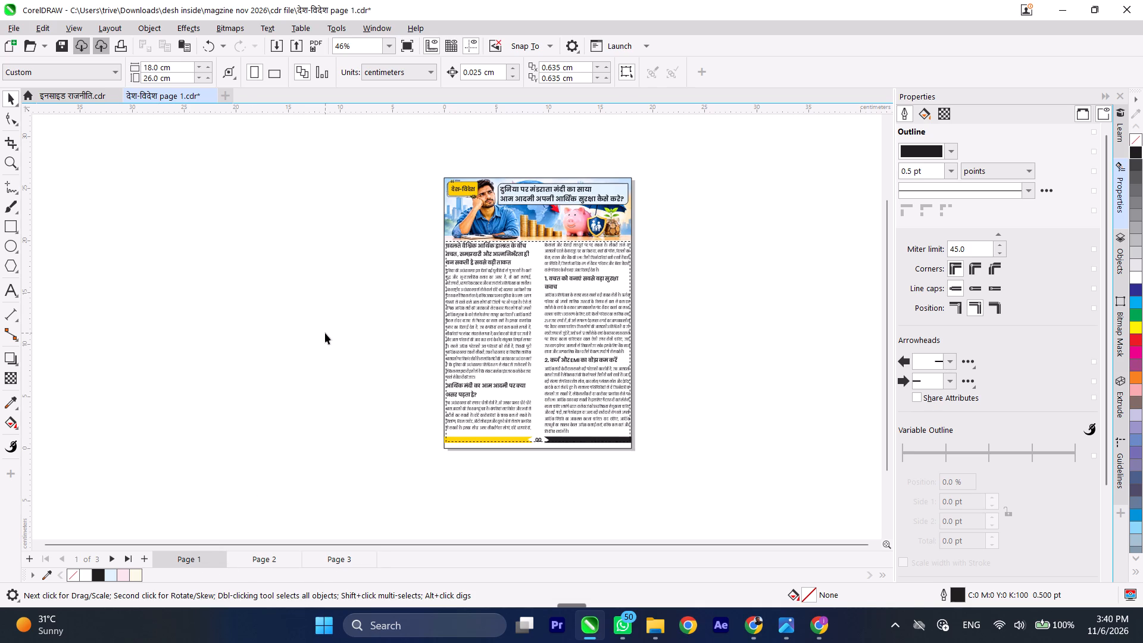
left_click_drag(412, 161, 681, 473)
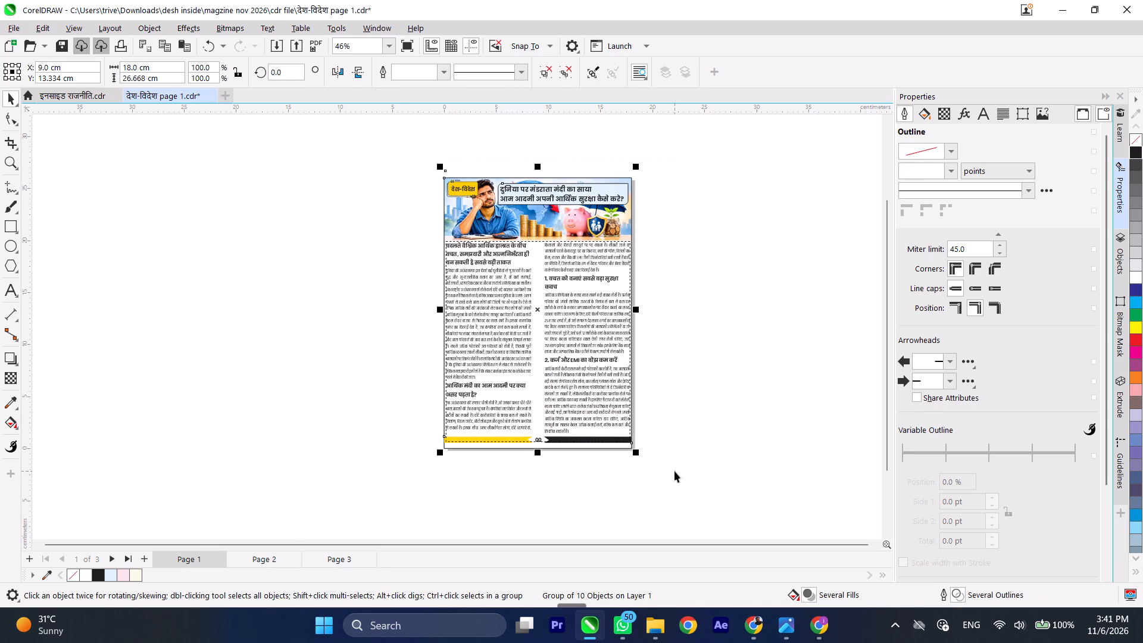
key("ctrl+g")
key("ctrl+s")
Group all the objects on Page 2 and save the document.
left_click(252, 560)
left_click_drag(364, 162, 436, 192)
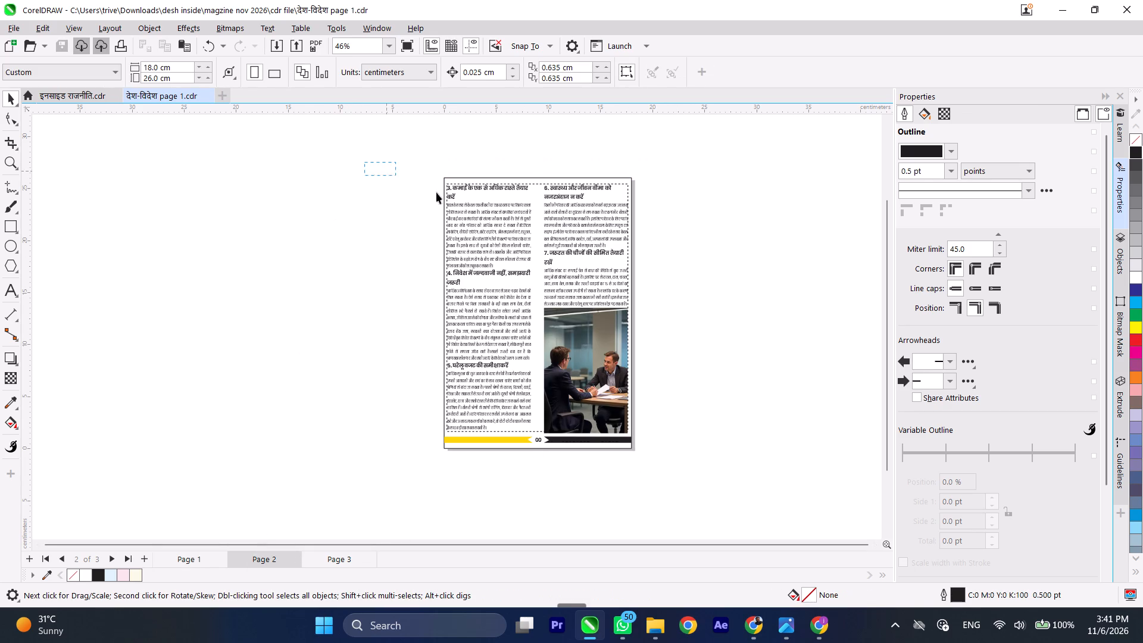
left_click_drag(436, 192, 745, 478)
key("ctrl+g")
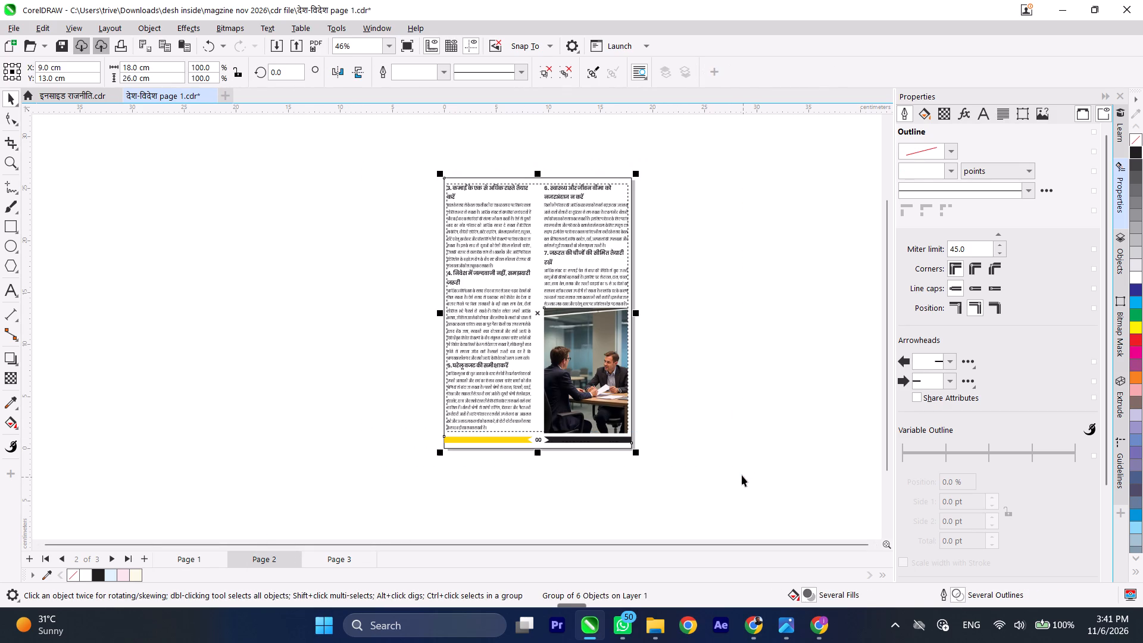
key("ctrl+s")
Group all the objects on Page 3 into a single group.
left_click(343, 558)
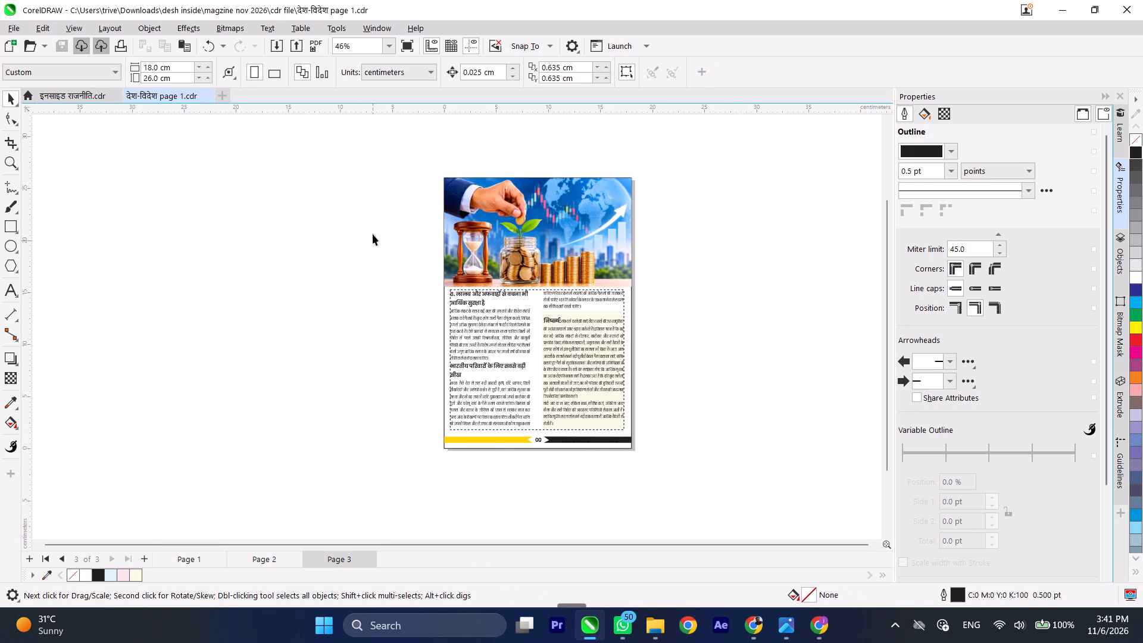
left_click_drag(386, 168, 674, 491)
key("ctrl+d")
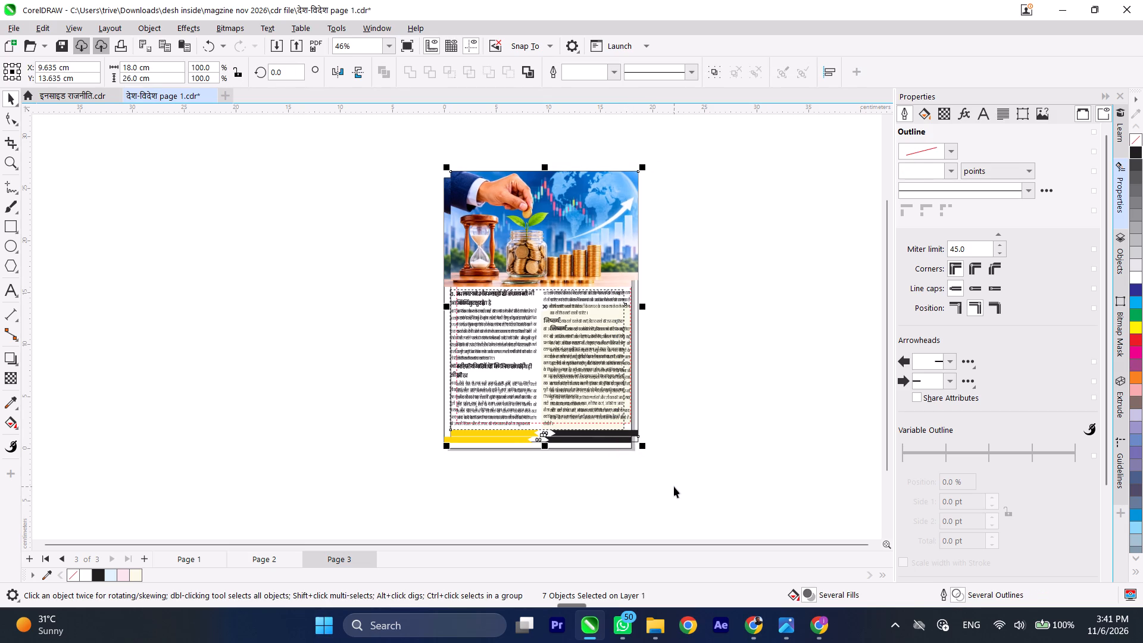
key("ctrl+z")
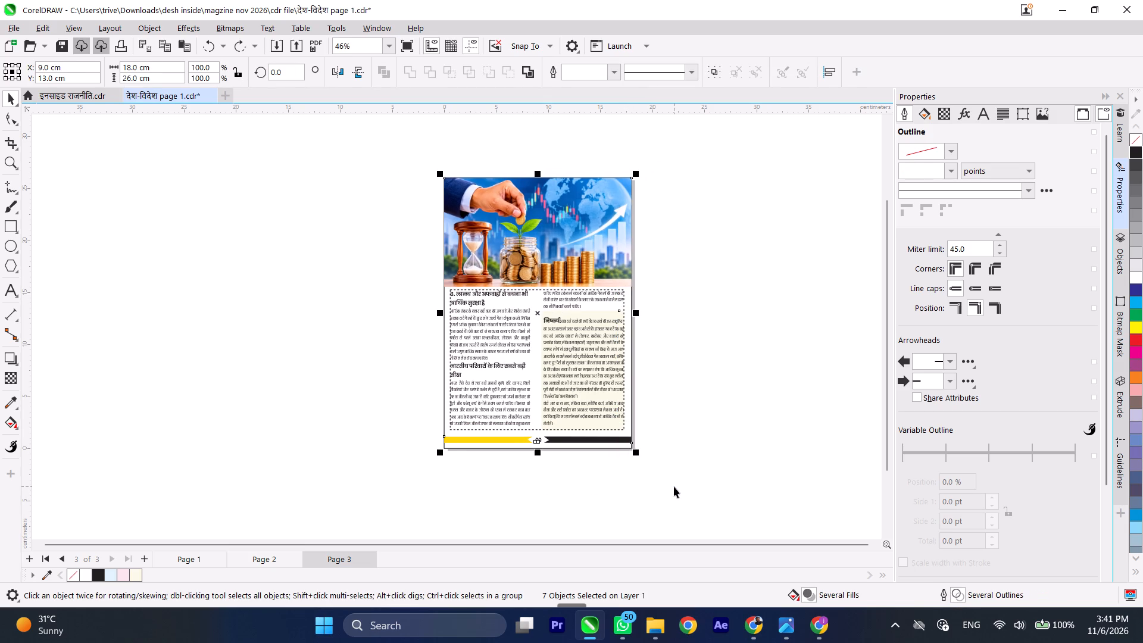
key("ctrl+g")
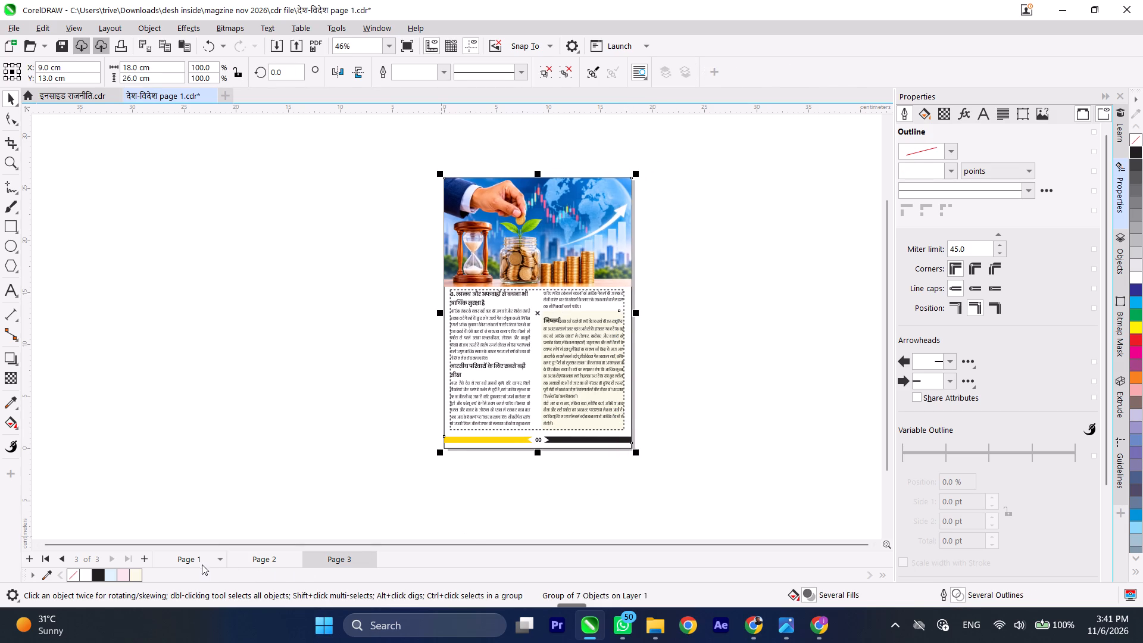
Export Page 1 as a CMYK JPEG named देश-विदेश page 1 in the magzine nov 2026 folder, at High (80%) quality.
left_click(202, 563)
key("ctrl+e")
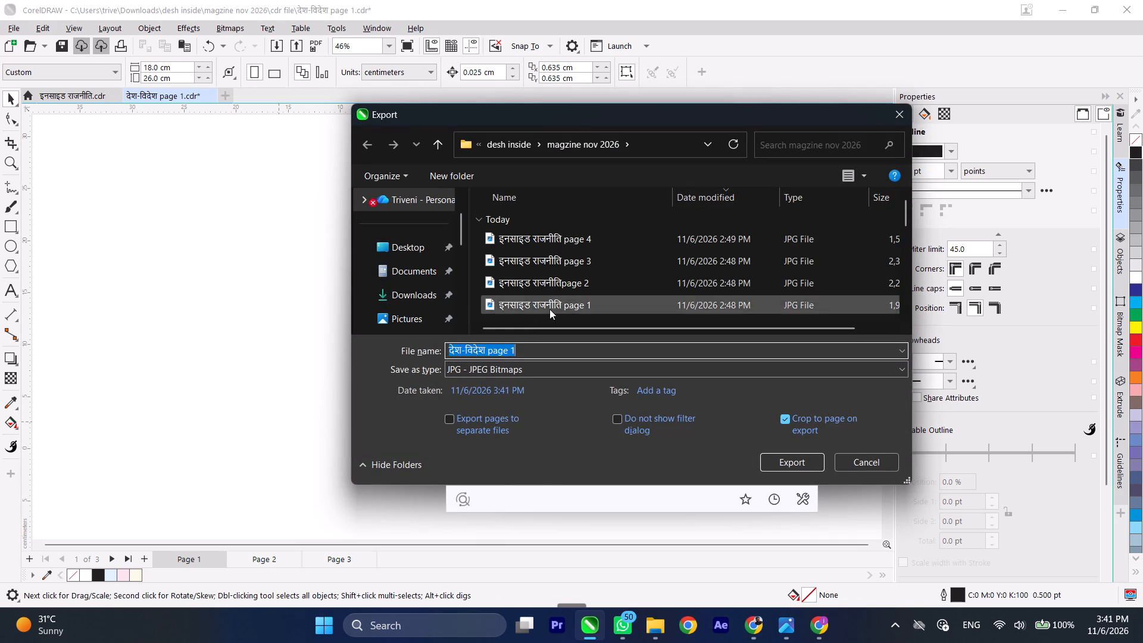
scroll(595, 274, "down", 3)
scroll(595, 274, "up", 1)
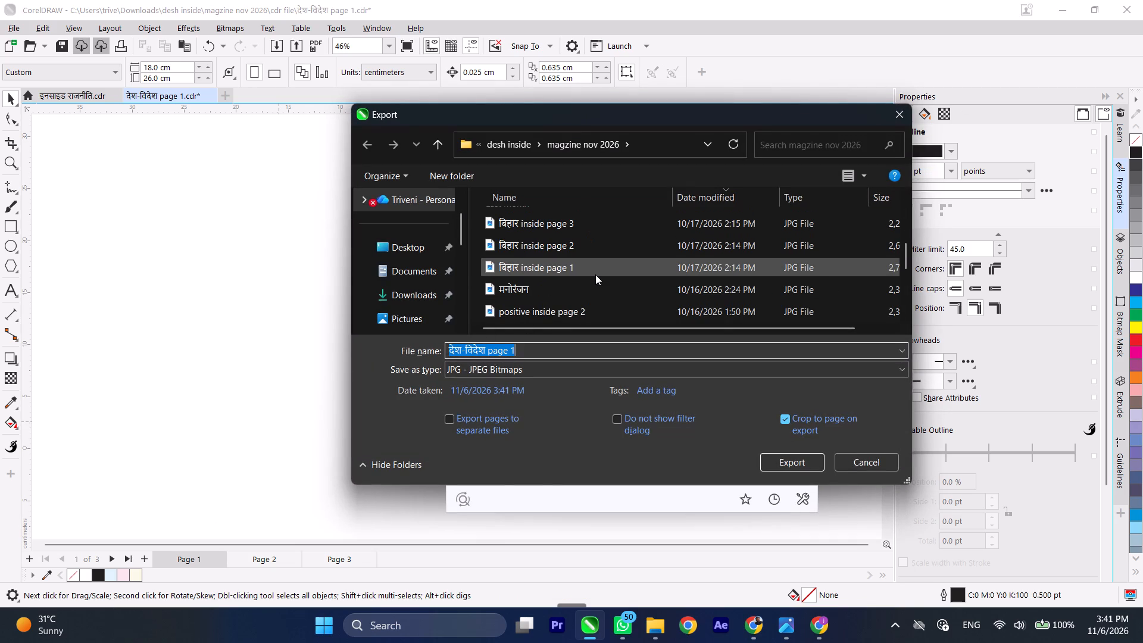
scroll(595, 274, "up", 4)
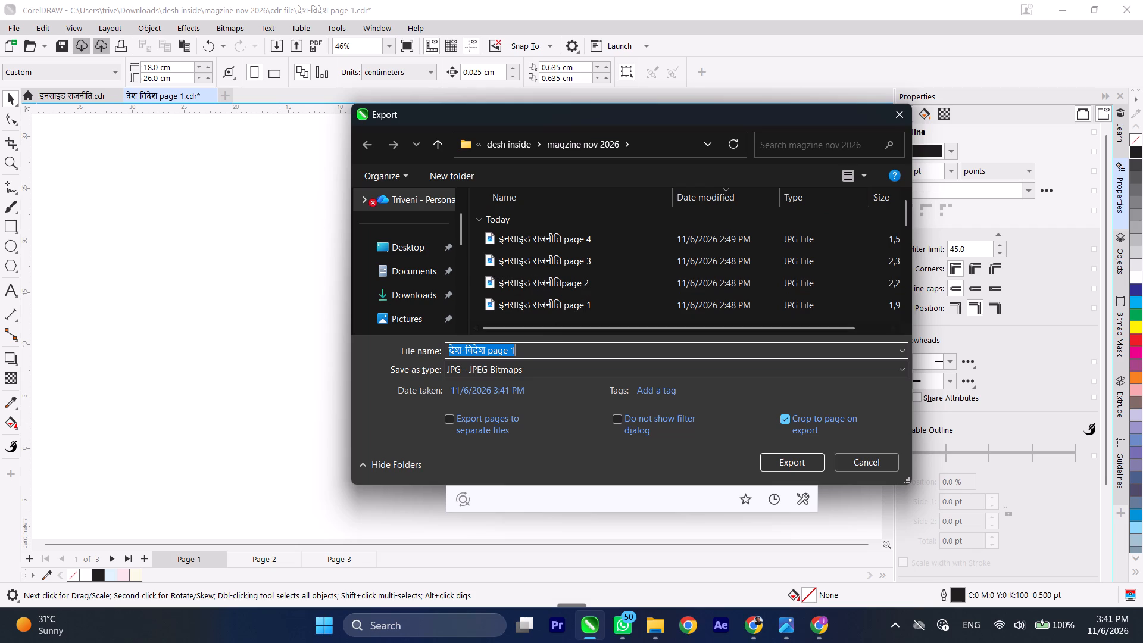
key("ctrl+c")
left_click(789, 457)
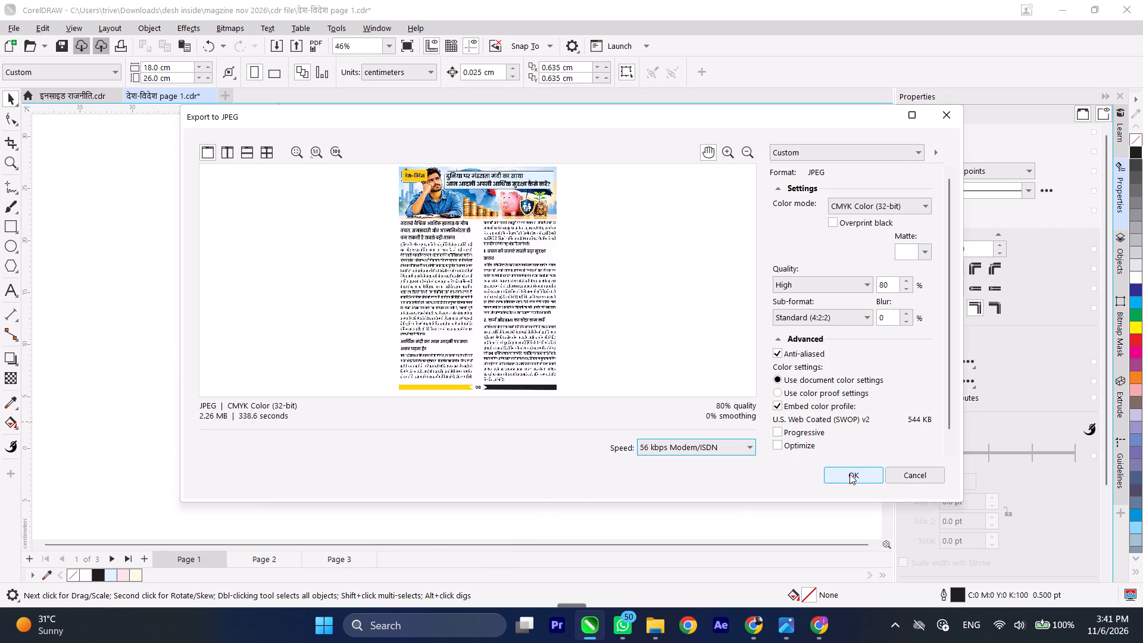
left_click(850, 474)
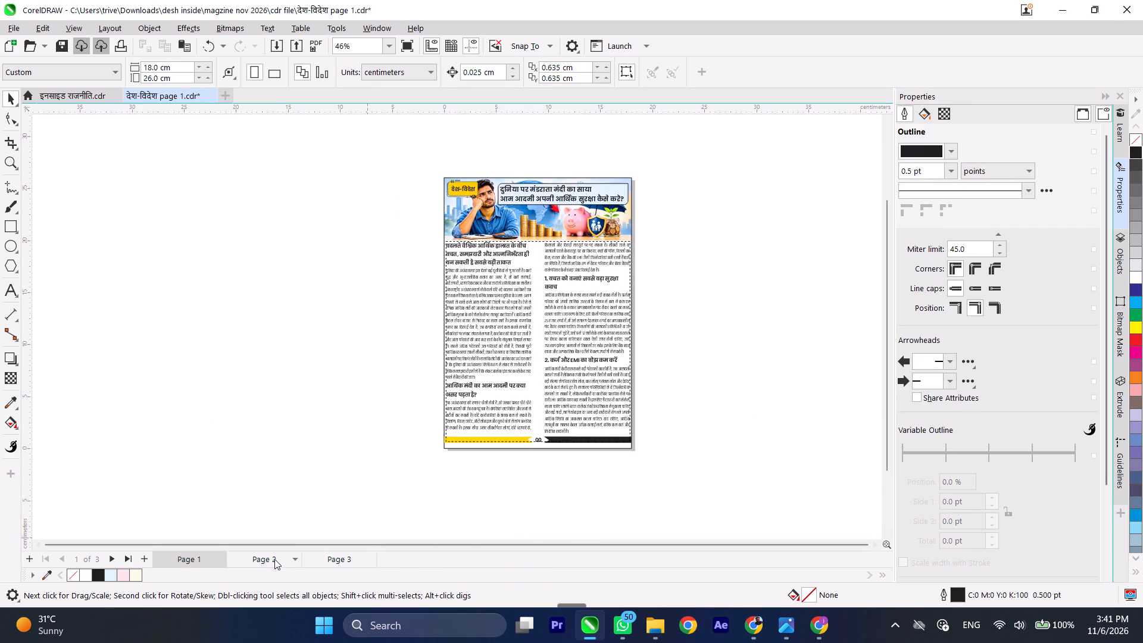
Export Page 2 as a CMYK JPEG named देश-विदेश page 2 in the magzine nov 2026 folder.
left_click(274, 558)
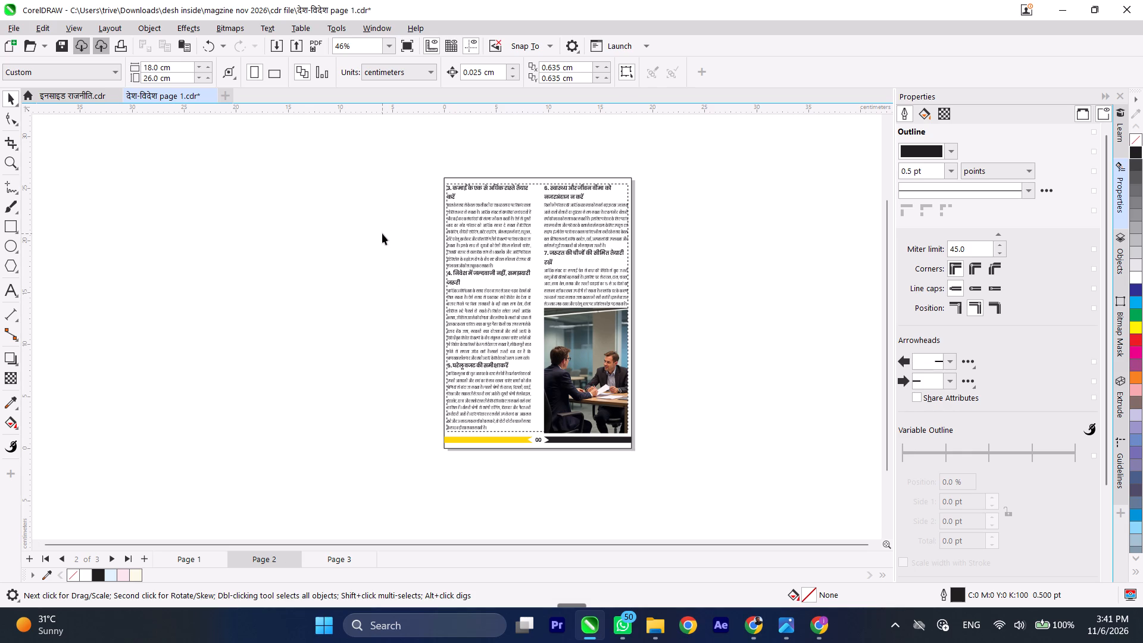
key("ctrl+e")
double_click(523, 349)
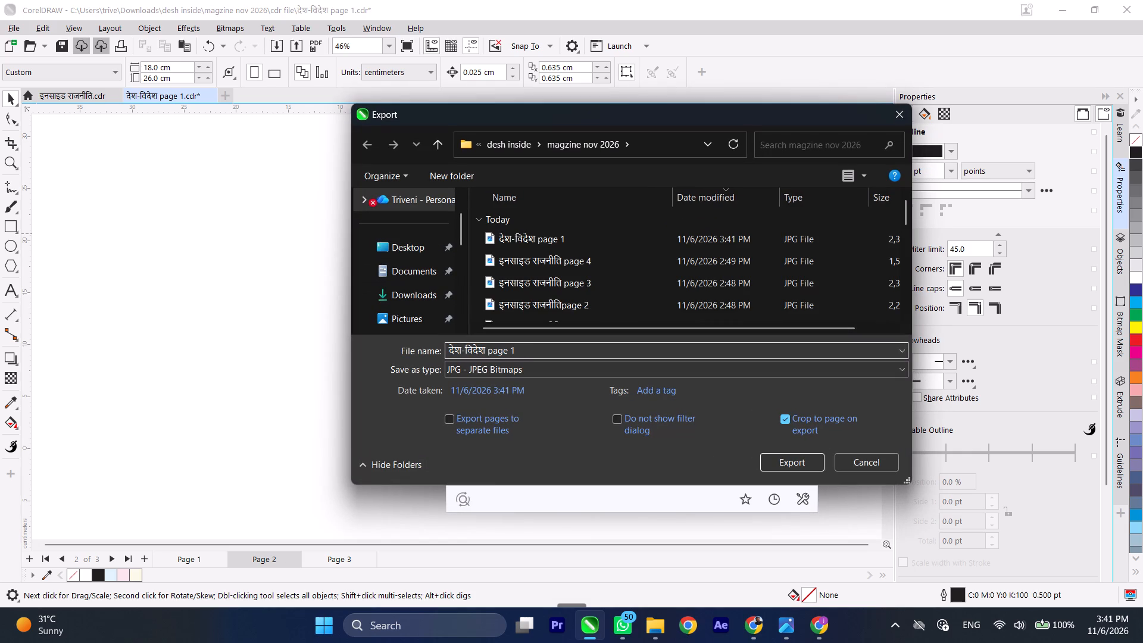
key("2")
left_click(791, 464)
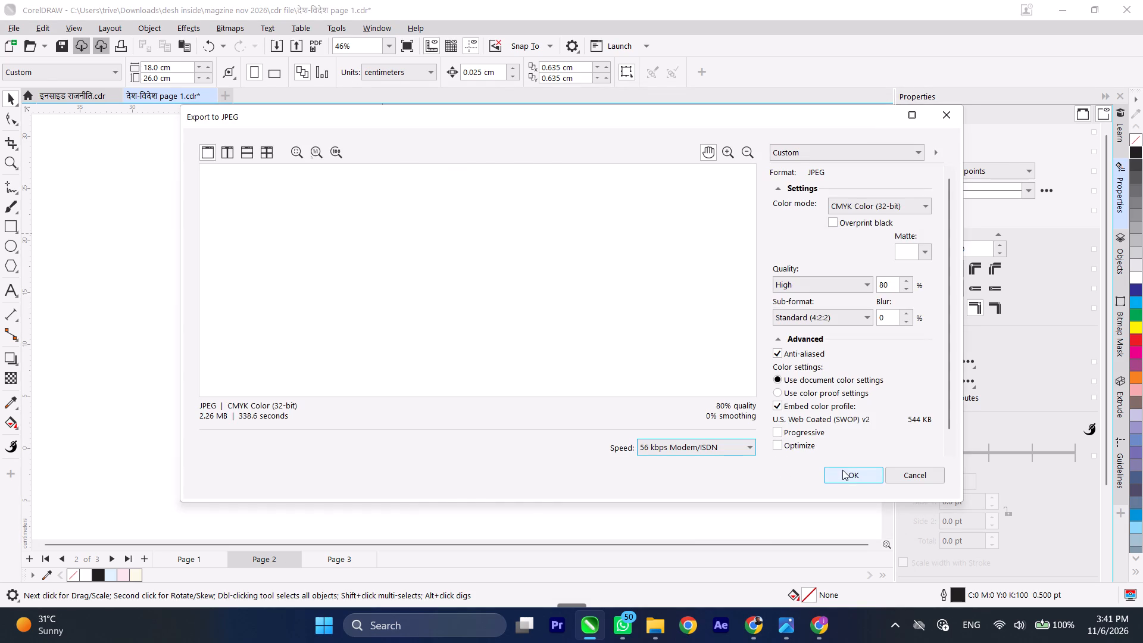
left_click(847, 475)
Export Page 3 as a CMYK JPEG named देश-विदेश page 3 in the magzine nov 2026 folder.
left_click(349, 553)
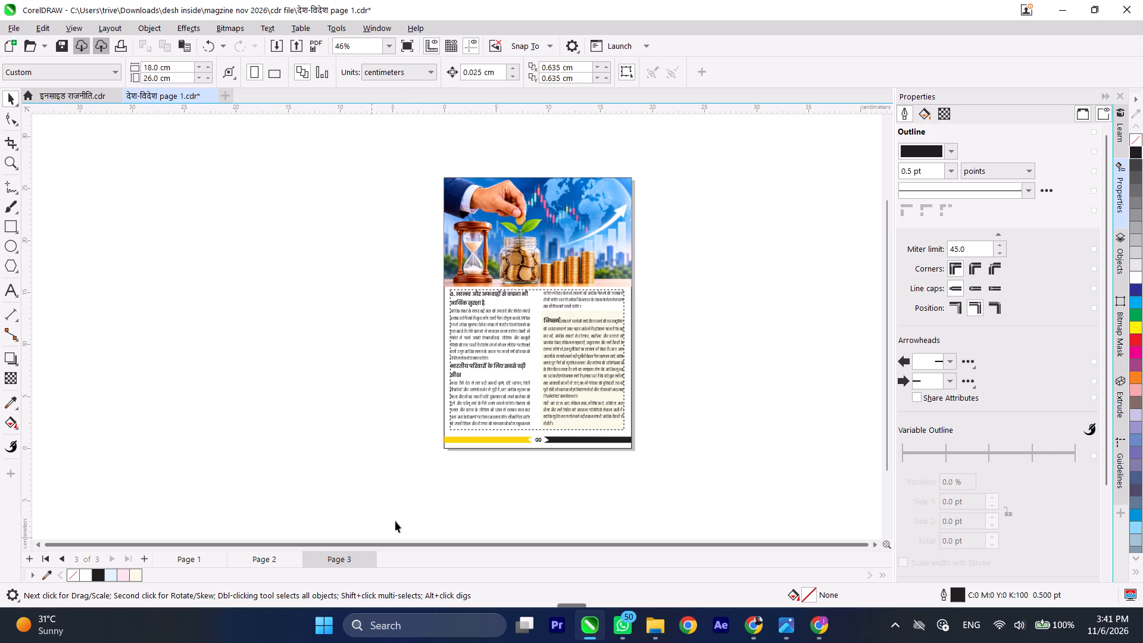
key("ctrl+e")
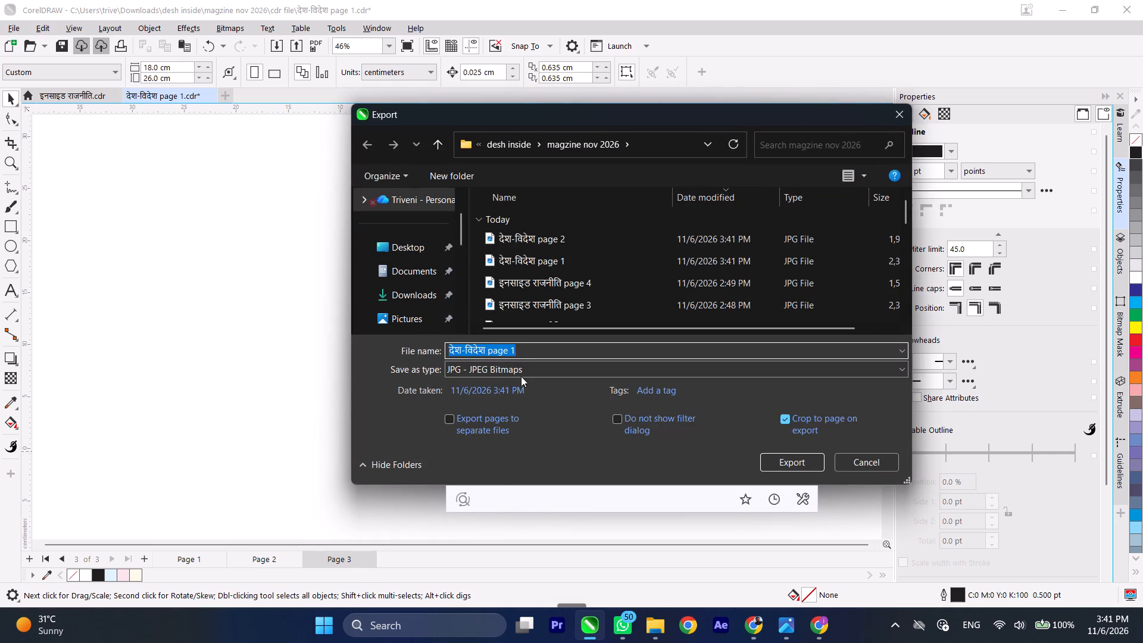
double_click(523, 353)
key("3")
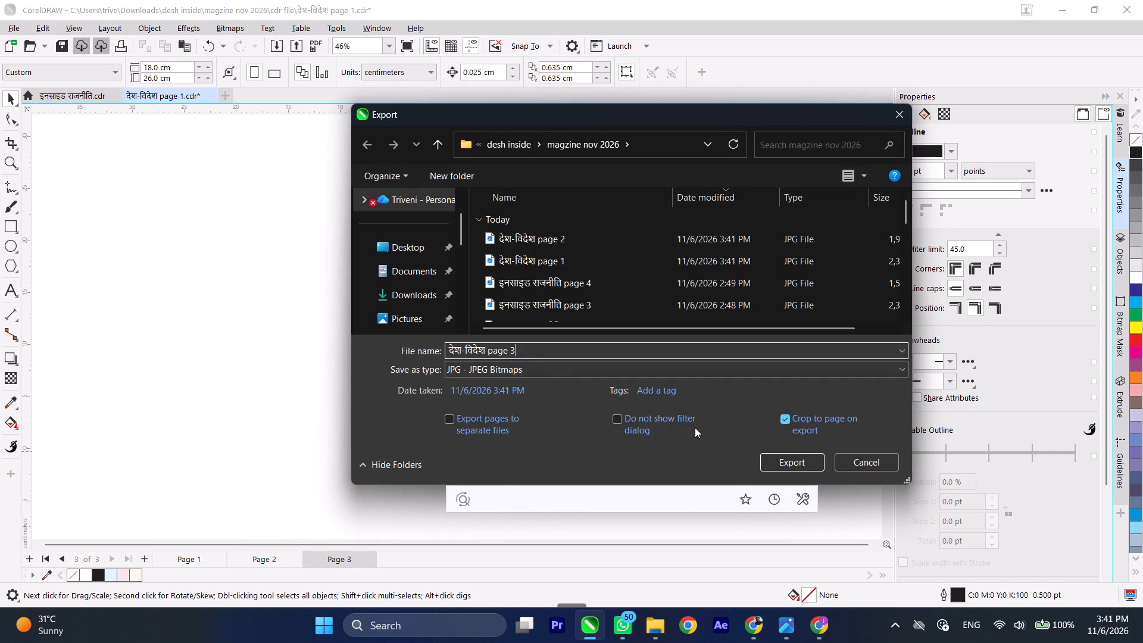
left_click(773, 461)
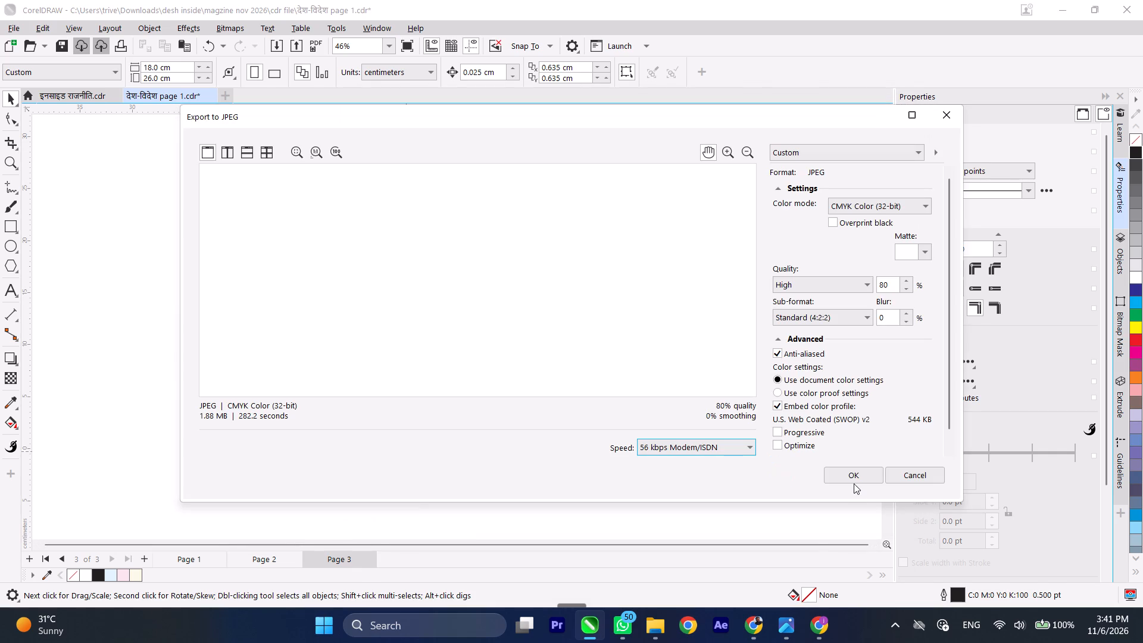
left_click(851, 477)
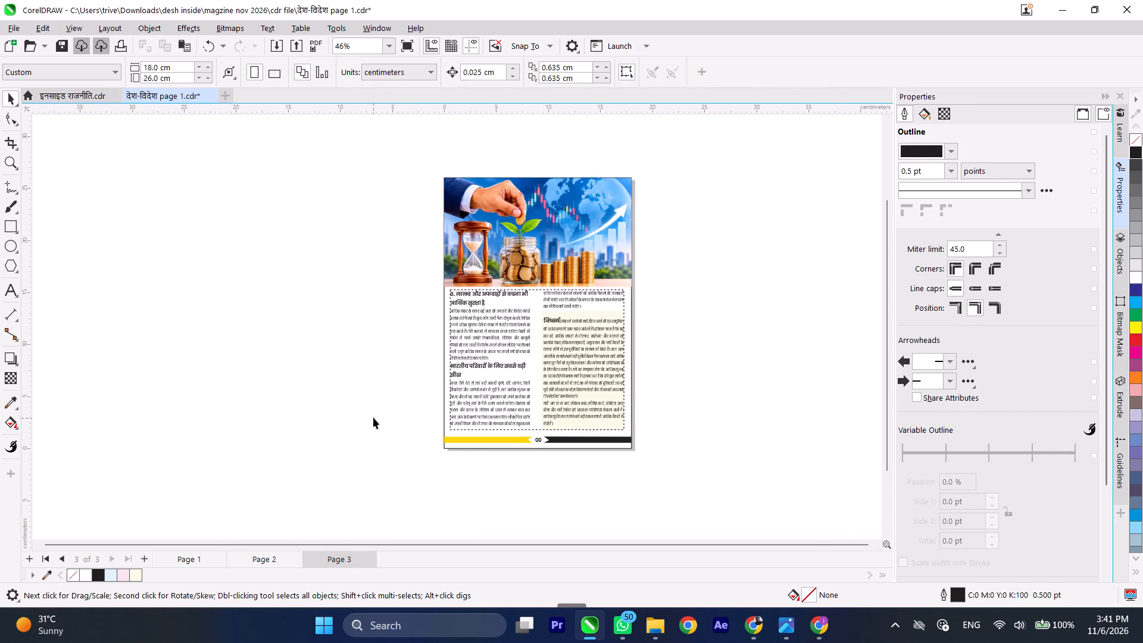
Deselect everything and save the देश-विदेश page 1 document.
left_click(373, 417)
key("ctrl+s")
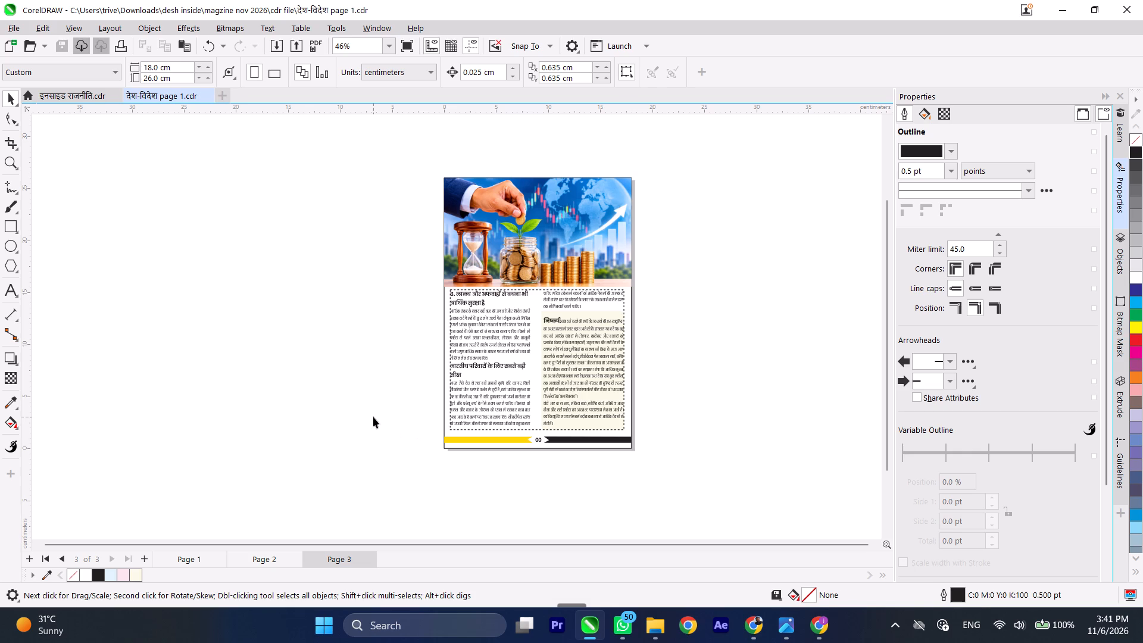
key("ctrl+s")
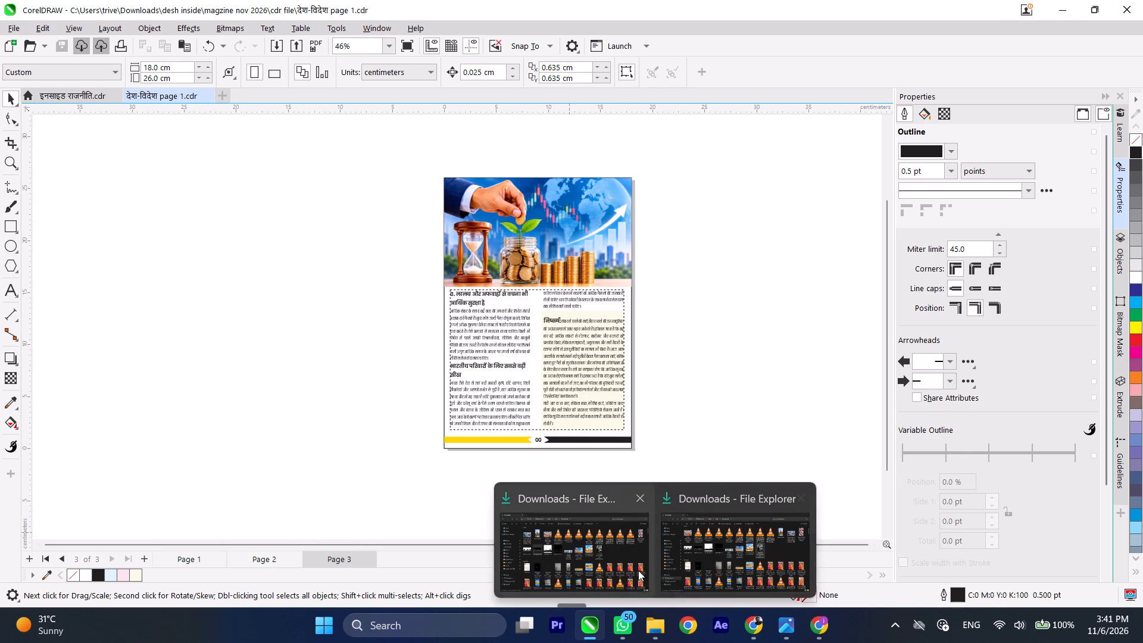
Close the duplicate Downloads window in File Explorer and show the Downloads folder maximized in the remaining one.
left_click(642, 494)
left_click(699, 555)
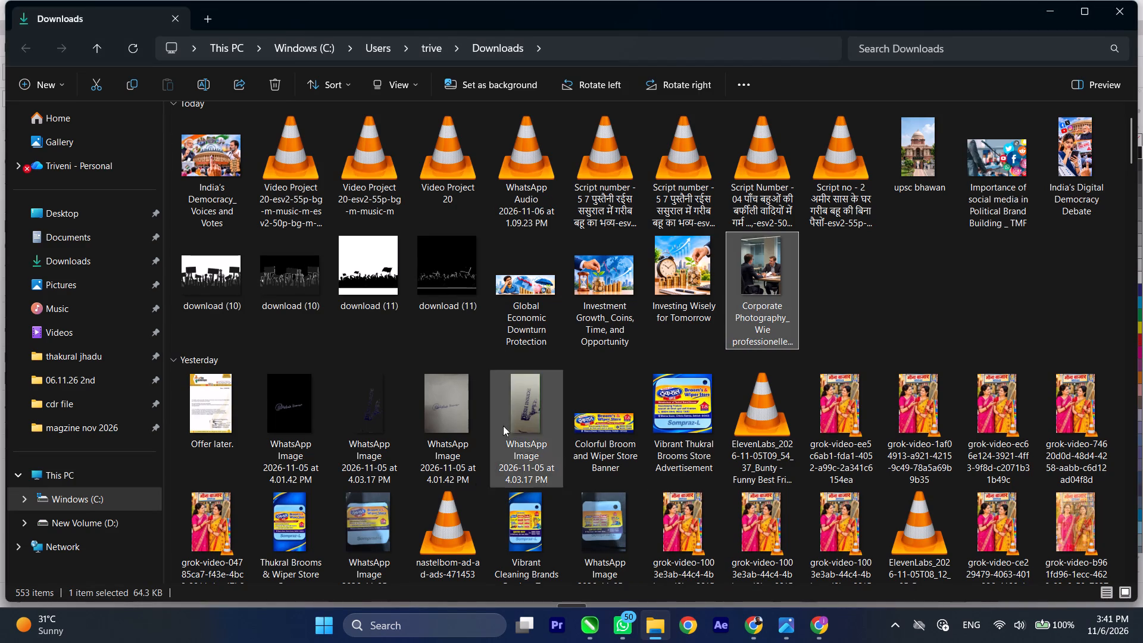
left_click(1013, 292)
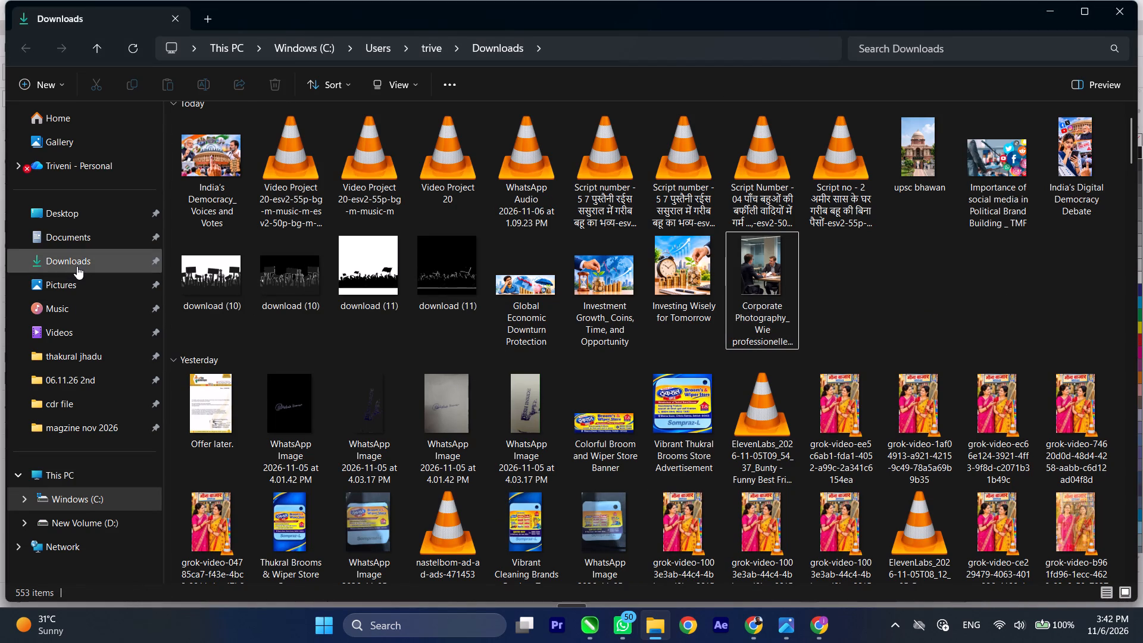
left_click(77, 264)
left_click(1083, 12)
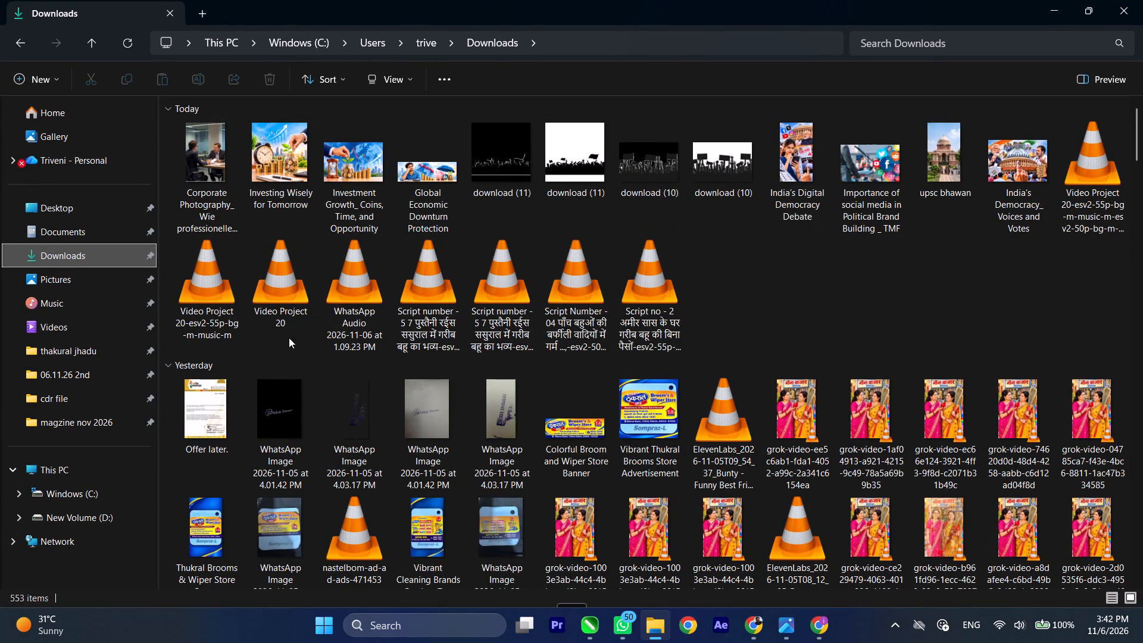
Look through the older files in the Downloads folder.
scroll(371, 388, "down", 4)
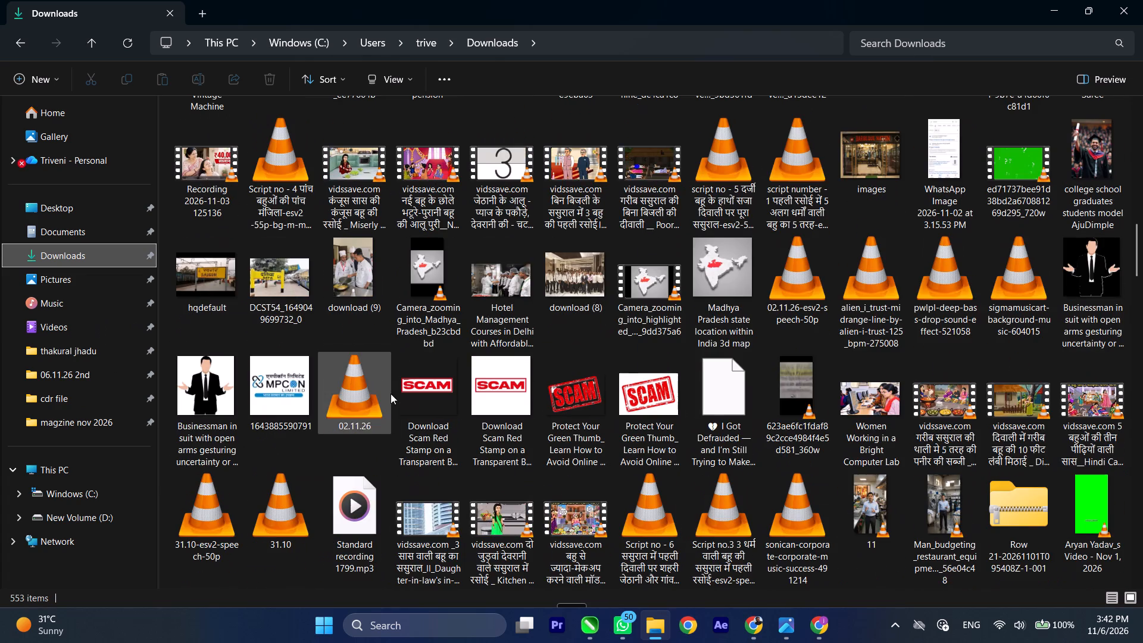
scroll(416, 402, "down", 3)
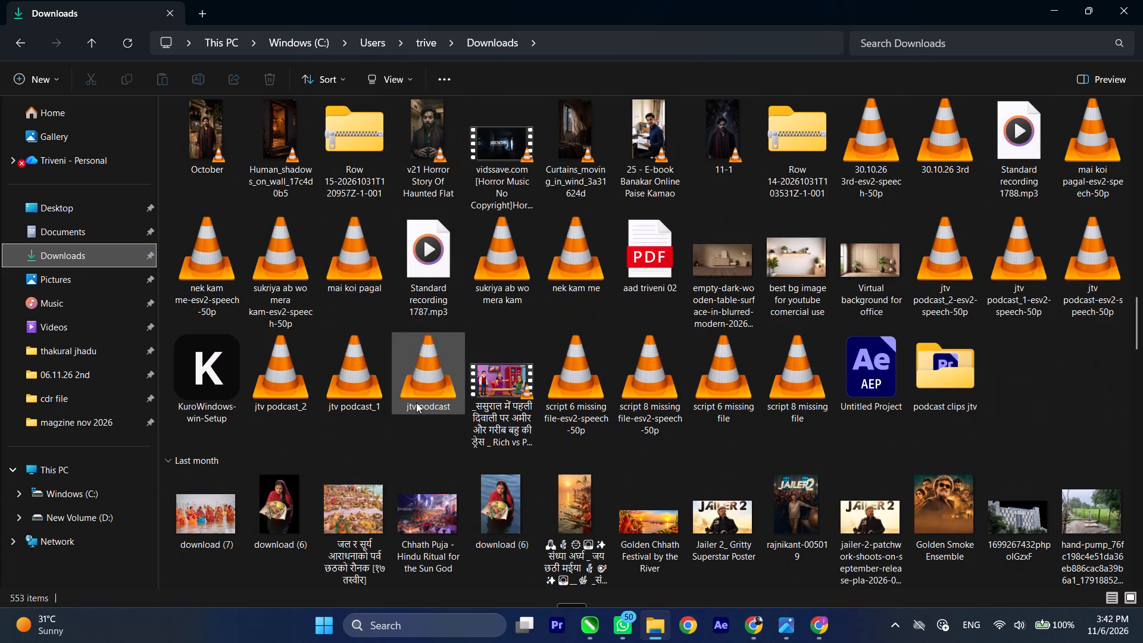
Find the desh inside folder in Downloads and open its magzine nov 2026 subfolder.
scroll(416, 402, "down", 2)
scroll(416, 402, "up", 3)
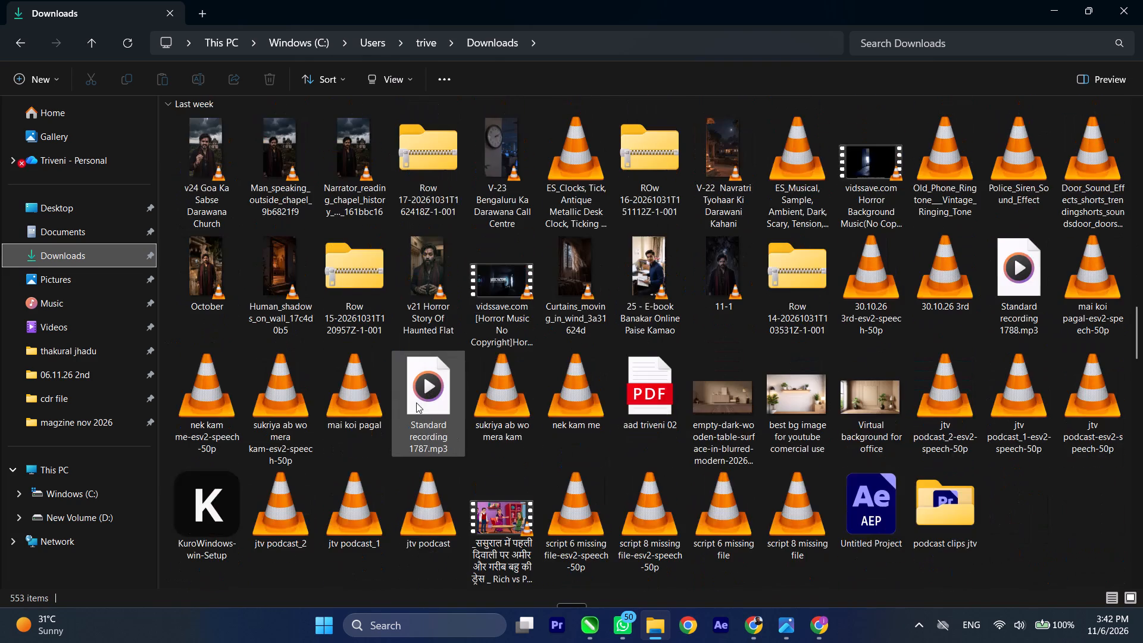
scroll(416, 402, "down", 5)
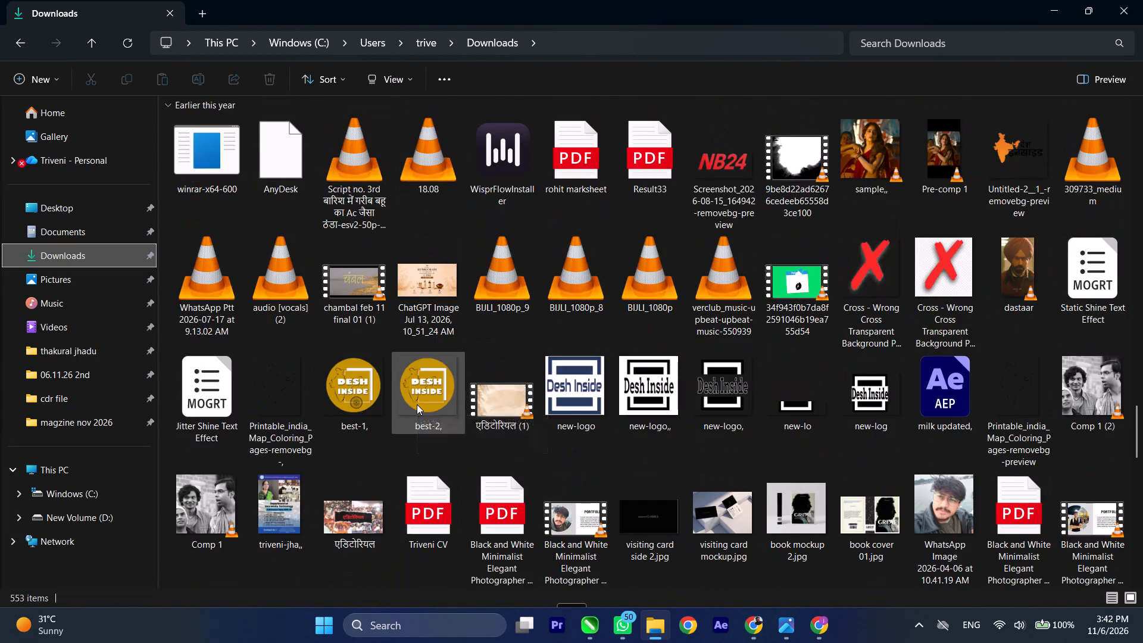
scroll(417, 404, "up", 1)
double_click(879, 395)
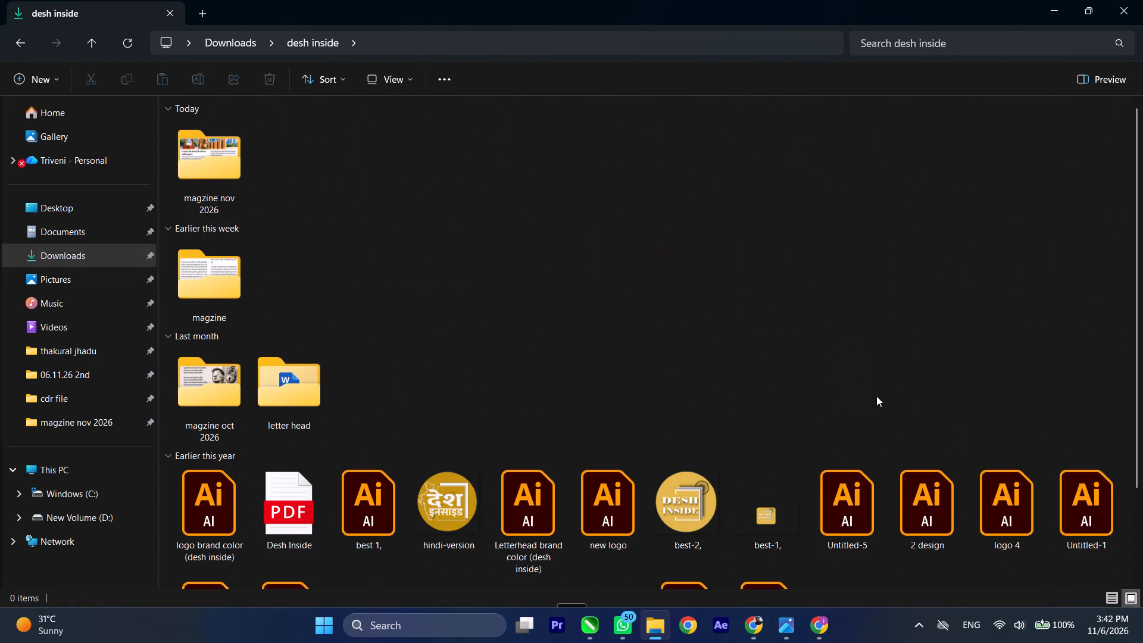
double_click(179, 160)
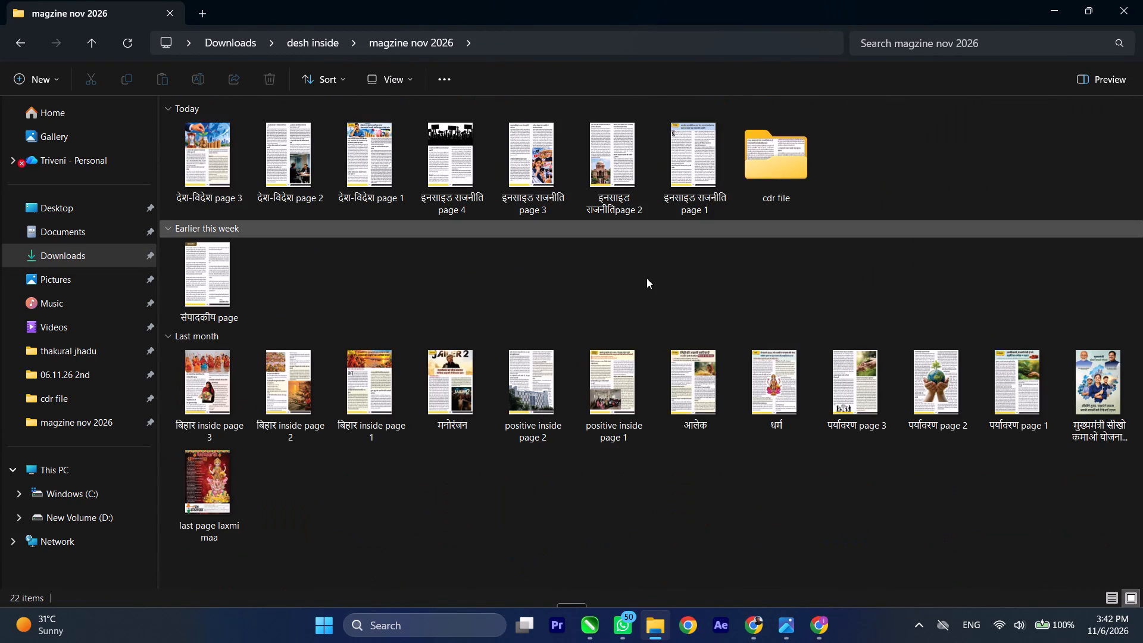
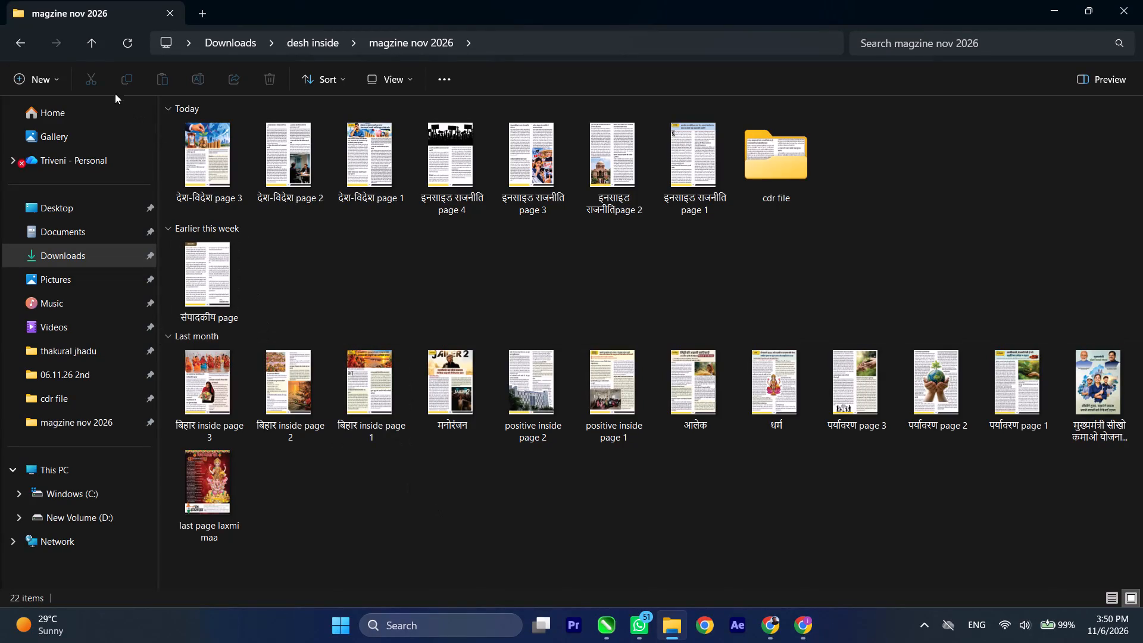
Open the साहित्य page 1 image from the magzine oct 2026 folder inside desh inside to view it.
left_click(91, 48)
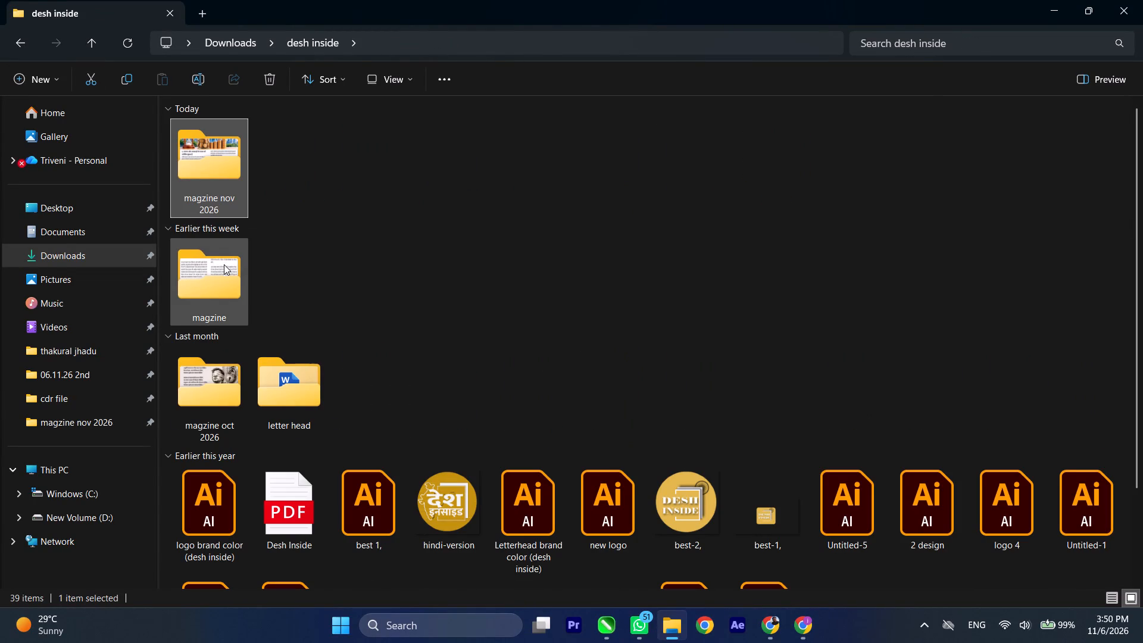
double_click(221, 275)
left_click(89, 35)
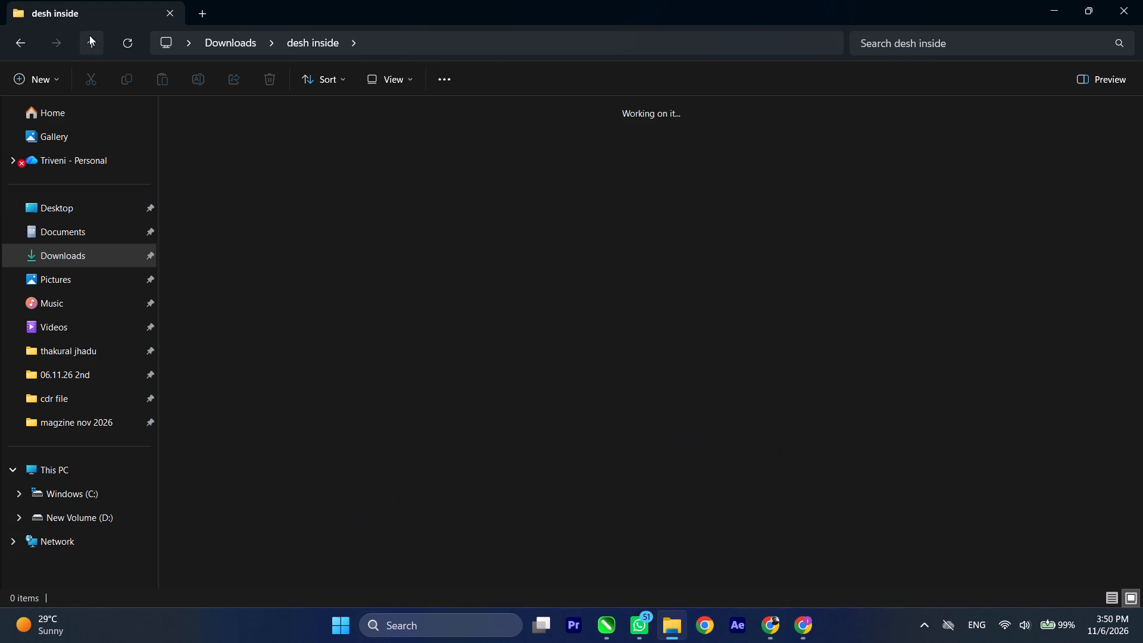
double_click(216, 394)
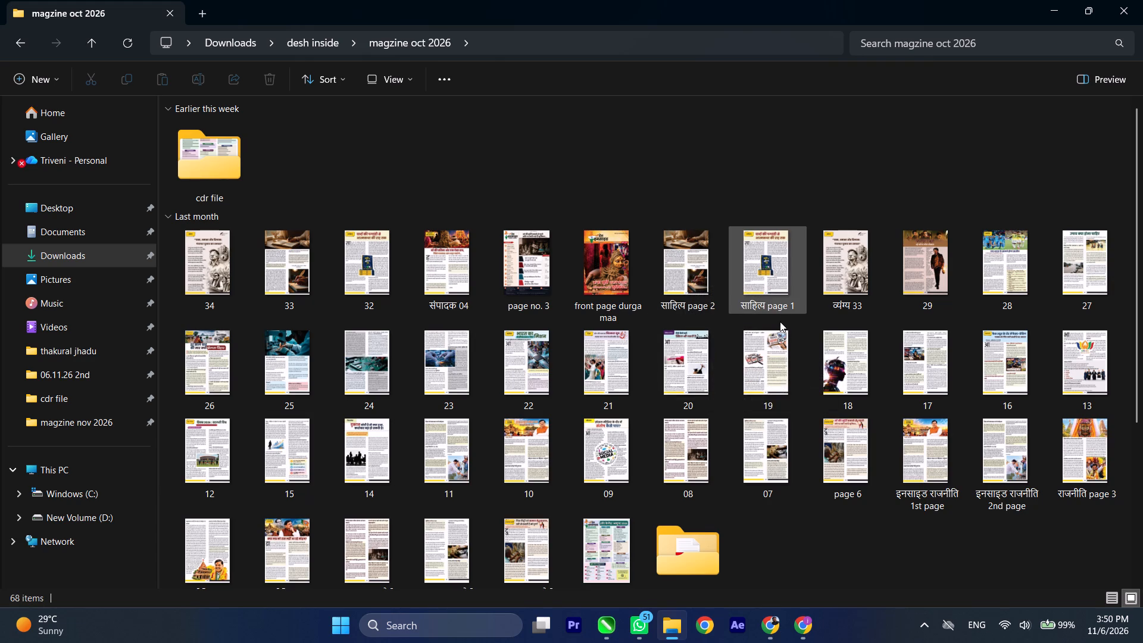
double_click(768, 266)
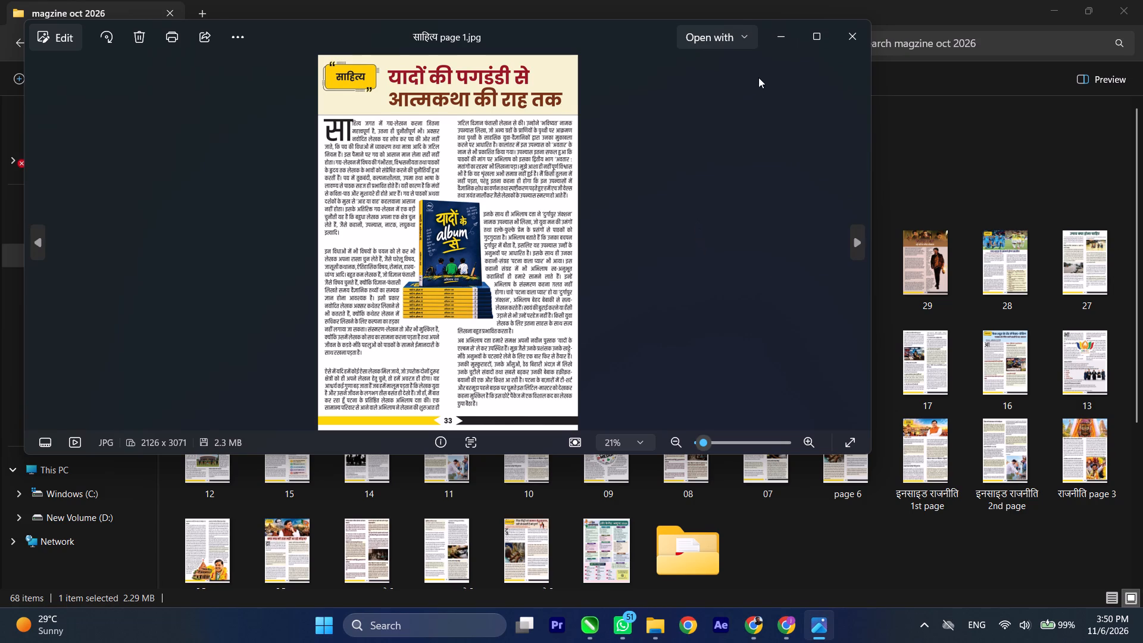
Close the साहित्य page 1 image preview and look through the remaining page images in the magzine oct 2026 folder.
left_click(847, 47)
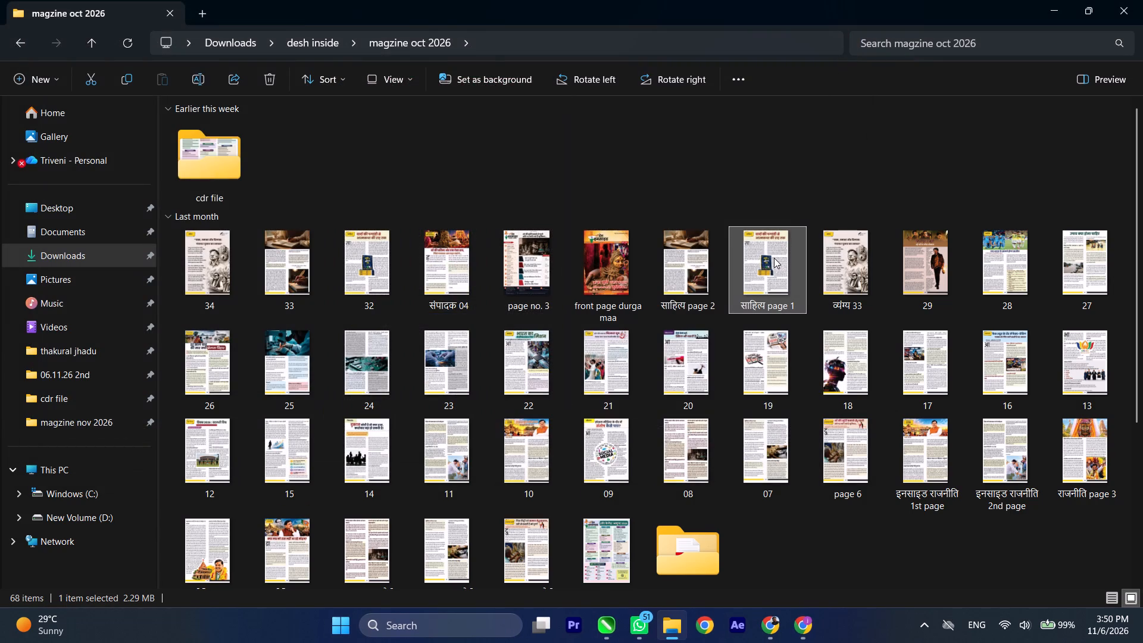
scroll(746, 545, "down", 1)
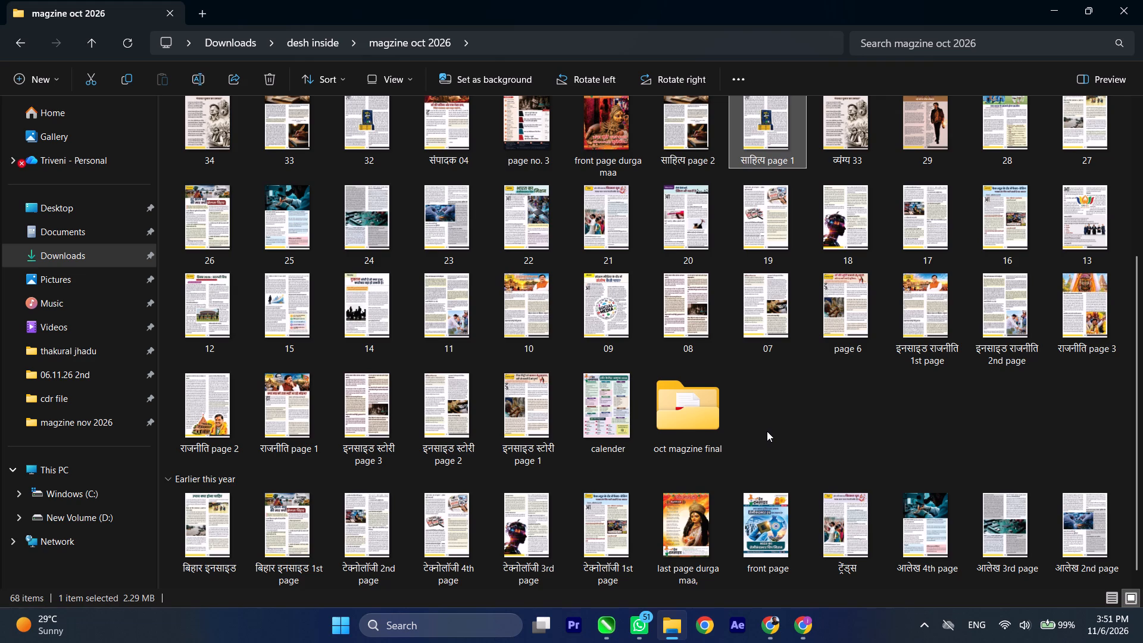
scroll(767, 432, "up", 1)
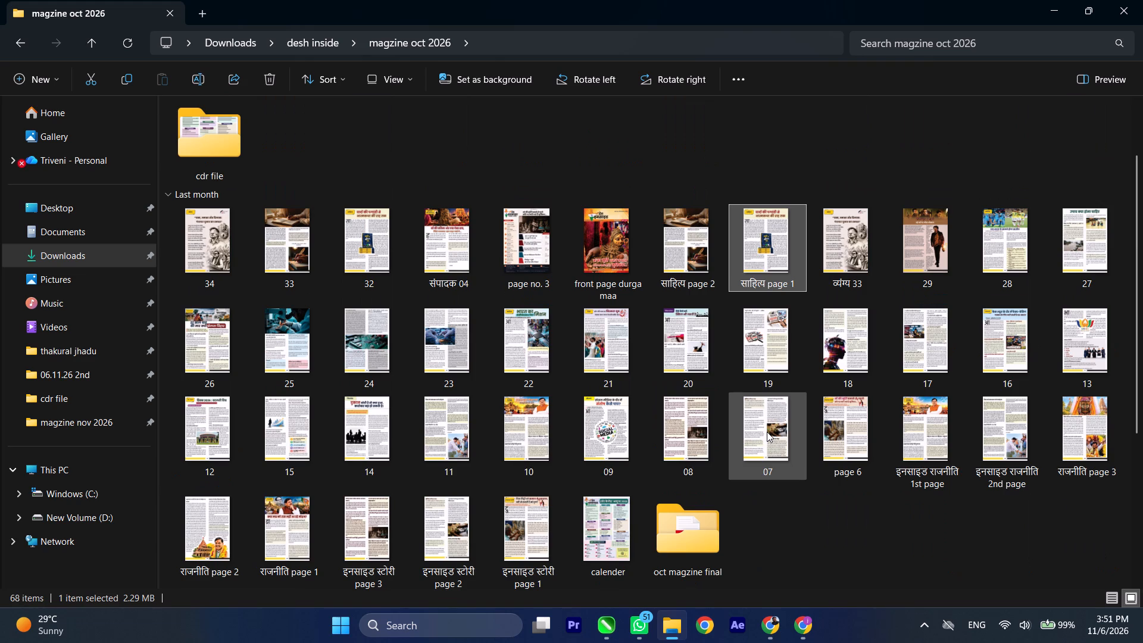